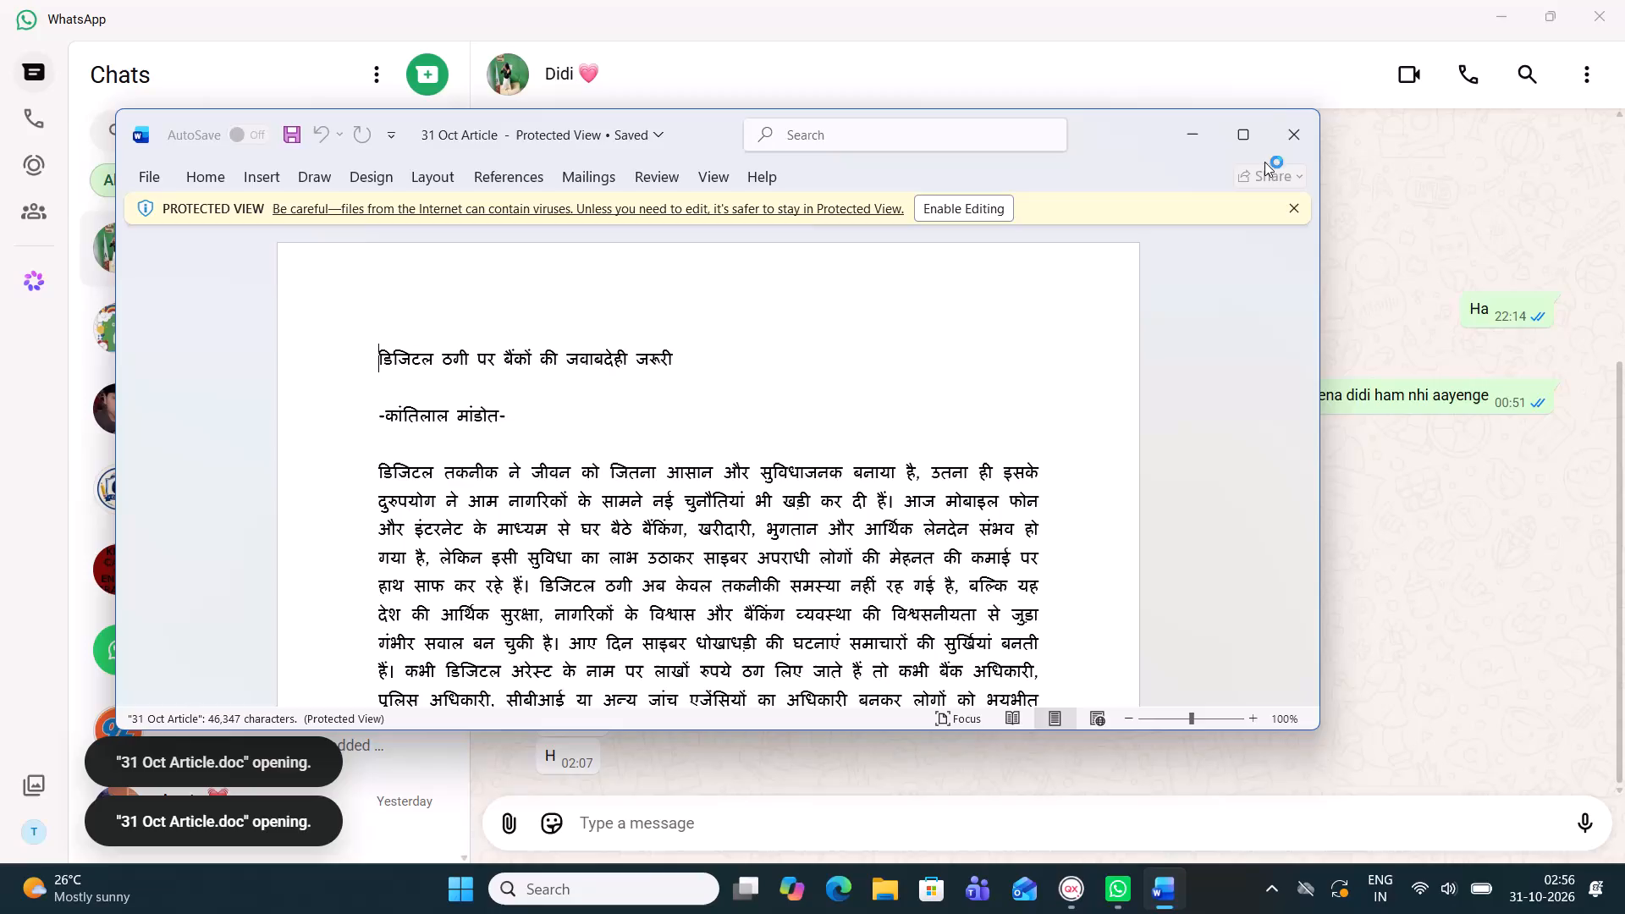
# Maximize the 31 Oct Article document window and enable editing of the protected file.
pyautogui.click(1248, 149)
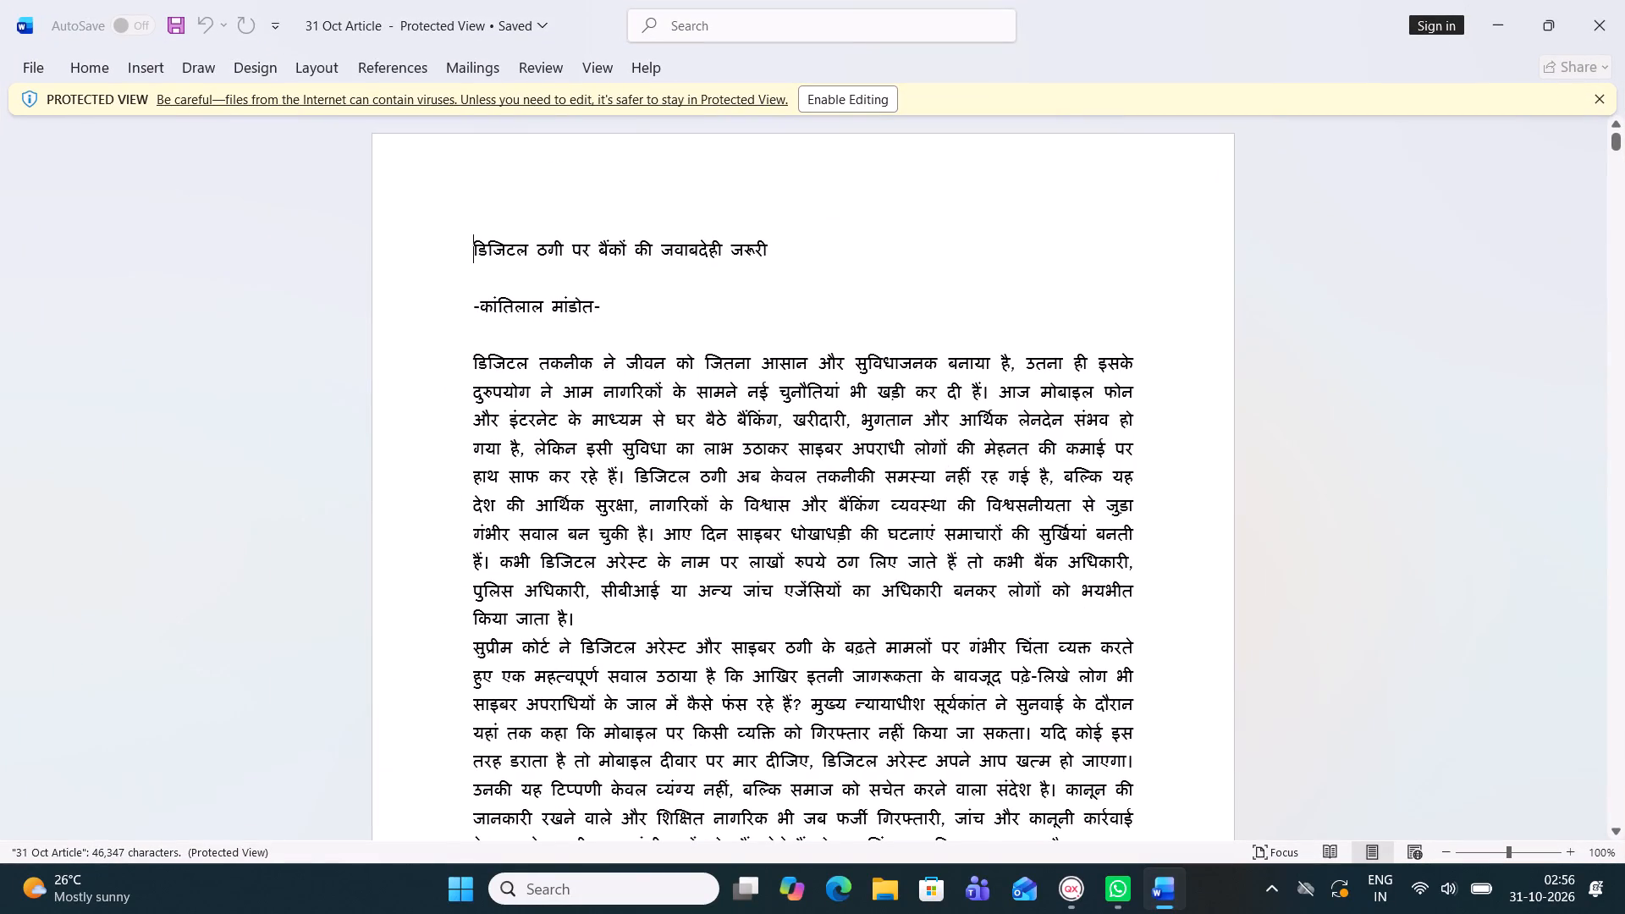
pyautogui.click(859, 104)
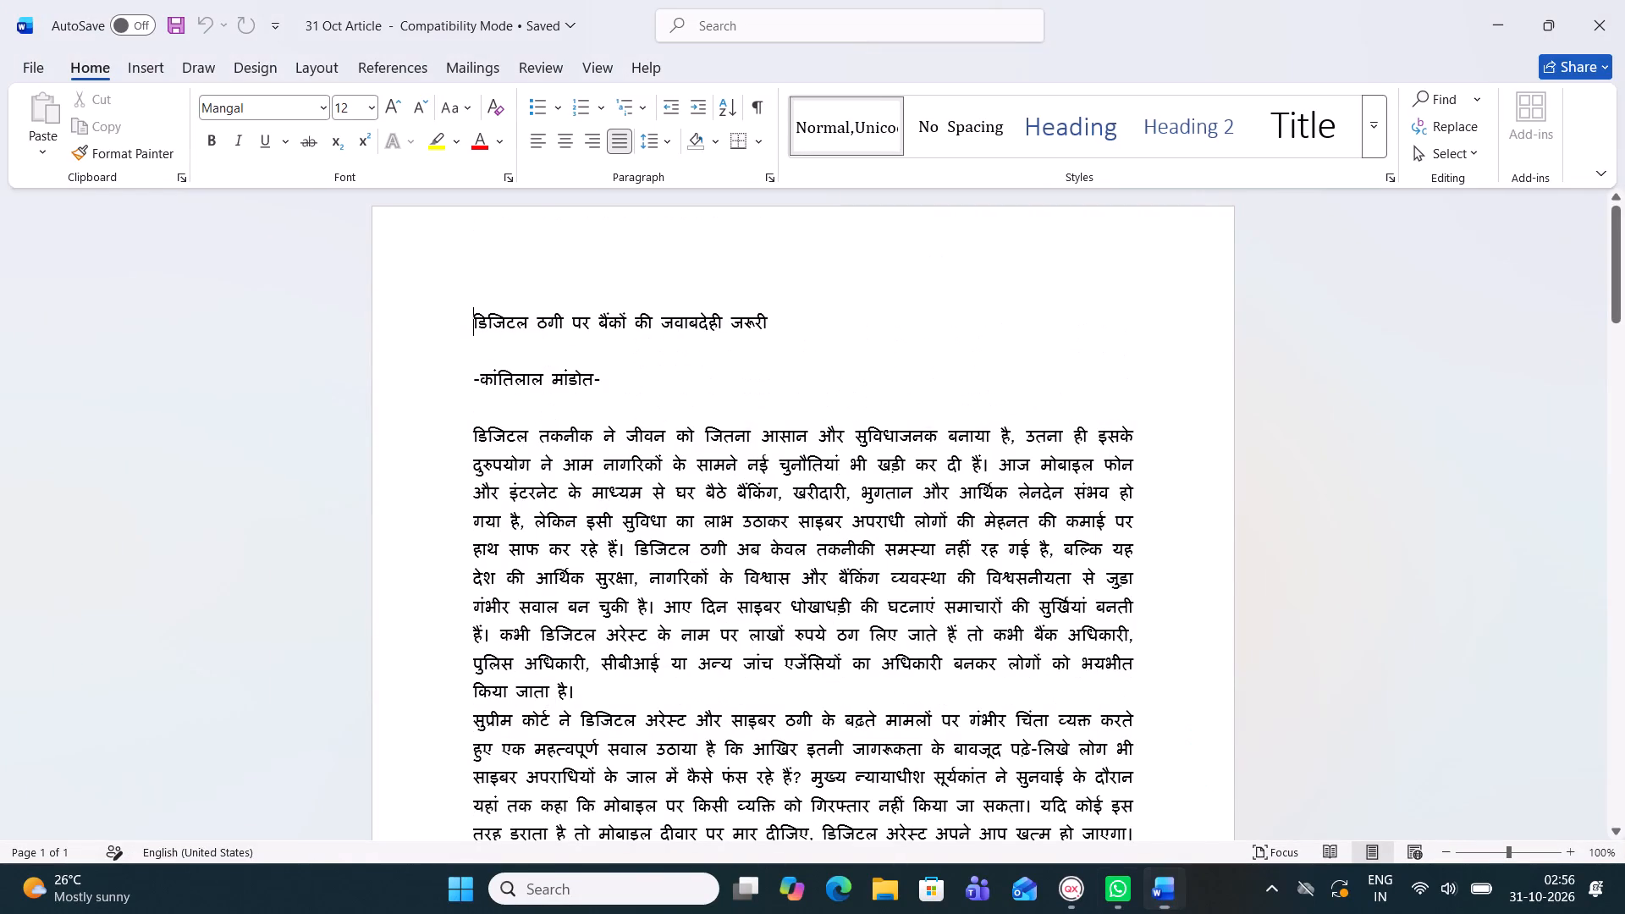
# Place the text cursor at the start of the article's title line, before "डिजिटल ठगी".
pyautogui.click(768, 376)
pyautogui.click(474, 329)
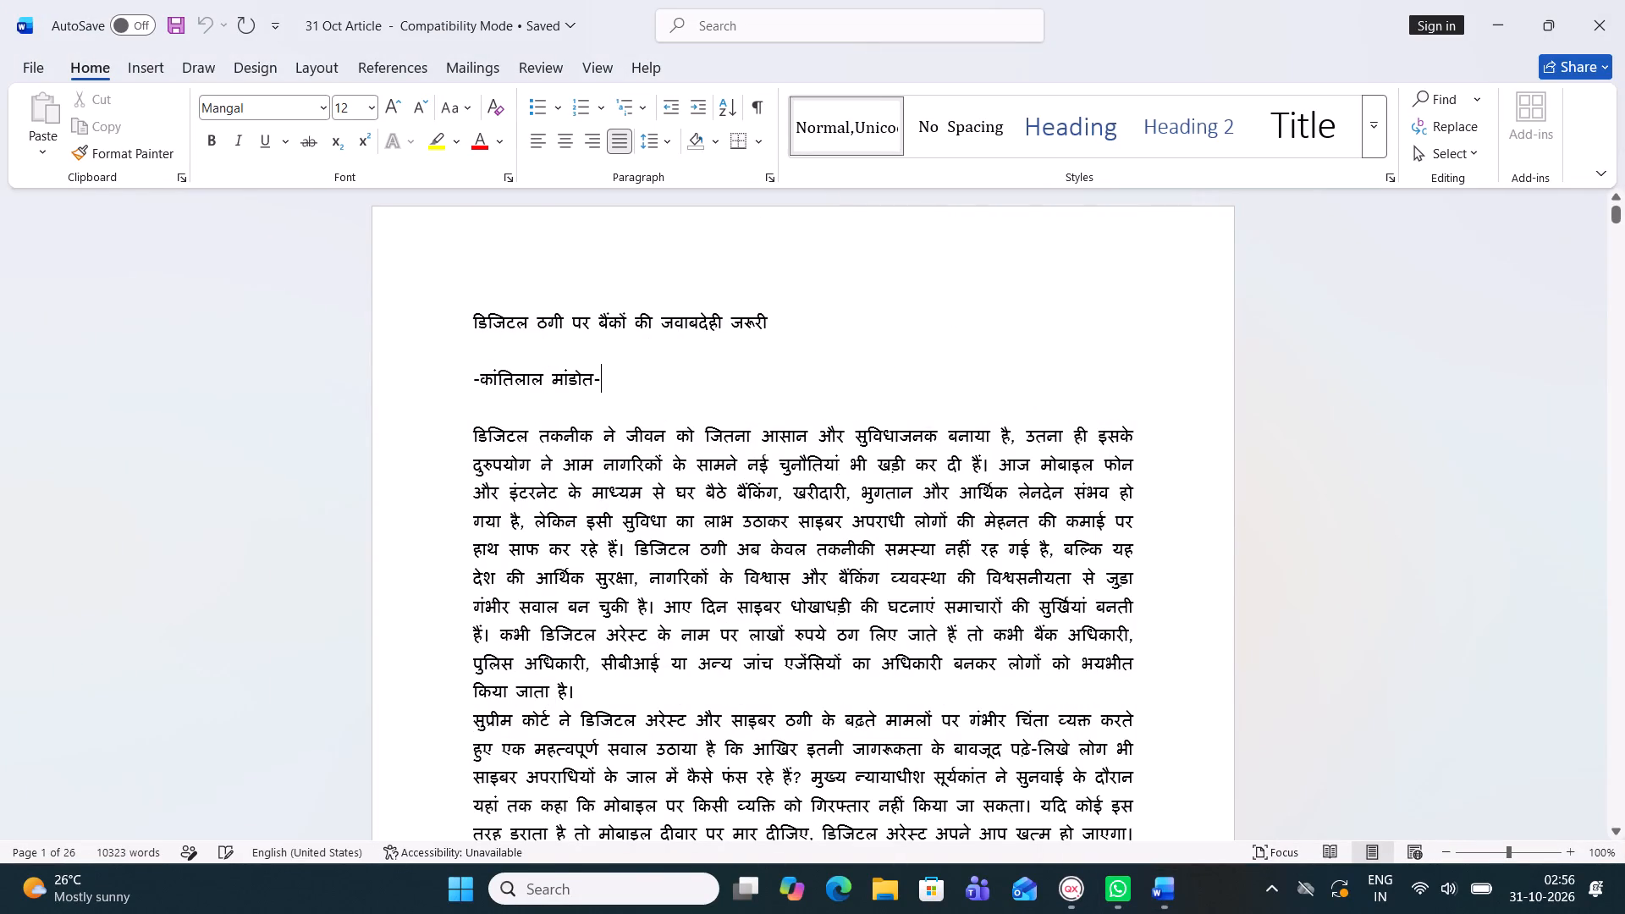
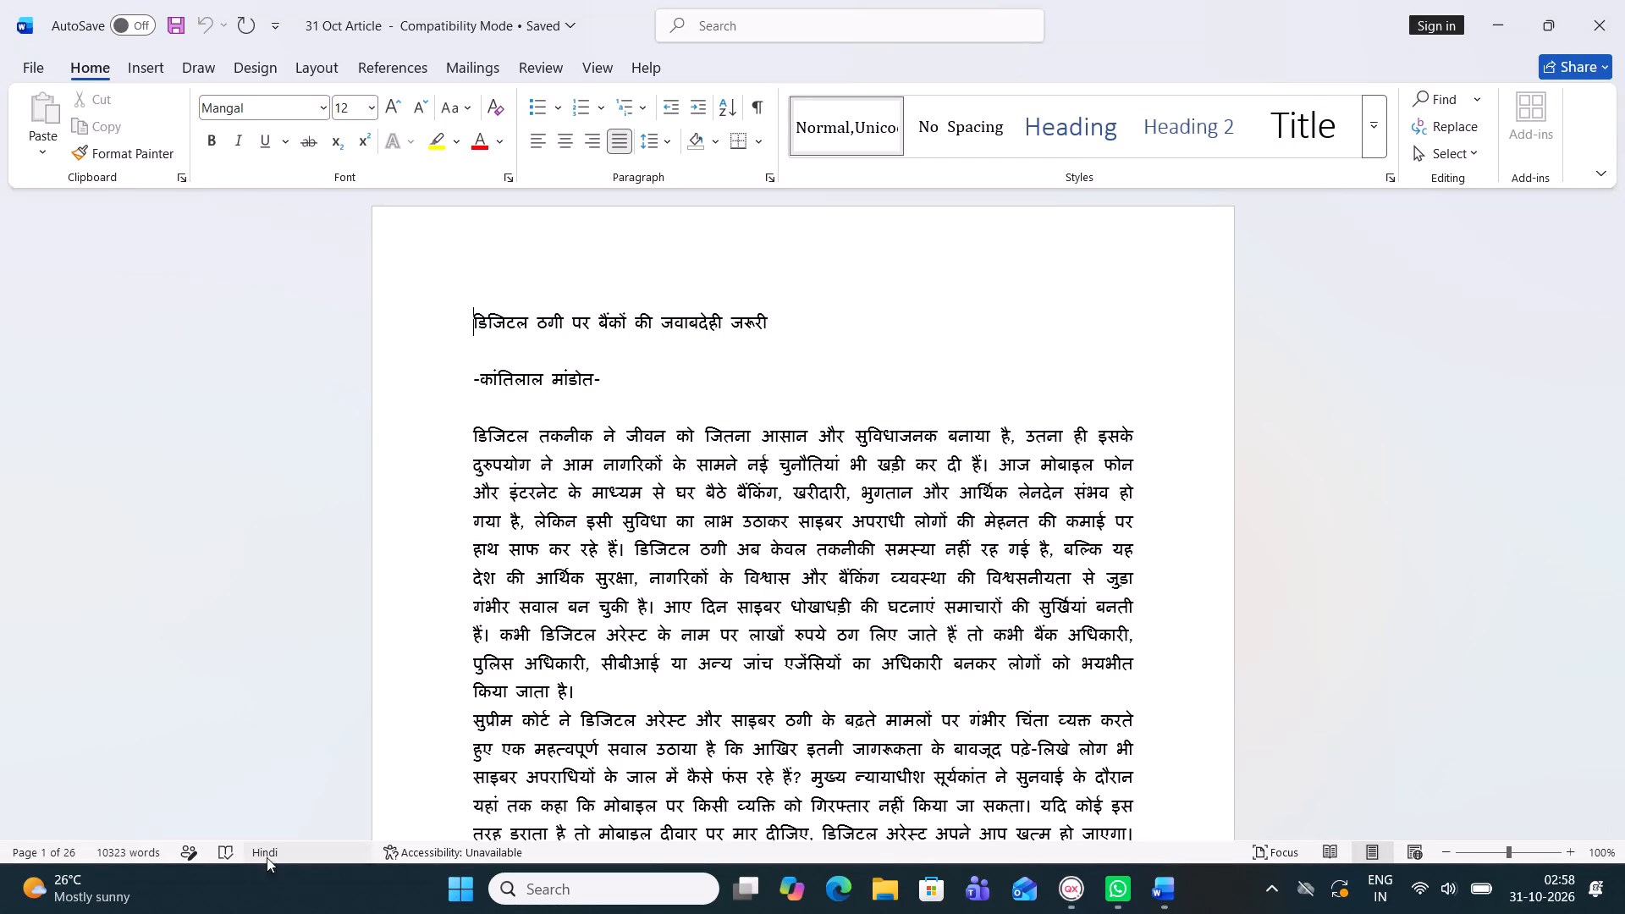
# Switch to the QuarkXPress layout and delete the old editorial's body text and headline under the संपादकीय banner on page 2.
pyautogui.click(1084, 906)
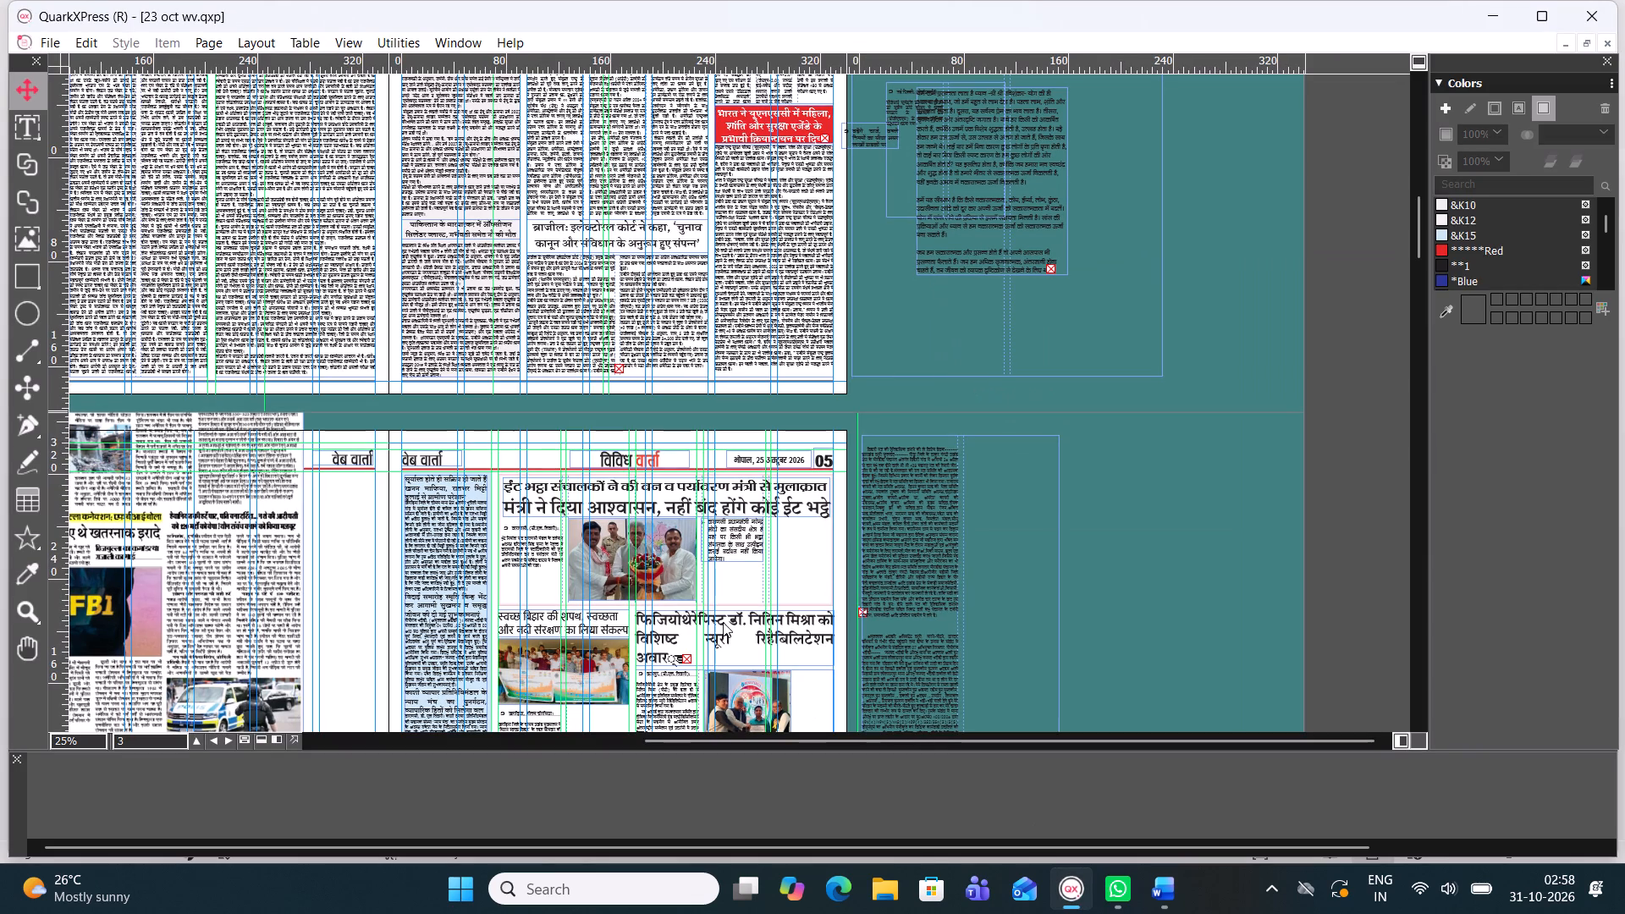
pyautogui.moveTo(942, 741); pyautogui.dragTo(673, 731)
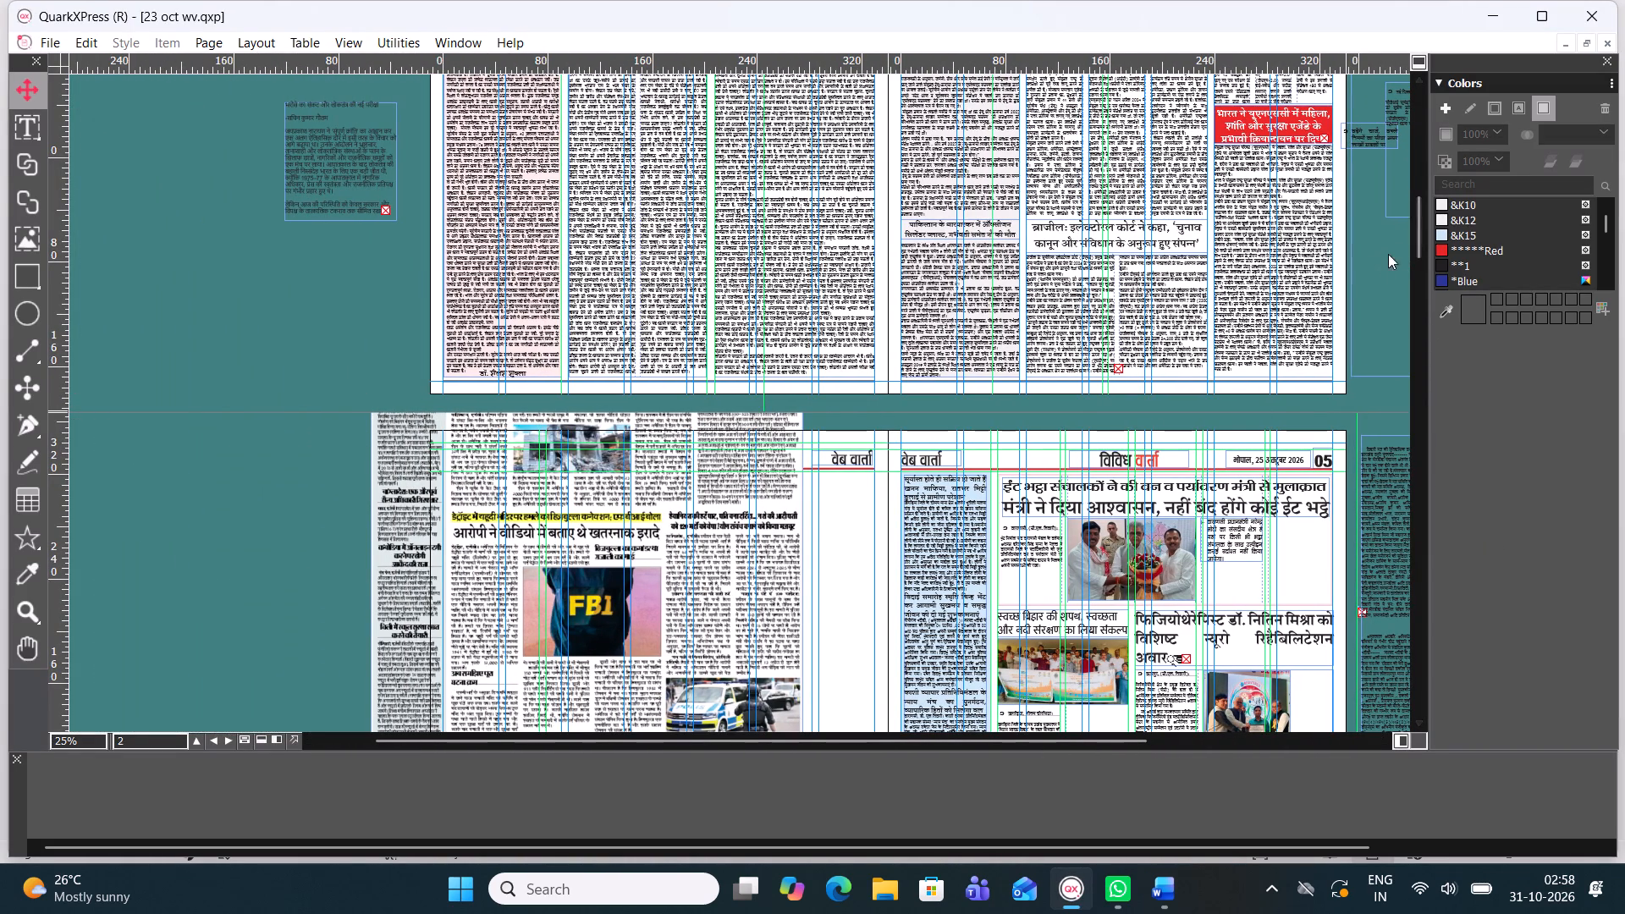
pyautogui.moveTo(1416, 238); pyautogui.dragTo(1417, 162)
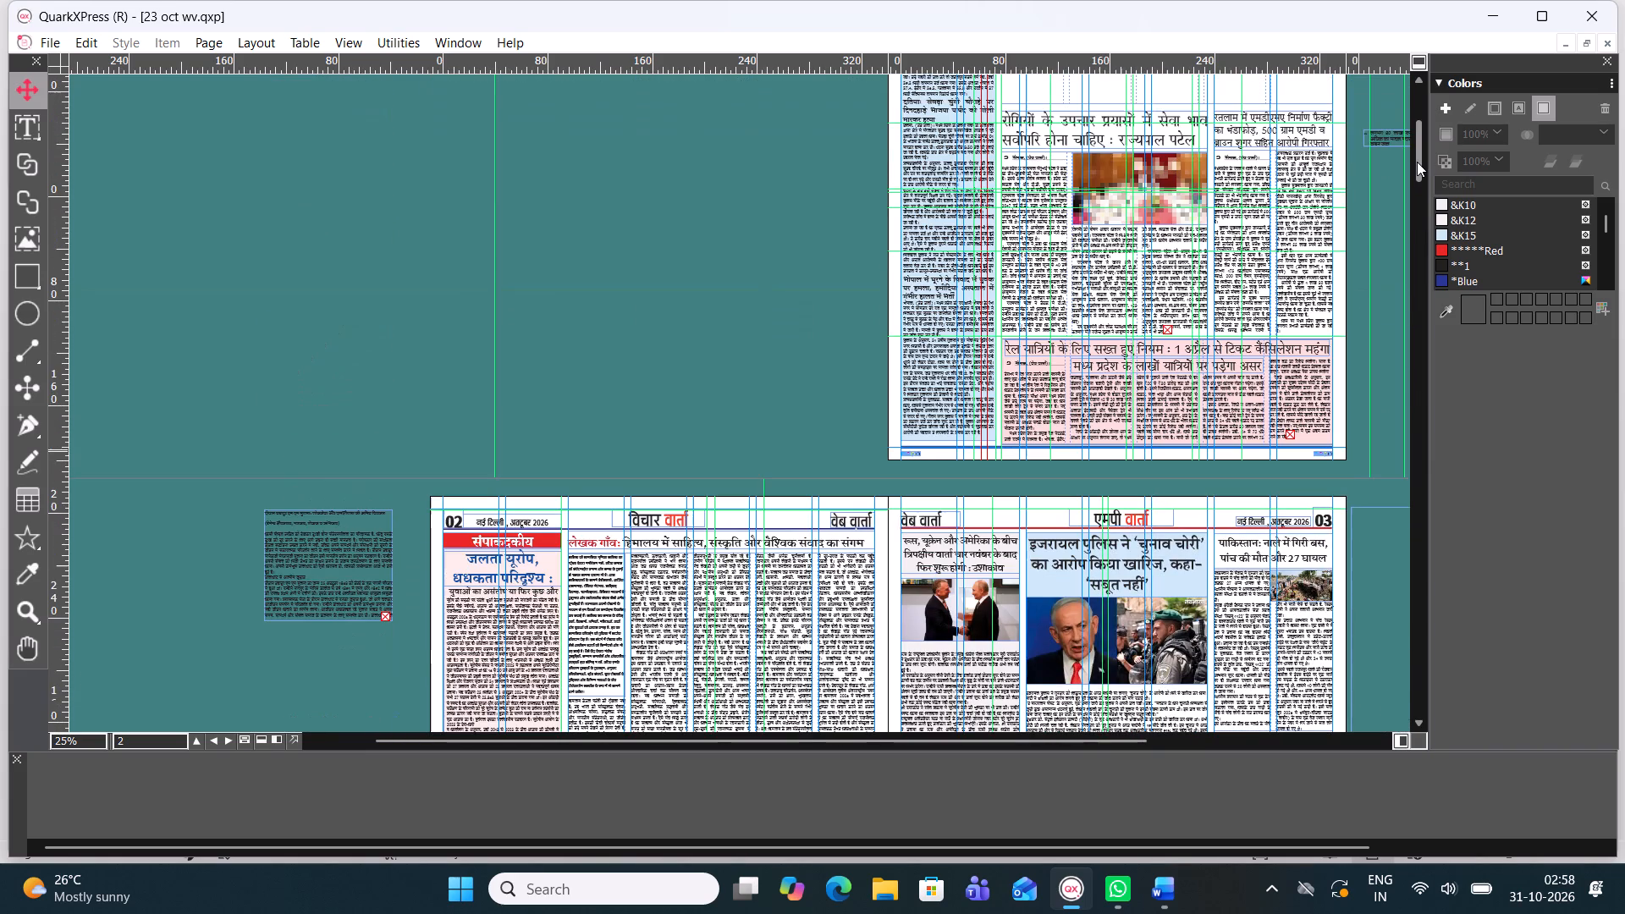
pyautogui.moveTo(1417, 162); pyautogui.dragTo(1422, 196)
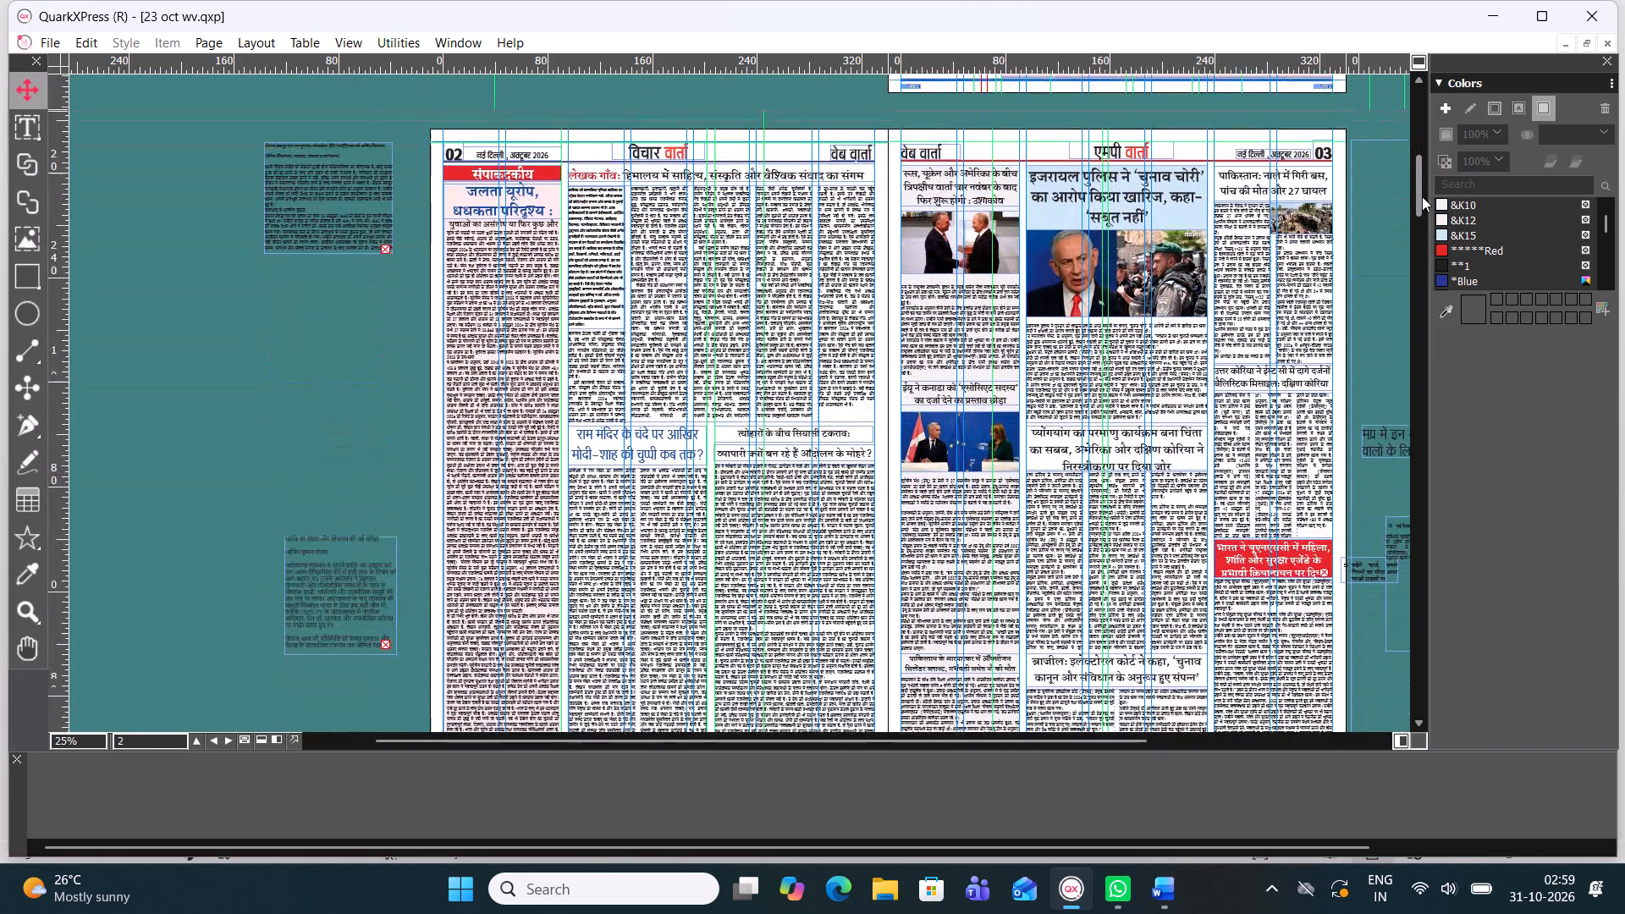
pyautogui.moveTo(1422, 196); pyautogui.dragTo(1424, 201)
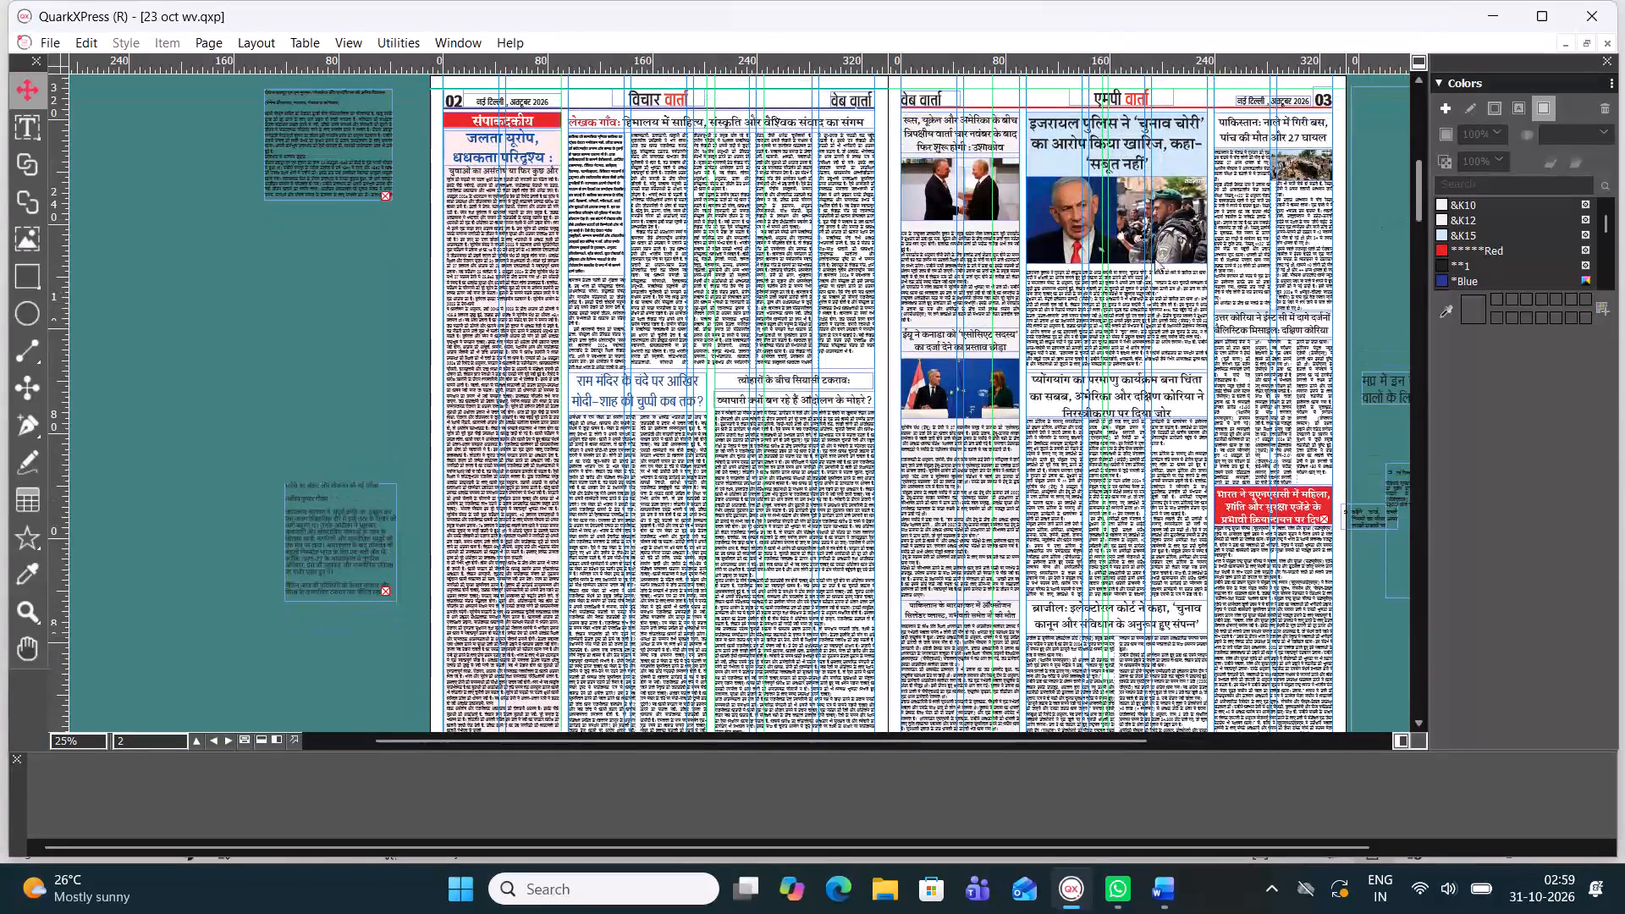
pyautogui.click(511, 333)
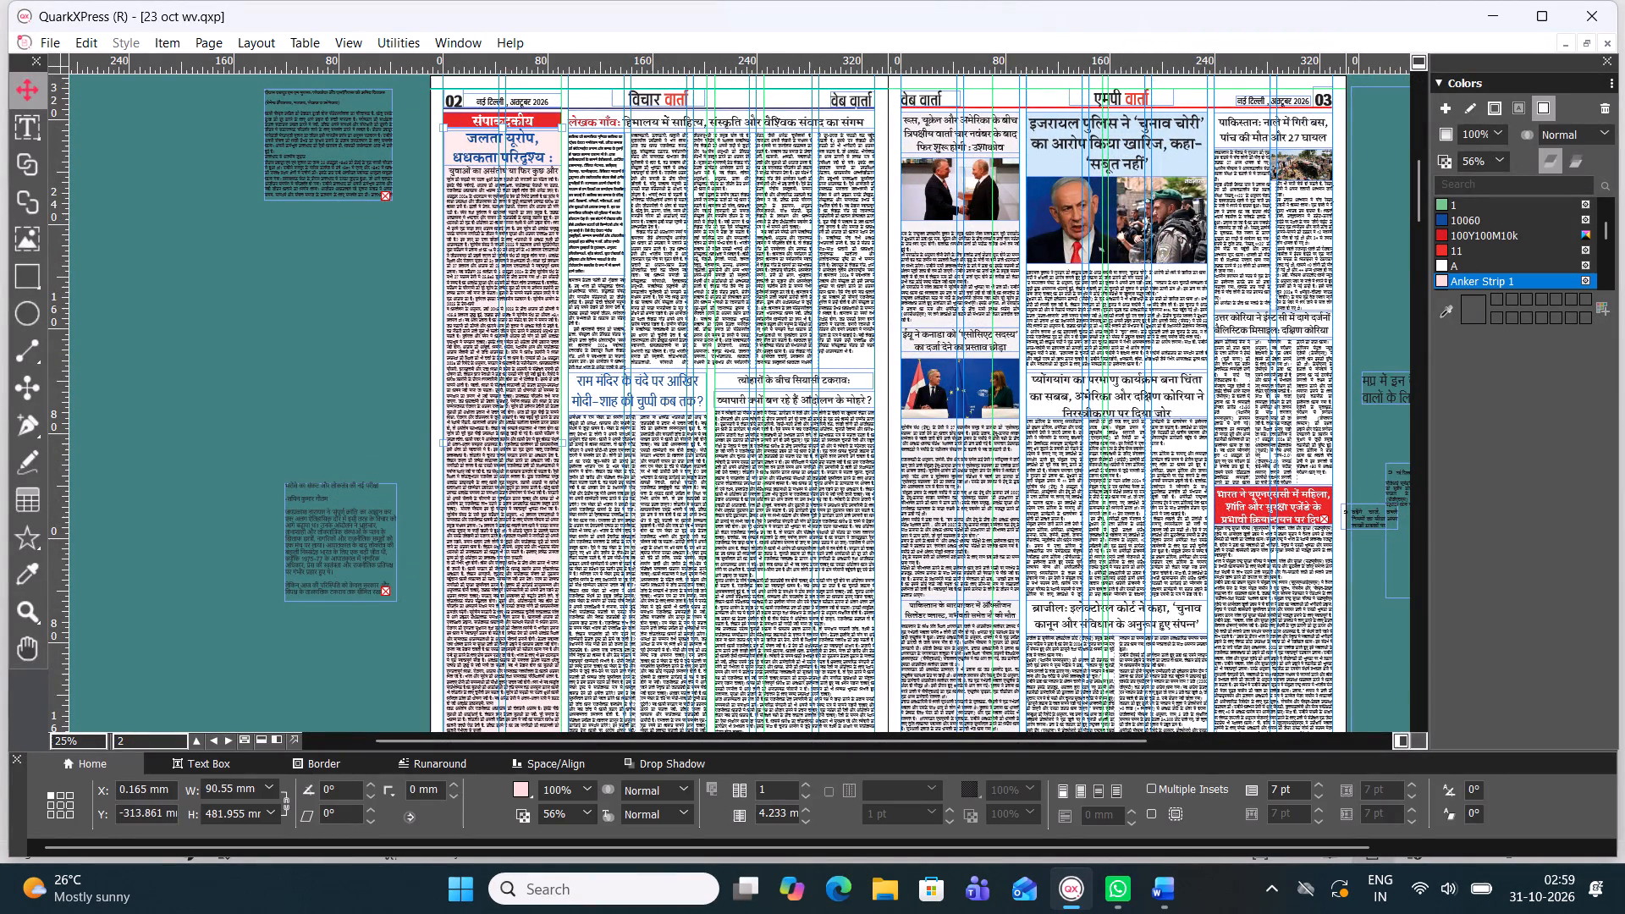
pyautogui.press('Delete')
pyautogui.click(567, 273)
pyautogui.click(525, 302)
pyautogui.press('Delete')
pyautogui.click(531, 289)
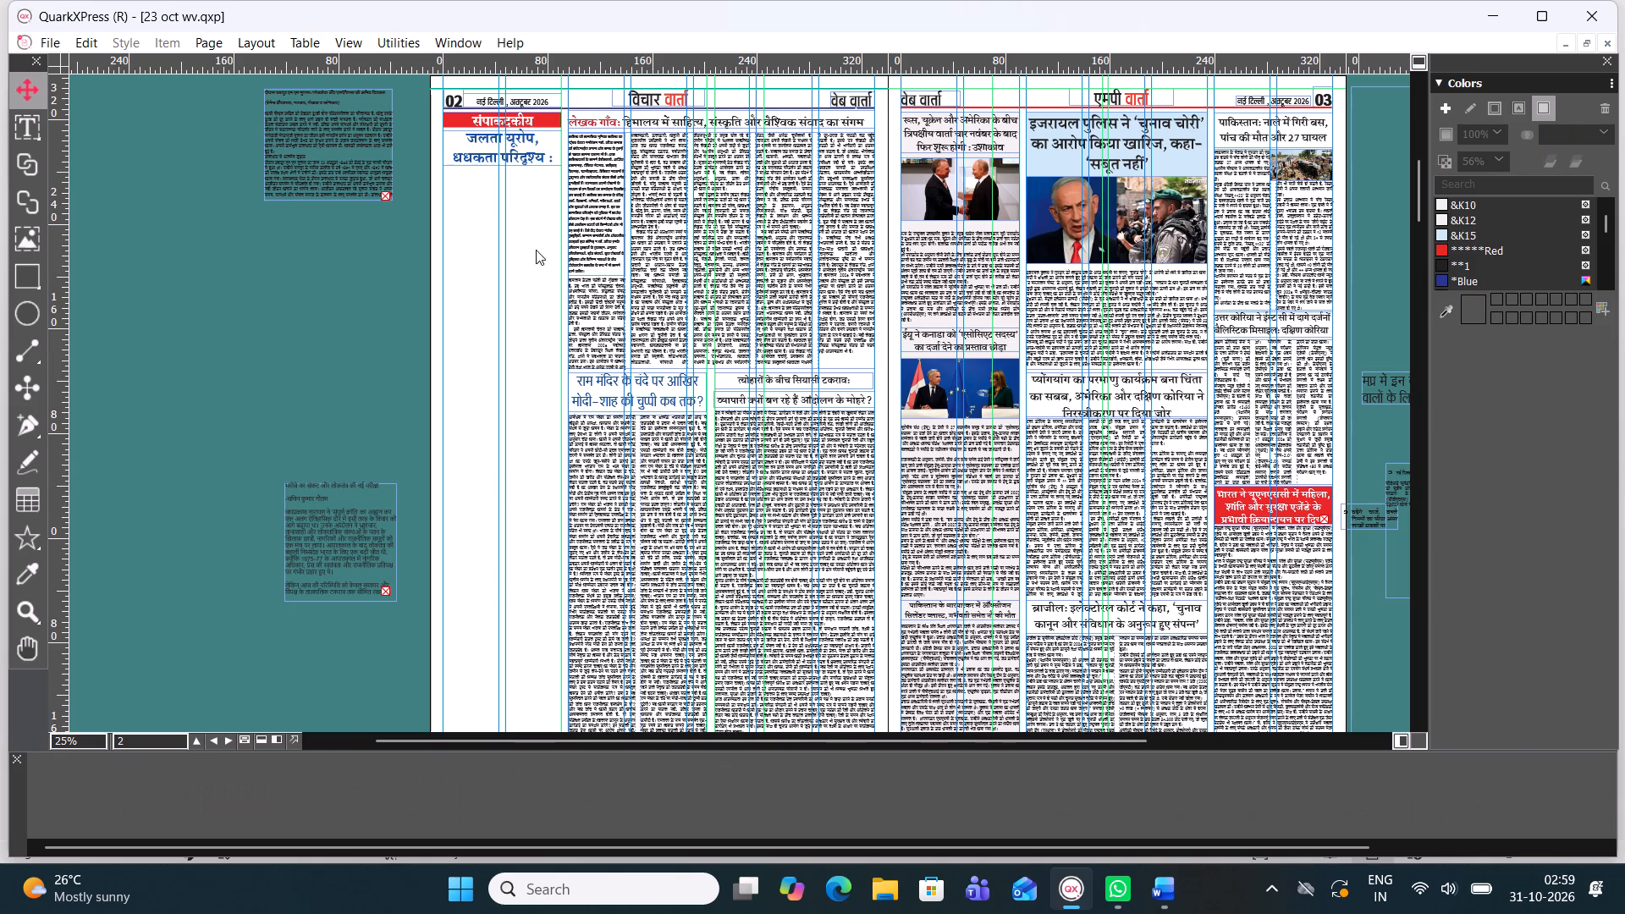
pyautogui.click(509, 156)
pyautogui.press('Delete')
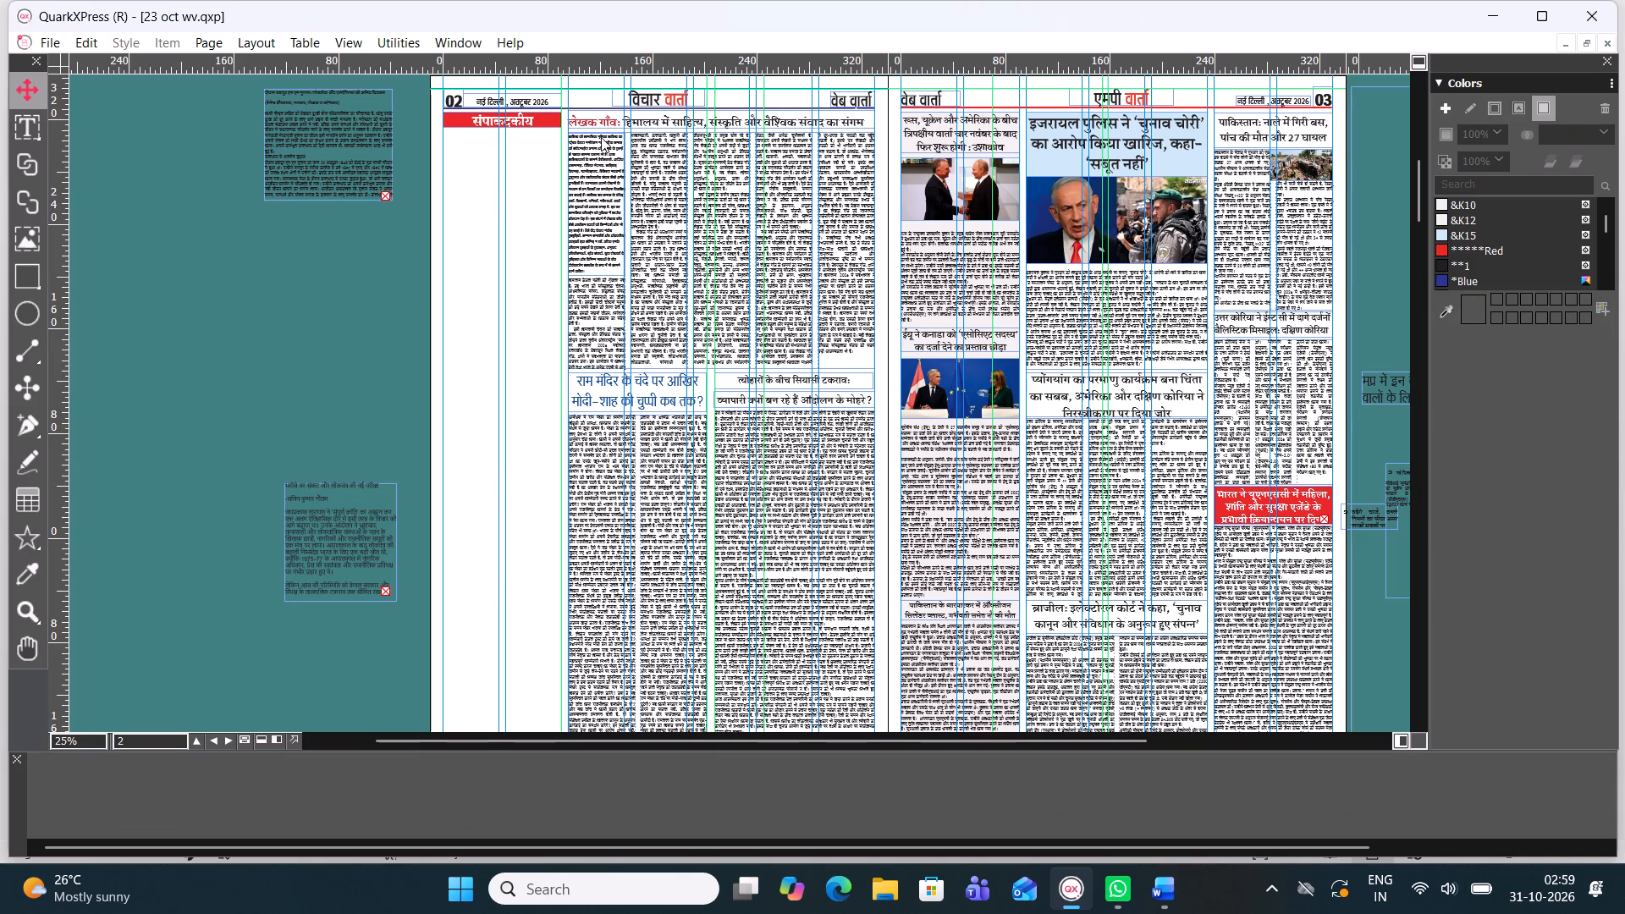
# Delete the headline and body text boxes of the लेखक गाँव article at the top of page 2.
pyautogui.click(601, 137)
pyautogui.press('Delete')
pyautogui.click(631, 127)
pyautogui.press('Delete')
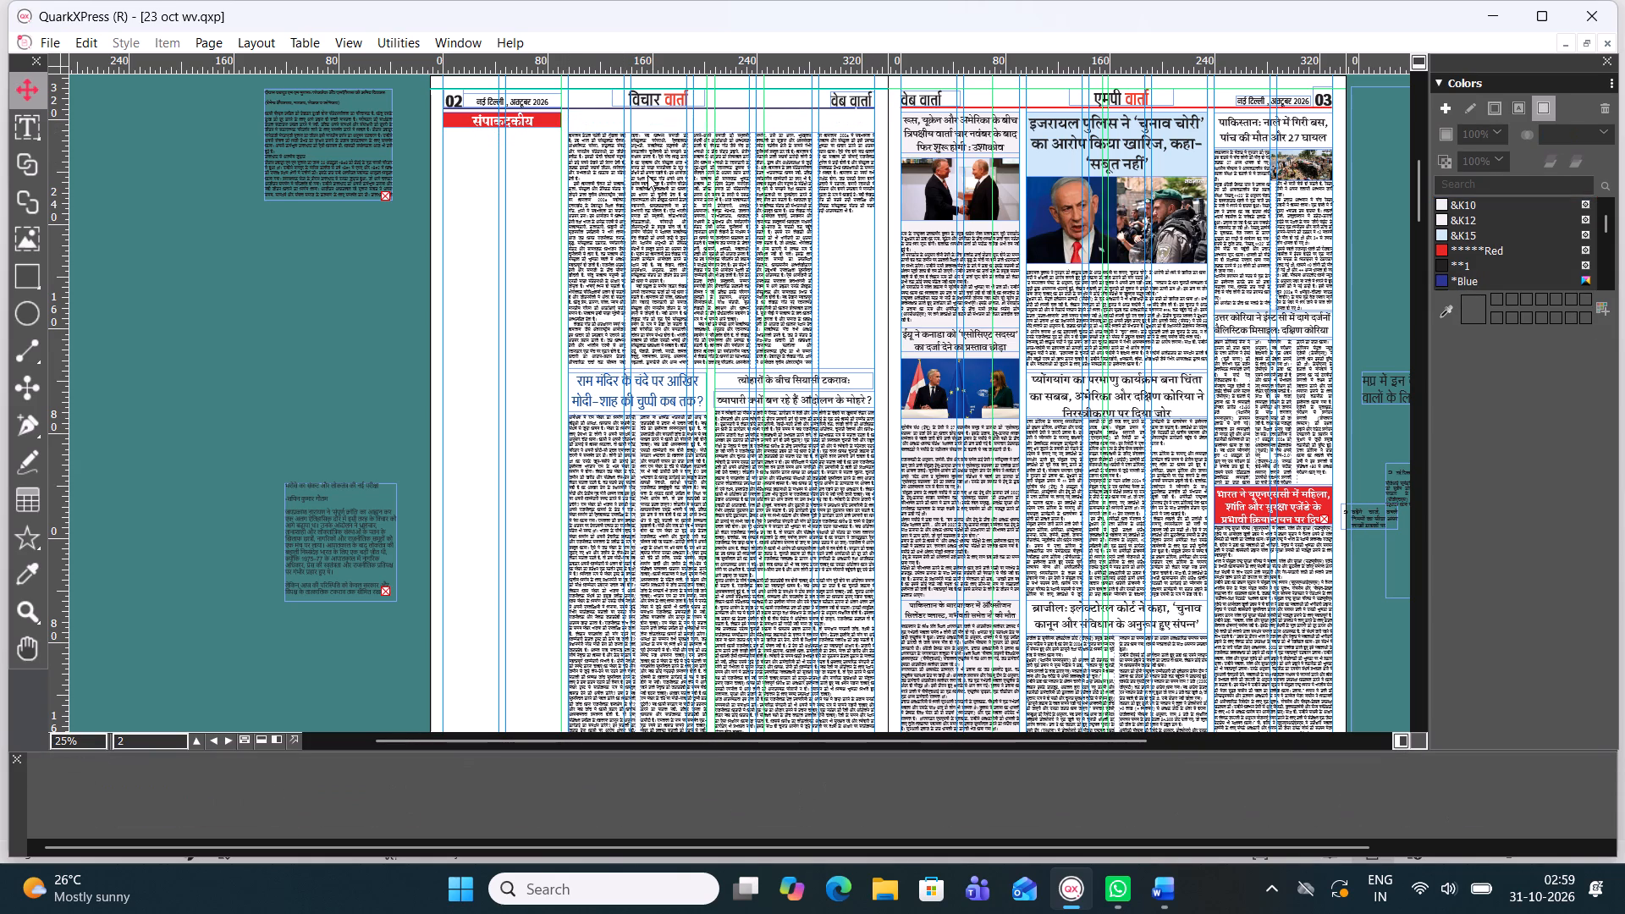
pyautogui.click(648, 174)
pyautogui.press('Delete')
# Delete the body text and headlines of the two lower page 2 articles, on राम मंदिर and त्योहारों के बीच सियासी टकराव.
pyautogui.click(738, 487)
pyautogui.press('Delete')
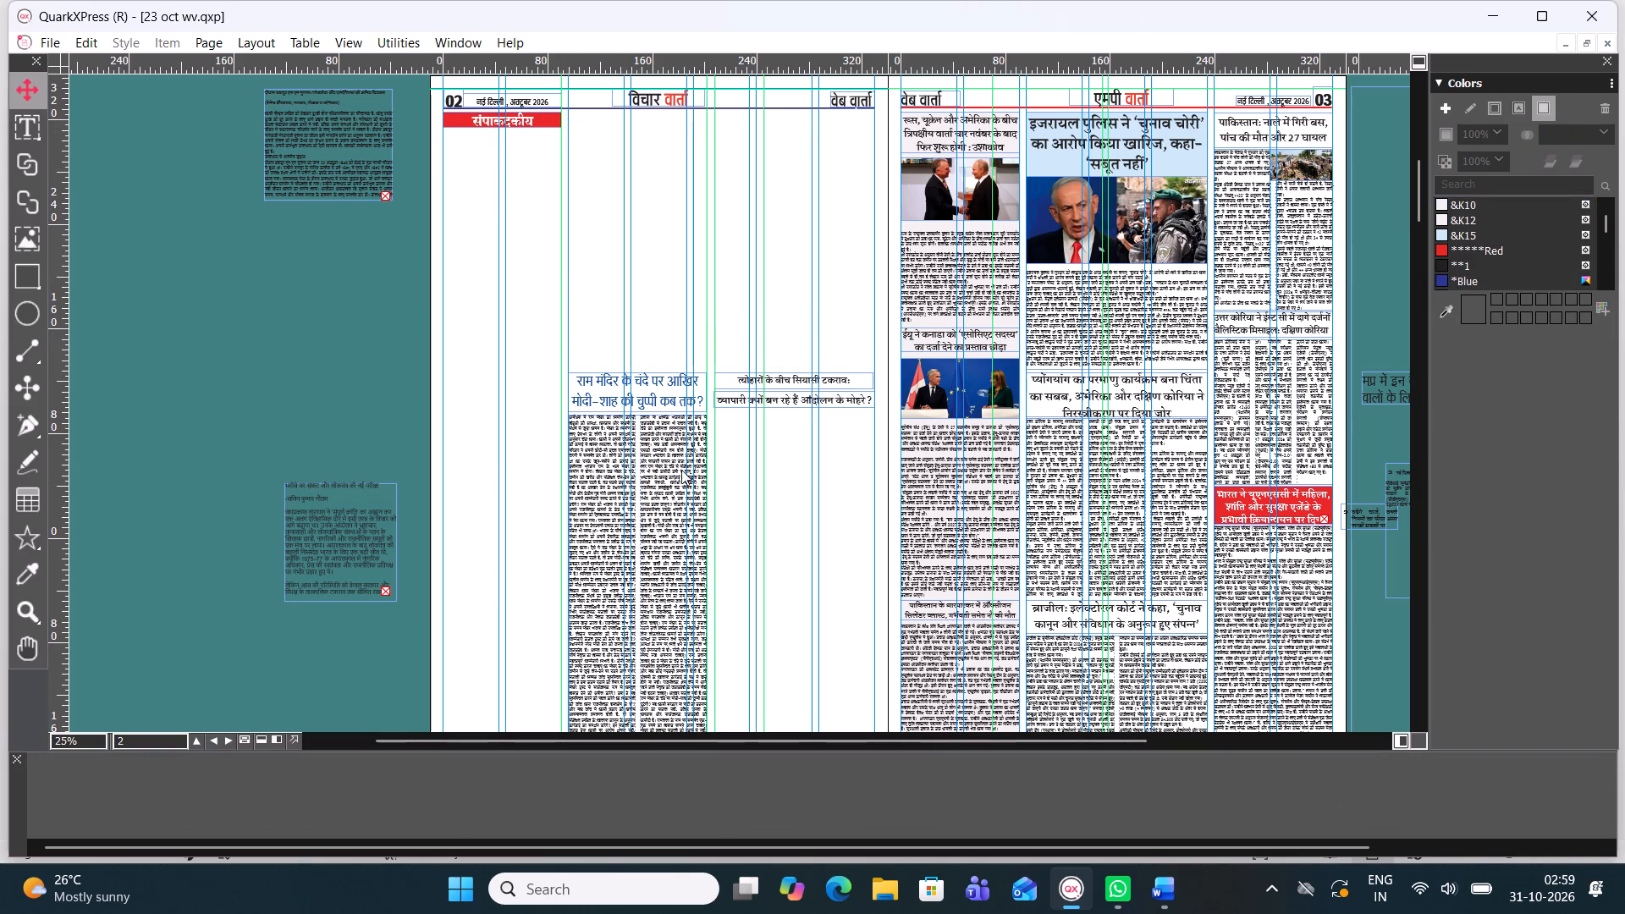
pyautogui.click(680, 470)
pyautogui.press('Delete')
pyautogui.click(686, 390)
pyautogui.press('Delete')
pyautogui.click(779, 399)
pyautogui.press('Delete')
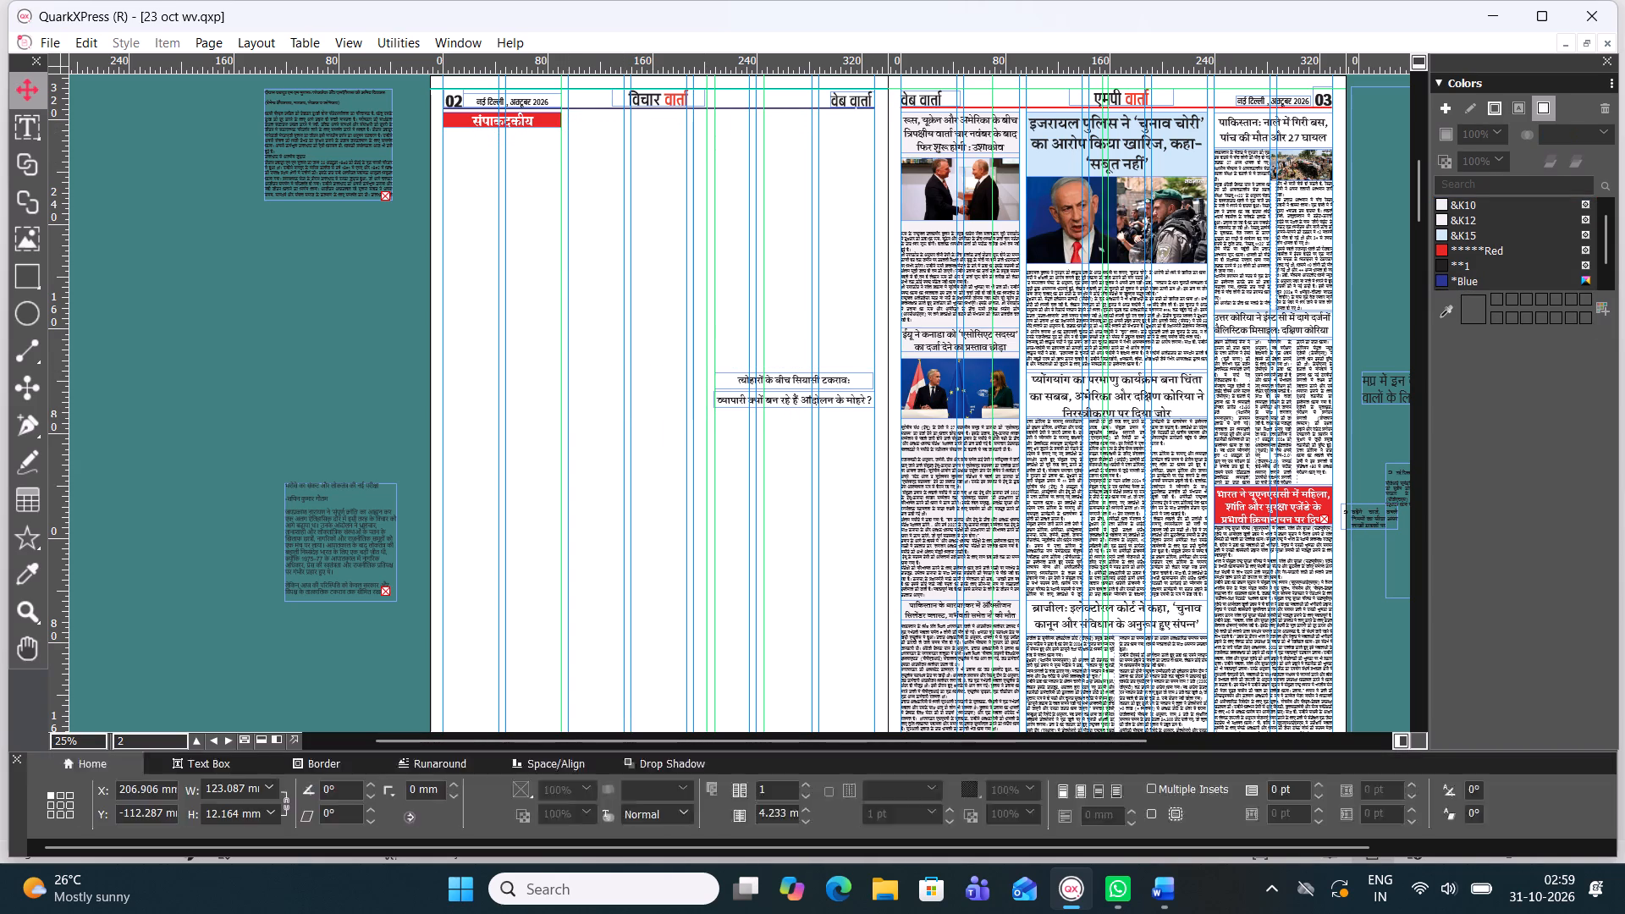
pyautogui.click(790, 376)
pyautogui.press('Delete')
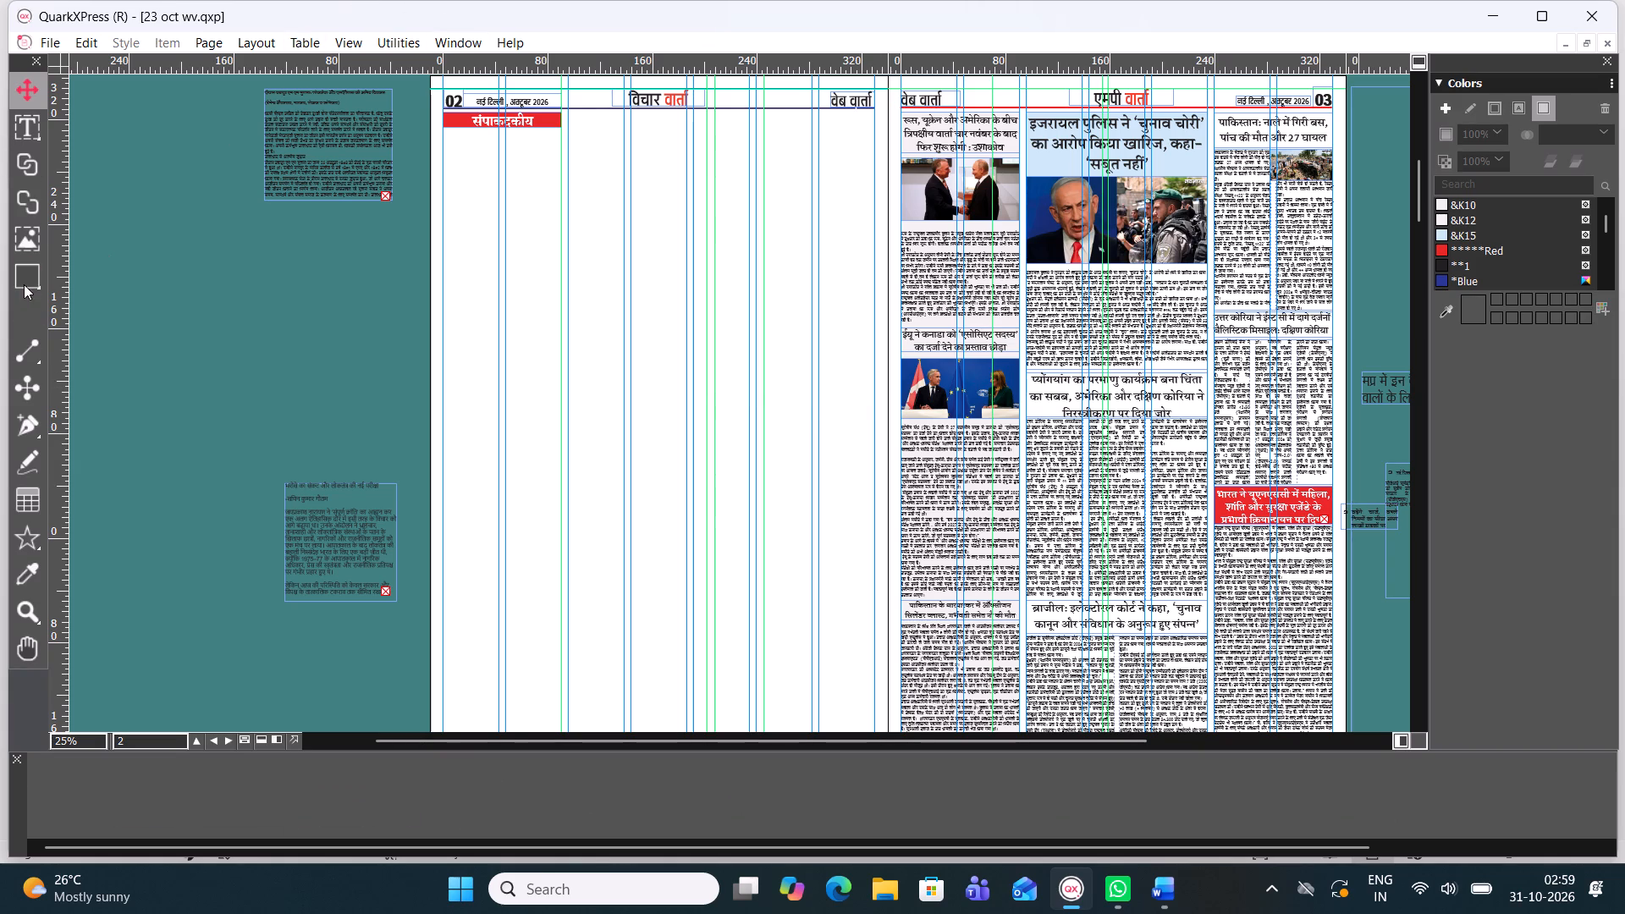
# Switch to Word and copy the article headline "स्थापना दिवस पर विशेष: मध्यप्रदेश: गौरव से आगे, जनकल्याण की कसौटी तक".
pyautogui.click(25, 123)
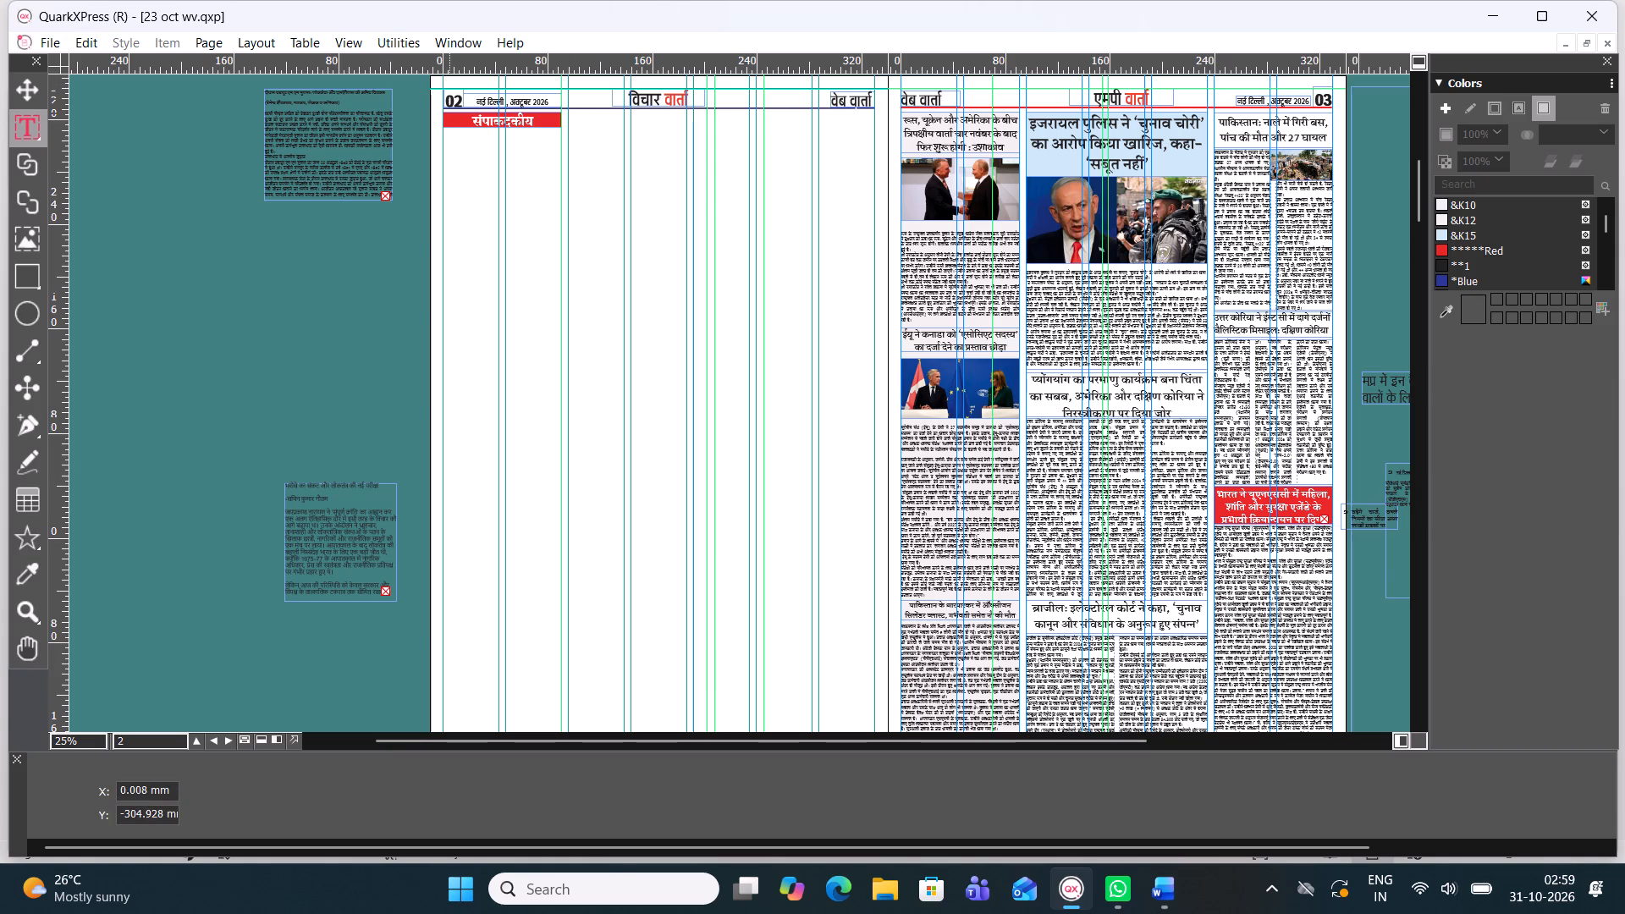
pyautogui.click(1084, 894)
pyautogui.scroll(-1, 729, 492)
pyautogui.scroll(1, 696, 515)
pyautogui.scroll(-1, 692, 519)
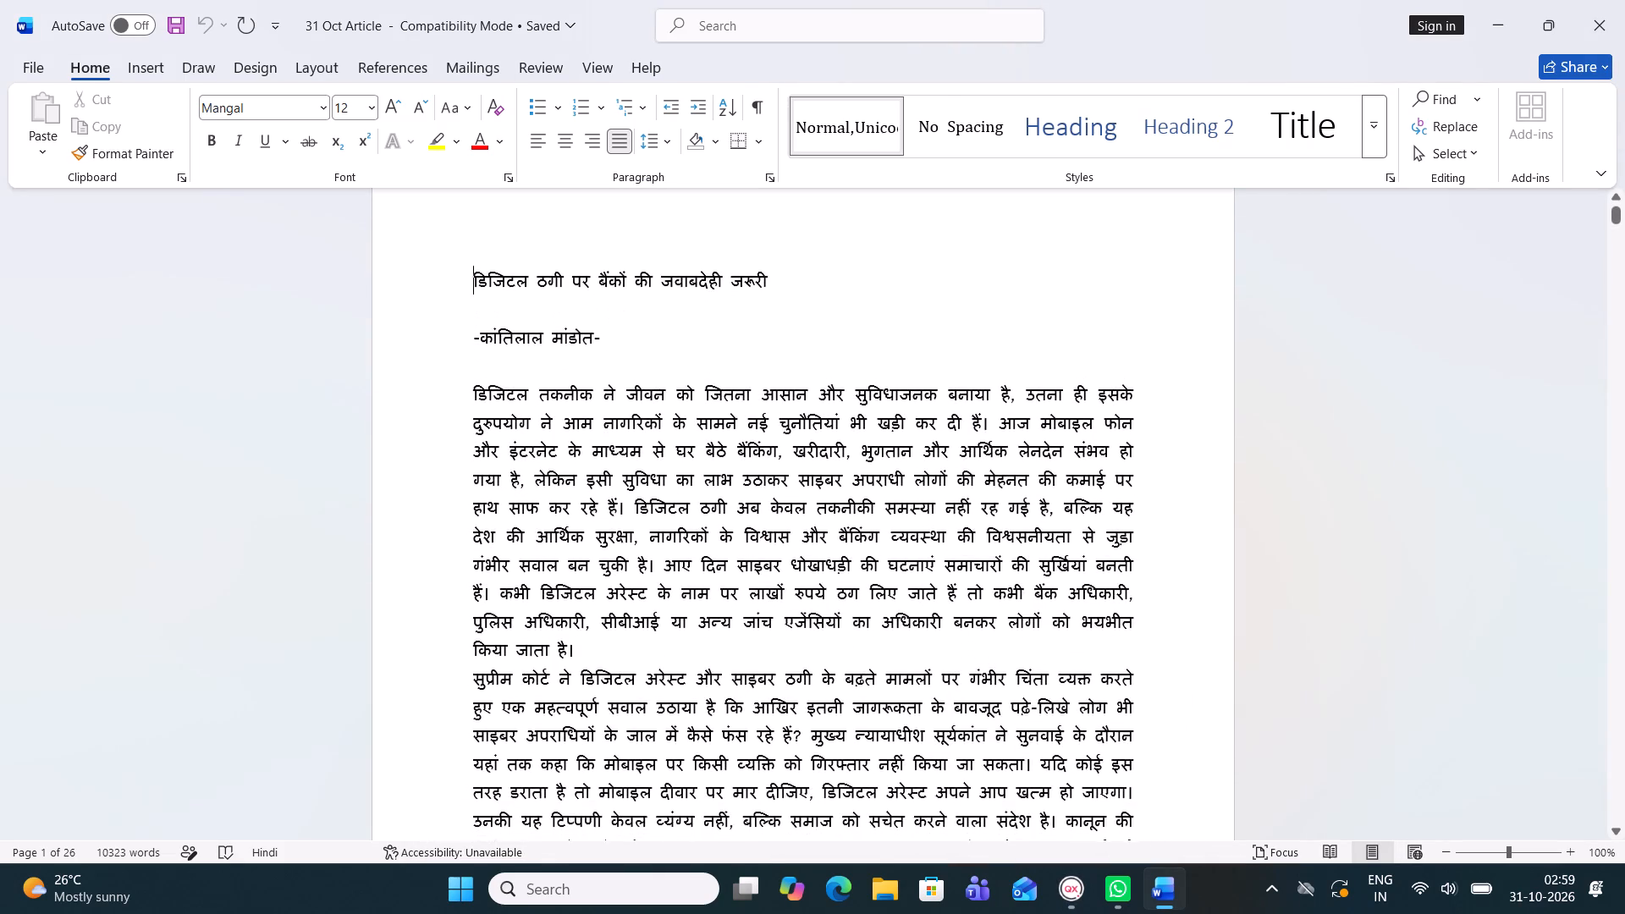
pyautogui.scroll(-1, 709, 513)
pyautogui.scroll(1, 710, 515)
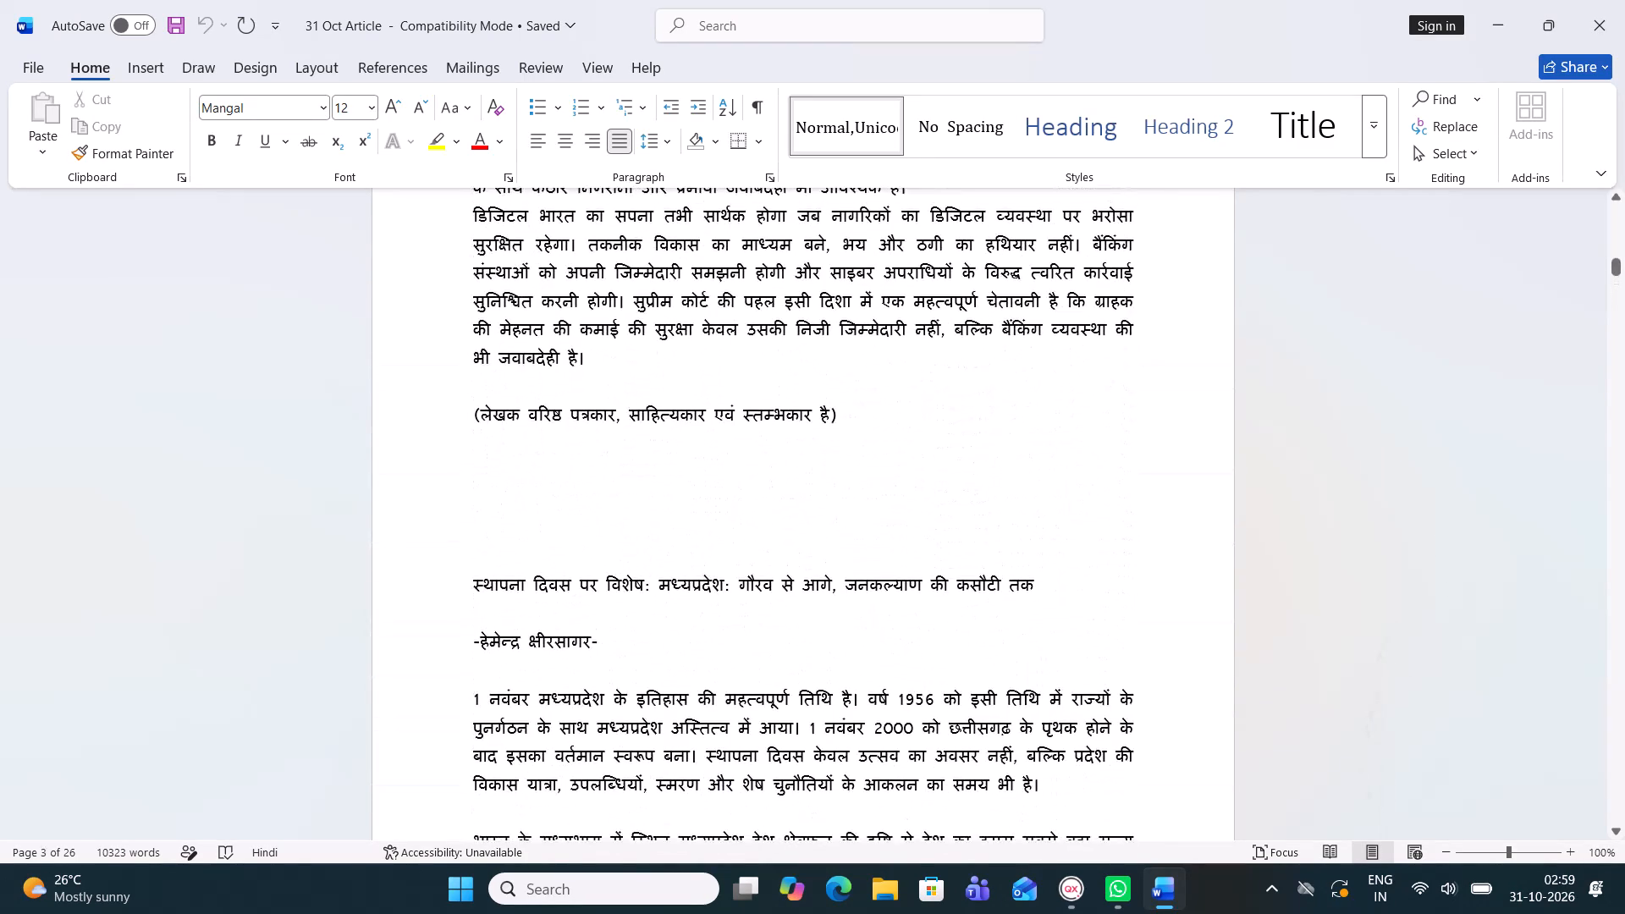
pyautogui.tripleClick(478, 581)
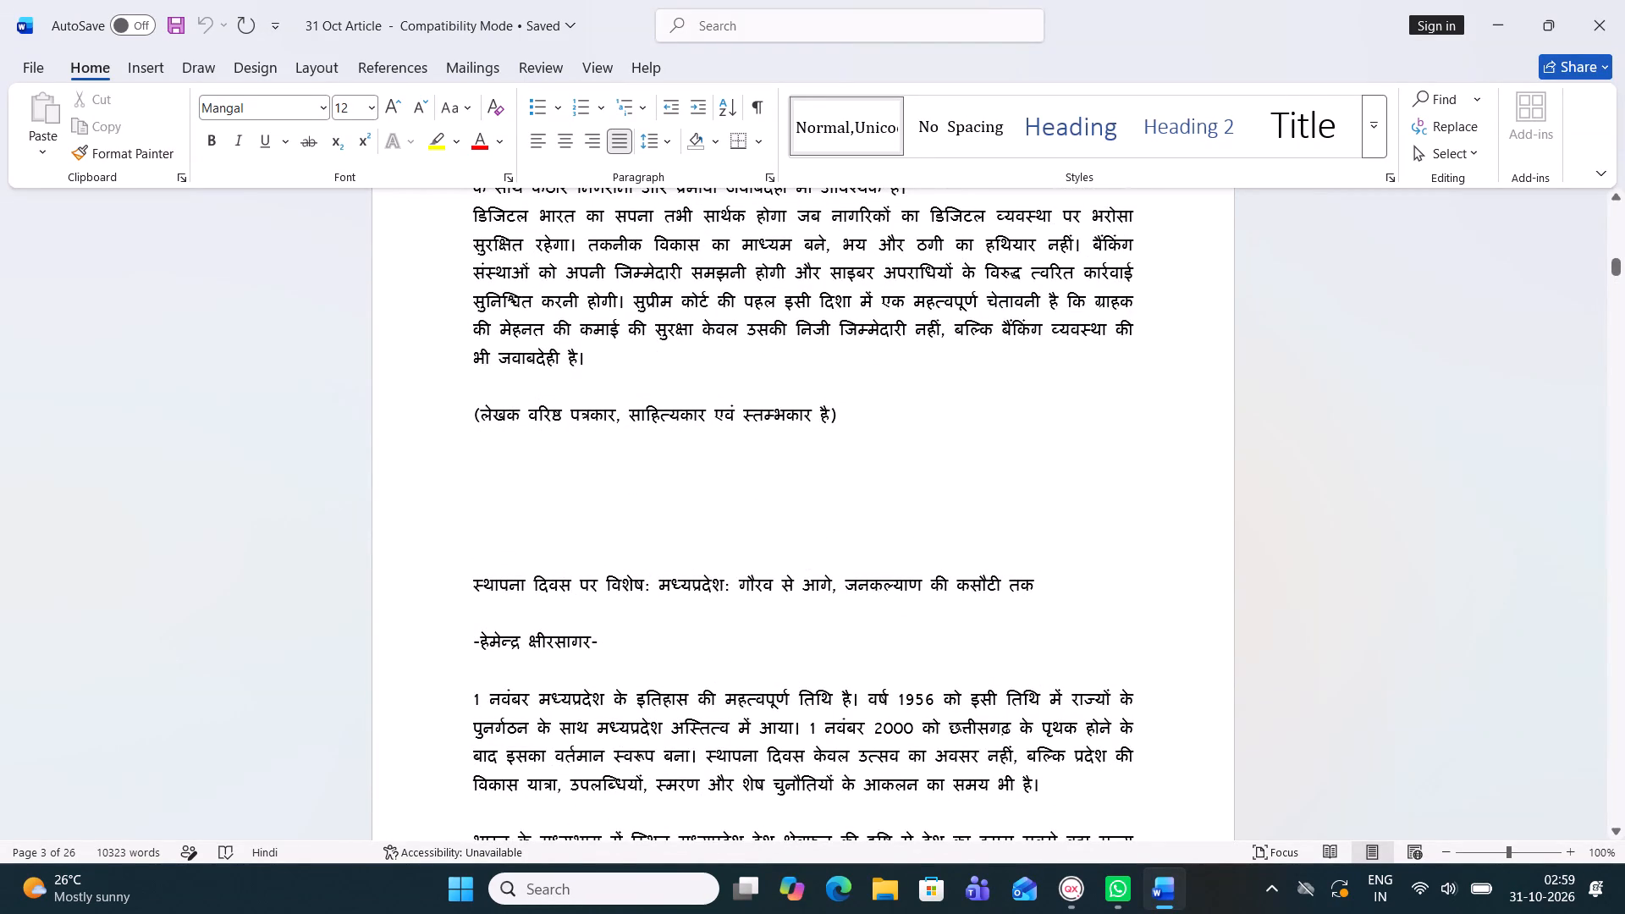
pyautogui.click(478, 581)
pyautogui.doubleClick(478, 581)
pyautogui.click(478, 581)
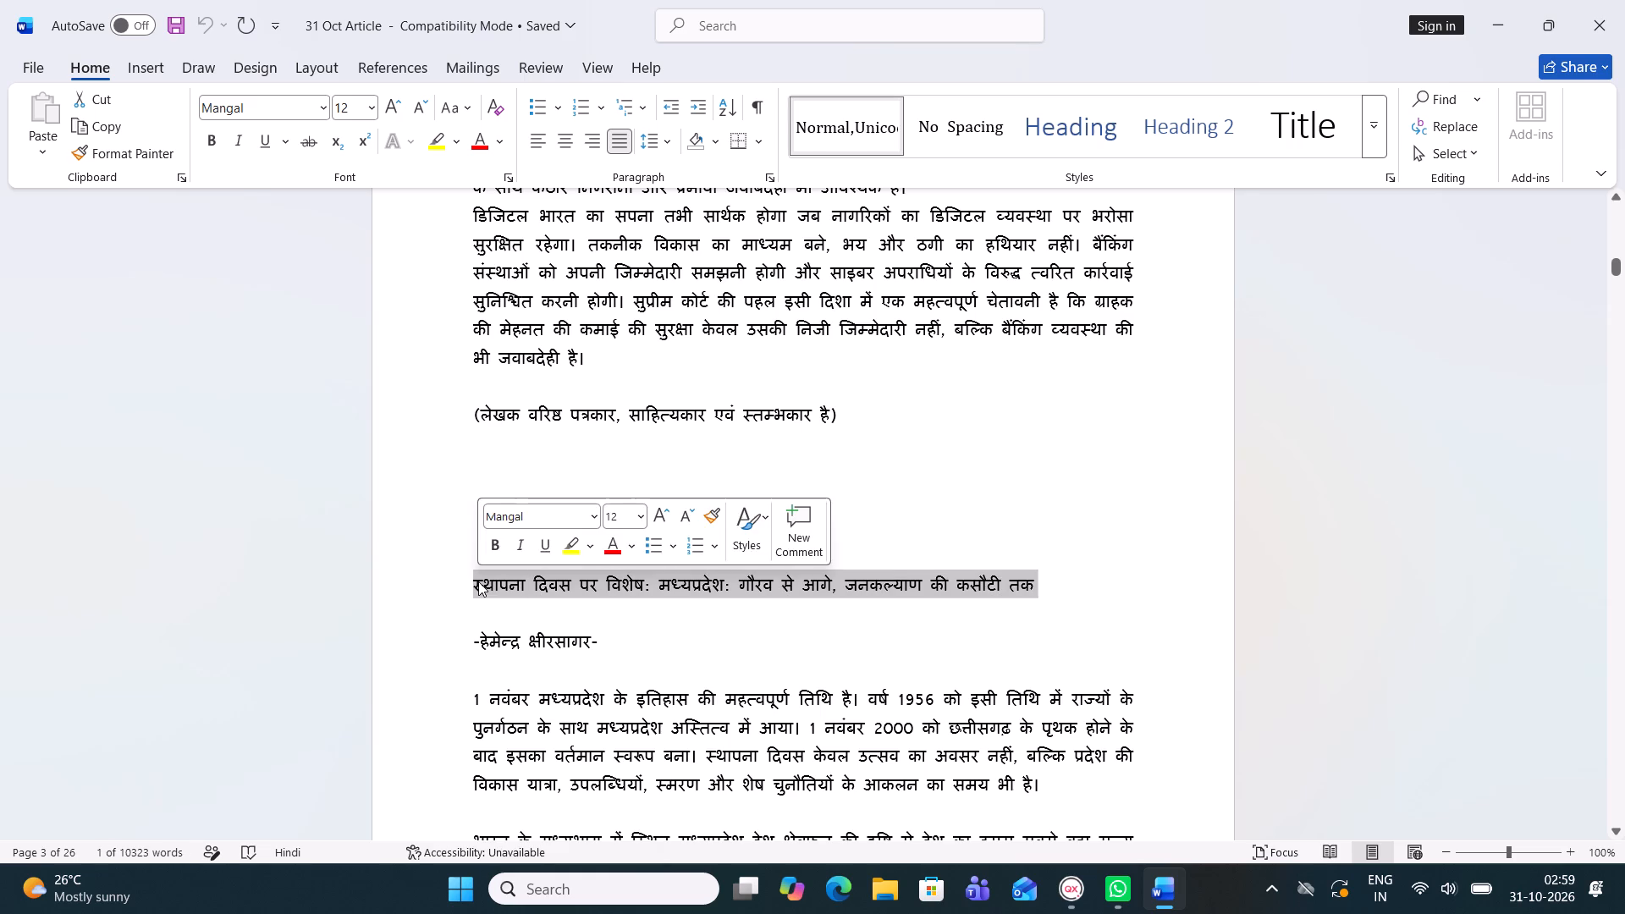
pyautogui.hotkey('ctrl', 'c')
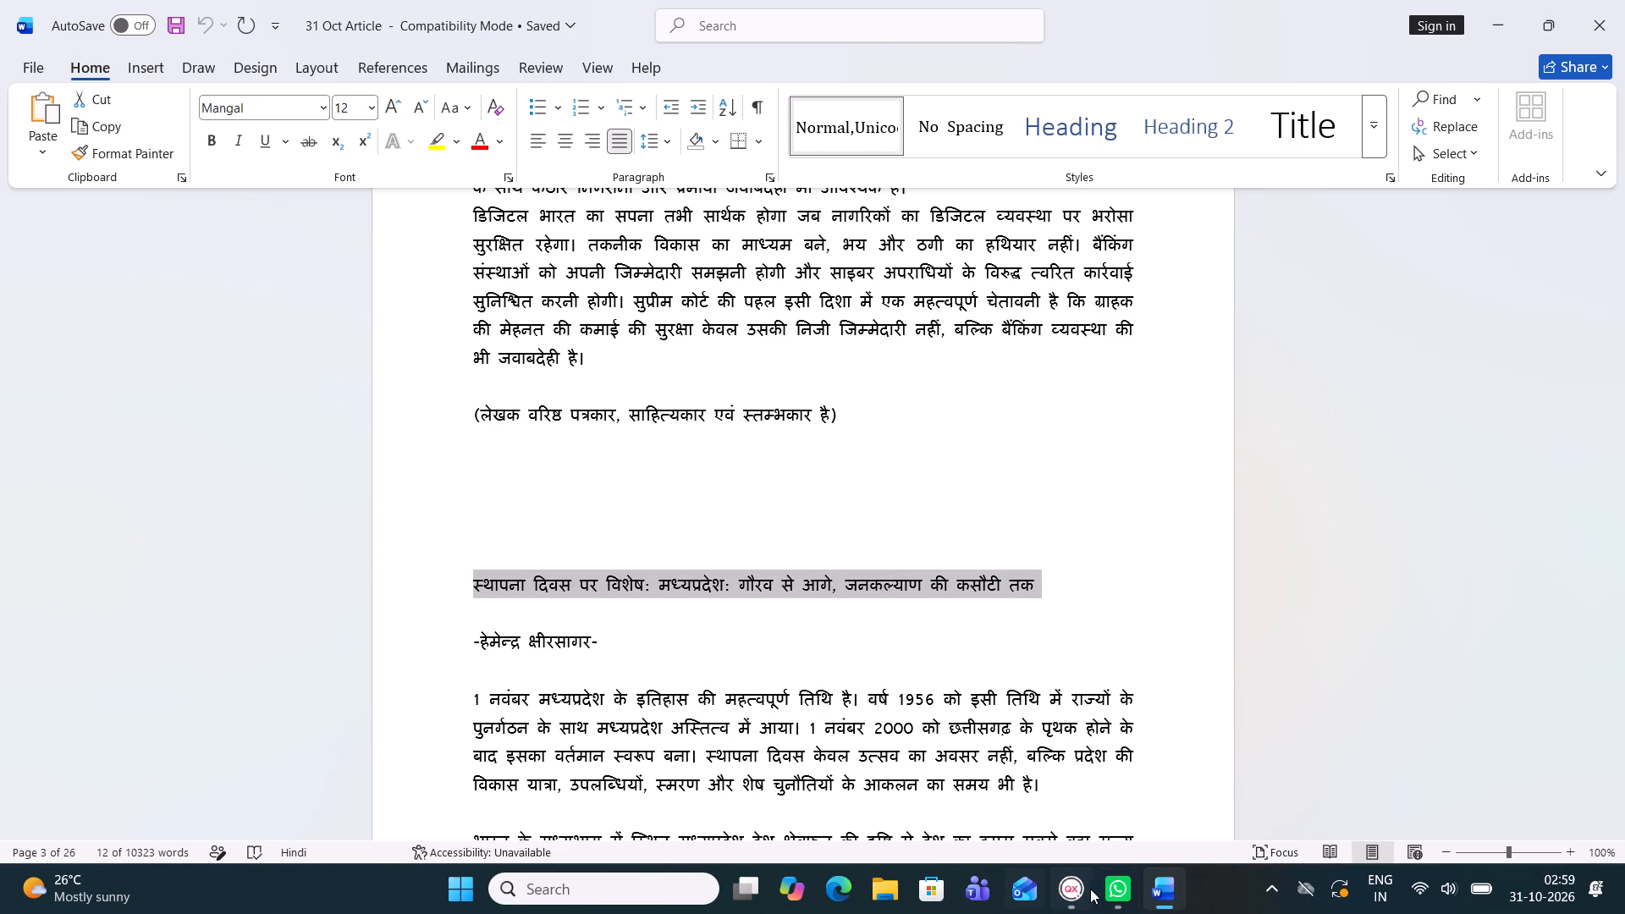
# In QuarkXPress, draw a text box about 90 by 39 mm under page 2's संपादकीय banner and paste the copied headline into it.
pyautogui.click(1066, 899)
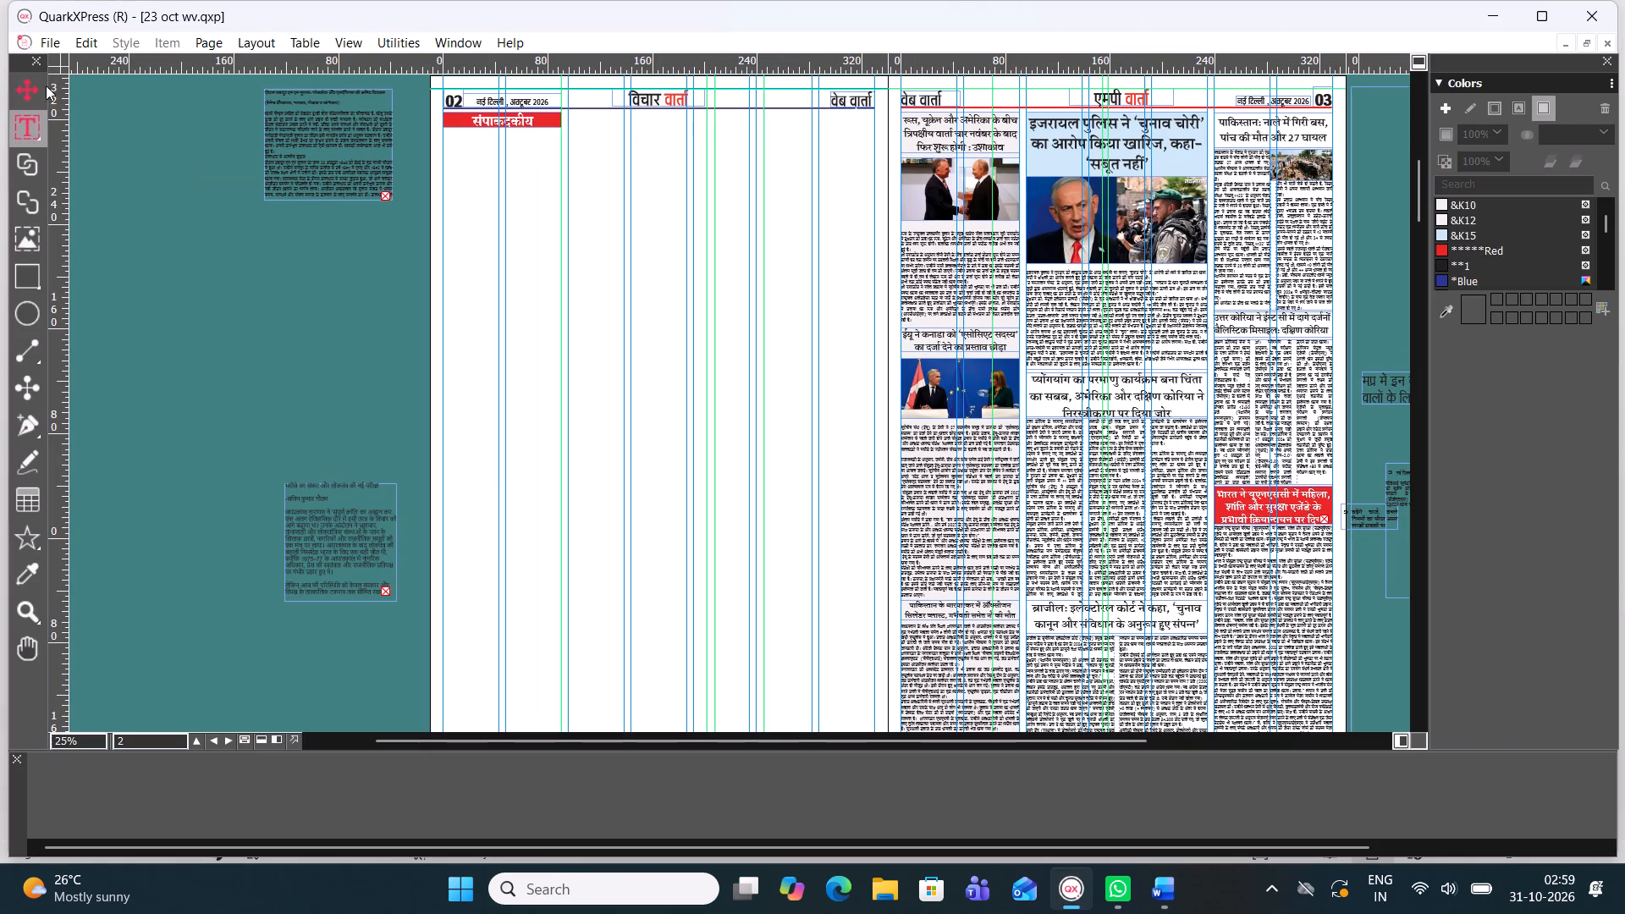
pyautogui.click(21, 123)
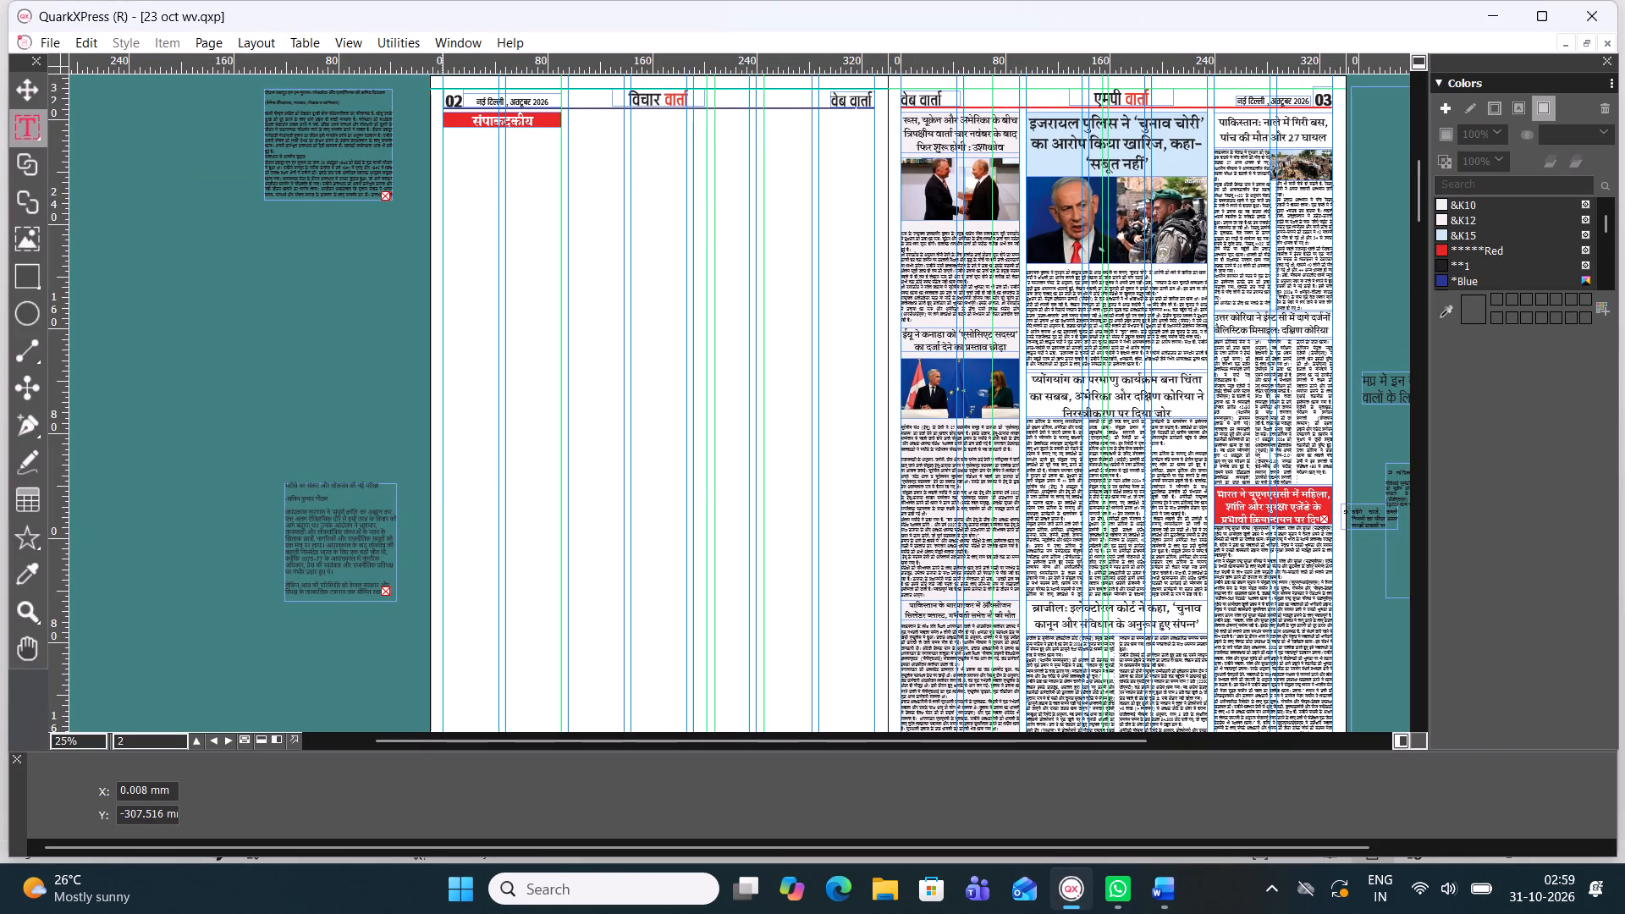
pyautogui.moveTo(443, 130); pyautogui.dragTo(538, 176)
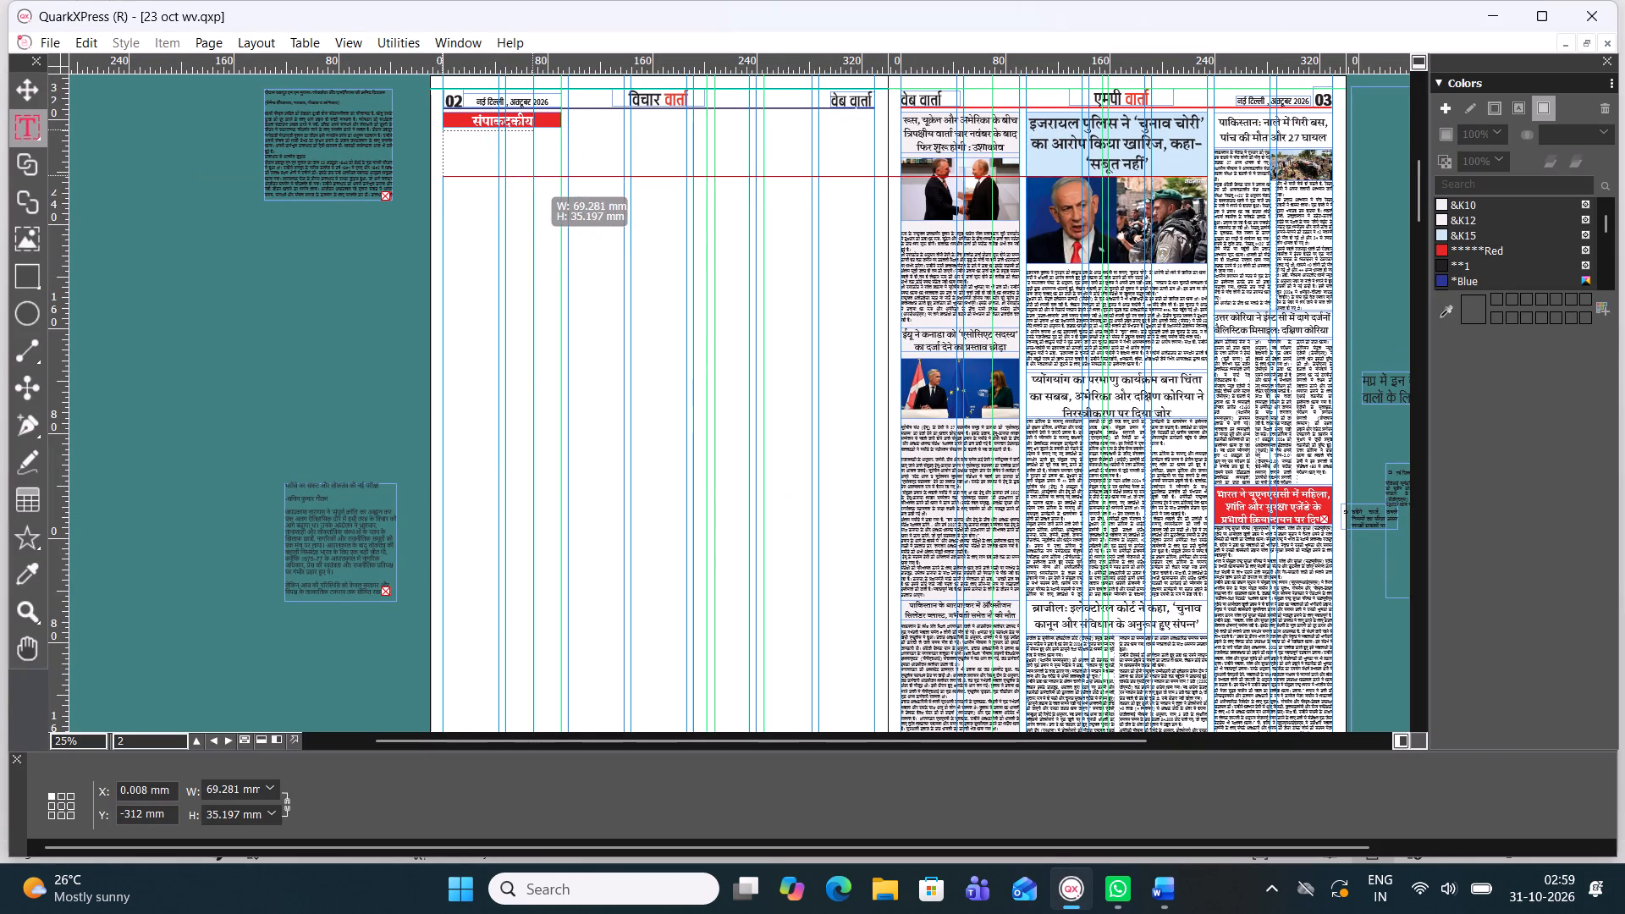
pyautogui.moveTo(538, 176); pyautogui.dragTo(566, 184)
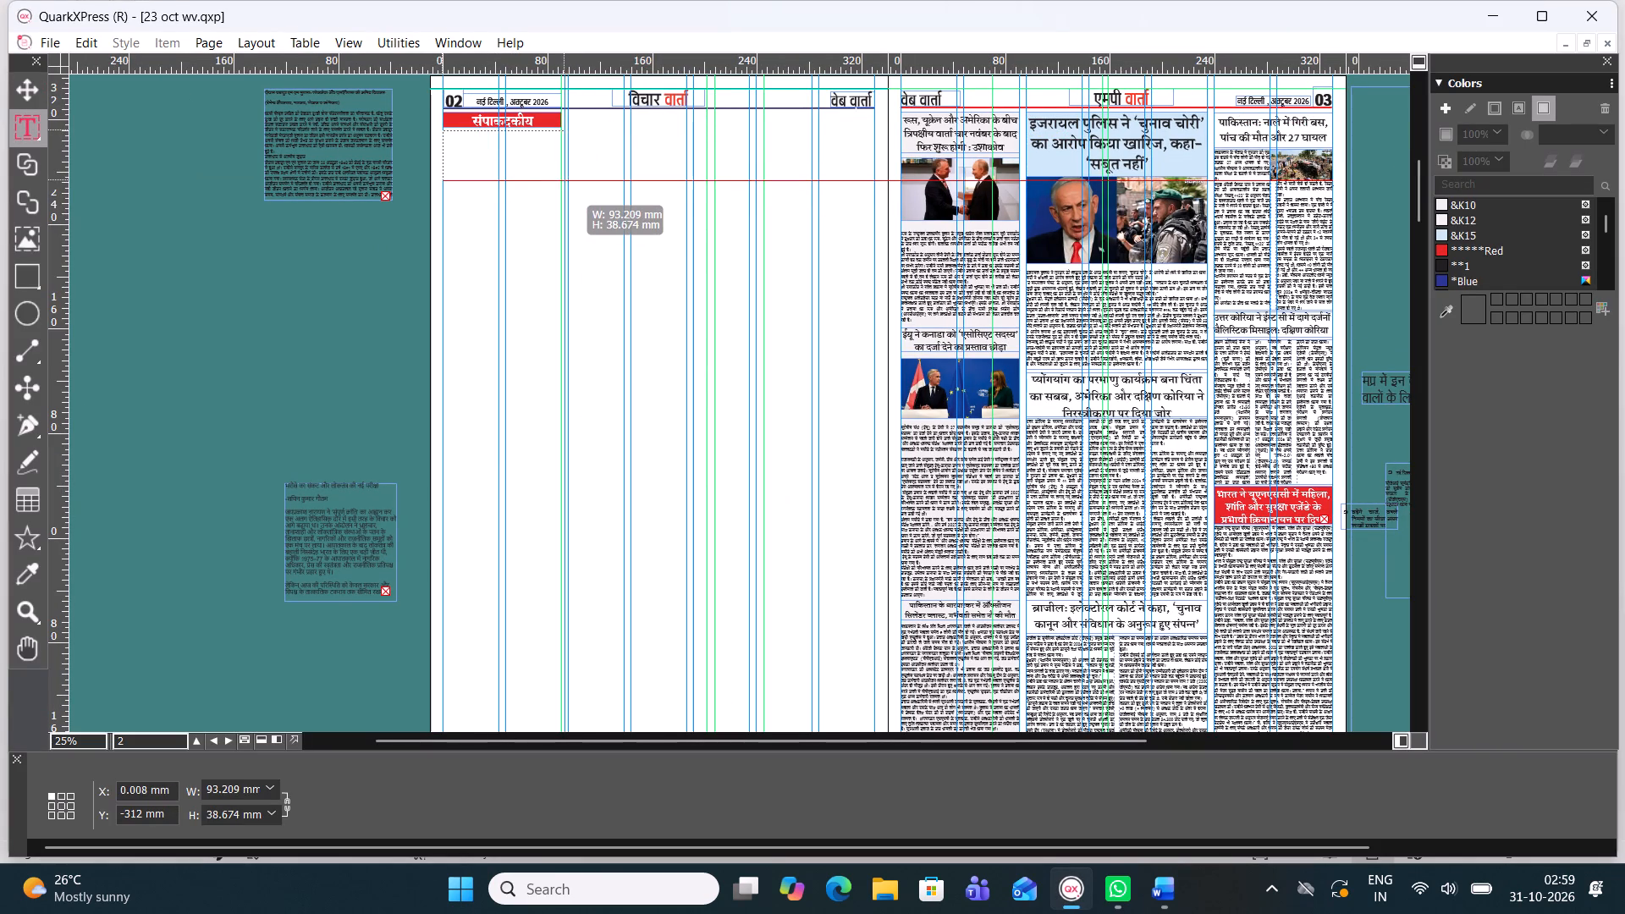
pyautogui.moveTo(566, 184); pyautogui.dragTo(559, 193)
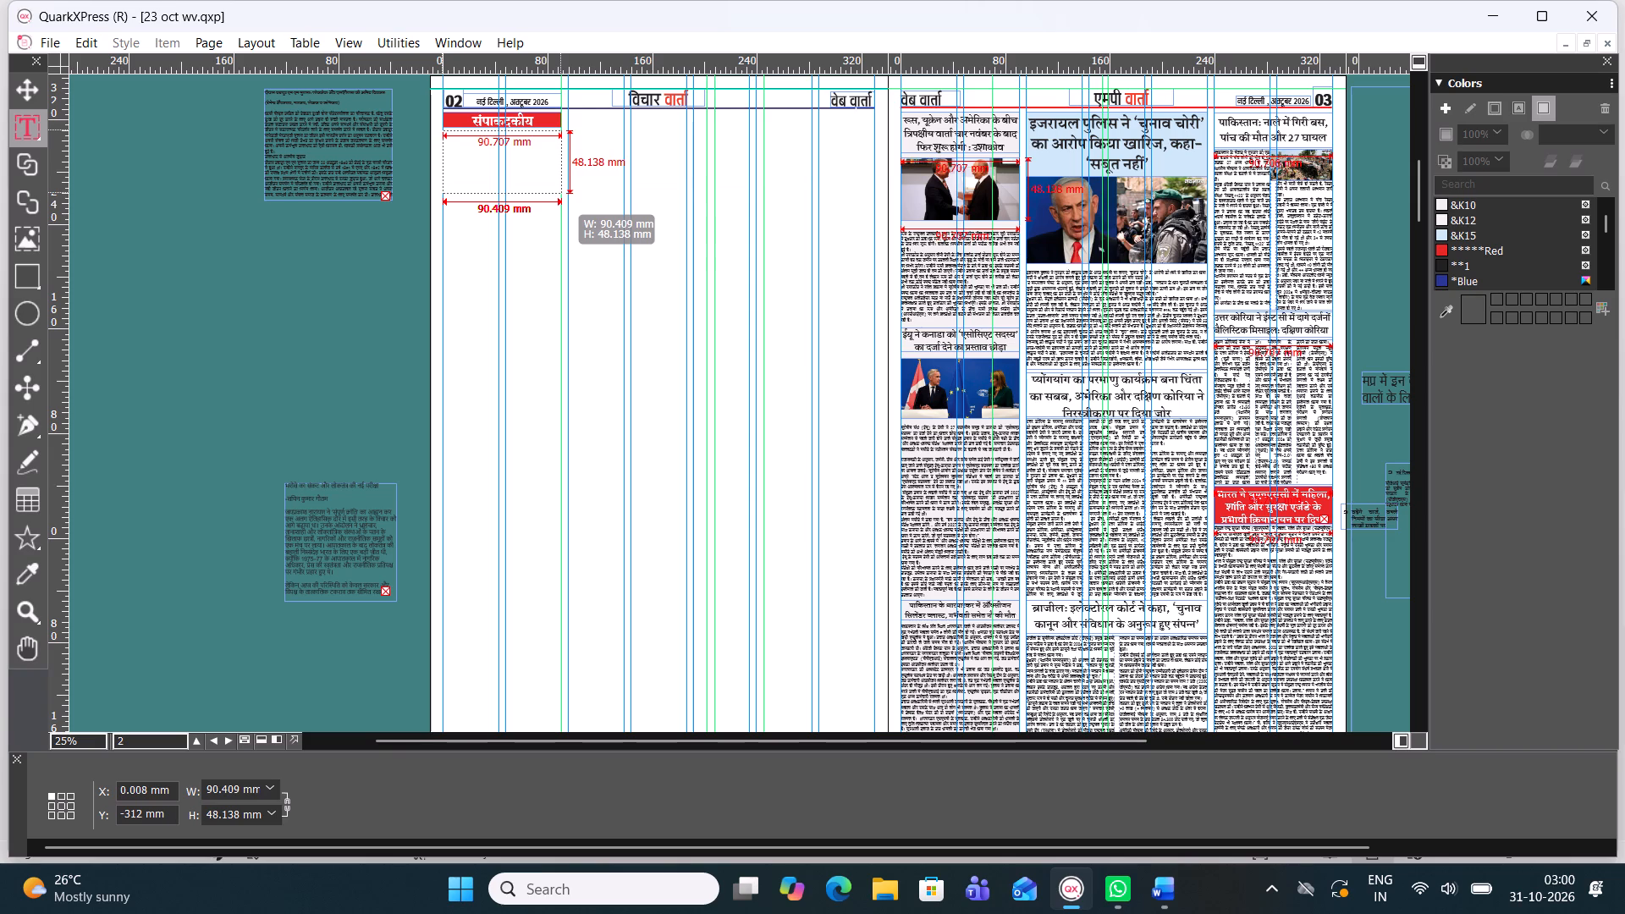
pyautogui.moveTo(559, 193); pyautogui.dragTo(559, 179)
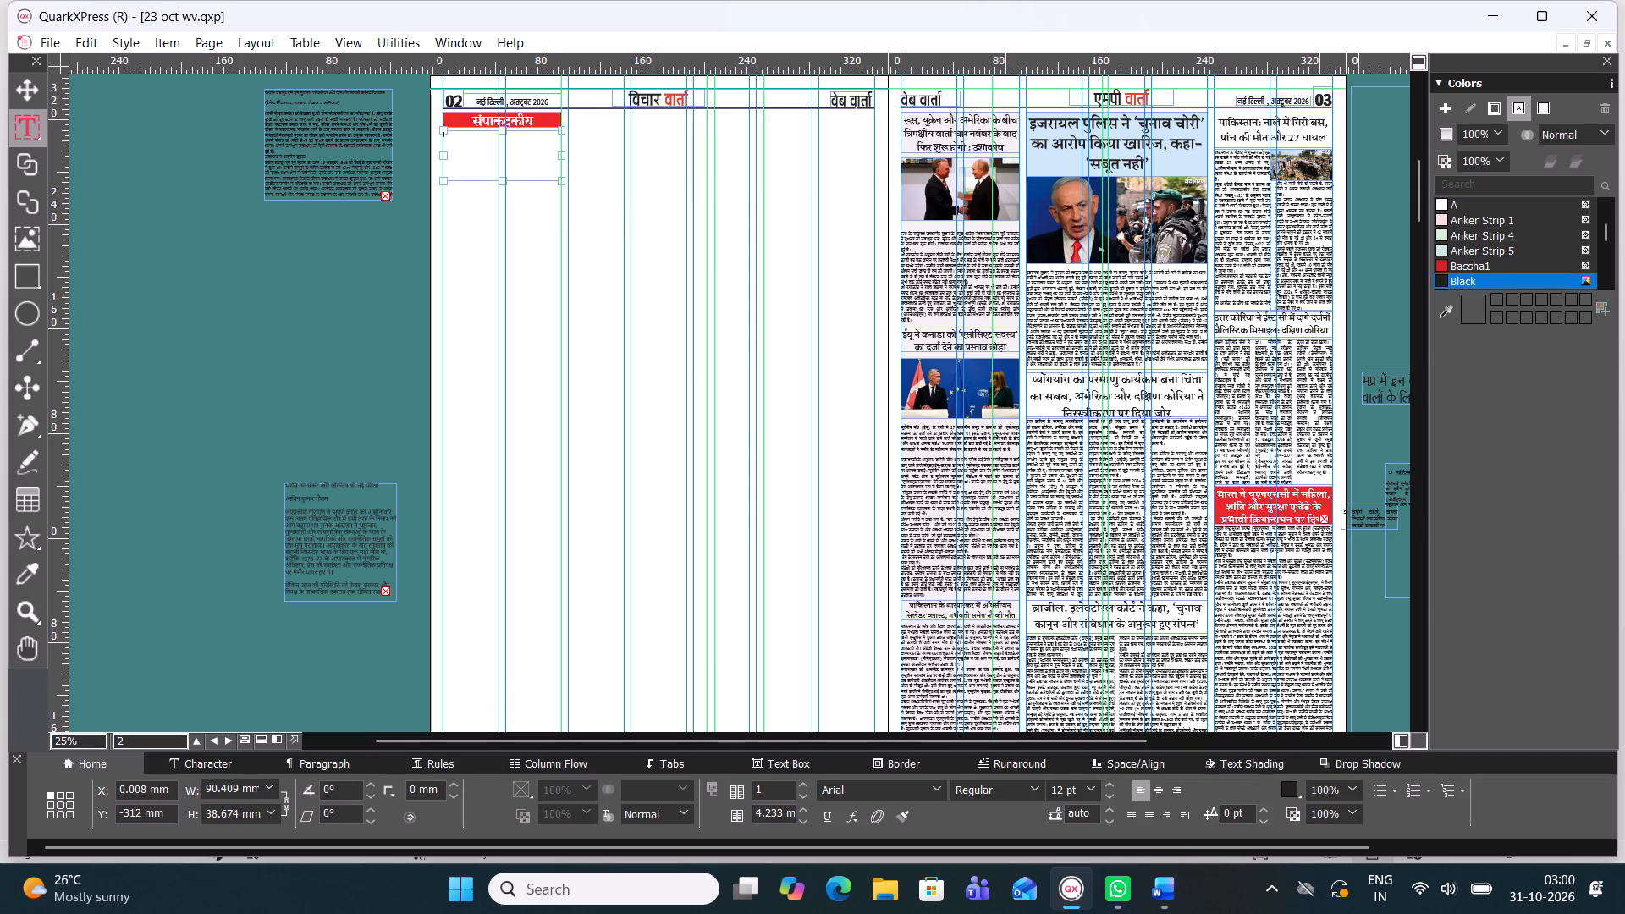
pyautogui.hotkey('ctrl', 'v')
# Set the font of the whole pasted editorial headline to Four C Gandhihead.
pyautogui.hotkey('ctrl', 'a')
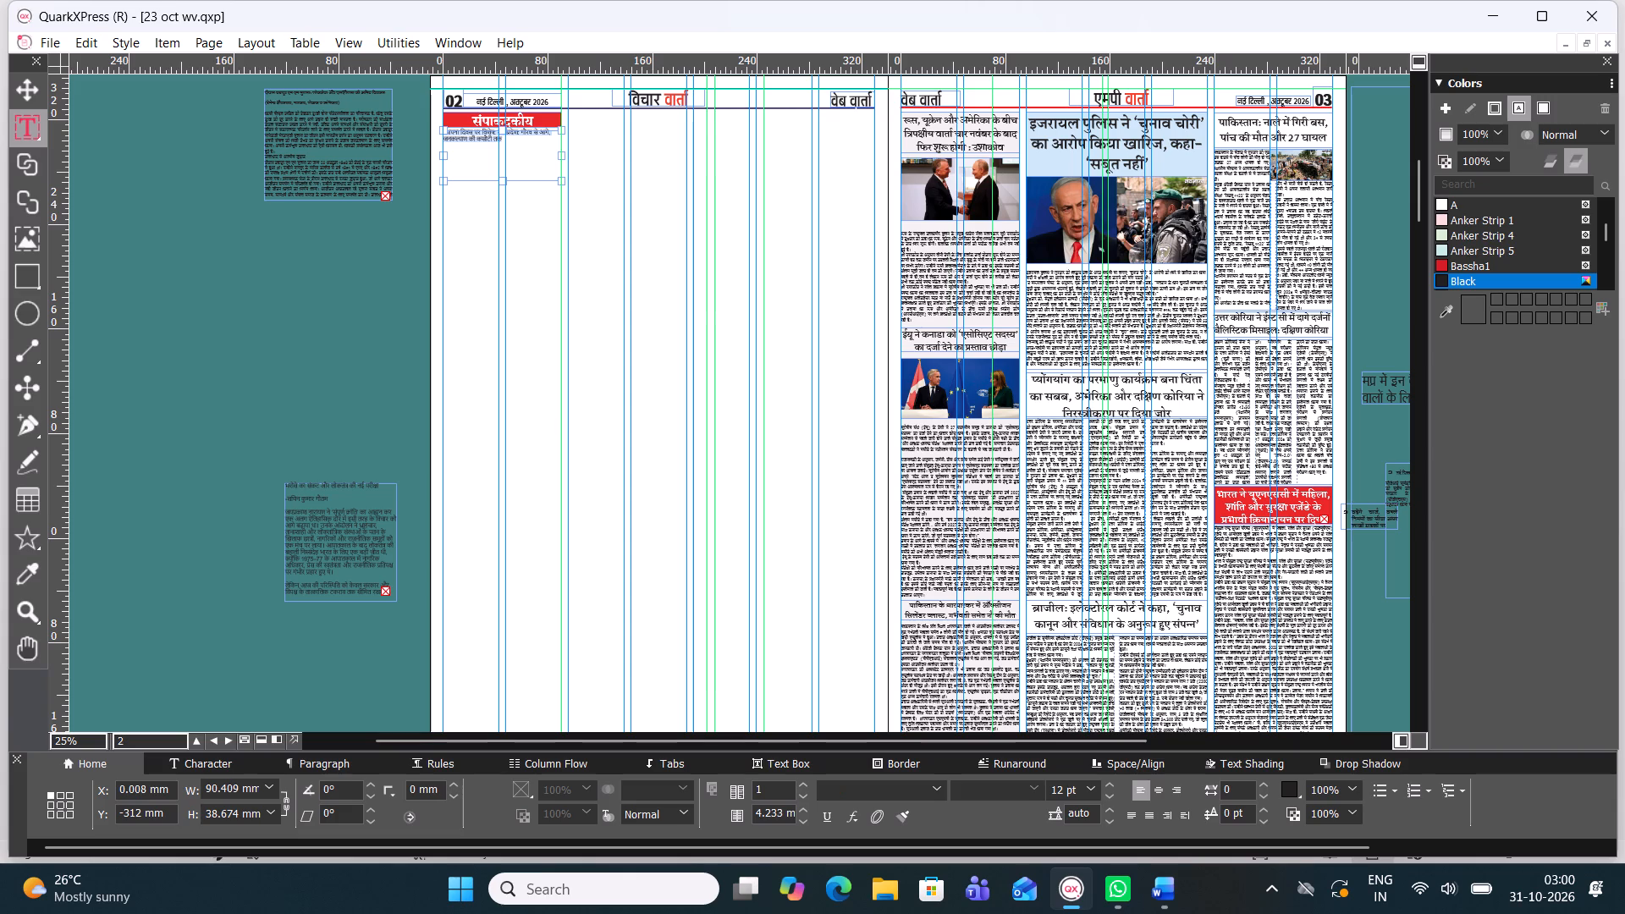
pyautogui.click(943, 788)
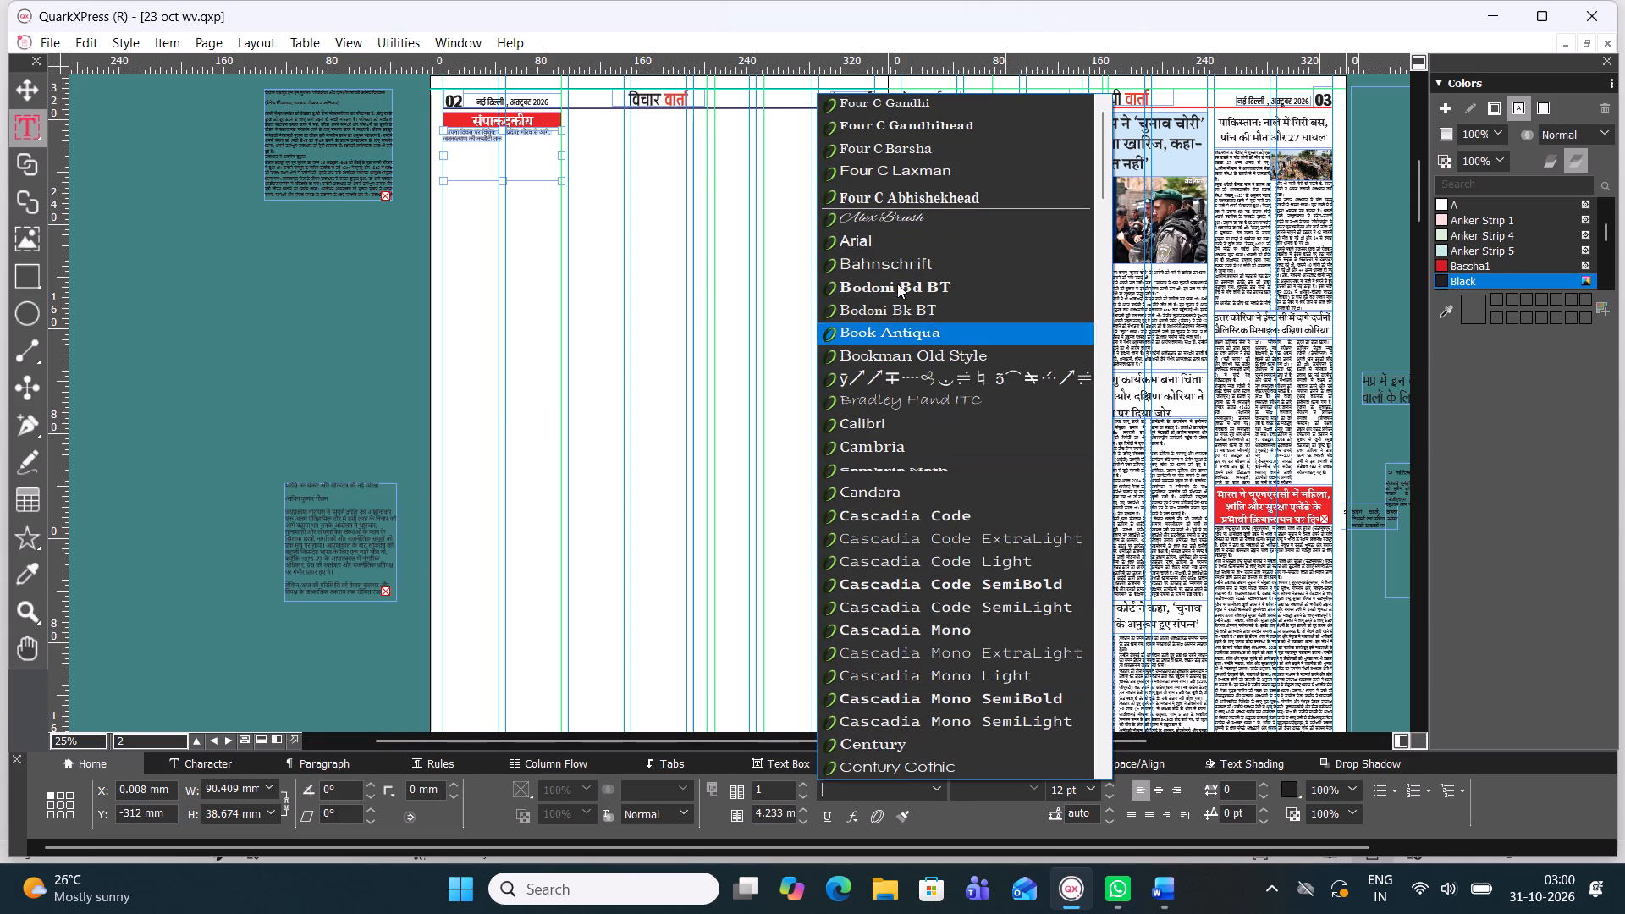
pyautogui.click(952, 122)
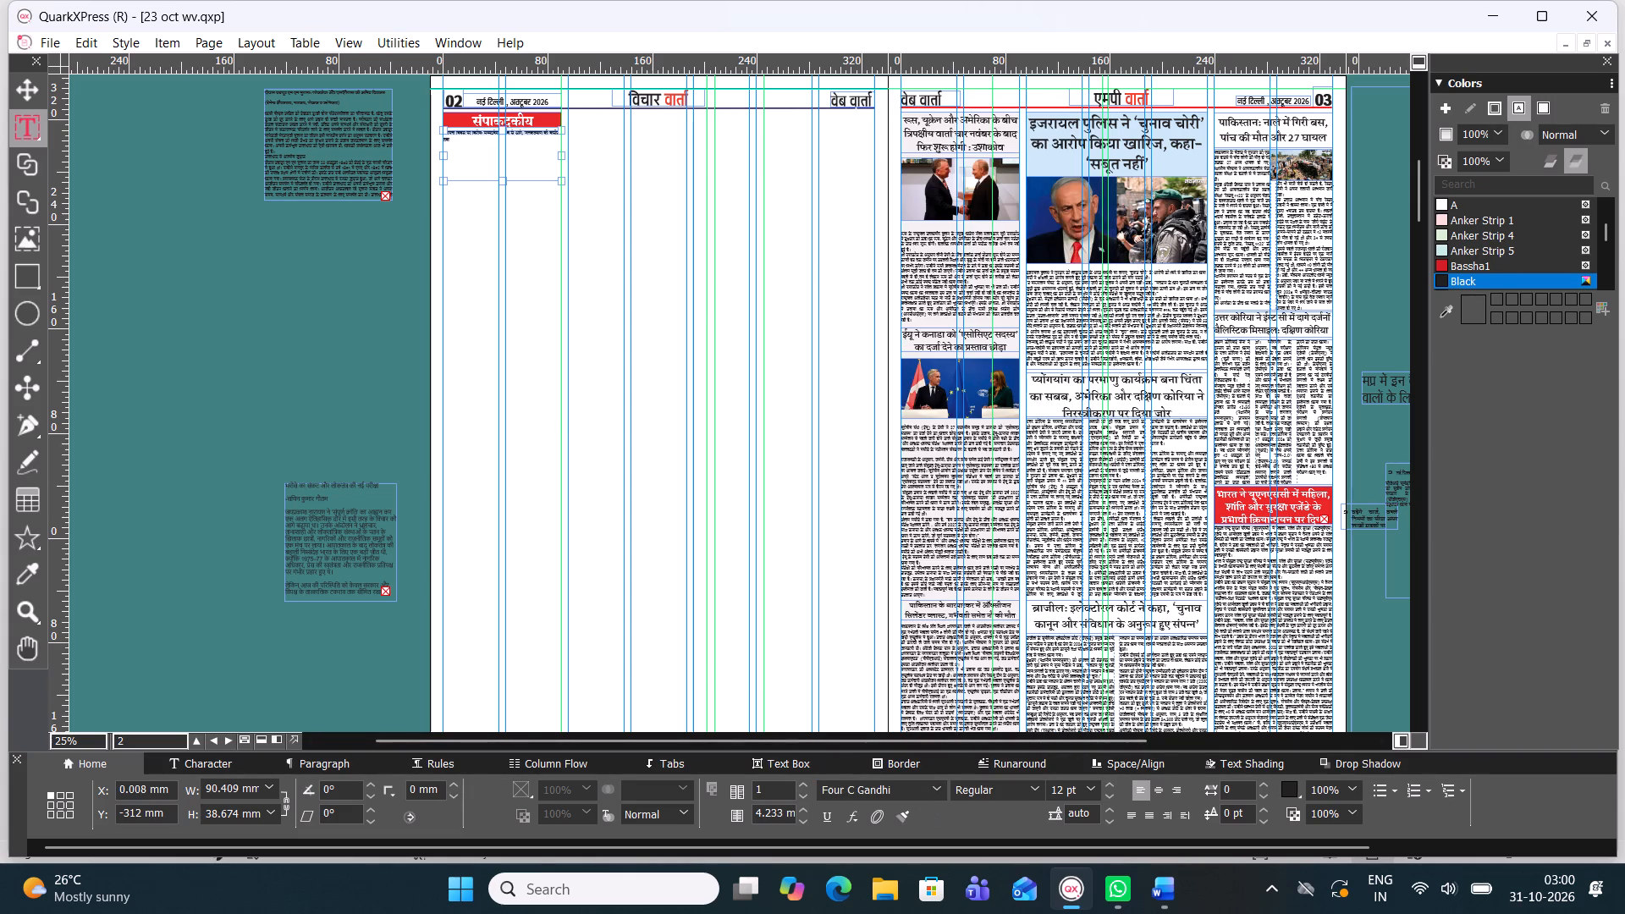
pyautogui.click(942, 796)
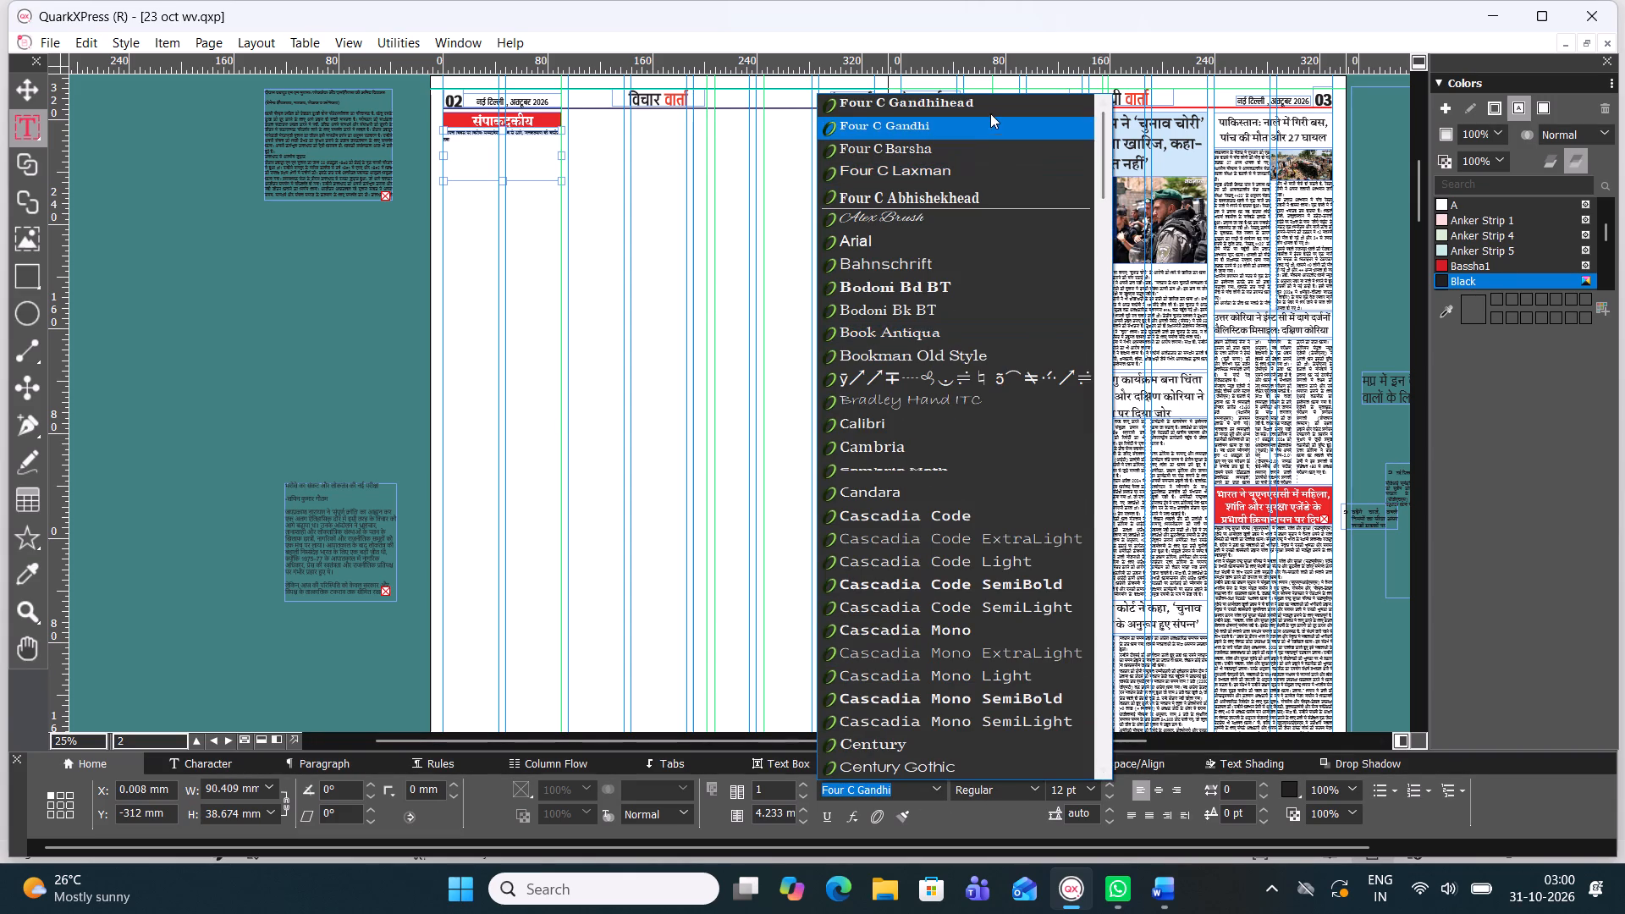
pyautogui.click(987, 95)
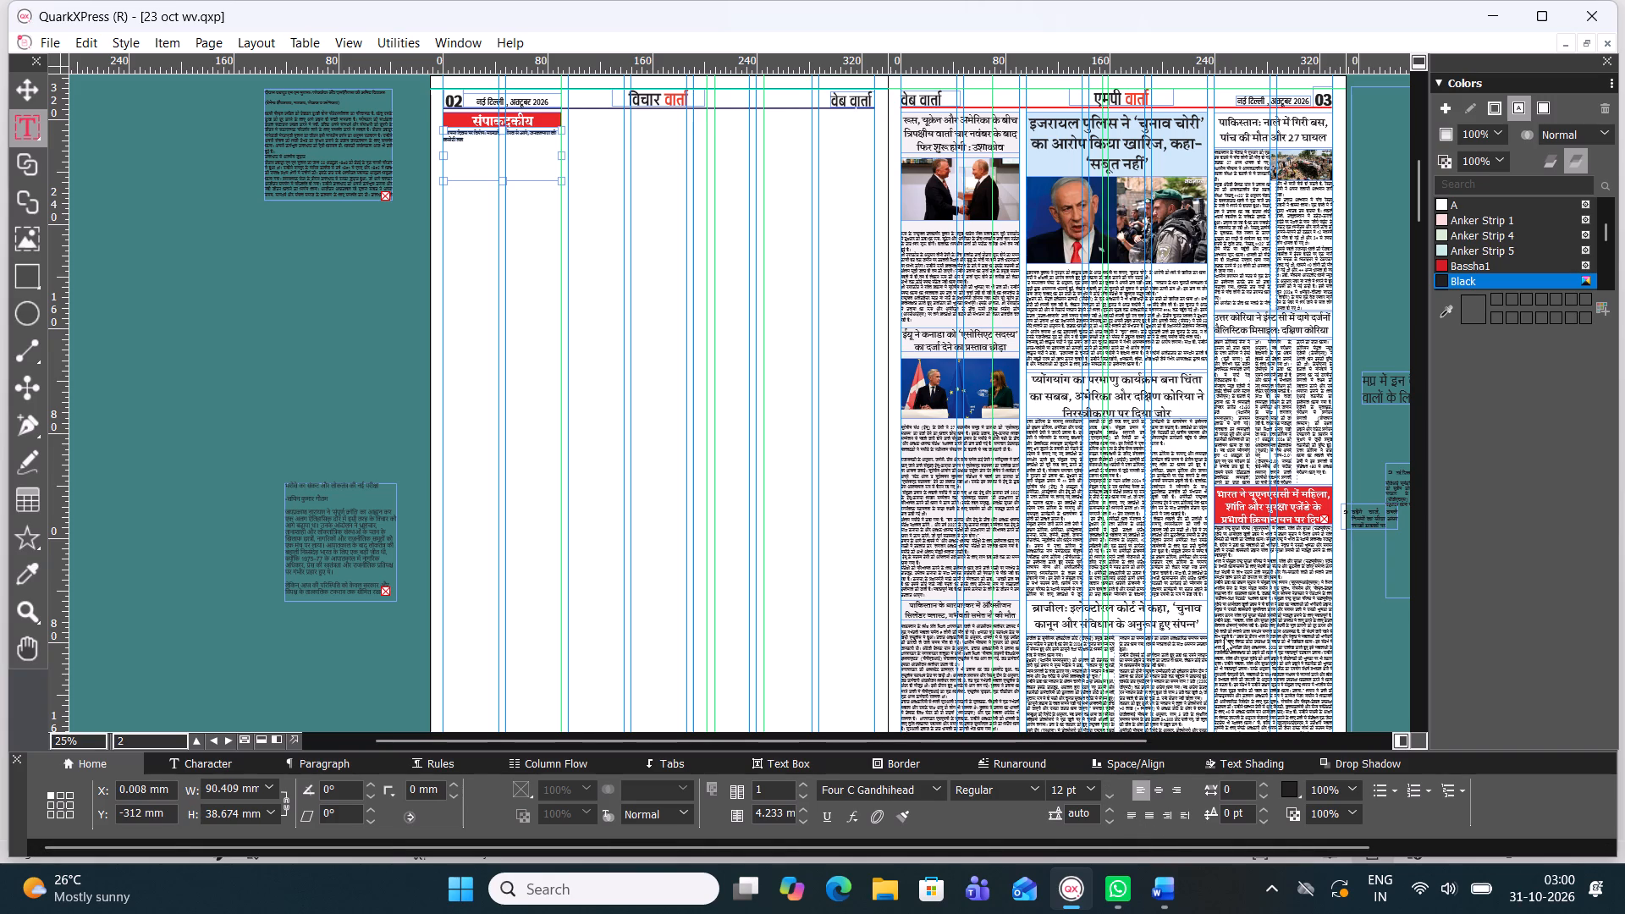
# Enlarge the editorial headline text to 30 pt so it fills its box in three lines.
pyautogui.hotkey('ctrl', 'alt', 'shift', '.')
pyautogui.hotkey('ctrl', 'alt', 'shift', '.')
pyautogui.hotkey('ctrl', 'alt', 'shift', '.')
pyautogui.hotkey('ctrl', 'alt', 'shift', '.')
pyautogui.hotkey('ctrl', 'alt', 'shift', '.')
pyautogui.hotkey('ctrl', 'alt', 'shift', '.')
pyautogui.hotkey('ctrl', 'alt', 'shift', '.')
pyautogui.hotkey('ctrl', 'alt', 'shift', '.')
pyautogui.hotkey('ctrl', 'alt', 'shift', '.')
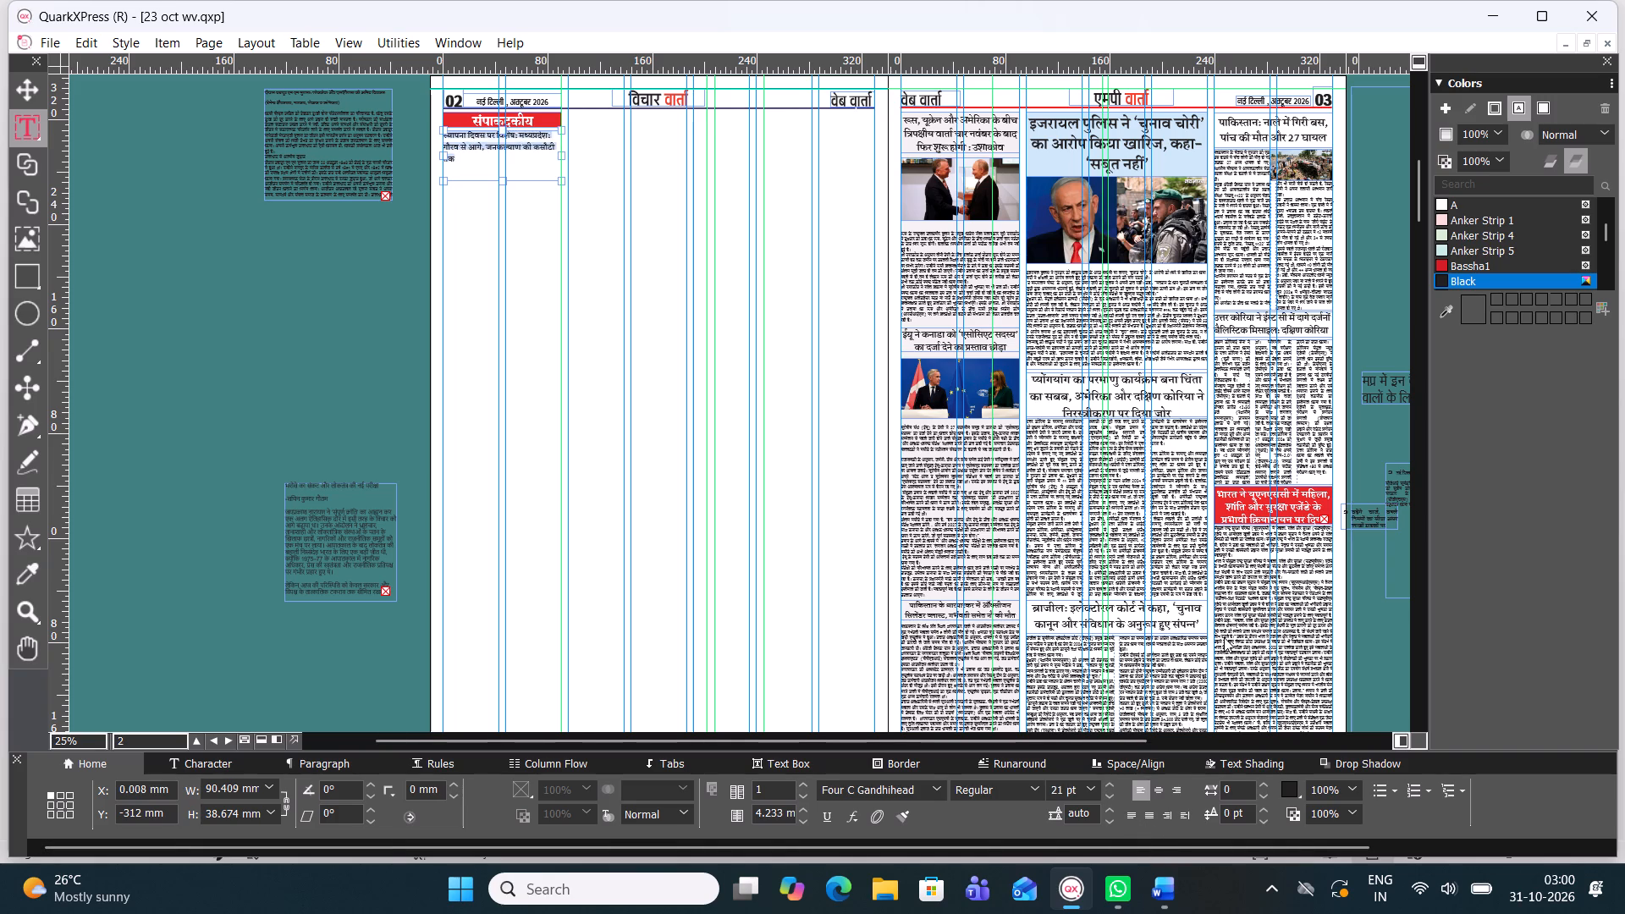
pyautogui.hotkey('ctrl', 'alt', 'shift', '.')
pyautogui.hotkey('ctrl', 'alt', 'shift', '.')
pyautogui.hotkey('ctrl', 'alt', 'shift', '.')
pyautogui.hotkey('ctrl', 'alt', 'shift', '.')
pyautogui.hotkey('ctrl', 'alt', 'shift', '.')
pyautogui.hotkey('ctrl', 'alt', 'shift', '.')
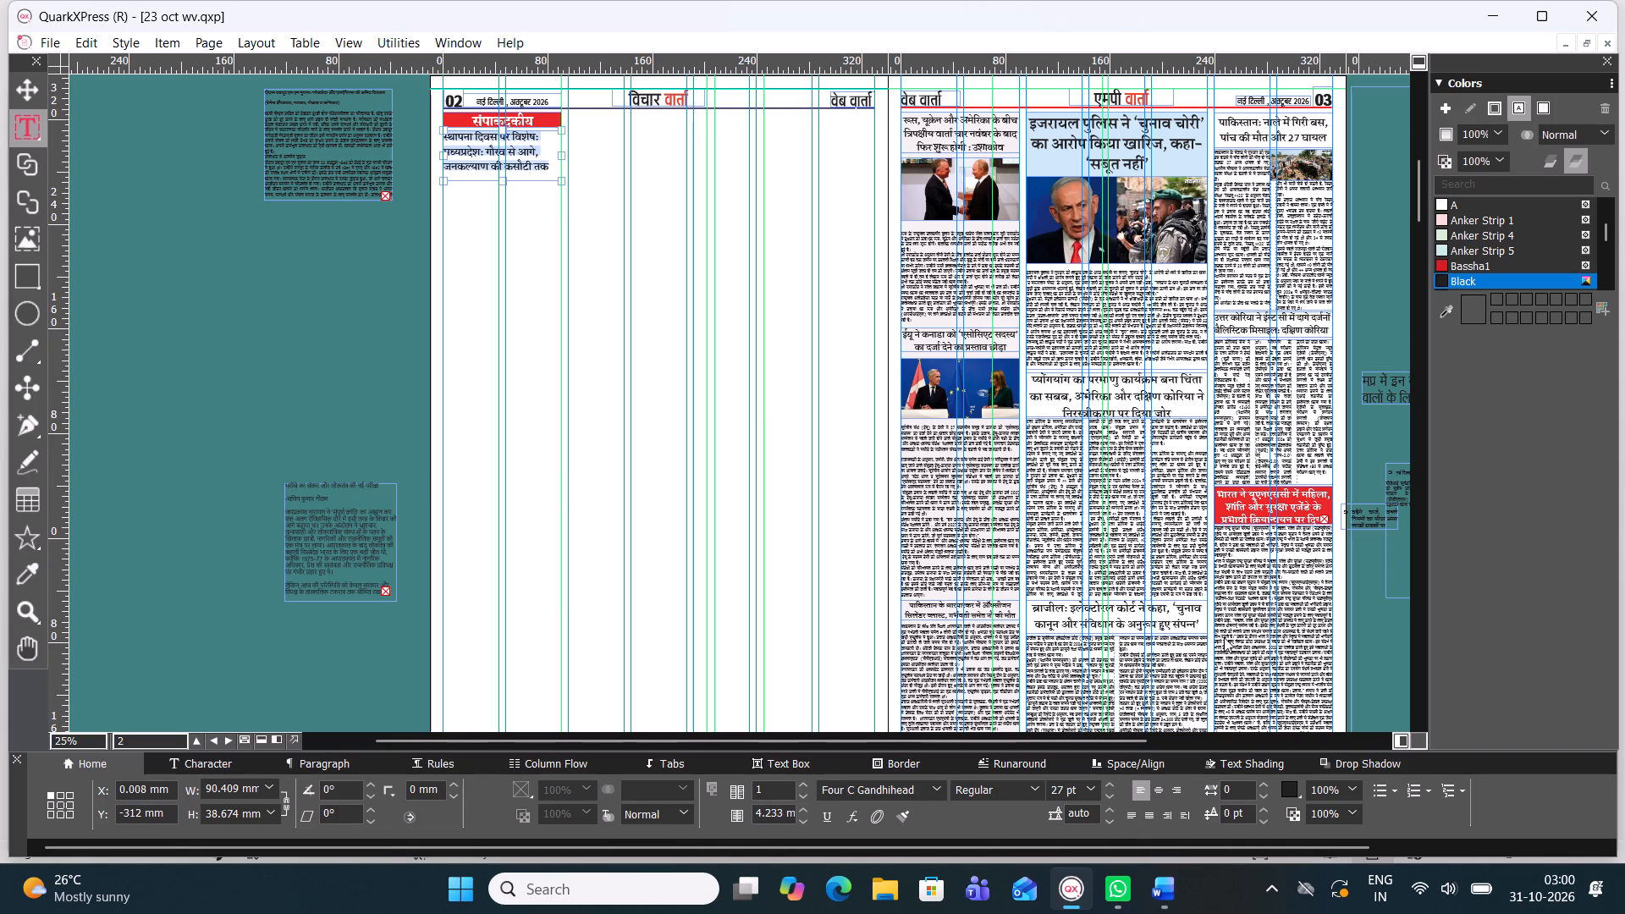
pyautogui.hotkey('ctrl', 'alt', 'shift', '.')
pyautogui.hotkey('ctrl', 'alt', 'shift', '.')
pyautogui.hotkey('ctrl', 'alt', 'shift', '.')
pyautogui.hotkey('ctrl', 'alt', 'shift', '.')
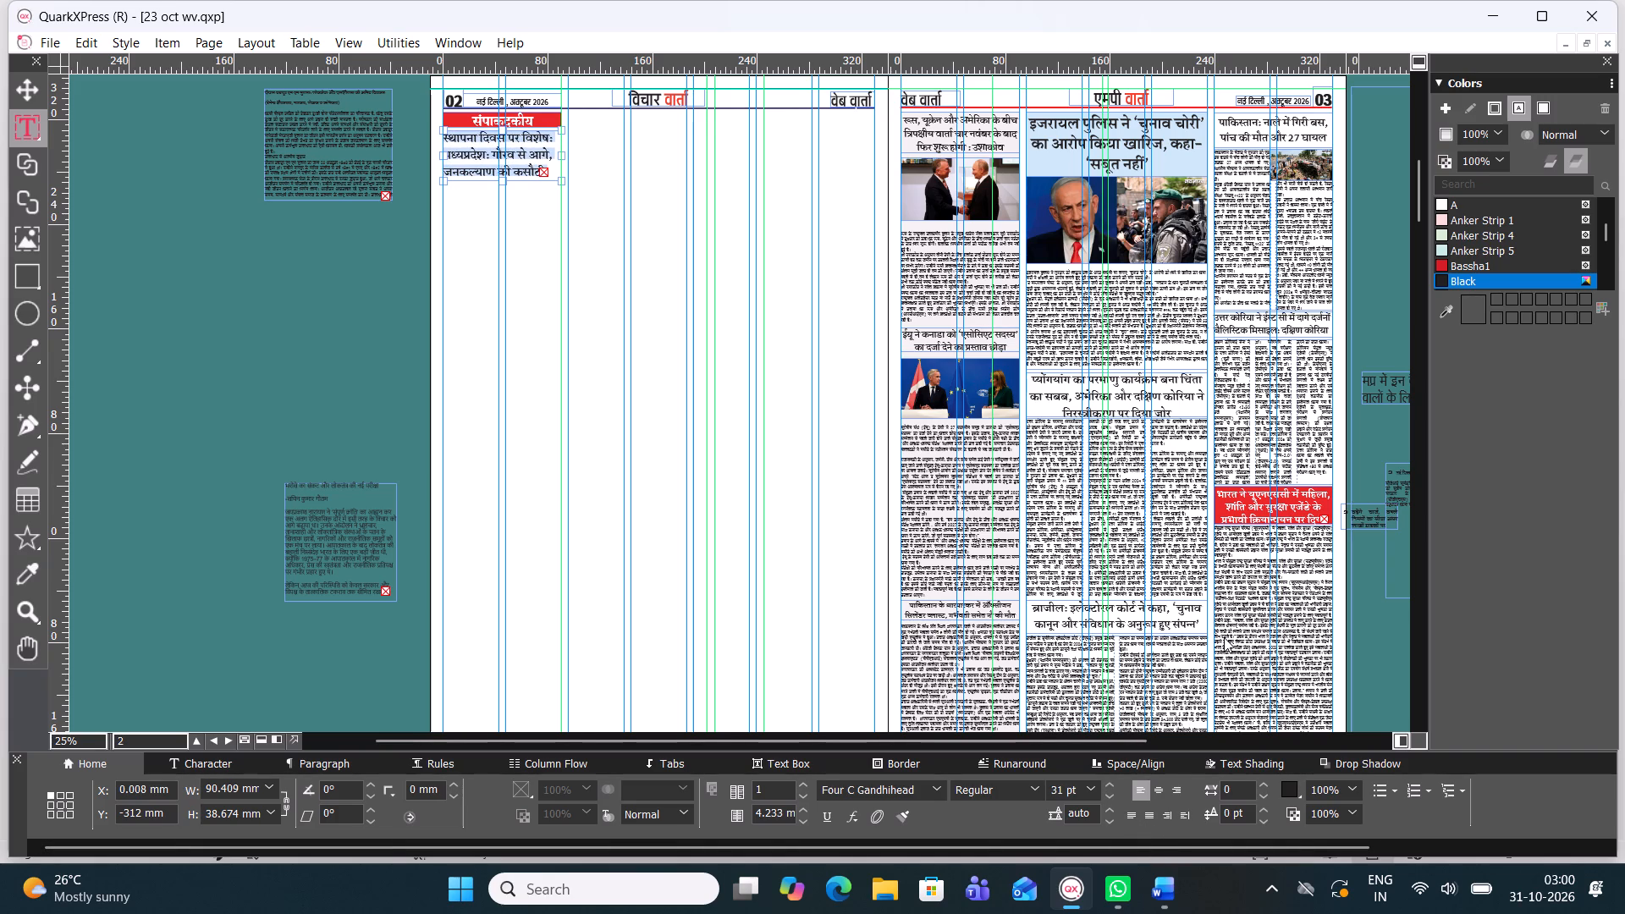
pyautogui.hotkey('ctrl', 'alt', 'shift', ',')
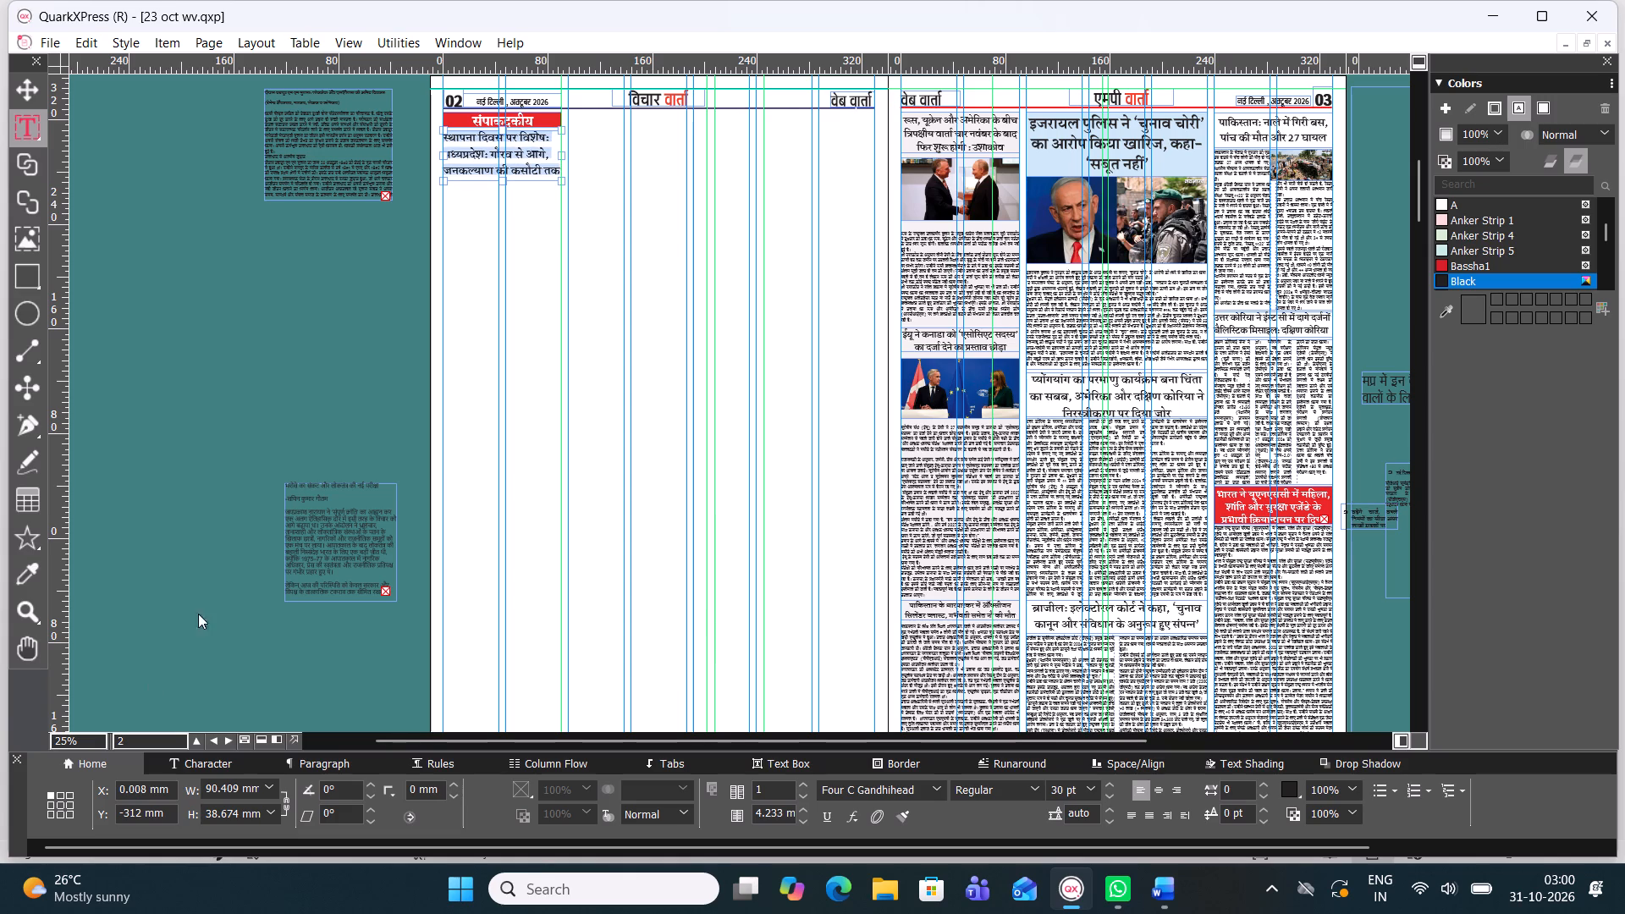
pyautogui.keyDown('ctrl'); pyautogui.scroll(2, 479, 124); pyautogui.keyUp('ctrl')
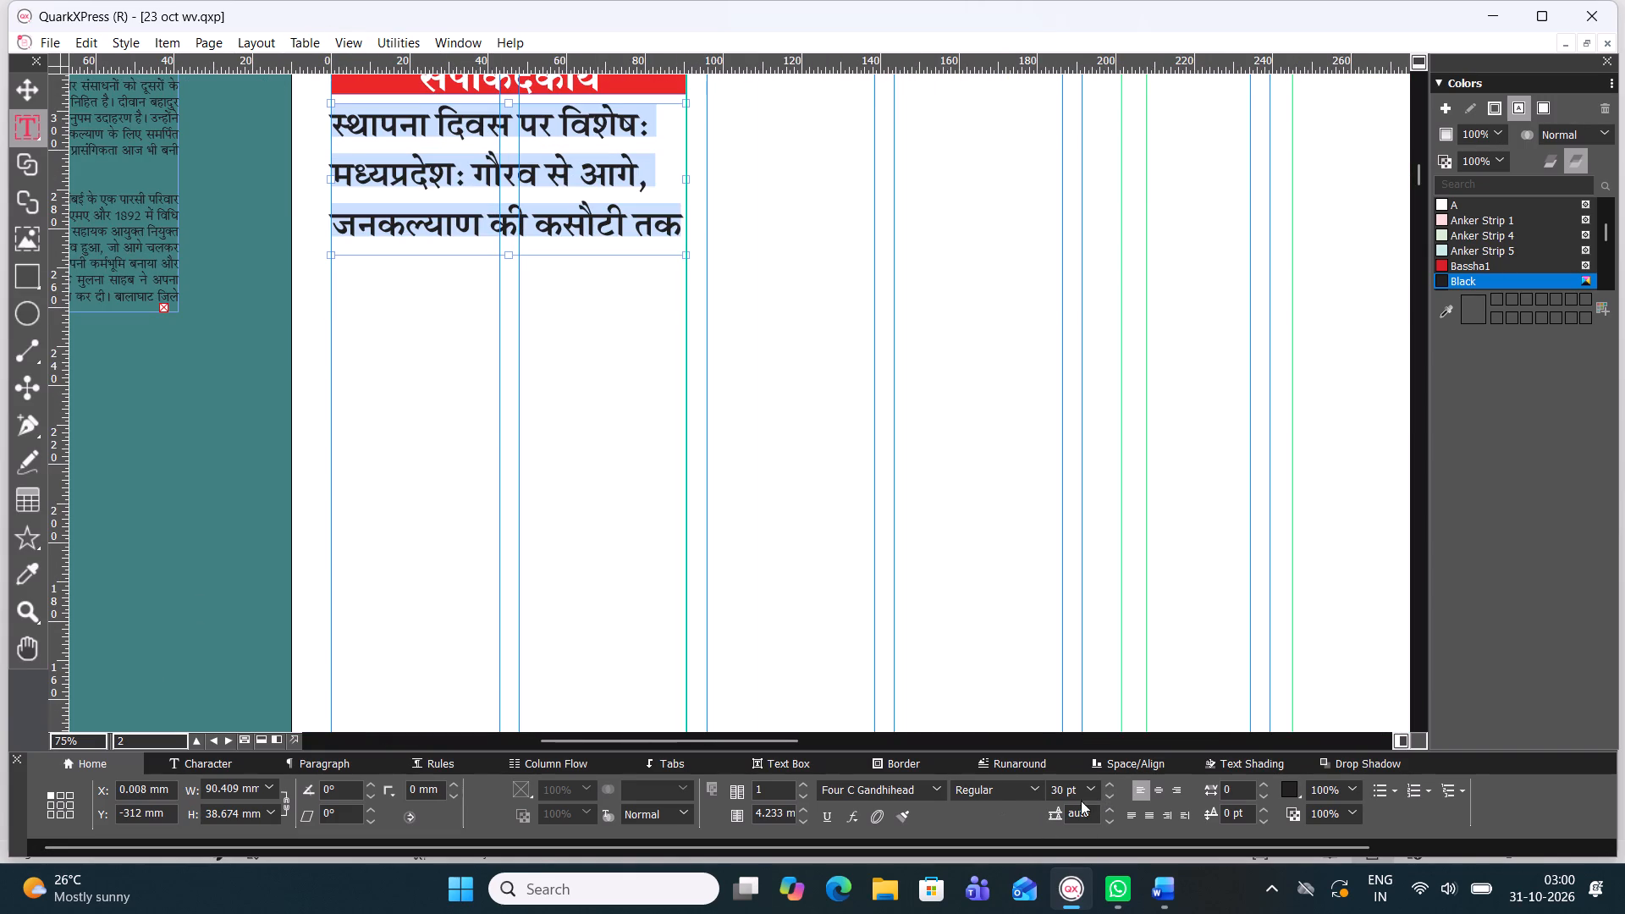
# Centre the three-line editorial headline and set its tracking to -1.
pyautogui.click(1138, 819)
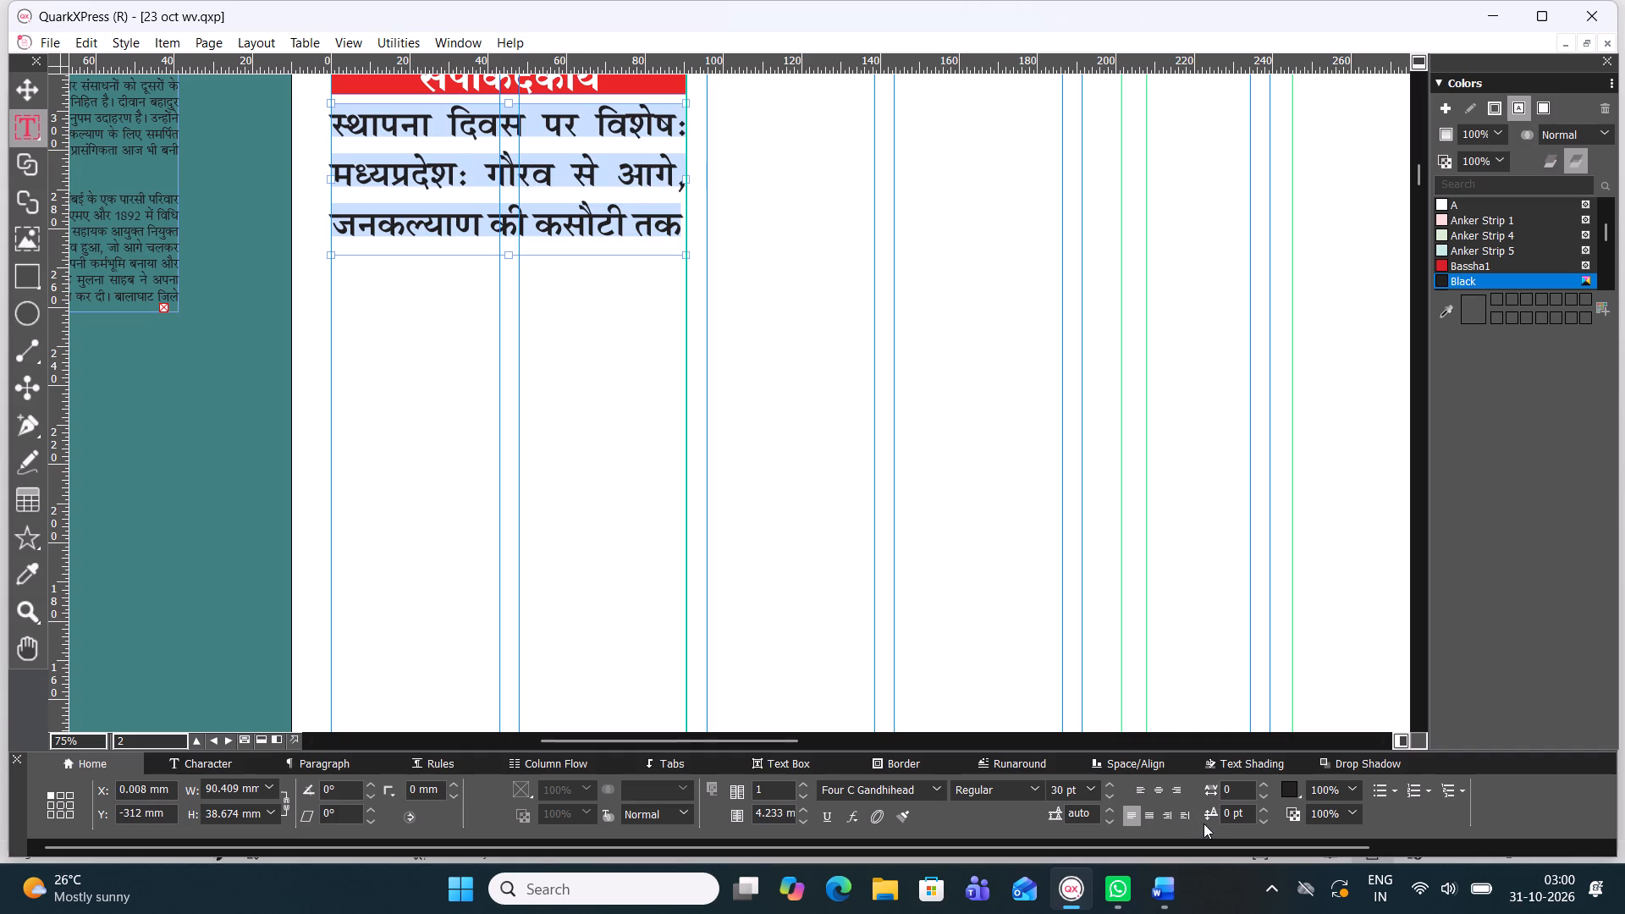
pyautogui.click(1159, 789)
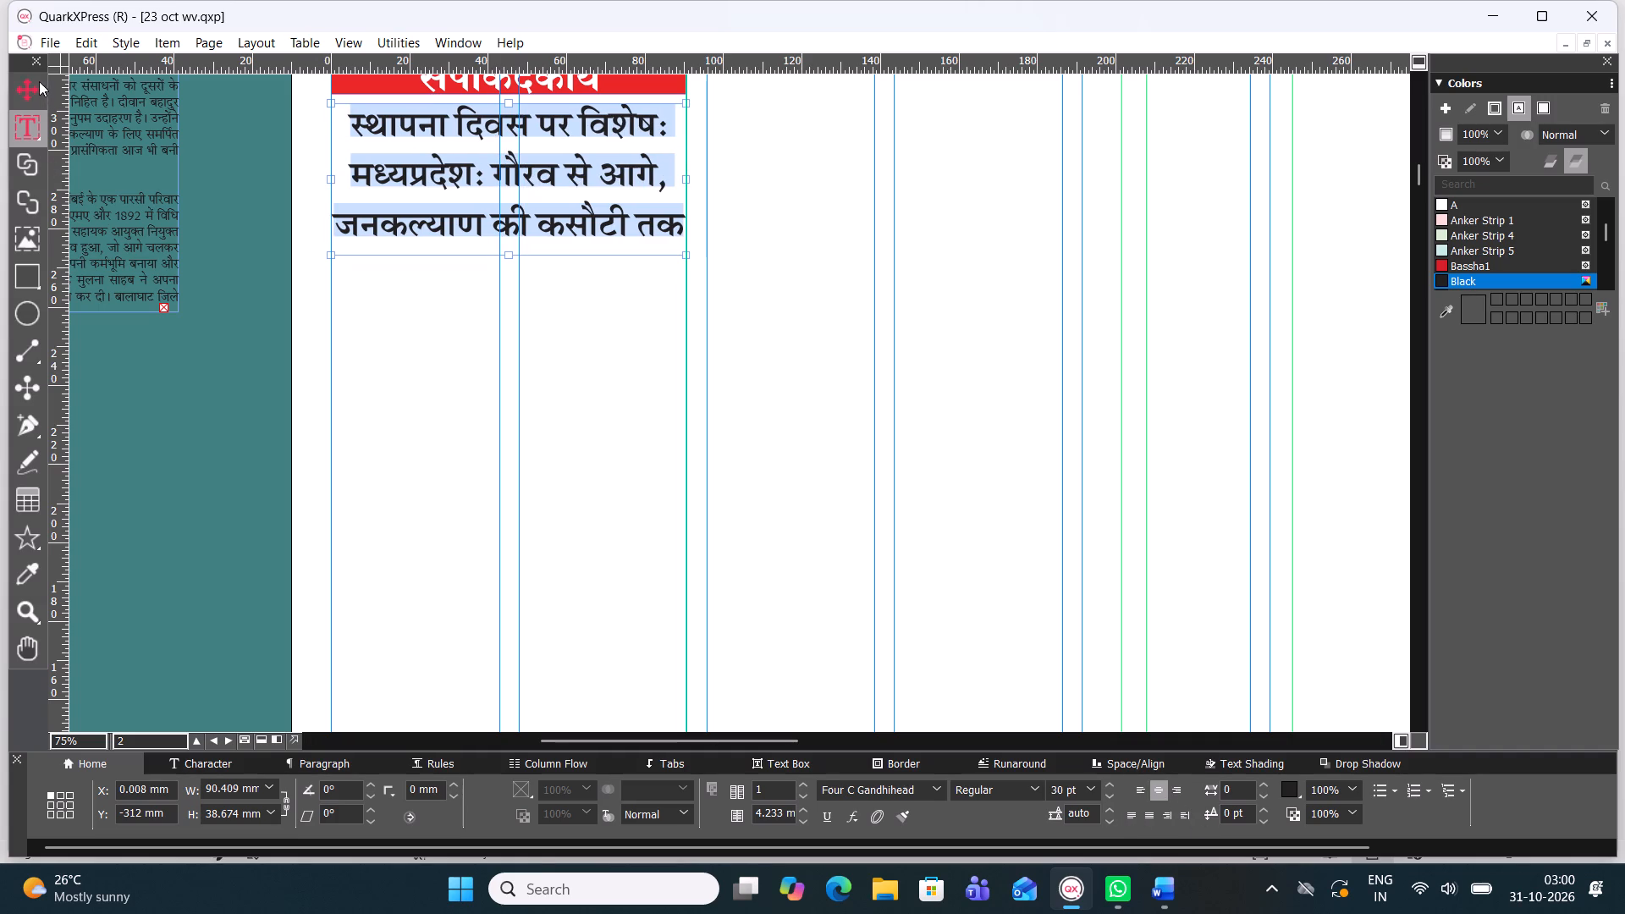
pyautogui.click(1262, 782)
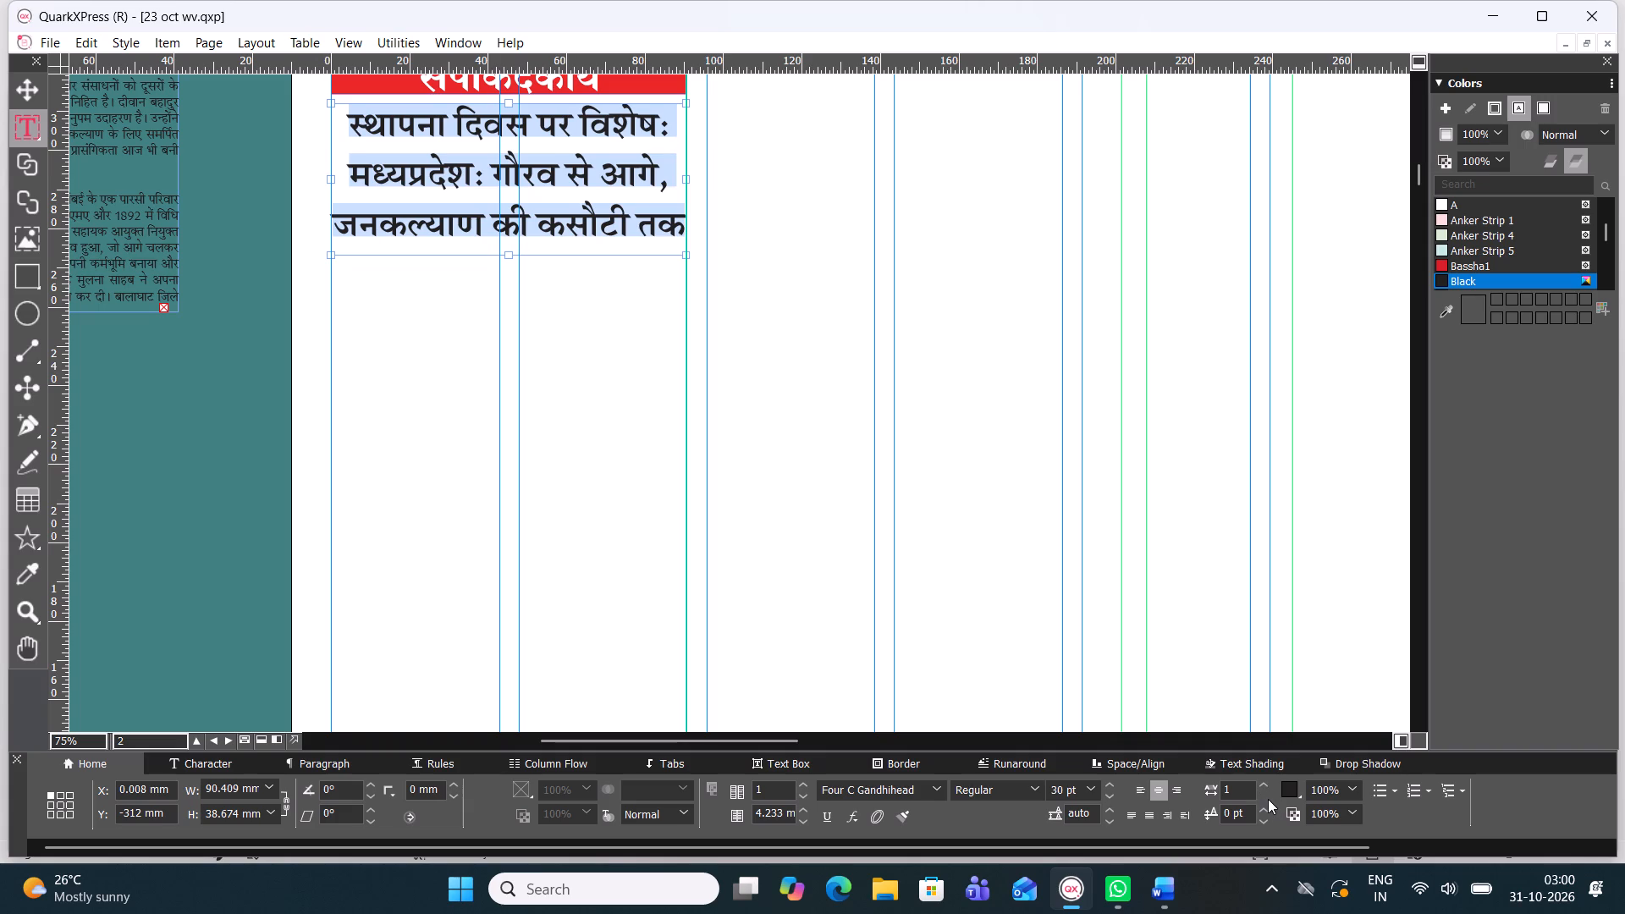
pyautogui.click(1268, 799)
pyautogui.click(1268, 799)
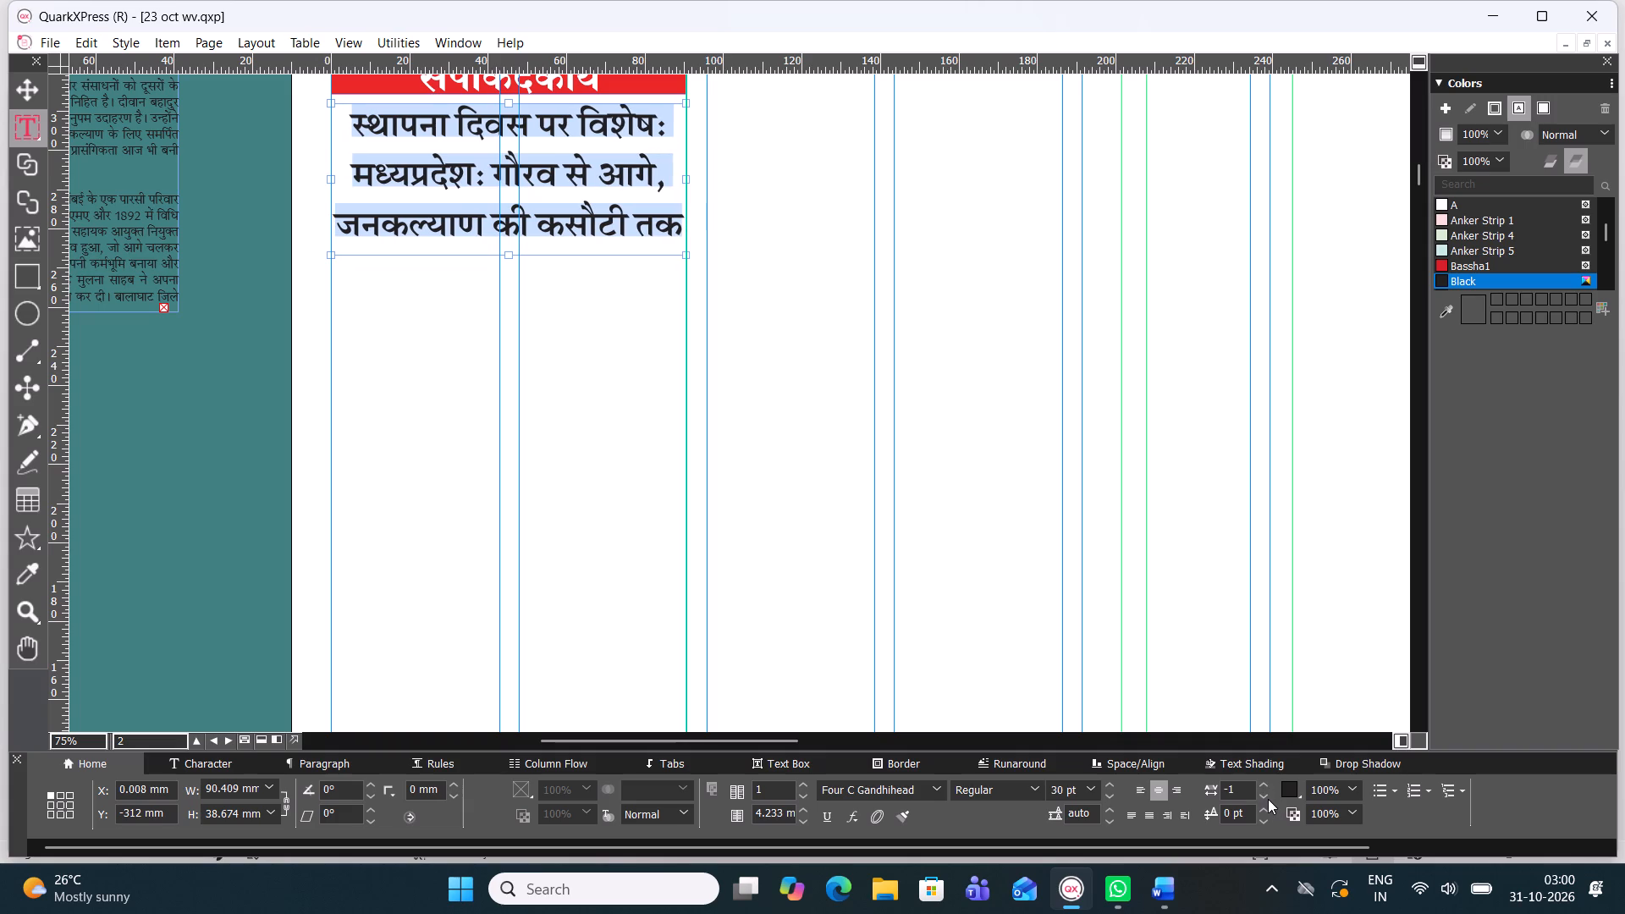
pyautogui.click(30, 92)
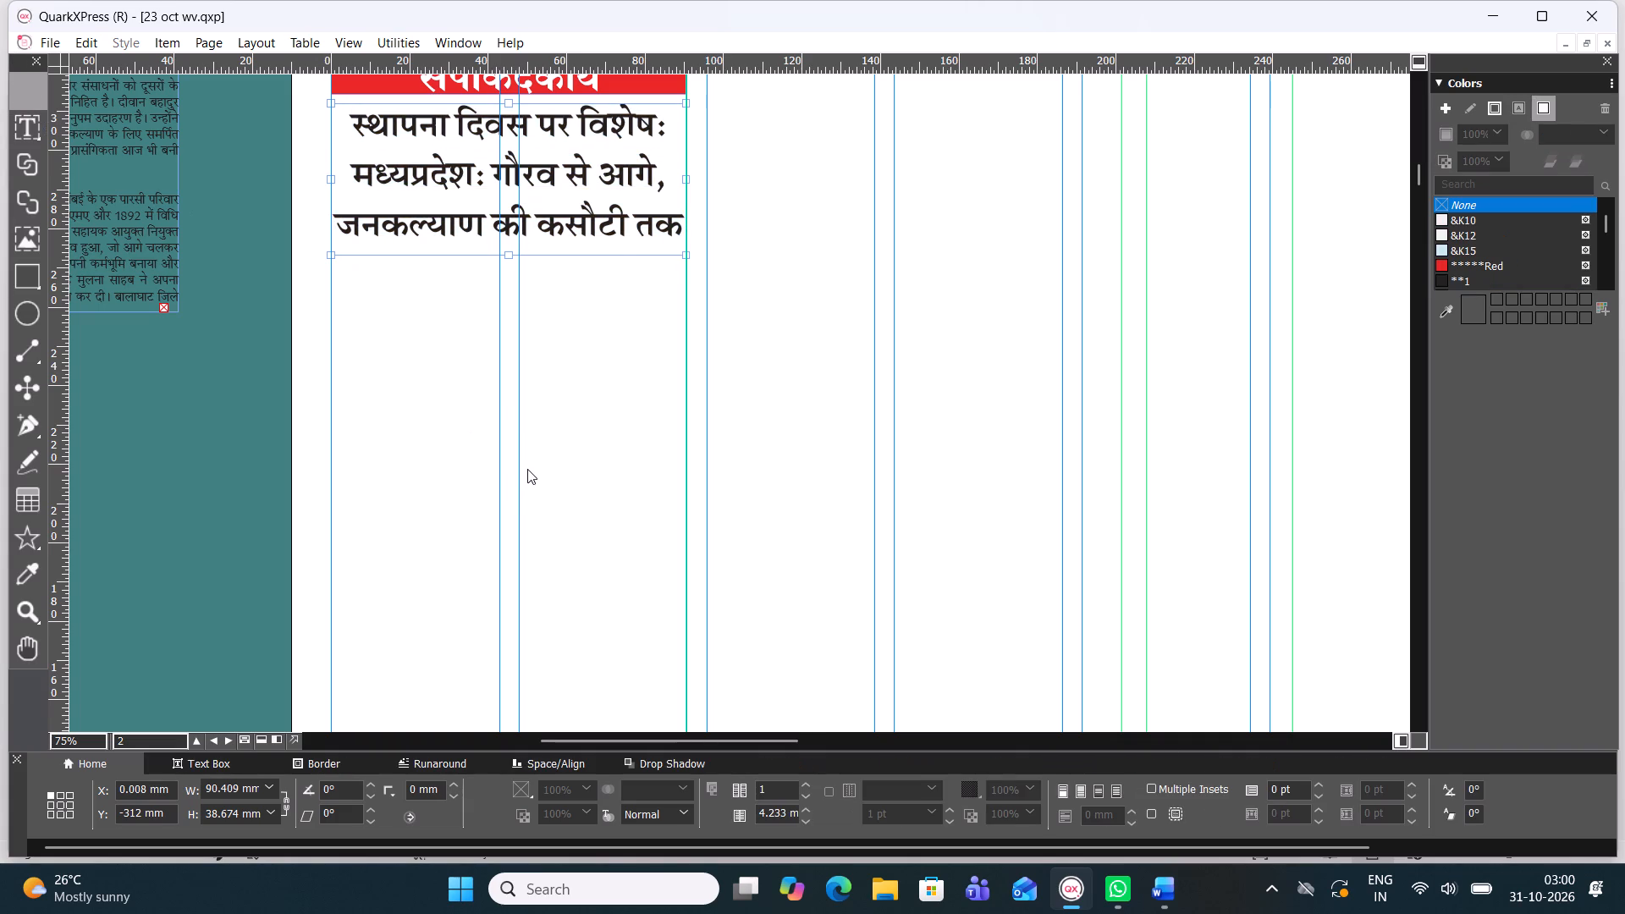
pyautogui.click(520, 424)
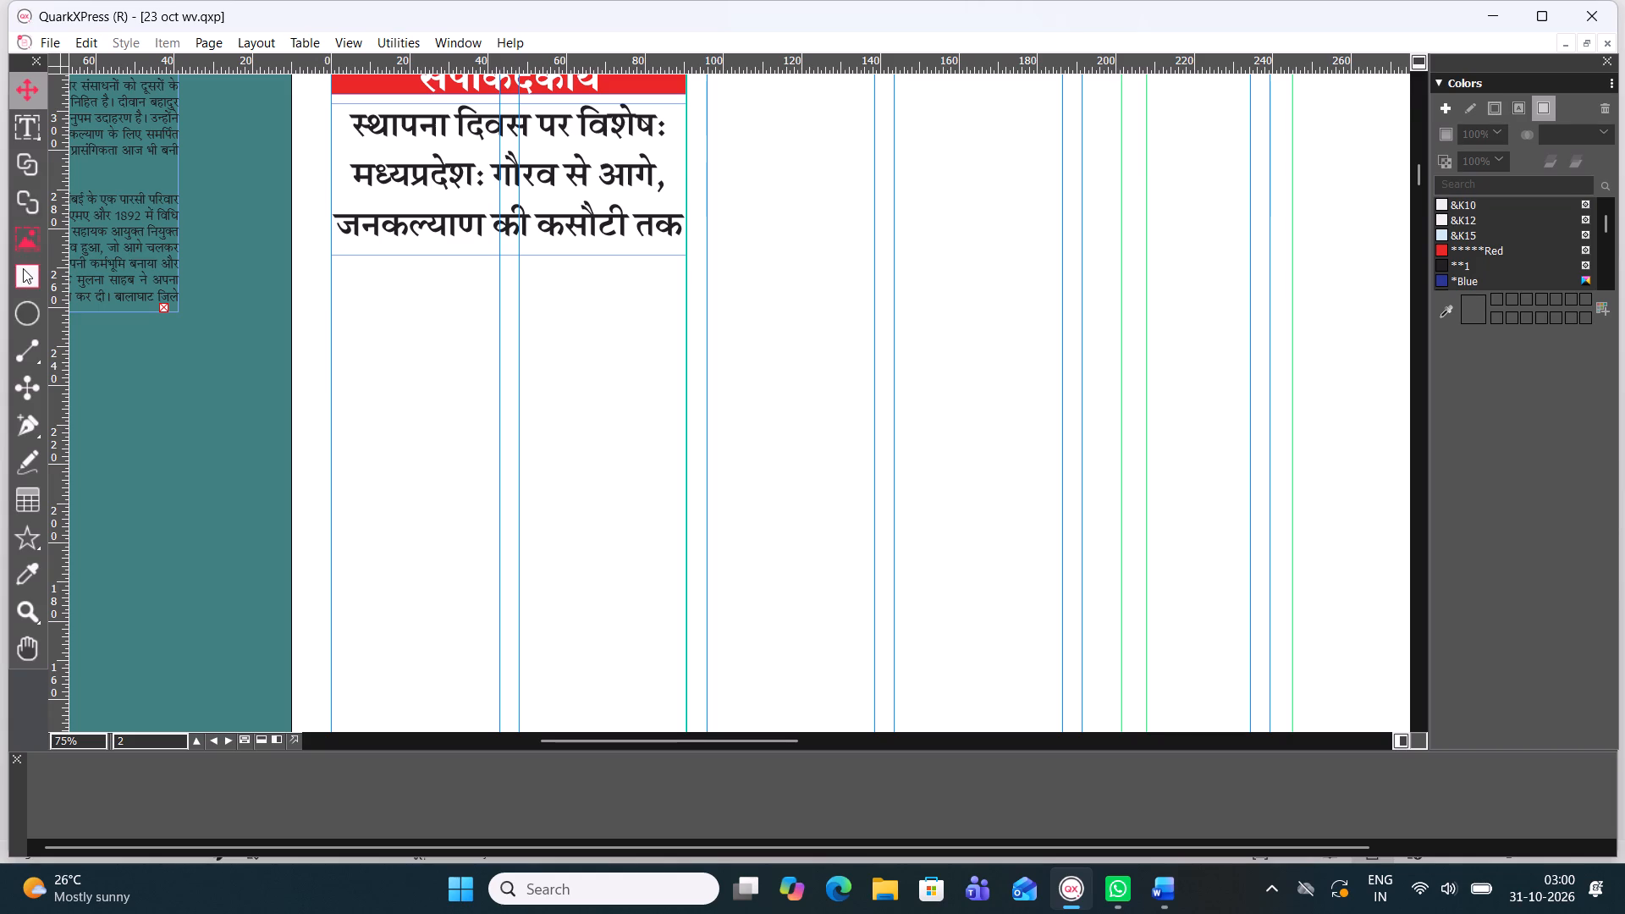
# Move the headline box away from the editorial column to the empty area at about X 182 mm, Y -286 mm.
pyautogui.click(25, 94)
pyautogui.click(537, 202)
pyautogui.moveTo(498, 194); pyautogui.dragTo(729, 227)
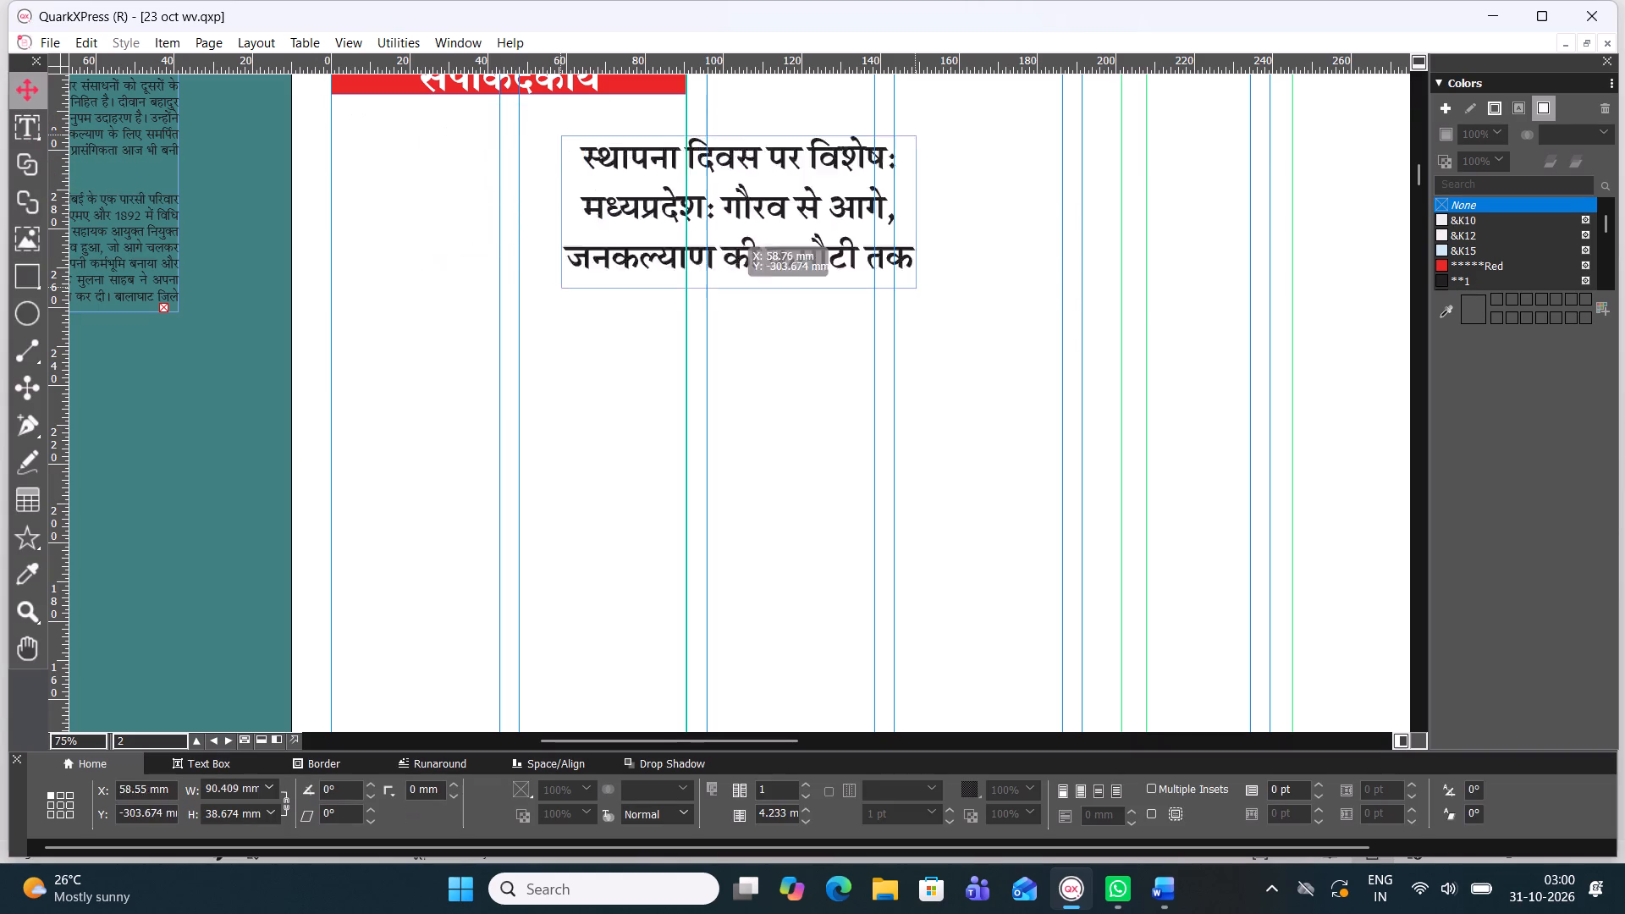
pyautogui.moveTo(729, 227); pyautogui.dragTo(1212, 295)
# Draw a text box about 91 by 309 mm filling the editorial column under the संपाकदकीय banner.
pyautogui.click(27, 127)
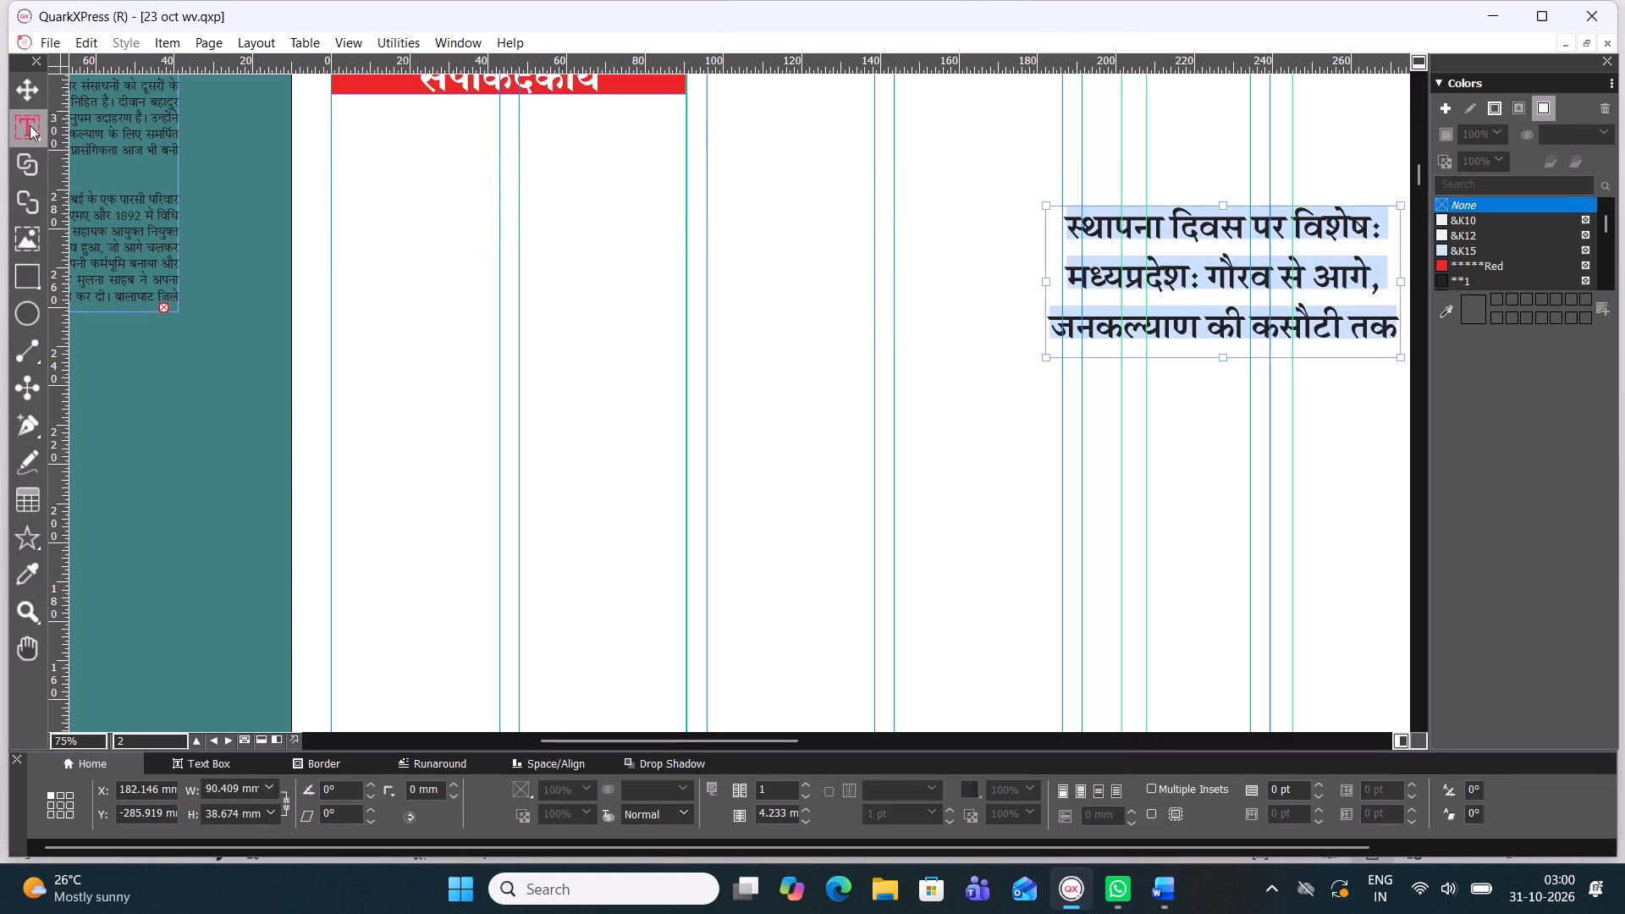
pyautogui.moveTo(332, 108); pyautogui.dragTo(671, 517)
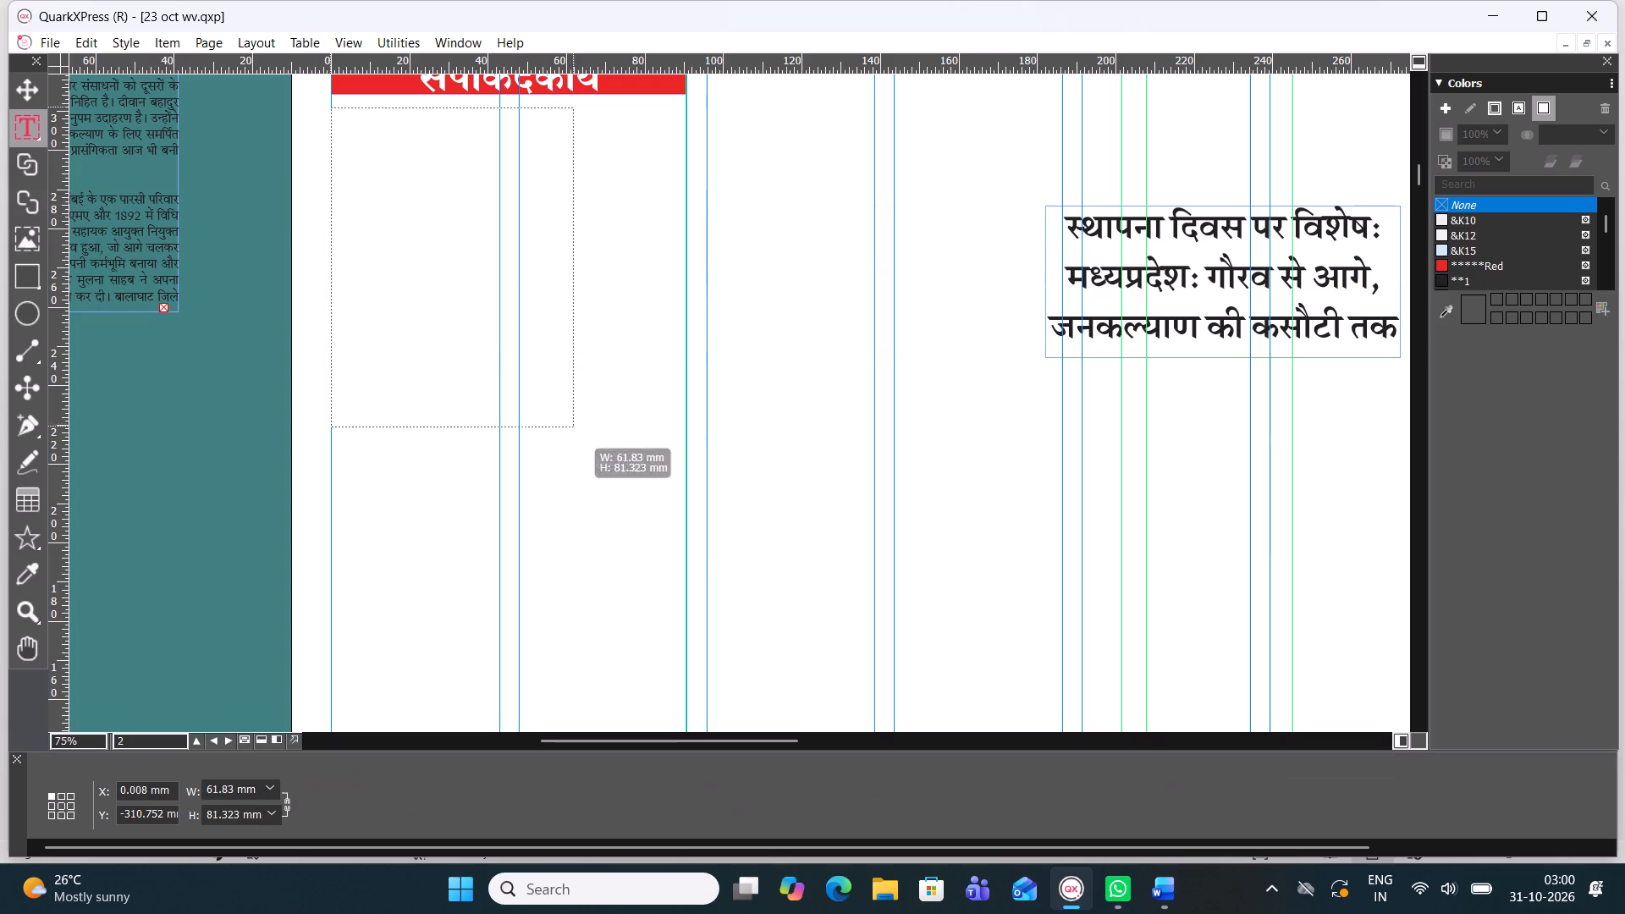
pyautogui.moveTo(671, 517); pyautogui.dragTo(687, 780)
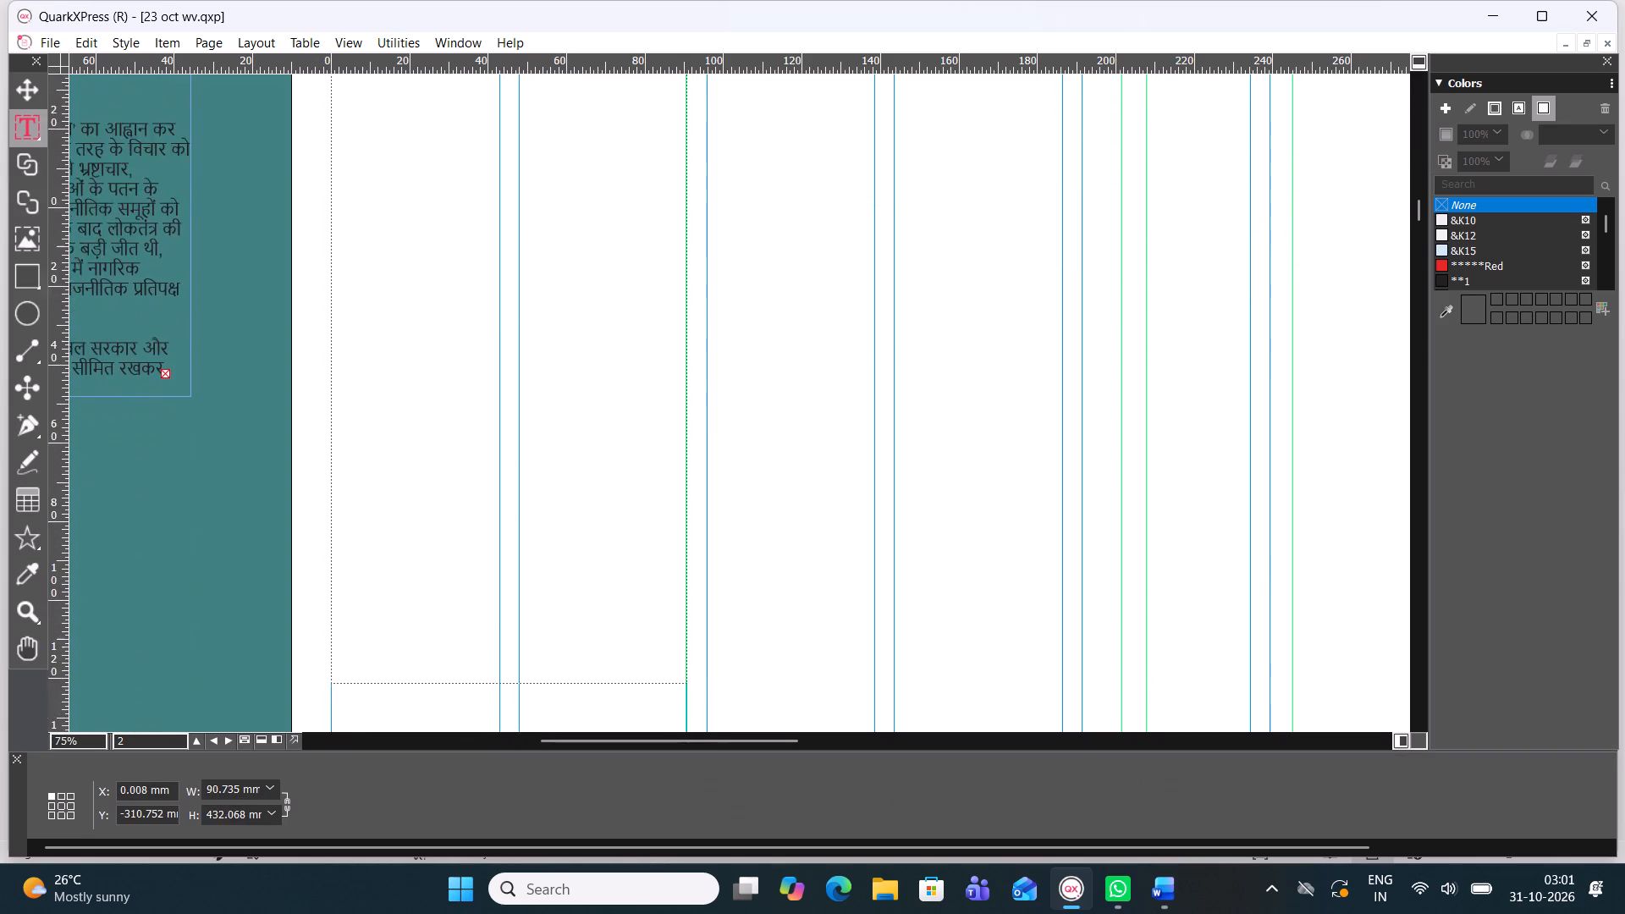
pyautogui.moveTo(687, 780); pyautogui.dragTo(688, 246)
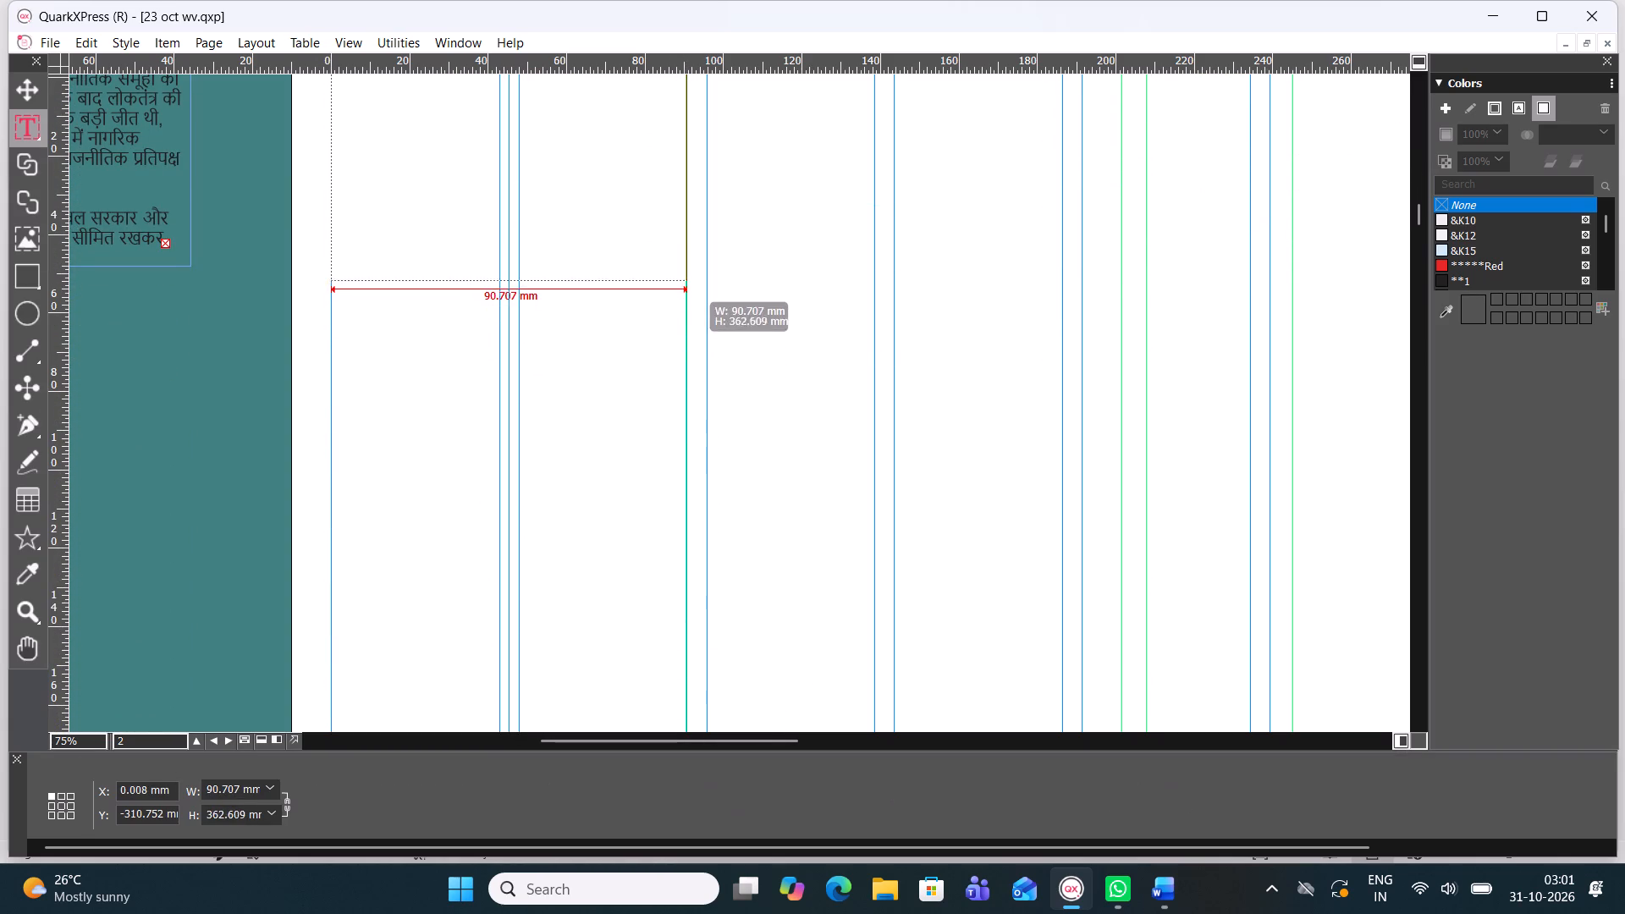
pyautogui.moveTo(688, 246); pyautogui.dragTo(680, 296)
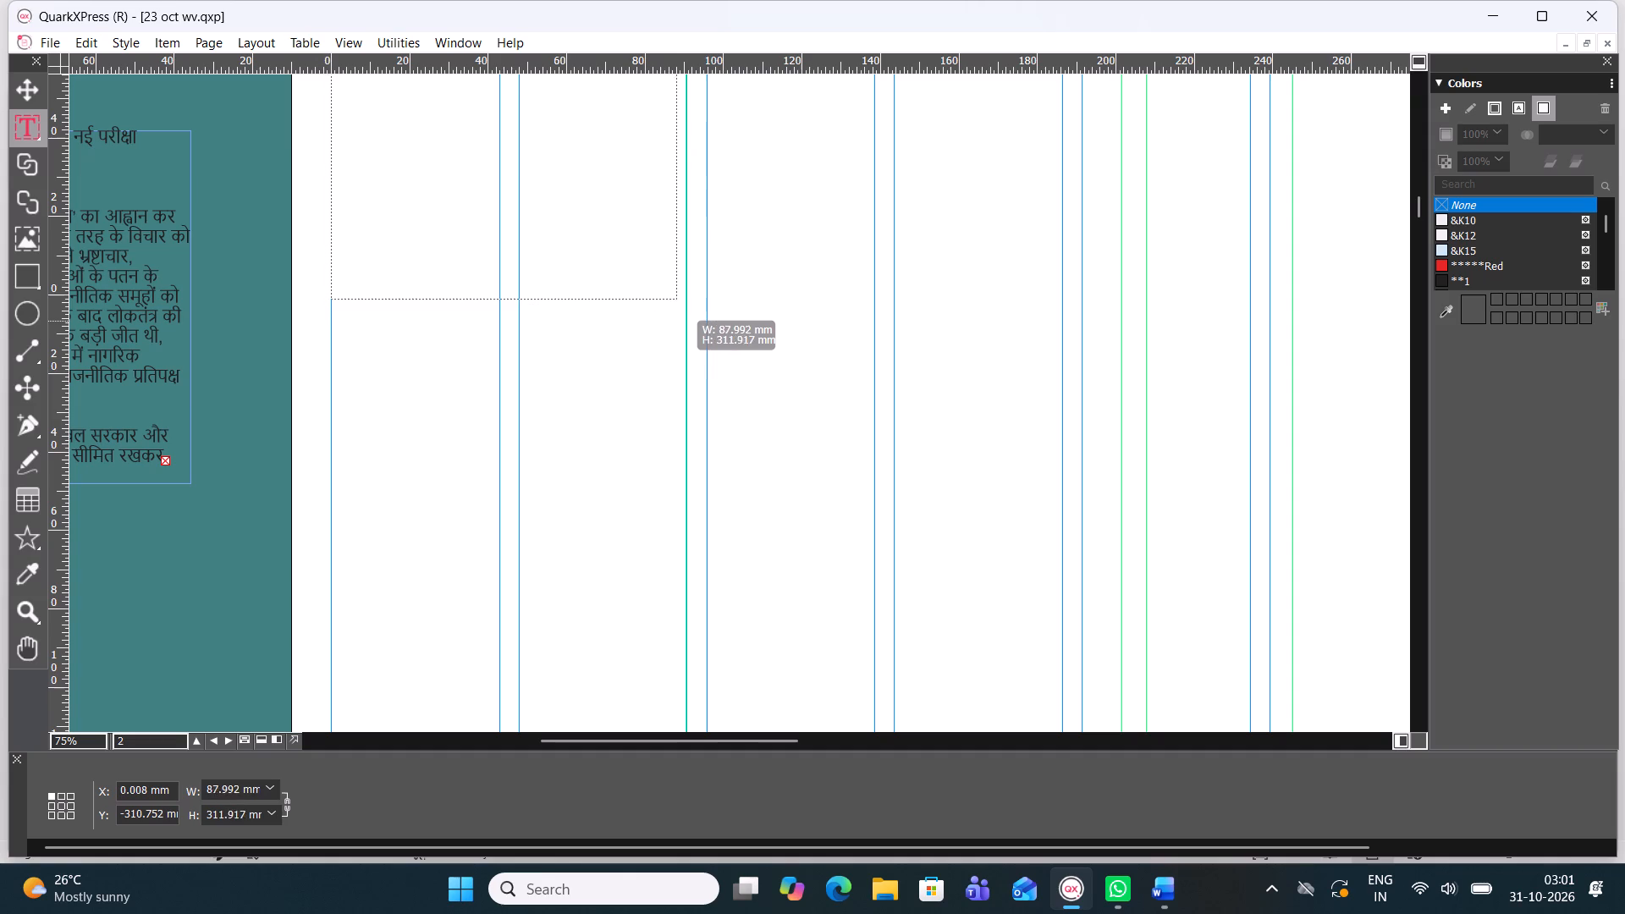
pyautogui.moveTo(680, 296); pyautogui.dragTo(691, 289)
pyautogui.scroll(-1, 619, 310)
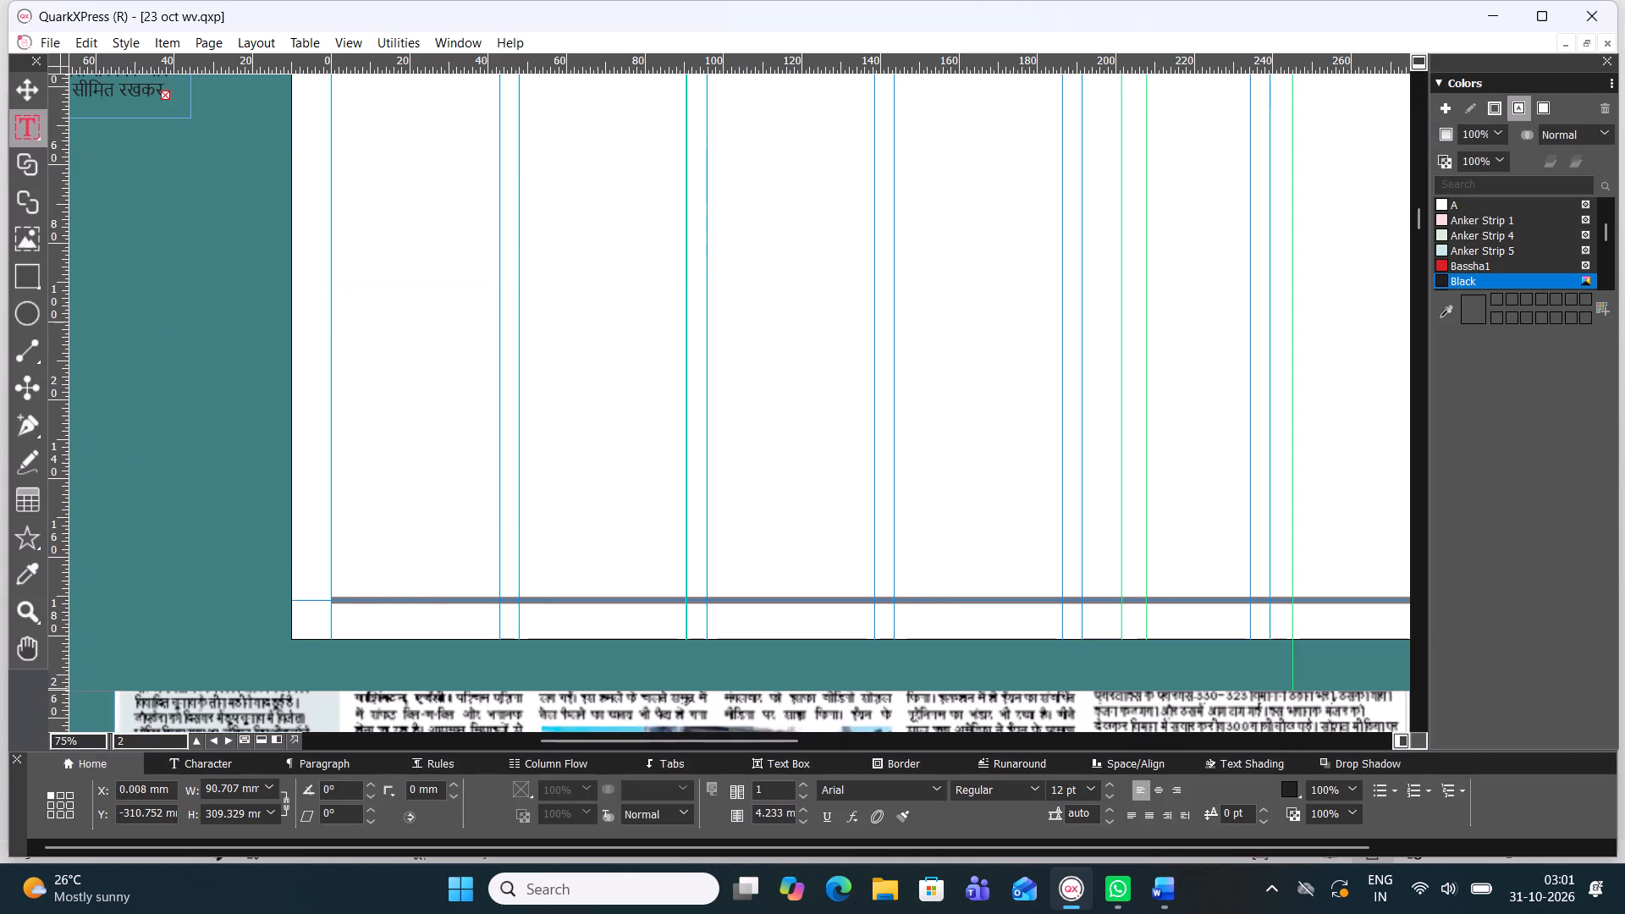
pyautogui.scroll(-1, 619, 311)
pyautogui.scroll(2, 619, 311)
pyautogui.scroll(-1, 613, 293)
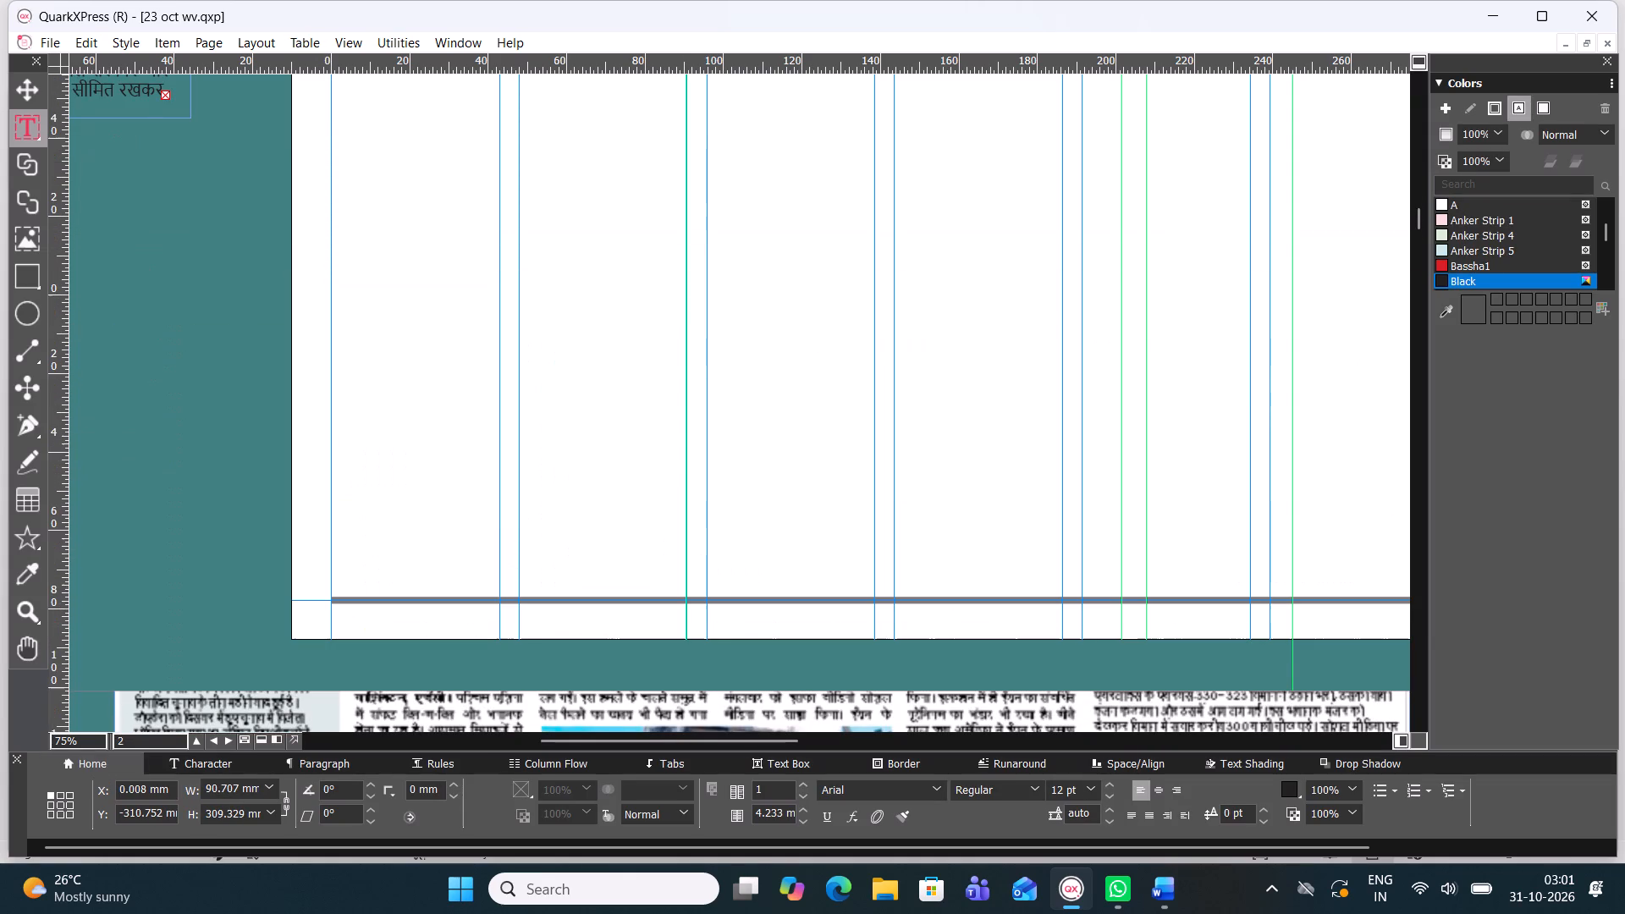
pyautogui.scroll(1, 613, 293)
pyautogui.scroll(-1, 613, 293)
pyautogui.scroll(1, 624, 290)
pyautogui.scroll(-1, 624, 290)
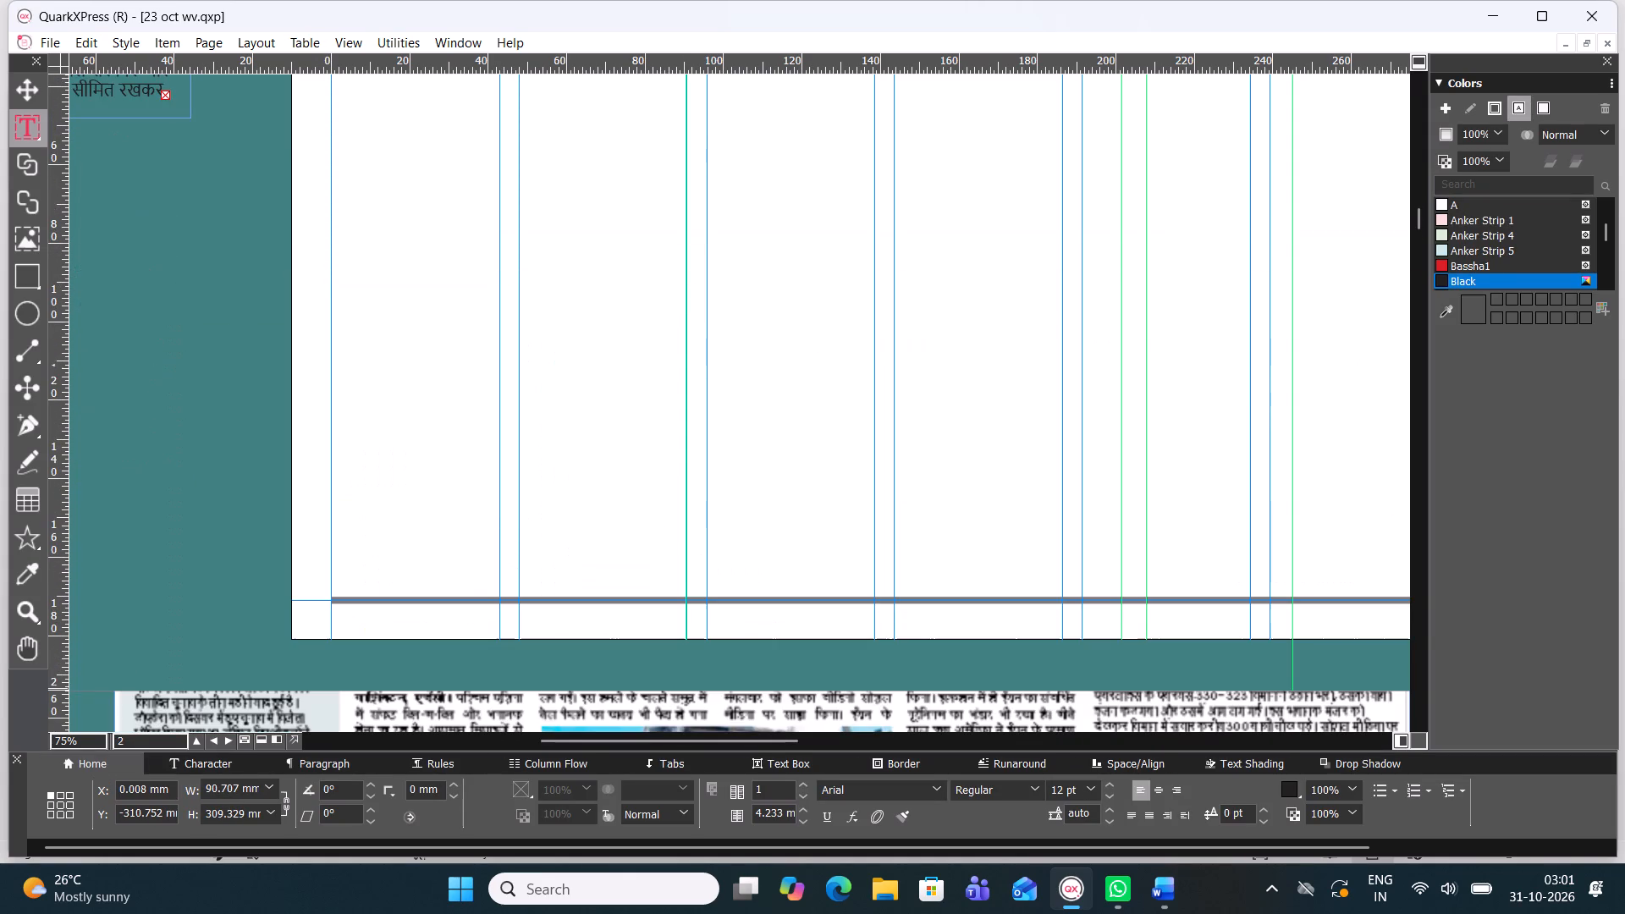
pyautogui.scroll(4, 624, 290)
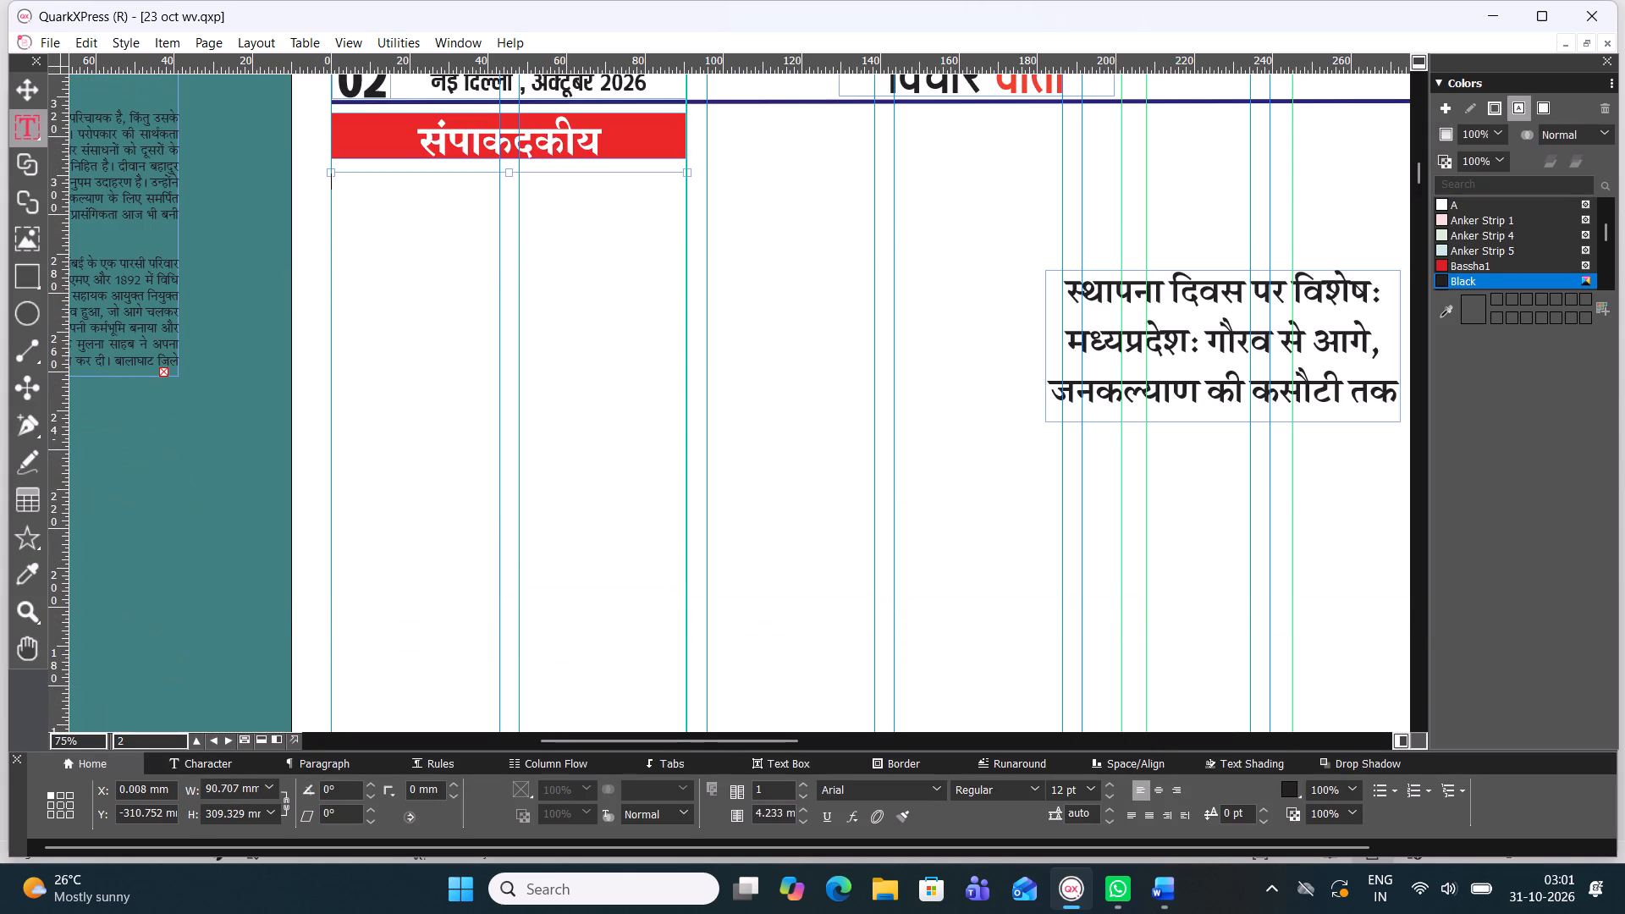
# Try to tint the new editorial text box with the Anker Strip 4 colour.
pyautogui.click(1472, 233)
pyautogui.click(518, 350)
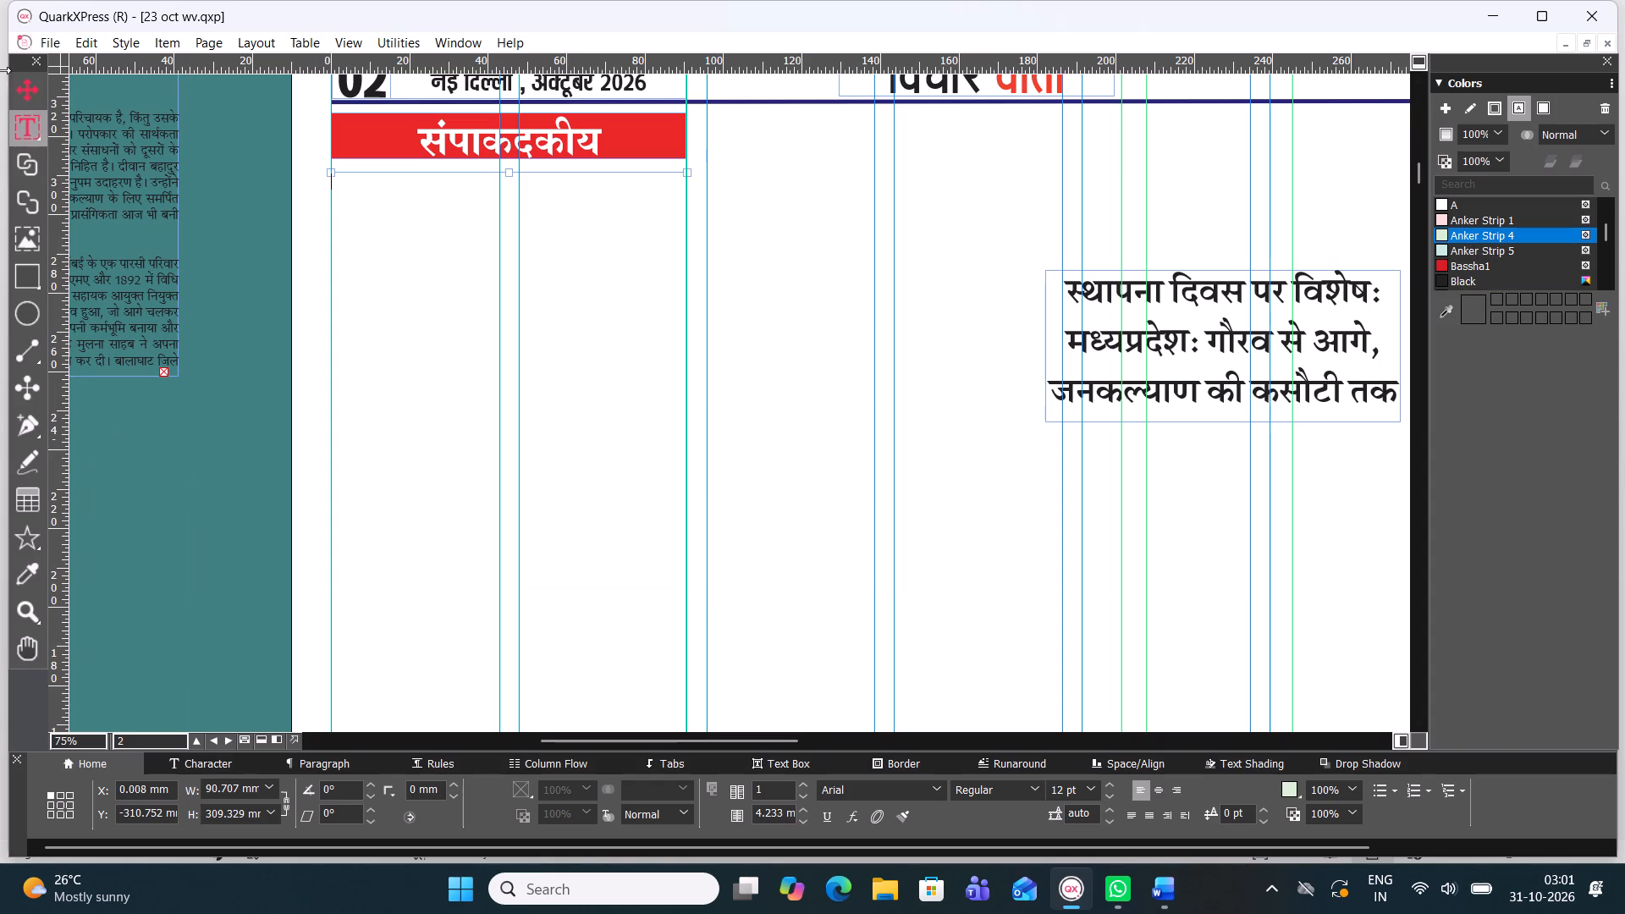
# Add a light green CMYK colour of about 23% cyan and 60% yellow to the document's colours.
pyautogui.click(35, 95)
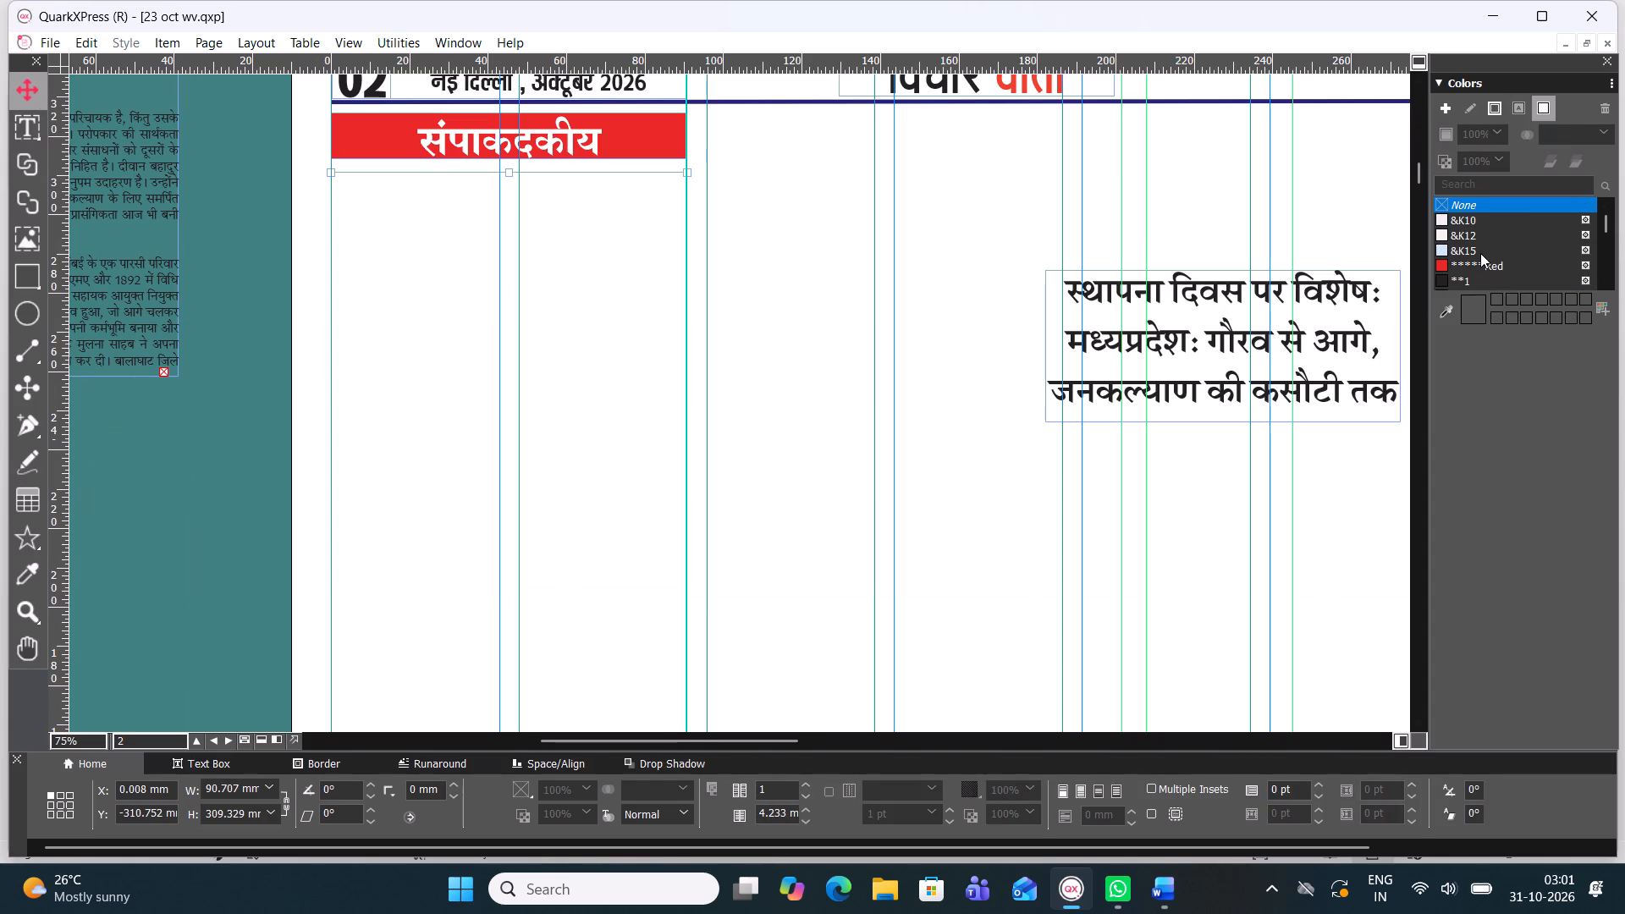
pyautogui.scroll(1, 1480, 253)
pyautogui.scroll(-6, 1474, 256)
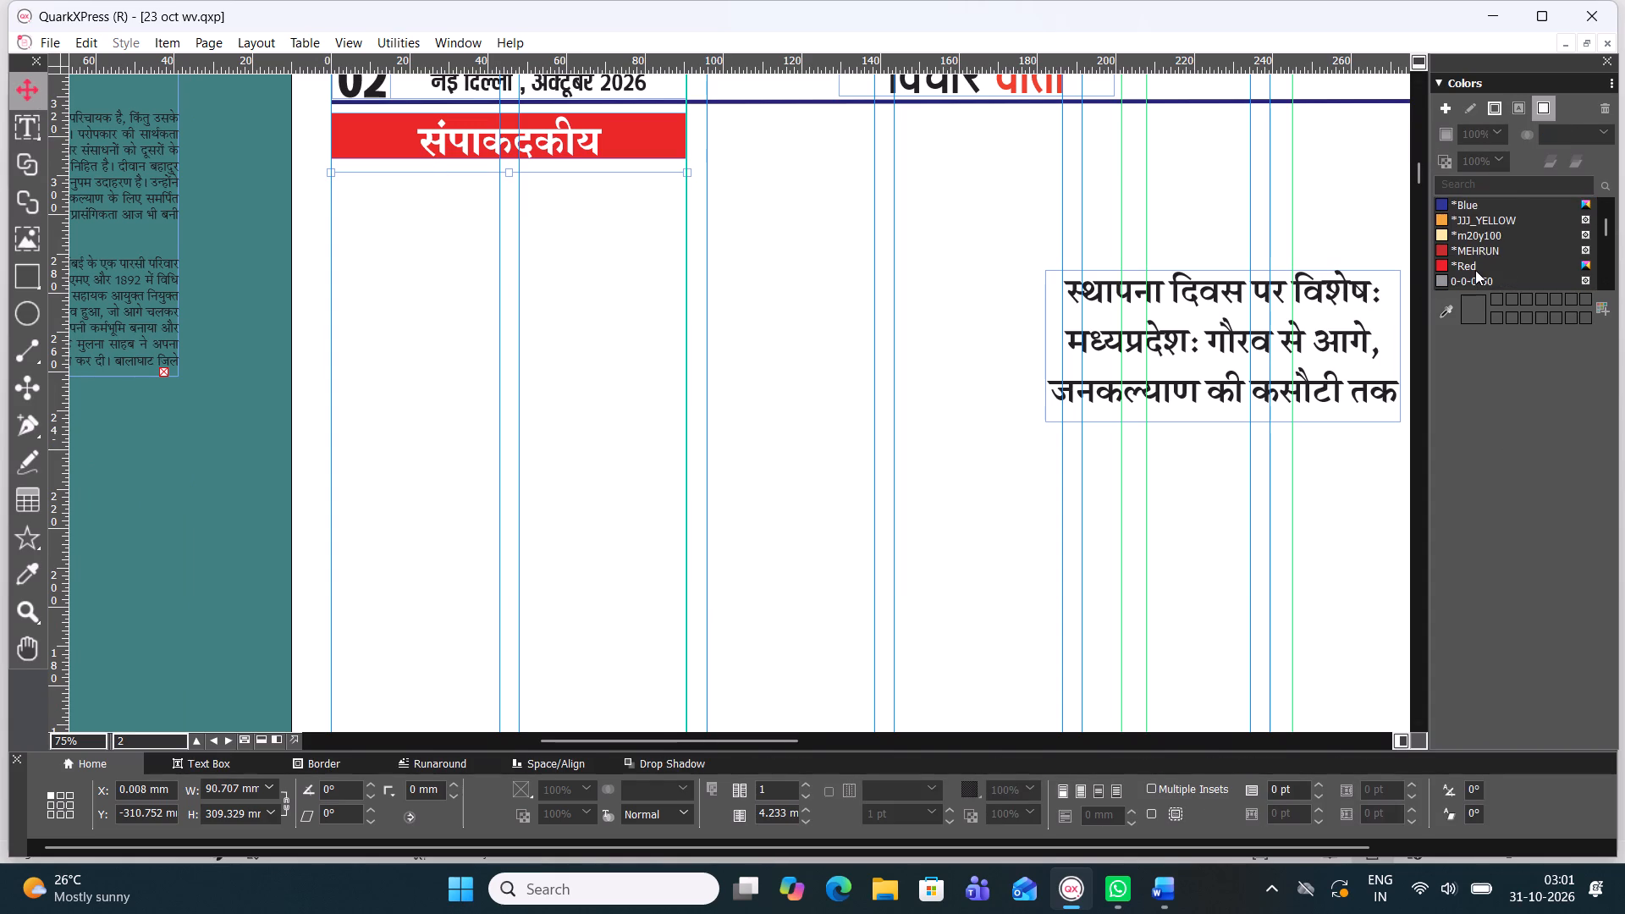
pyautogui.scroll(-4, 1475, 270)
pyautogui.scroll(1, 1475, 270)
pyautogui.scroll(-1, 1475, 270)
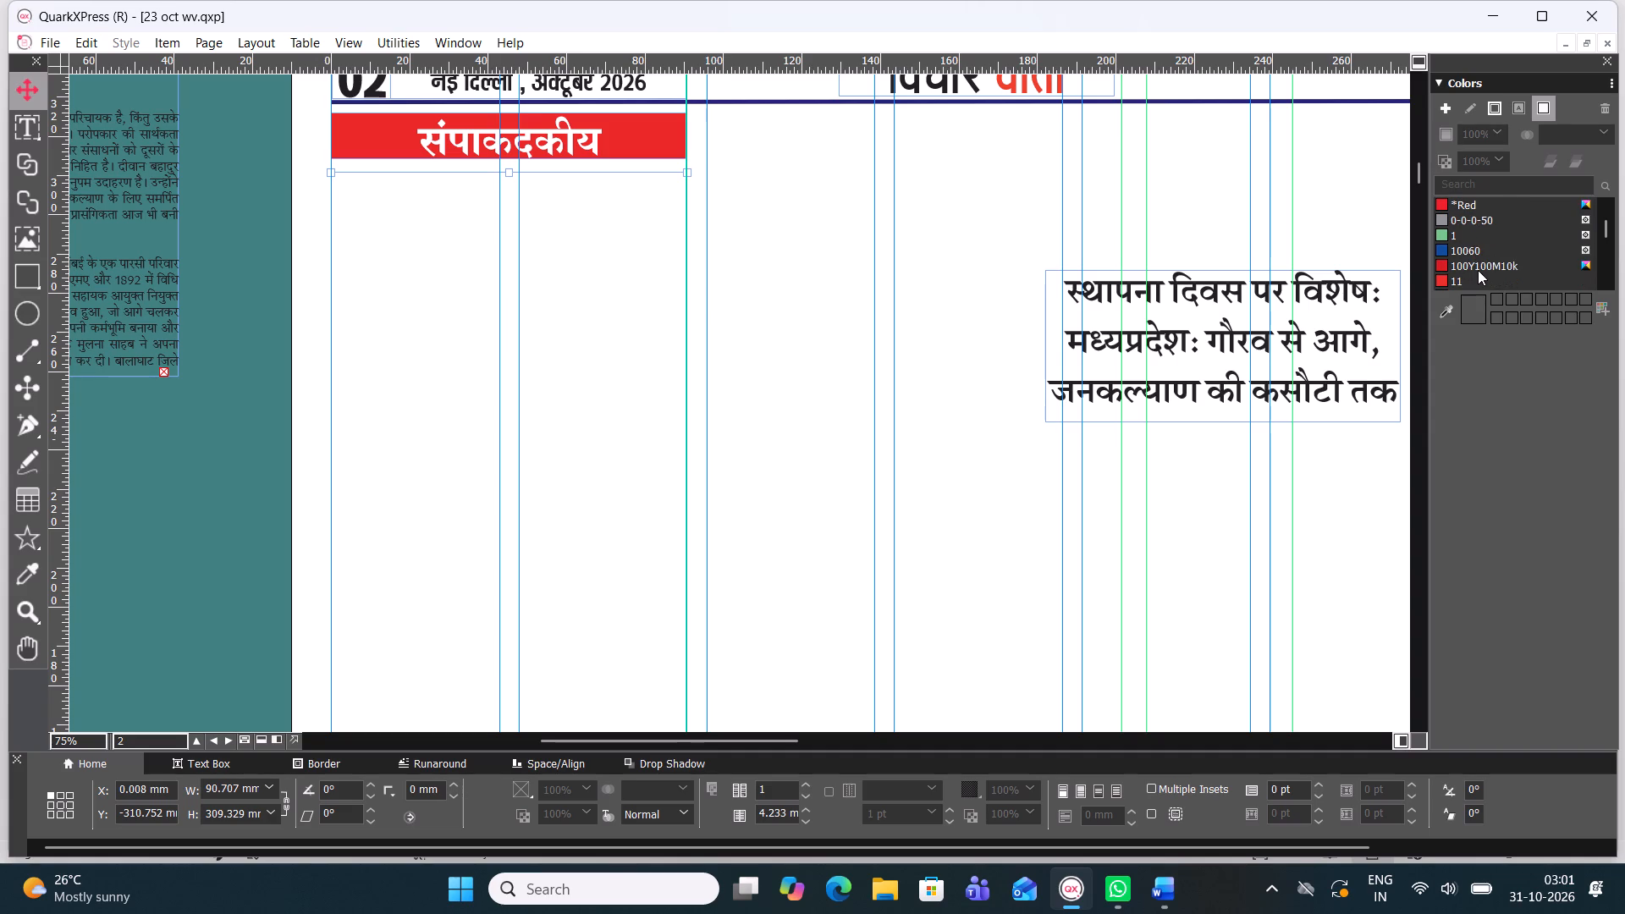
pyautogui.click(1451, 109)
pyautogui.moveTo(918, 362); pyautogui.dragTo(950, 348)
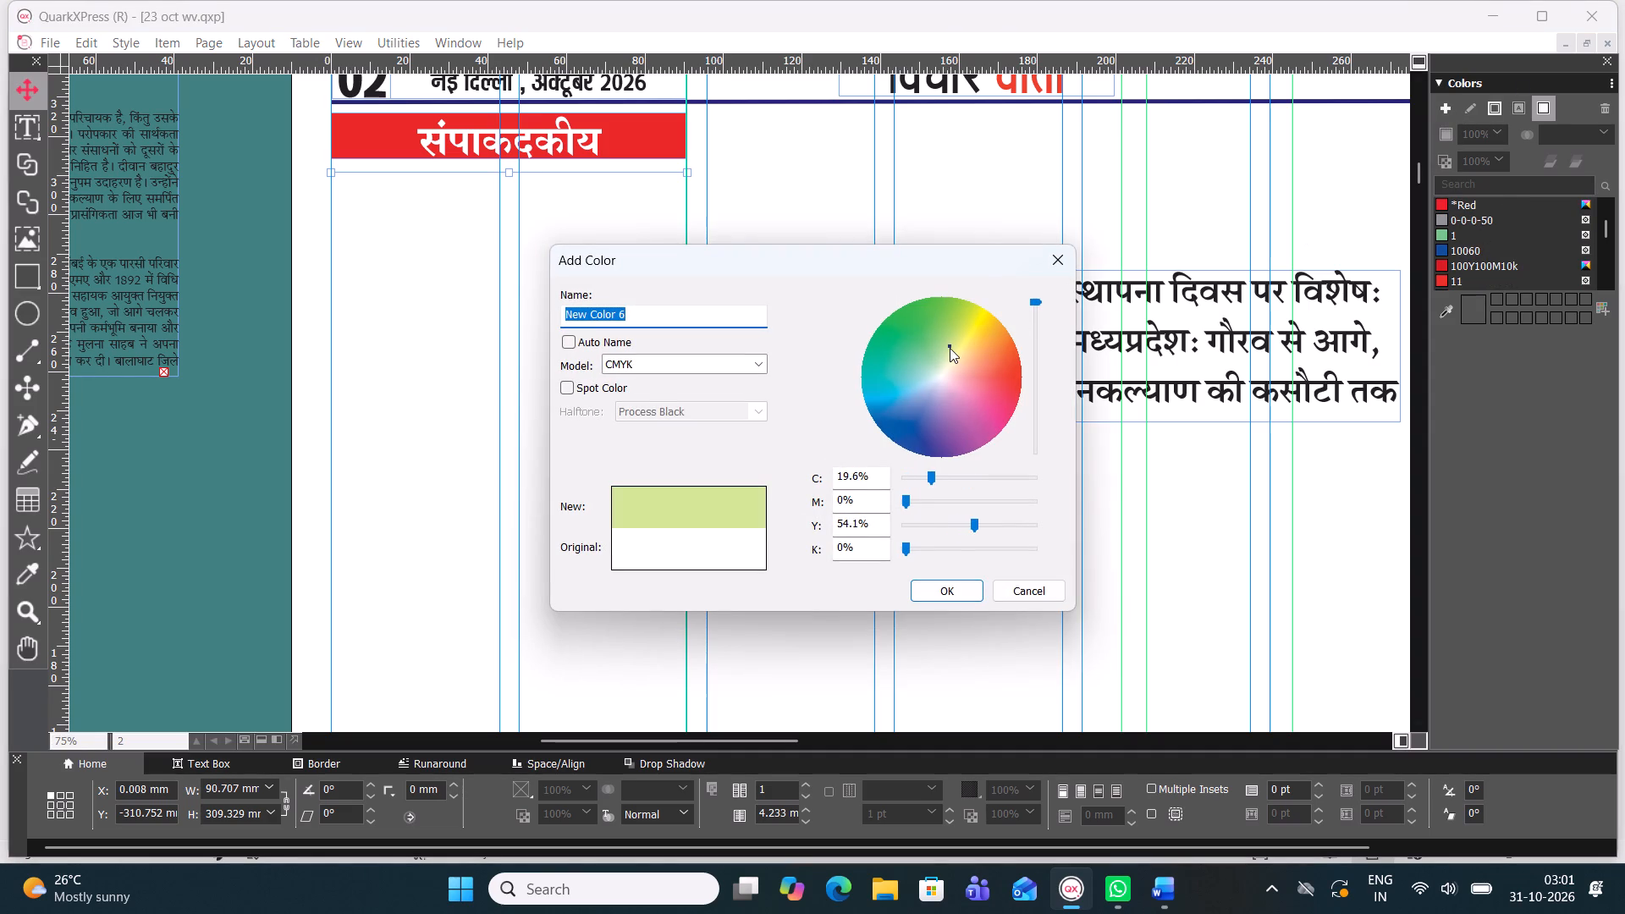
pyautogui.moveTo(950, 348); pyautogui.dragTo(950, 344)
pyautogui.click(969, 587)
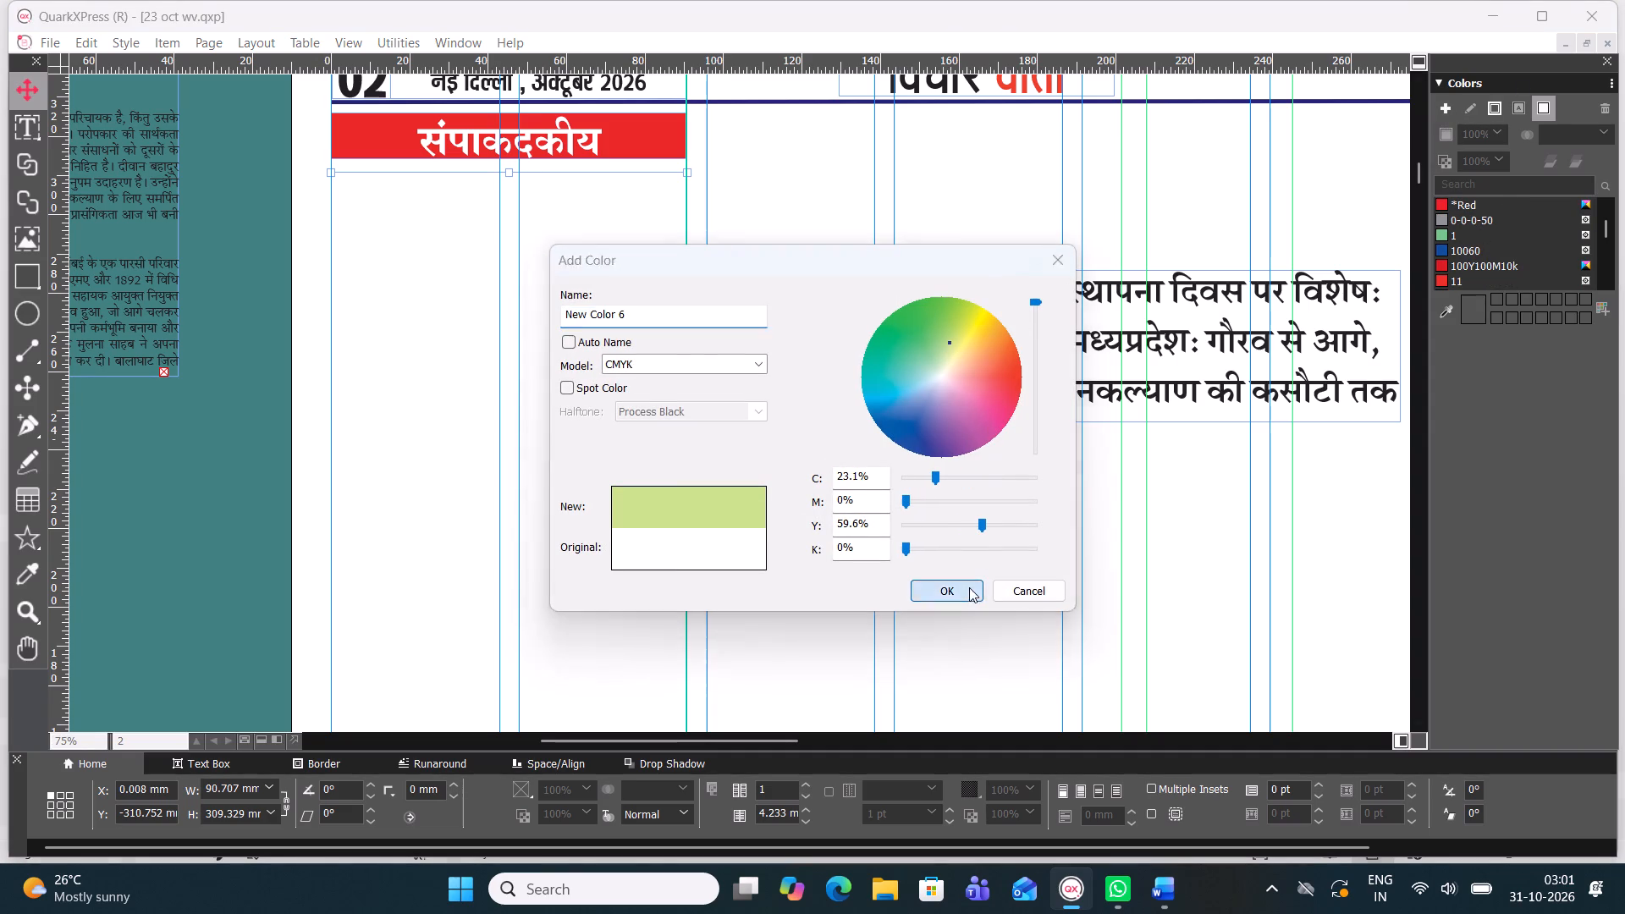
# Fill the background of the tall editorial text box with the Anker Strip 4 colour.
pyautogui.scroll(-1, 1539, 182)
pyautogui.scroll(-2, 1522, 249)
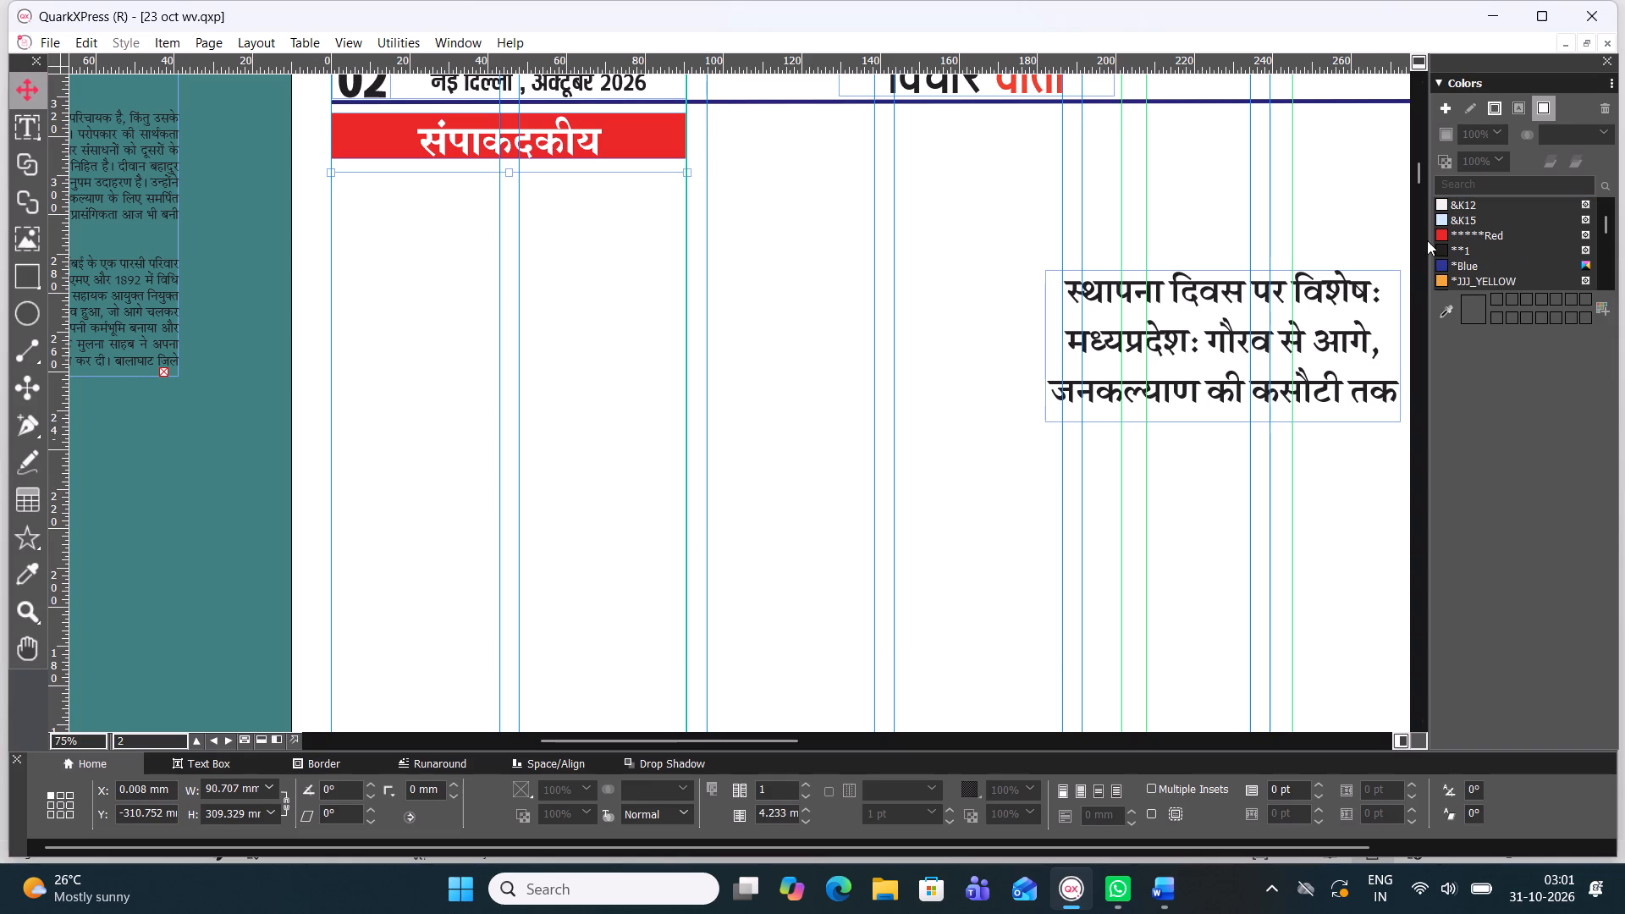
pyautogui.scroll(-5, 1462, 244)
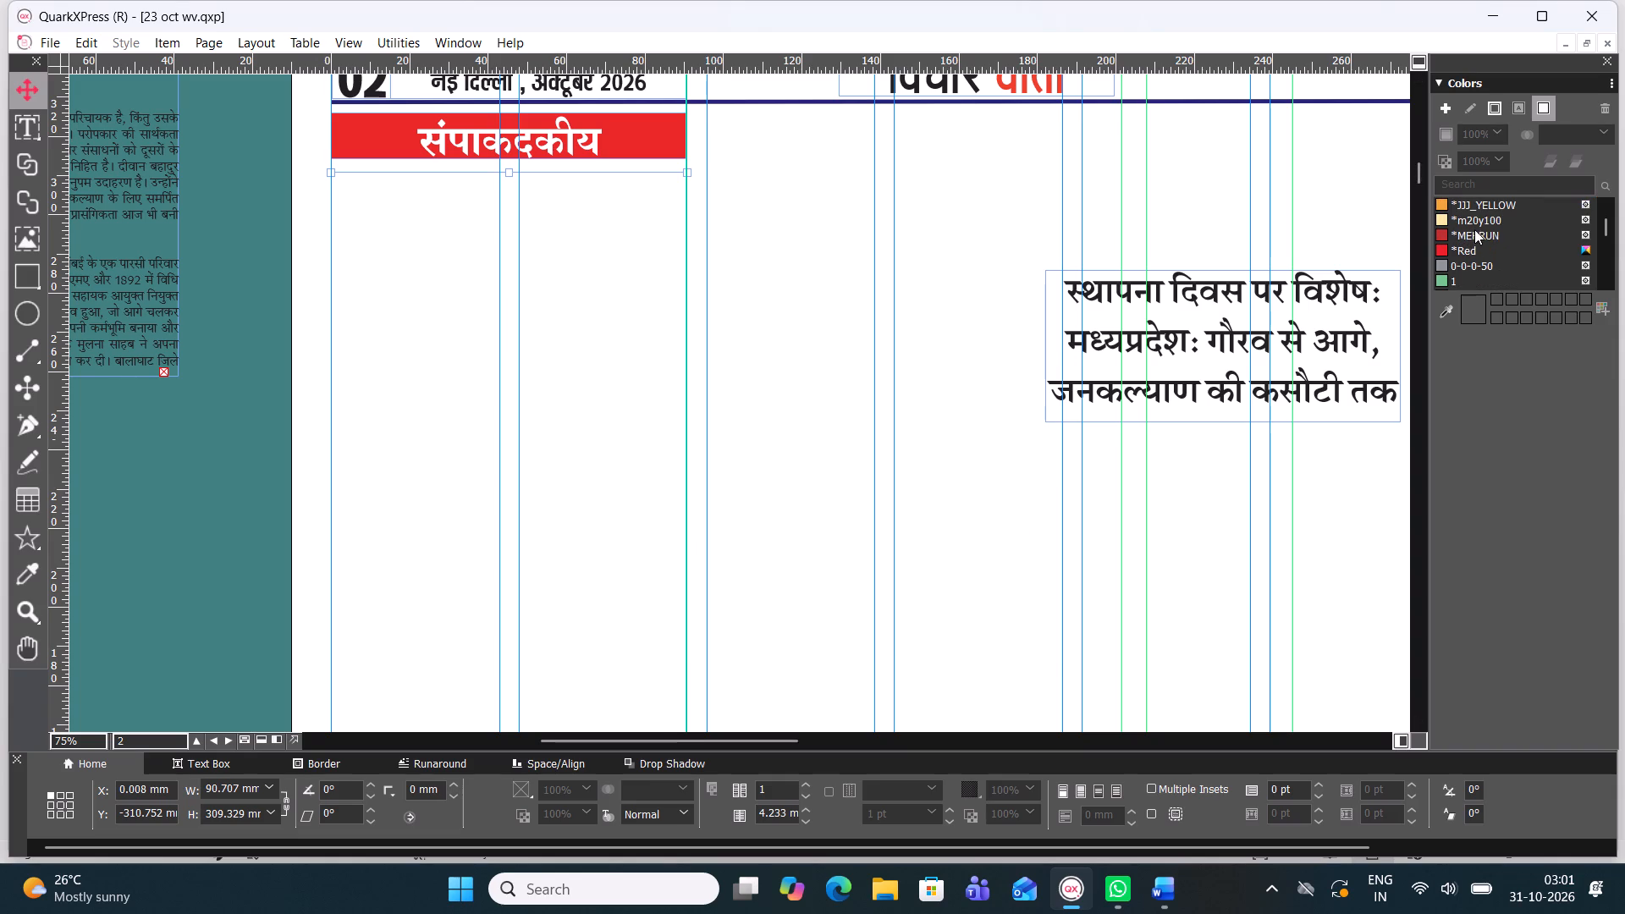
pyautogui.scroll(1, 1473, 228)
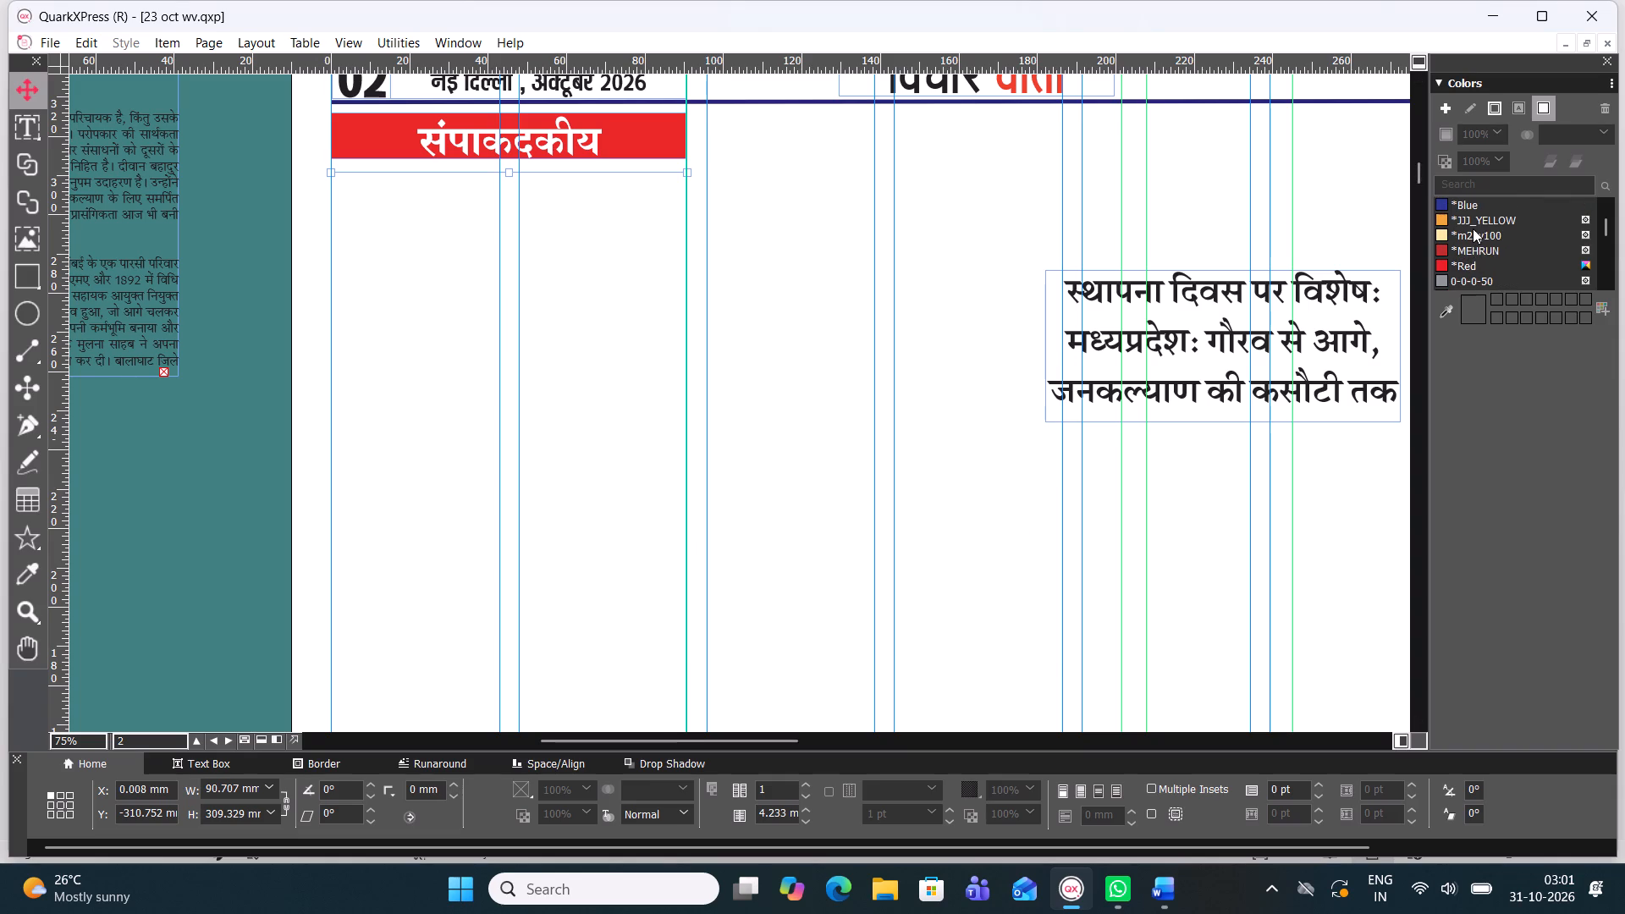
pyautogui.scroll(-4, 1473, 228)
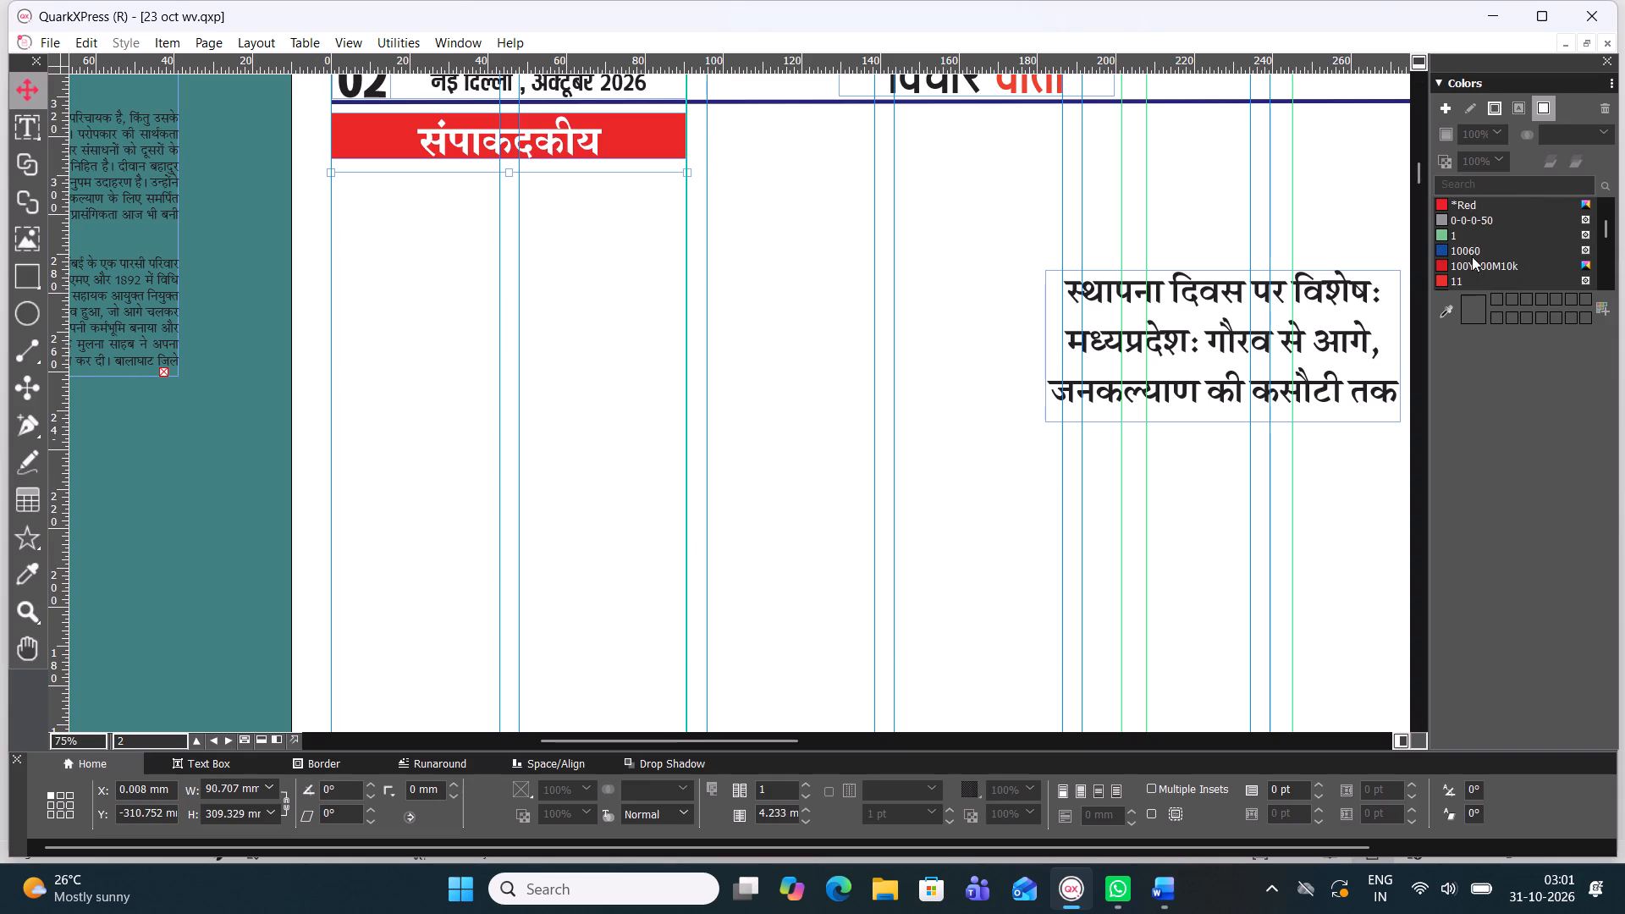
pyautogui.scroll(-5, 1472, 264)
pyautogui.scroll(1, 1472, 264)
pyautogui.click(1472, 264)
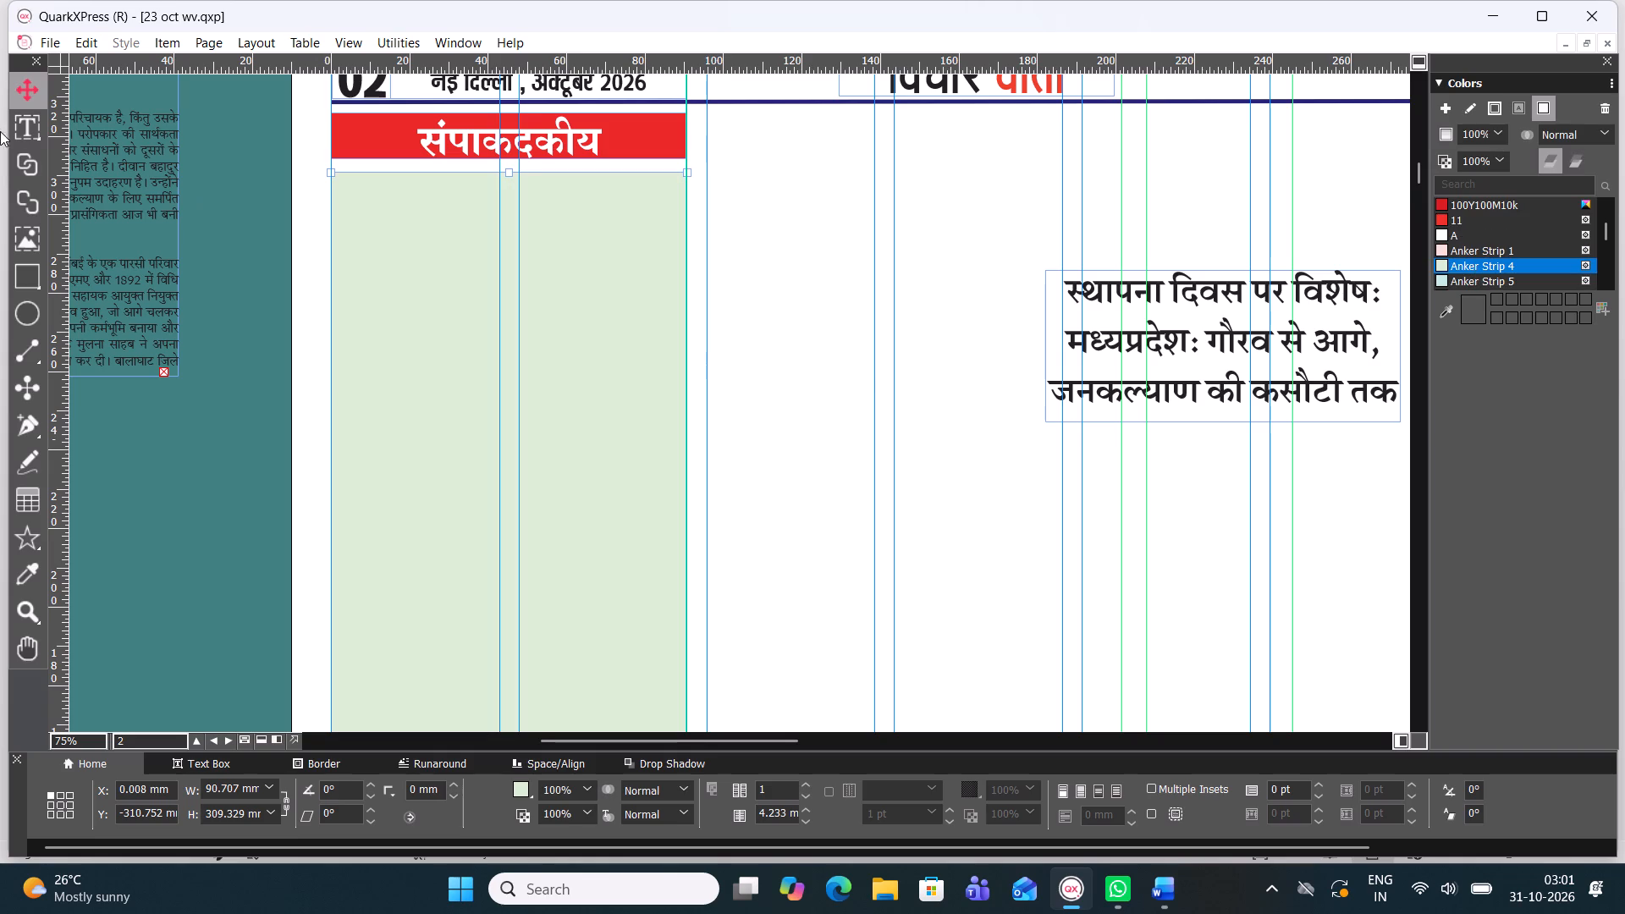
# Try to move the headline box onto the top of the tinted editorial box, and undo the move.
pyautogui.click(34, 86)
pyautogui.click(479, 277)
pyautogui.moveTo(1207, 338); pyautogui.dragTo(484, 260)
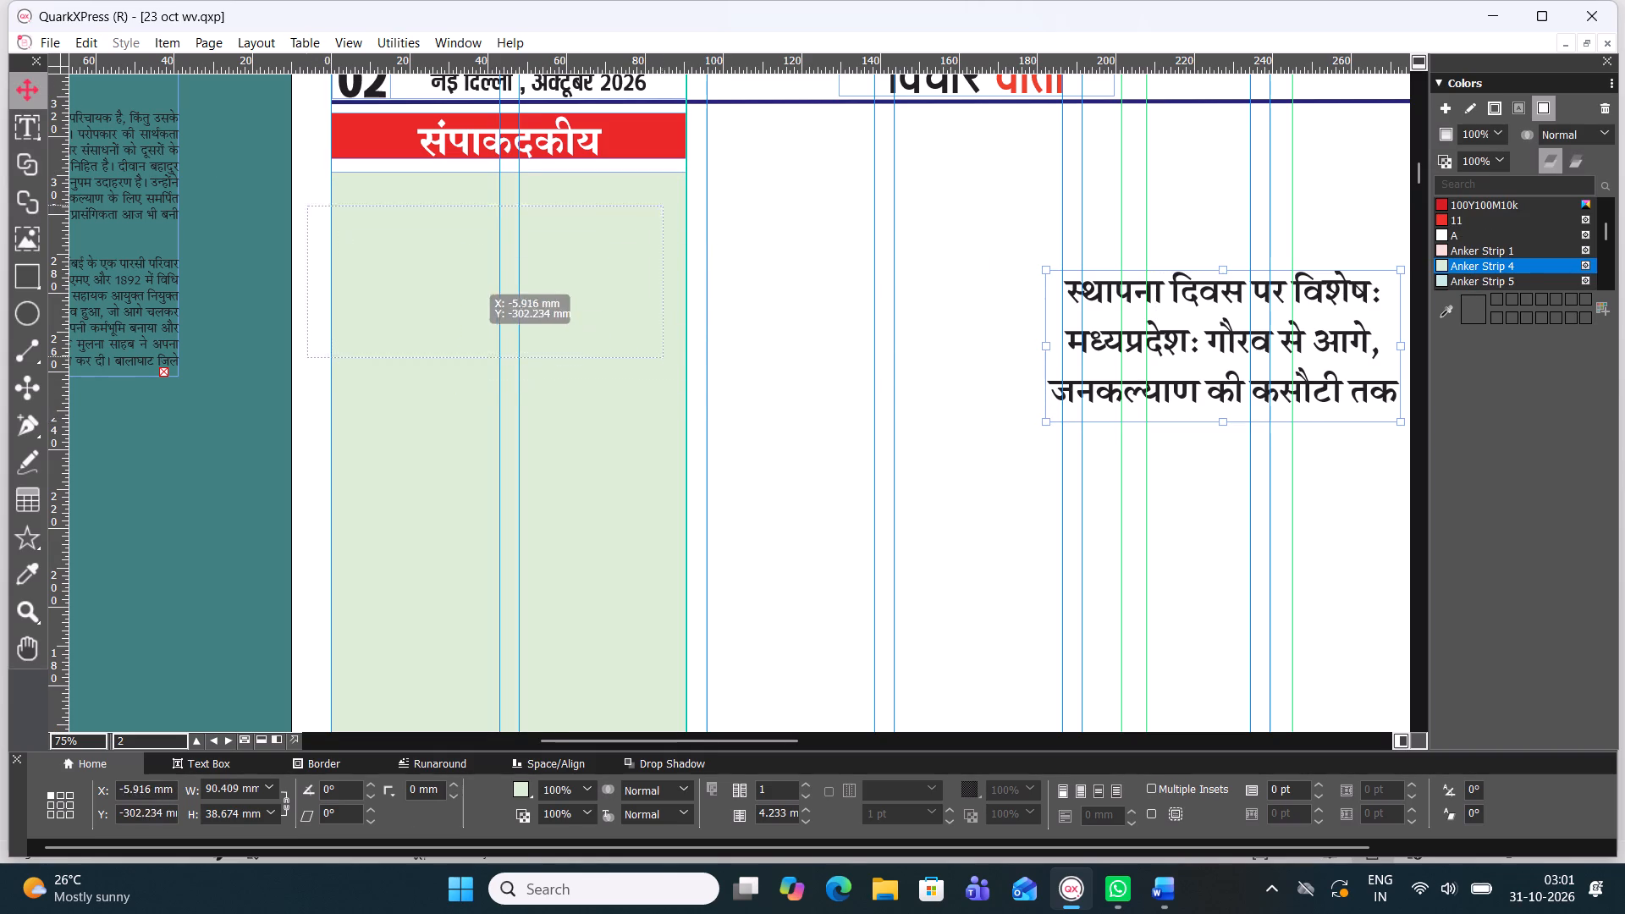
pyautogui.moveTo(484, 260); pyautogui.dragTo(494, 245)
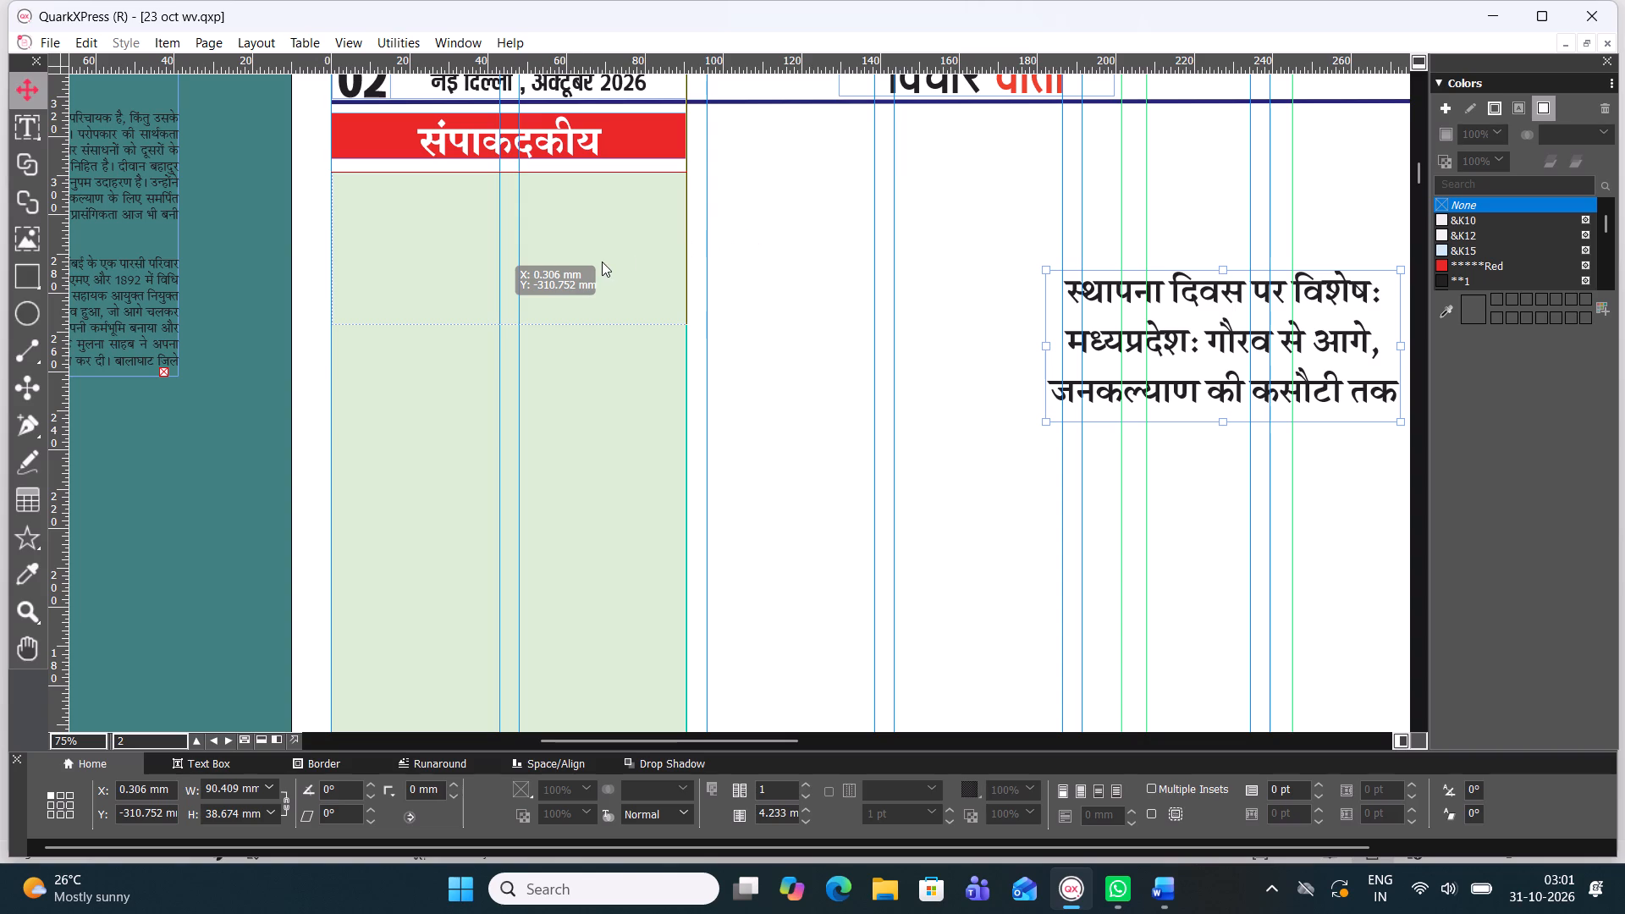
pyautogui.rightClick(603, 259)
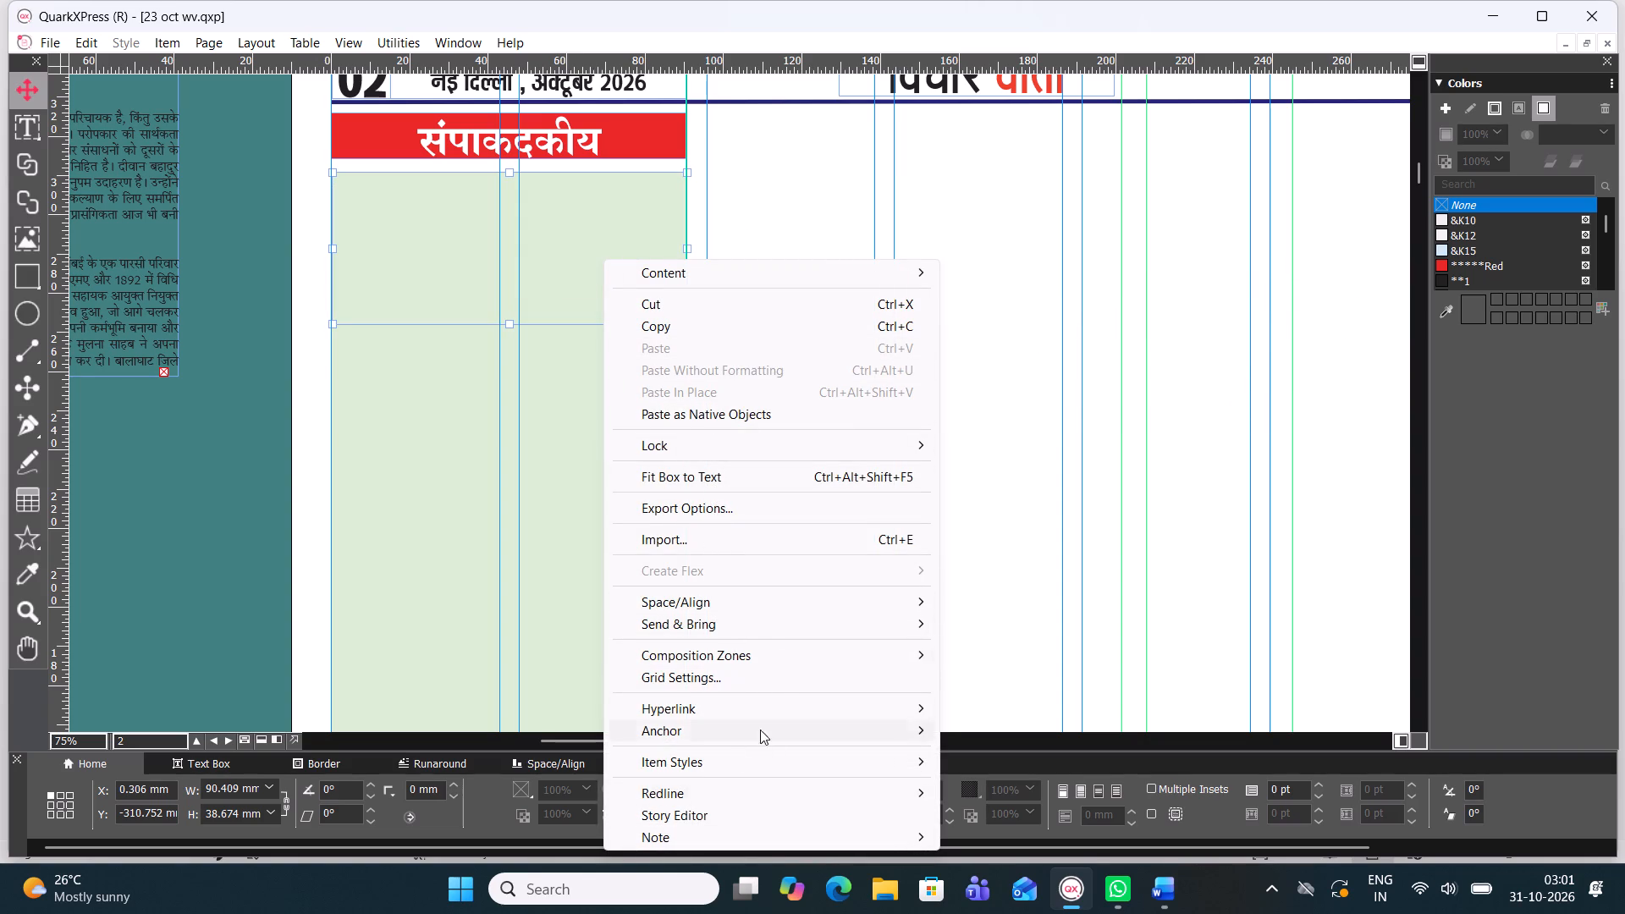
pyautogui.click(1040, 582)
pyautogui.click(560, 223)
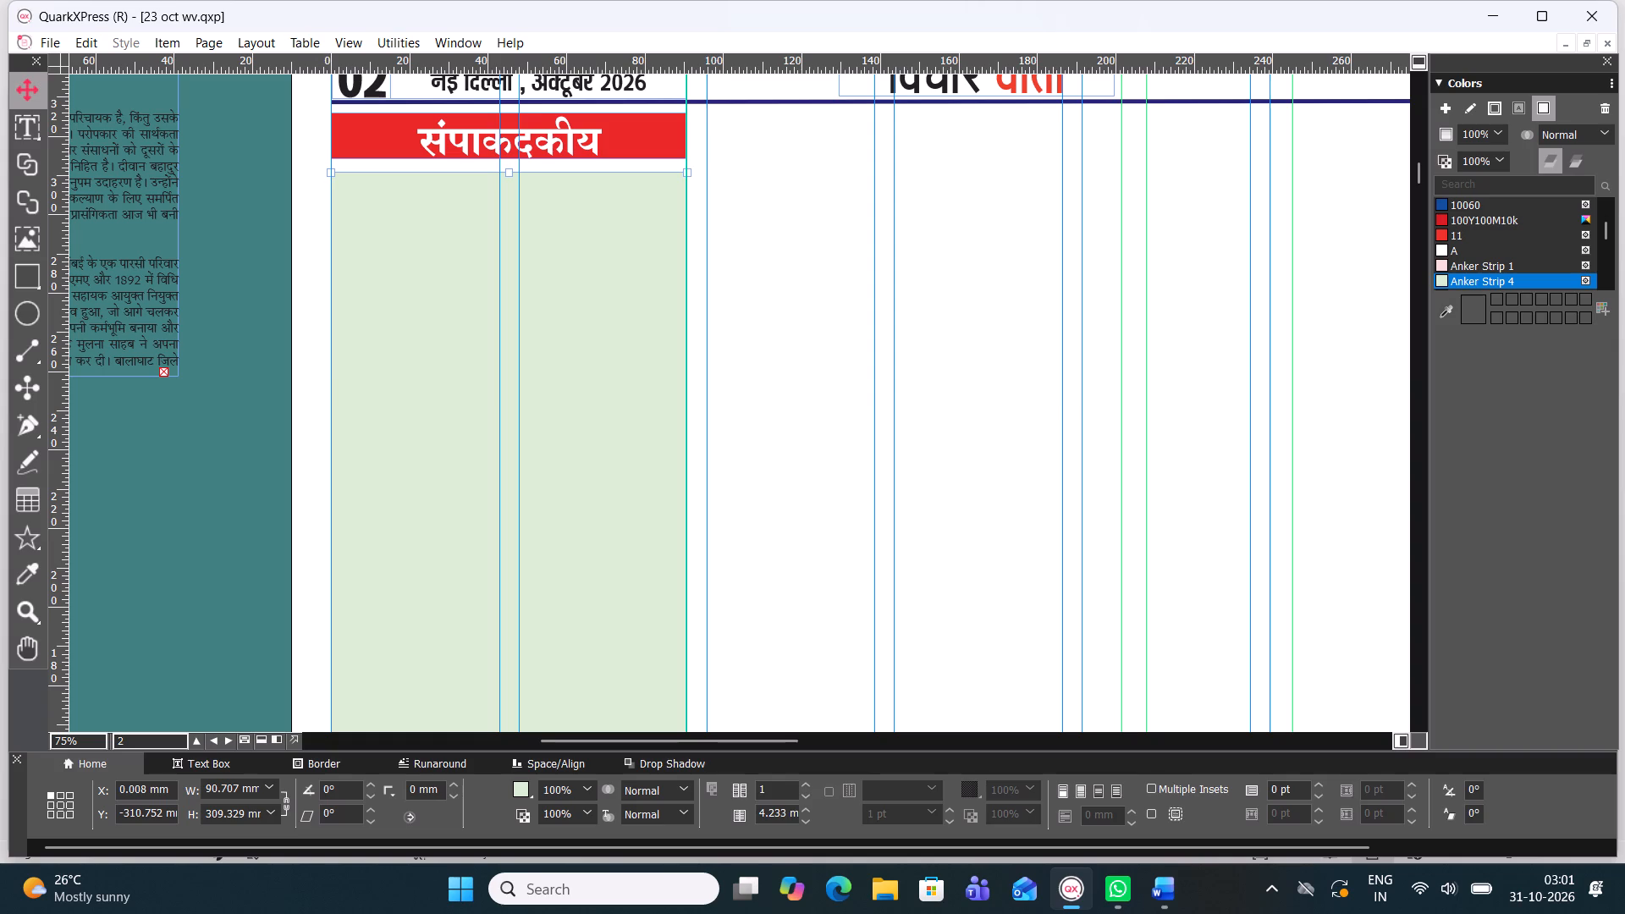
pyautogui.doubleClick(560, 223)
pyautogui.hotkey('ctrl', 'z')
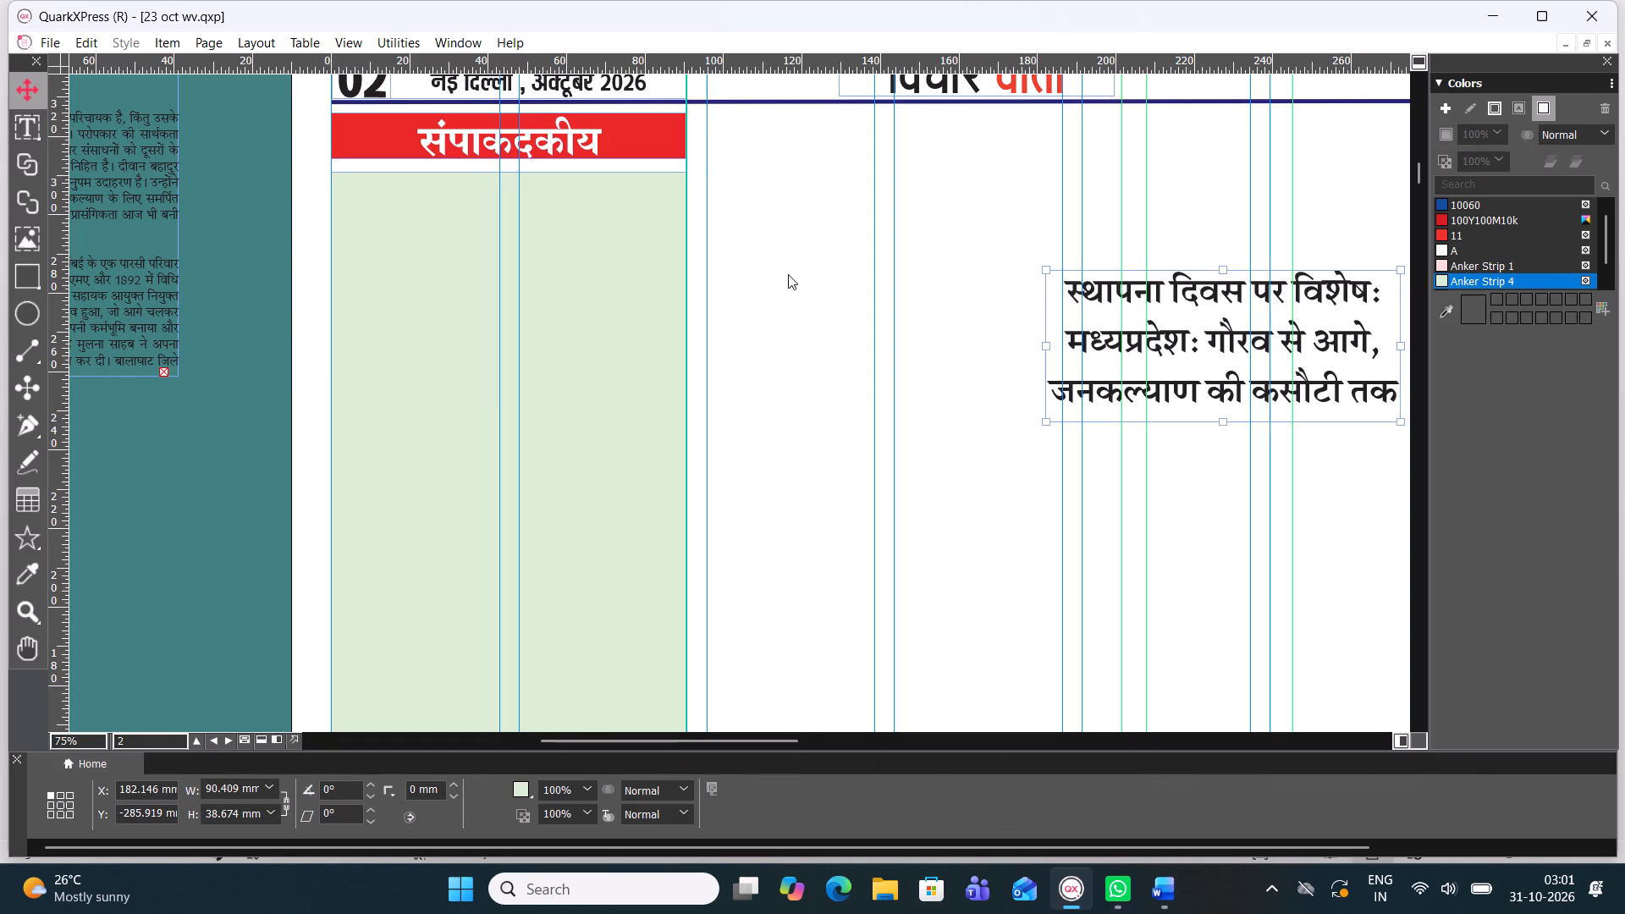
# Delete the editorial headline box standing beside the tinted column.
pyautogui.press('BackSpace')
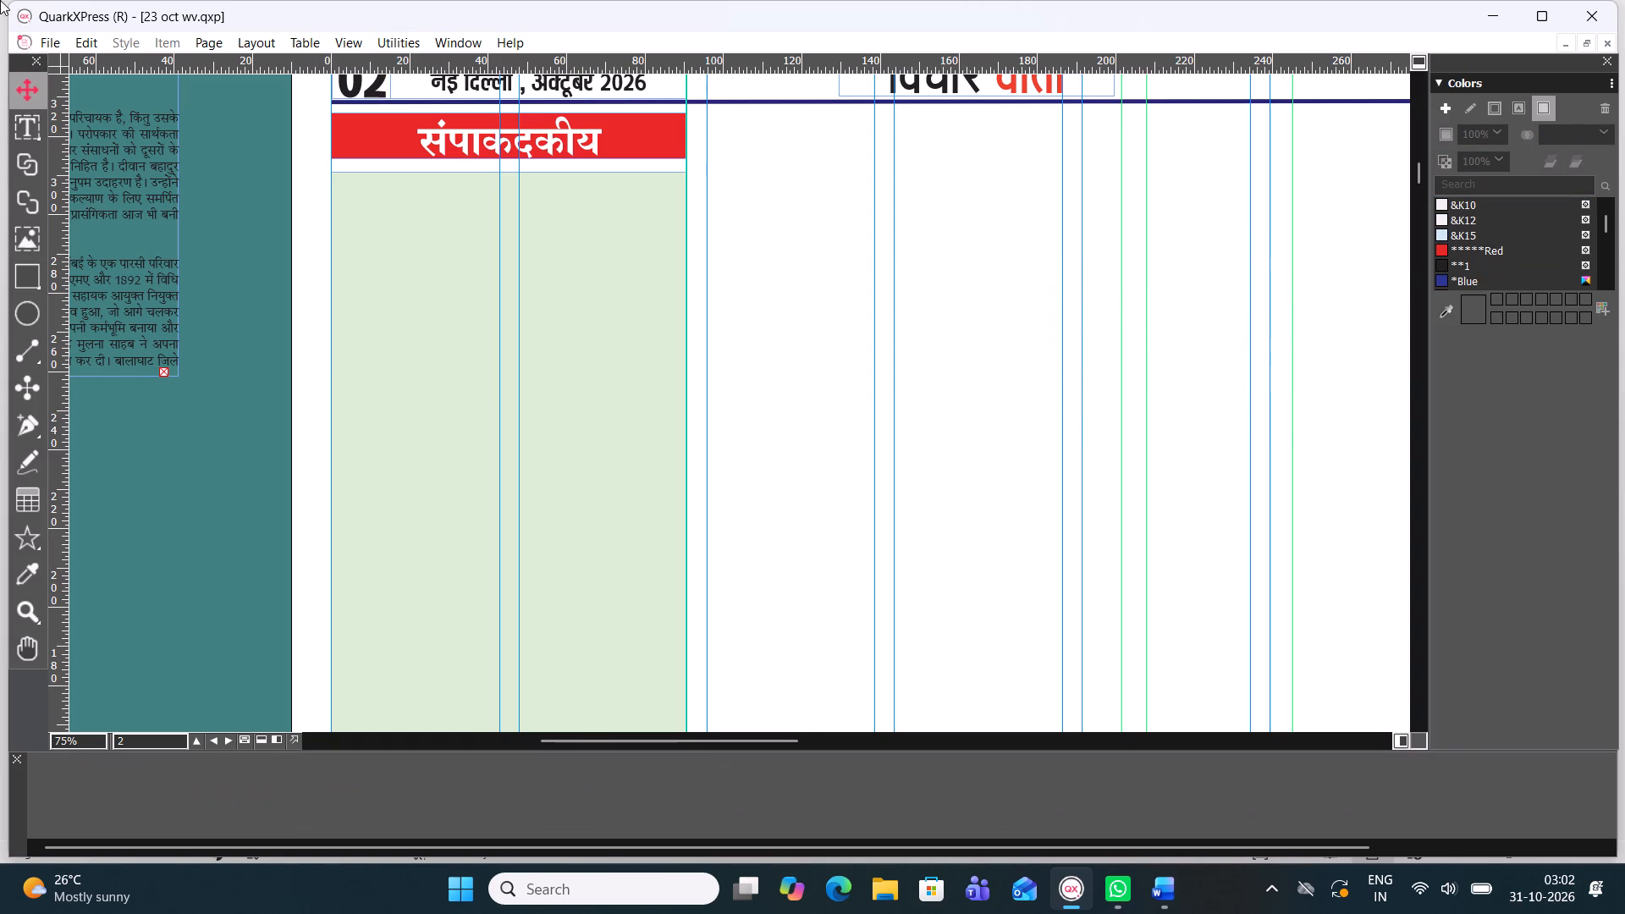
# Draw a text box about 90 by 33 mm at the top of the tinted column and paste the copied headline into it.
pyautogui.click(10, 139)
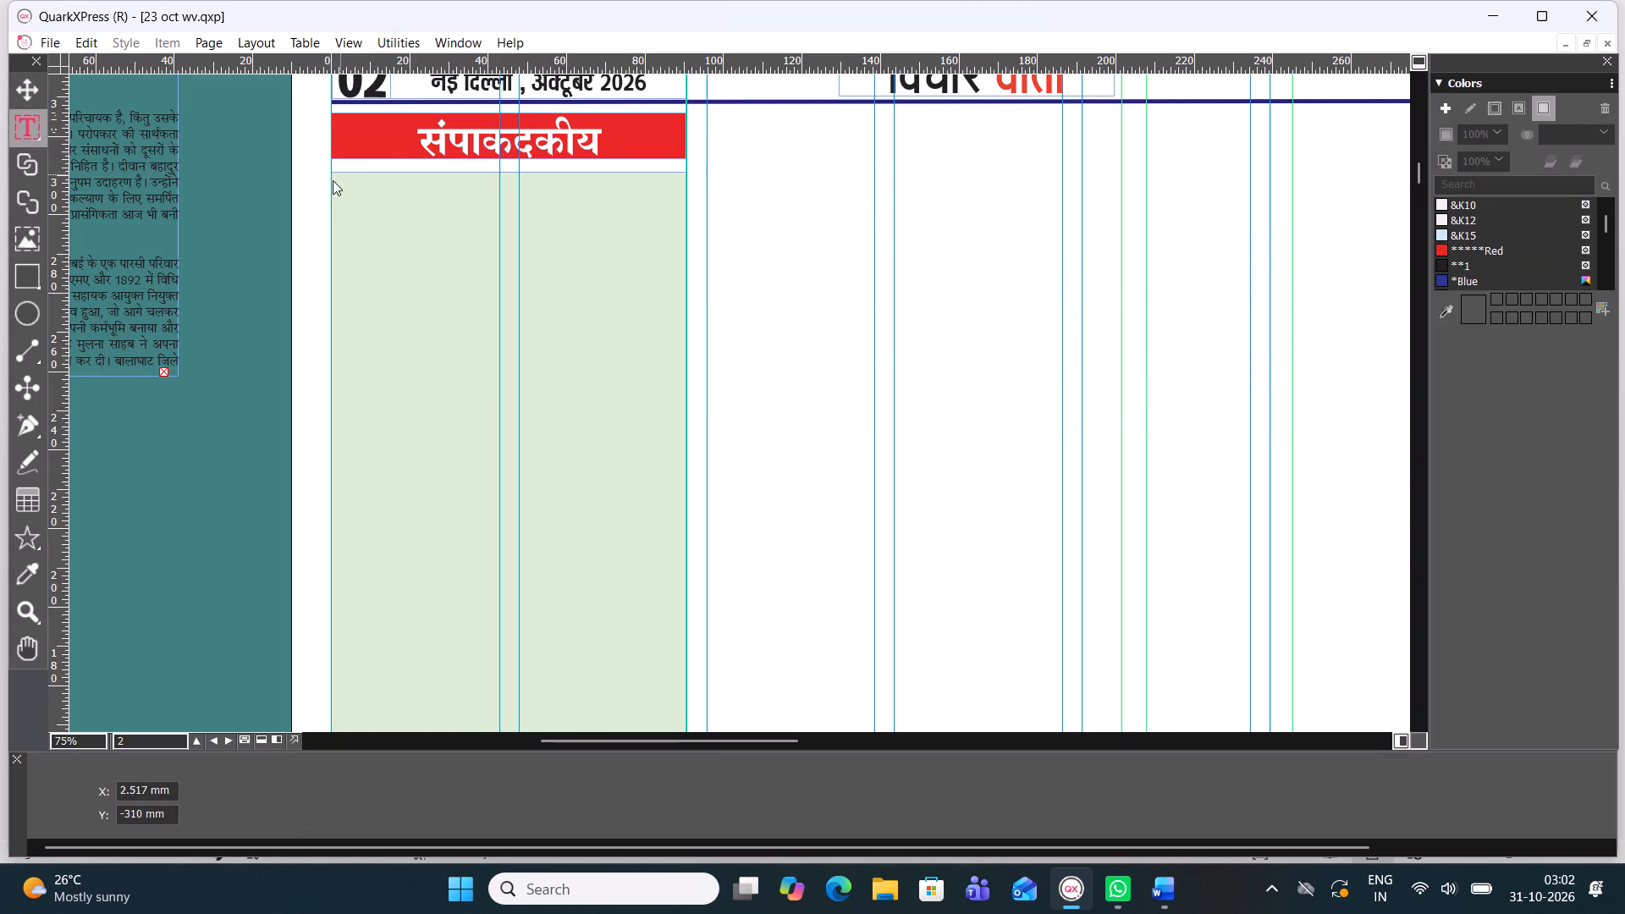
pyautogui.moveTo(330, 173); pyautogui.dragTo(669, 305)
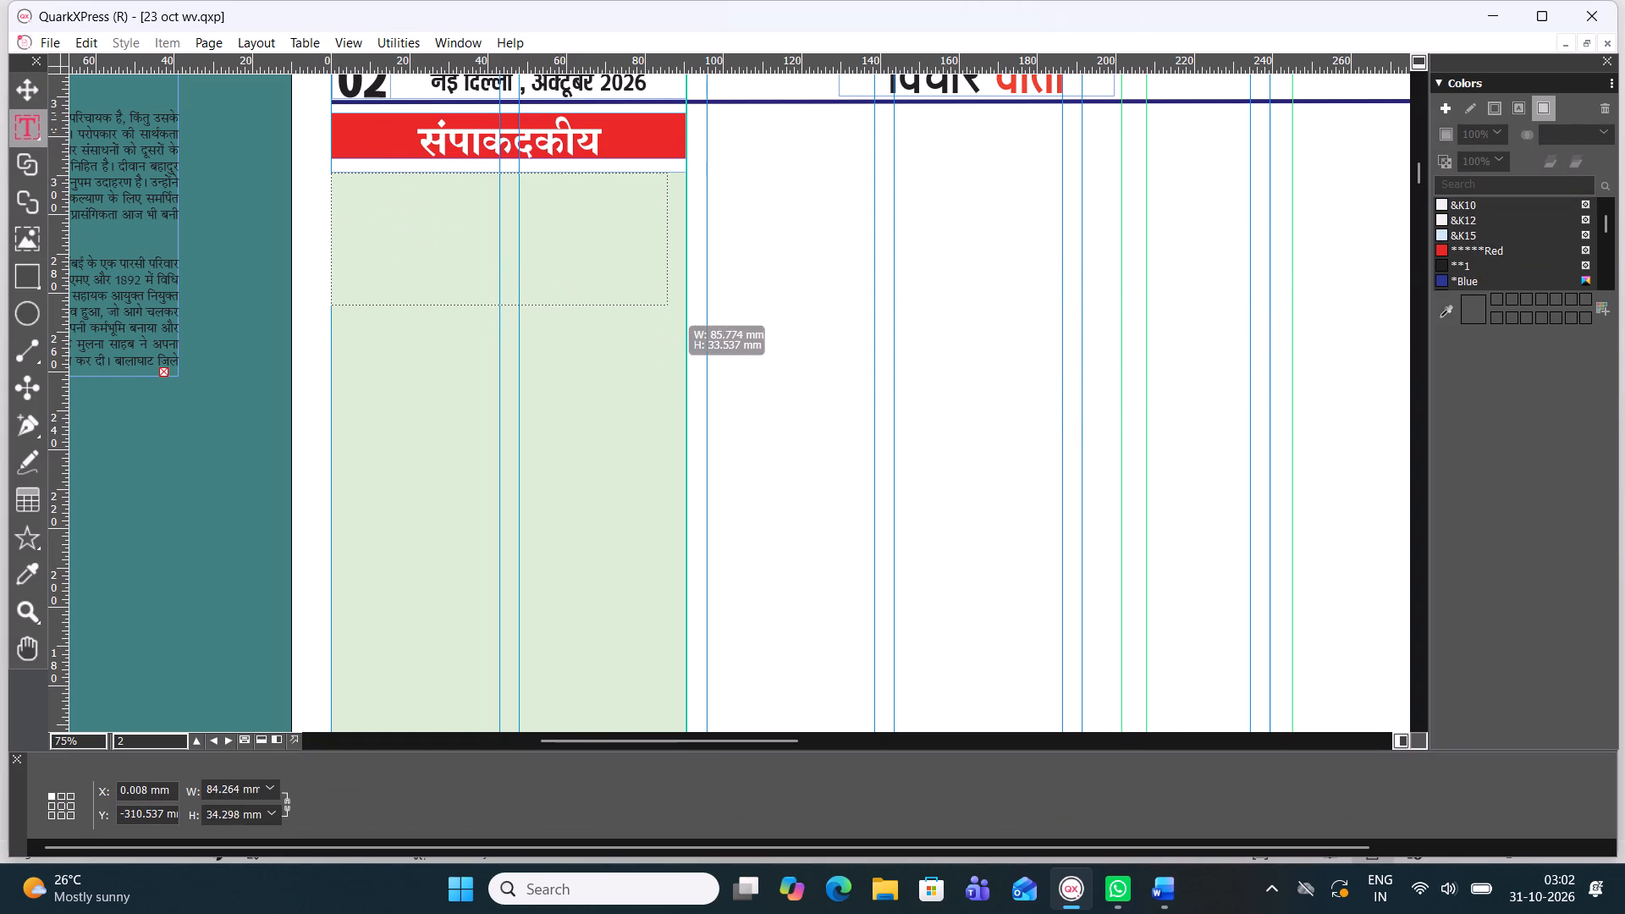
pyautogui.moveTo(669, 305); pyautogui.dragTo(684, 303)
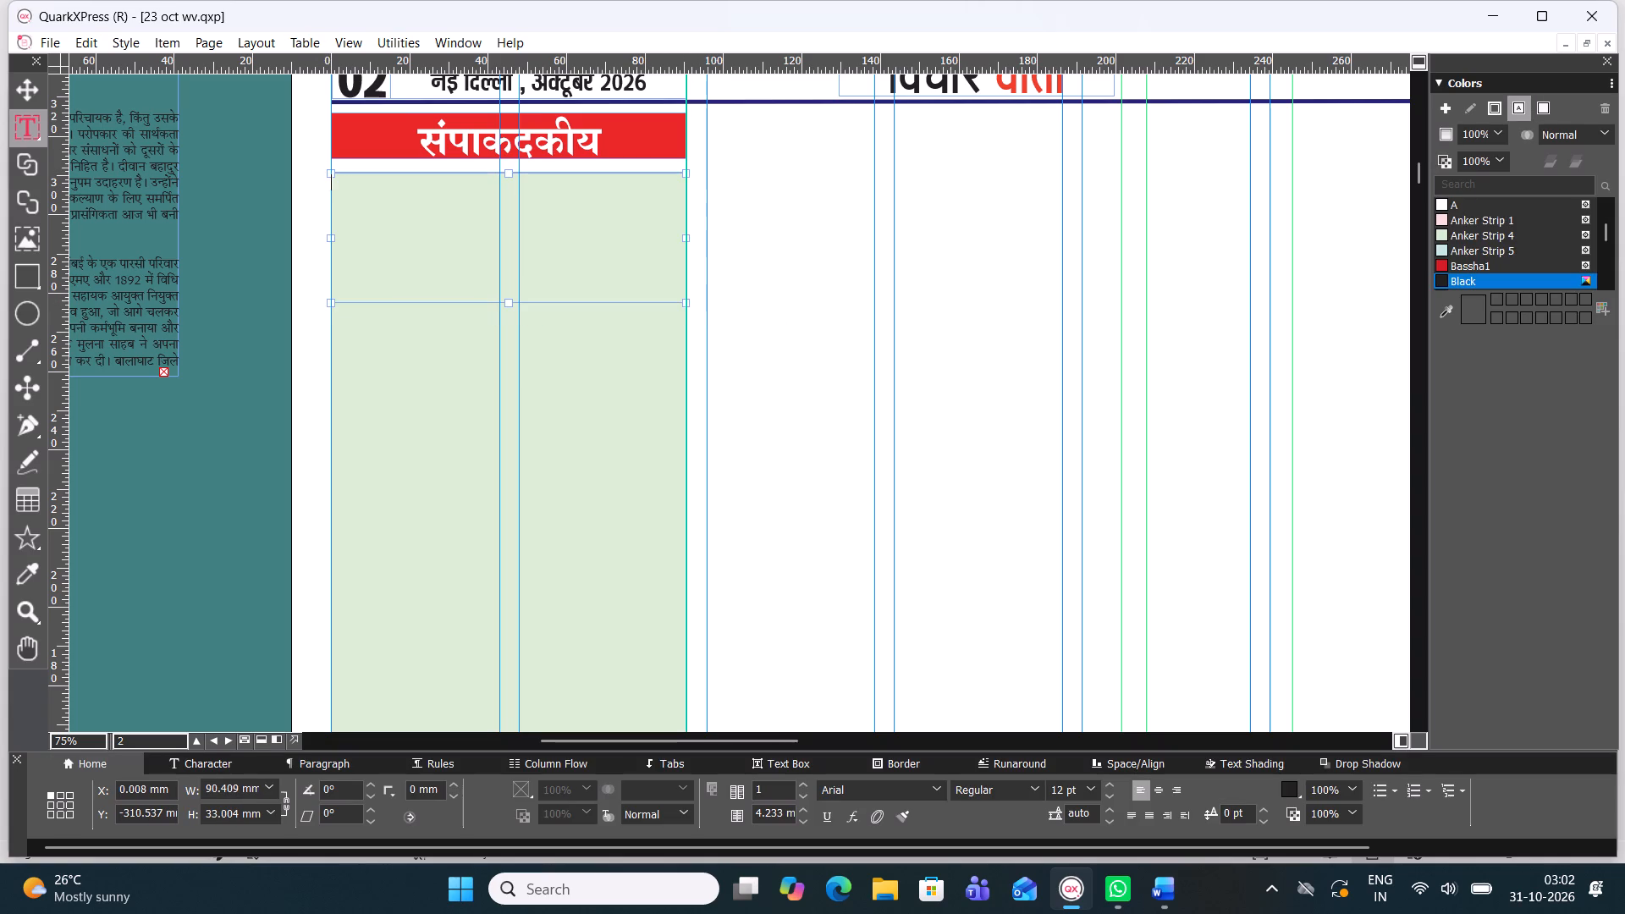
pyautogui.hotkey('ctrl', 'v')
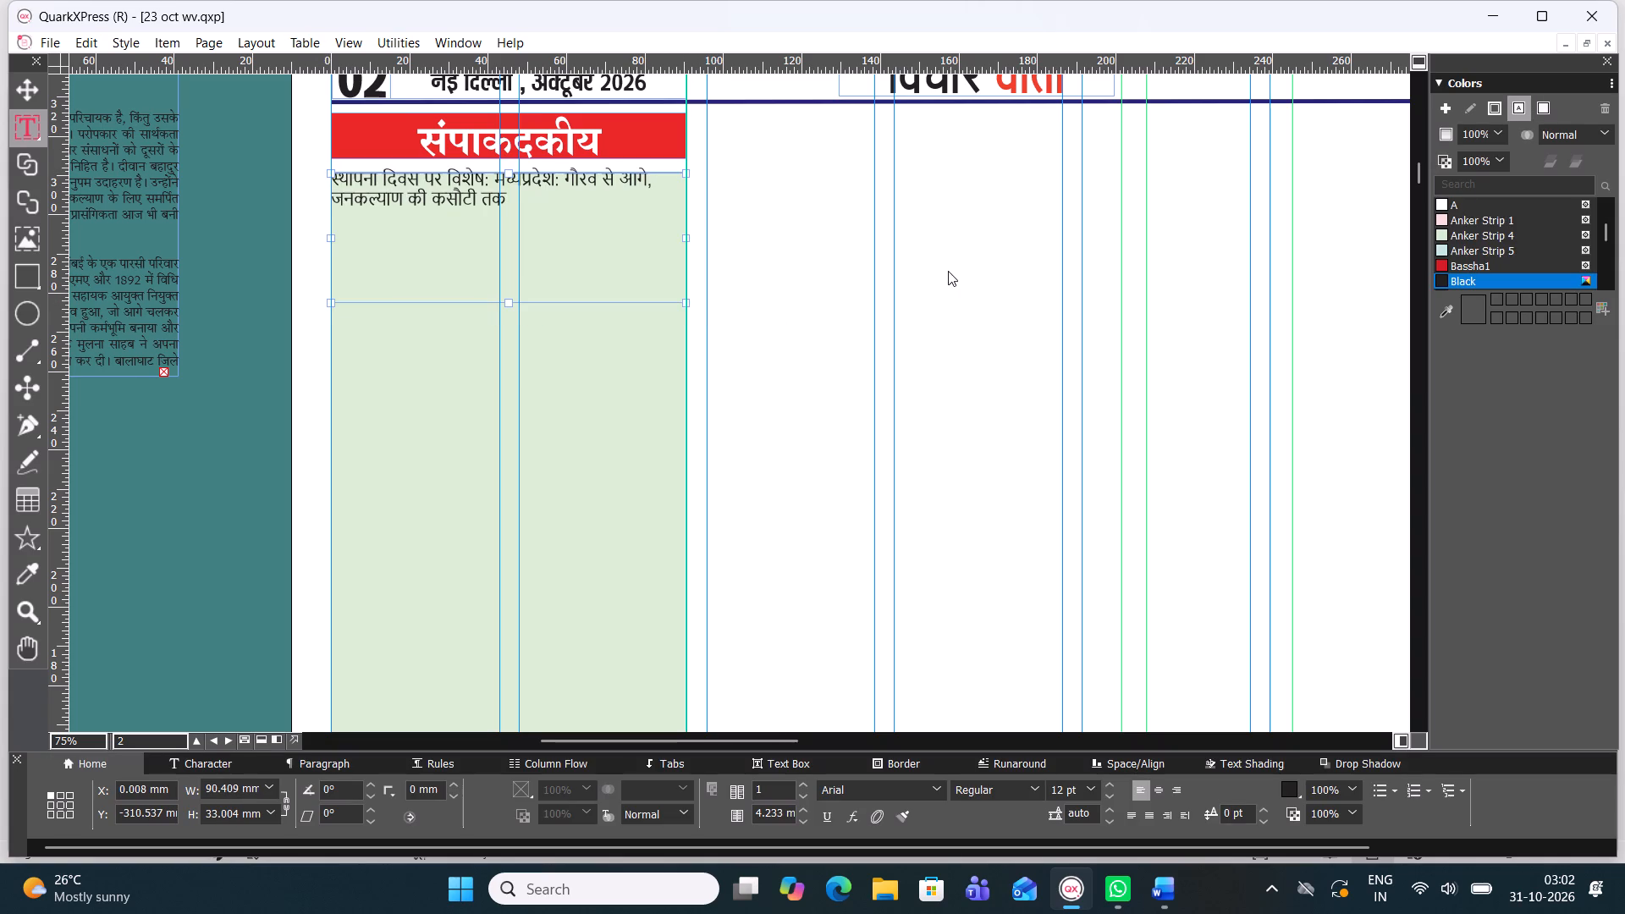
# Set the whole pasted headline in the Four C Gandhihead font.
pyautogui.hotkey('ctrl', 'a')
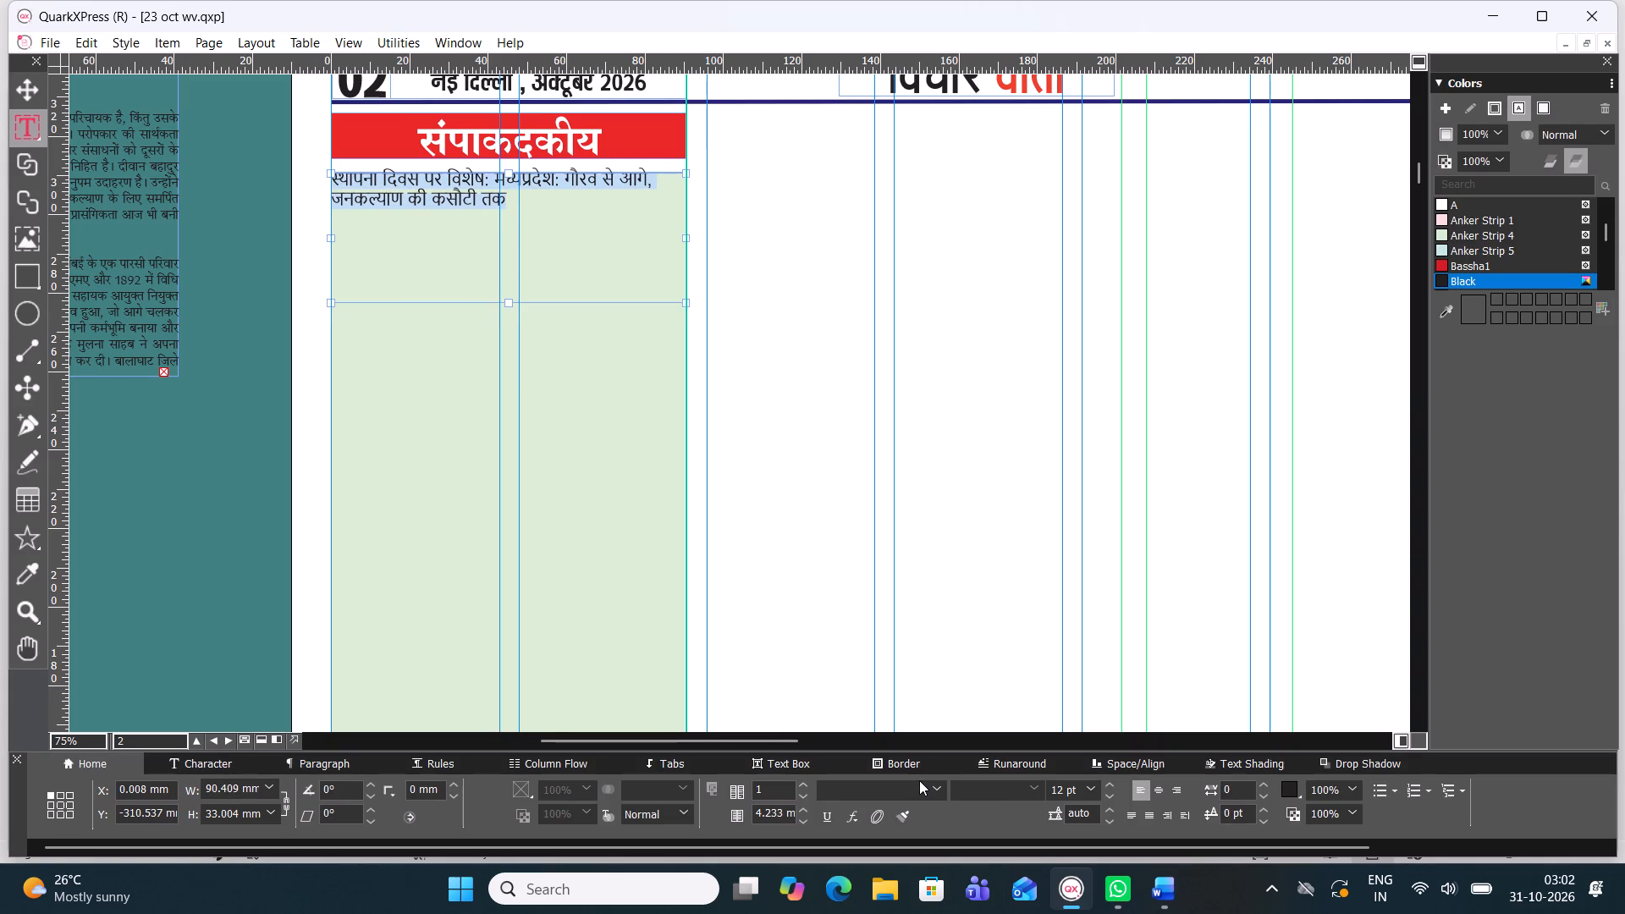
pyautogui.click(931, 783)
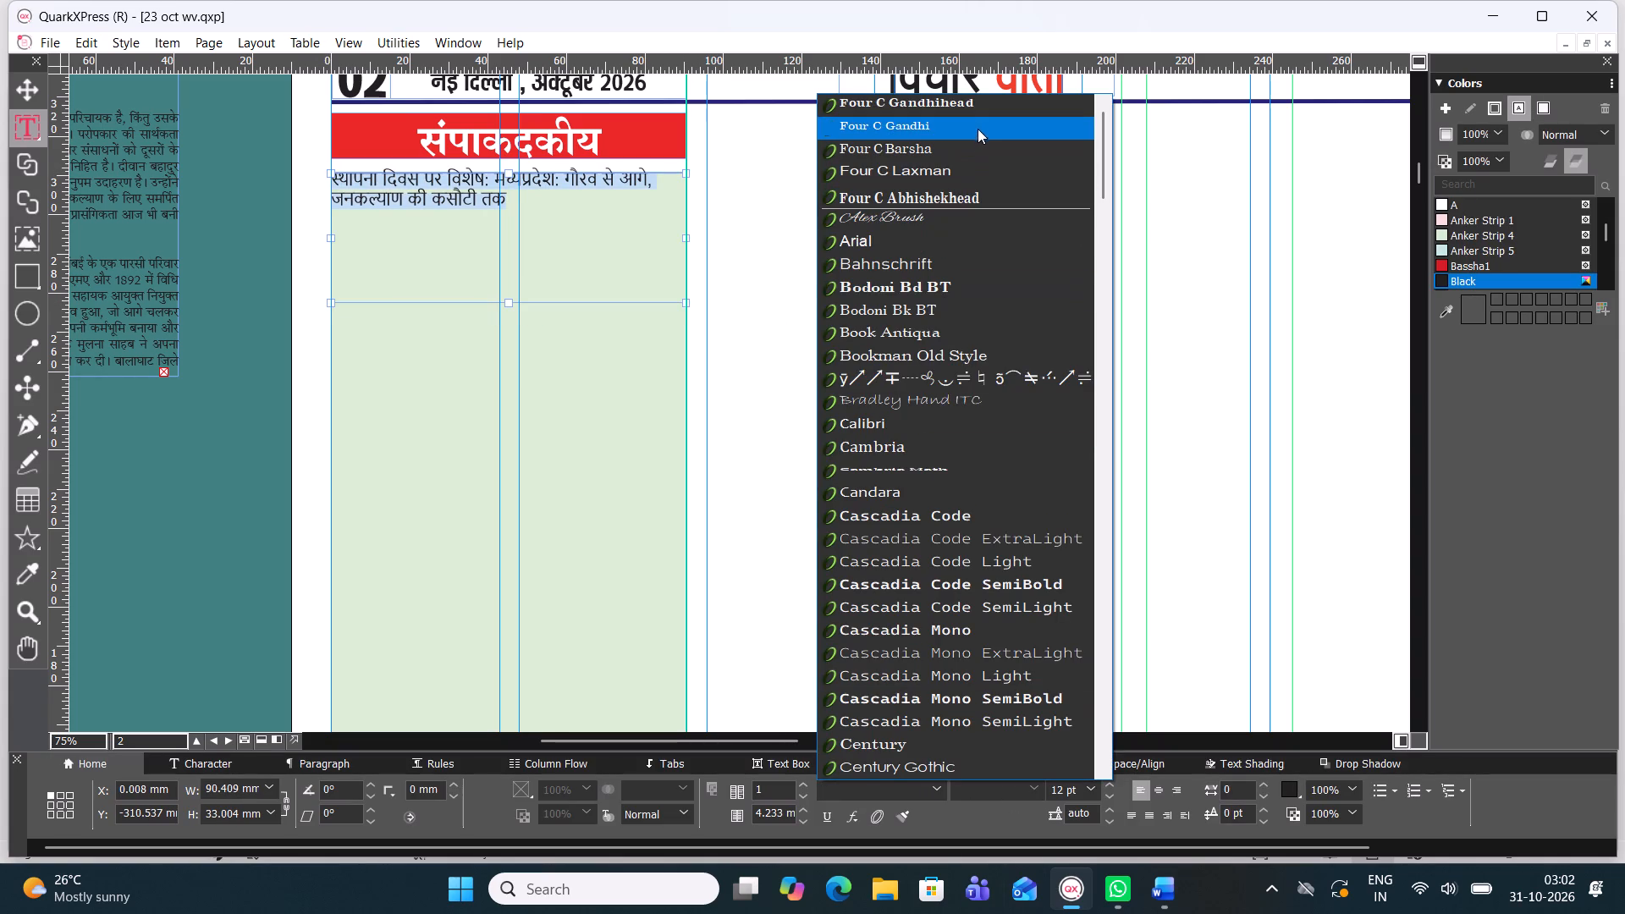
pyautogui.click(985, 114)
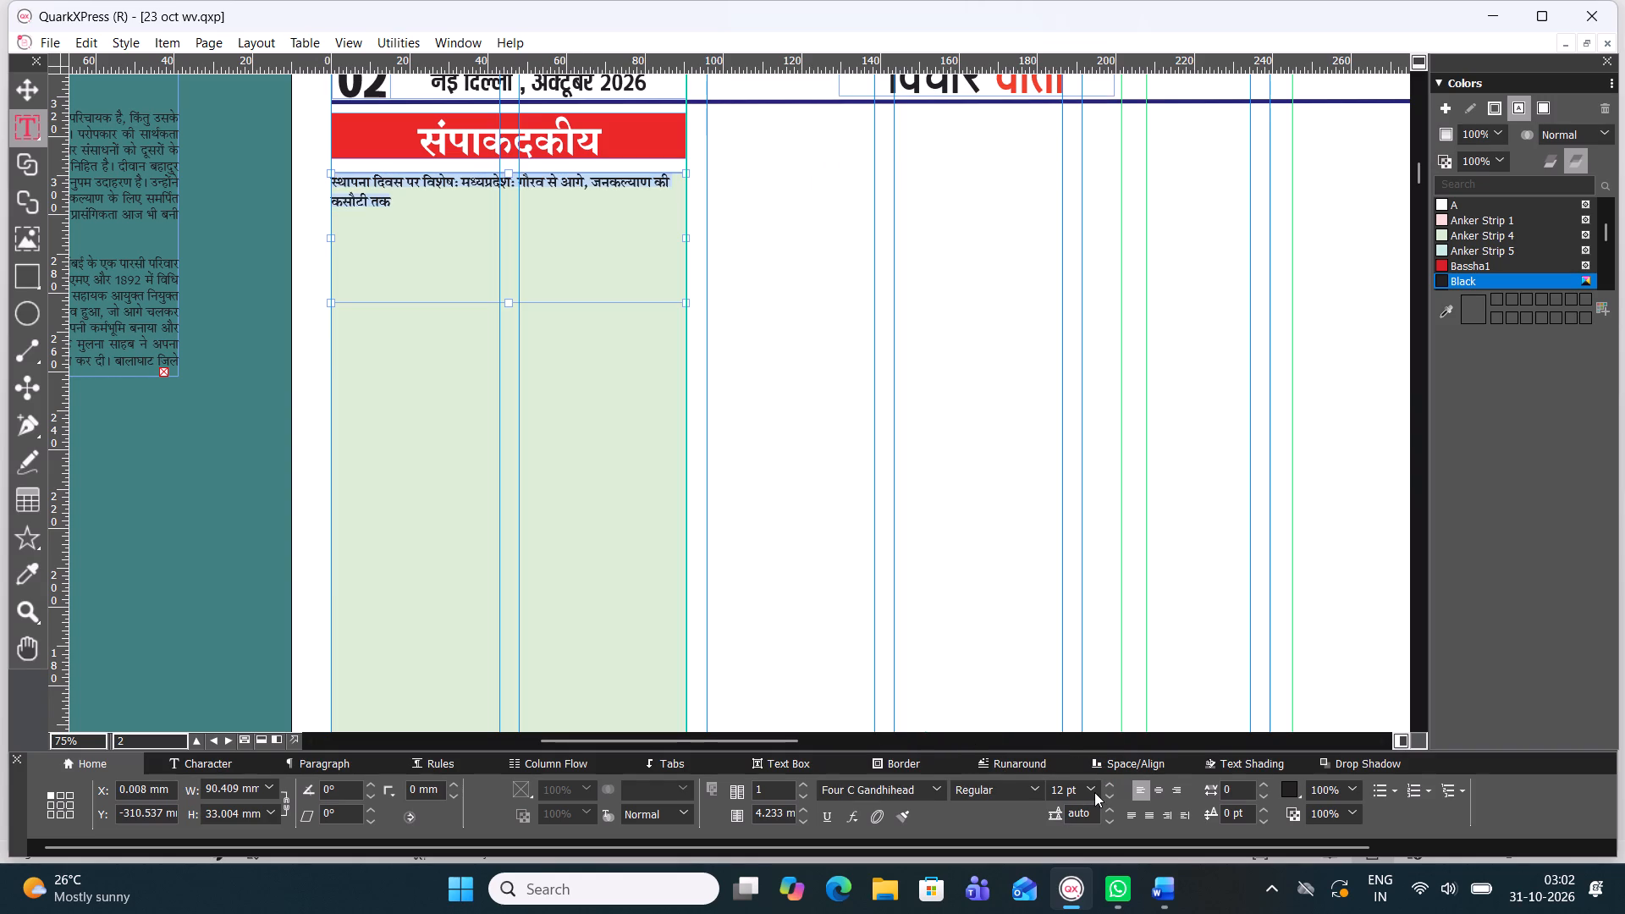
# Enlarge the headline to 29 pt and centre it in its box.
pyautogui.hotkey('ctrl', 'alt', 'shift', '.')
pyautogui.hotkey('ctrl', 'alt', 'shift', '.')
pyautogui.hotkey('ctrl', 'alt', 'shift', '.')
pyautogui.hotkey('ctrl', 'alt', 'shift', '.')
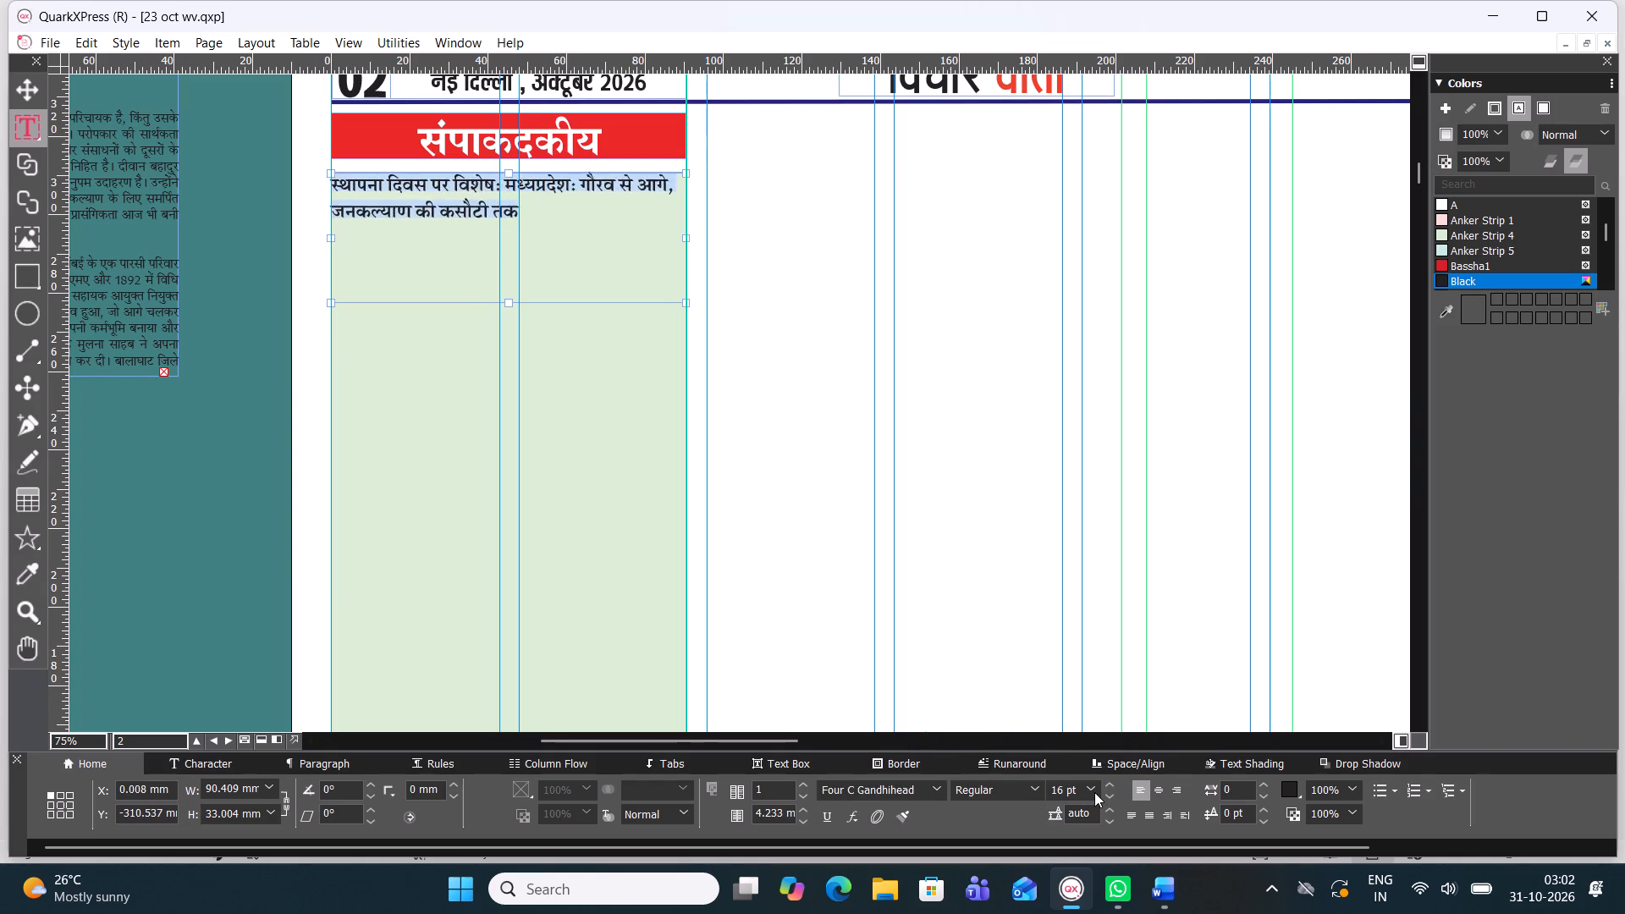
pyautogui.hotkey('ctrl', 'alt', 'shift', '.')
pyautogui.hotkey('ctrl', 'alt', 'shift', '.')
pyautogui.hotkey('ctrl', 'alt', 'shift', '.')
pyautogui.hotkey('ctrl', 'alt', 'shift', '.')
pyautogui.hotkey('ctrl', 'alt', 'shift', '.')
pyautogui.hotkey('ctrl', 'alt', 'shift', '.')
pyautogui.hotkey('ctrl', 'alt', 'shift', '.')
pyautogui.hotkey('ctrl', 'alt', 'shift', '.')
pyautogui.hotkey('ctrl', 'alt', 'shift', '.')
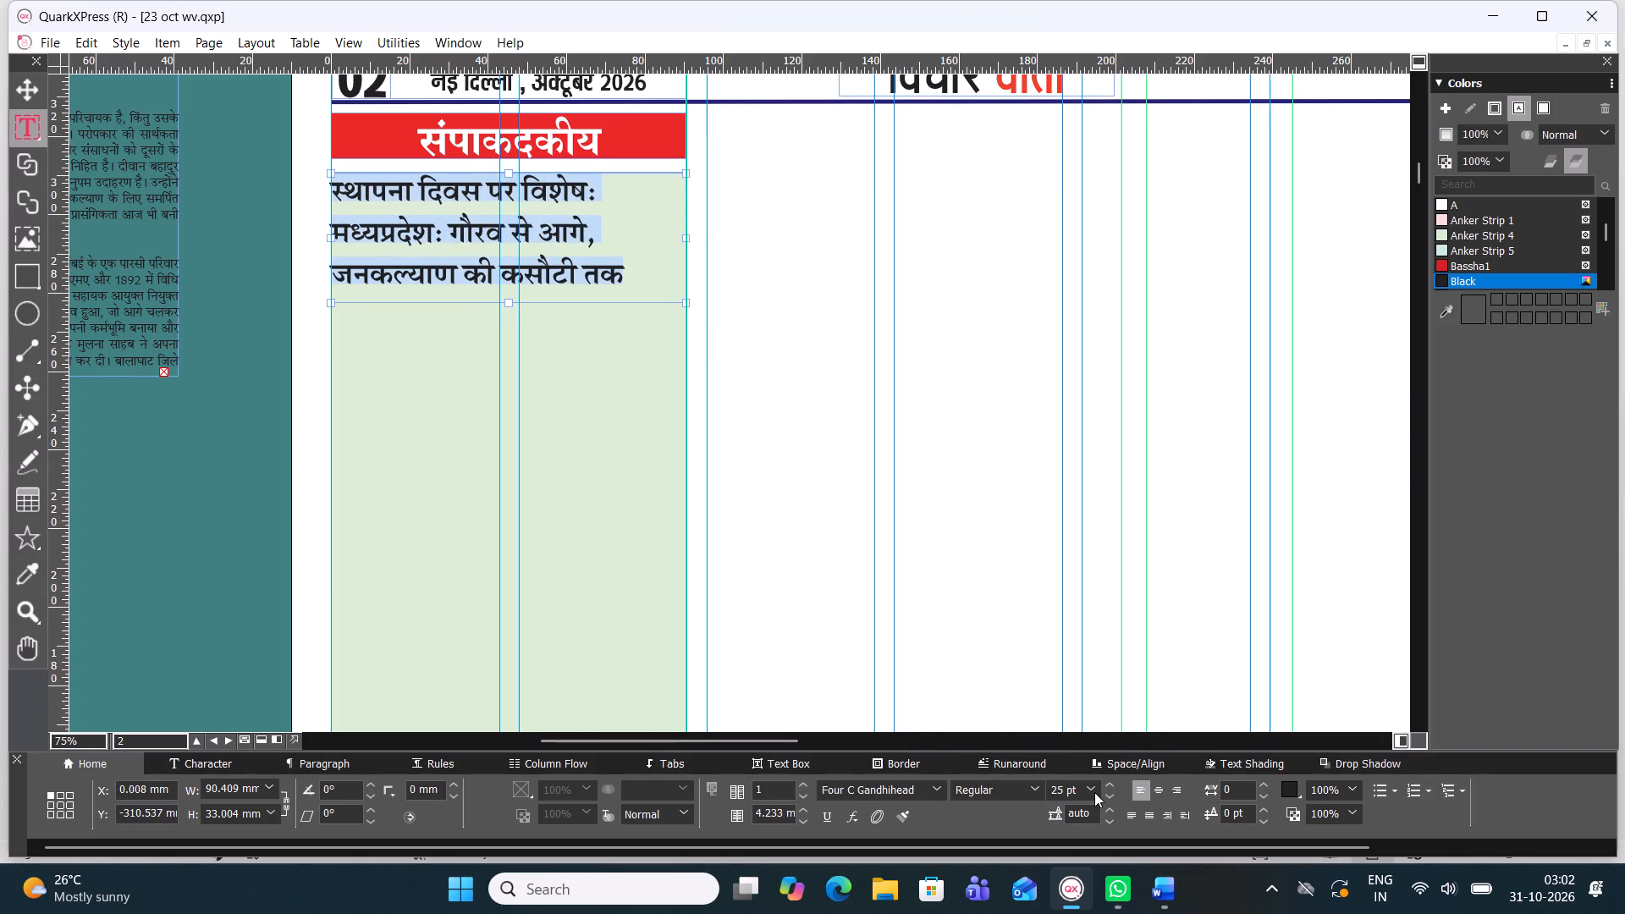
pyautogui.hotkey('ctrl', 'alt', 'shift', '.')
pyautogui.hotkey('ctrl', 'alt', 'shift', '.')
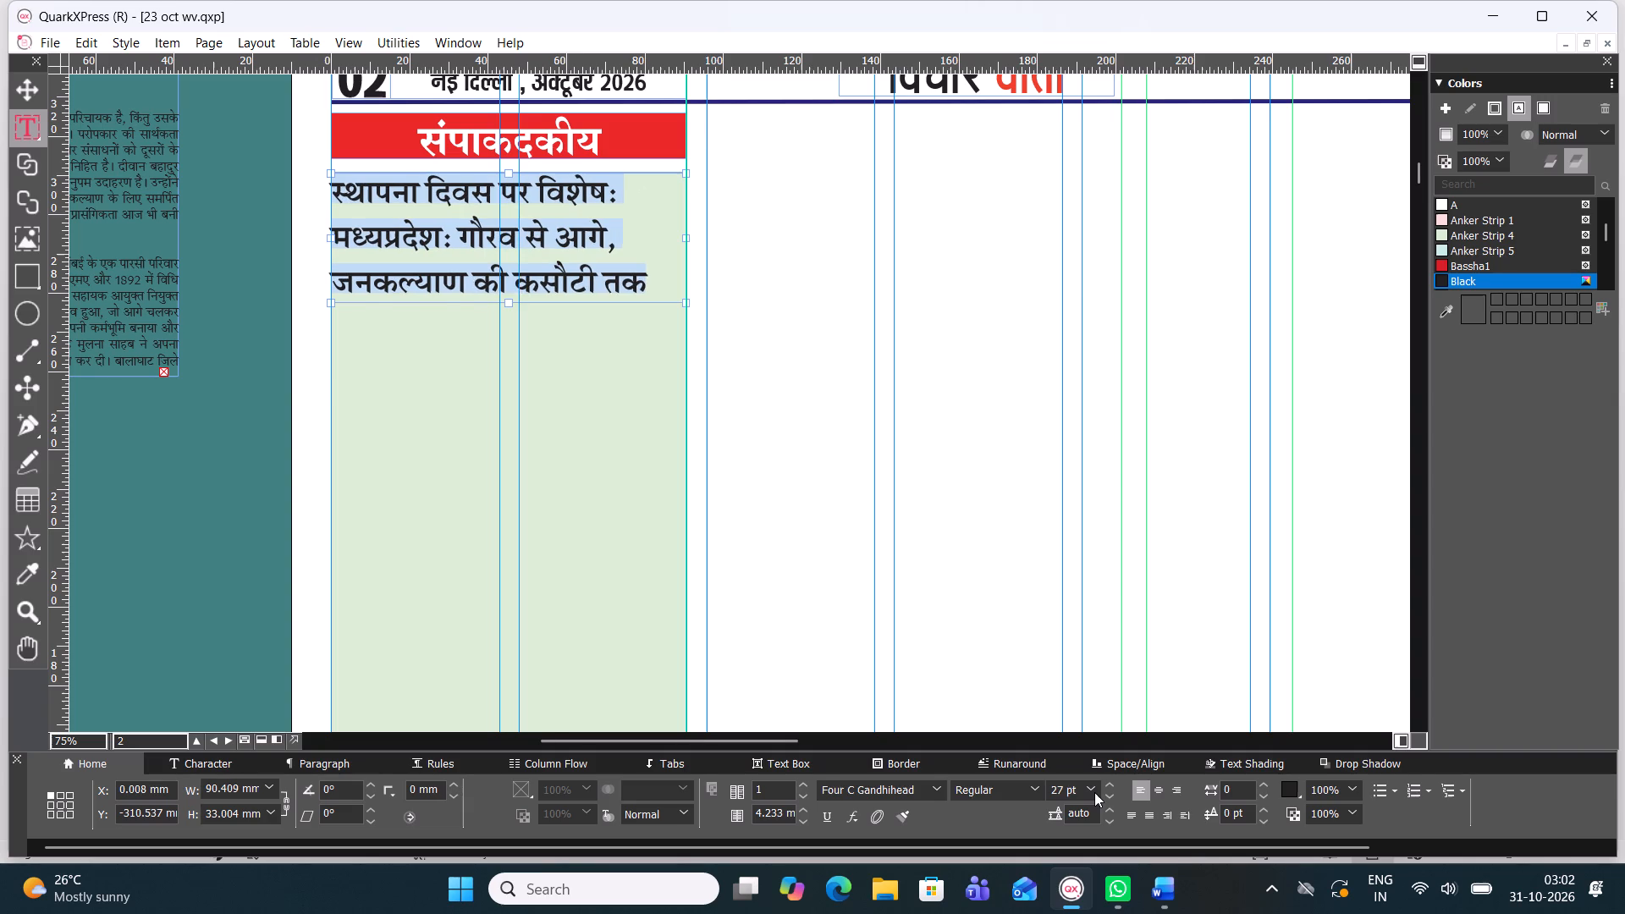
pyautogui.hotkey('ctrl', 'alt', 'shift', '.')
pyautogui.hotkey('ctrl', 'alt', 'shift', '.')
pyautogui.hotkey('ctrl', 'alt', 'shift', '.')
pyautogui.hotkey('ctrl', 'alt', 'shift', ',')
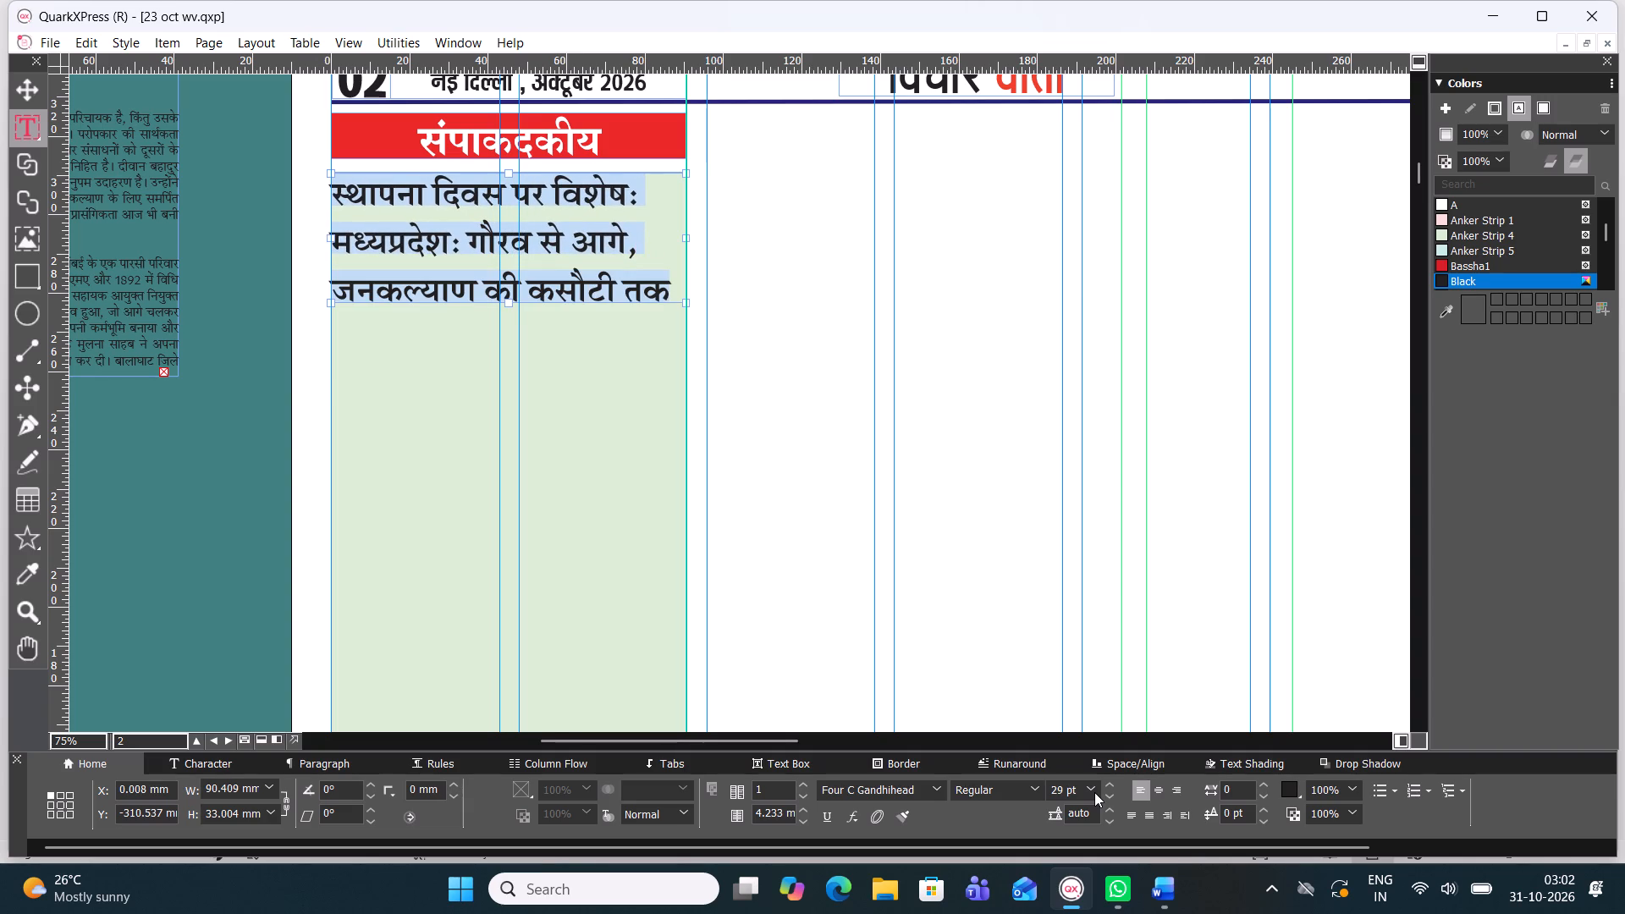
pyautogui.click(1156, 787)
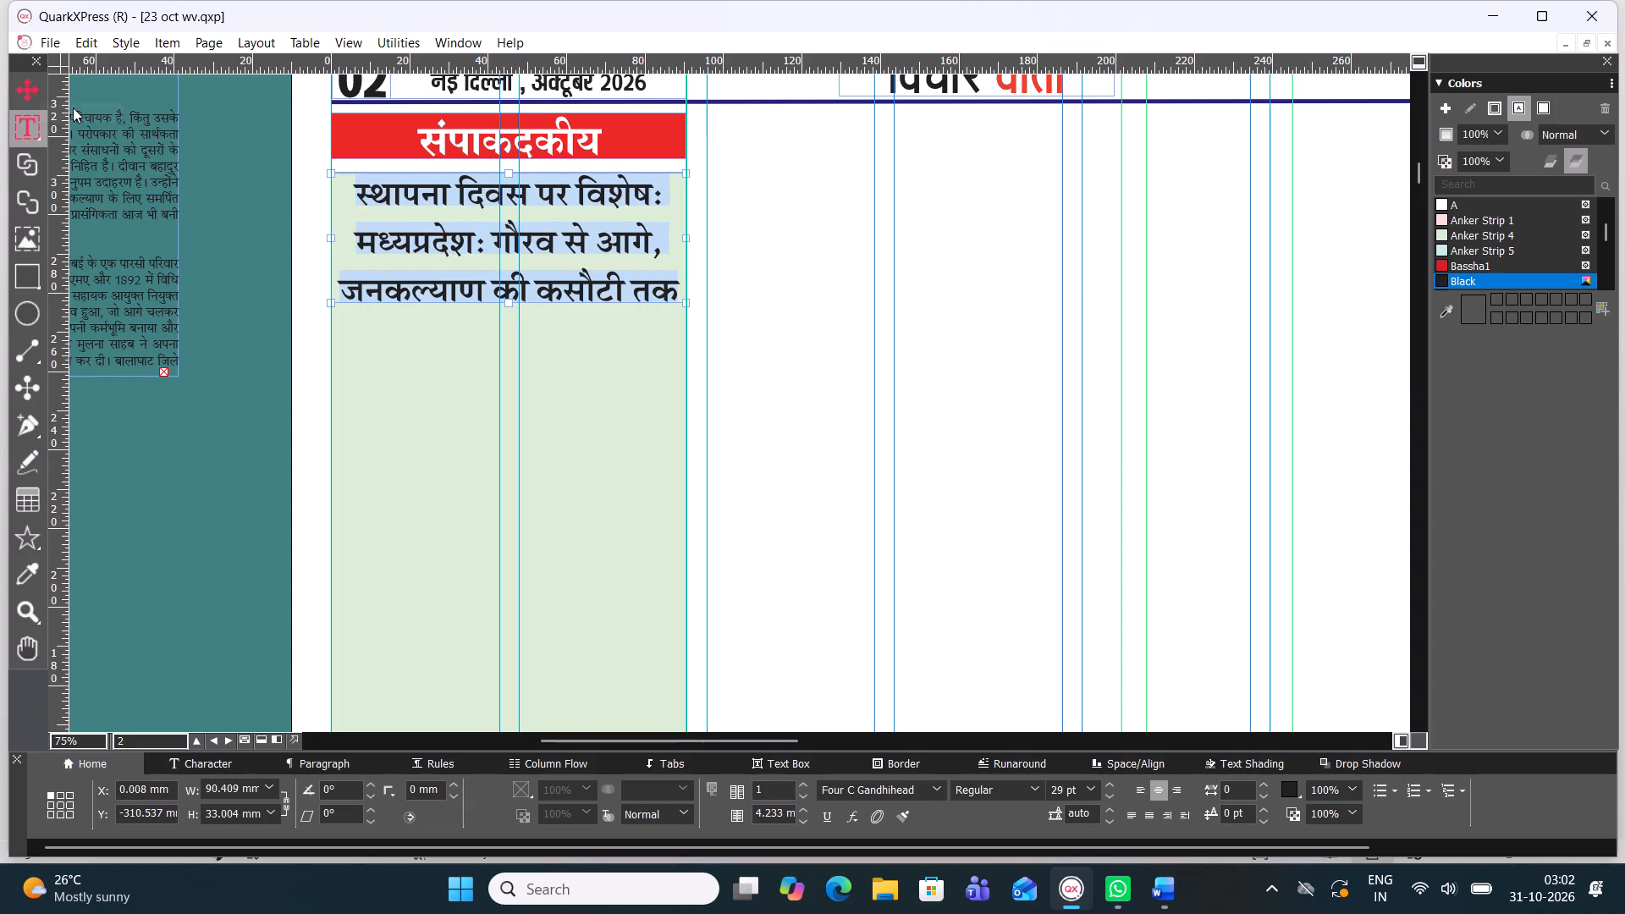
# Insert eight blank lines in the tall tinted text box to make room for the headline above the body text.
pyautogui.click(18, 85)
pyautogui.click(450, 421)
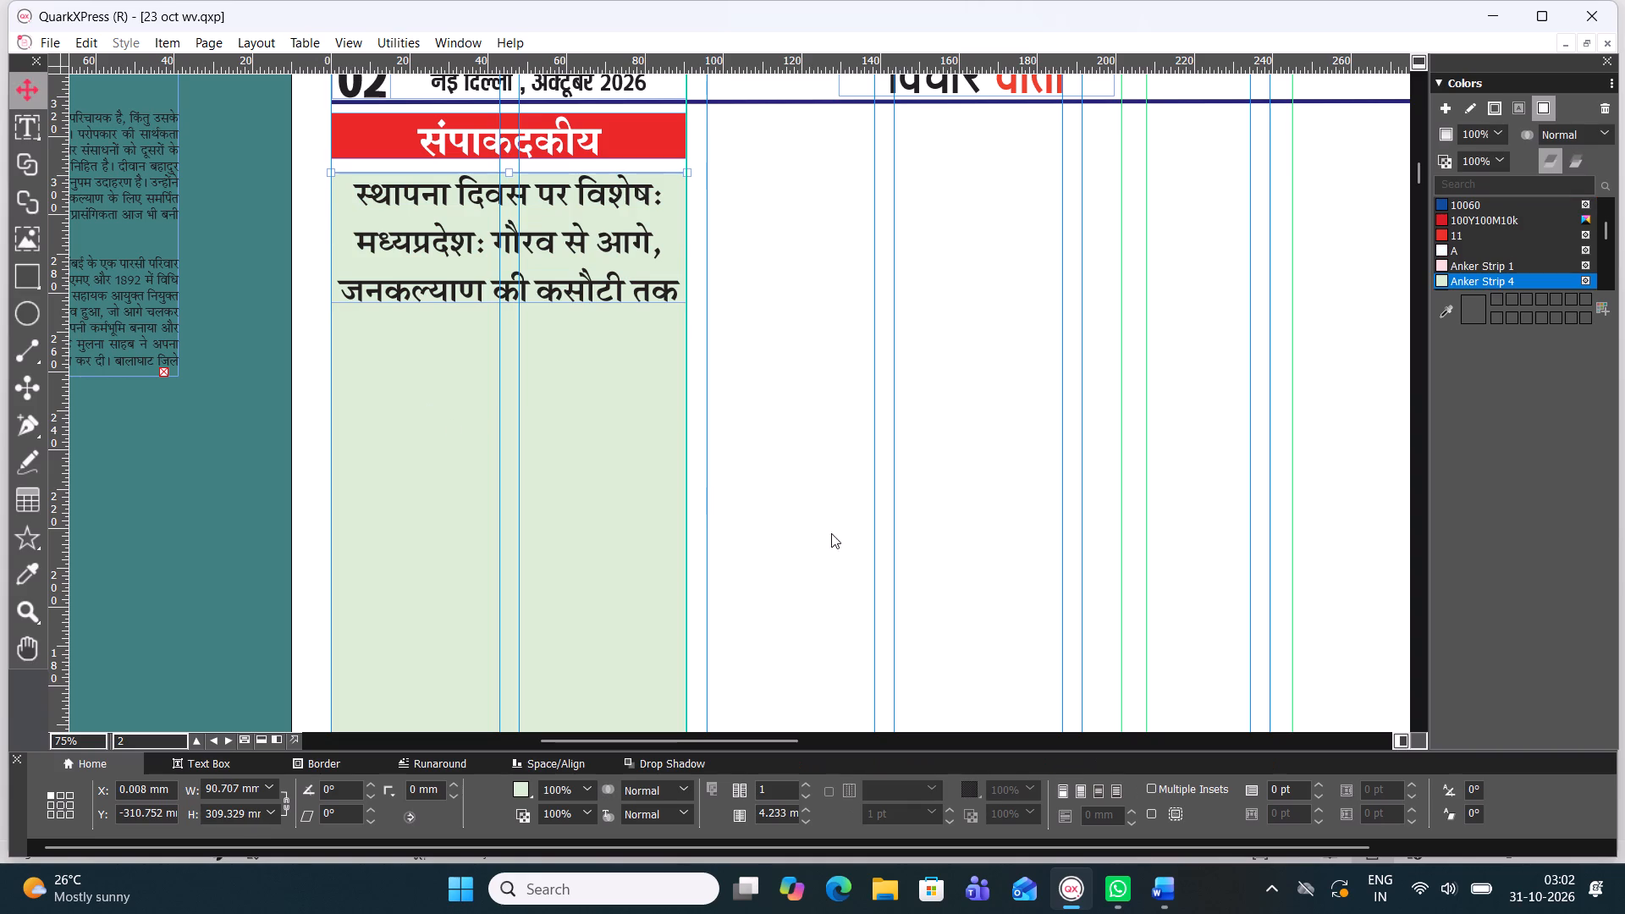
pyautogui.click(528, 278)
pyautogui.click(496, 353)
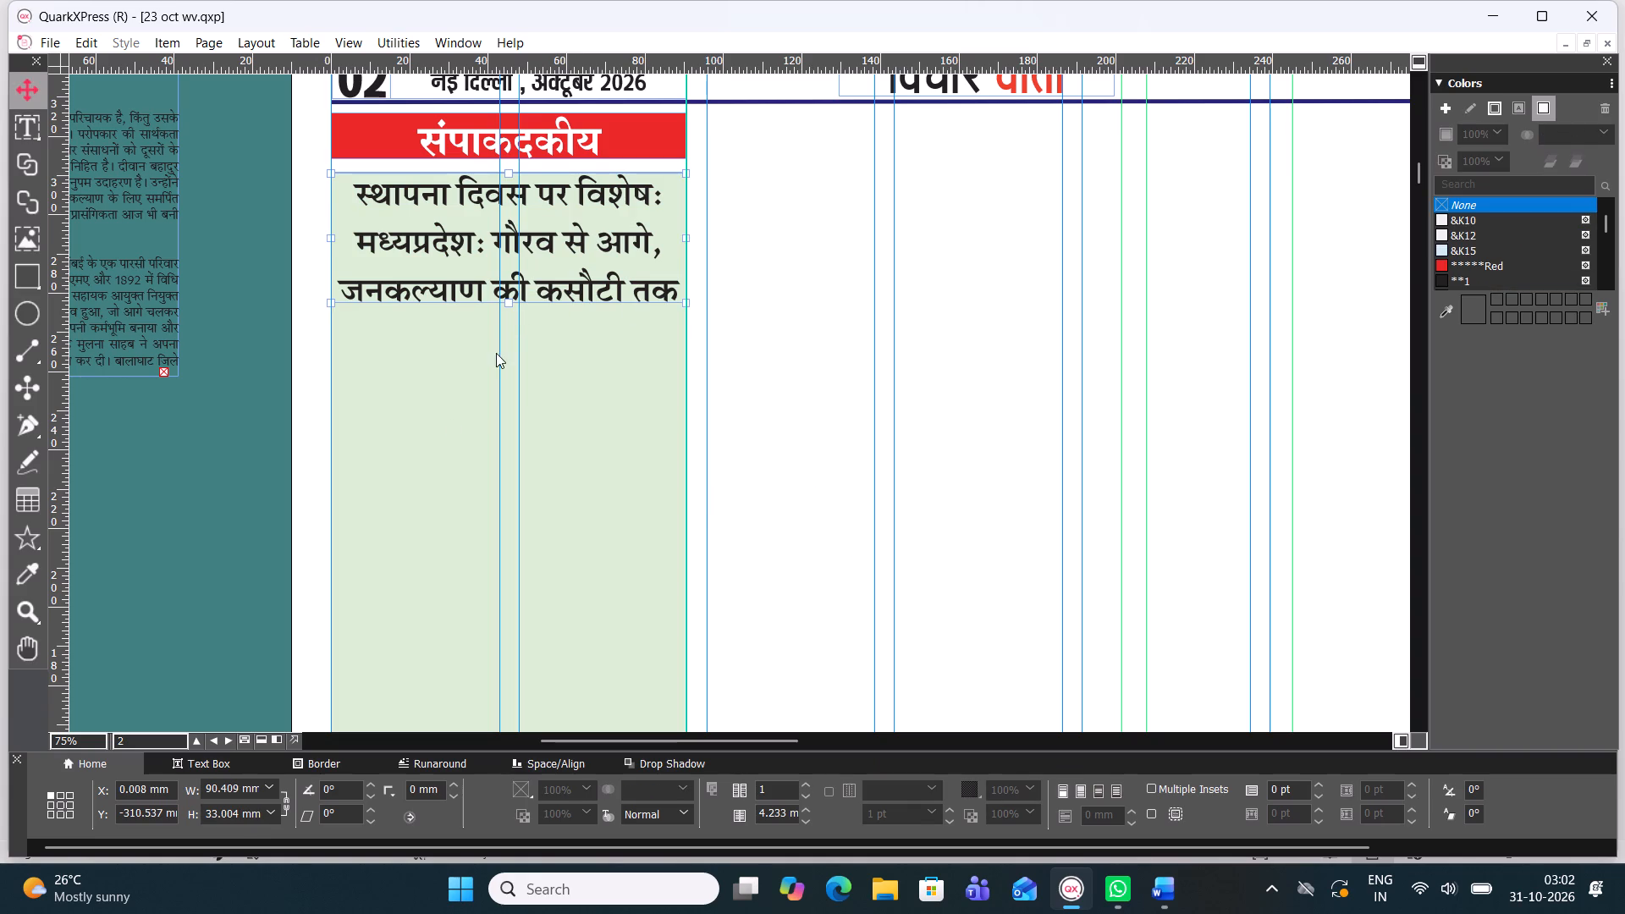
pyautogui.click(25, 132)
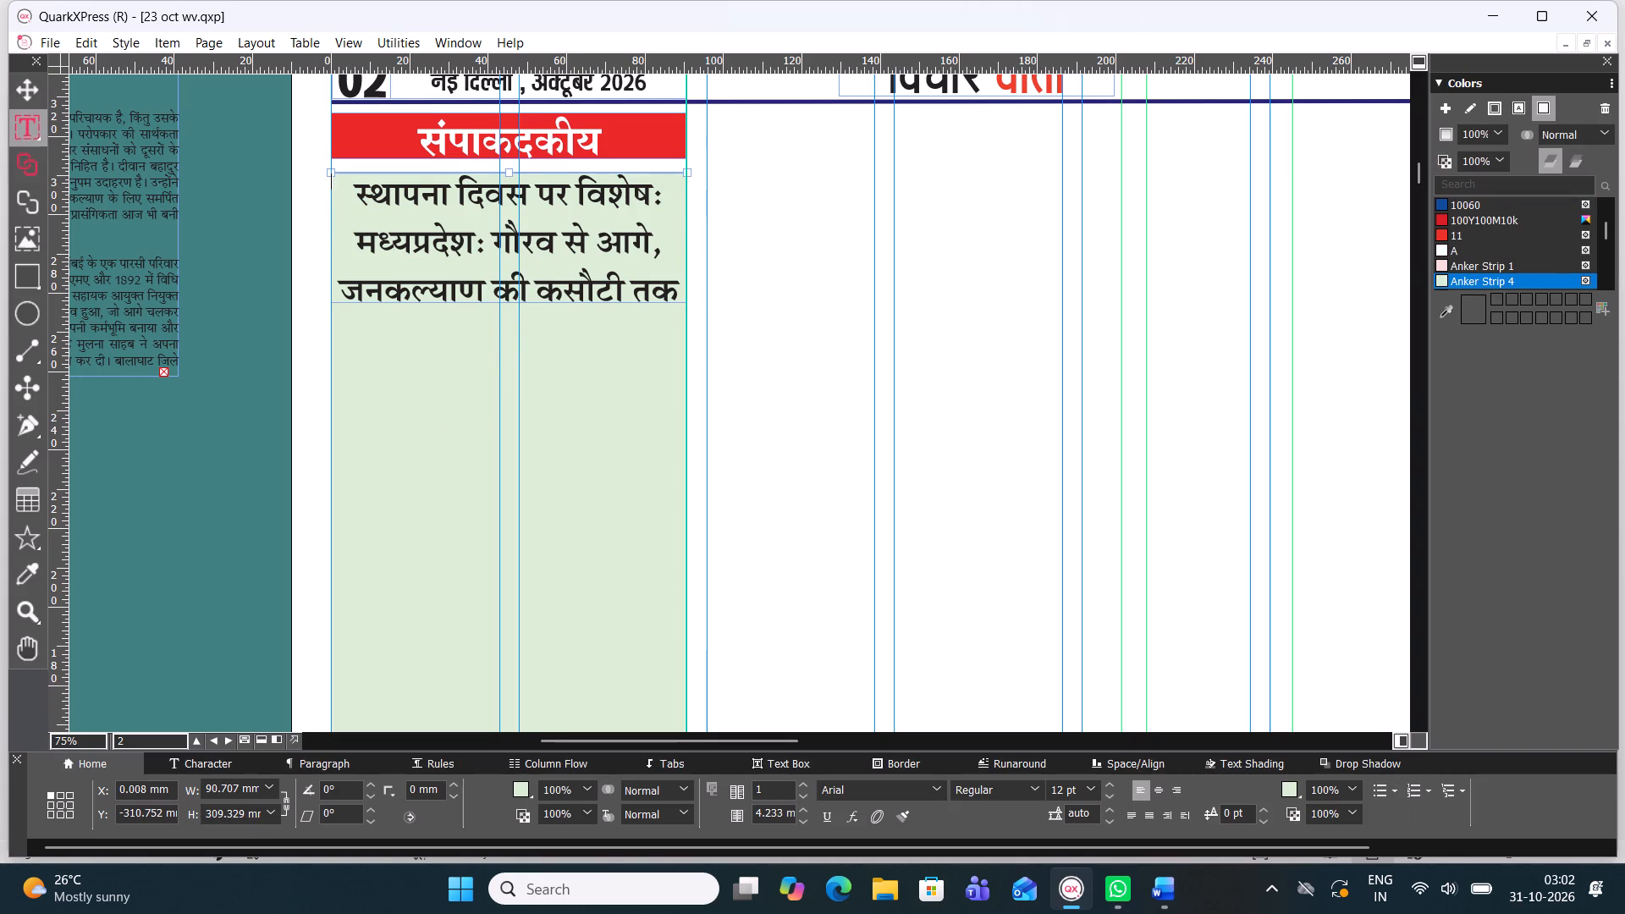
pyautogui.click(22, 91)
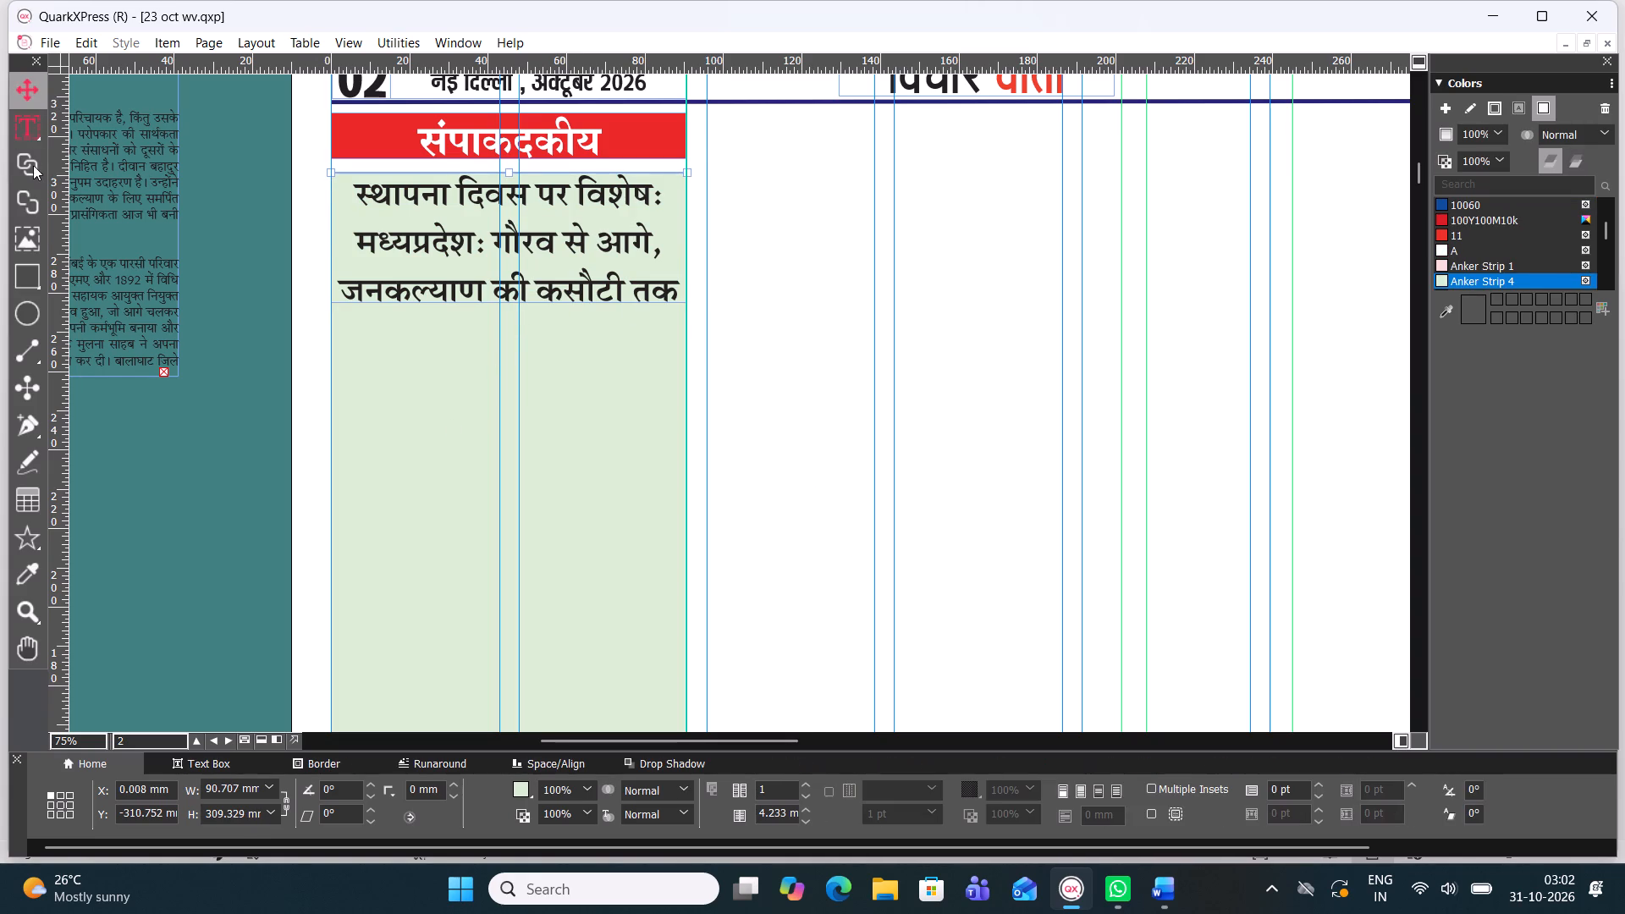
pyautogui.click(19, 125)
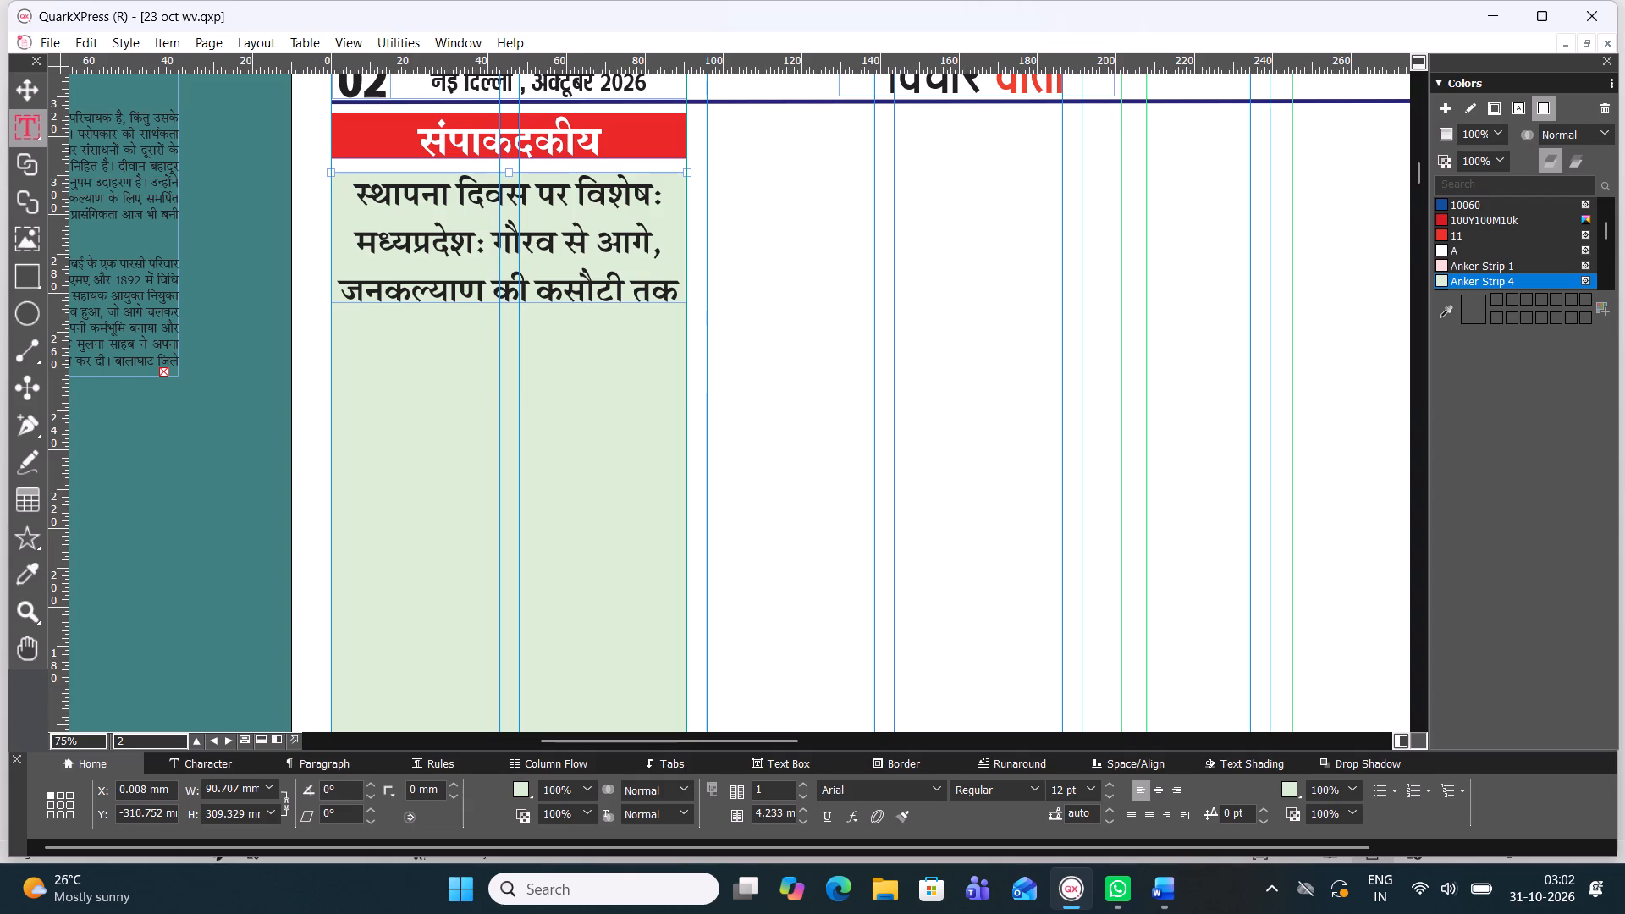
pyautogui.press('Return')
pyautogui.press('Return')
pyautogui.press('Return')
pyautogui.press('Return')
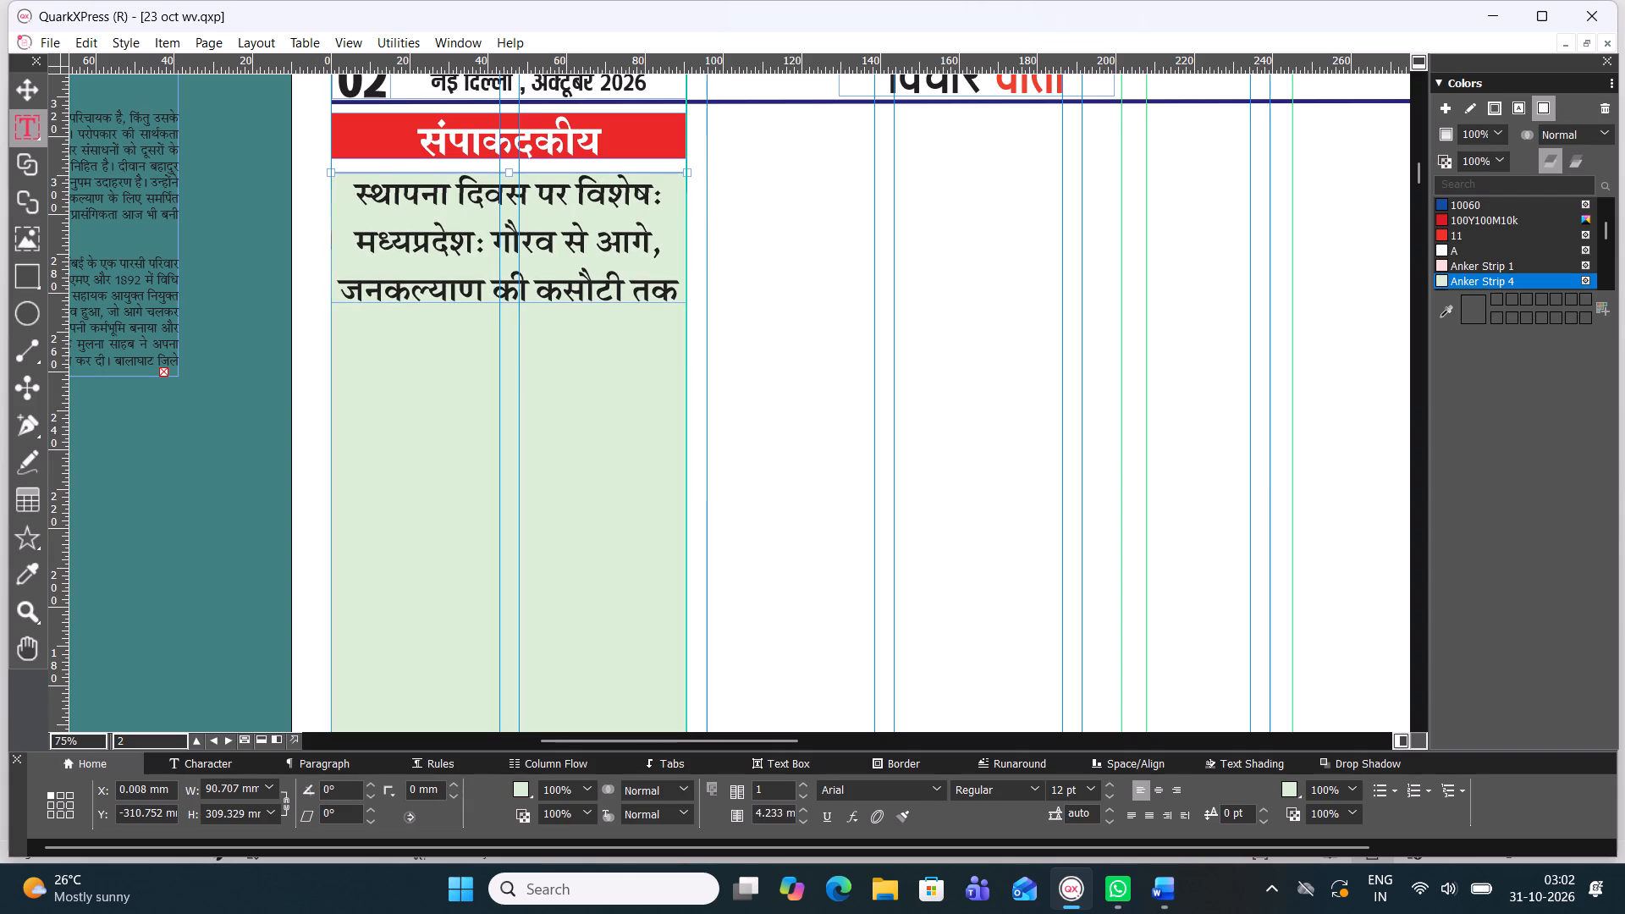
pyautogui.press('Return')
pyautogui.press('Return')
pyautogui.press('Return')
pyautogui.press('Return')
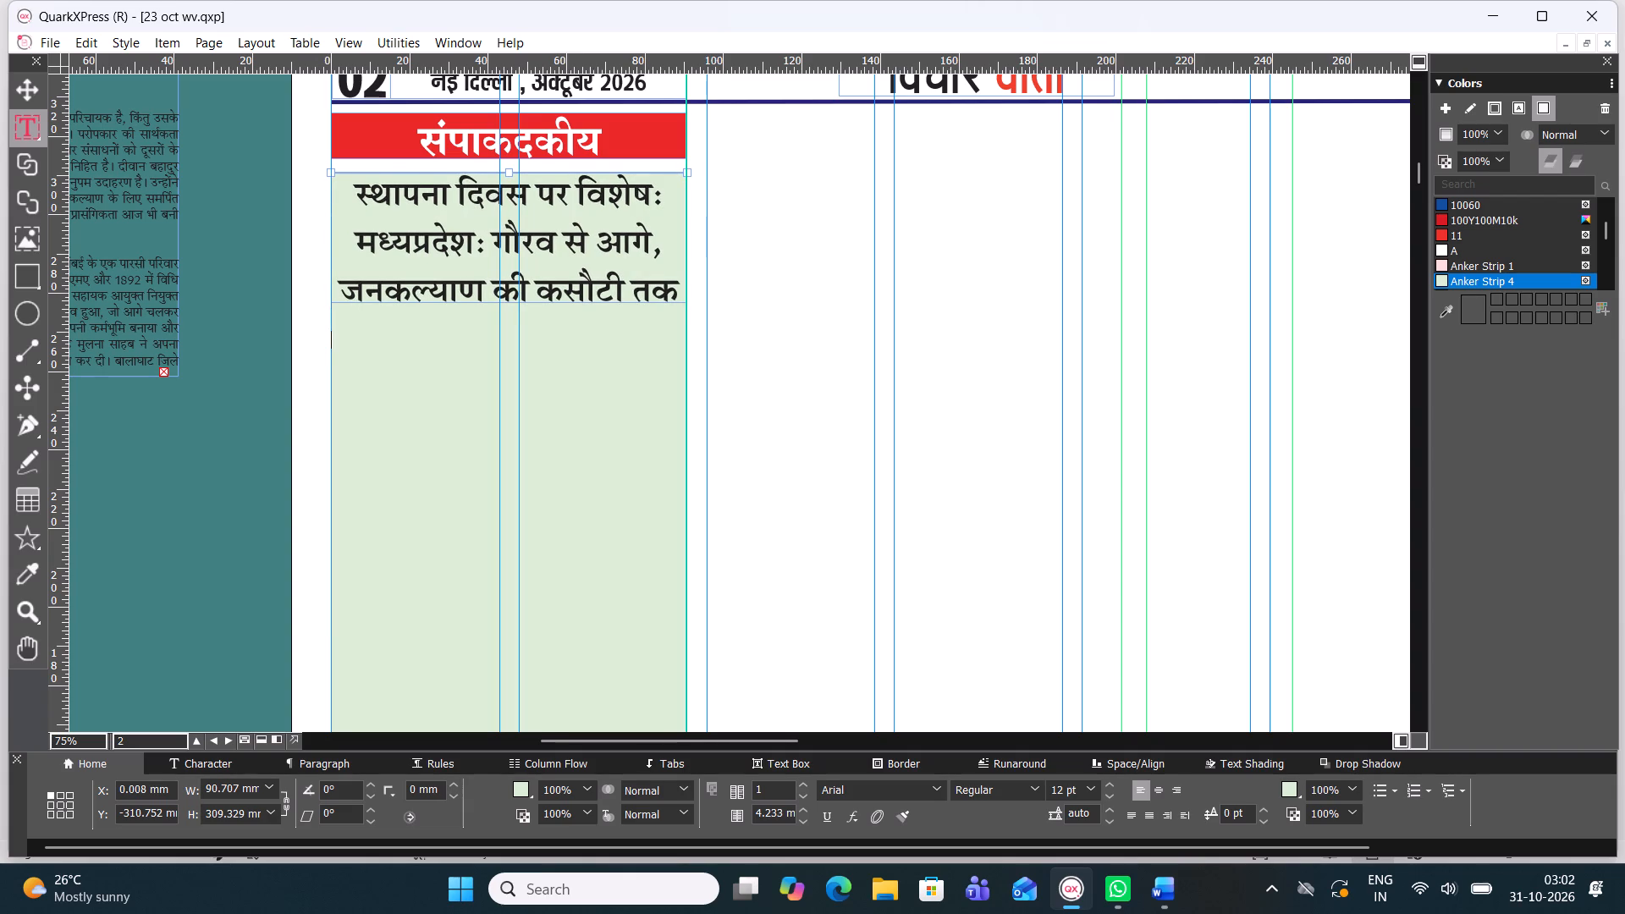
# Switch to Word and copy the मध्यप्रदेश स्थापना दिवस article body, from "1 नवंबर मध्यप्रदेश" through "हार्दिक शुभकामनाएँ।", without the byline and author note.
pyautogui.click(1171, 891)
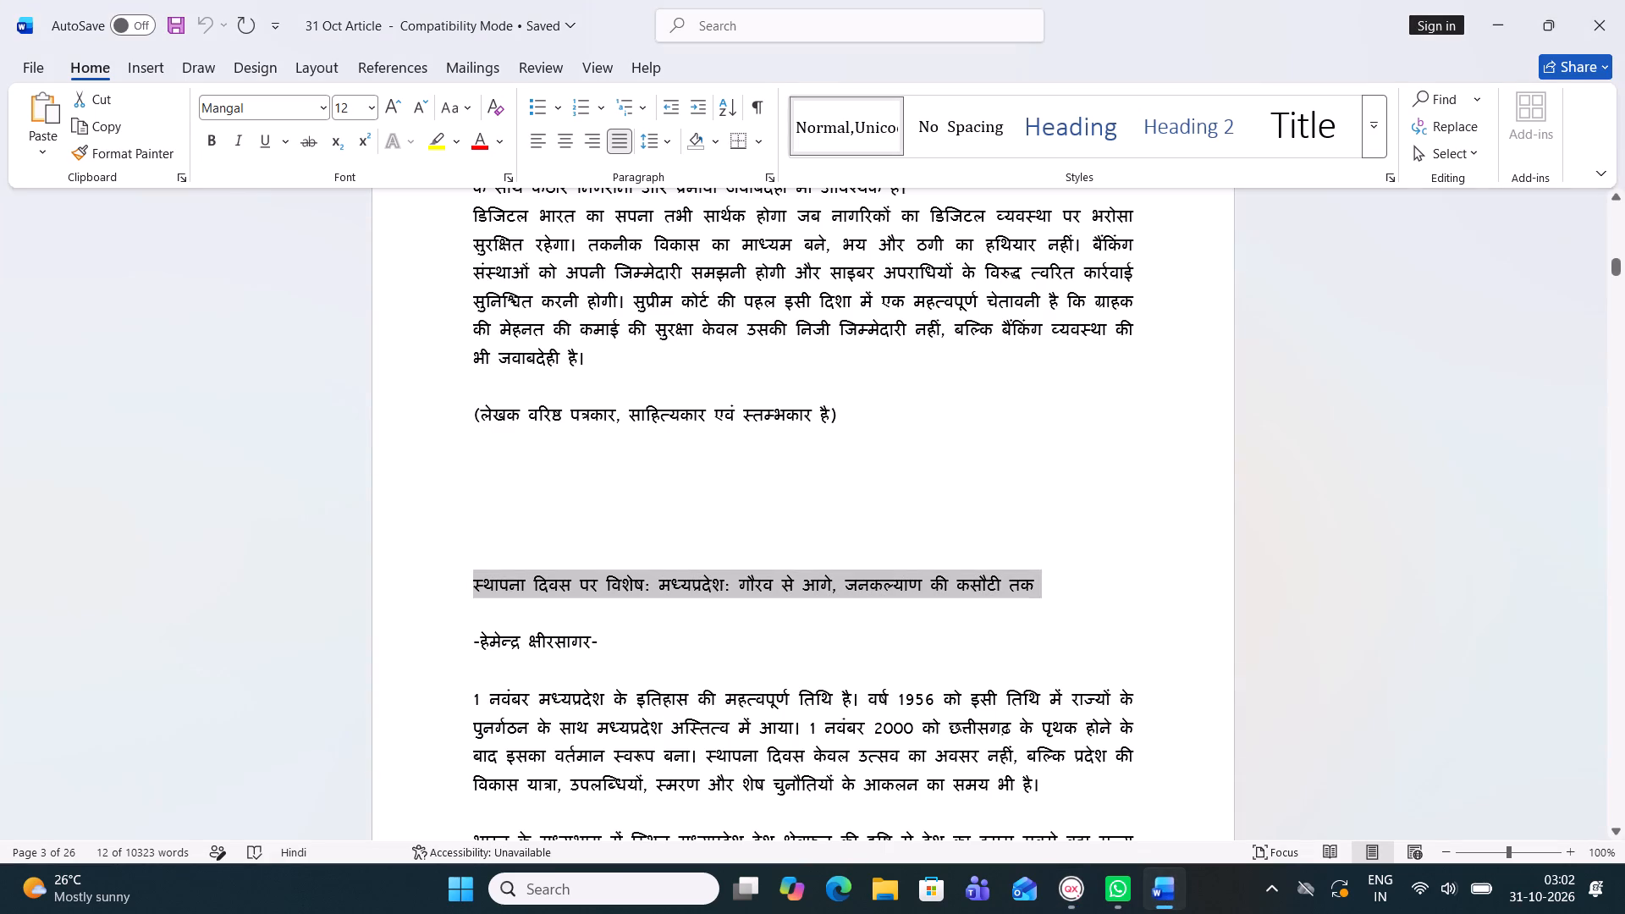
pyautogui.scroll(-1, 489, 535)
pyautogui.scroll(1, 489, 535)
pyautogui.scroll(-4, 488, 677)
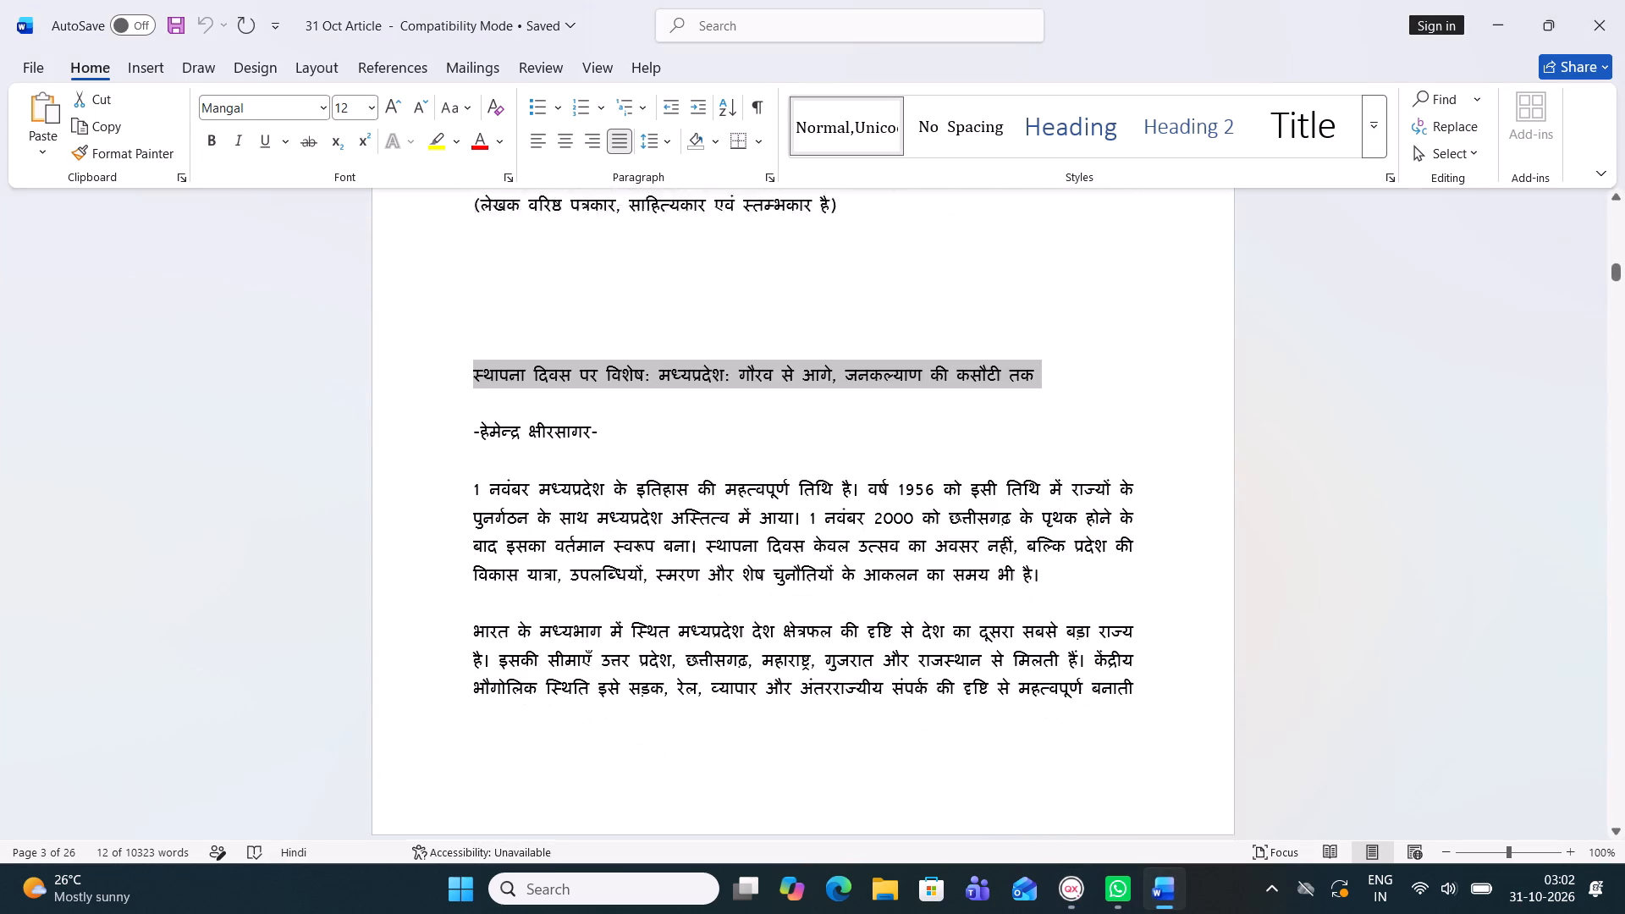
pyautogui.scroll(-2, 491, 653)
pyautogui.scroll(1, 491, 652)
pyautogui.moveTo(474, 447); pyautogui.dragTo(836, 690)
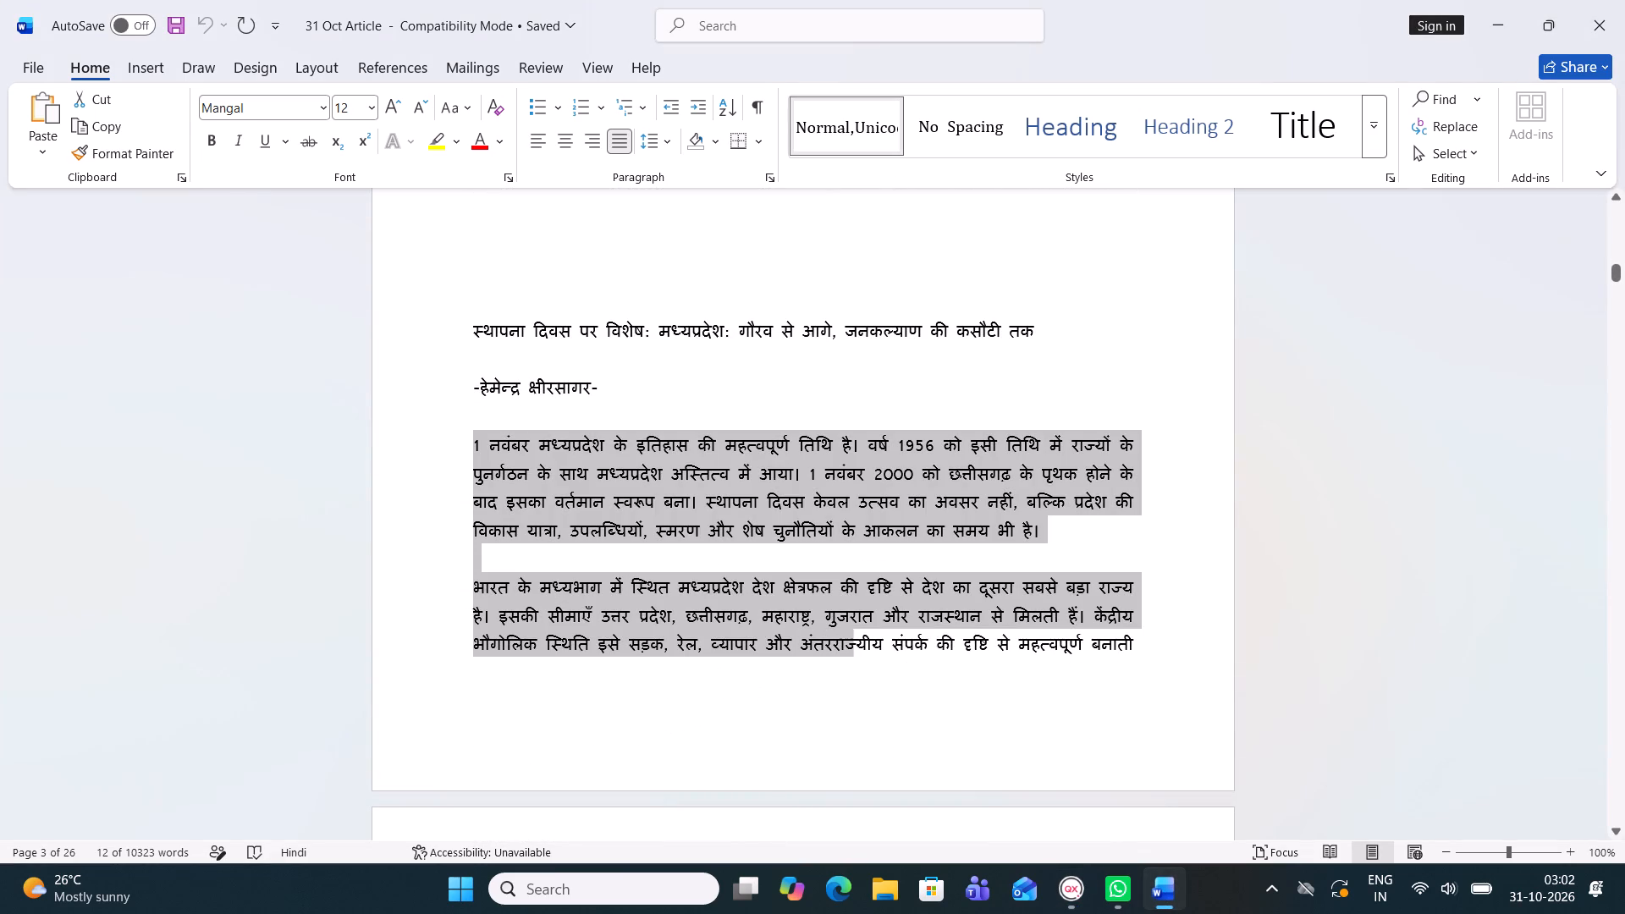
pyautogui.moveTo(836, 690); pyautogui.dragTo(1324, 880)
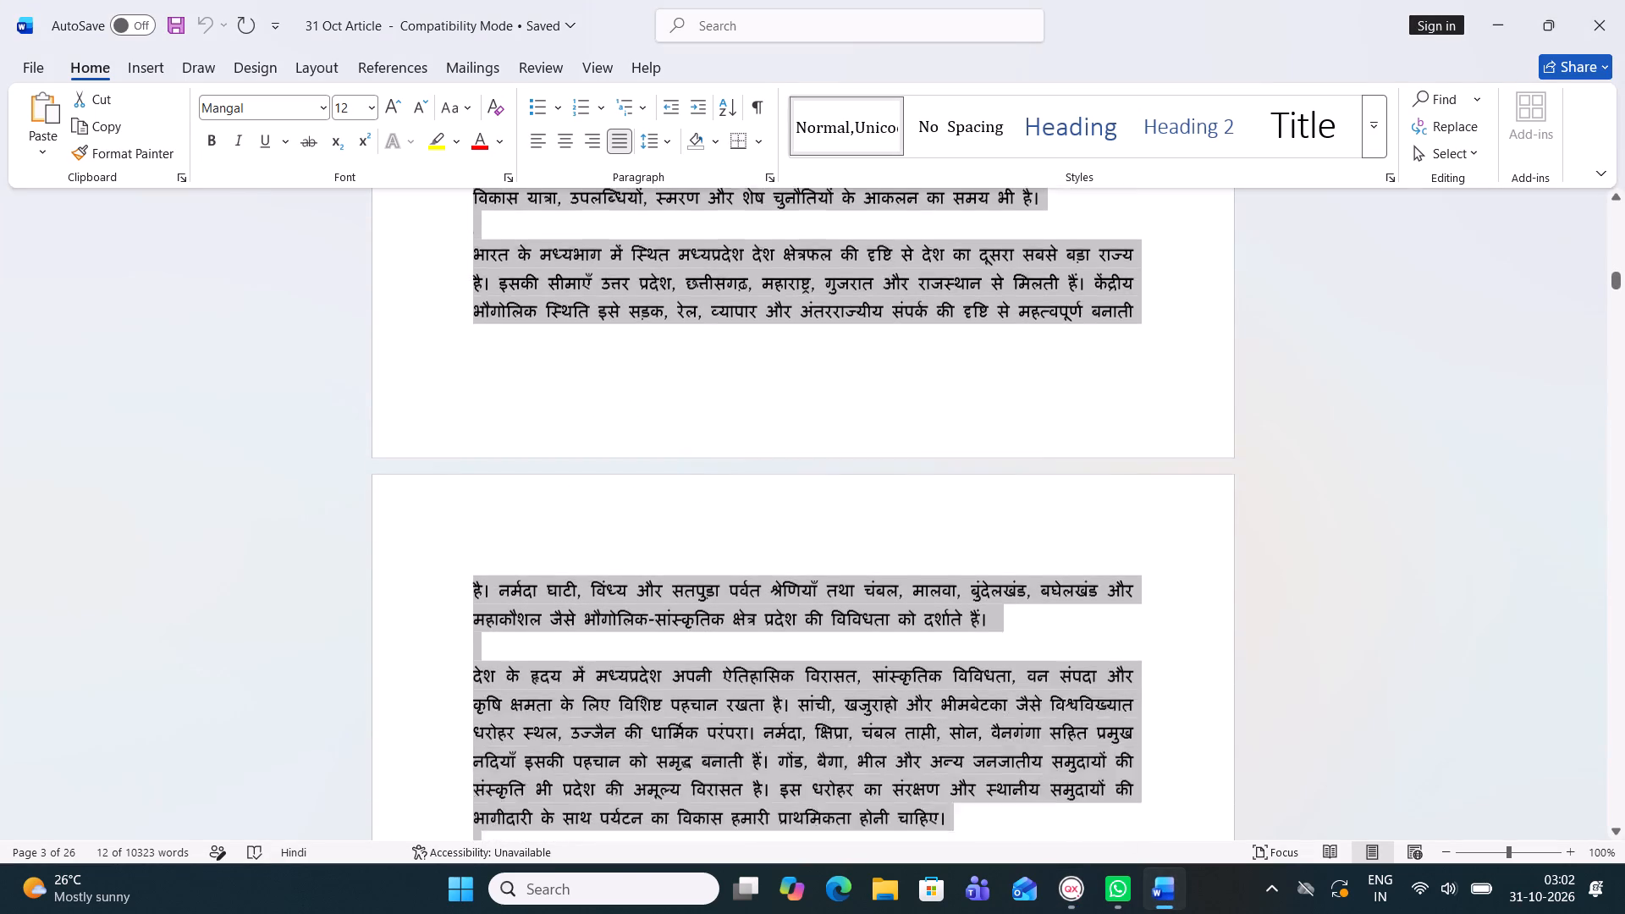
pyautogui.moveTo(1324, 880); pyautogui.dragTo(1337, 435)
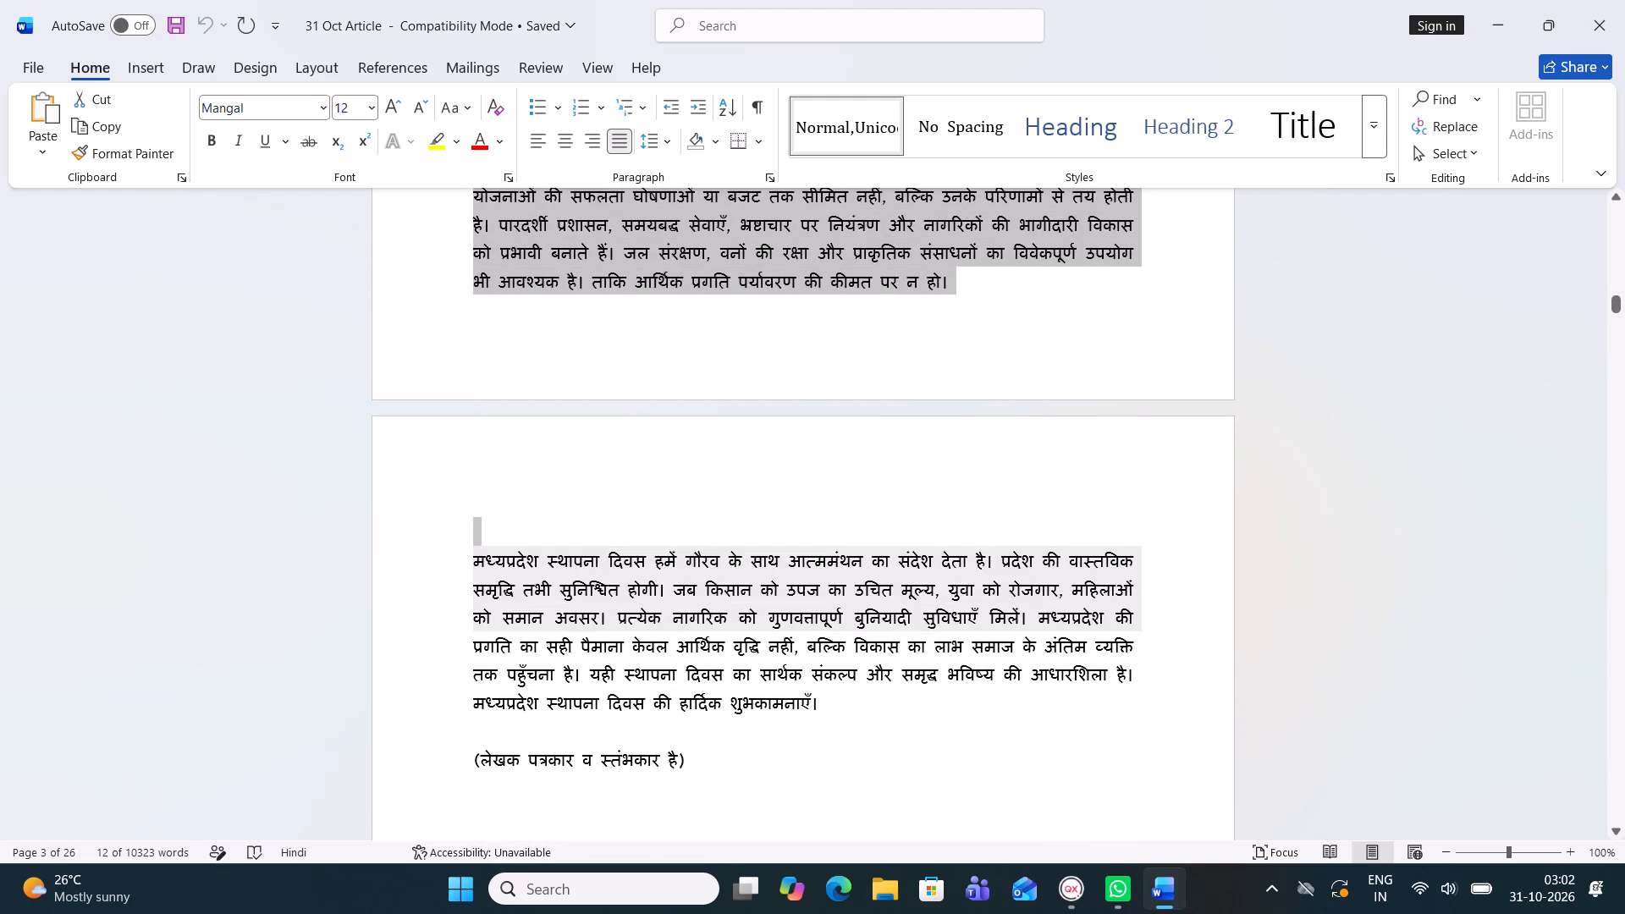
pyautogui.moveTo(1337, 435); pyautogui.dragTo(1157, 719)
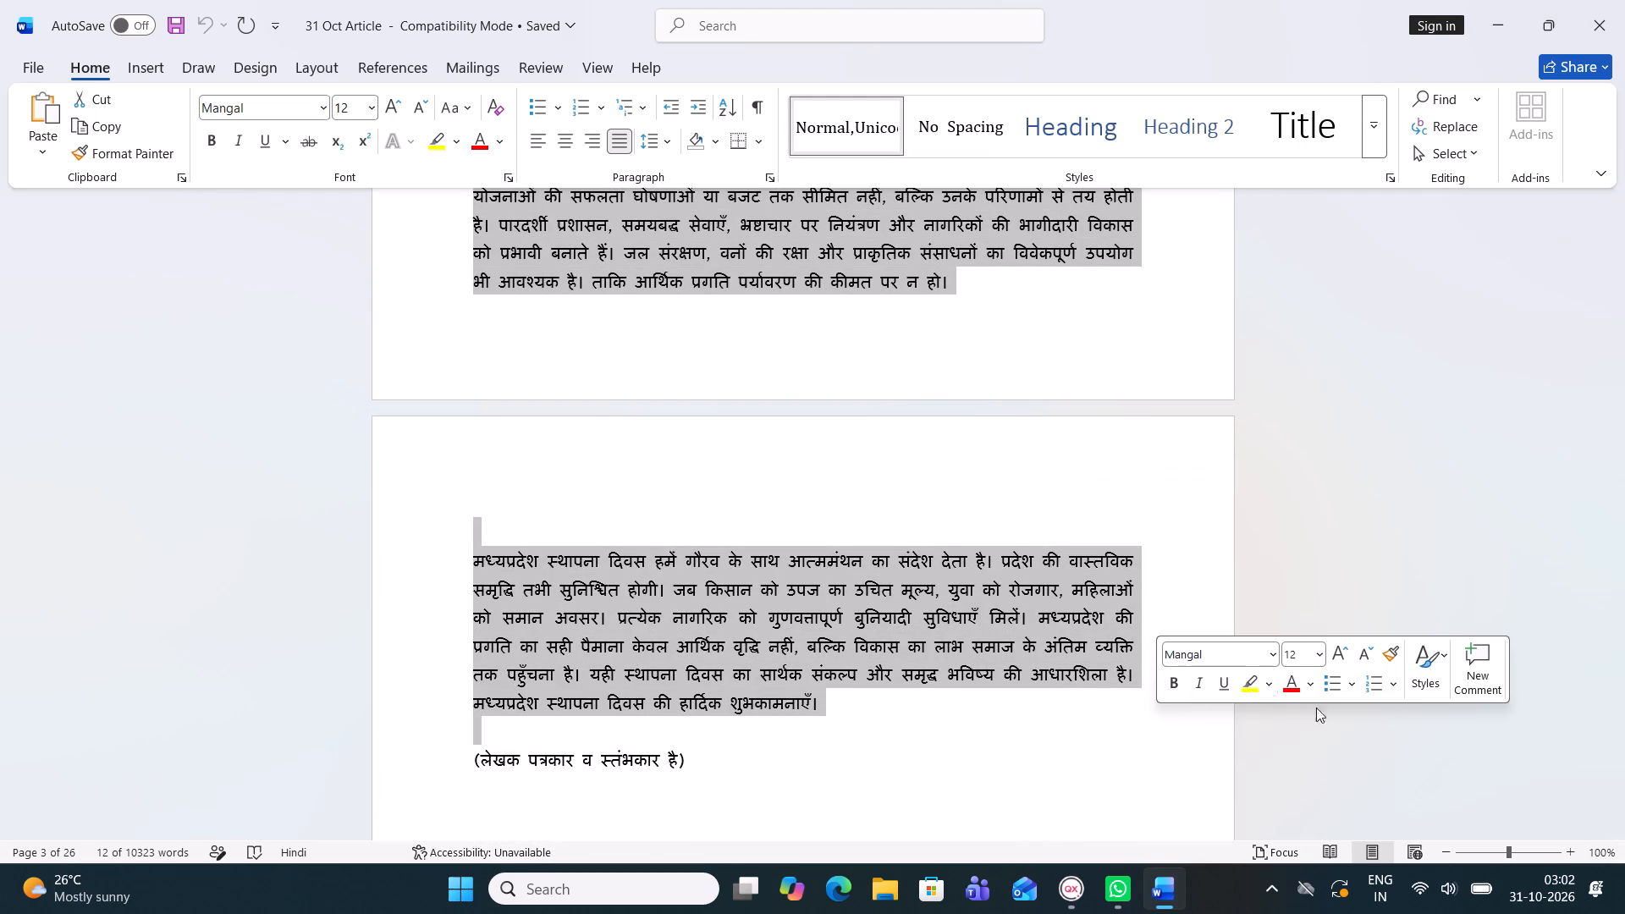
pyautogui.hotkey('ctrl', 'c')
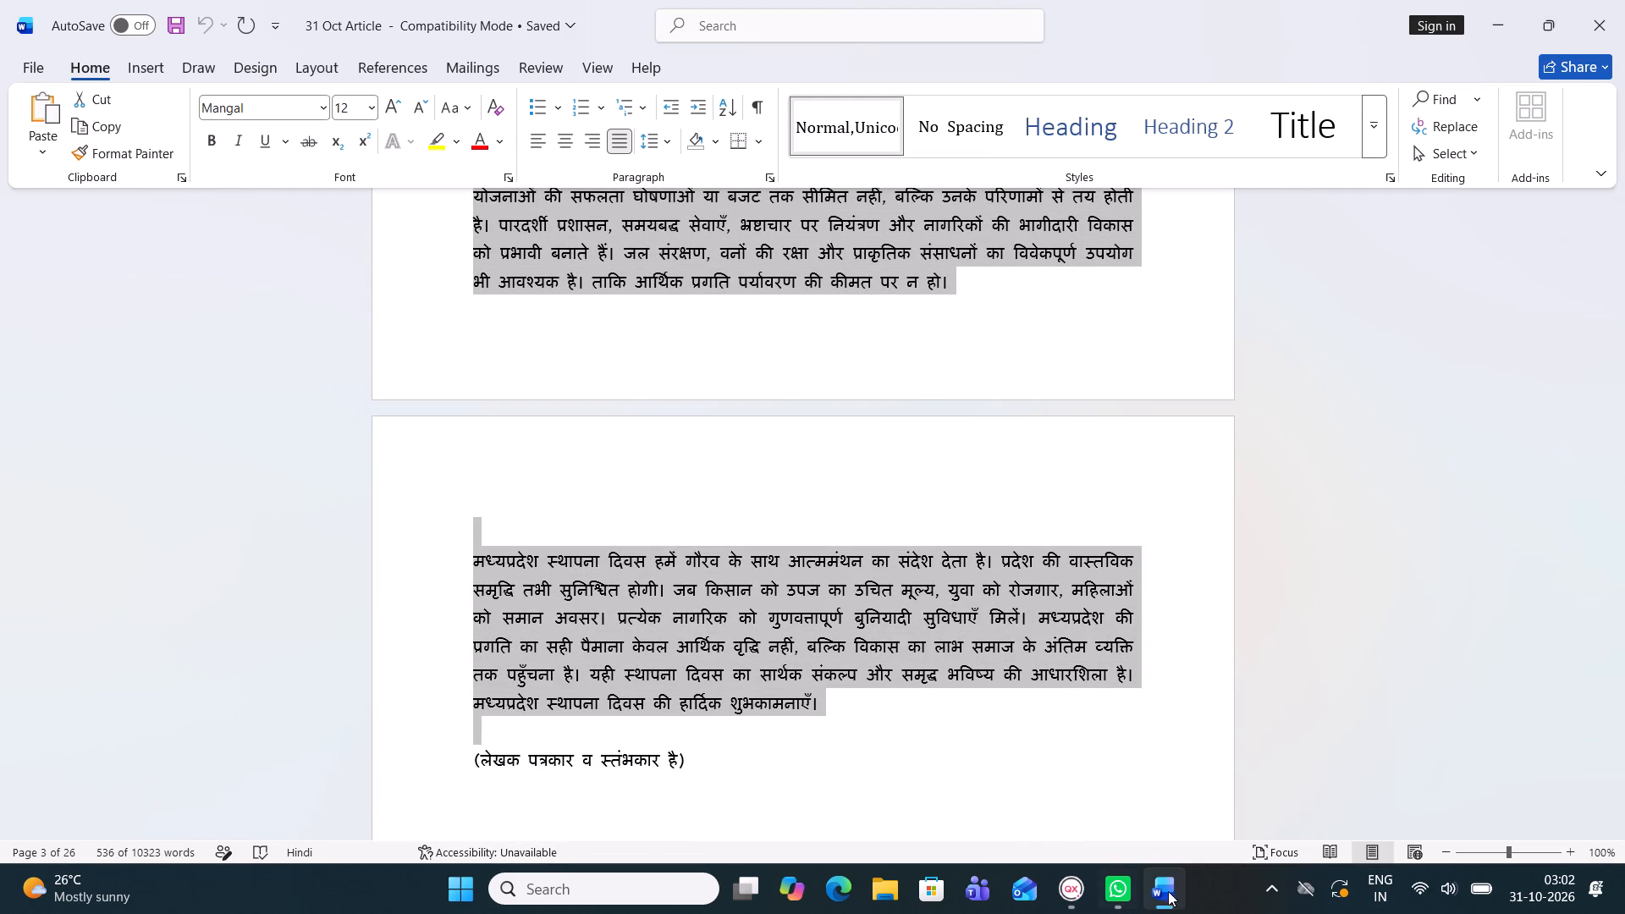
# Switch back to QuarkXPress and paste the article body into the tinted column's text box.
pyautogui.click(1070, 893)
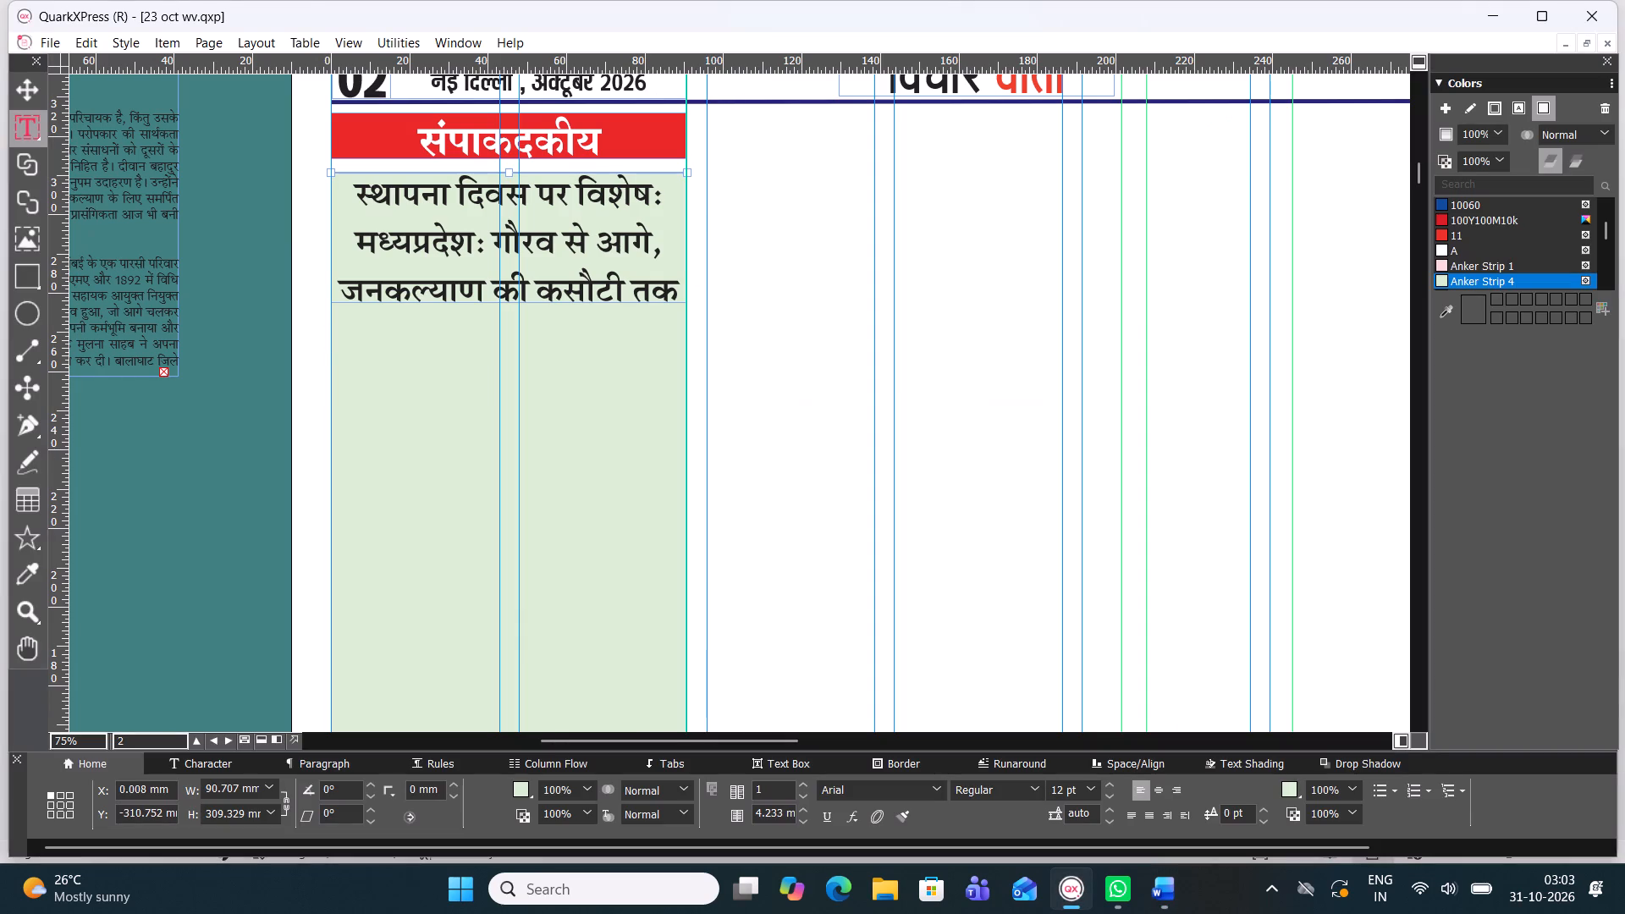
pyautogui.hotkey('ctrl', 'v')
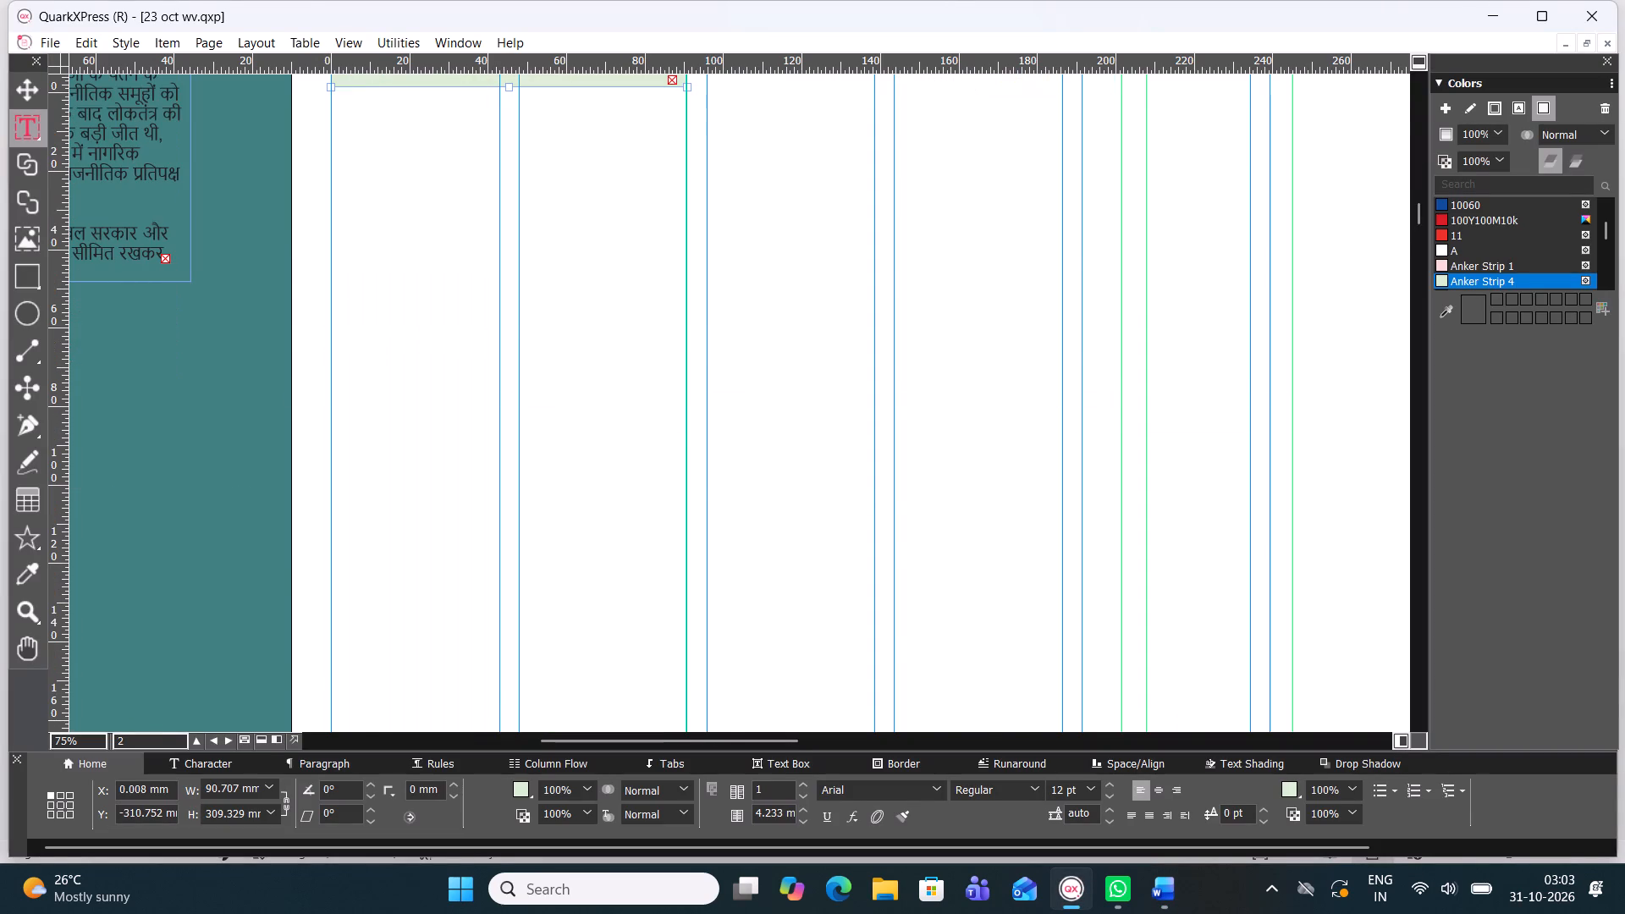
# Recolour all the text in the light green column's text box with the dark swatch **1.
pyautogui.scroll(-2, 377, 310)
pyautogui.scroll(1, 377, 310)
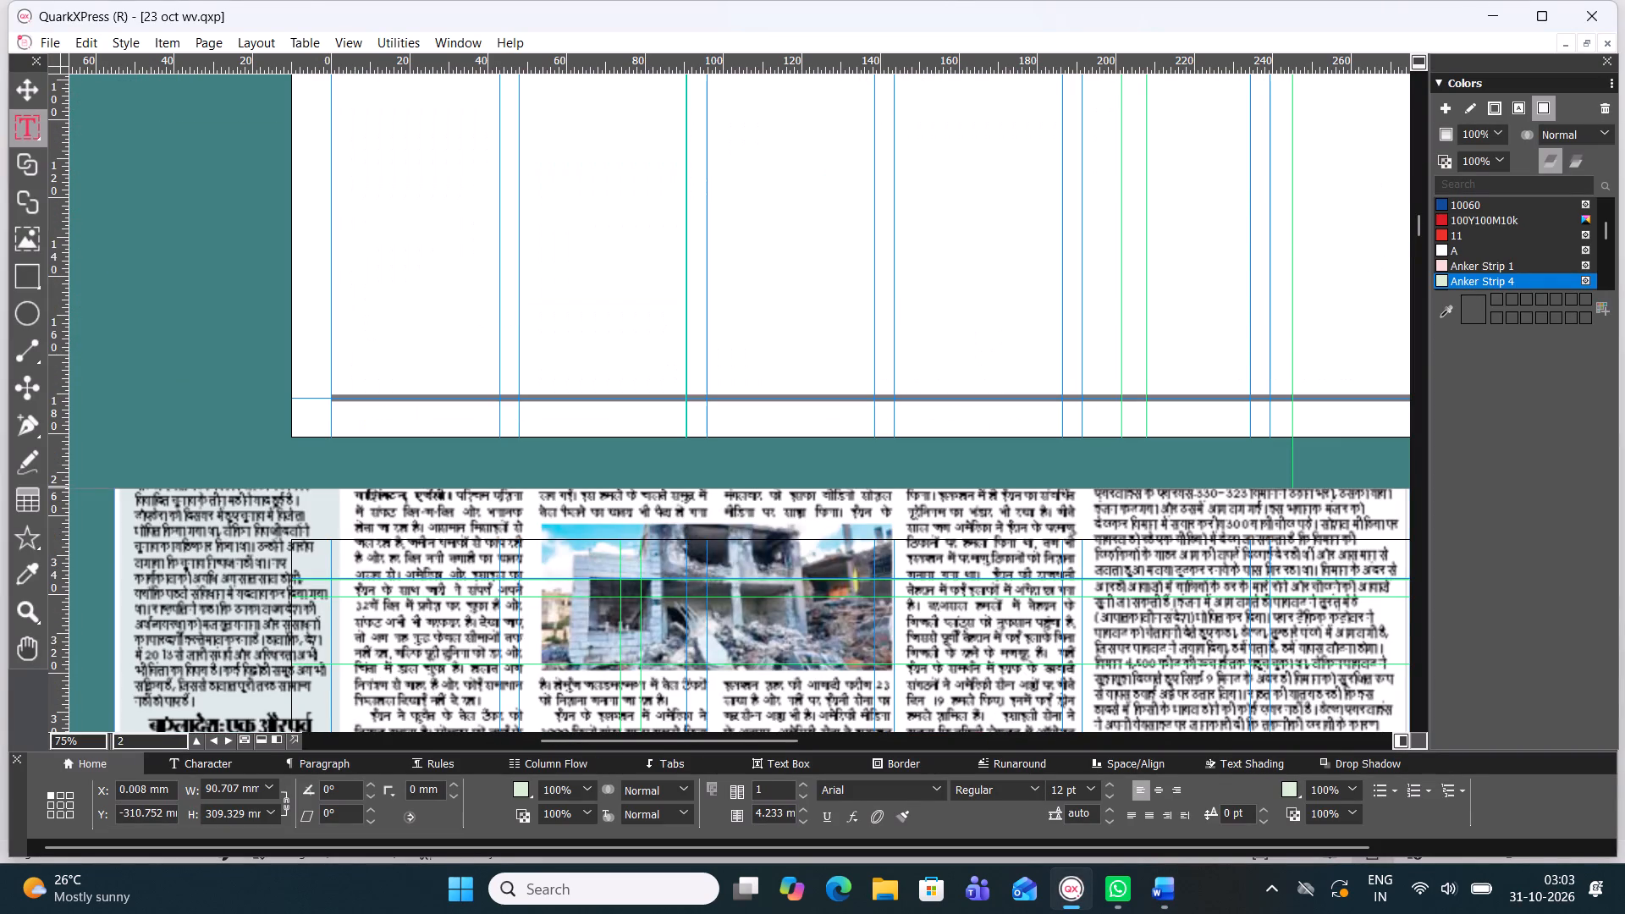
pyautogui.moveTo(1418, 223); pyautogui.dragTo(1417, 200)
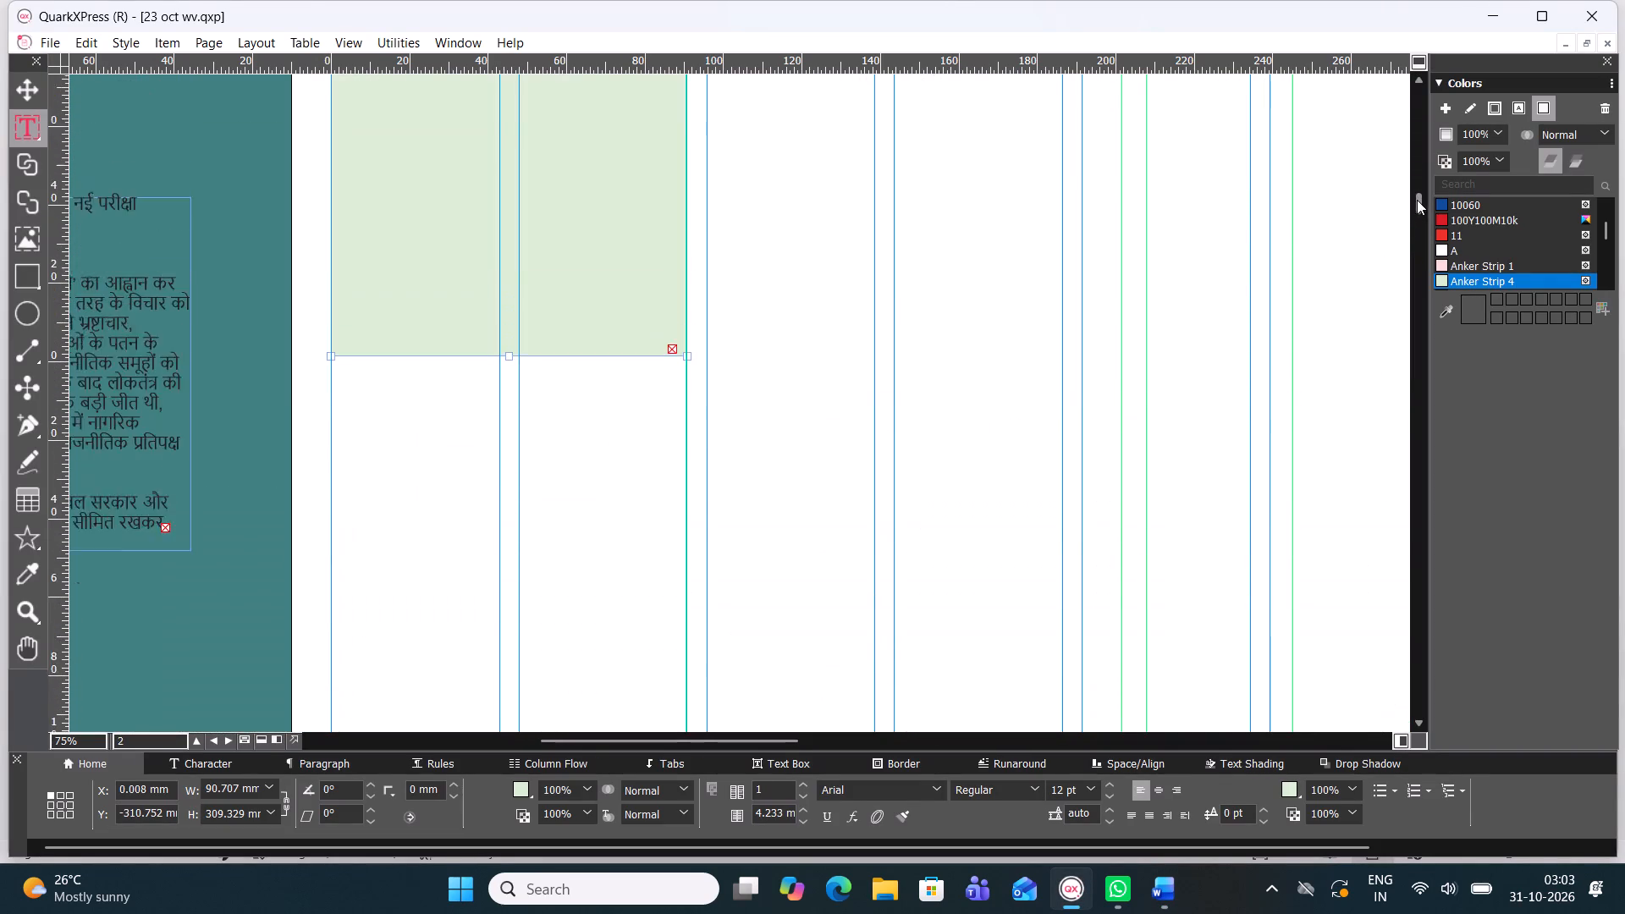
pyautogui.moveTo(1417, 200); pyautogui.dragTo(1412, 188)
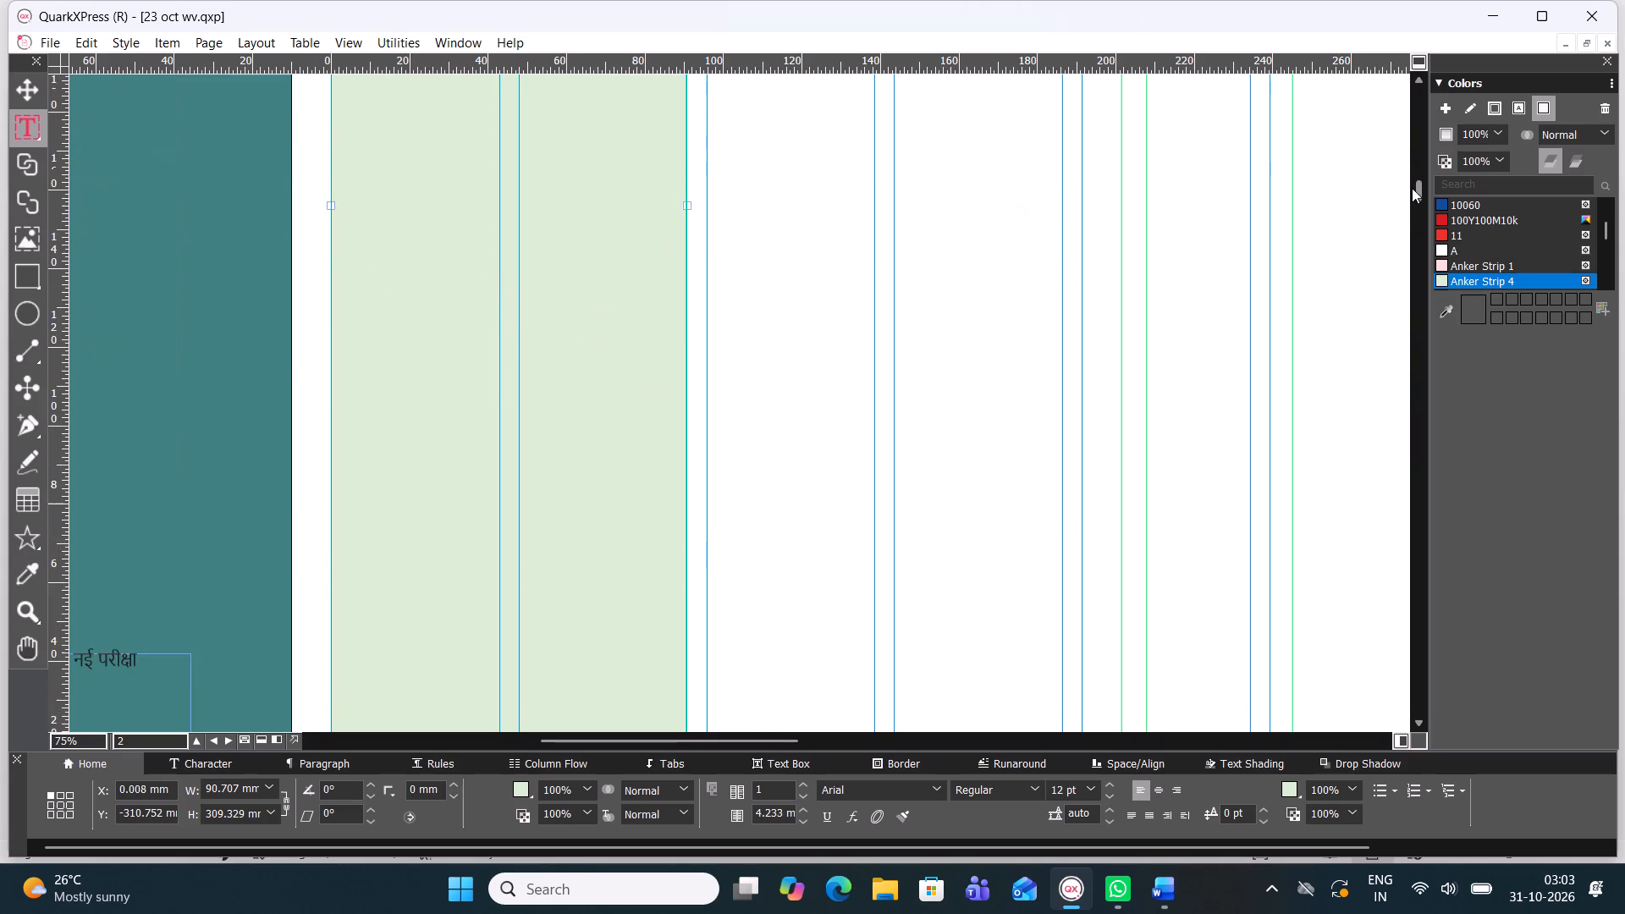
pyautogui.moveTo(1412, 188); pyautogui.dragTo(1410, 209)
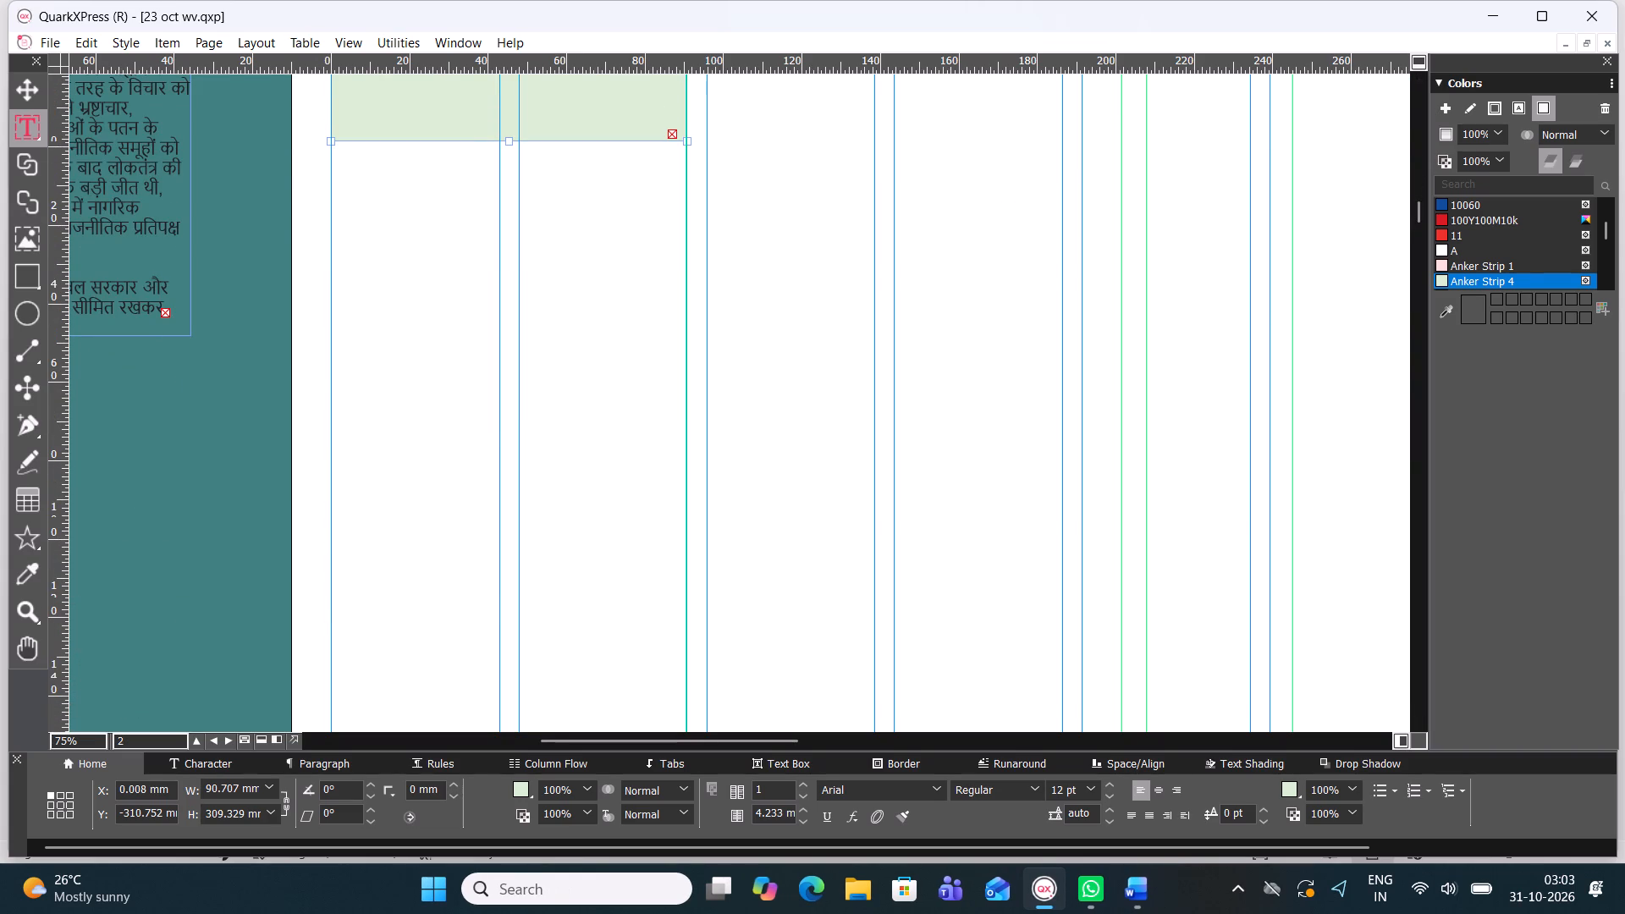
pyautogui.click(1504, 98)
pyautogui.click(1518, 101)
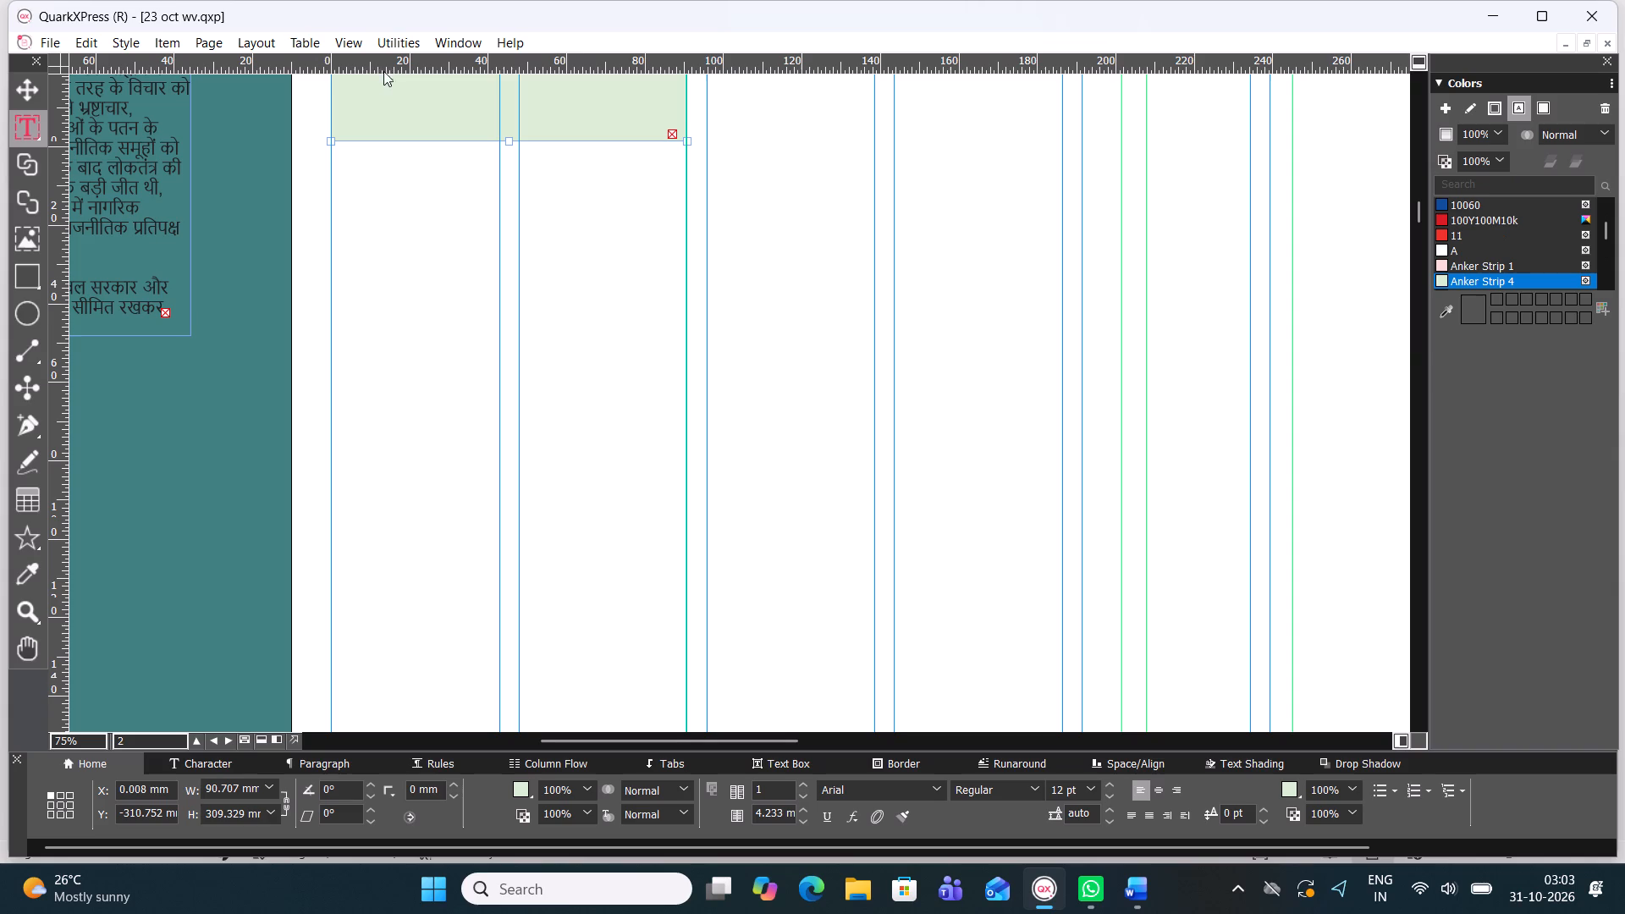
pyautogui.hotkey('ctrl', 'a')
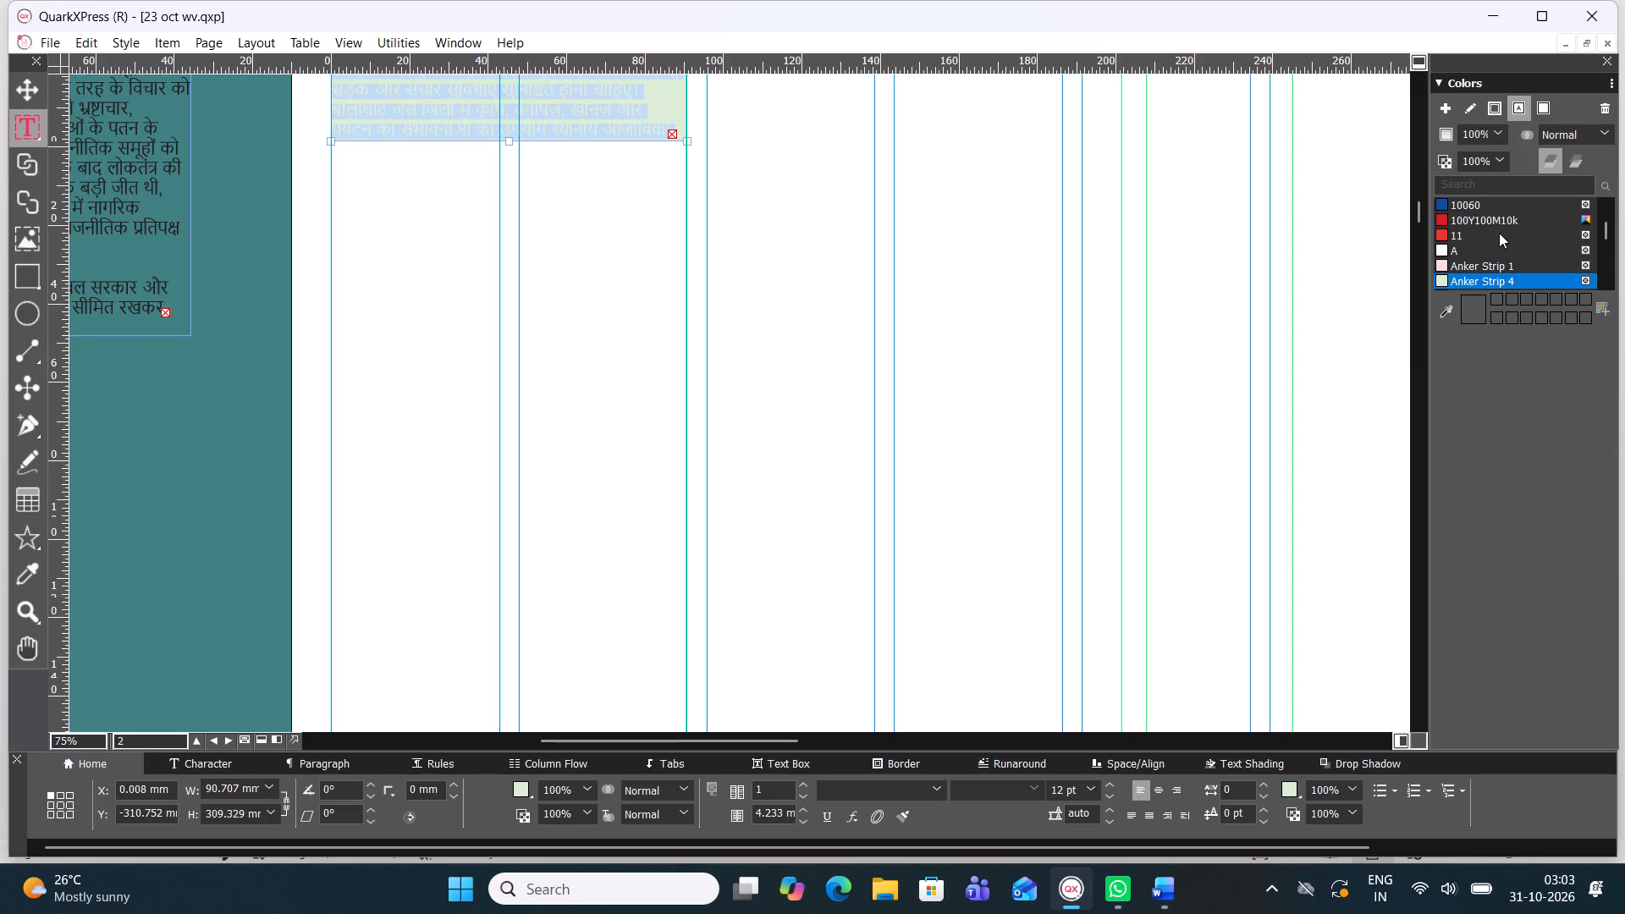
pyautogui.scroll(3, 1497, 234)
pyautogui.scroll(-1, 1497, 234)
pyautogui.scroll(2, 1497, 234)
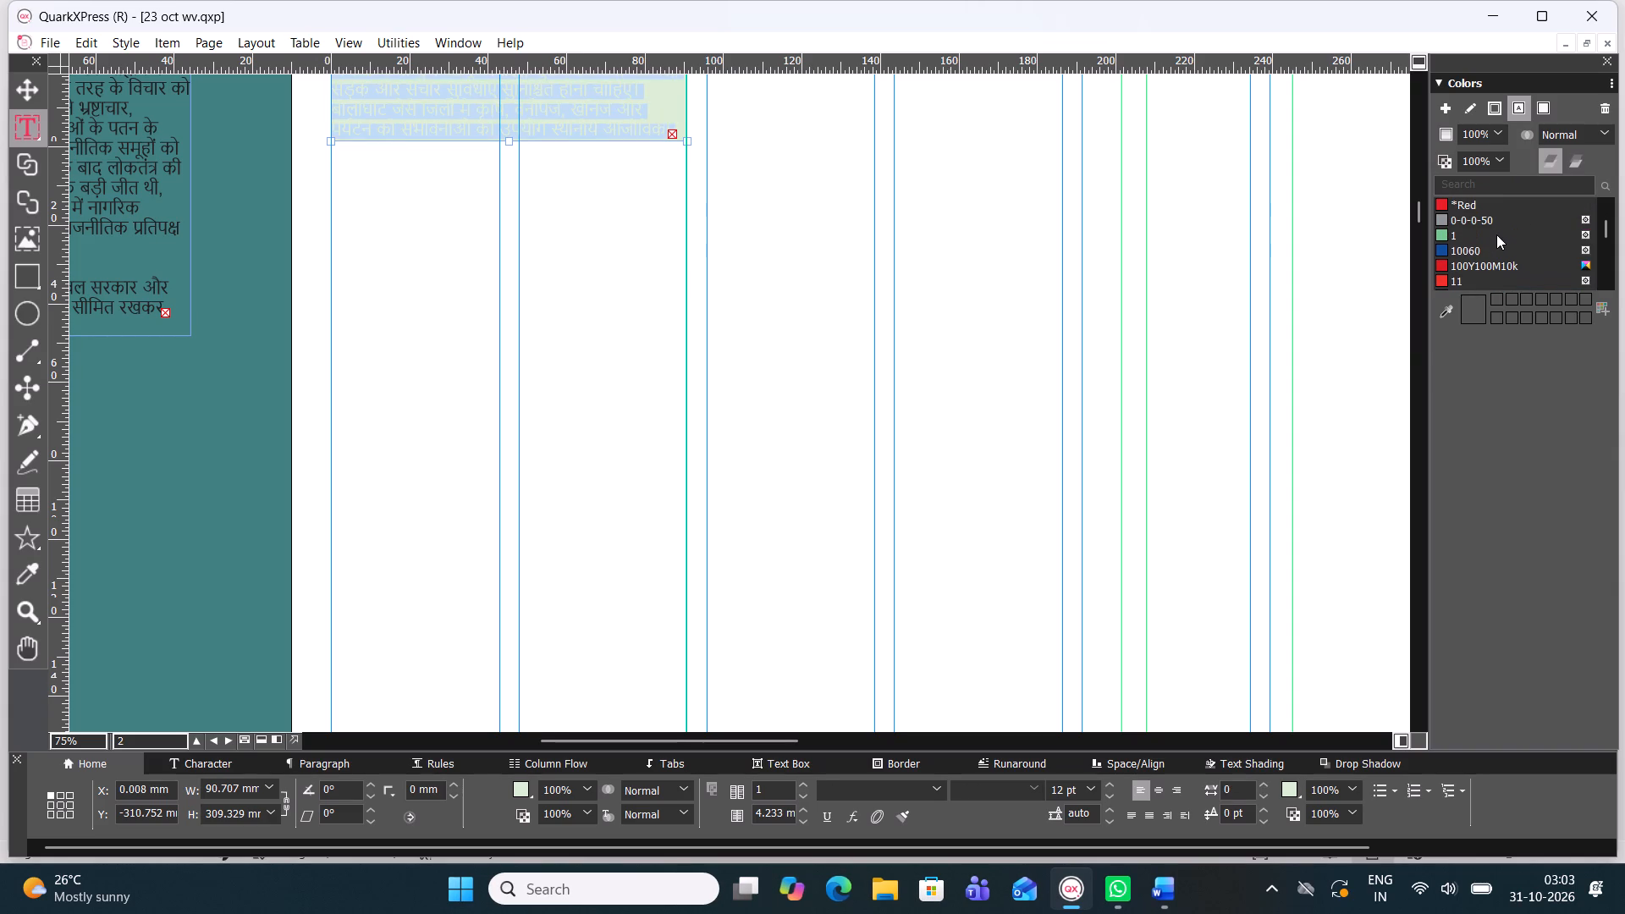
pyautogui.scroll(3, 1496, 234)
pyautogui.scroll(-1, 1495, 214)
pyautogui.scroll(2, 1495, 214)
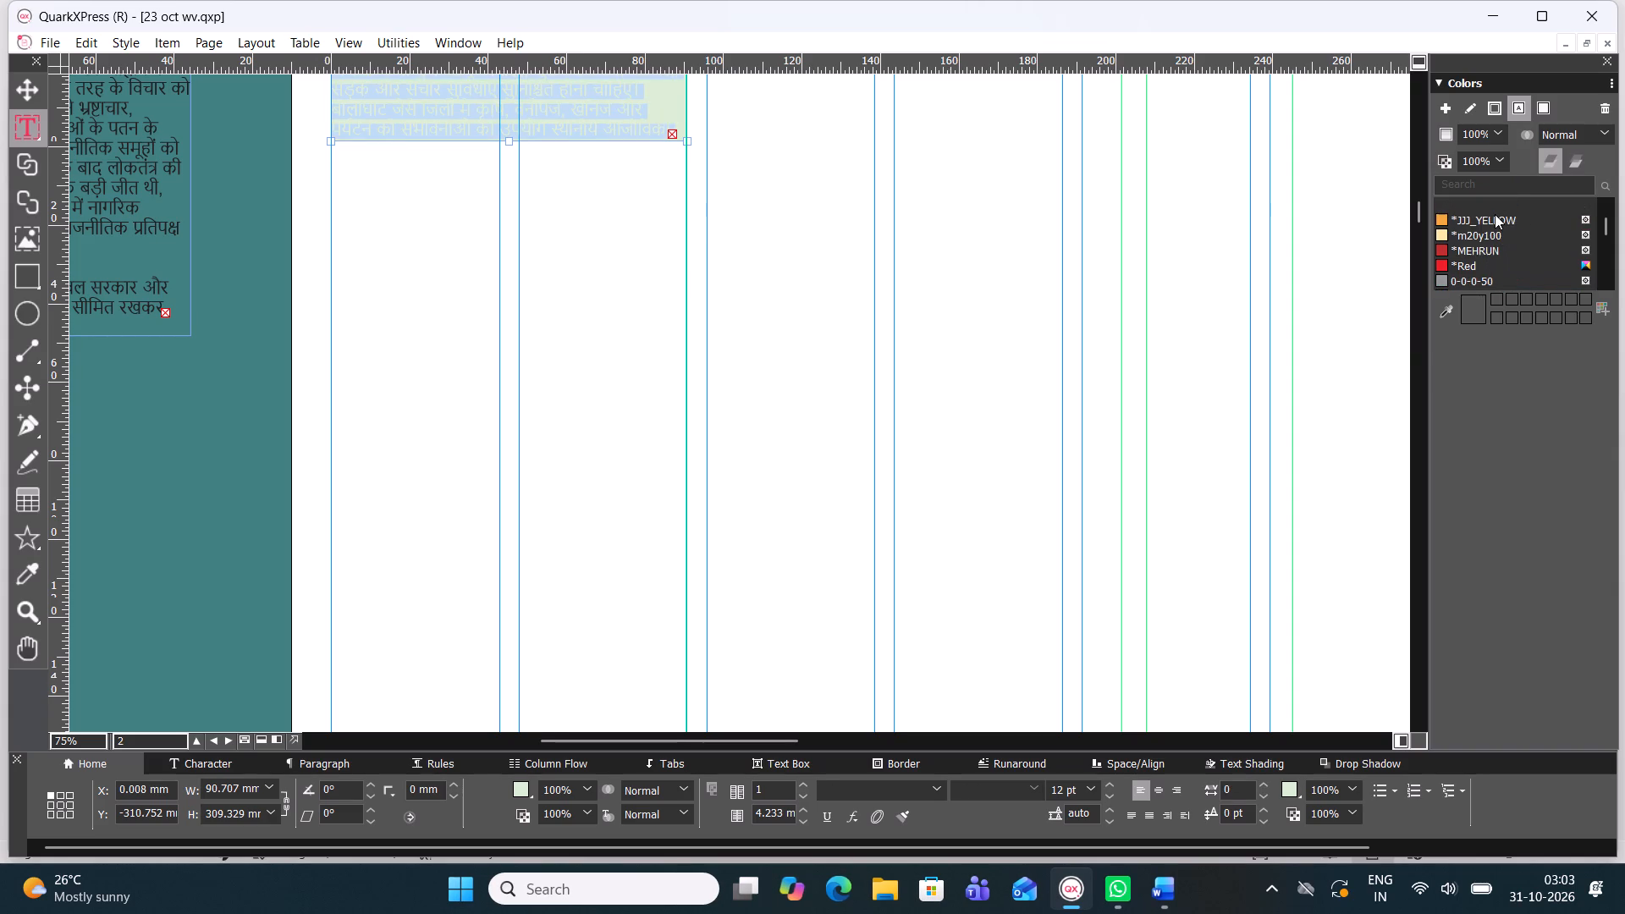
pyautogui.scroll(1, 1495, 214)
pyautogui.scroll(-2, 1495, 214)
pyautogui.scroll(2, 1495, 214)
pyautogui.scroll(-1, 1495, 214)
pyautogui.scroll(1, 1495, 214)
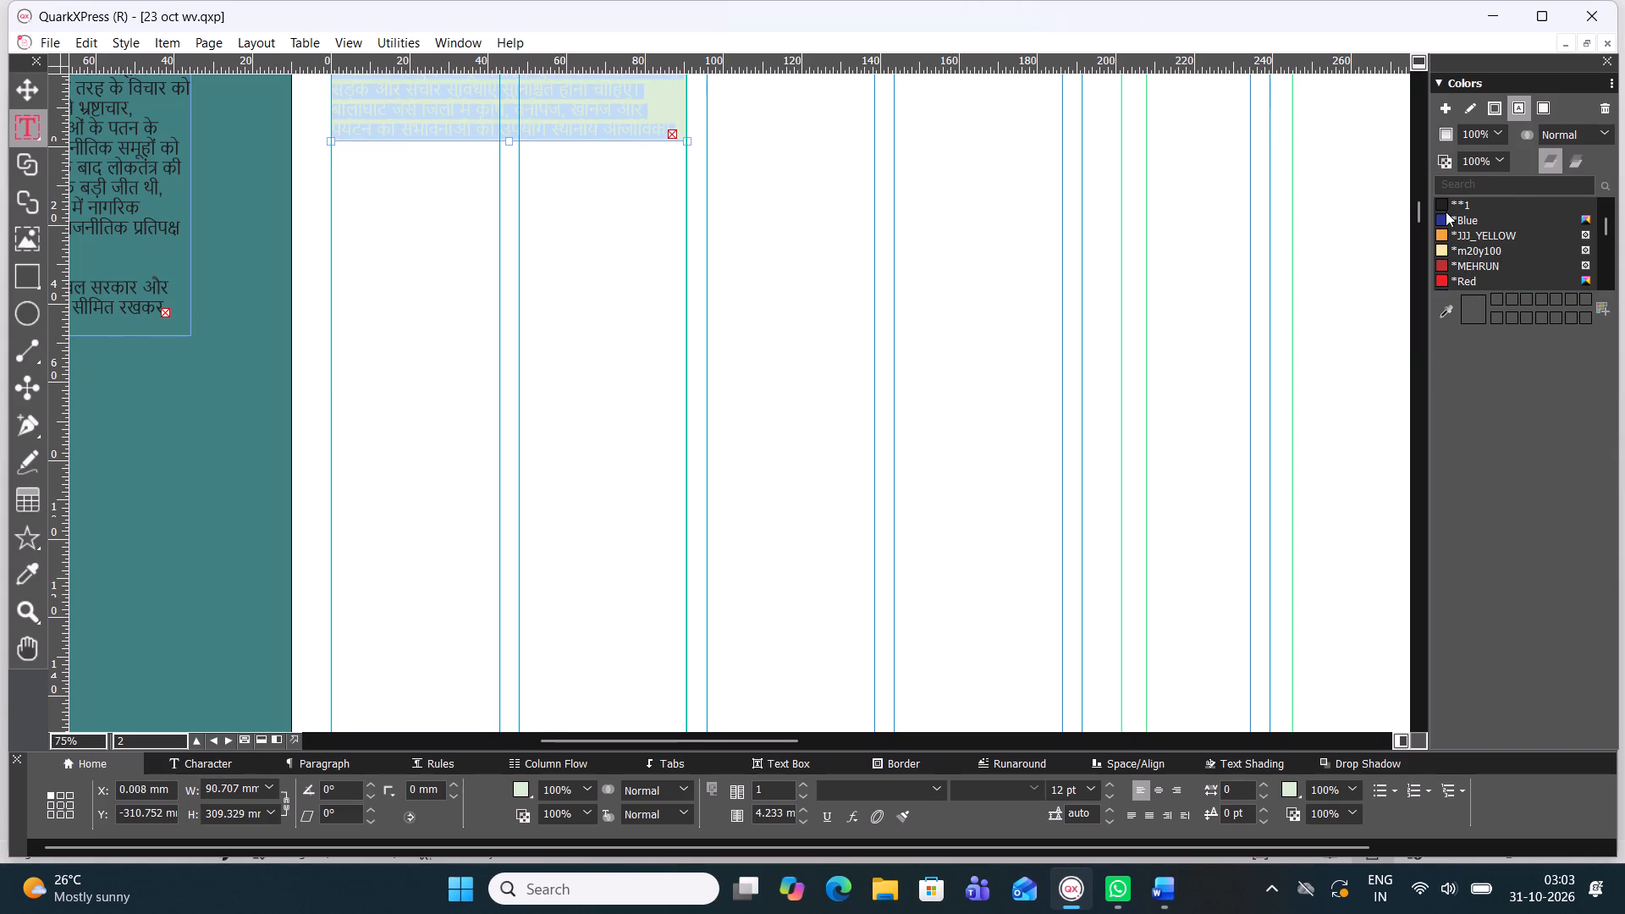
pyautogui.click(1456, 199)
pyautogui.scroll(-4, 581, 246)
pyautogui.scroll(4, 581, 245)
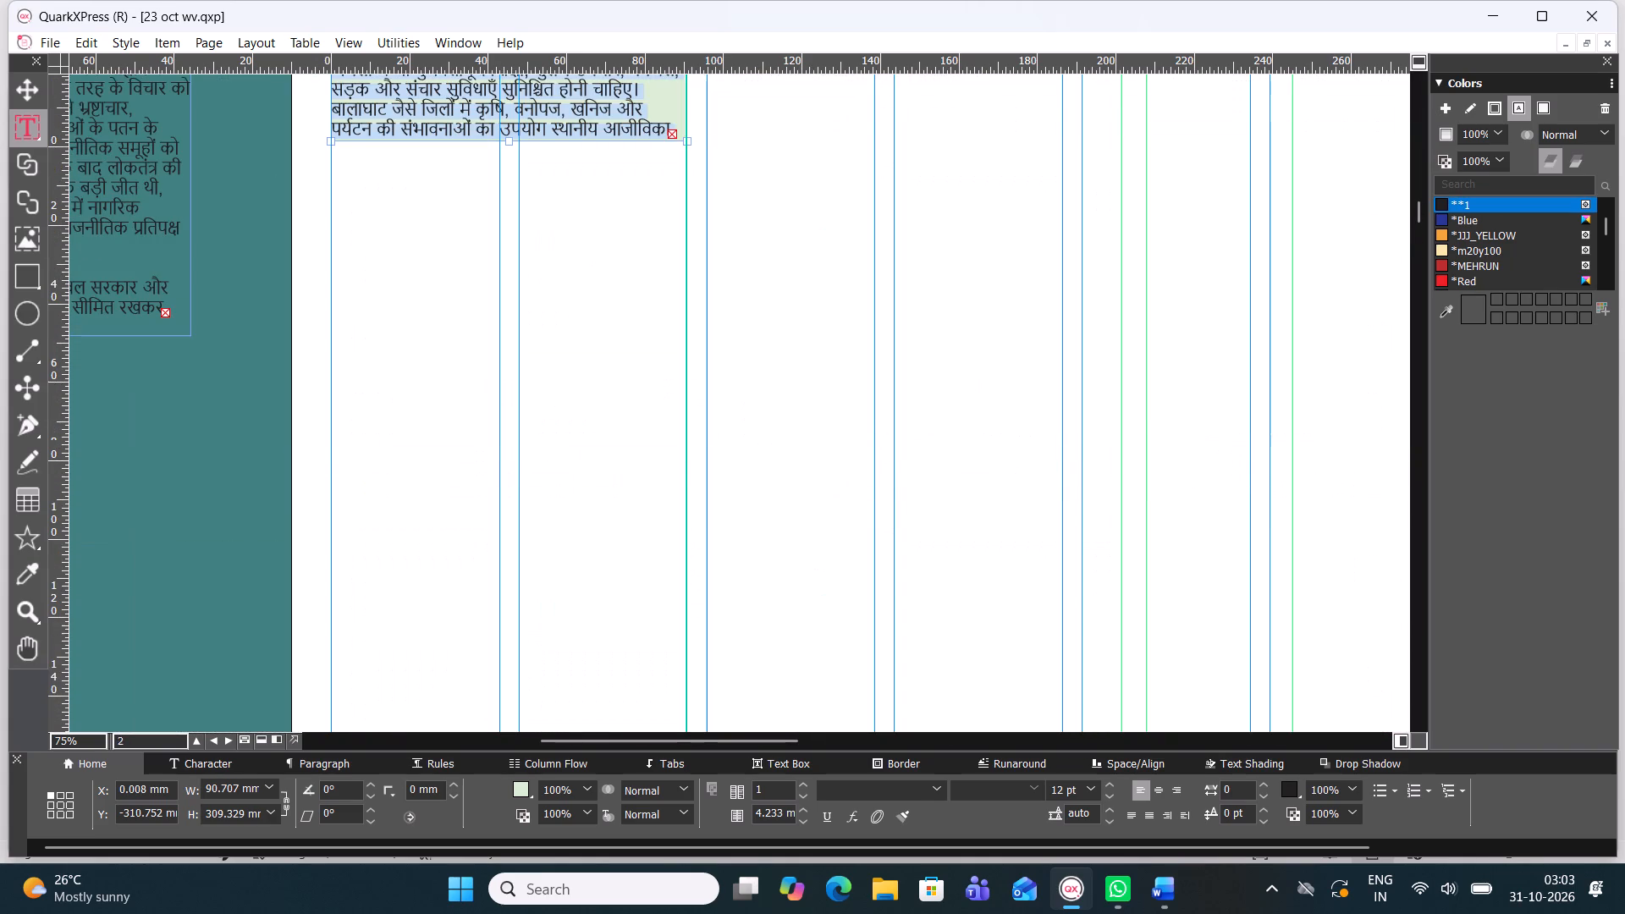
# Extend the tinted text box downward to a height of about 429 mm so it holds the whole article.
pyautogui.click(508, 135)
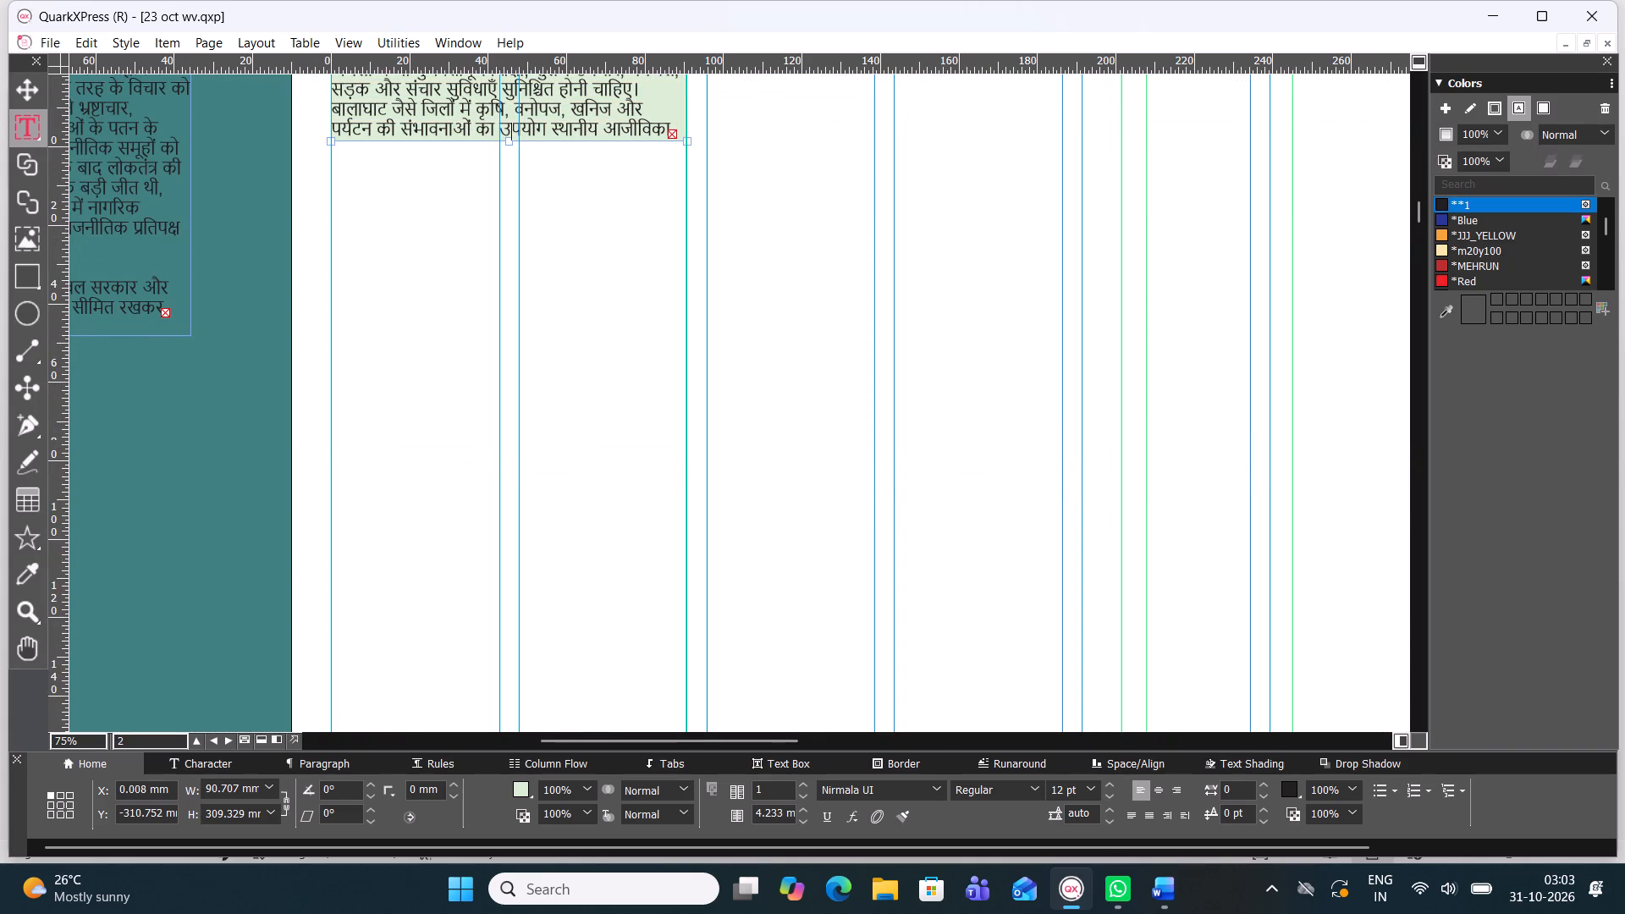
pyautogui.moveTo(508, 146); pyautogui.dragTo(508, 244)
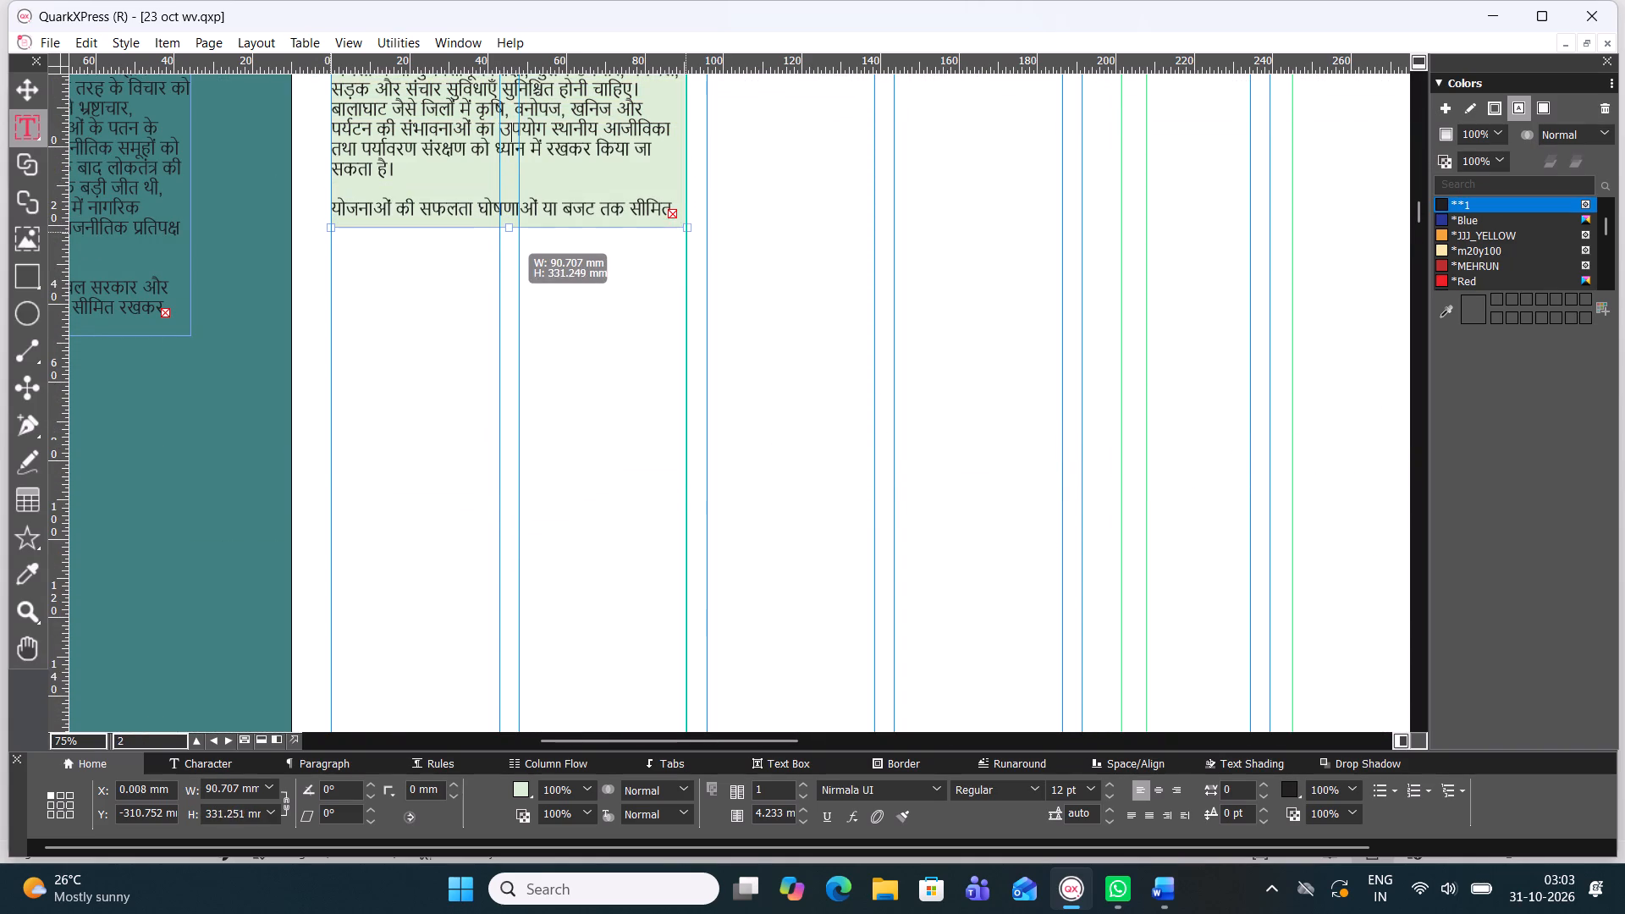
pyautogui.moveTo(508, 244); pyautogui.dragTo(537, 439)
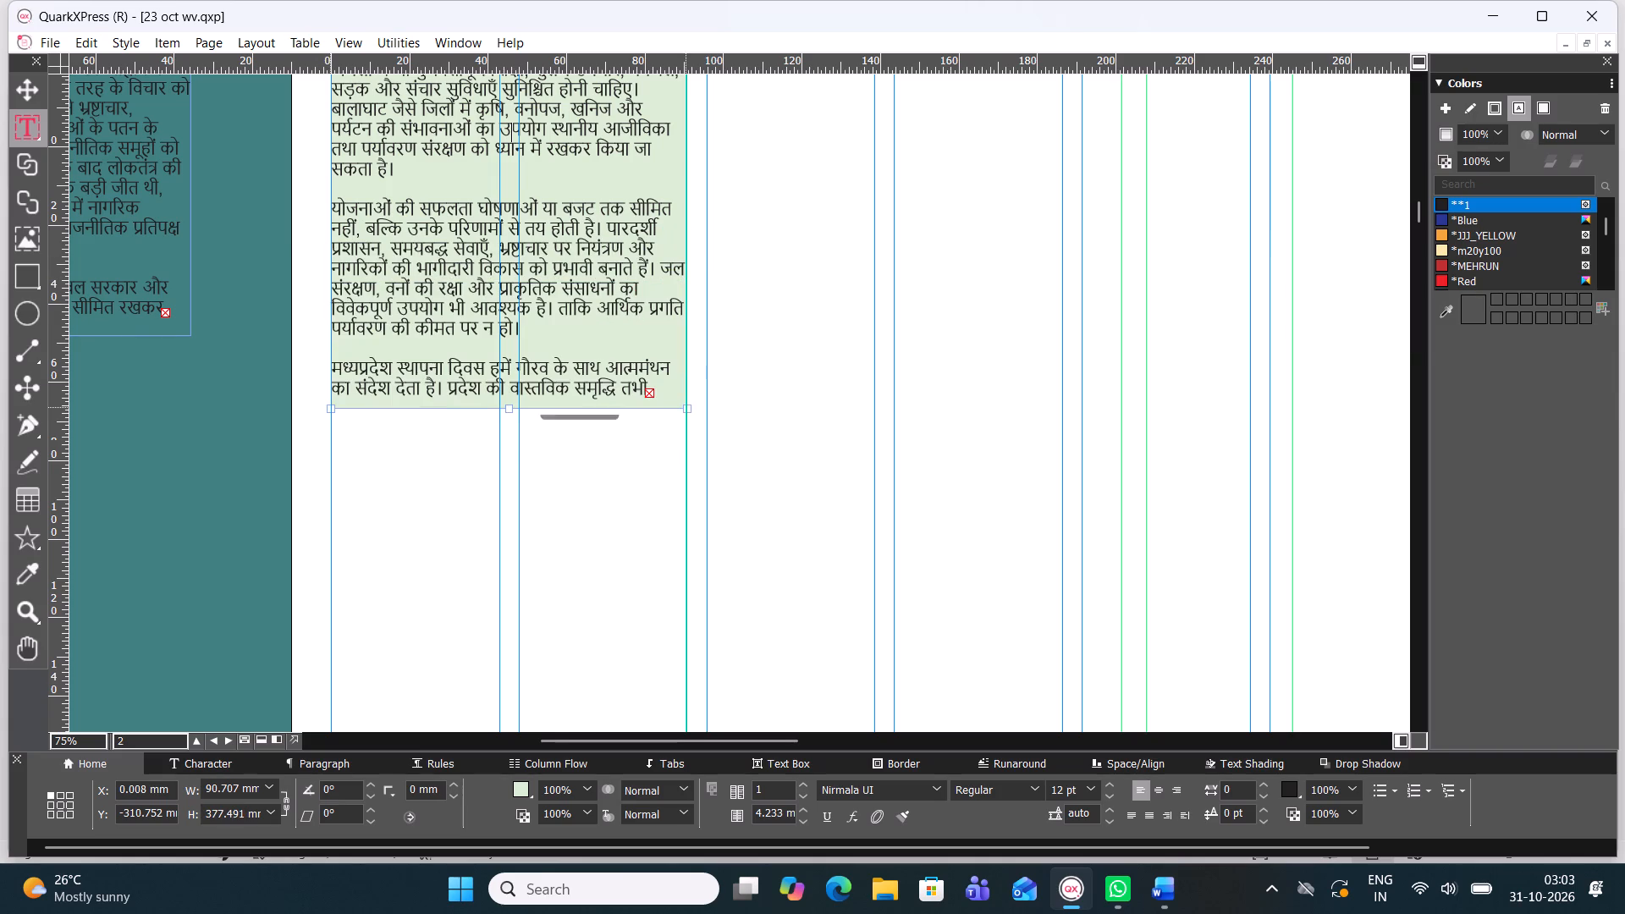
pyautogui.moveTo(537, 439); pyautogui.dragTo(553, 534)
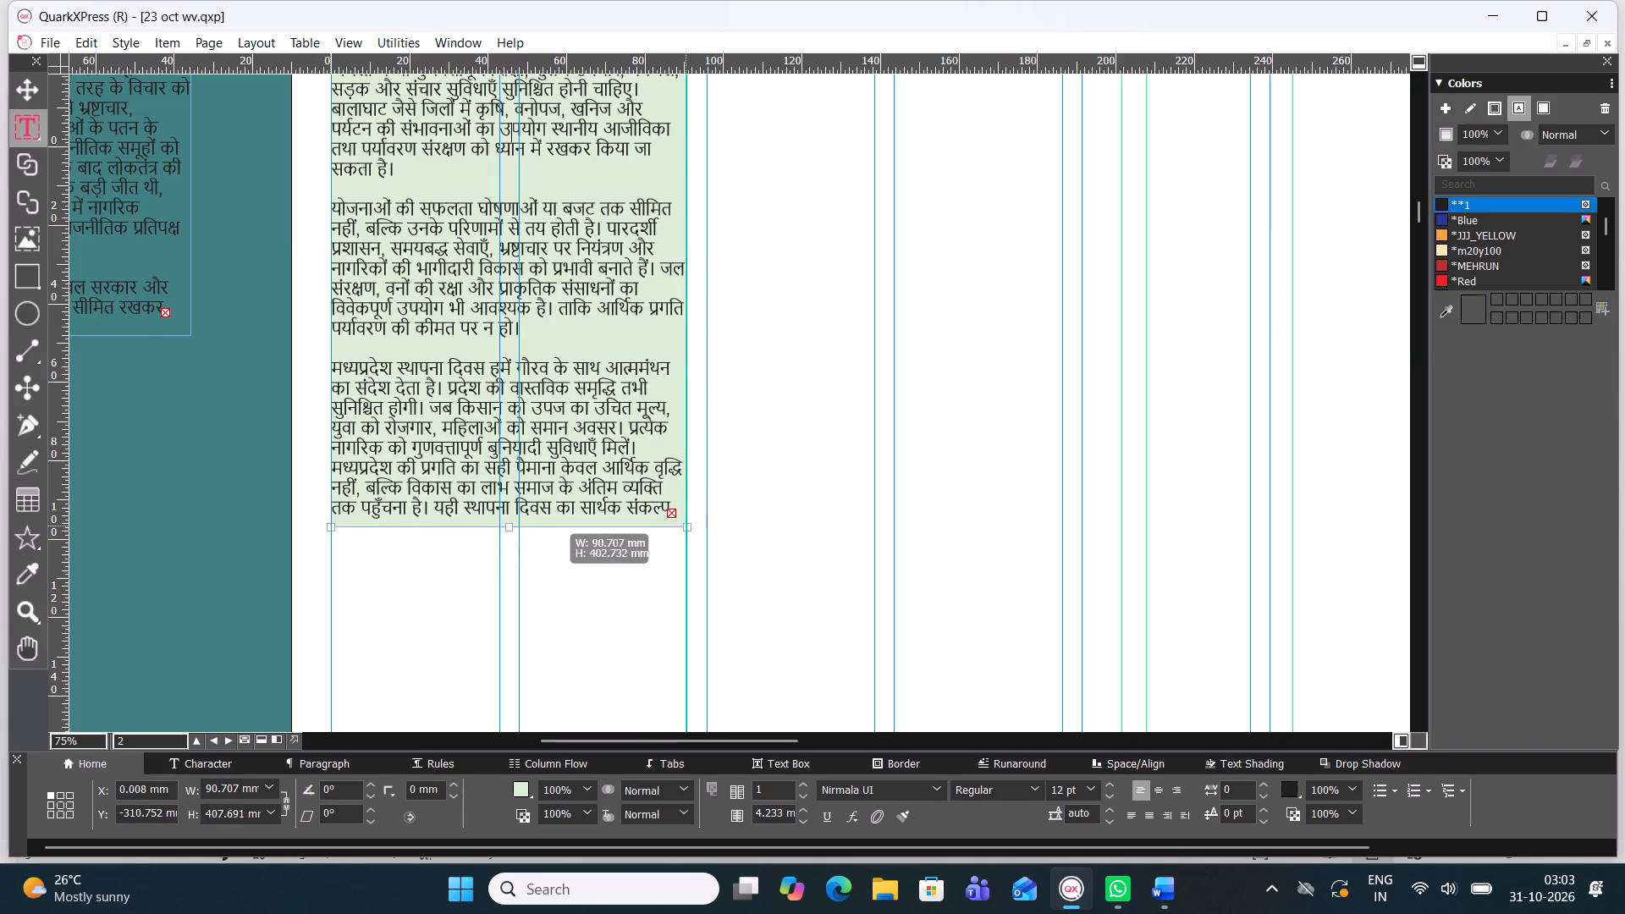
pyautogui.moveTo(553, 534); pyautogui.dragTo(552, 617)
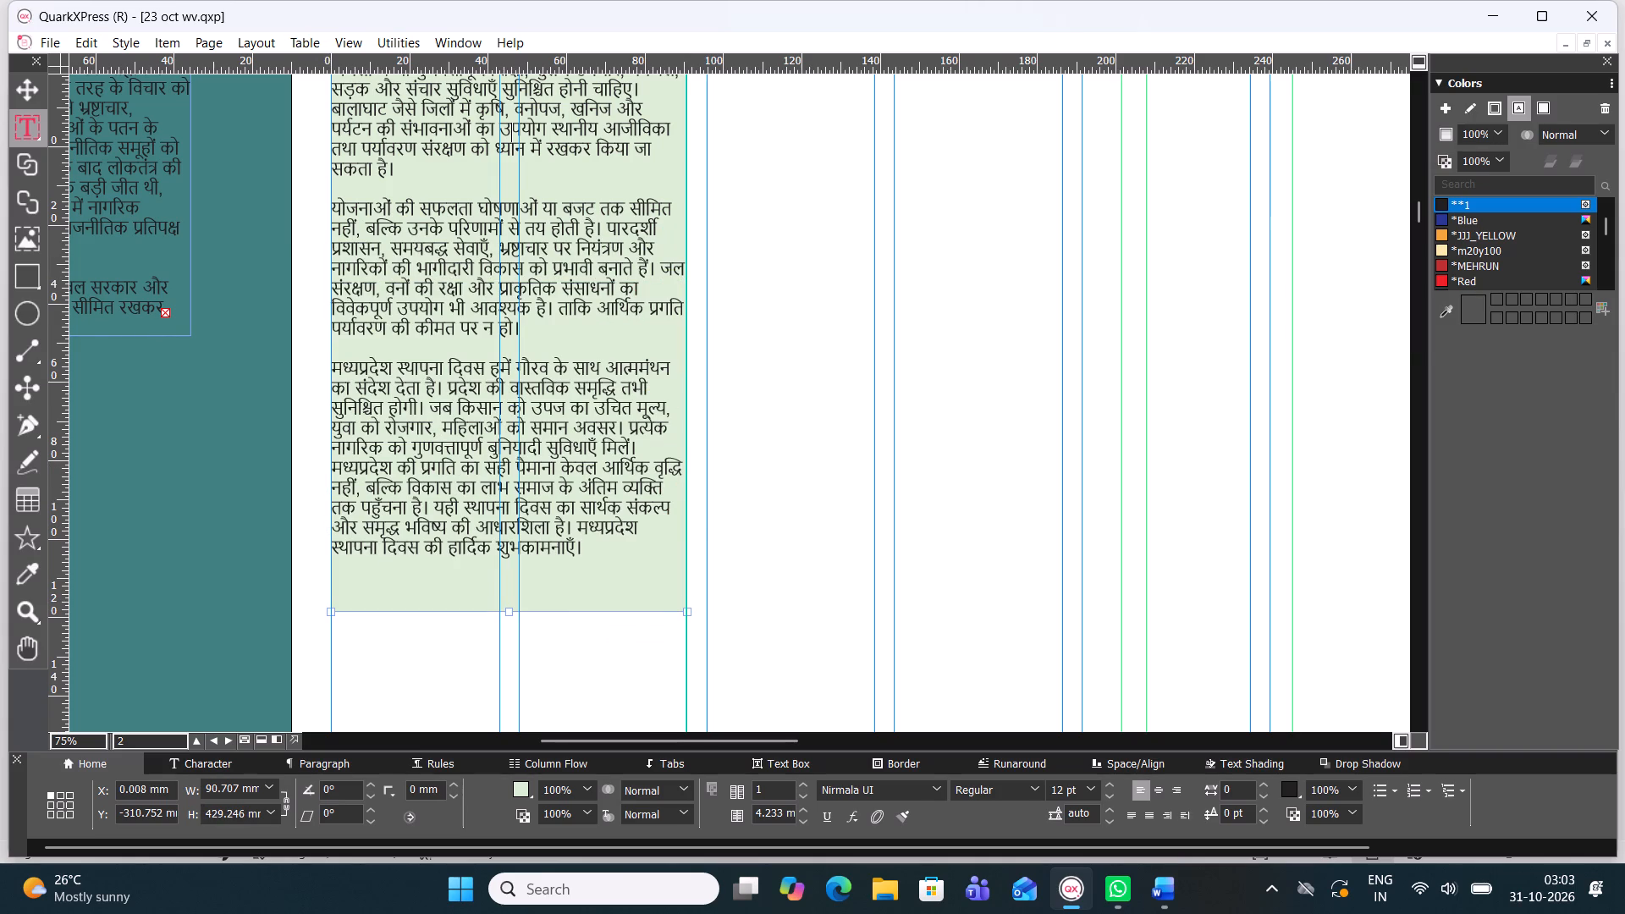
# Select the article body below the headline and set its font to Four C Gandhi.
pyautogui.moveTo(585, 550); pyautogui.dragTo(194, 145)
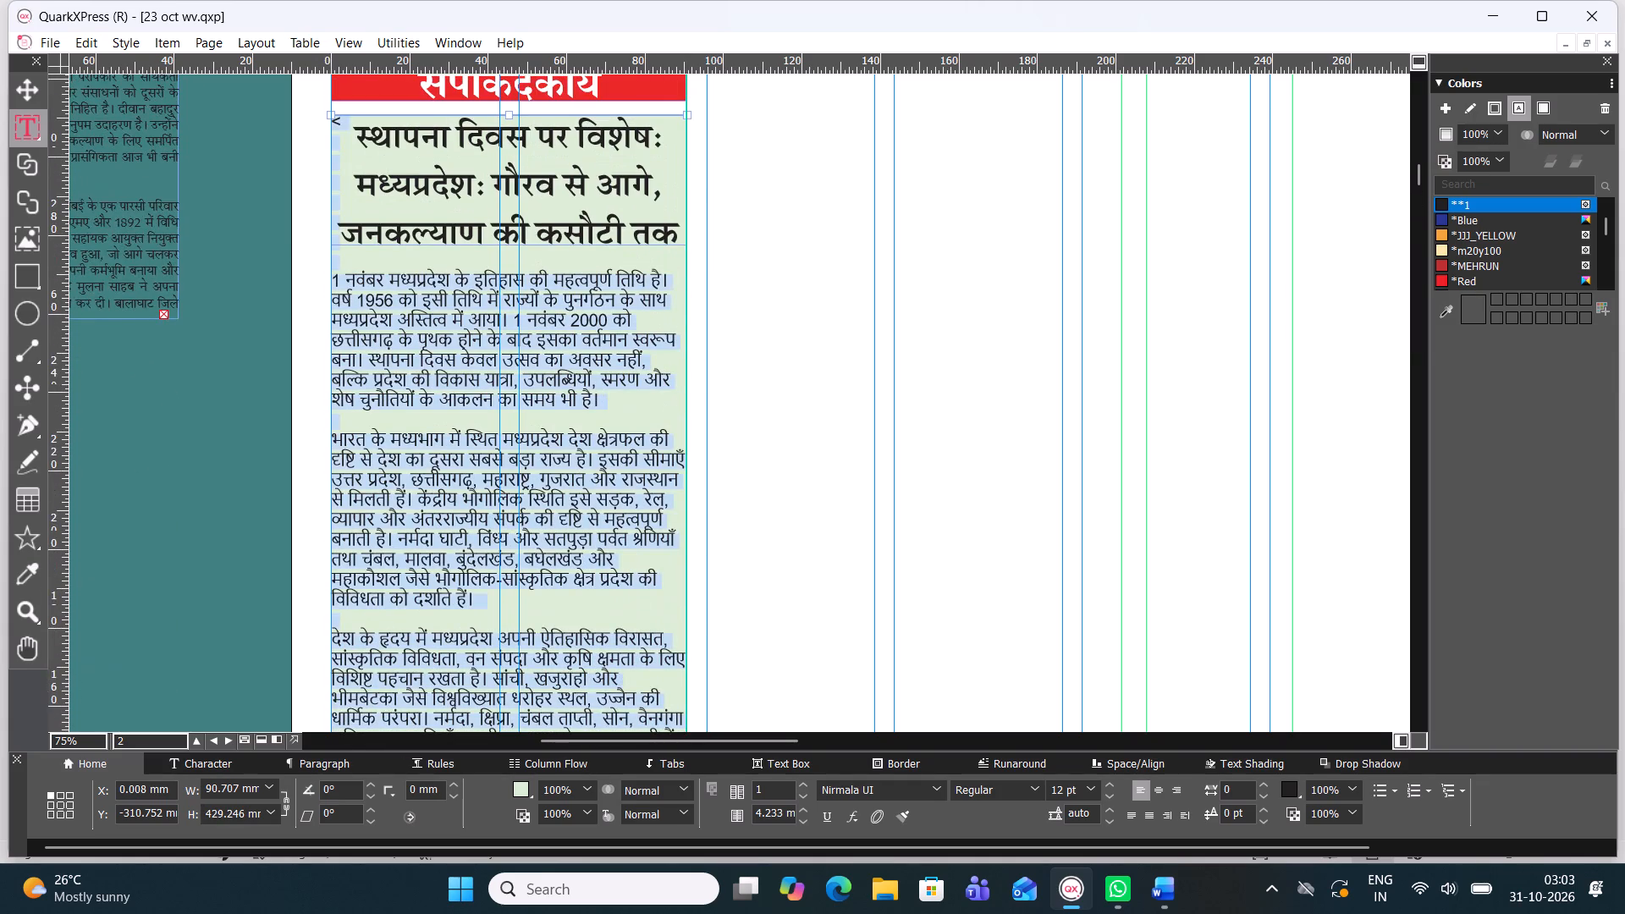
pyautogui.moveTo(194, 145); pyautogui.dragTo(261, 278)
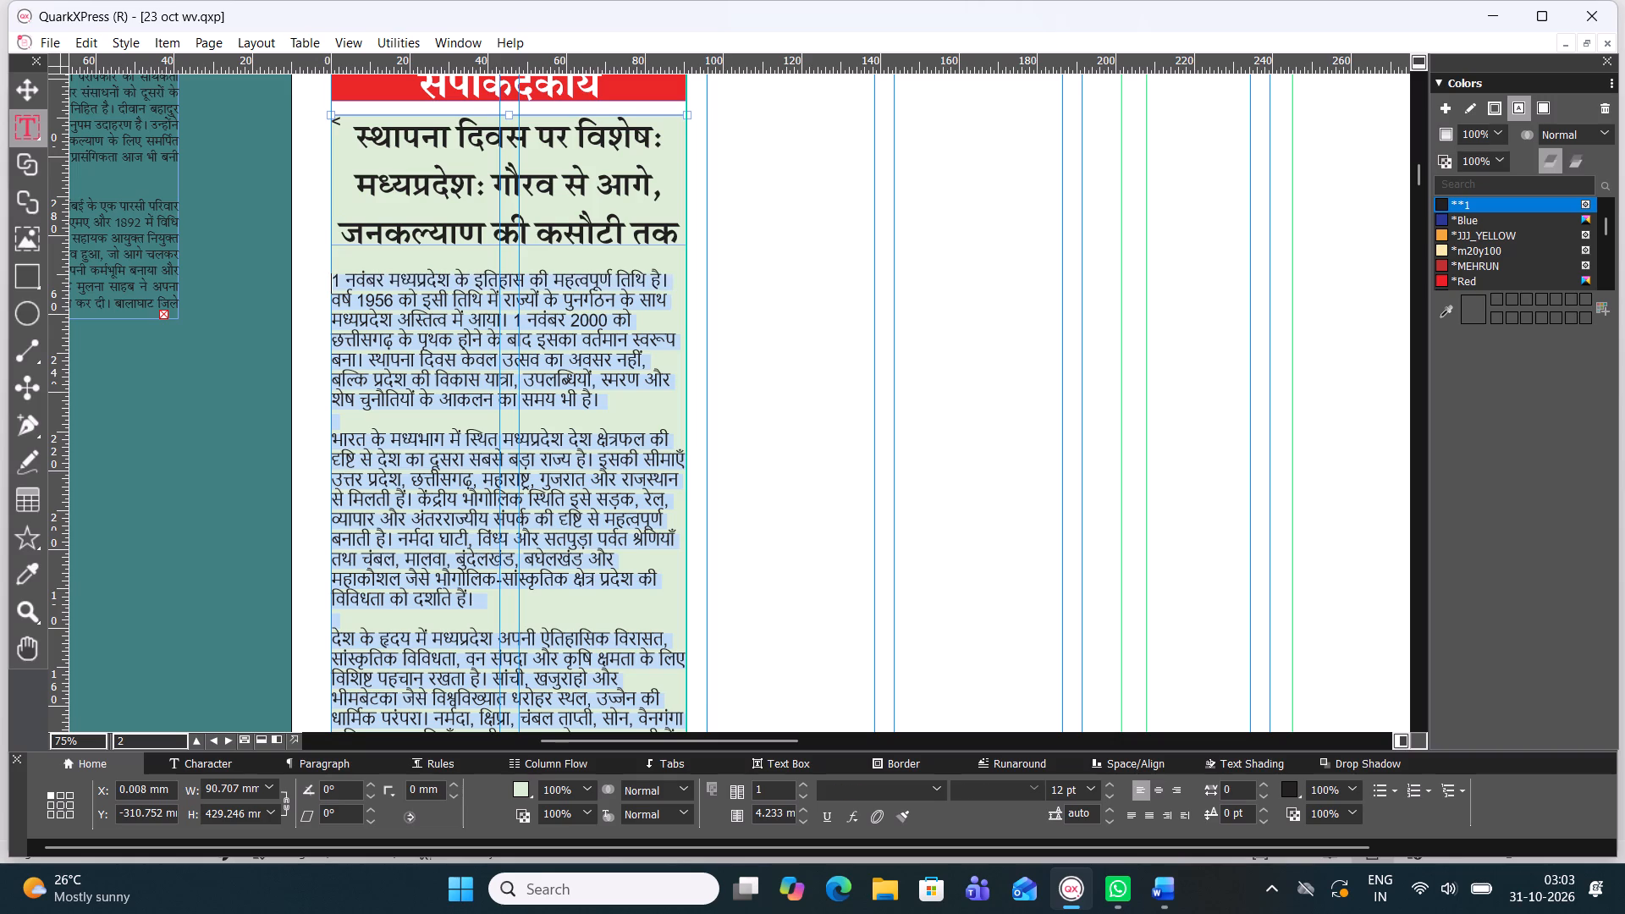
pyautogui.click(941, 785)
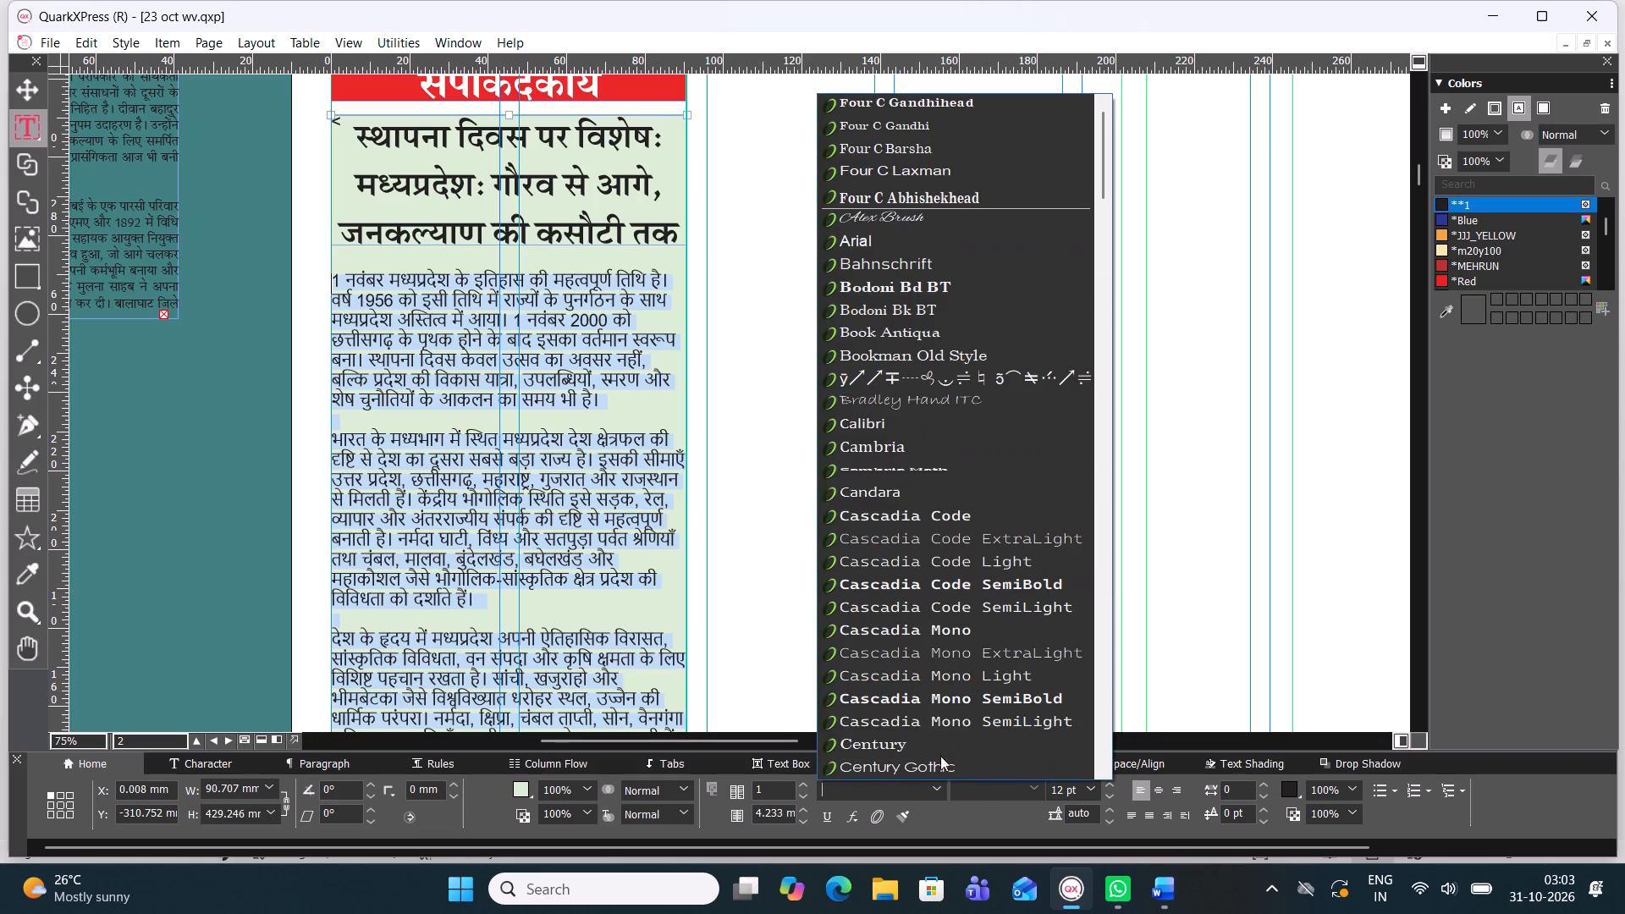
pyautogui.click(967, 125)
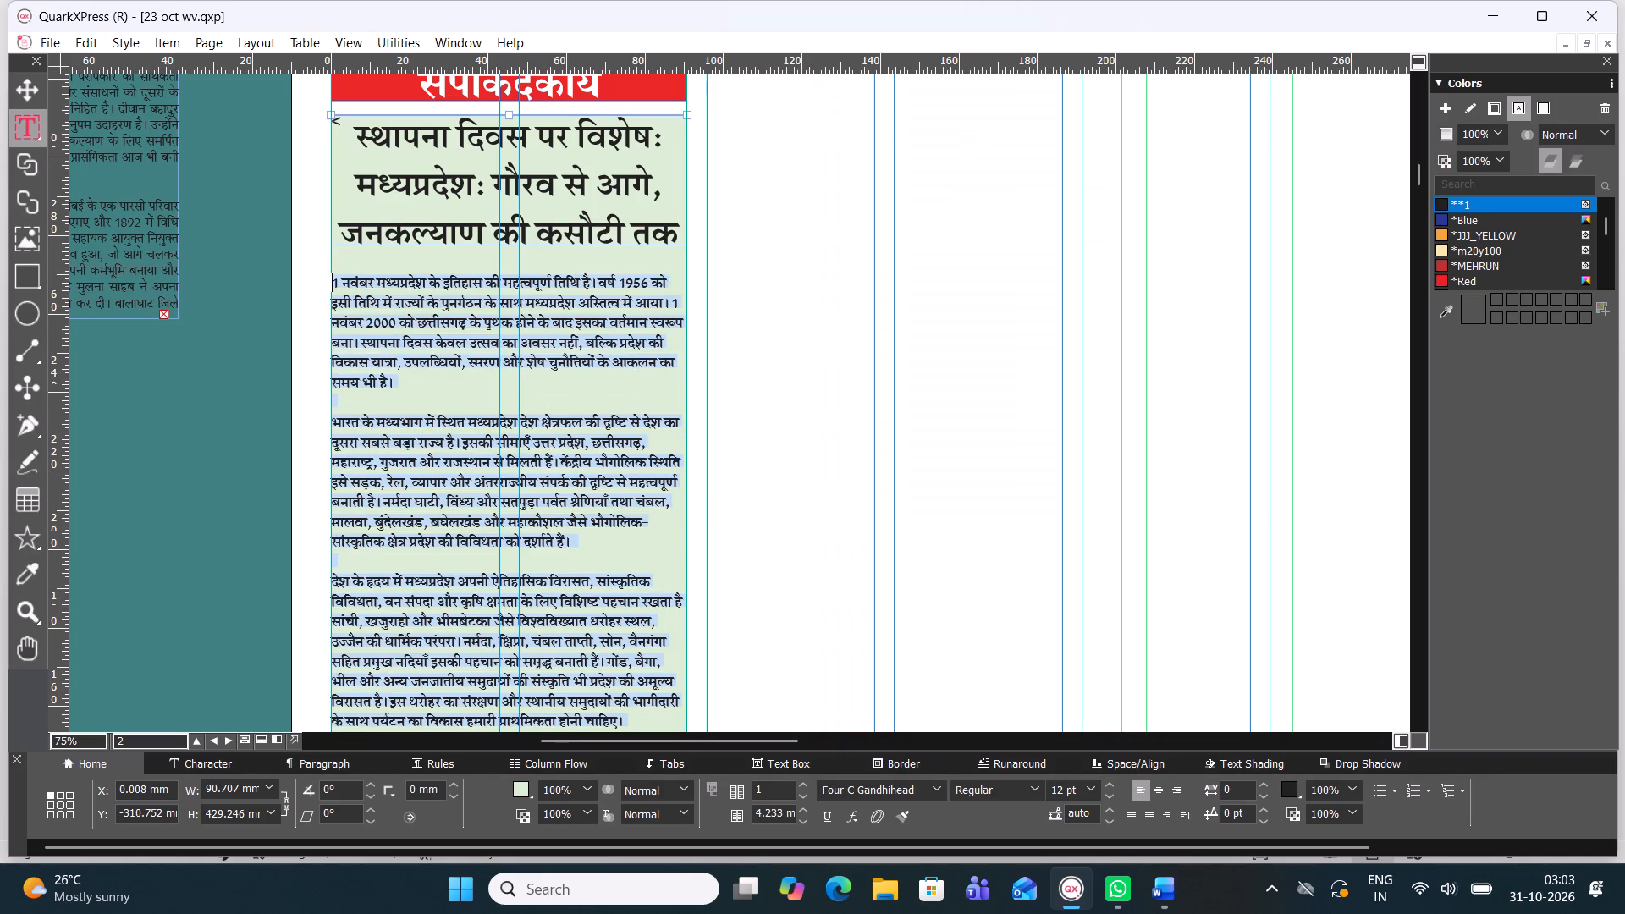
pyautogui.click(943, 790)
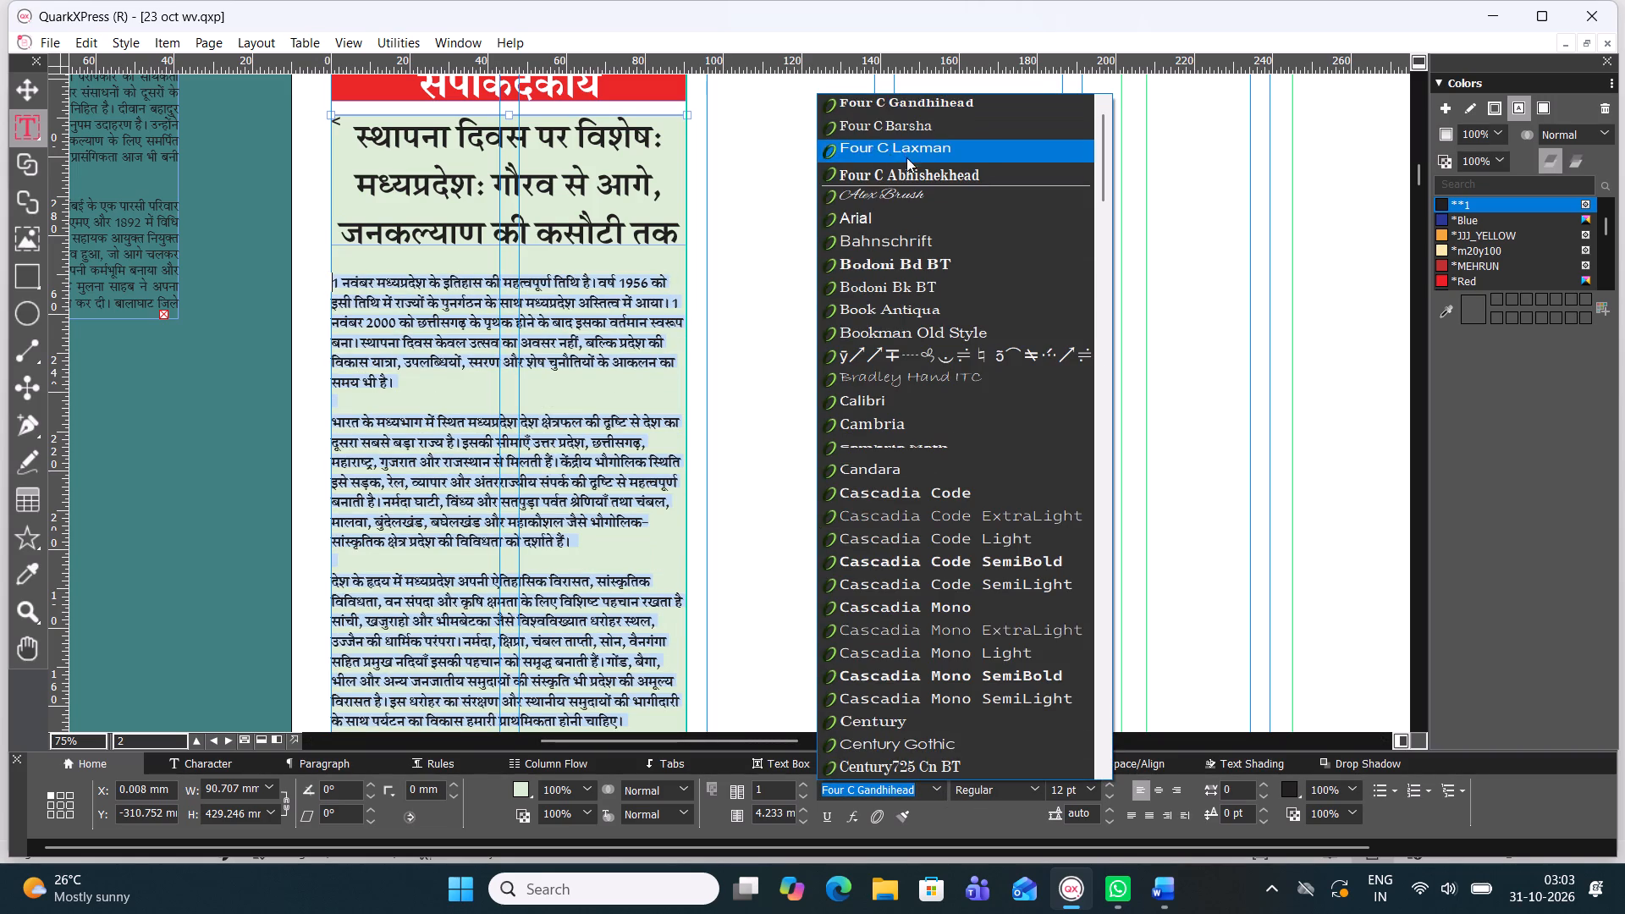
pyautogui.scroll(-1, 912, 162)
pyautogui.scroll(1, 912, 162)
pyautogui.scroll(-2, 912, 162)
pyautogui.scroll(4, 912, 162)
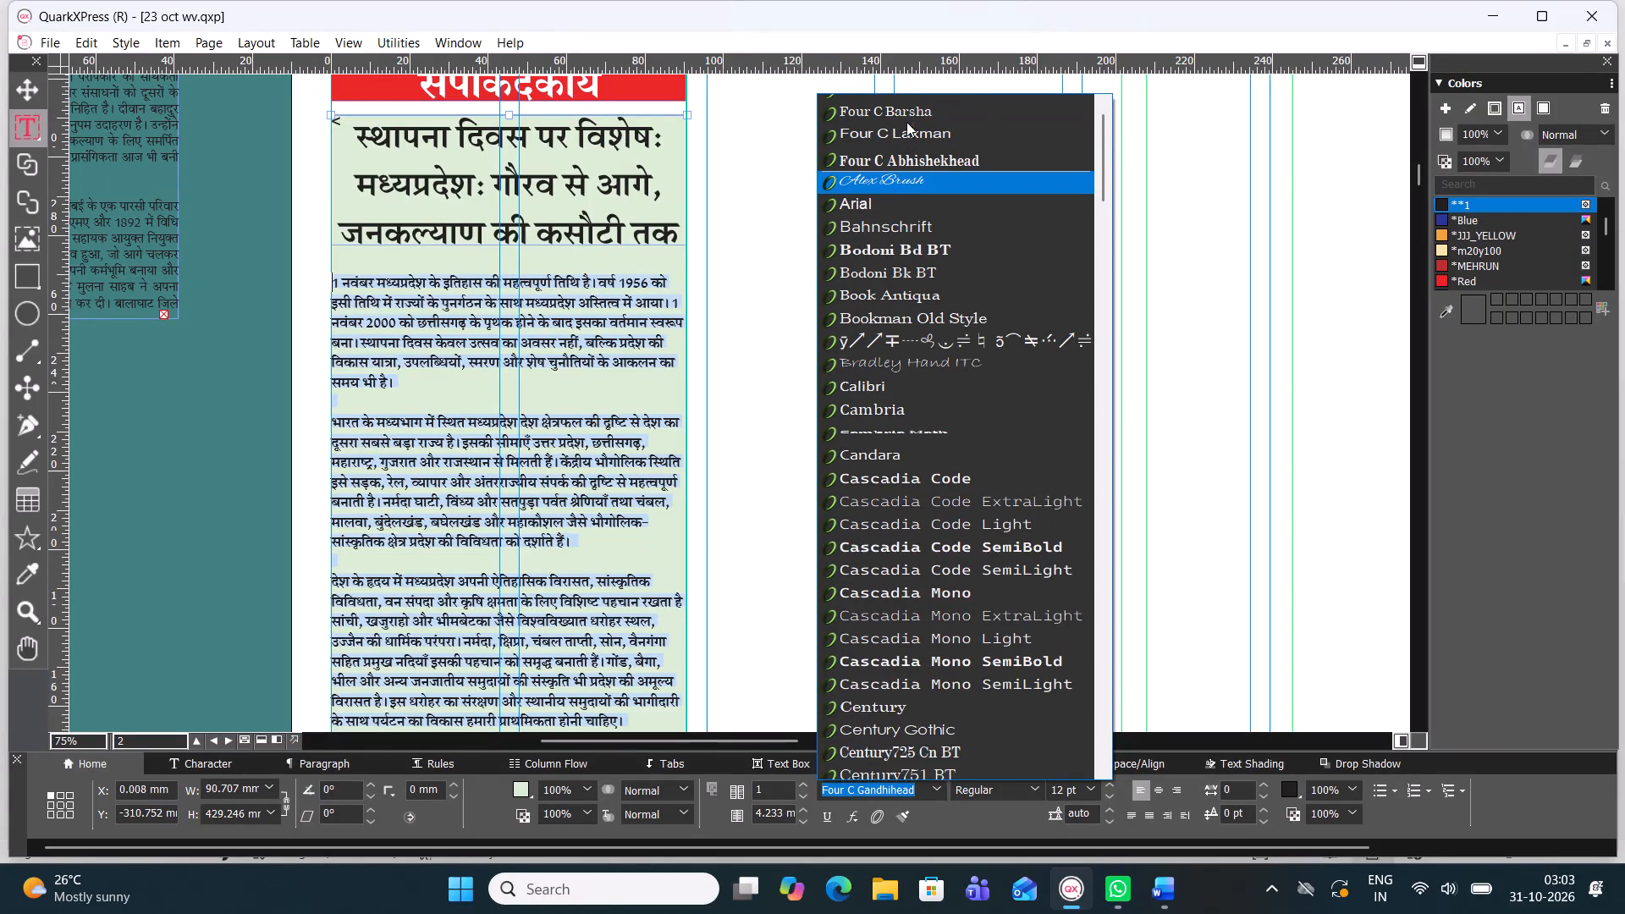
pyautogui.scroll(2, 906, 122)
pyautogui.scroll(-1, 906, 122)
pyautogui.scroll(2, 906, 122)
pyautogui.click(912, 106)
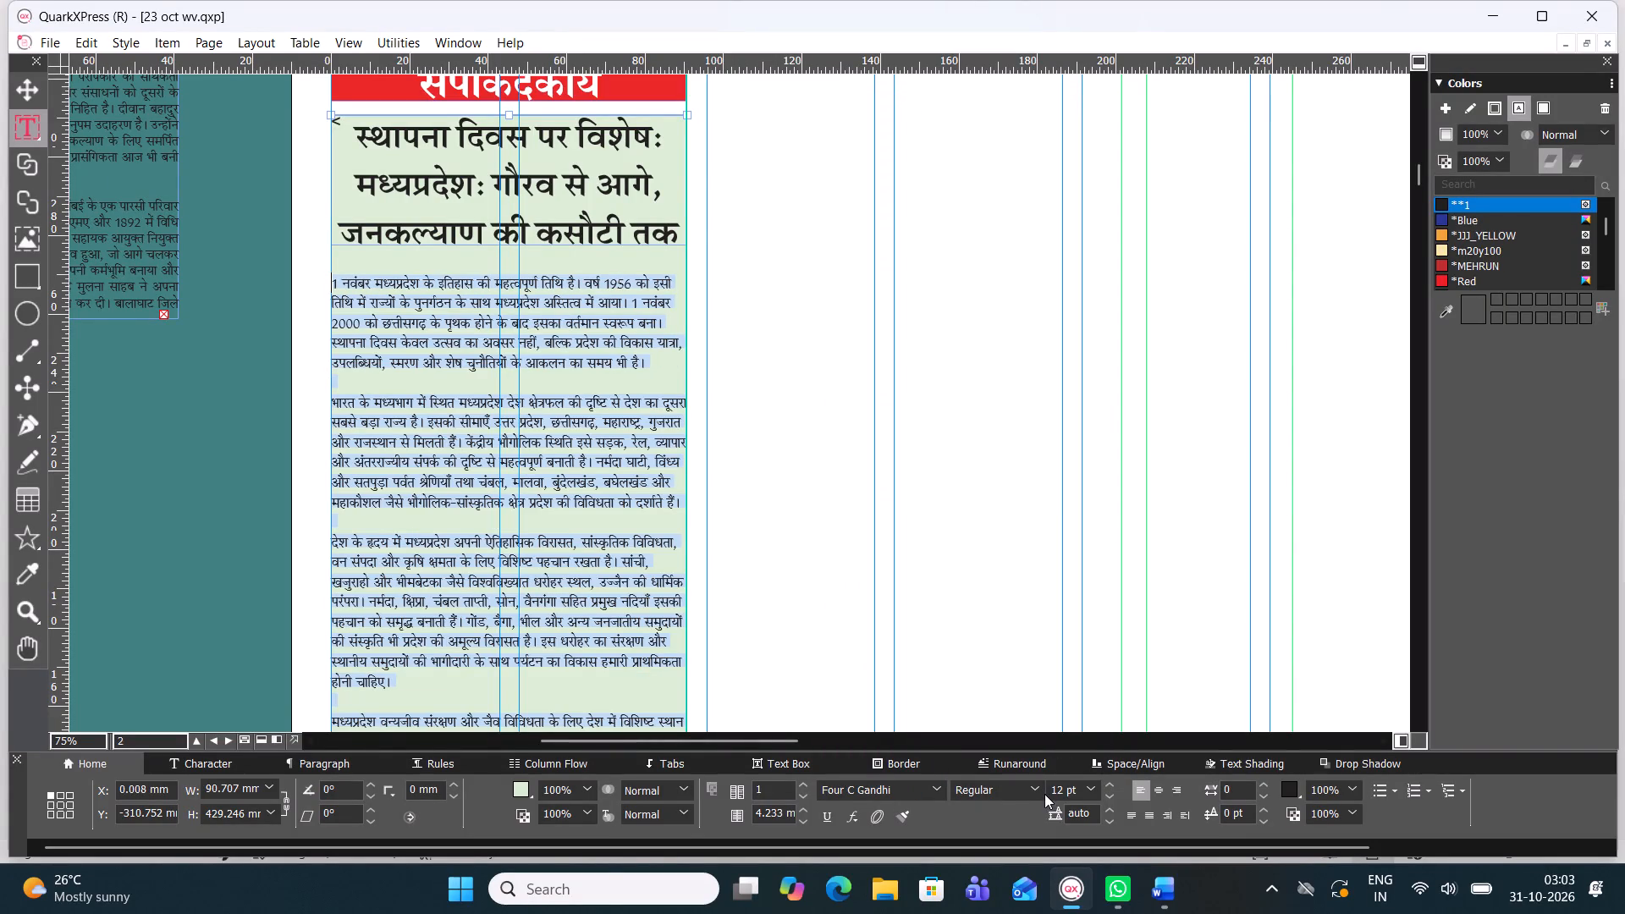
# Set the selected article body to 11.5 pt with 11.7 pt leading.
pyautogui.click(1082, 790)
pyautogui.press('1')
pyautogui.write('1.5')
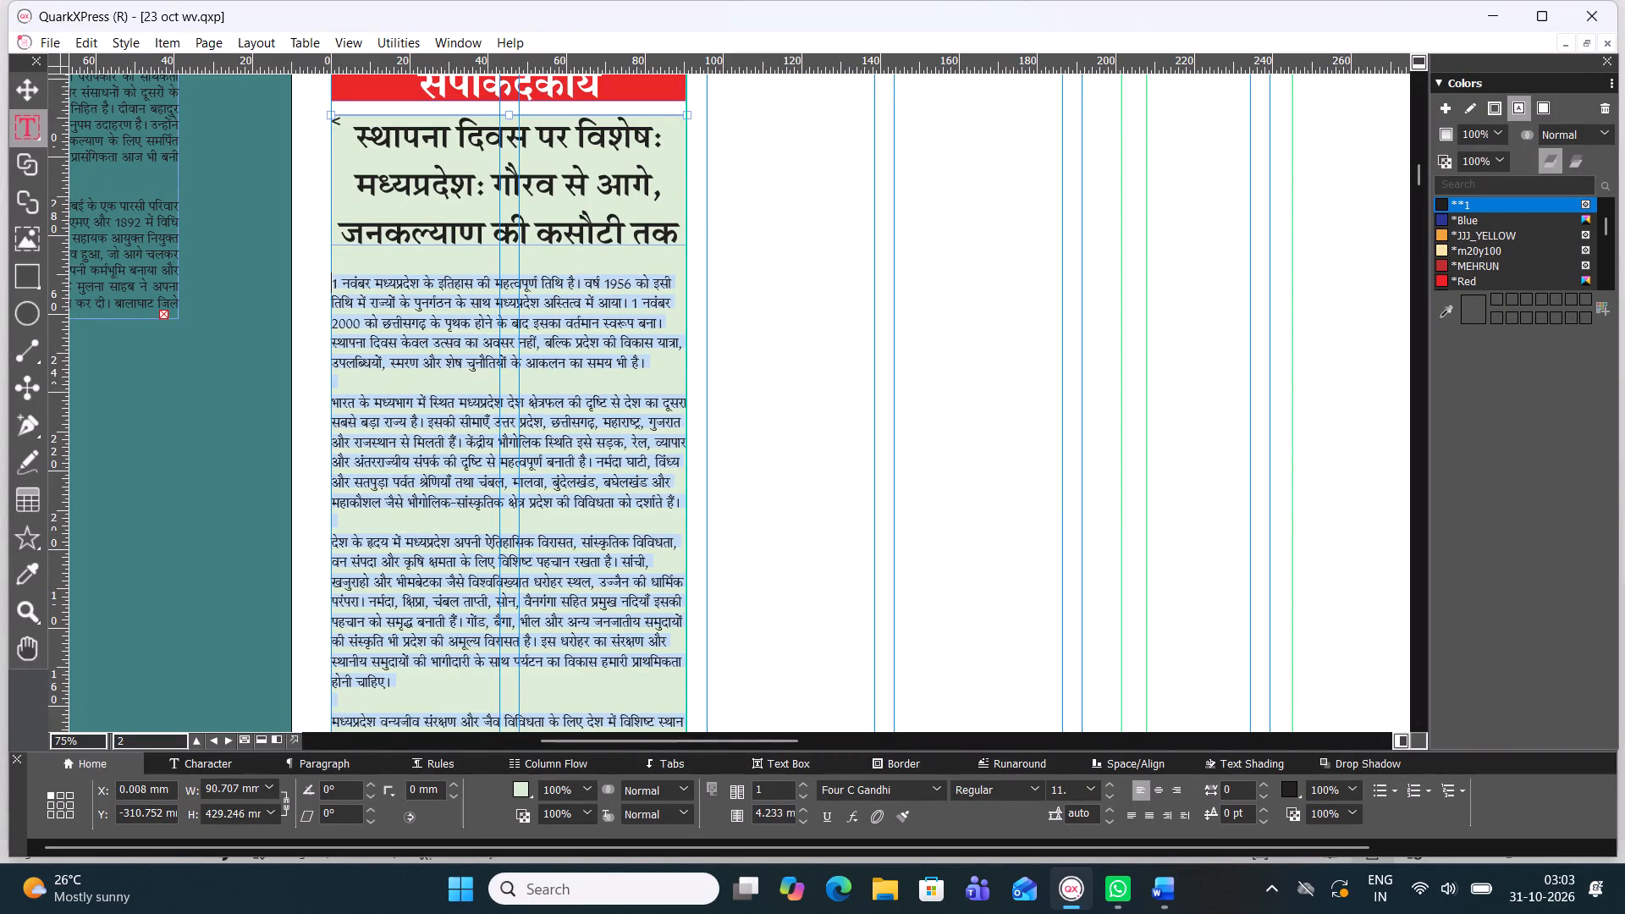
pyautogui.press('Return')
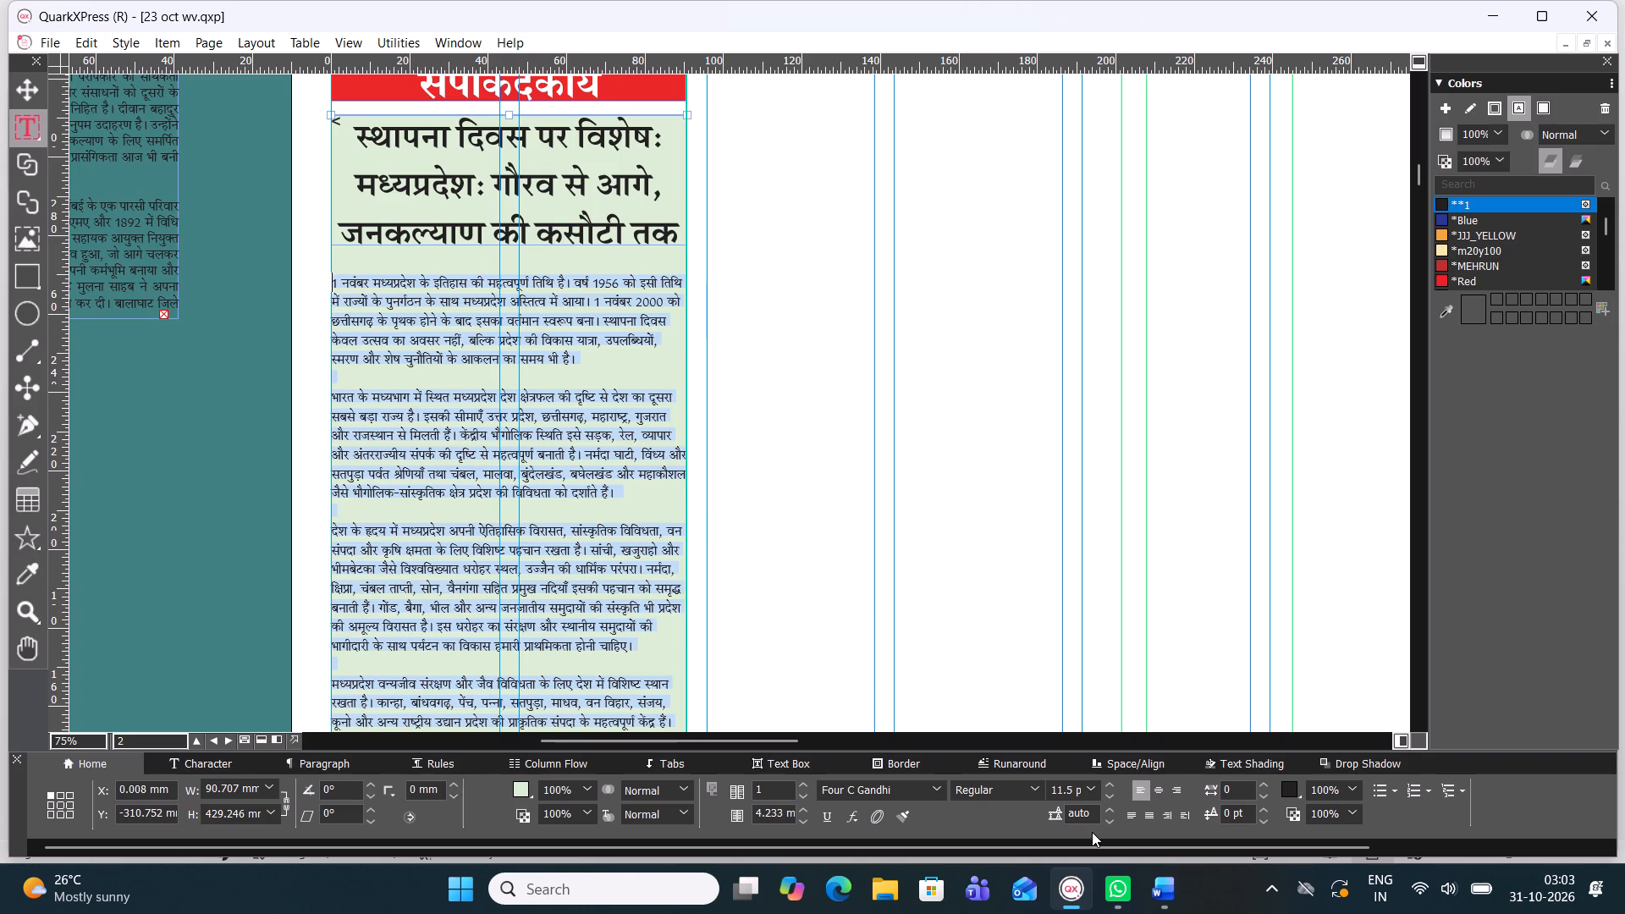
pyautogui.moveTo(1090, 810); pyautogui.dragTo(943, 823)
pyautogui.write('11.7')
pyautogui.press('Return')
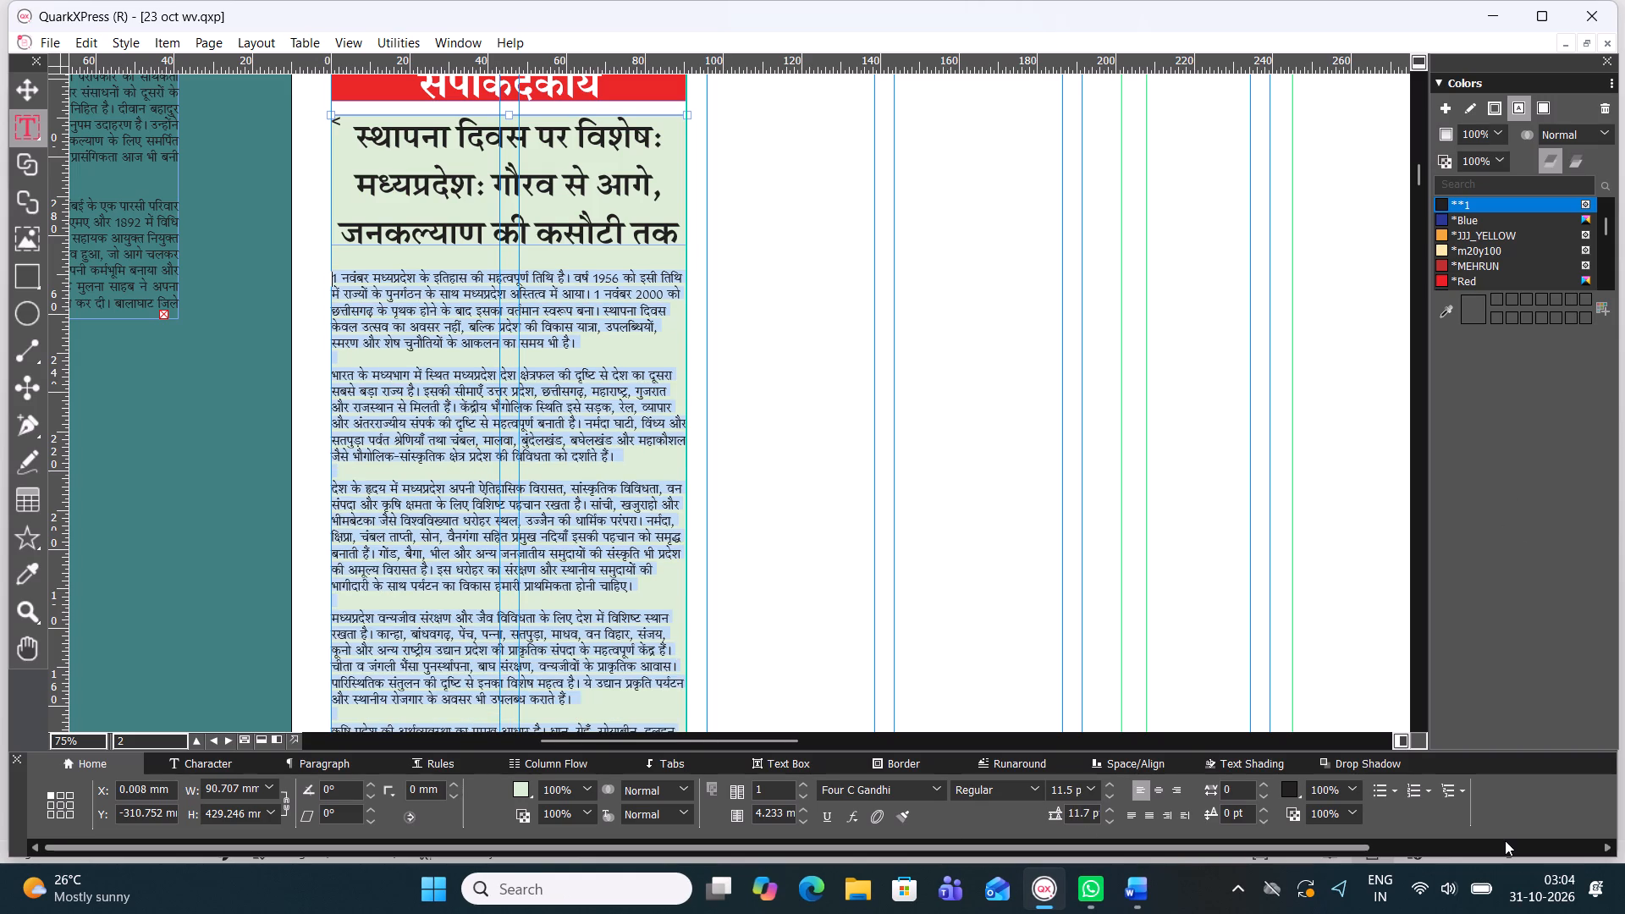
# Remove the blank lines between all the paragraphs of the article body, keeping the ones behind the headline.
pyautogui.click(525, 358)
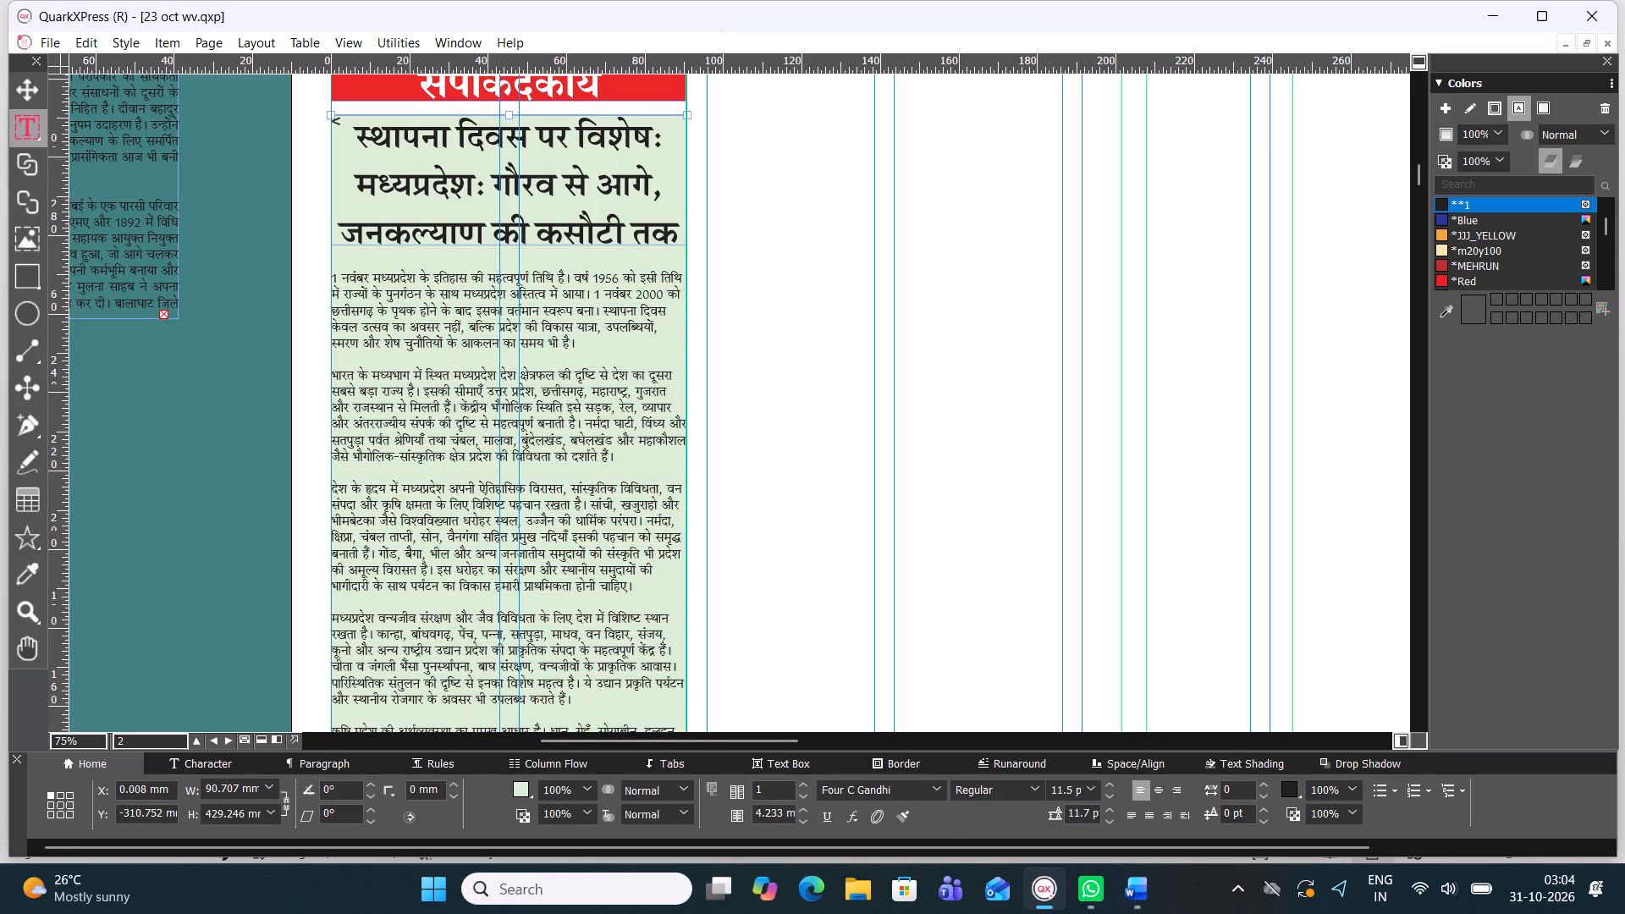
pyautogui.press('BackSpace')
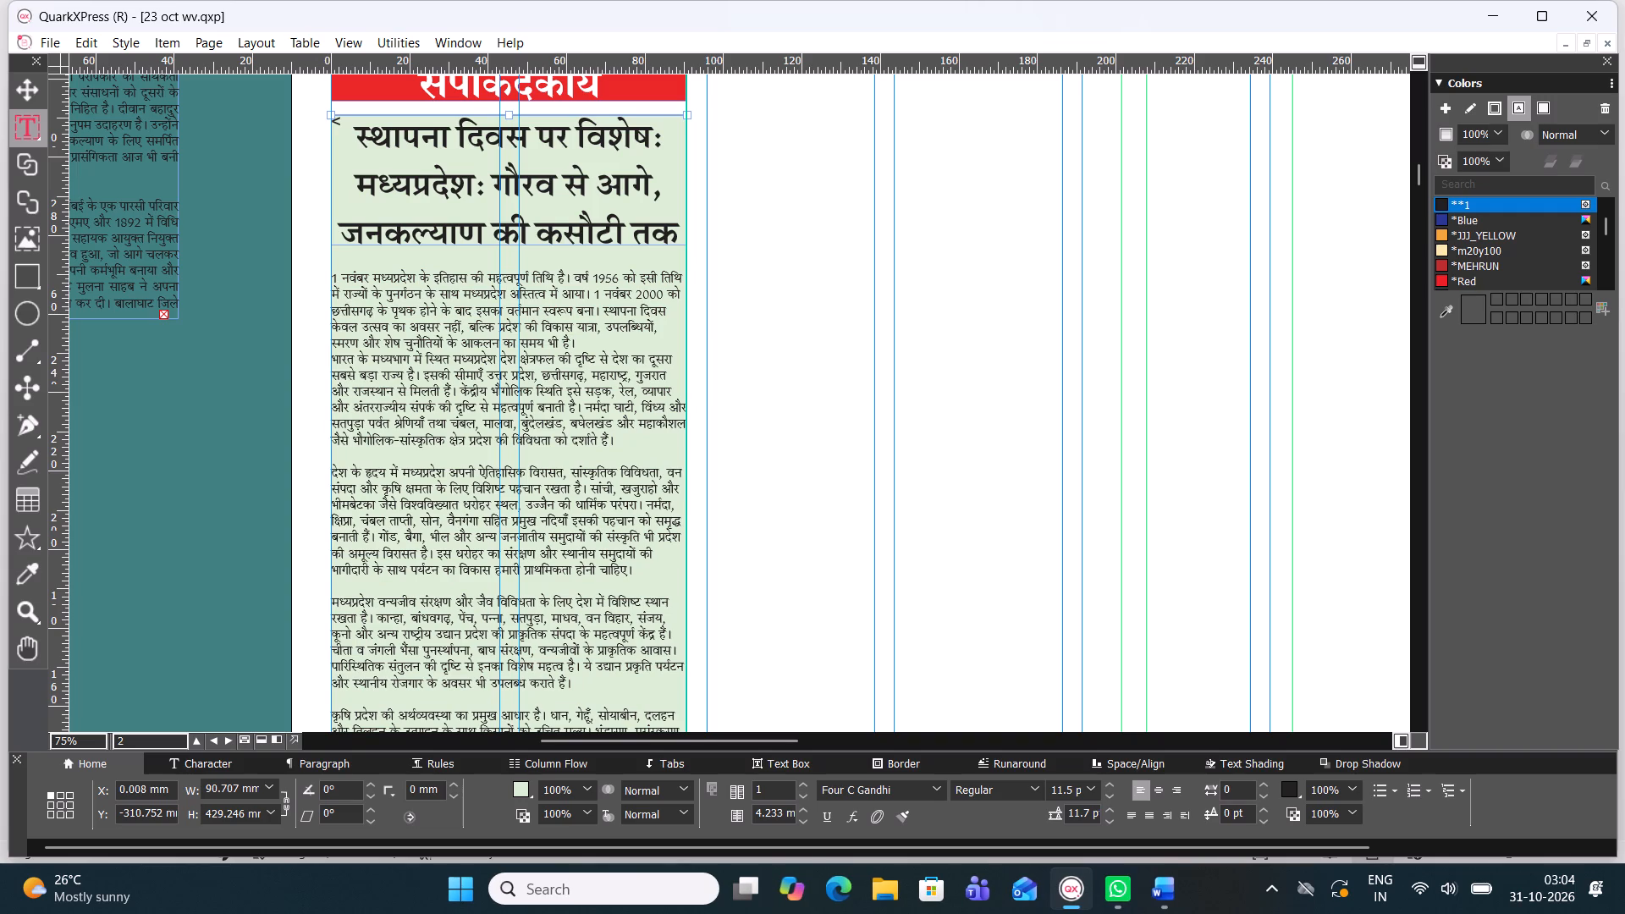
pyautogui.click(414, 463)
pyautogui.press('BackSpace')
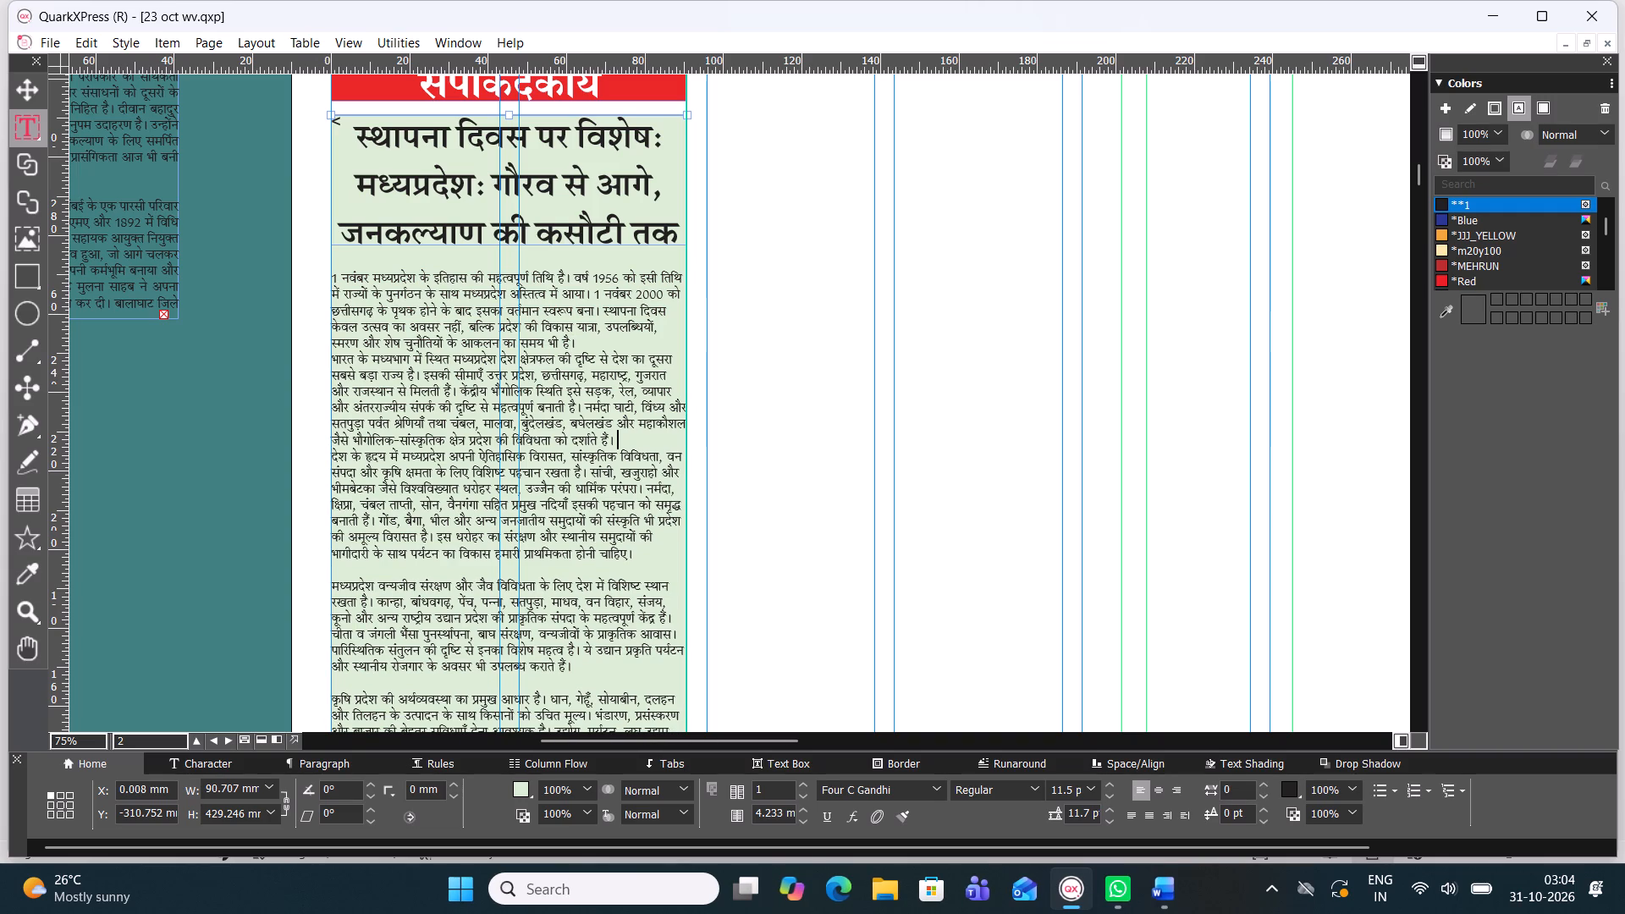
pyautogui.scroll(-2, 445, 343)
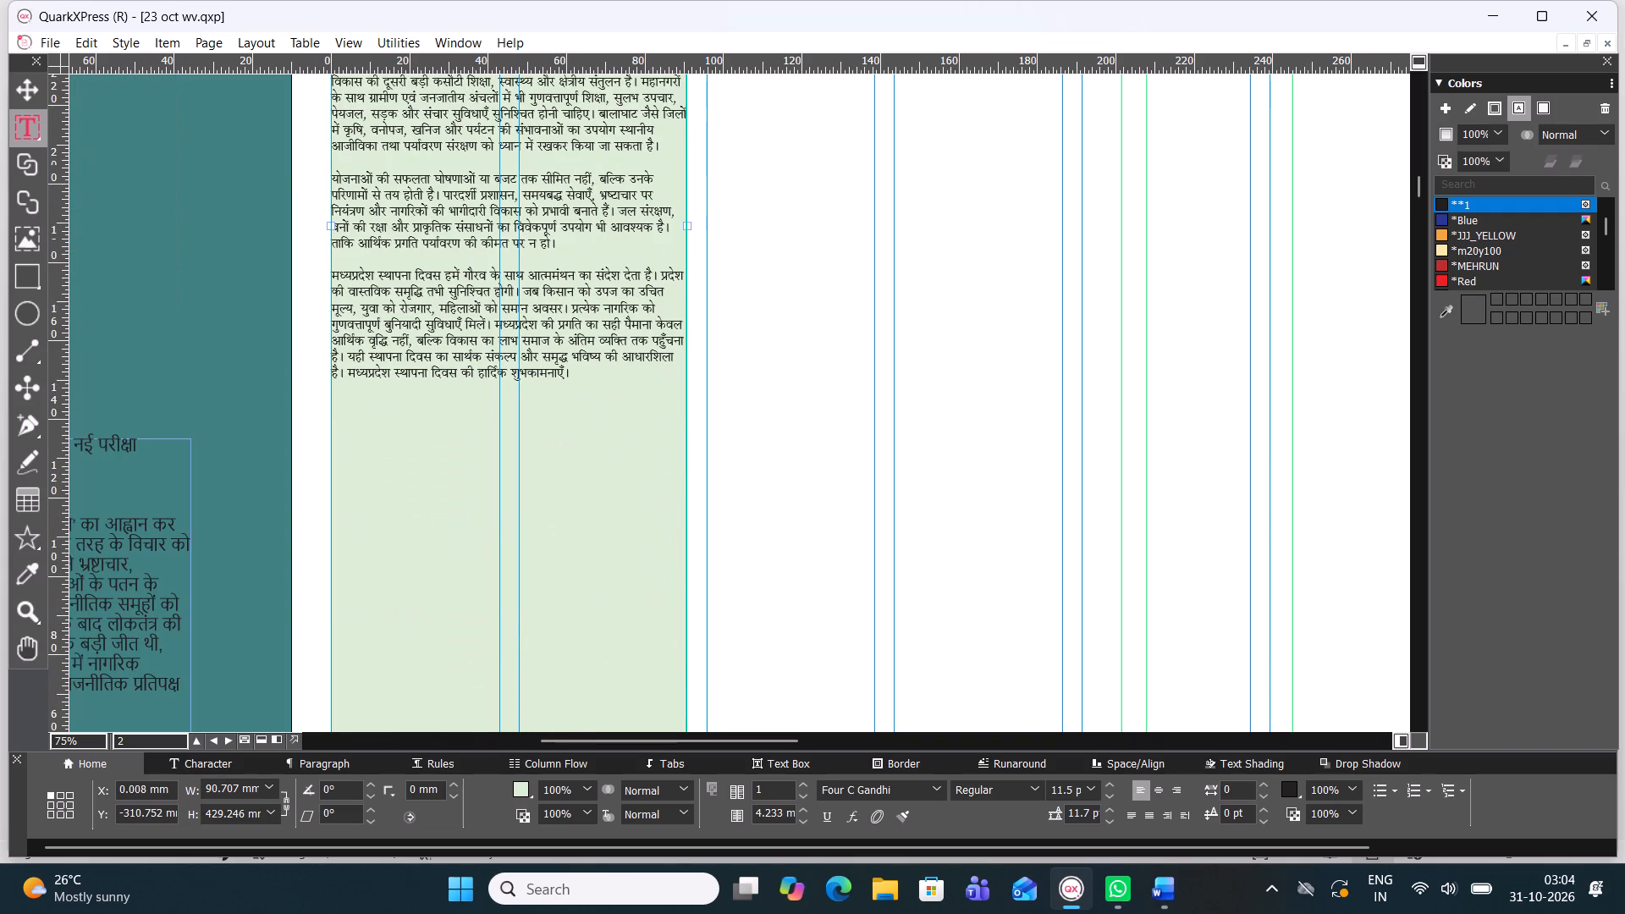
pyautogui.scroll(1, 404, 168)
pyautogui.scroll(-1, 404, 168)
pyautogui.scroll(1, 404, 168)
pyautogui.scroll(-1, 404, 168)
pyautogui.scroll(1, 404, 168)
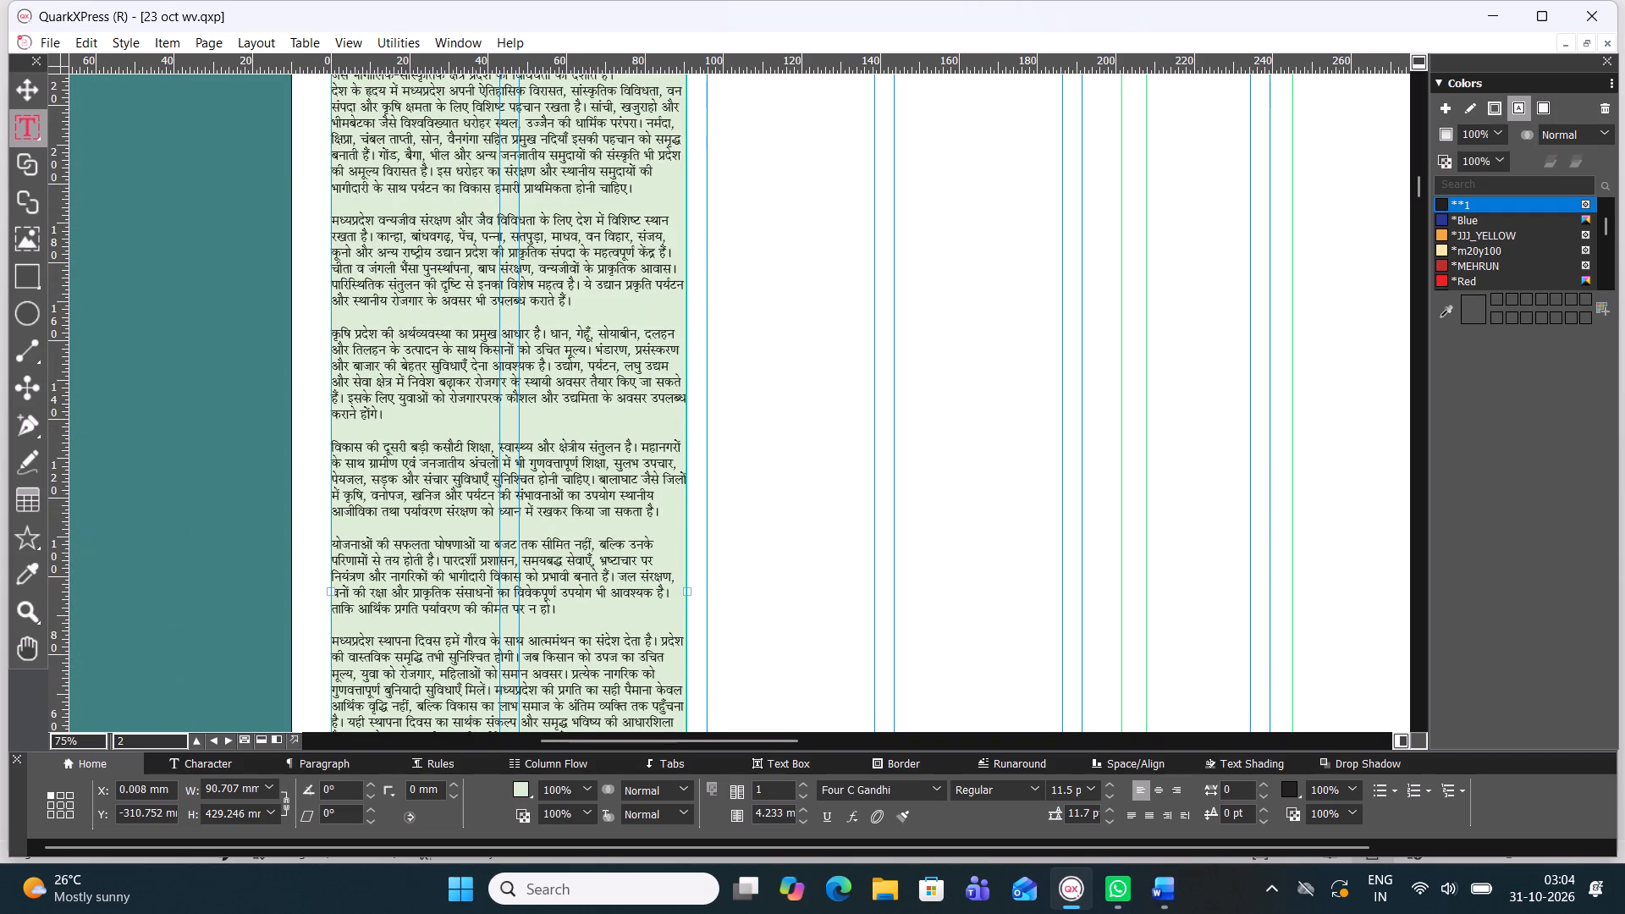
pyautogui.click(367, 205)
pyautogui.press('BackSpace')
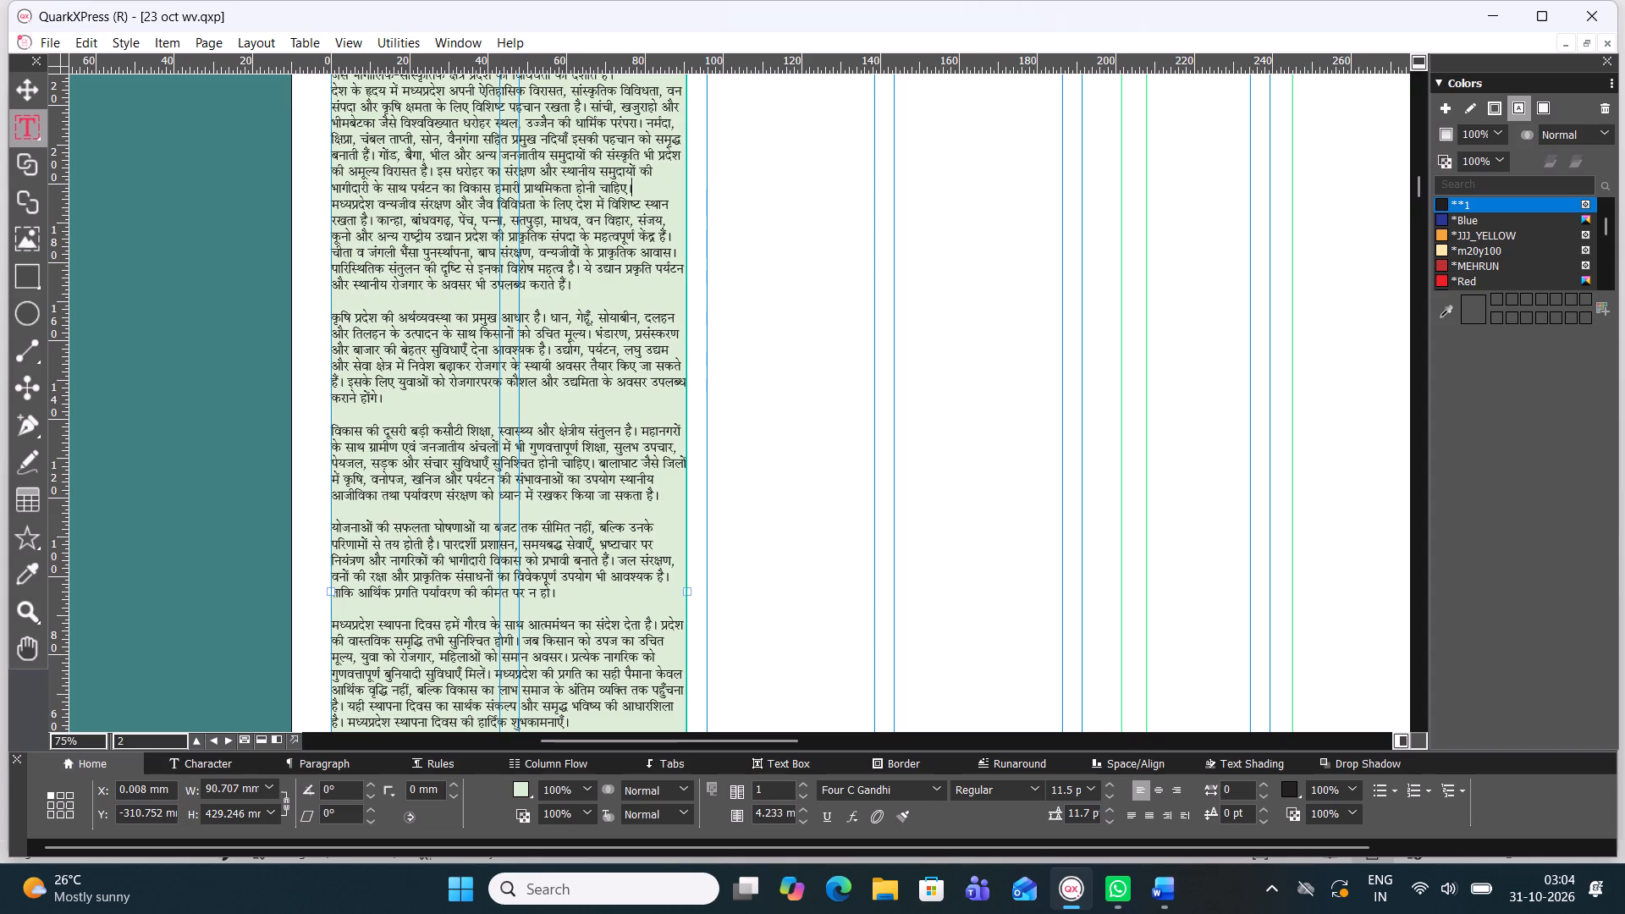
pyautogui.click(411, 300)
pyautogui.press('BackSpace')
pyautogui.click(417, 397)
pyautogui.press('BackSpace')
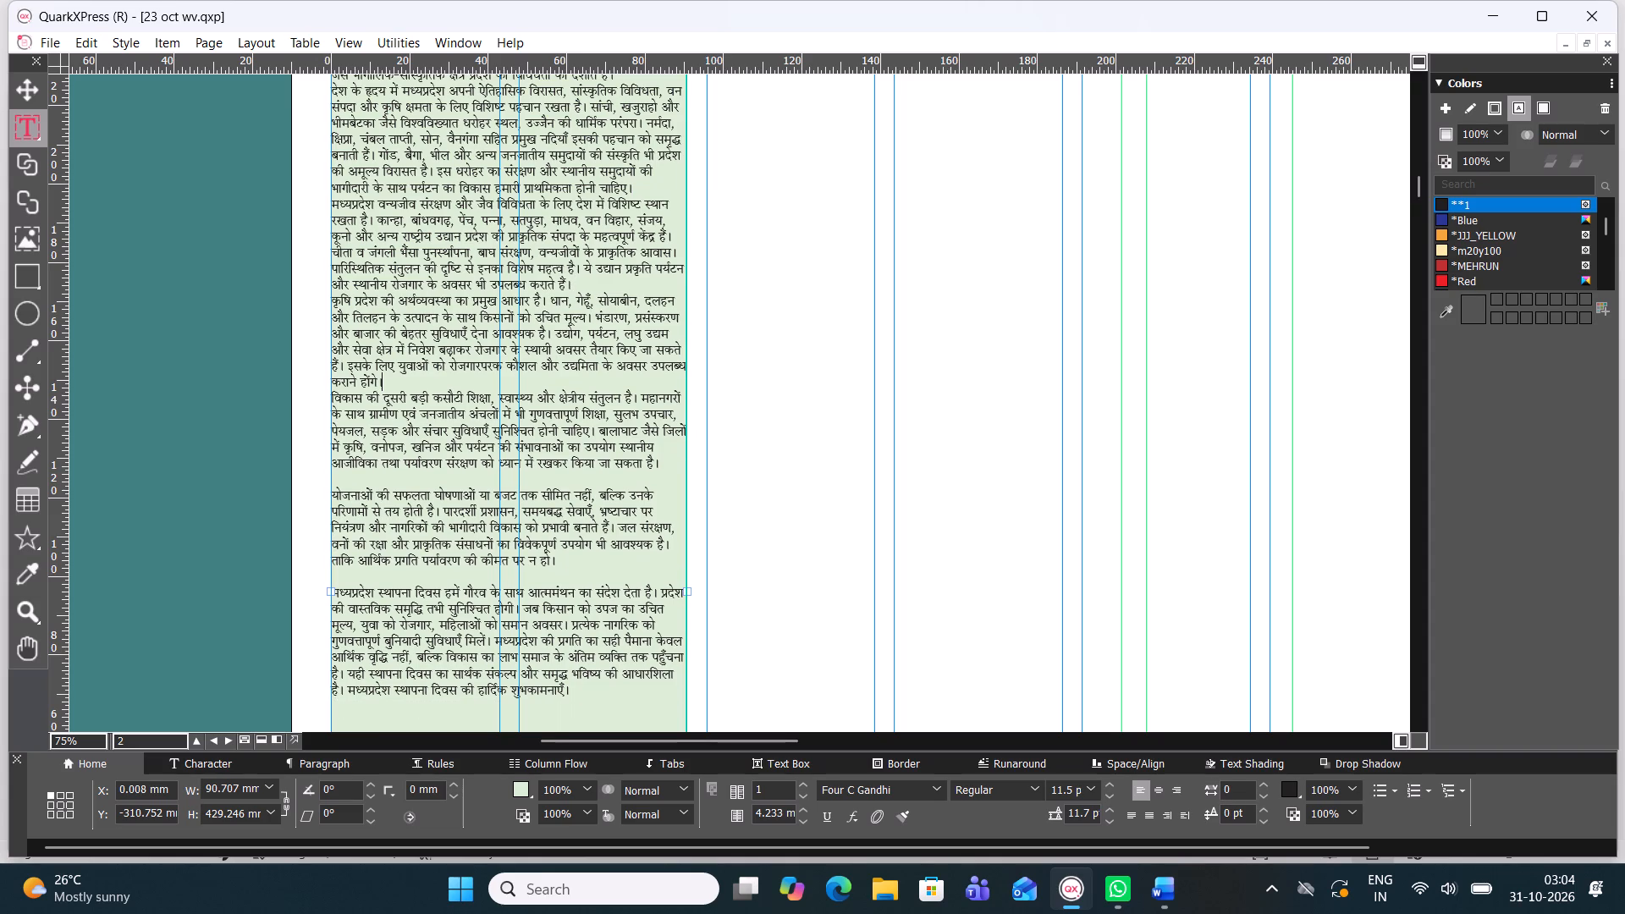
pyautogui.click(415, 478)
pyautogui.press('BackSpace')
pyautogui.click(417, 561)
pyautogui.press('BackSpace')
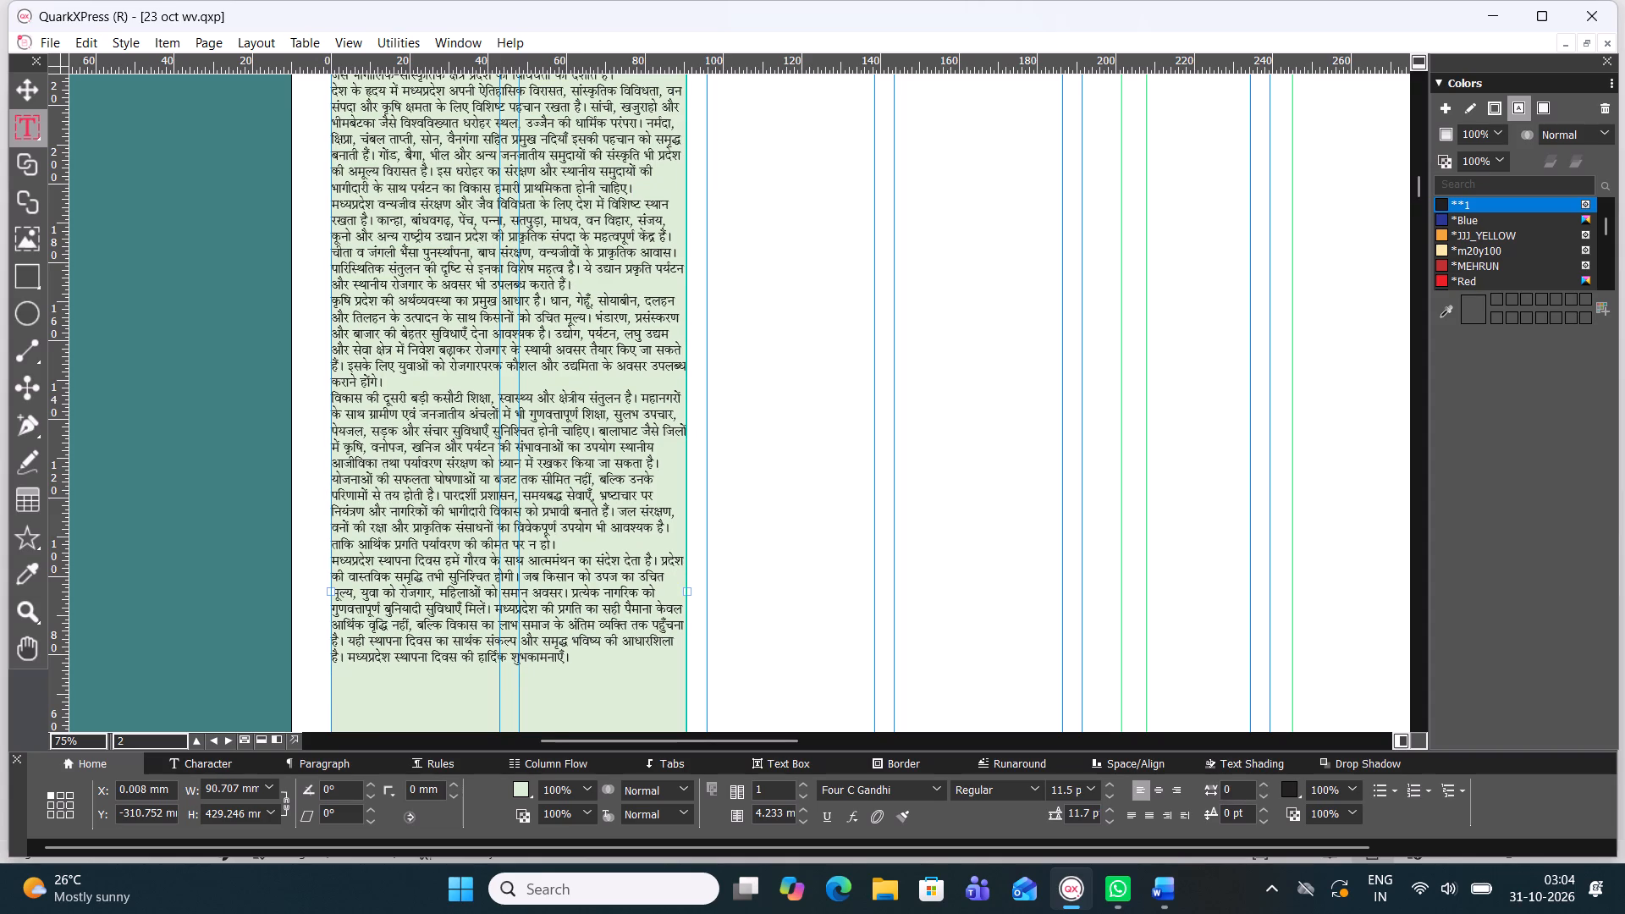
# Select all the text in the tinted editorial box and set its alignment to justified.
pyautogui.tripleClick(541, 509)
pyautogui.doubleClick(541, 509)
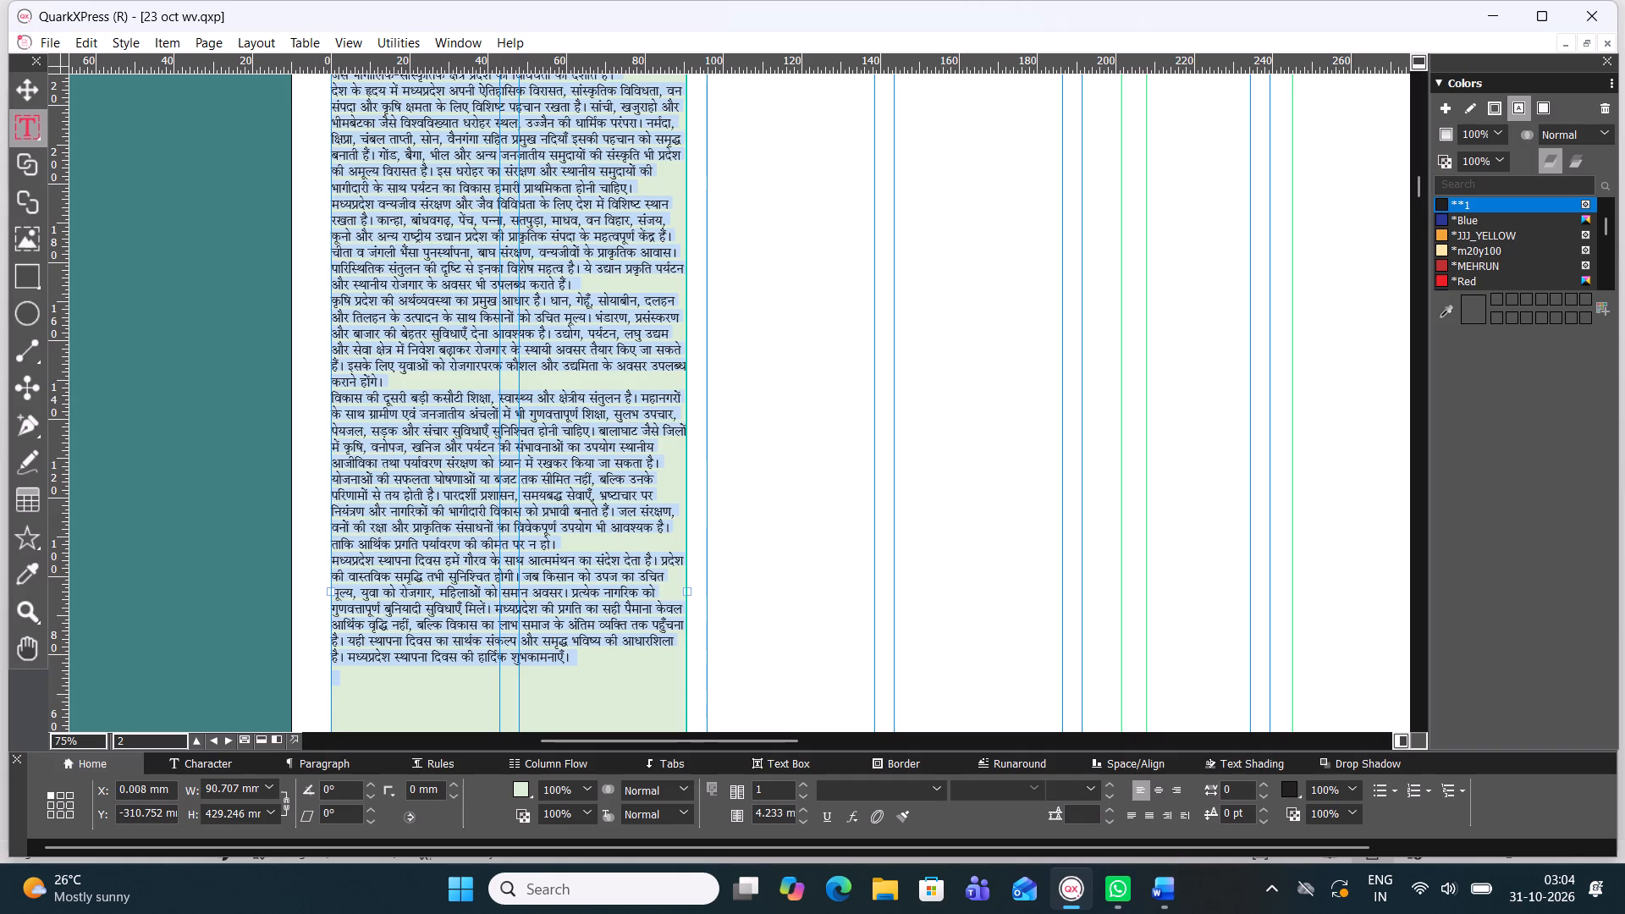
pyautogui.scroll(-2, 620, 361)
pyautogui.scroll(2, 620, 361)
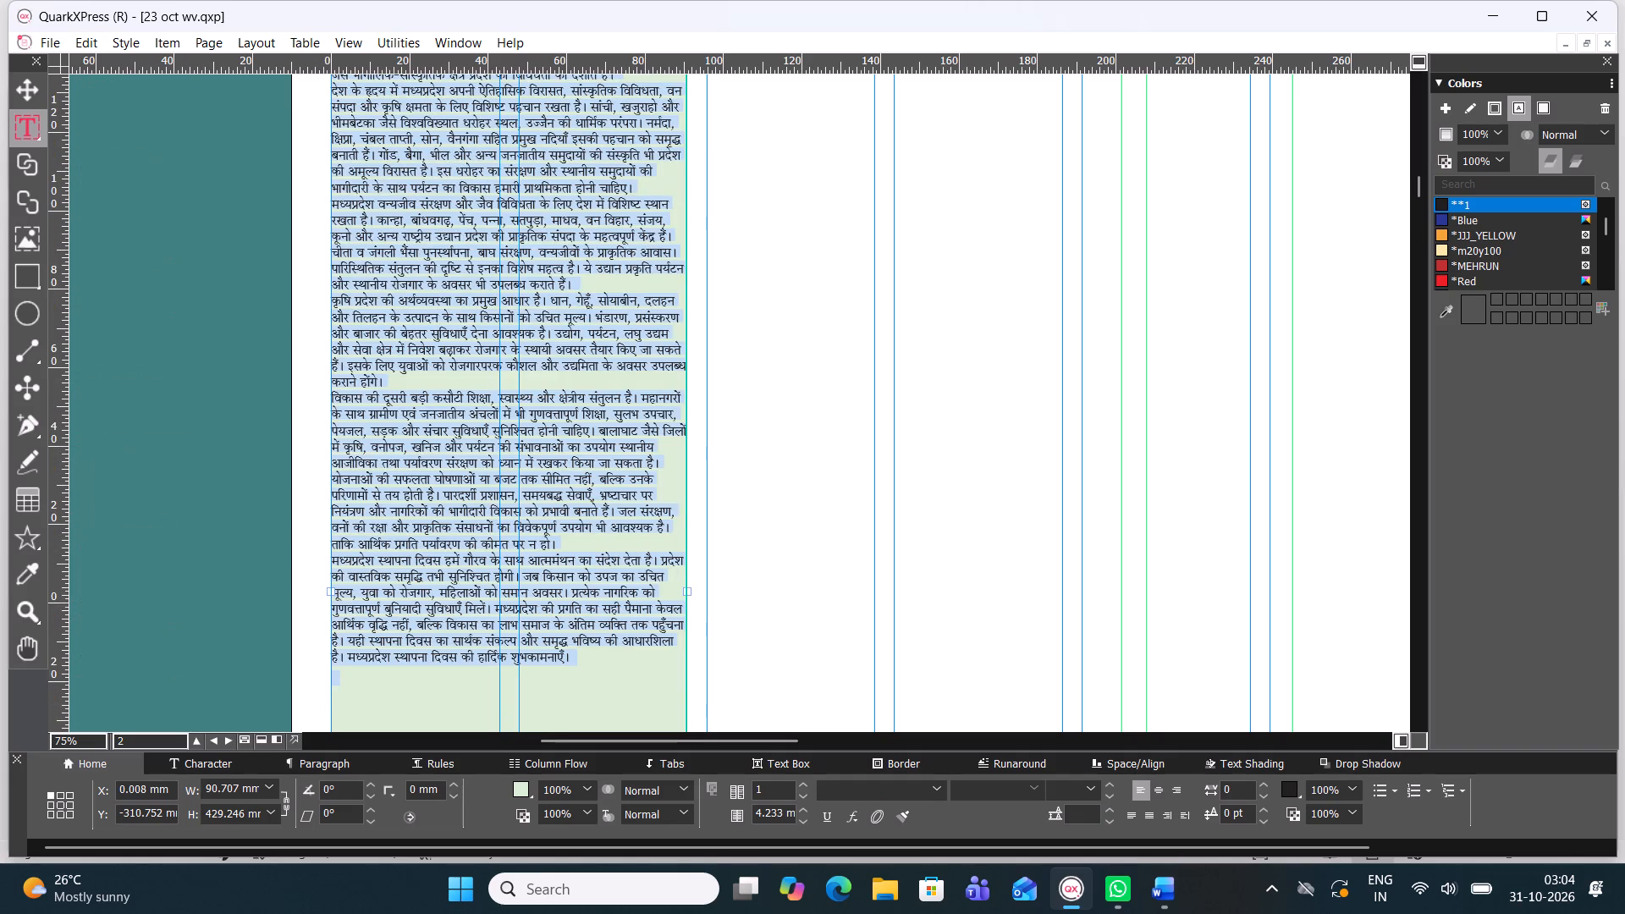
pyautogui.click(1126, 818)
pyautogui.scroll(-1, 383, 443)
pyautogui.scroll(1, 383, 442)
pyautogui.scroll(-1, 383, 442)
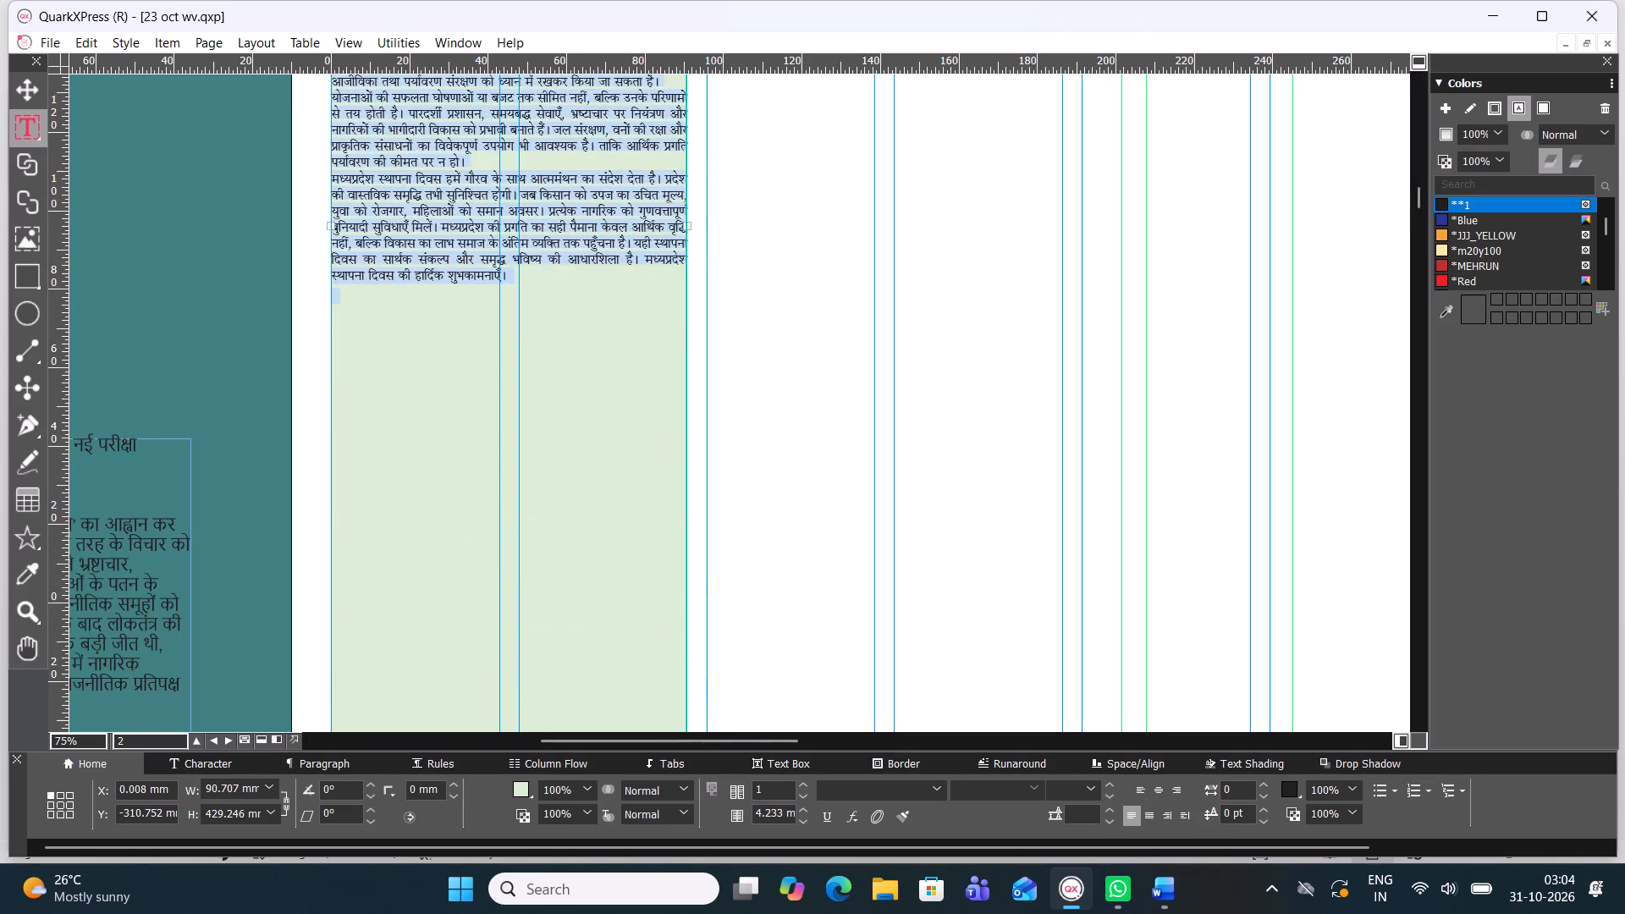
pyautogui.scroll(1, 507, 364)
pyautogui.scroll(-2, 507, 364)
pyautogui.scroll(1, 507, 364)
# Delete the stray "<" character at the start of the editorial text beside the headline.
pyautogui.moveTo(1418, 200); pyautogui.dragTo(1412, 172)
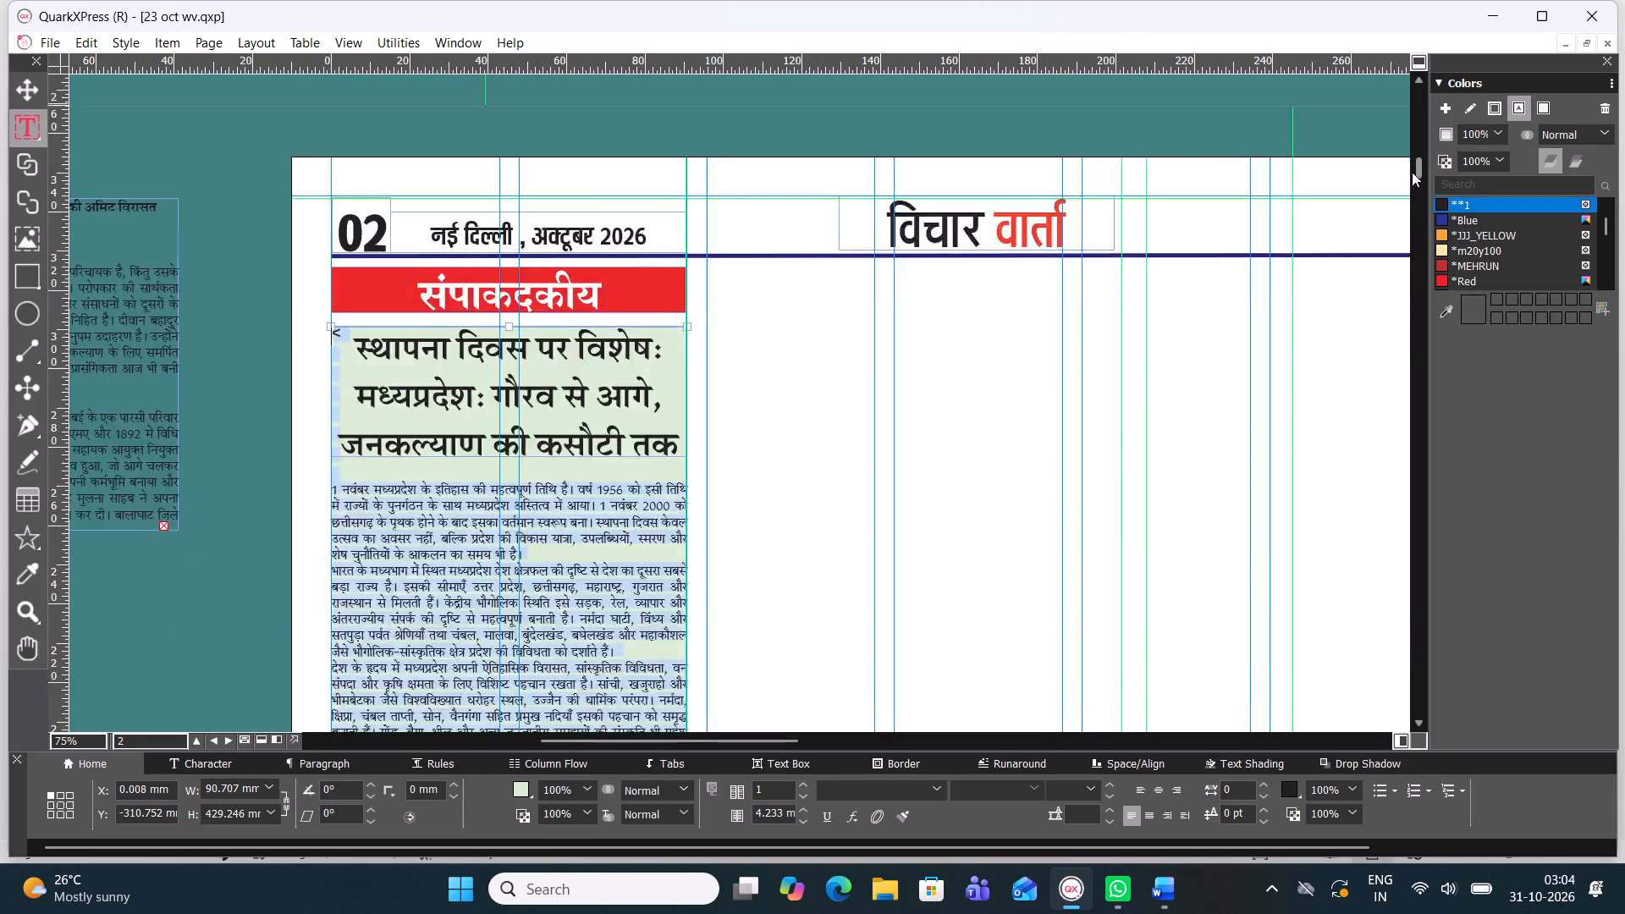
pyautogui.moveTo(1412, 172); pyautogui.dragTo(1411, 177)
pyautogui.click(355, 117)
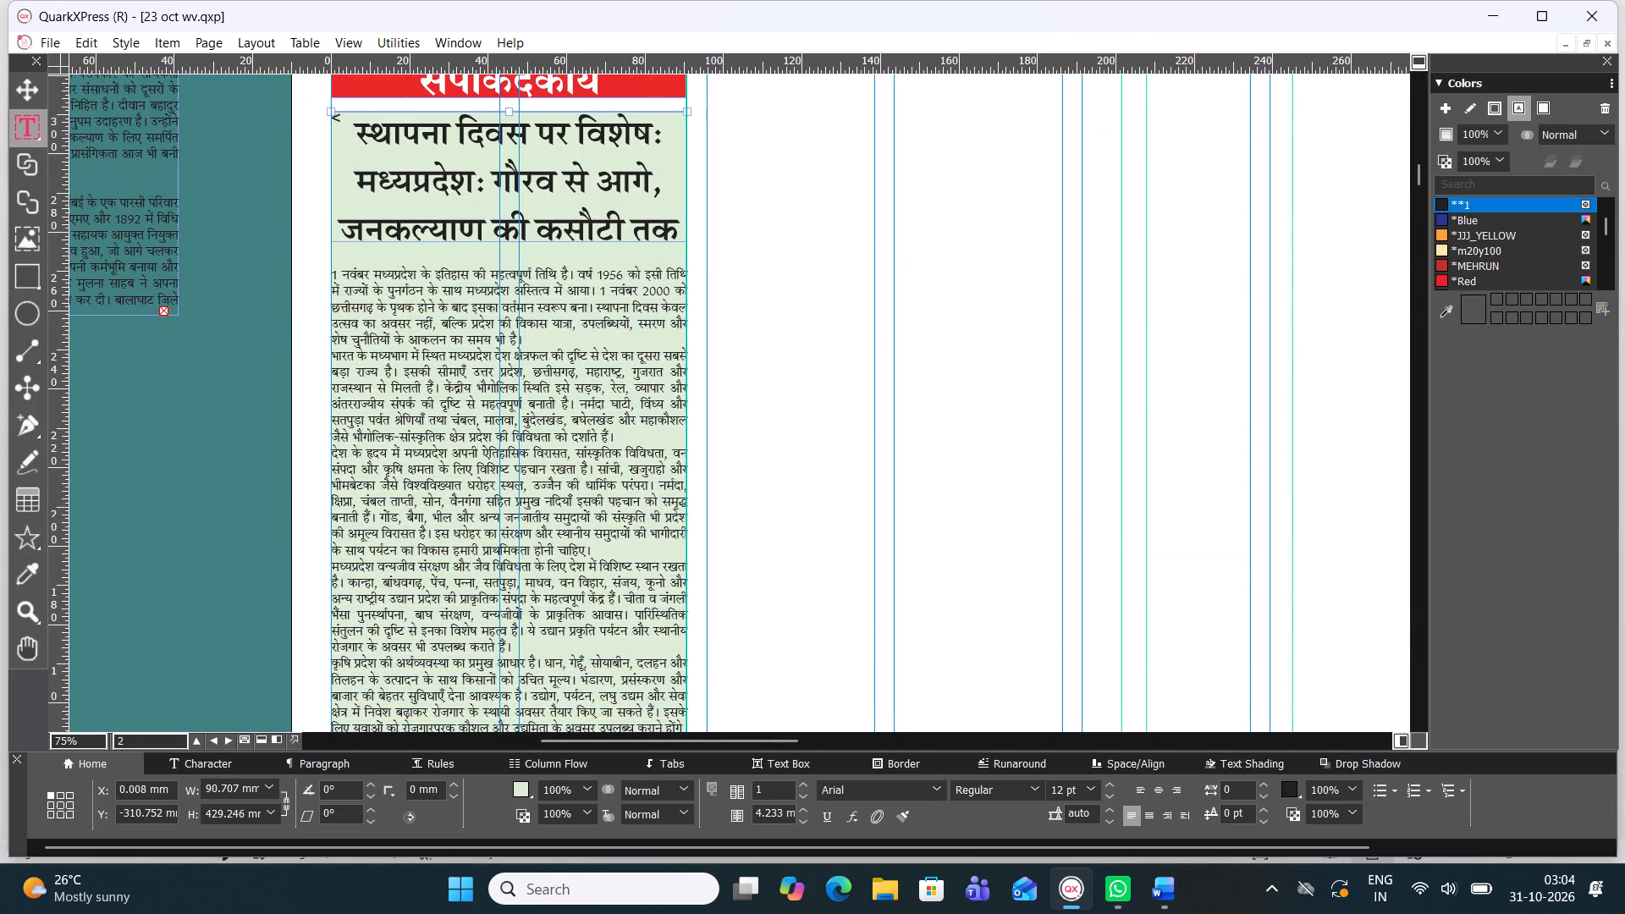
pyautogui.press('BackSpace')
# Select the article body from its first paragraph to the end and set the whole selection's font to Four C Gandhi.
pyautogui.tripleClick(434, 342)
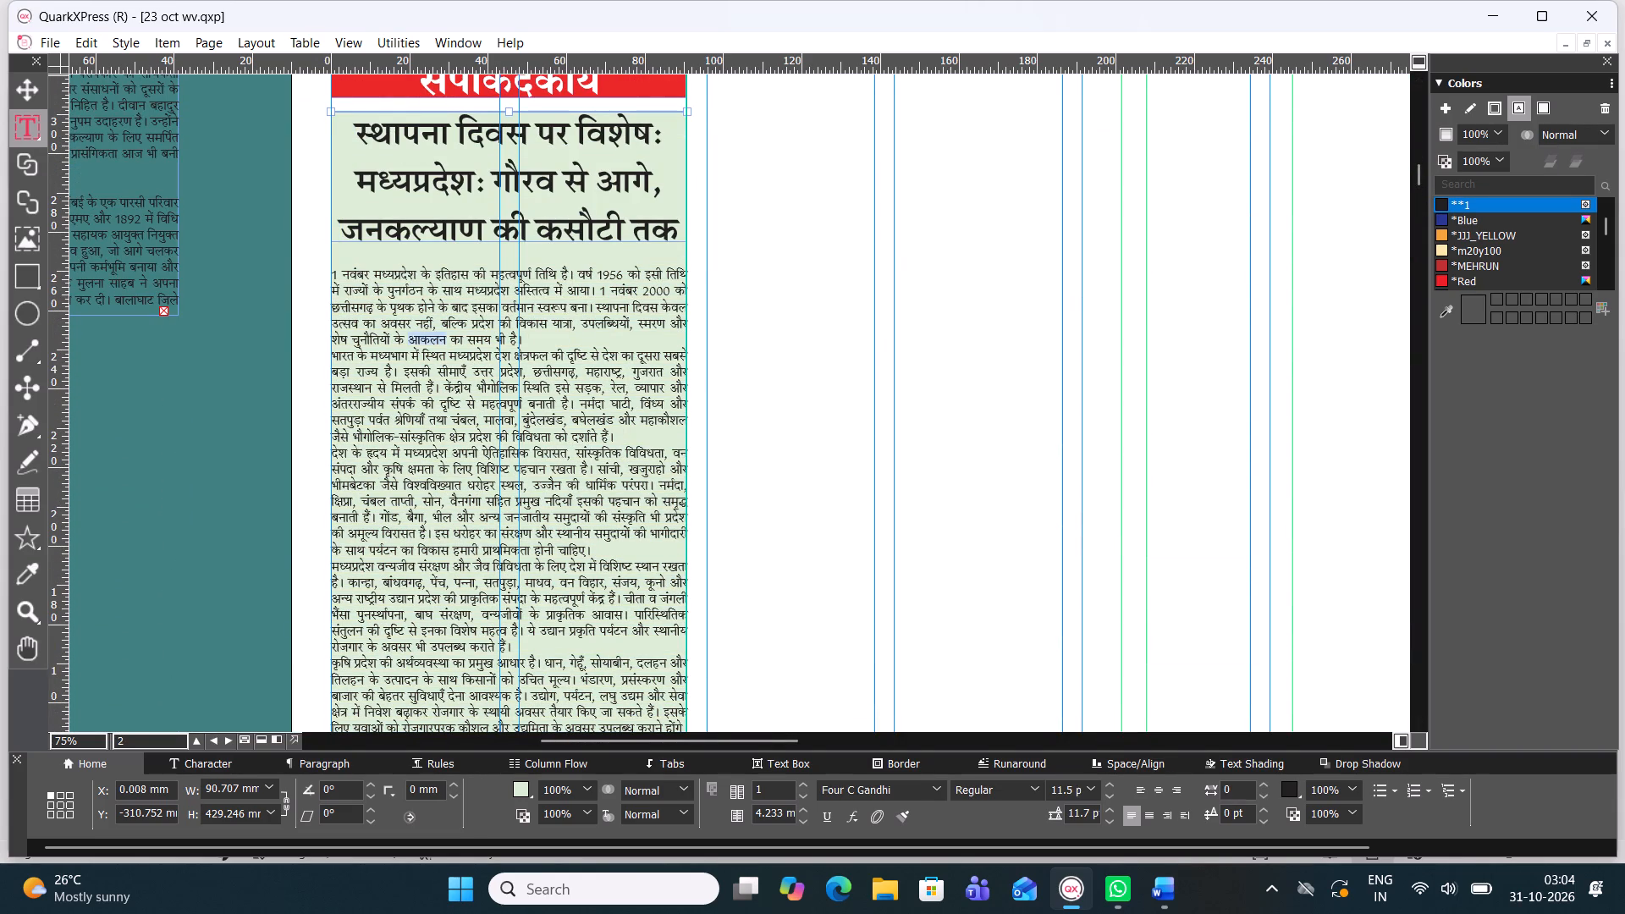
pyautogui.click(434, 342)
pyautogui.click(434, 342)
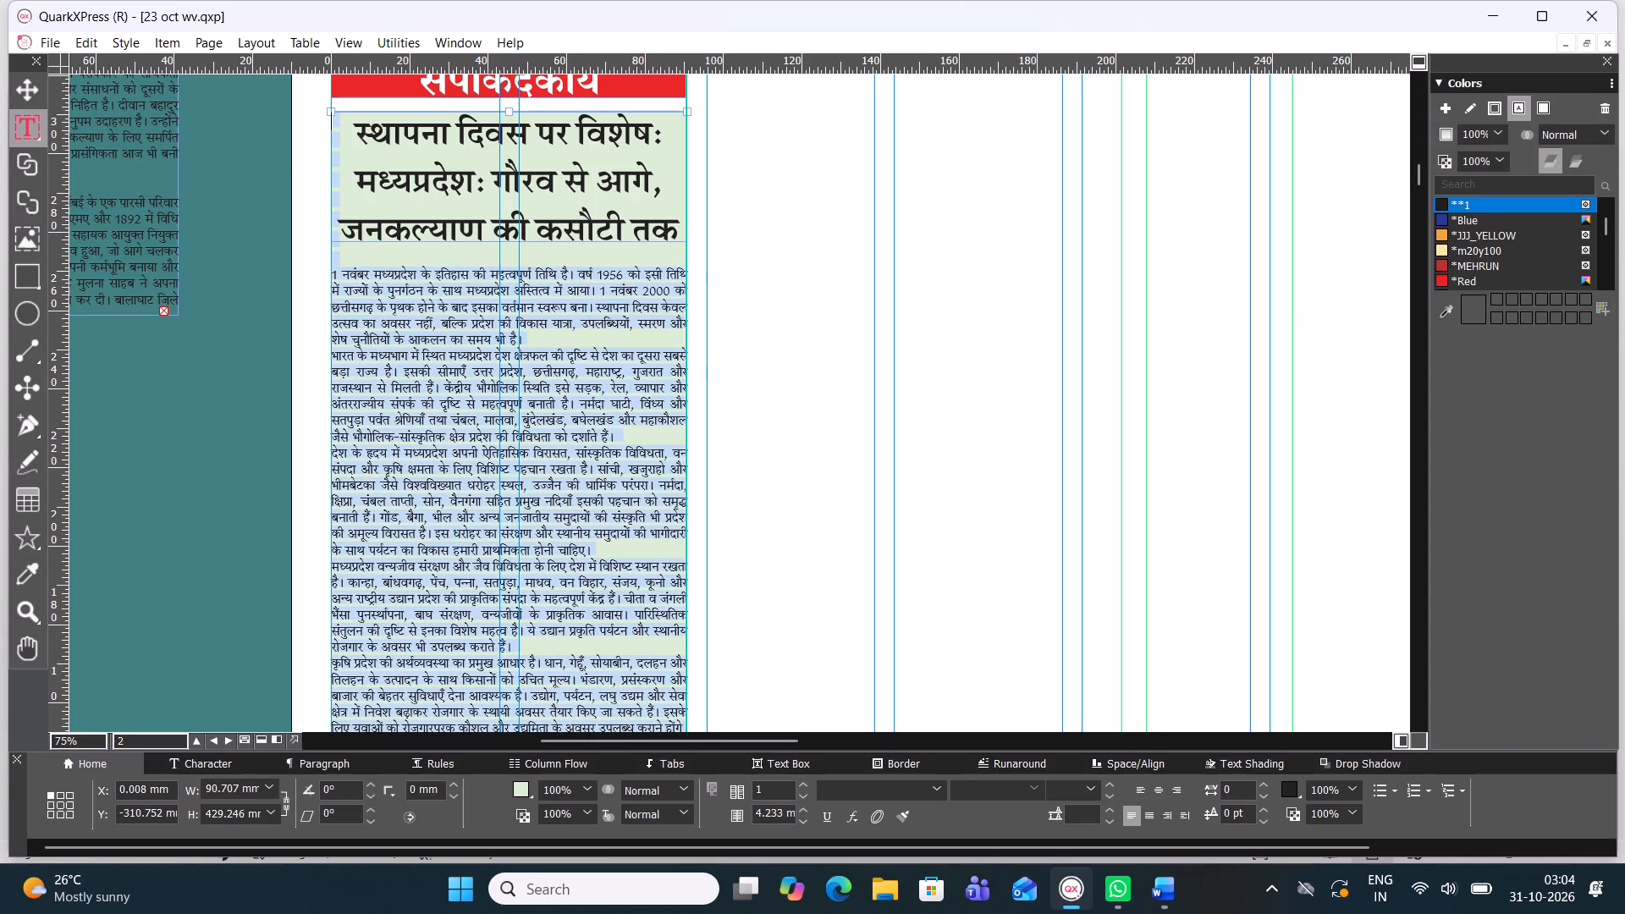
pyautogui.click(339, 256)
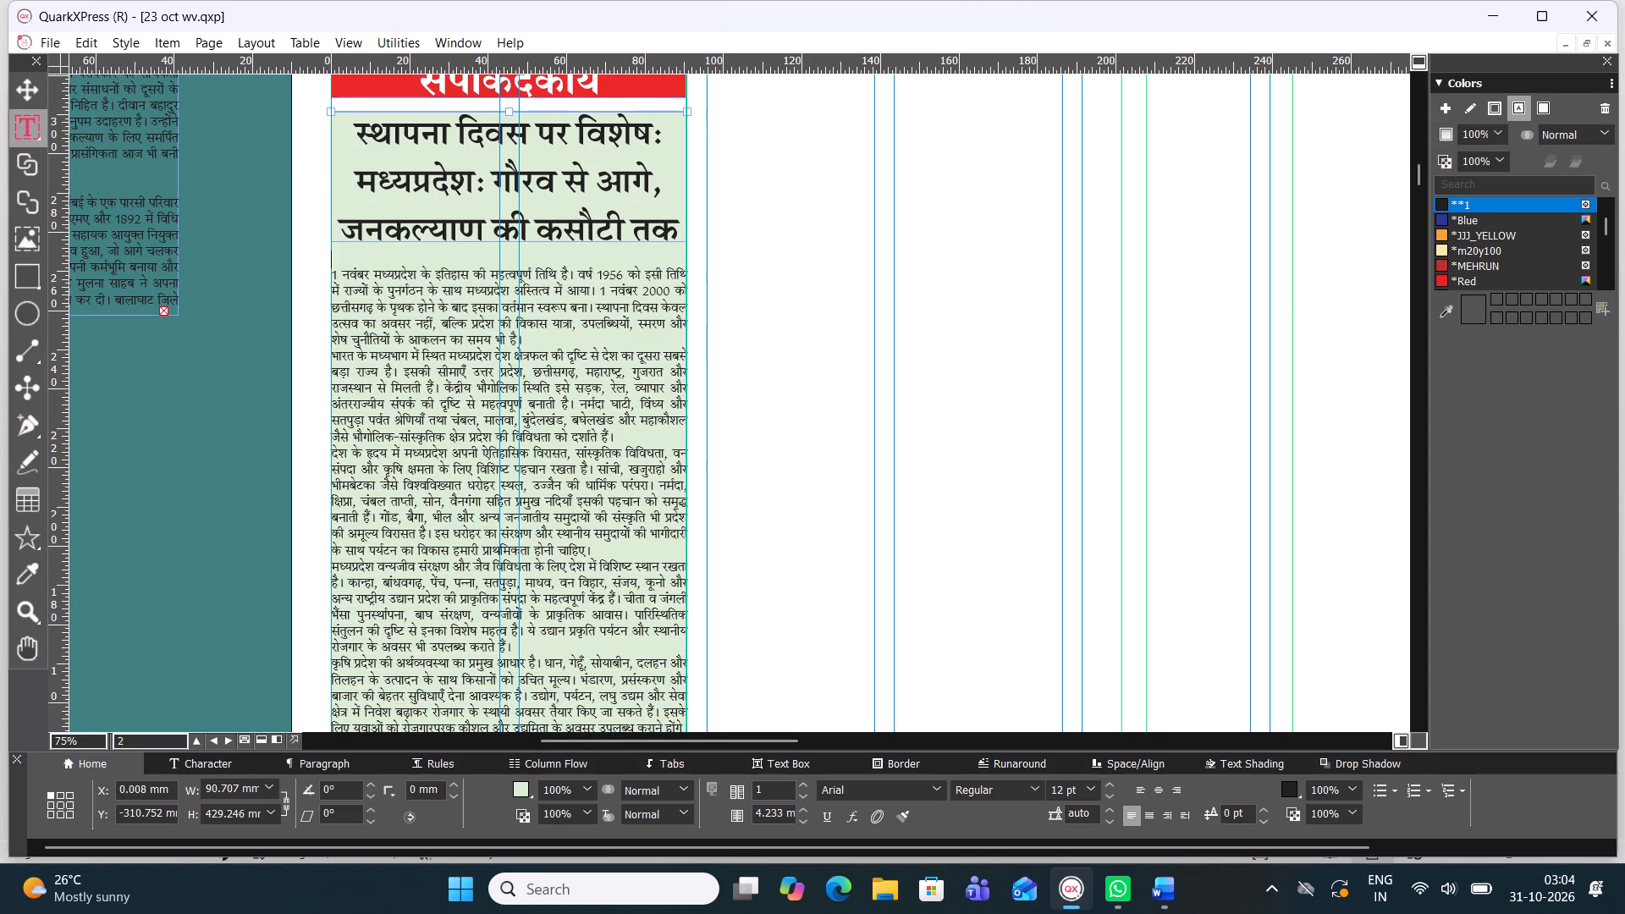
pyautogui.moveTo(334, 274); pyautogui.dragTo(661, 718)
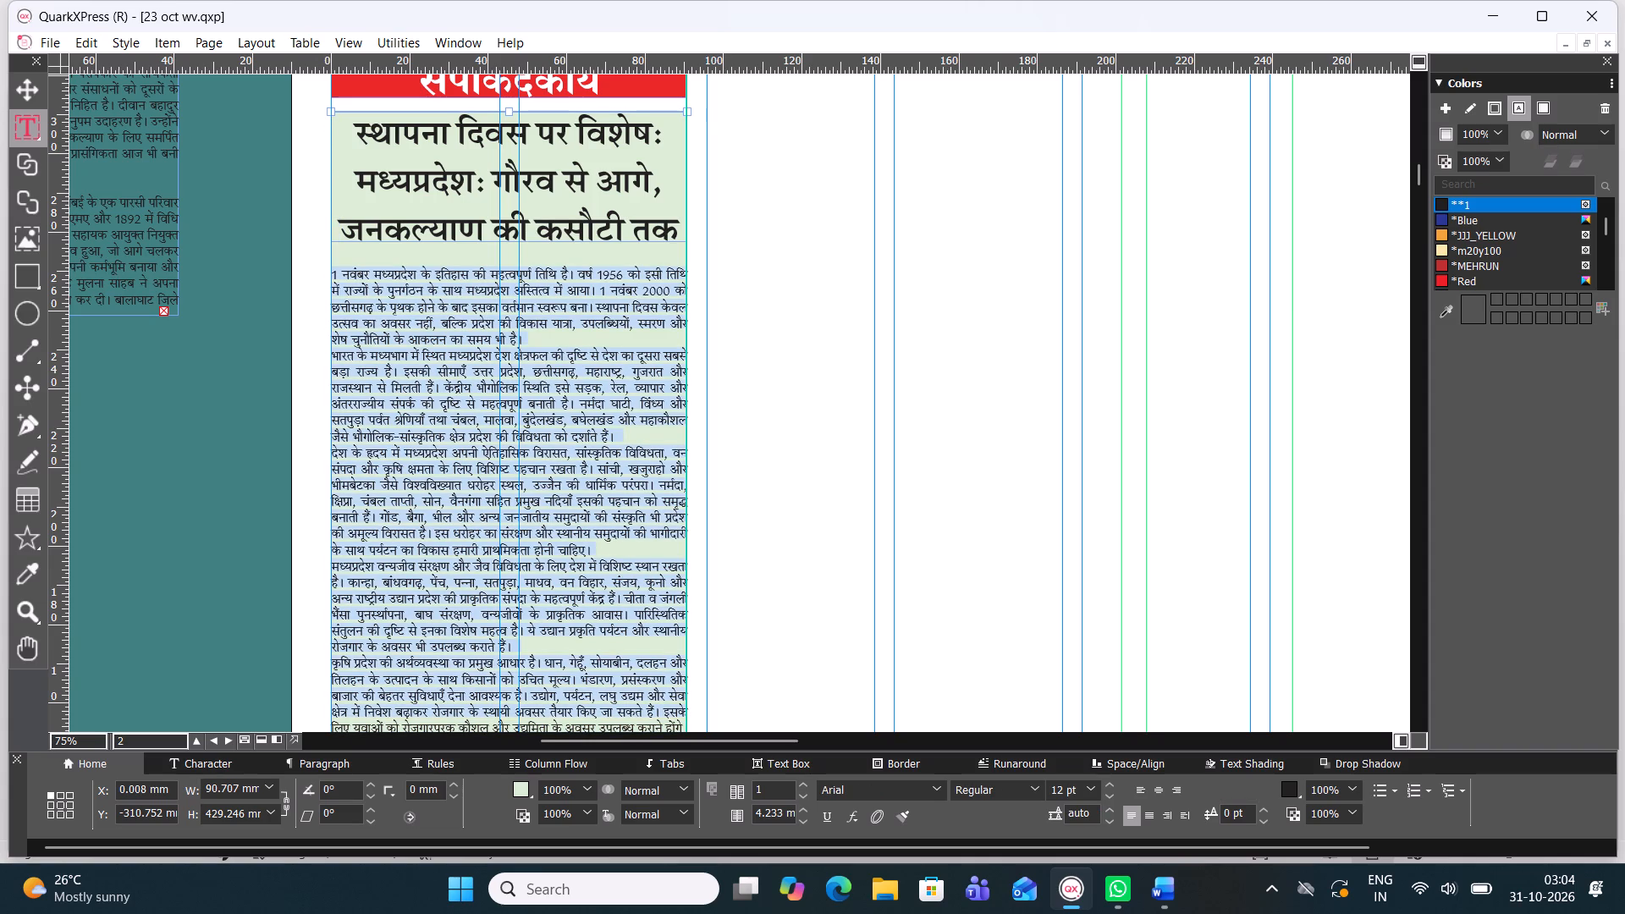
pyautogui.moveTo(661, 718); pyautogui.dragTo(524, 298)
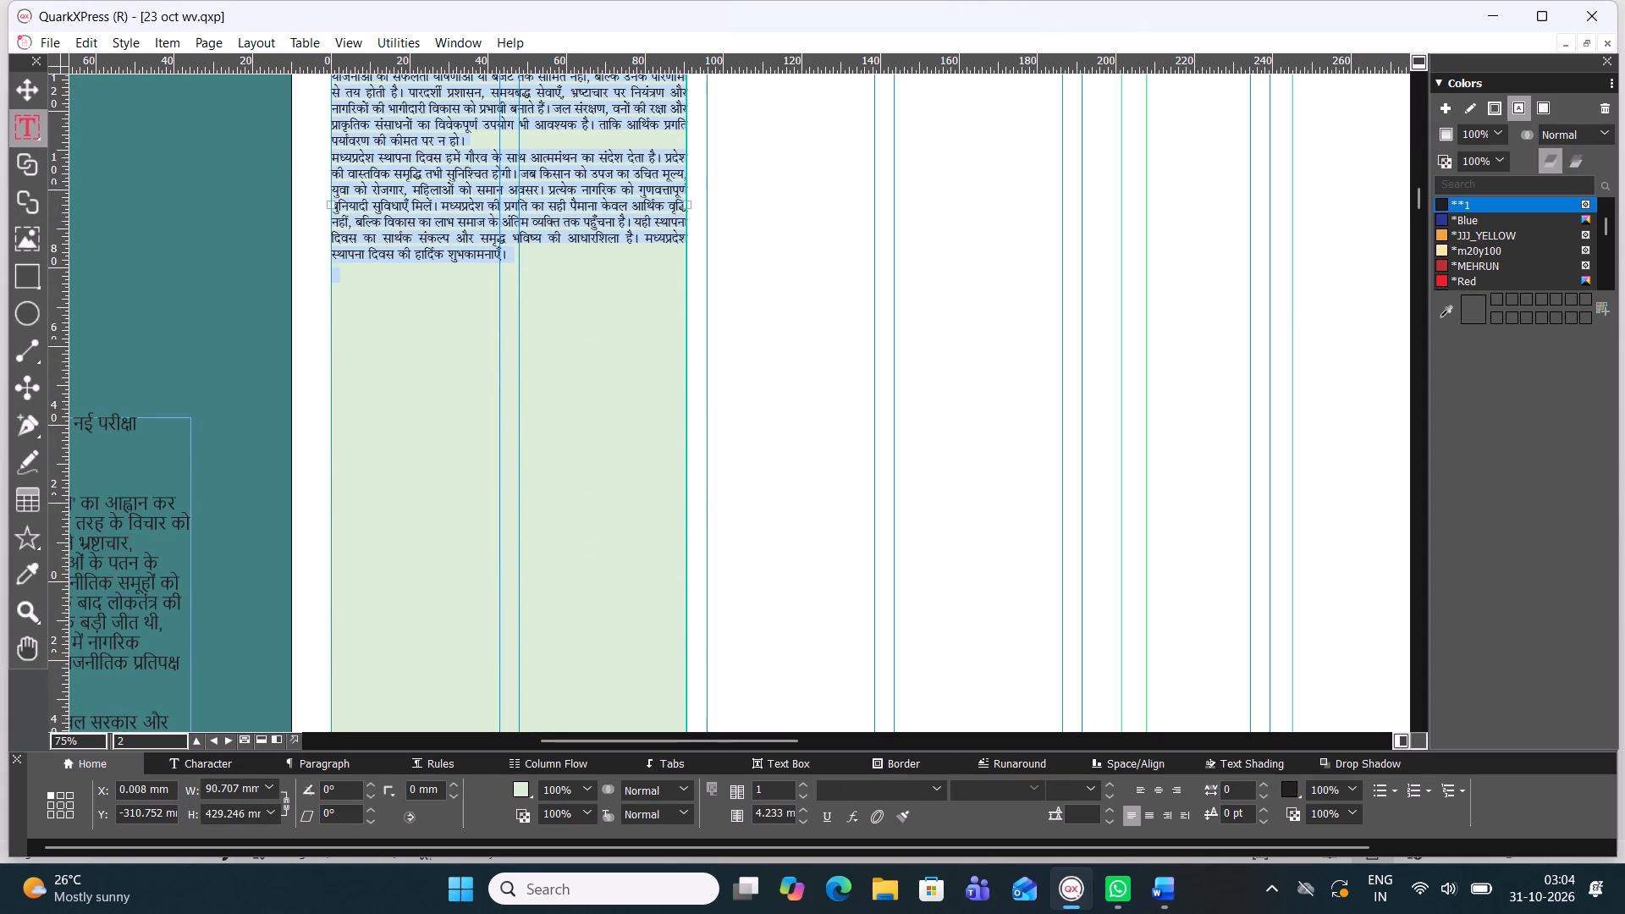
pyautogui.click(936, 788)
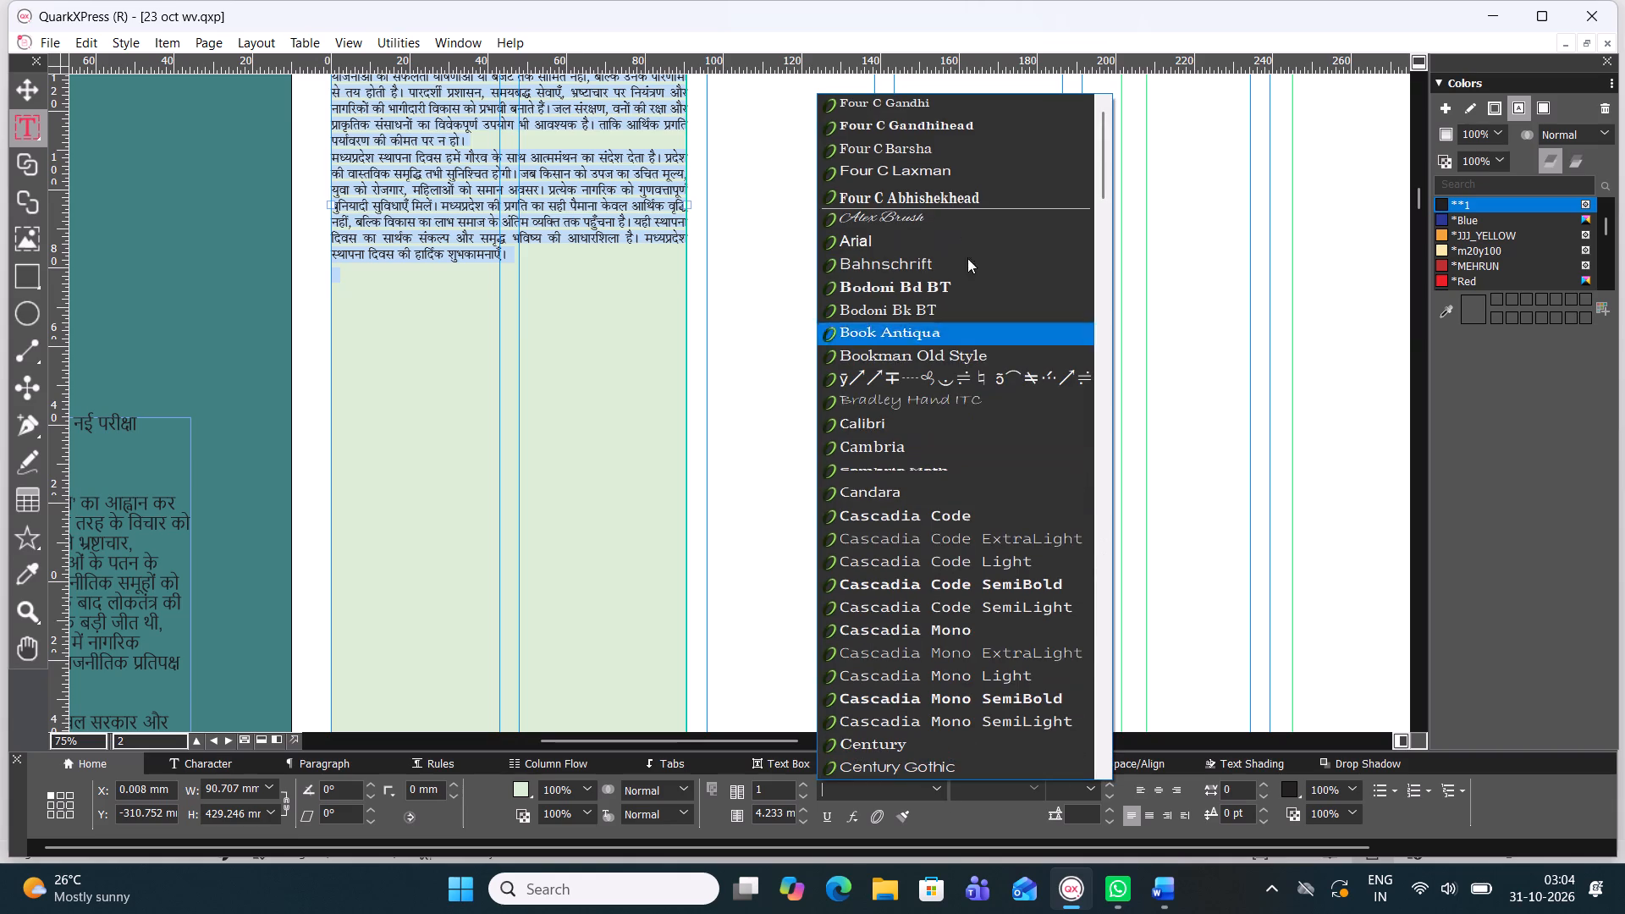
pyautogui.click(950, 101)
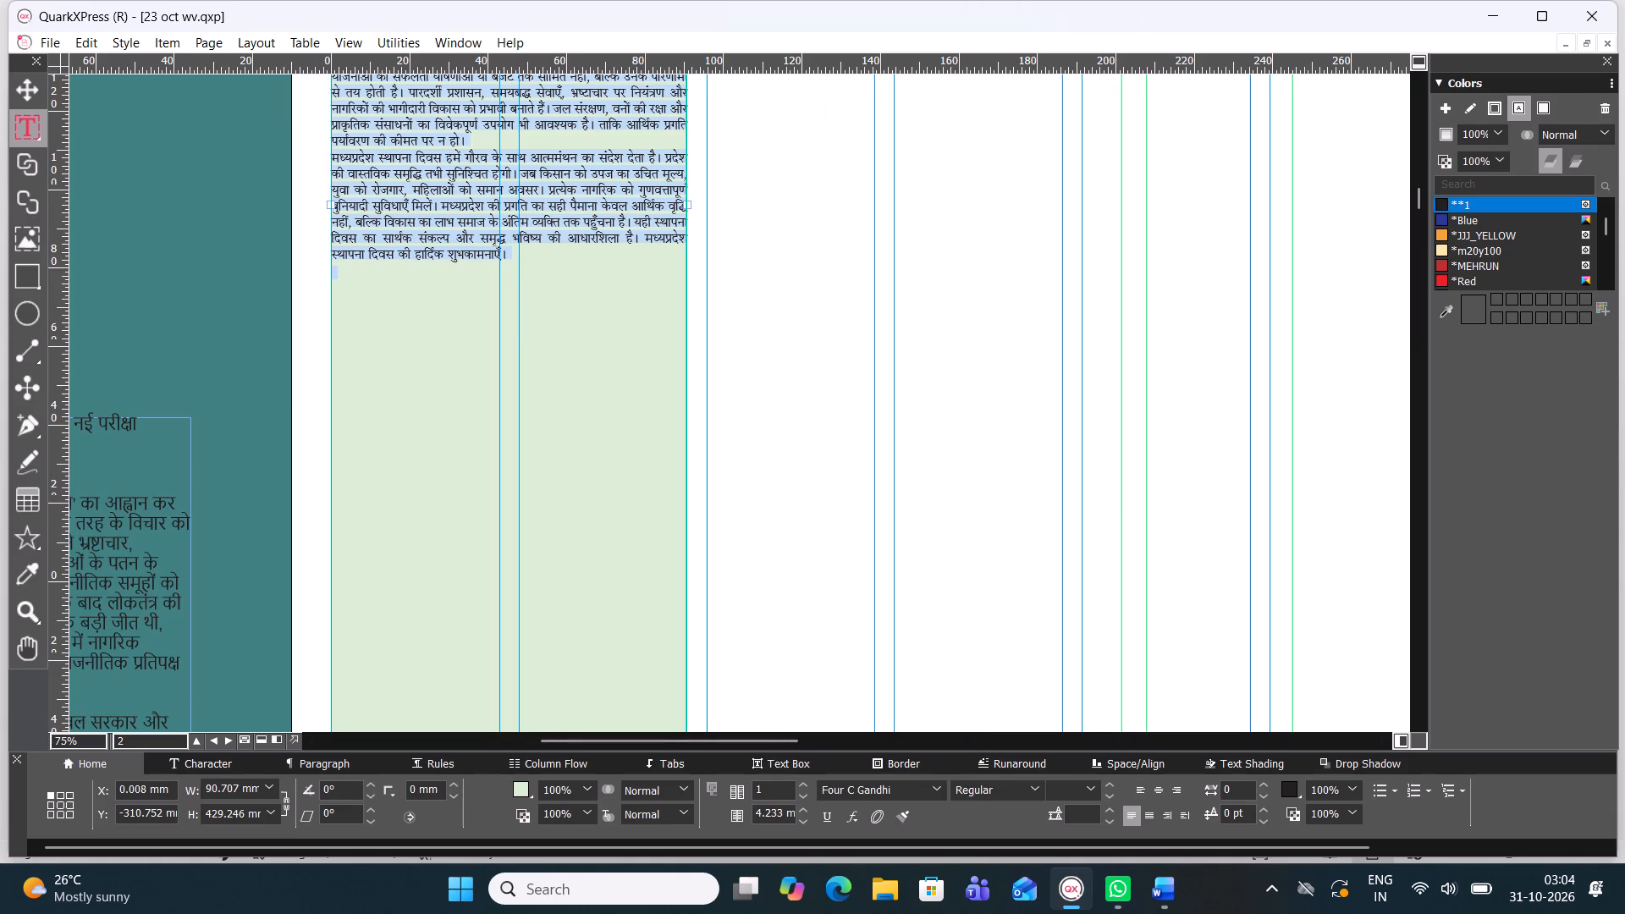
# Look over the neighbouring page spreads and return to page 2 to view the whole editorial column.
pyautogui.scroll(-2, 497, 227)
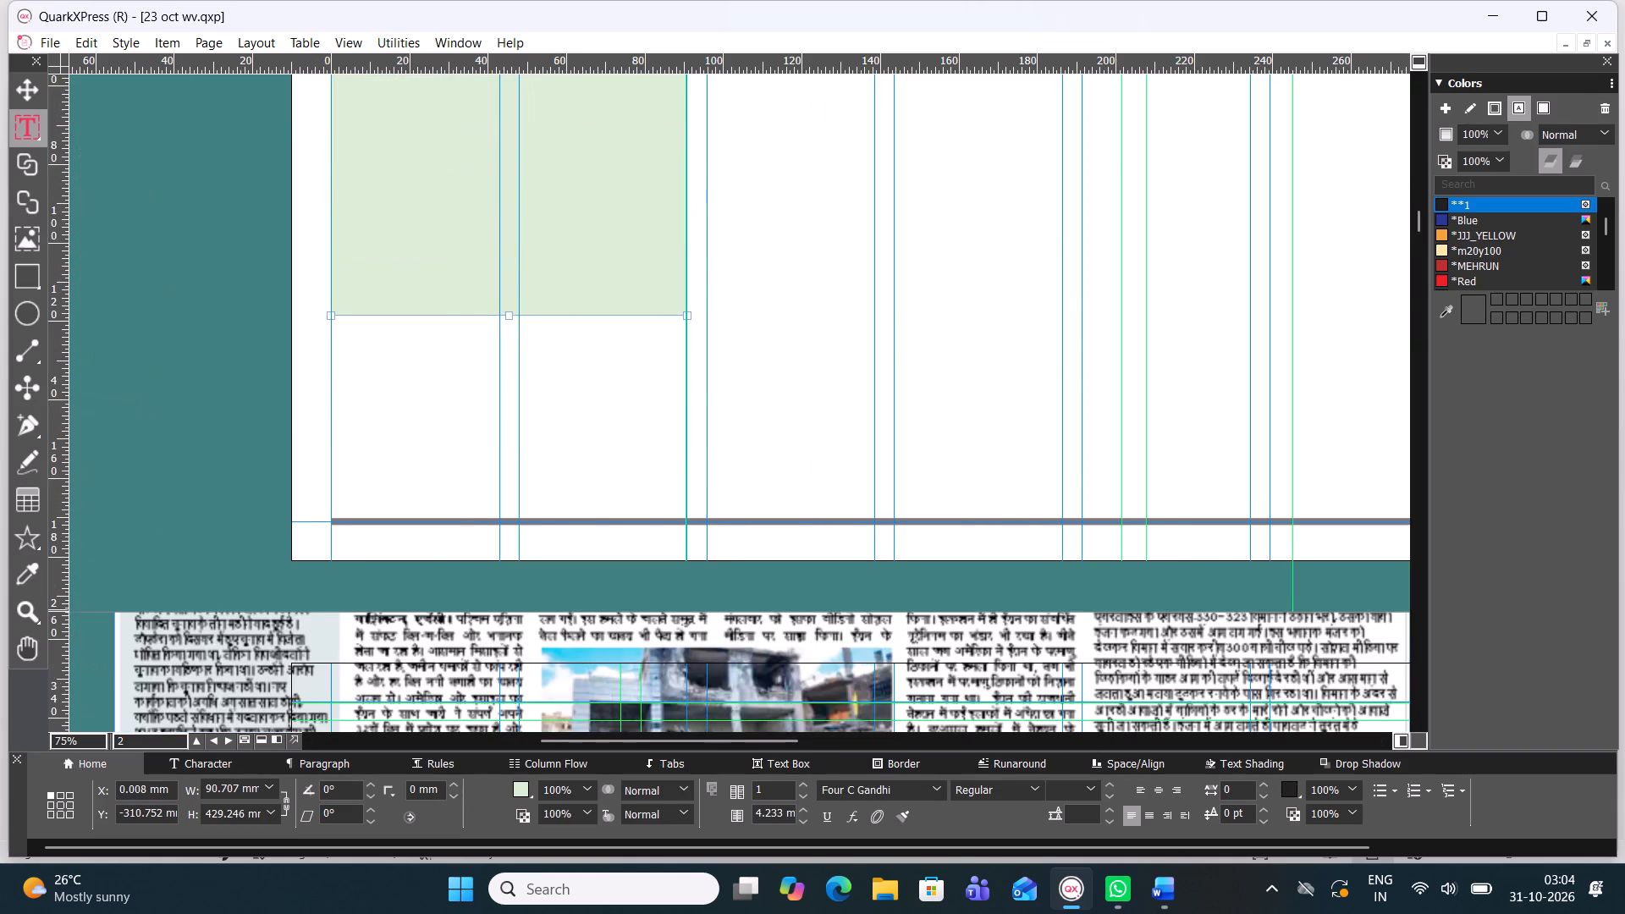
pyautogui.scroll(-1, 472, 208)
pyautogui.keyDown('ctrl'); pyautogui.scroll(-1, 472, 208); pyautogui.keyUp('ctrl')
pyautogui.keyDown('ctrl'); pyautogui.scroll(1, 472, 208); pyautogui.keyUp('ctrl')
pyautogui.scroll(-1, 482, 203)
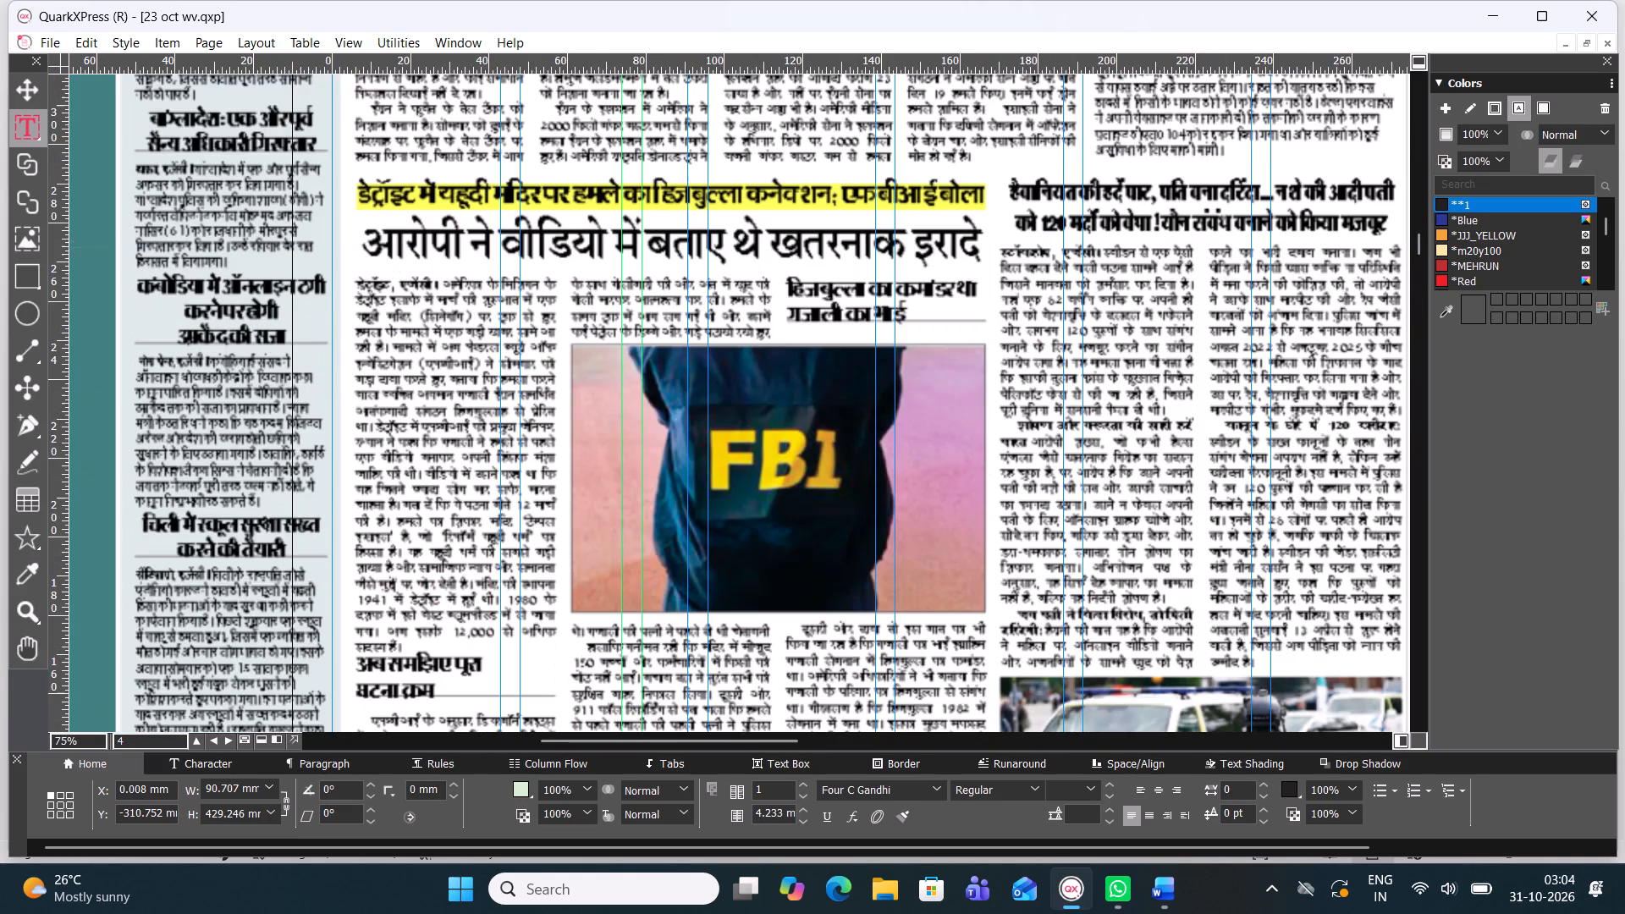
pyautogui.keyDown('ctrl'); pyautogui.scroll(1, 482, 203); pyautogui.keyUp('ctrl')
pyautogui.keyDown('ctrl'); pyautogui.scroll(-4, 482, 203); pyautogui.keyUp('ctrl')
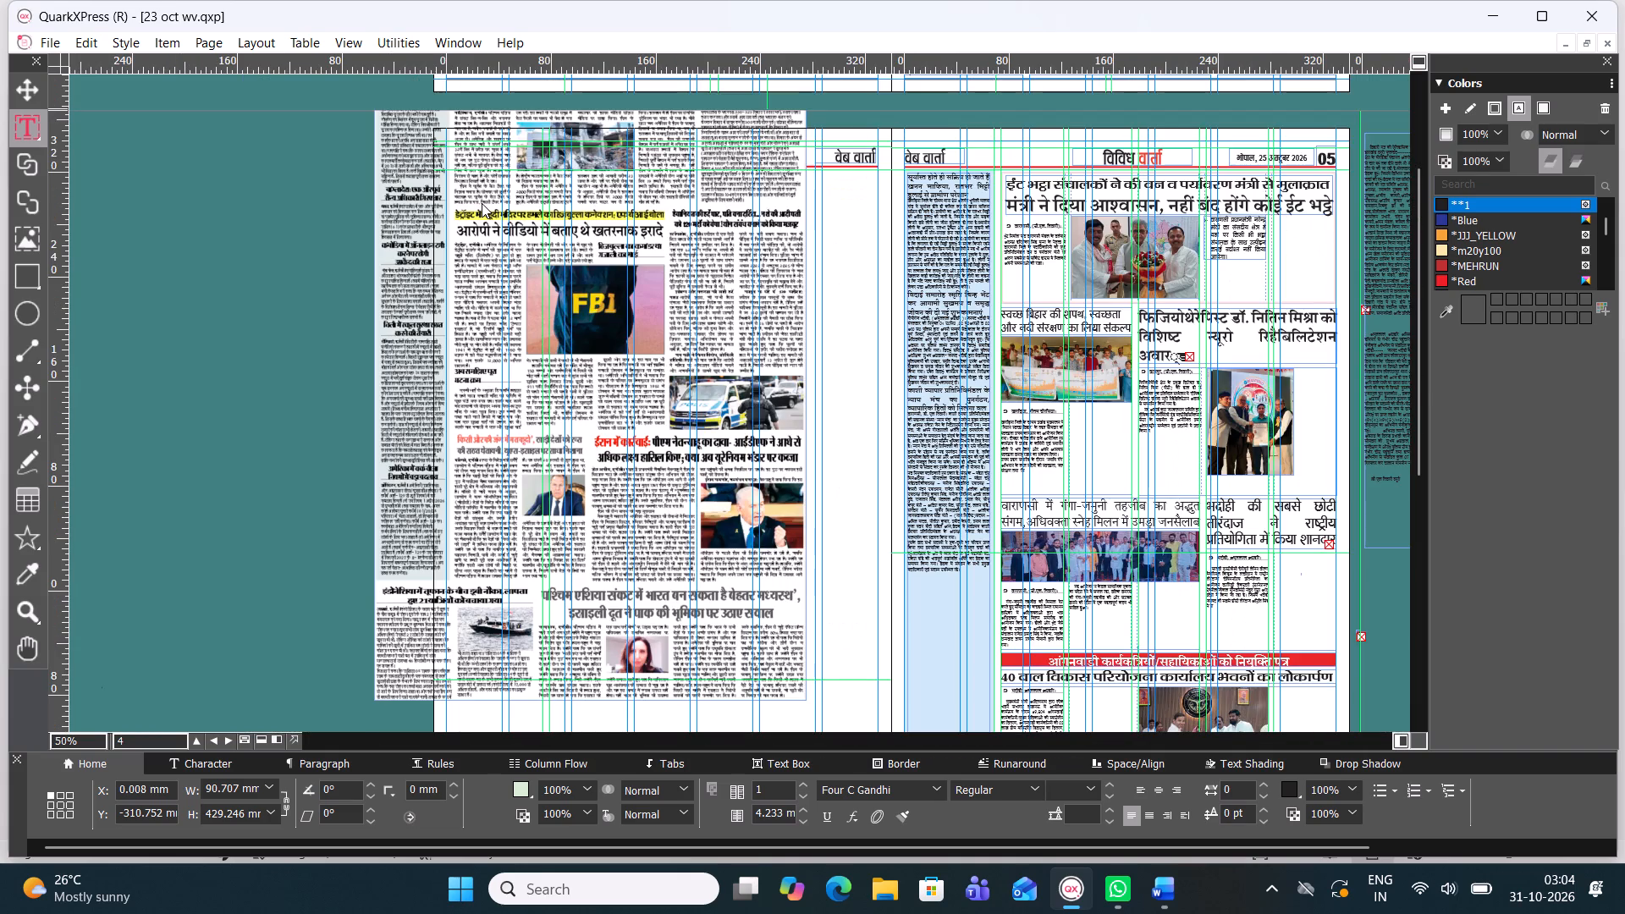
pyautogui.keyDown('ctrl'); pyautogui.scroll(-1, 482, 203); pyautogui.keyUp('ctrl')
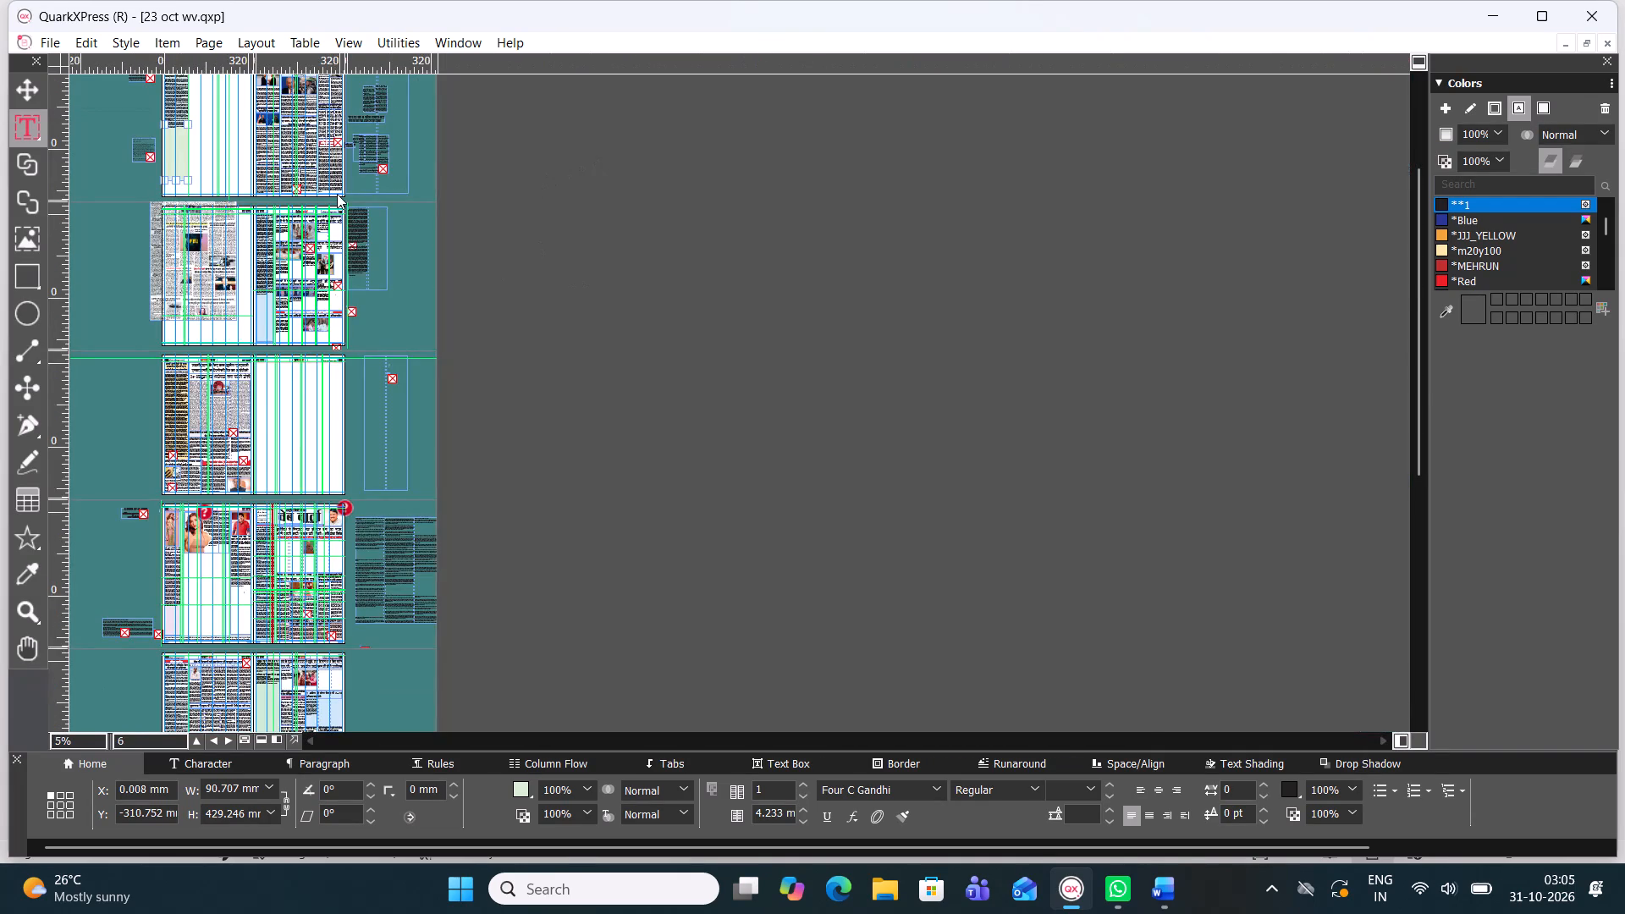
pyautogui.hotkey('ctrl', '0')
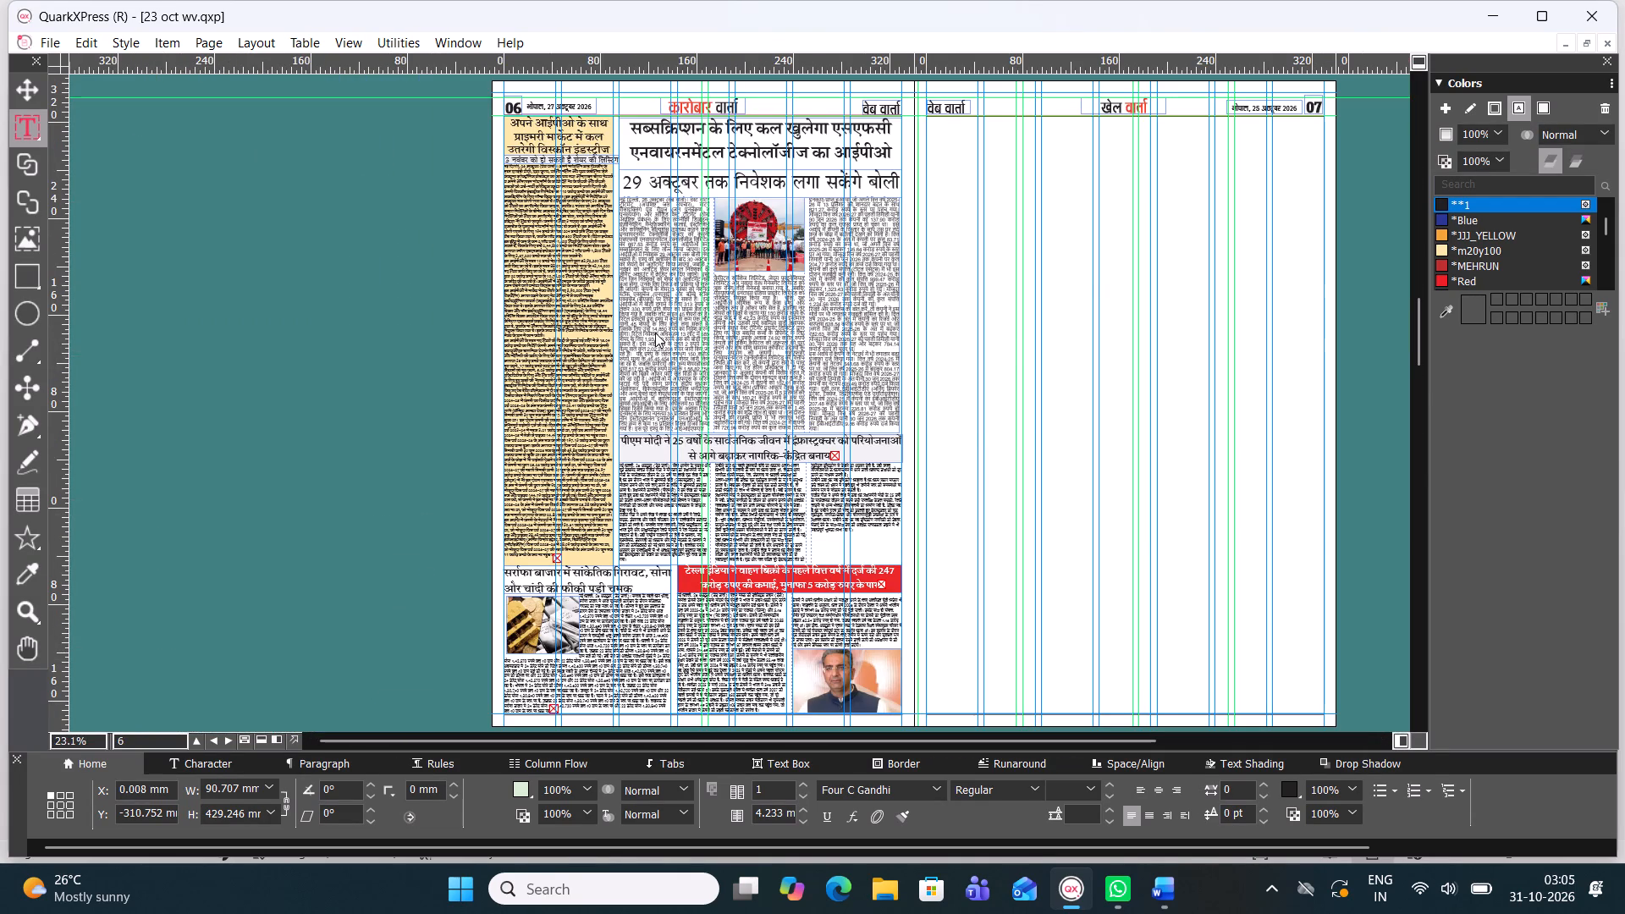
pyautogui.scroll(2, 655, 333)
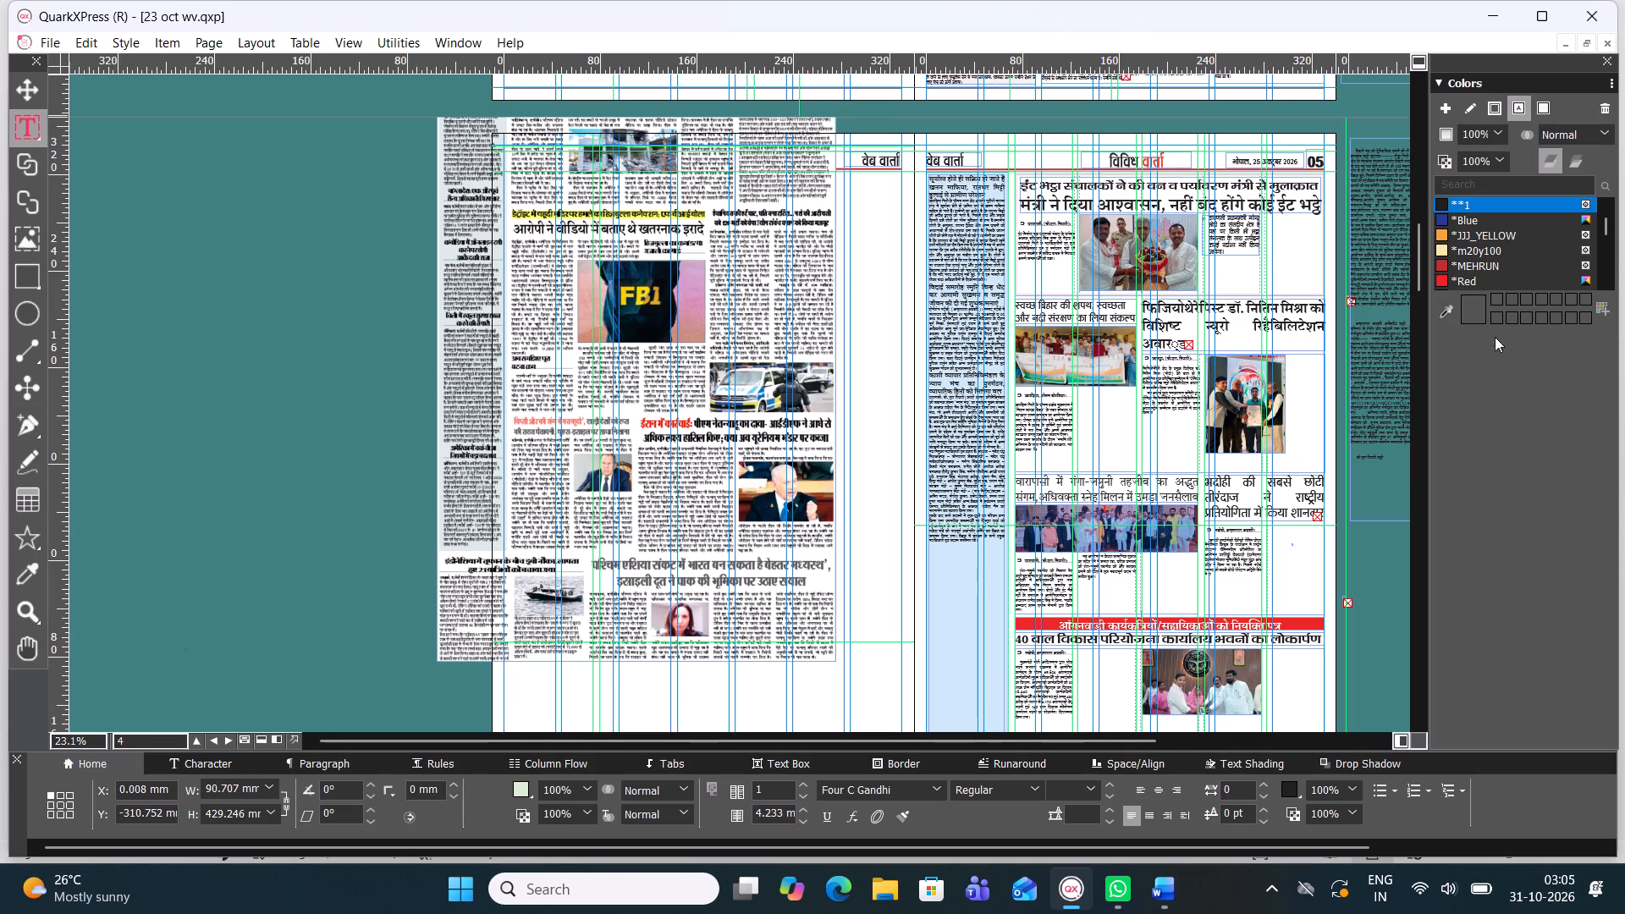
pyautogui.moveTo(1419, 281); pyautogui.dragTo(1409, 240)
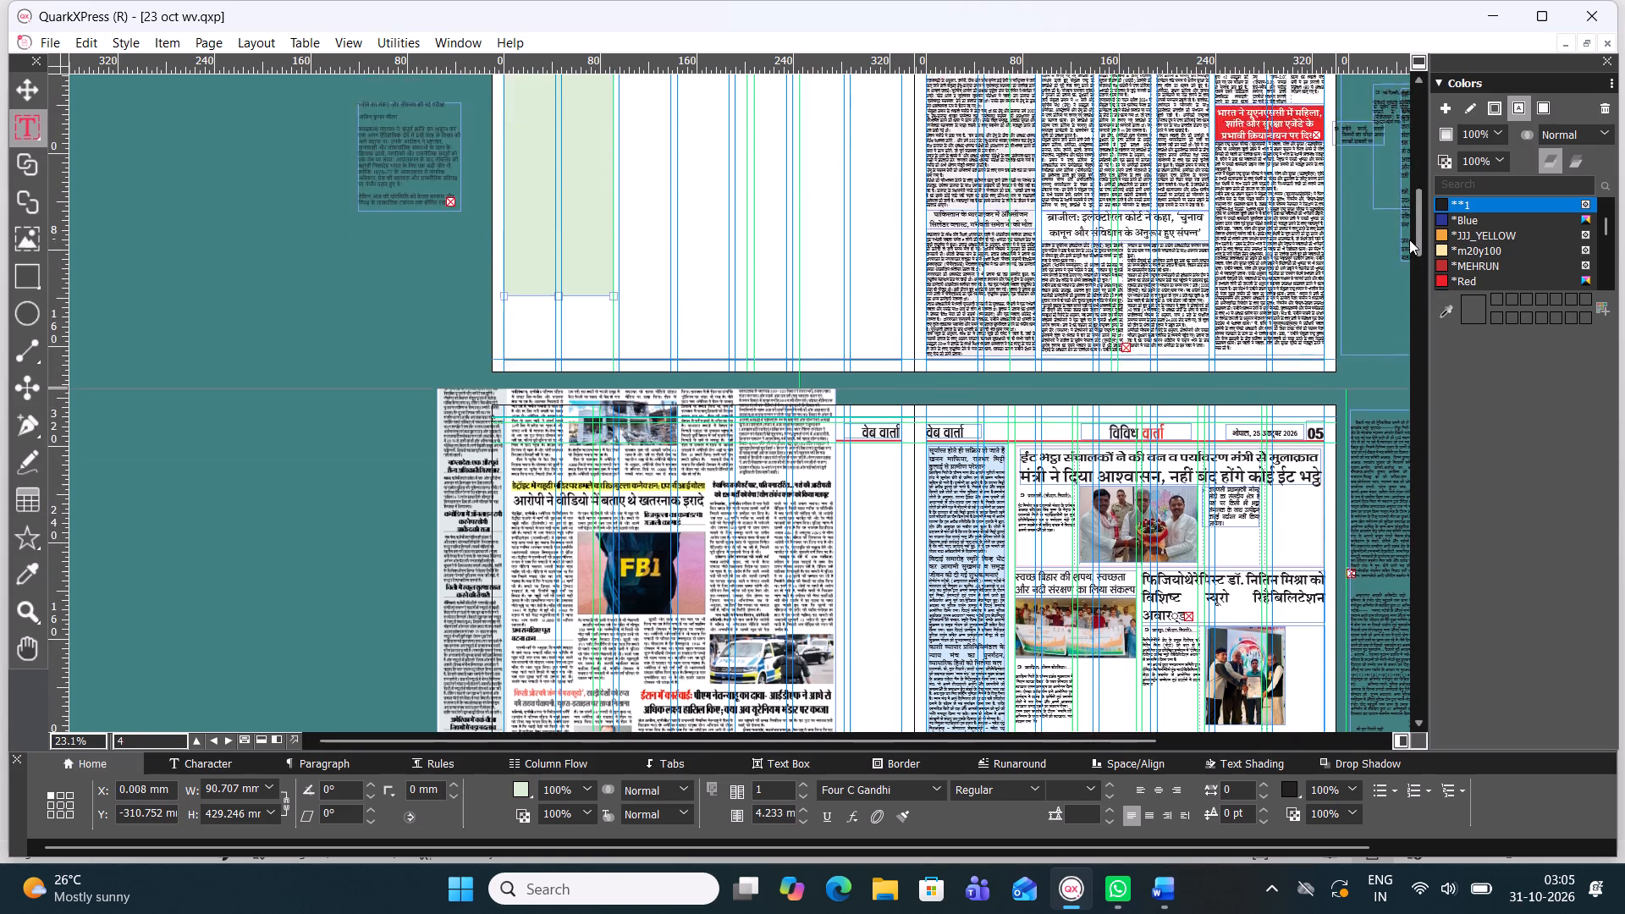
pyautogui.moveTo(1409, 240); pyautogui.dragTo(1409, 214)
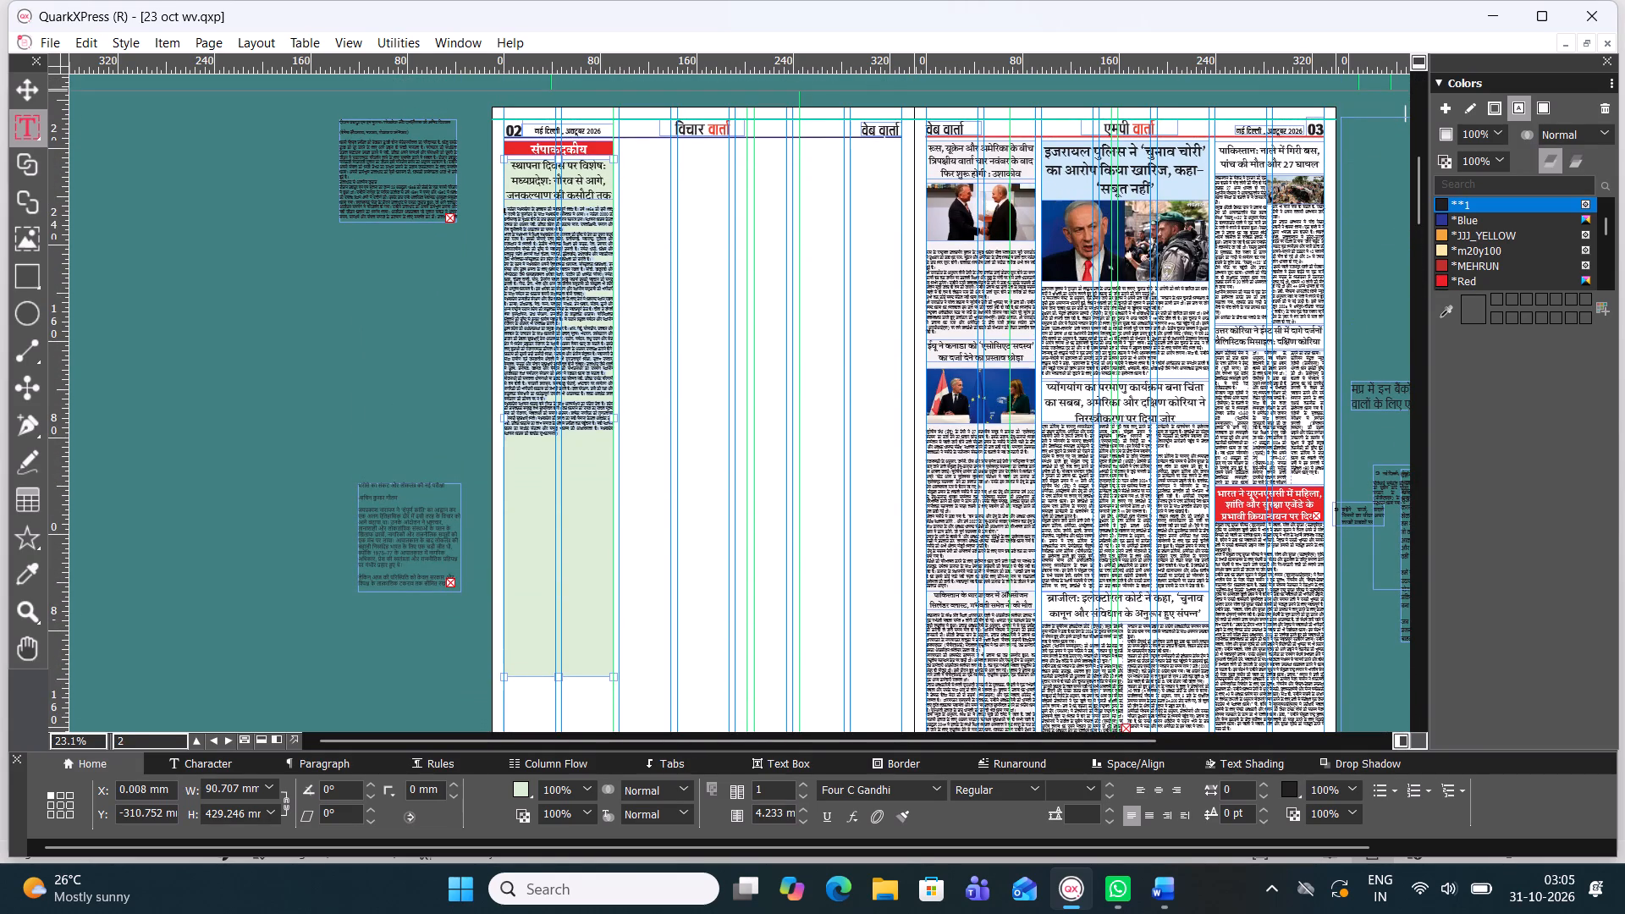
# Extend the tinted editorial text box down to the page's bottom margin, to a height of about 478 mm.
pyautogui.click(29, 89)
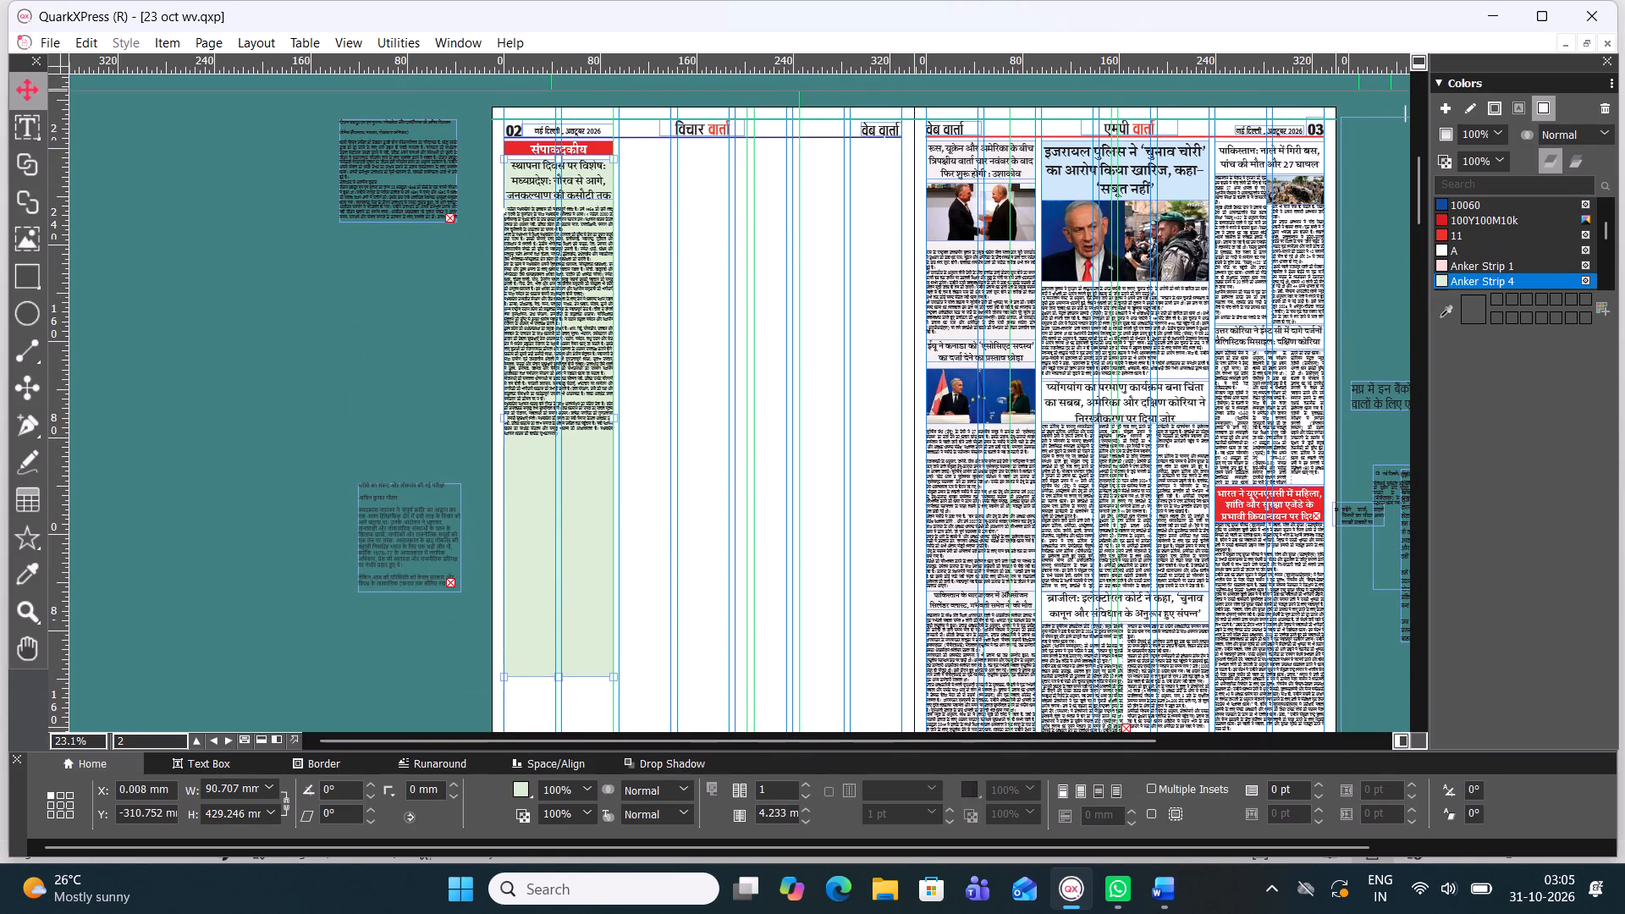
pyautogui.tripleClick(543, 362)
pyautogui.tripleClick(543, 362)
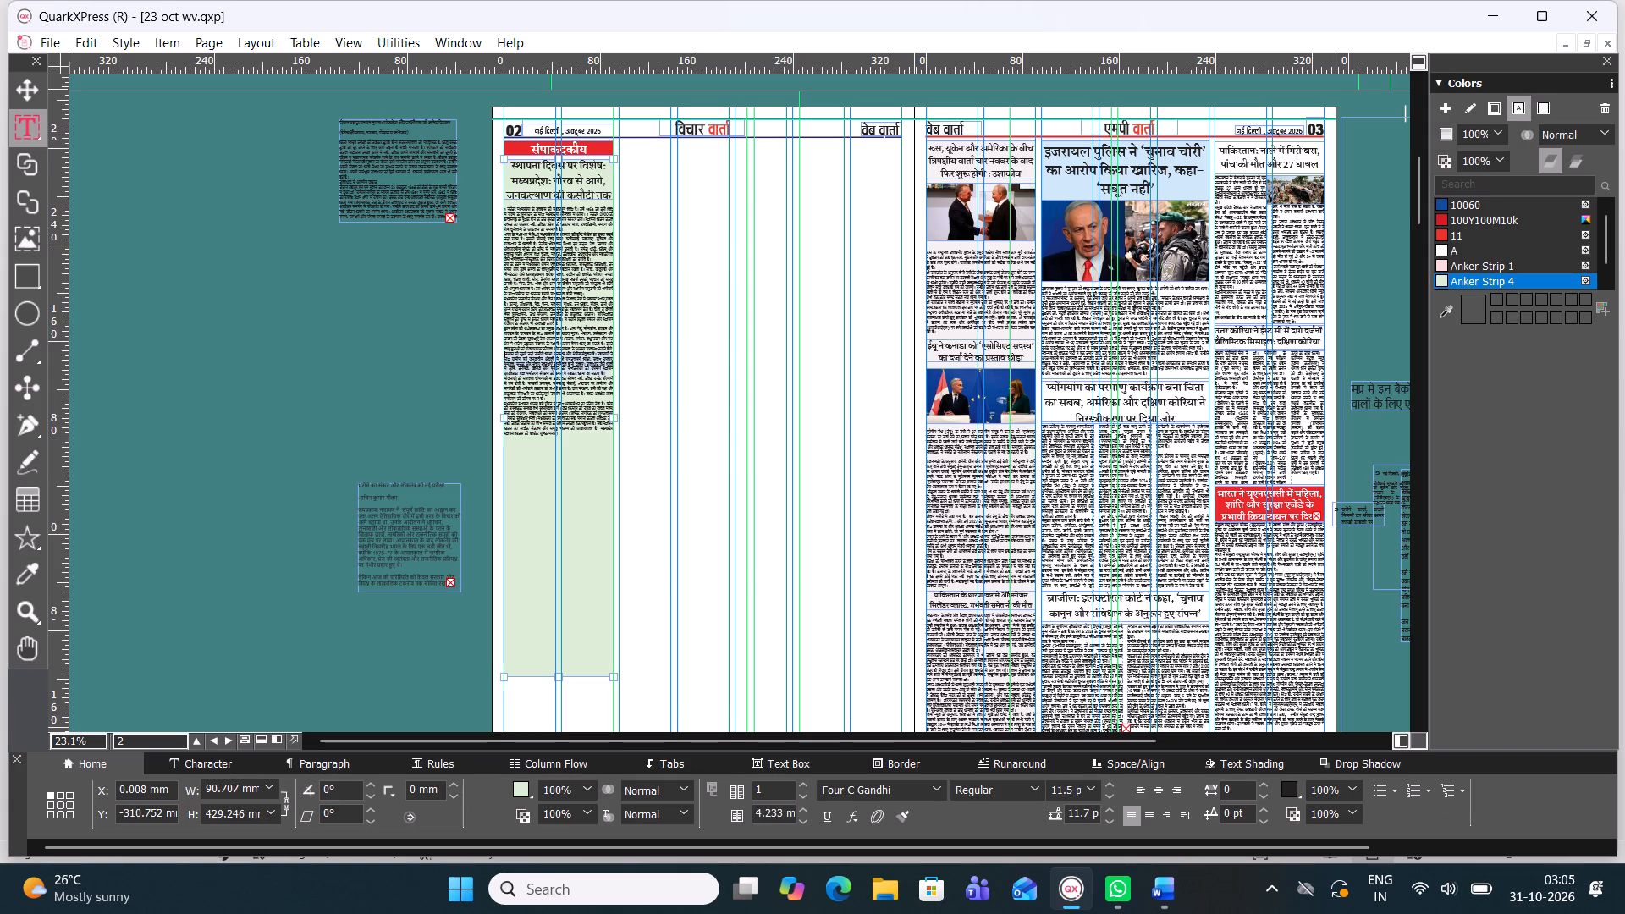
pyautogui.click(543, 362)
pyautogui.click(572, 525)
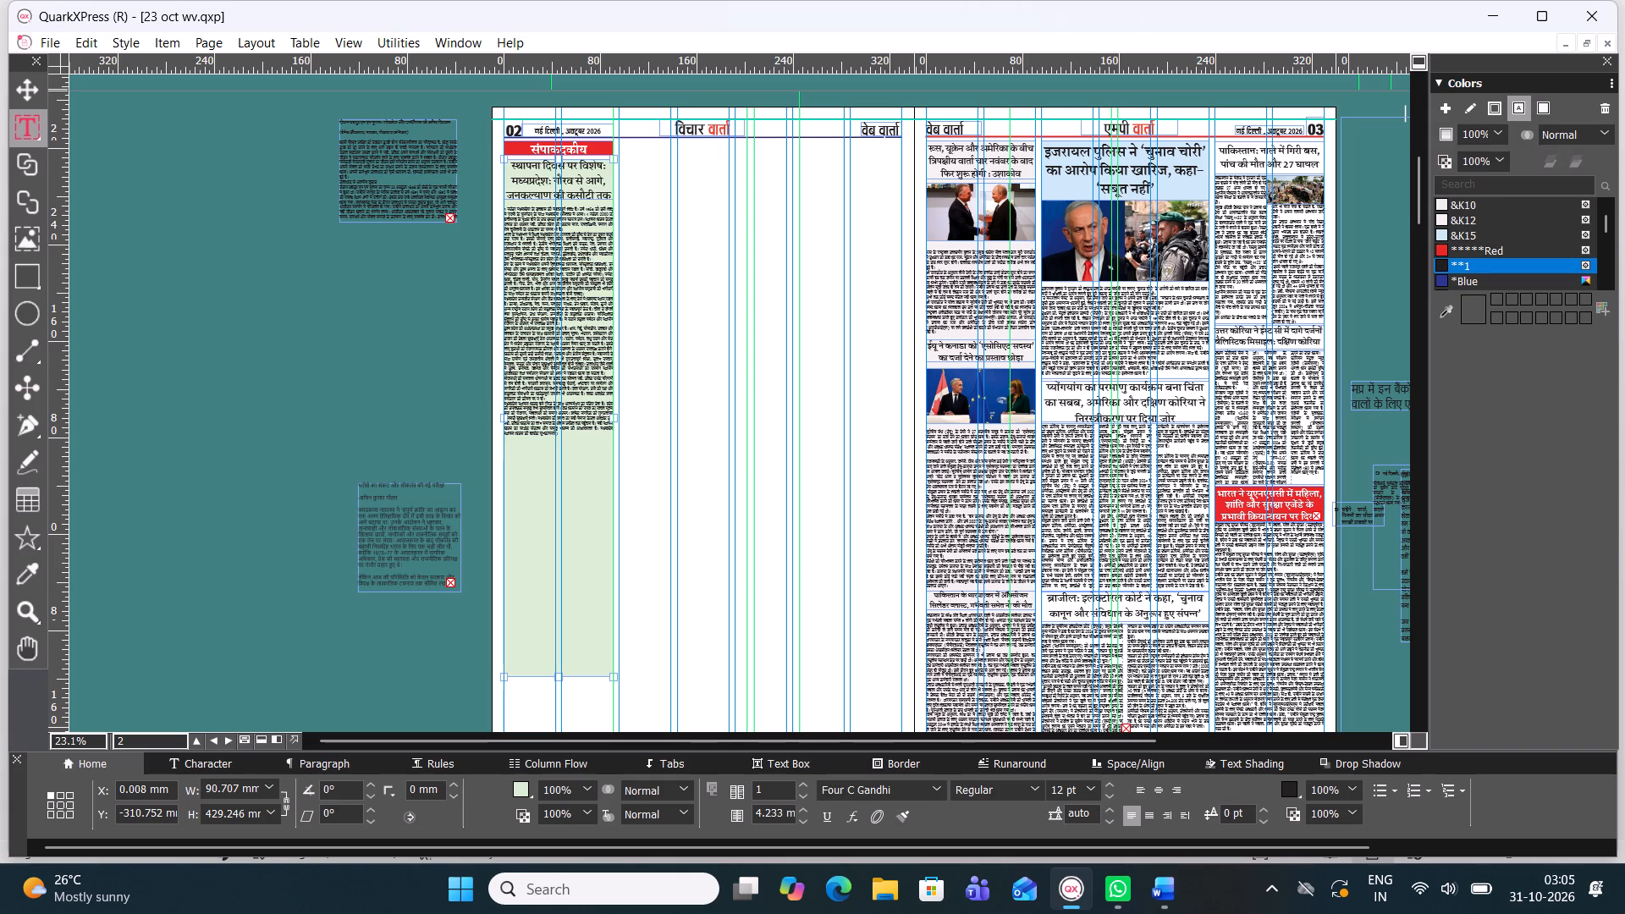
pyautogui.scroll(-1, 557, 694)
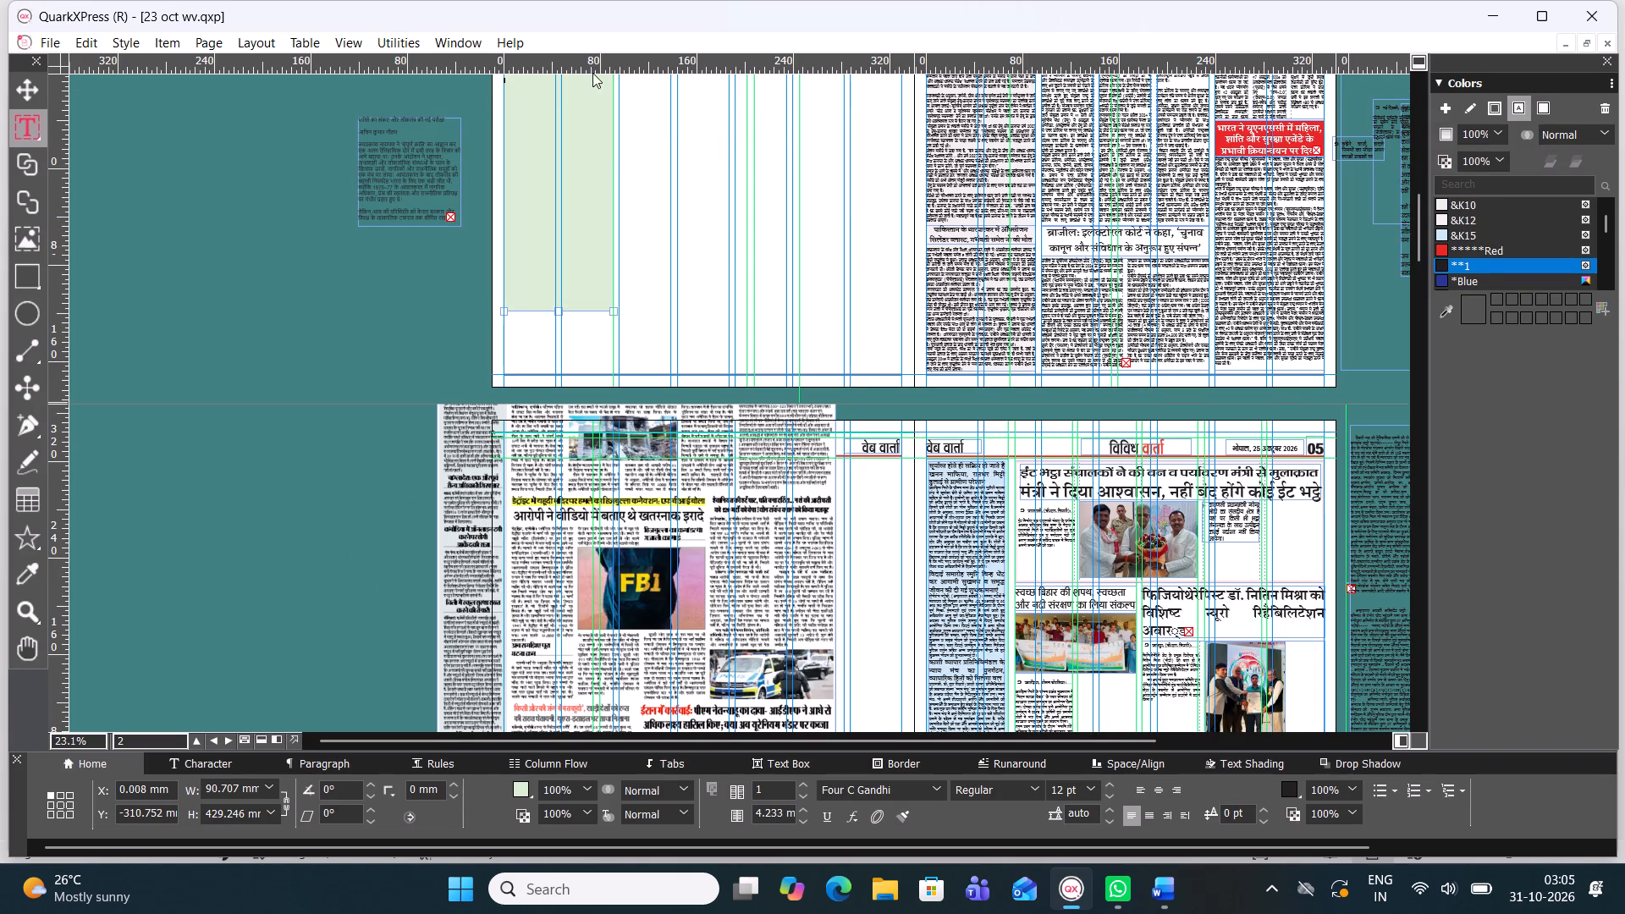
pyautogui.moveTo(557, 315); pyautogui.dragTo(561, 354)
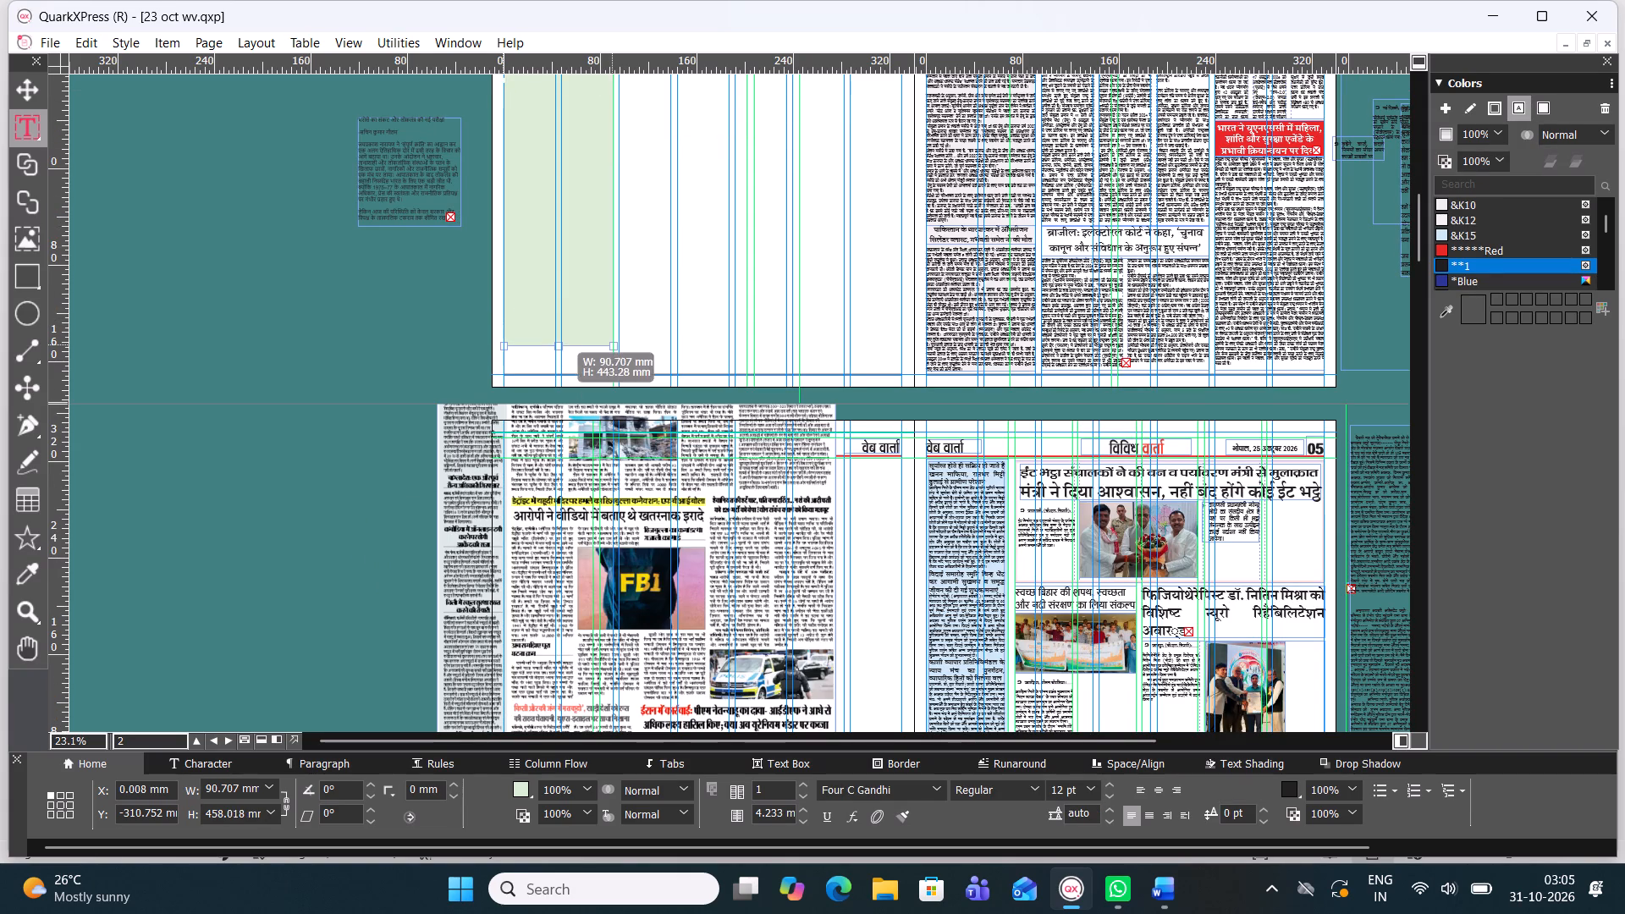
pyautogui.moveTo(561, 354); pyautogui.dragTo(564, 366)
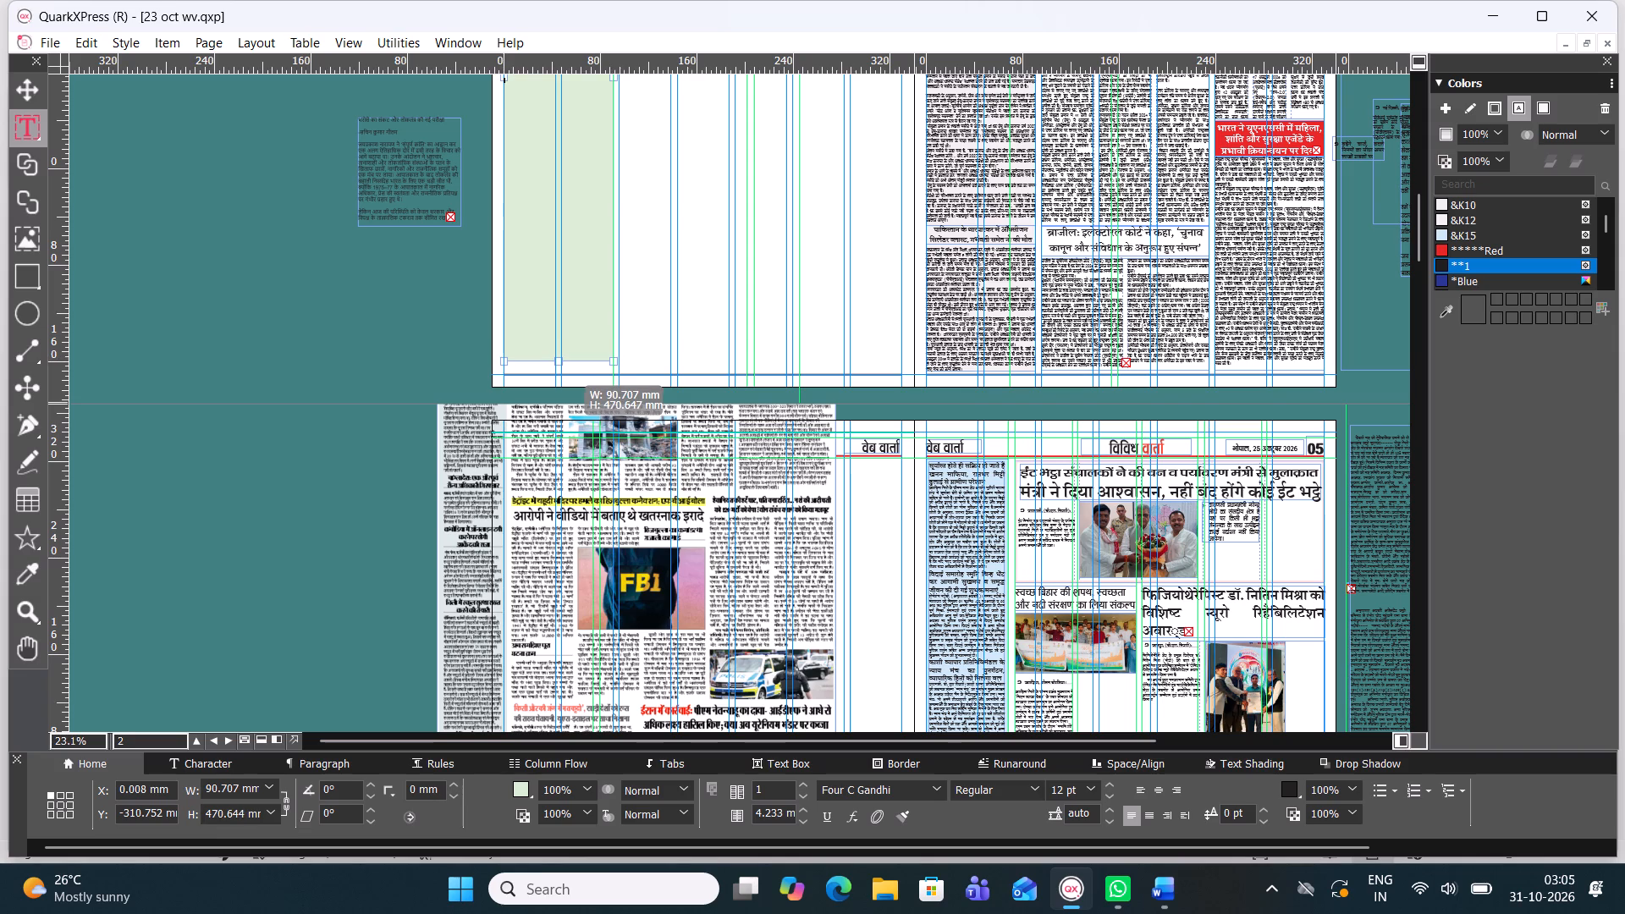
pyautogui.moveTo(564, 366); pyautogui.dragTo(566, 372)
pyautogui.click(30, 74)
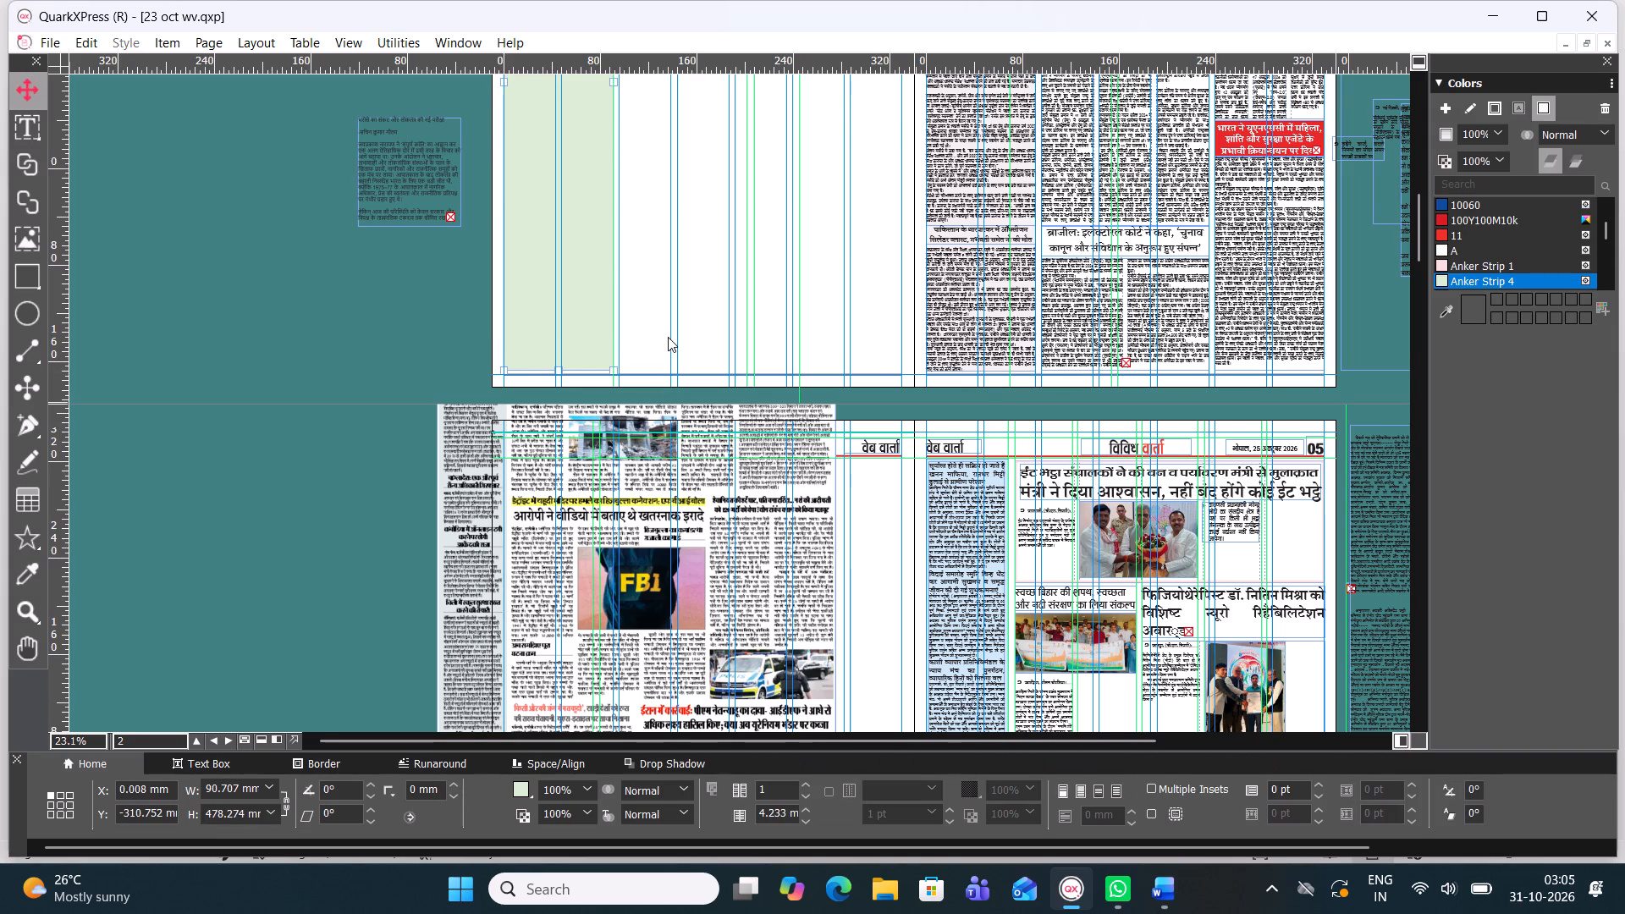
# Examine the end of the editorial text and the lower part of its extended box on page 2, and deselect the box.
pyautogui.scroll(1, 668, 337)
pyautogui.click(559, 460)
pyautogui.scroll(2, 559, 460)
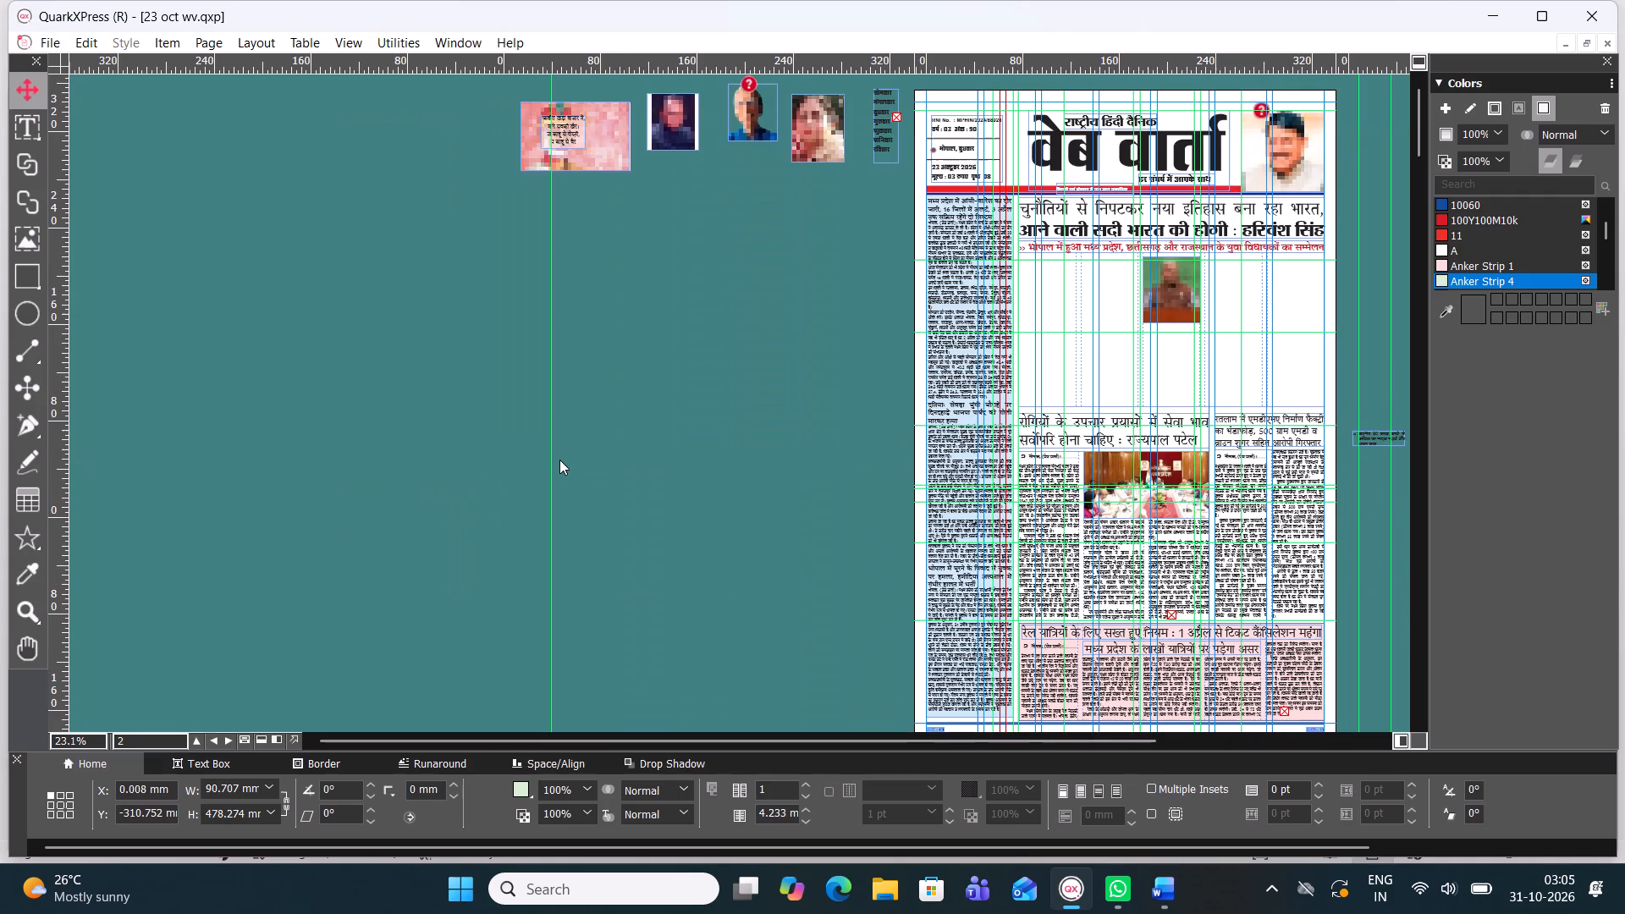
pyautogui.keyDown('ctrl'); pyautogui.scroll(1, 559, 460); pyautogui.keyUp('ctrl')
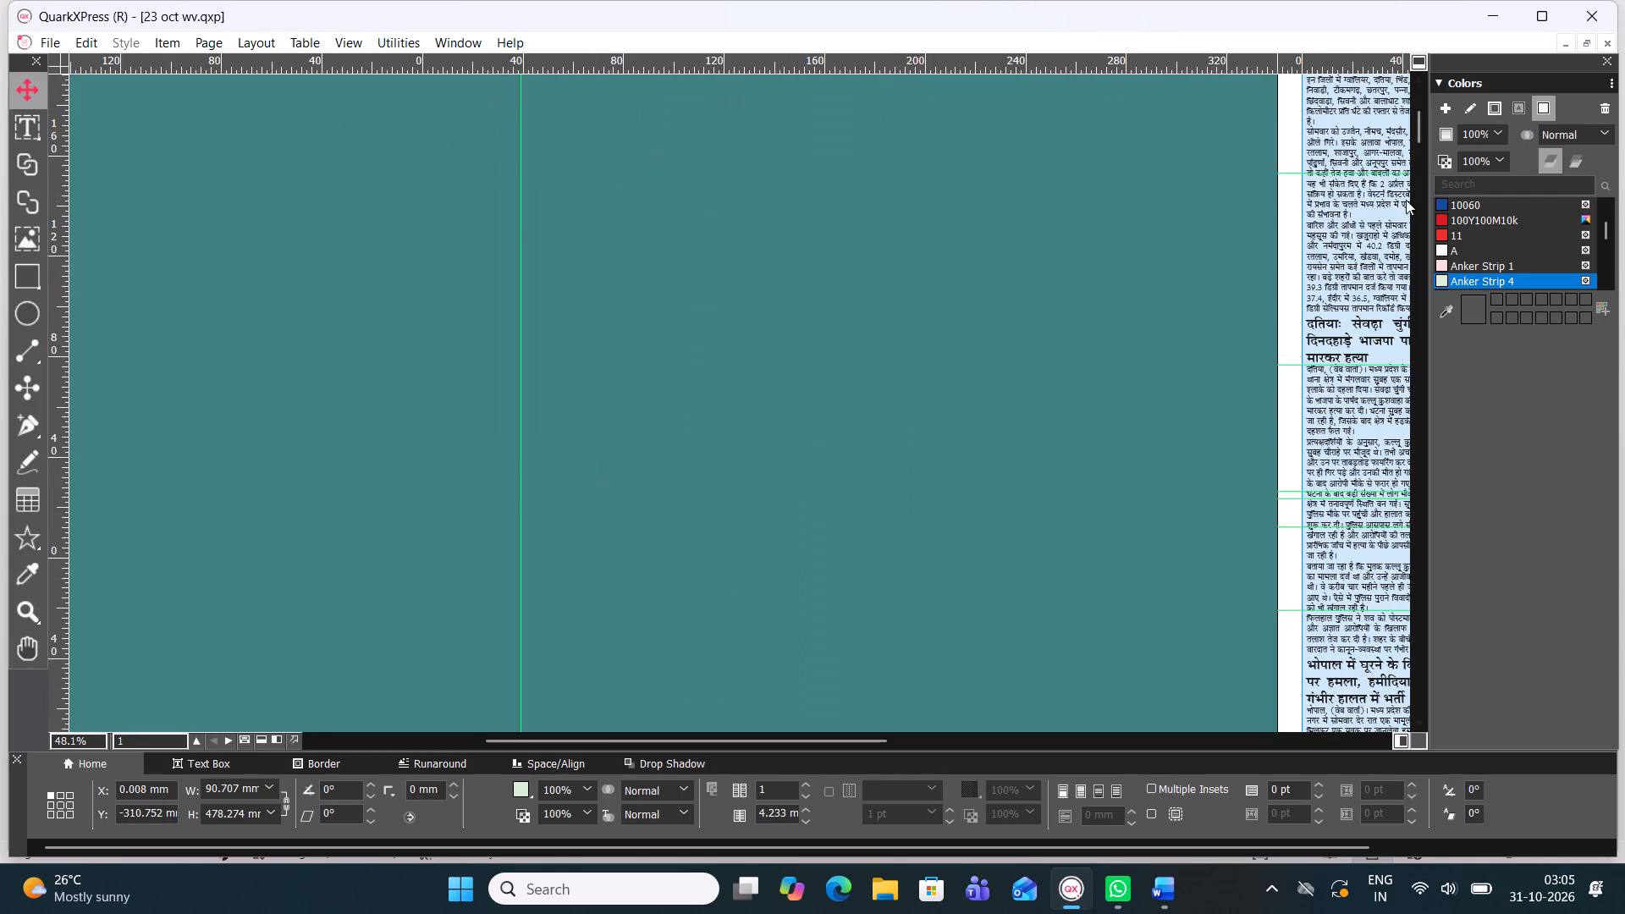
pyautogui.moveTo(1417, 122); pyautogui.dragTo(1414, 213)
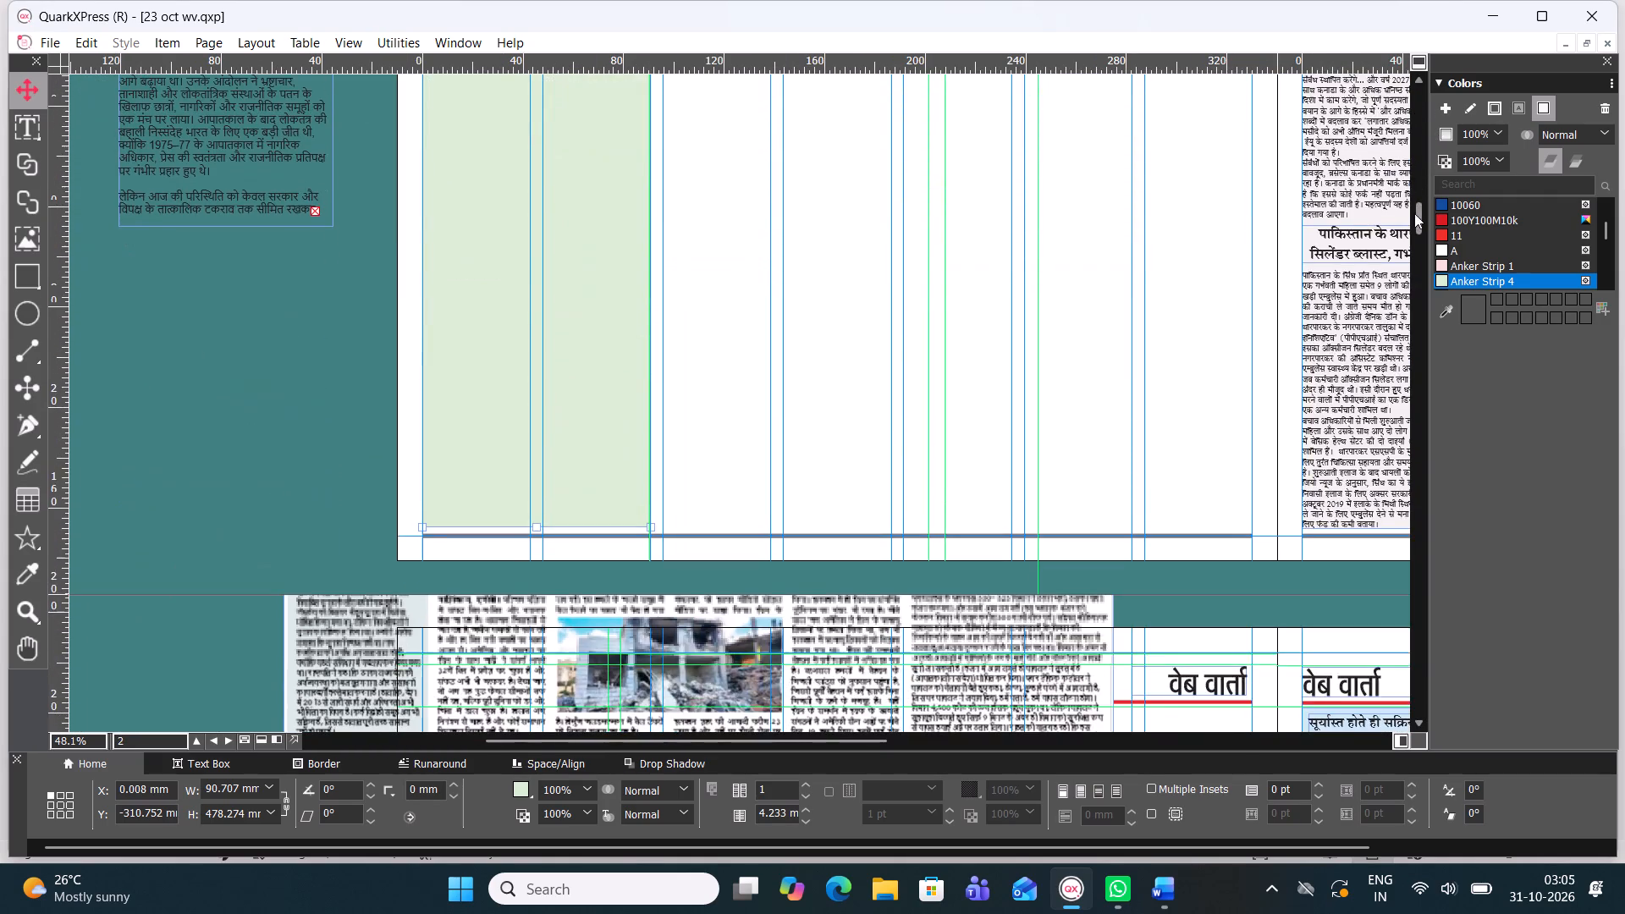
pyautogui.moveTo(1414, 213); pyautogui.dragTo(1409, 199)
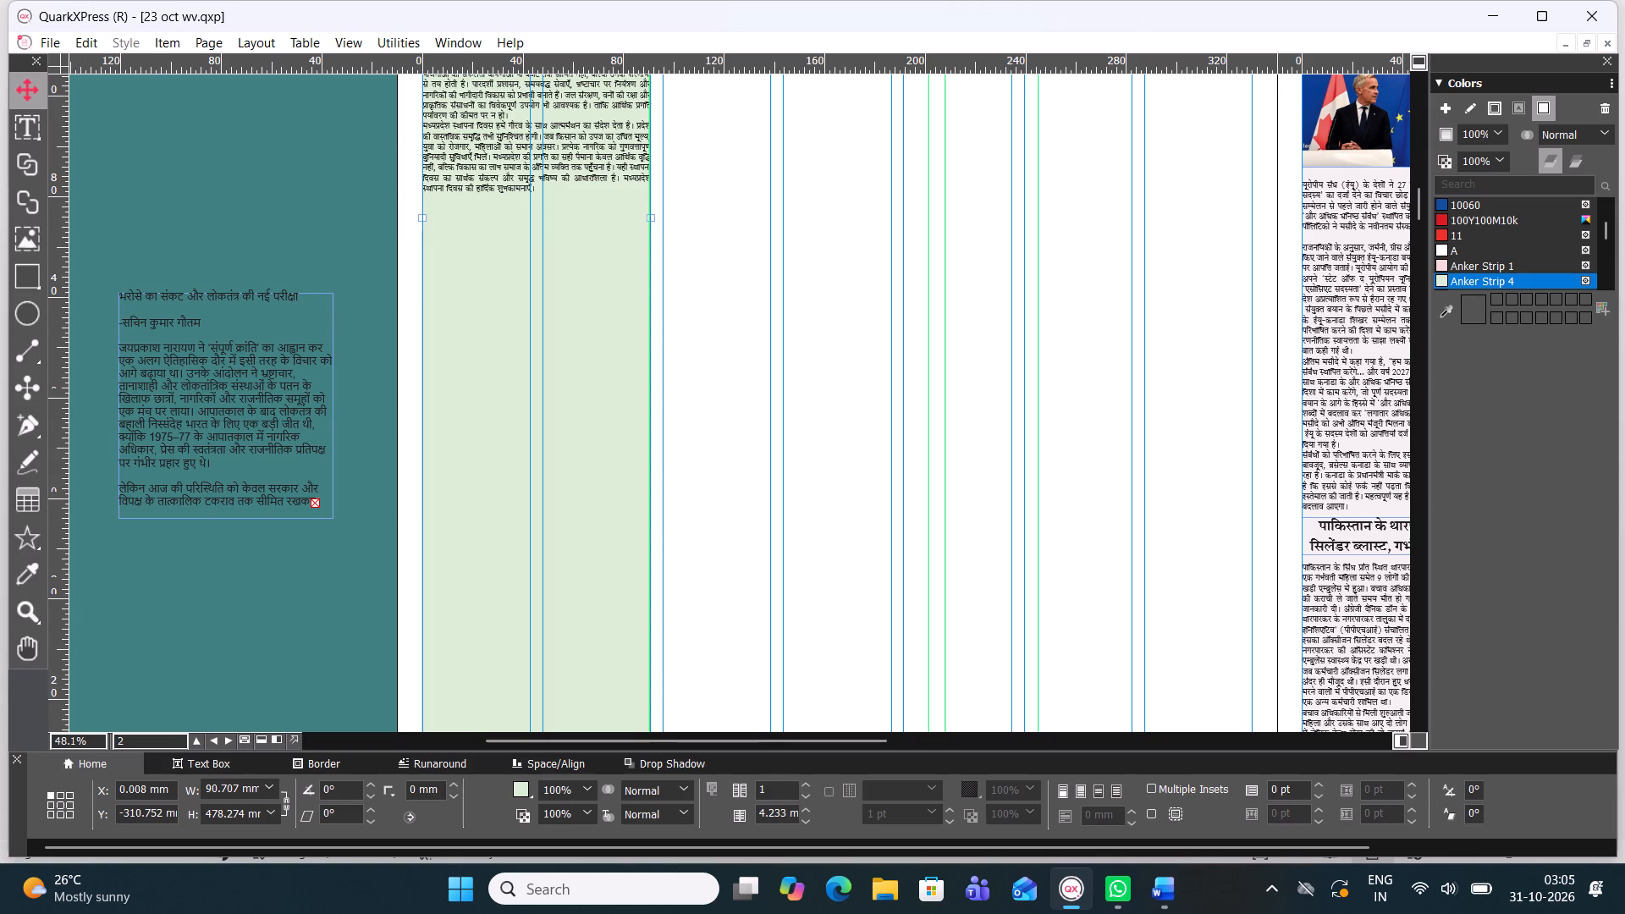
pyautogui.click(36, 120)
pyautogui.click(390, 252)
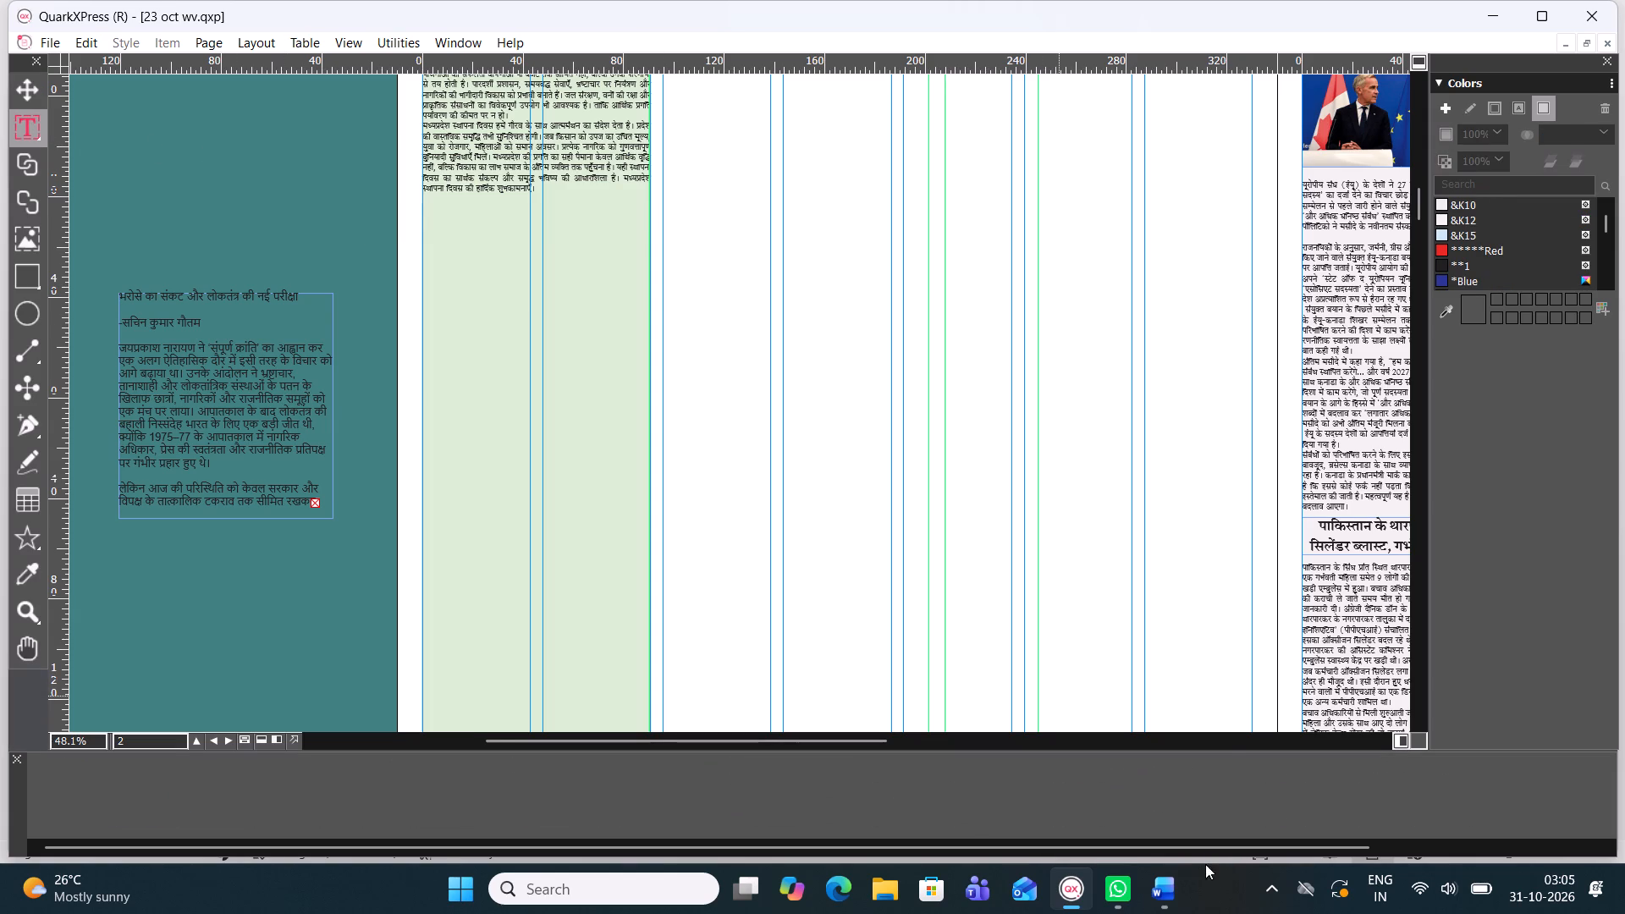
# Switch to the Word article file and copy the two-line headline beginning "आलू से सोना बनाने के दावे पर मोदी का तंज", without the byline.
pyautogui.click(1158, 881)
pyautogui.scroll(-5, 716, 490)
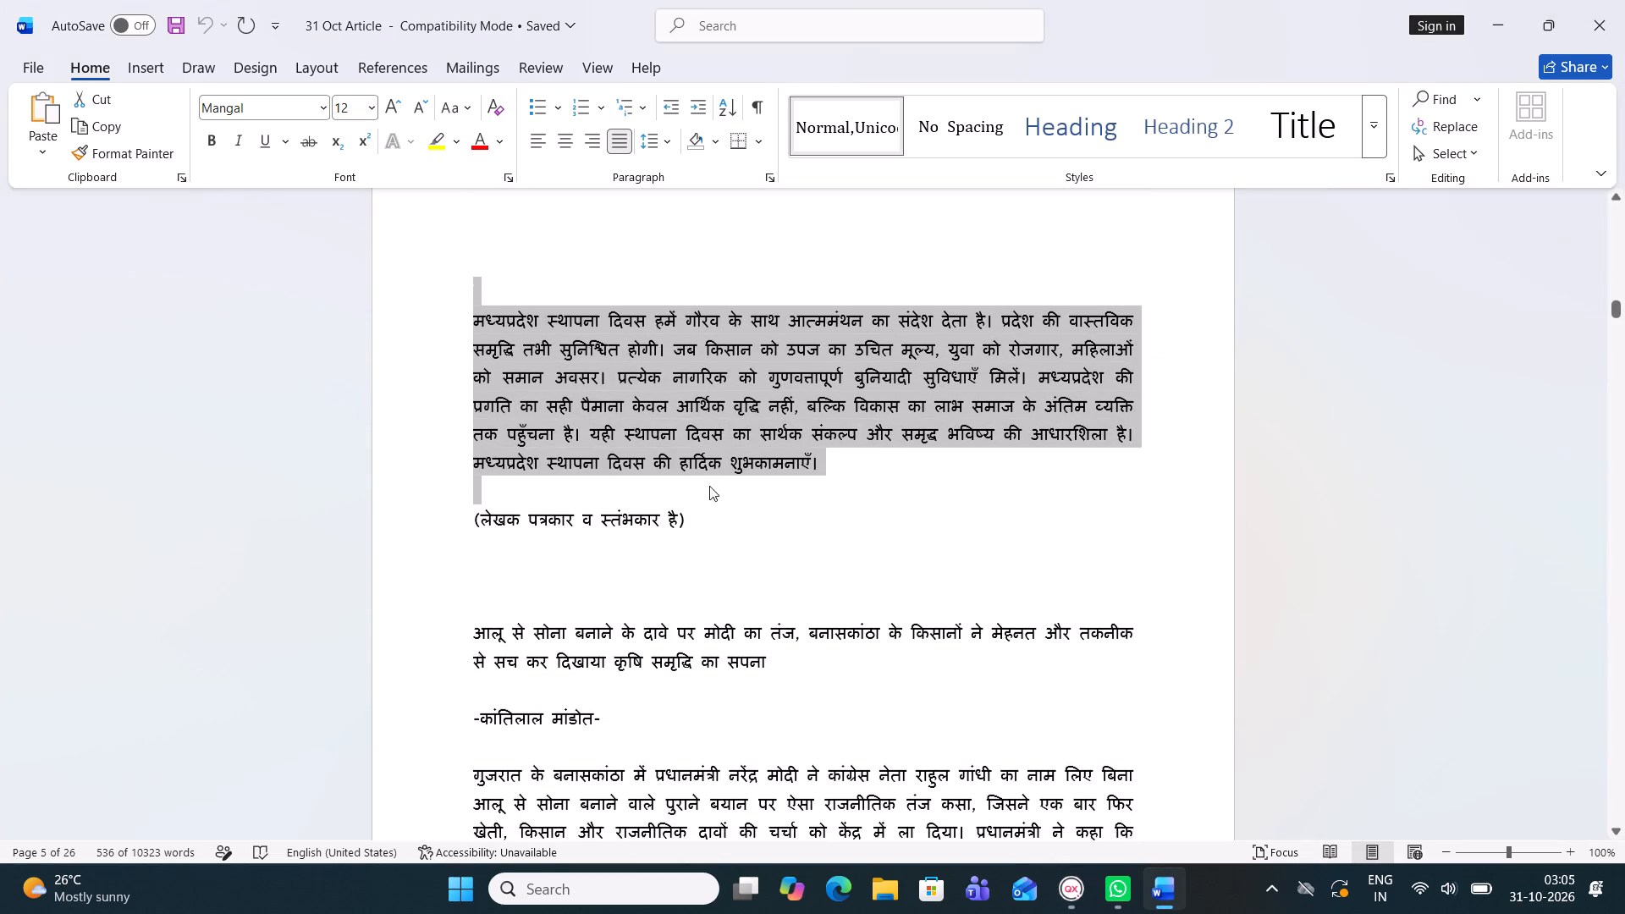
pyautogui.scroll(-1, 597, 504)
pyautogui.scroll(3, 597, 504)
pyautogui.scroll(-5, 597, 504)
pyautogui.scroll(1, 559, 562)
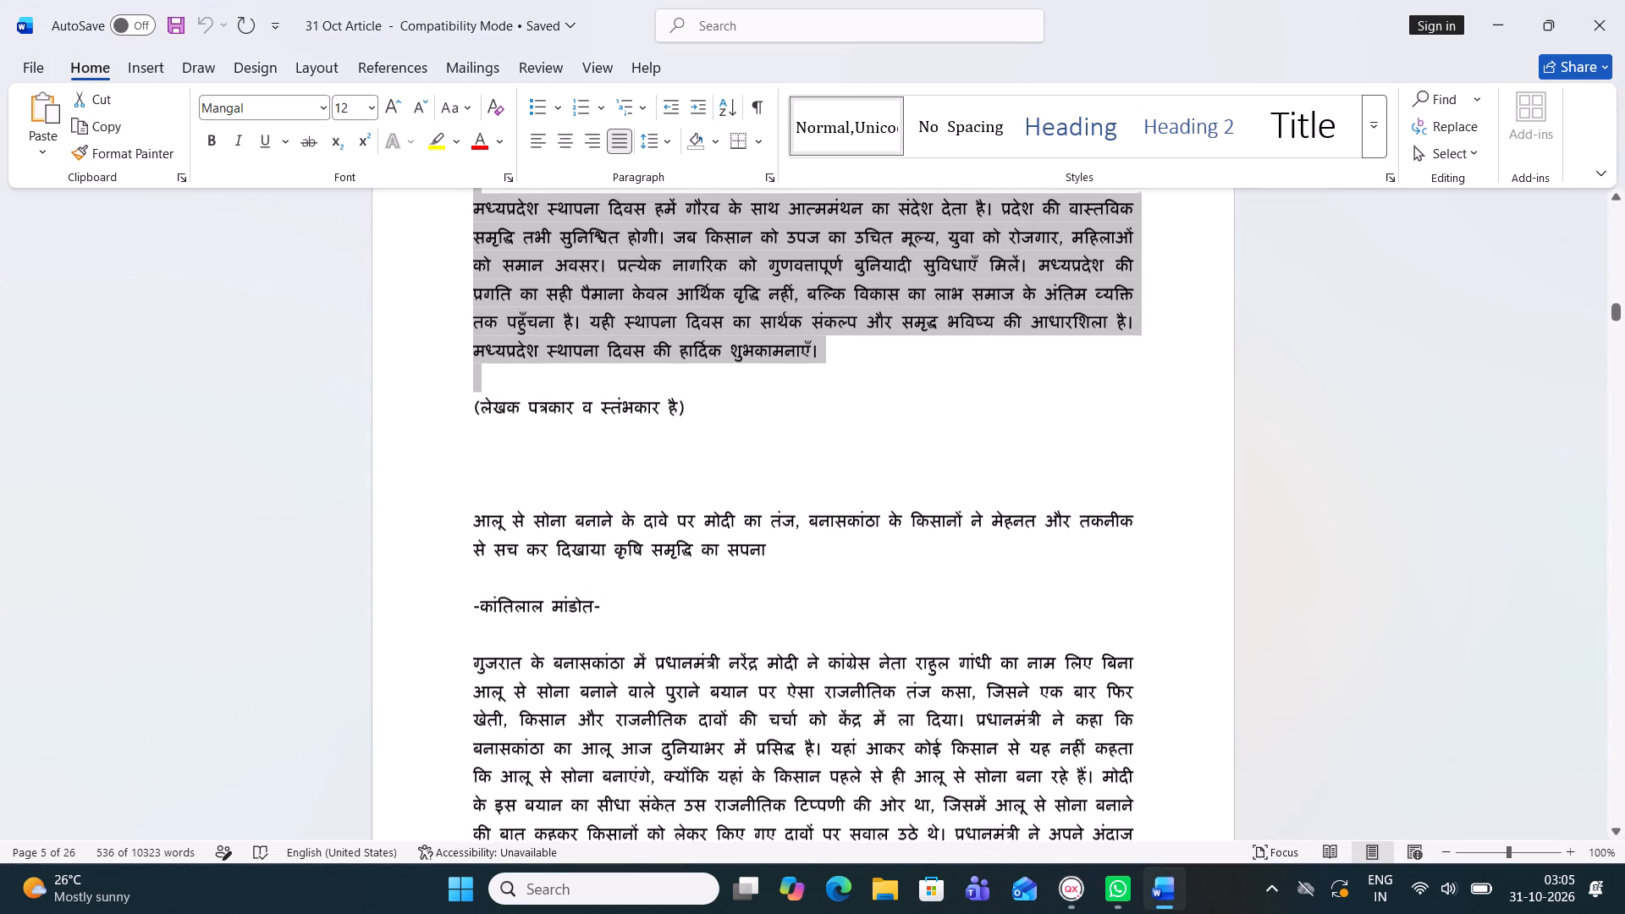
pyautogui.scroll(2, 548, 552)
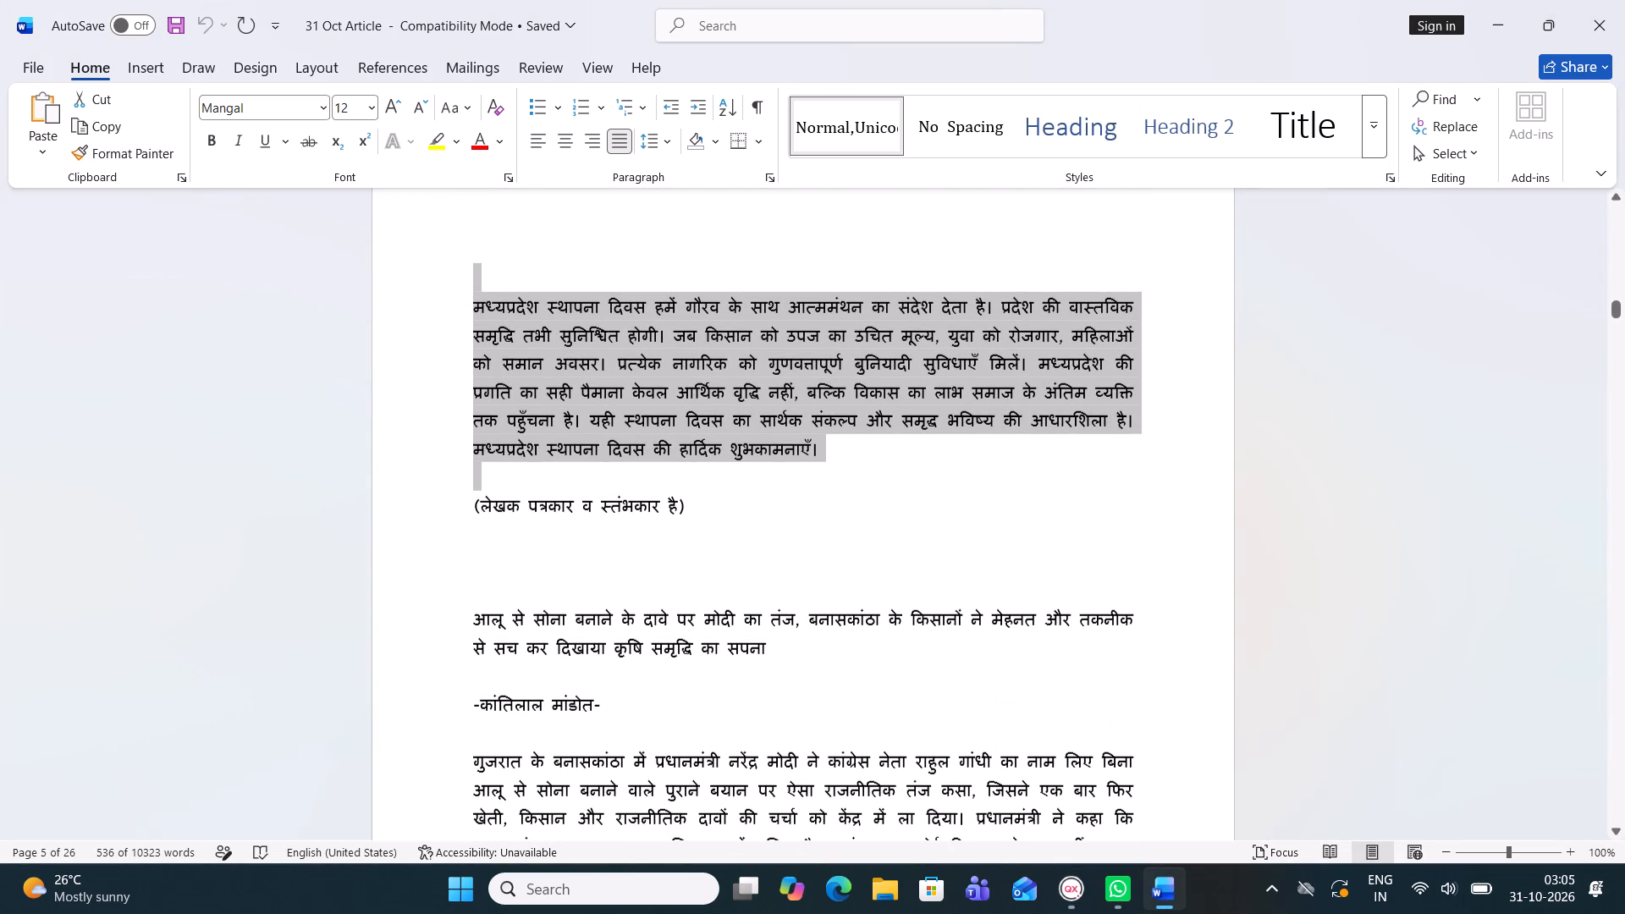
pyautogui.moveTo(471, 621); pyautogui.dragTo(763, 683)
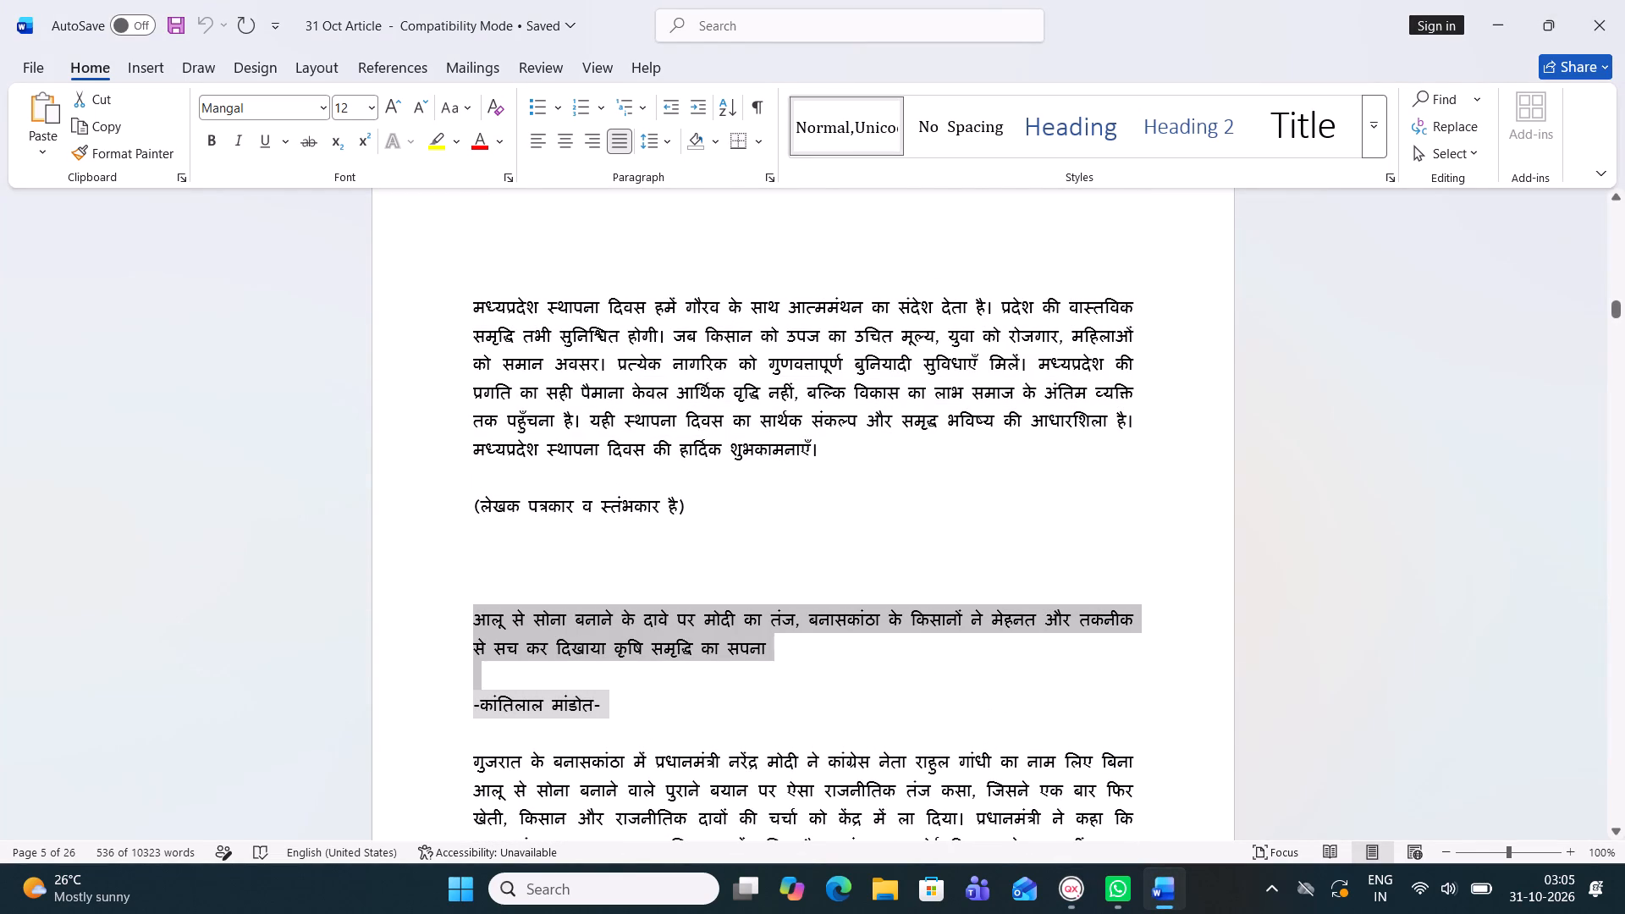
pyautogui.moveTo(763, 683); pyautogui.dragTo(770, 660)
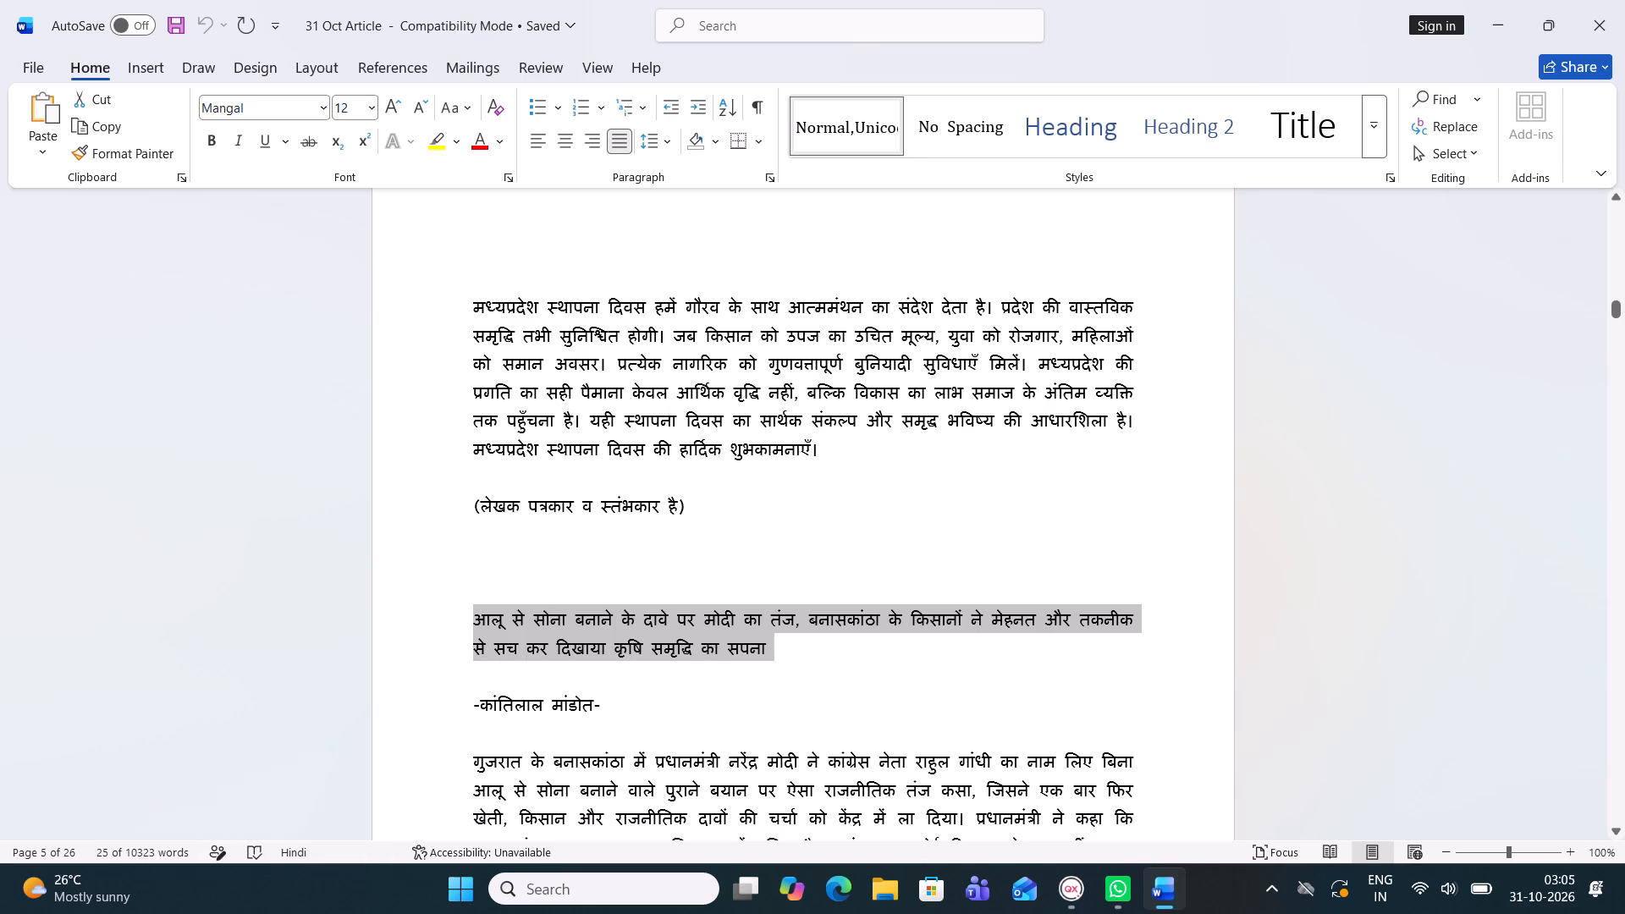
pyautogui.hotkey('ctrl', 'c')
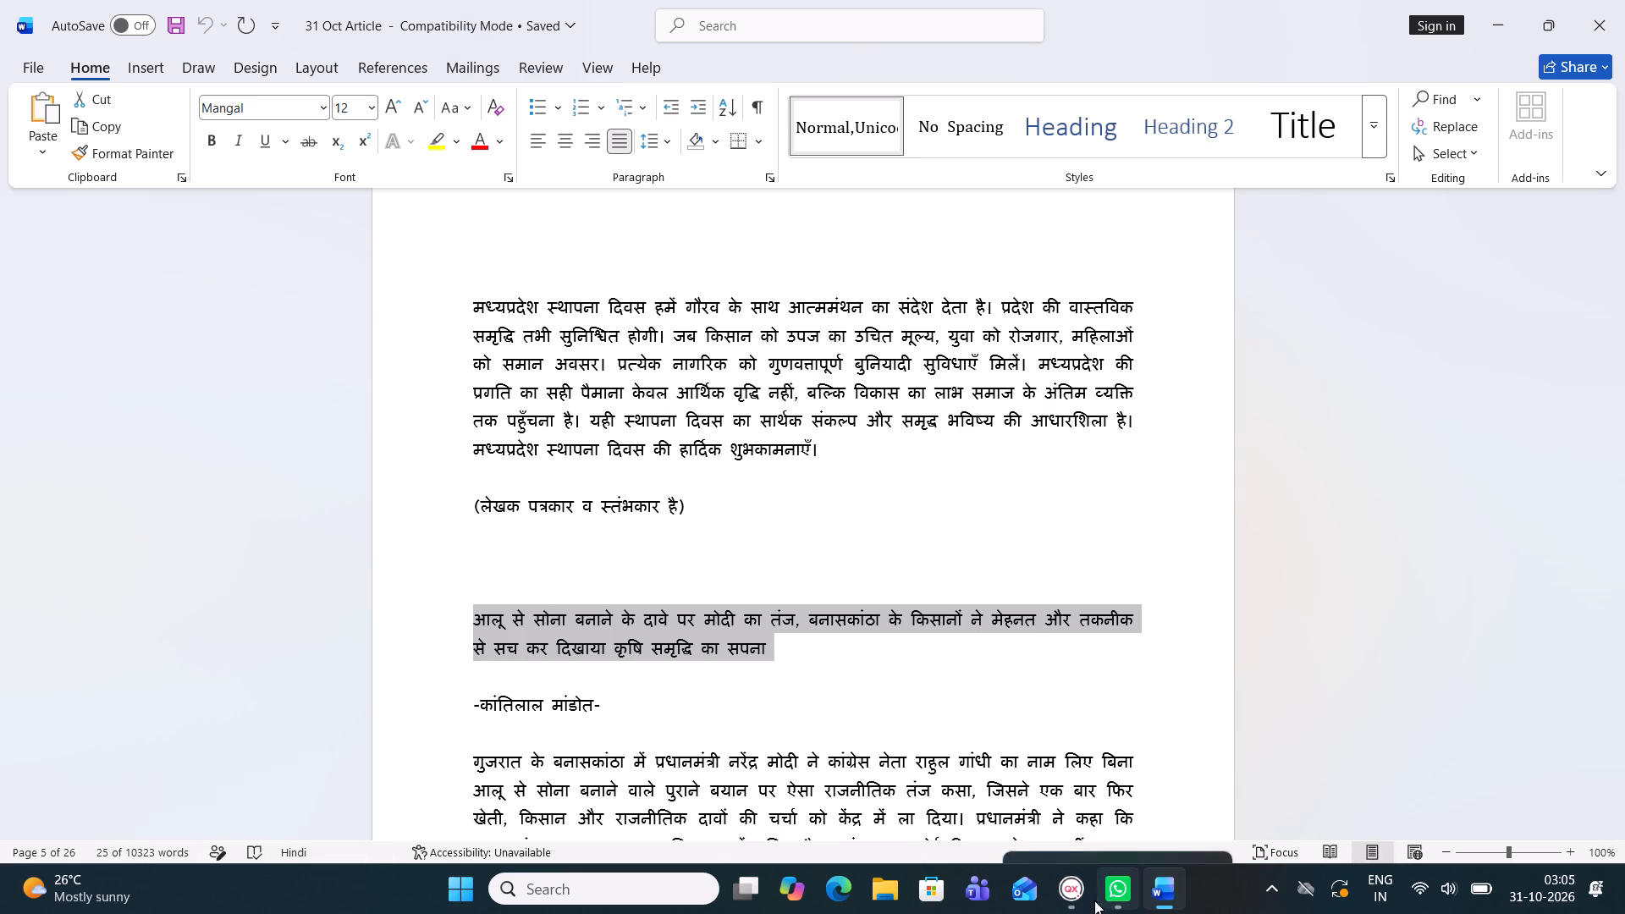
# Back in QuarkXPress, draw a text box about 90 mm wide and 25.5 mm high just below the editorial text, over the tinted box.
pyautogui.click(1088, 899)
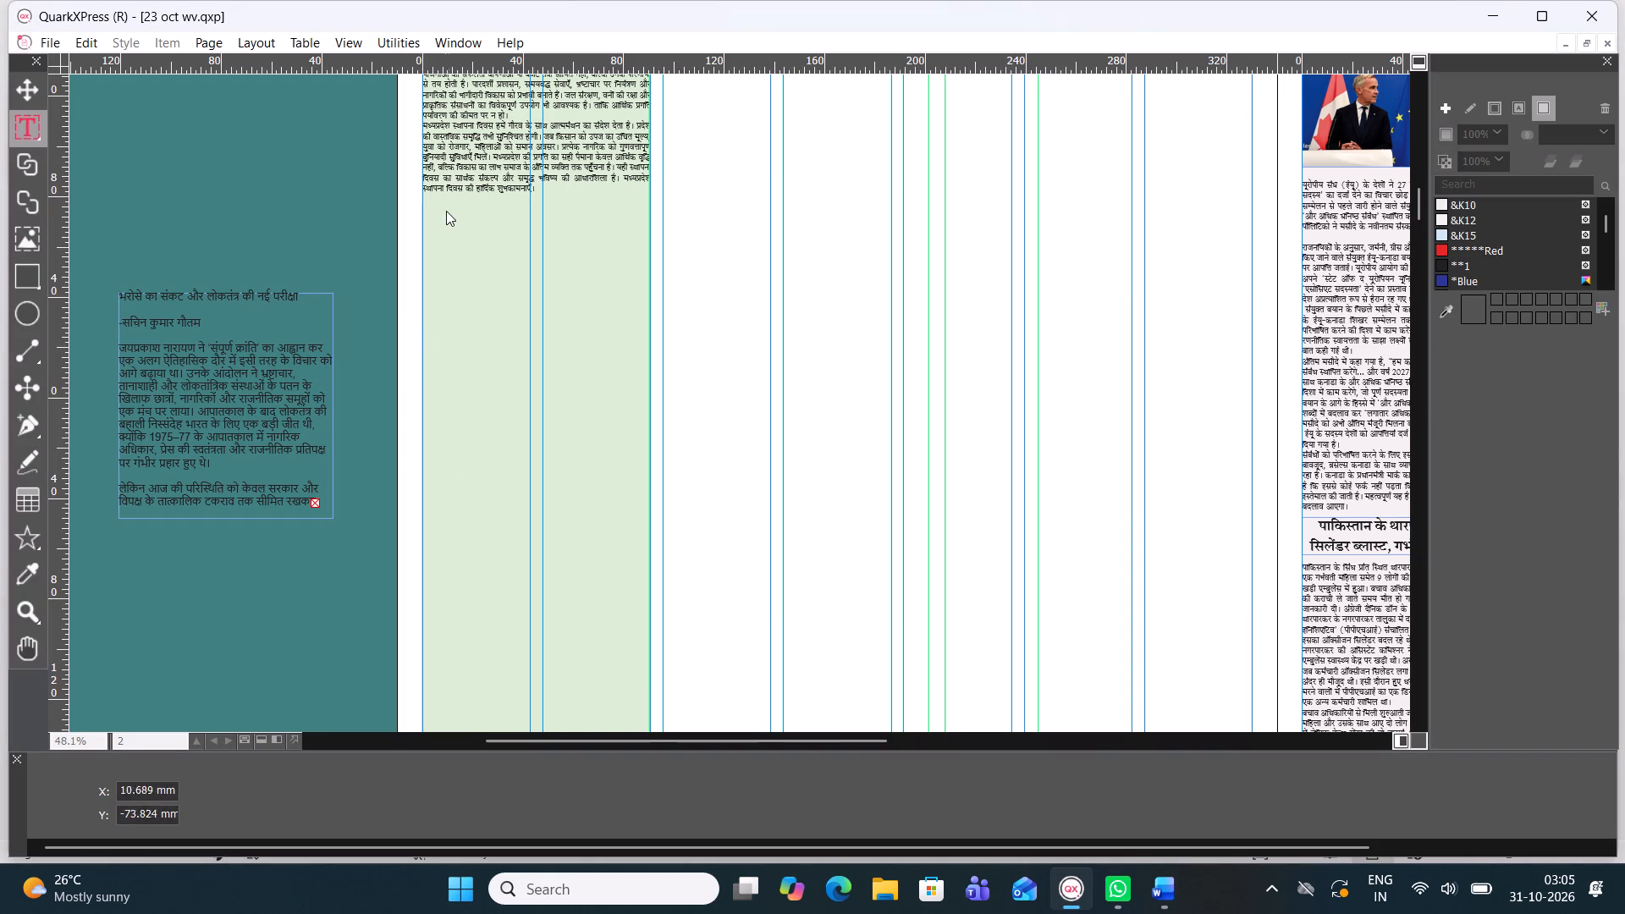
pyautogui.click(422, 198)
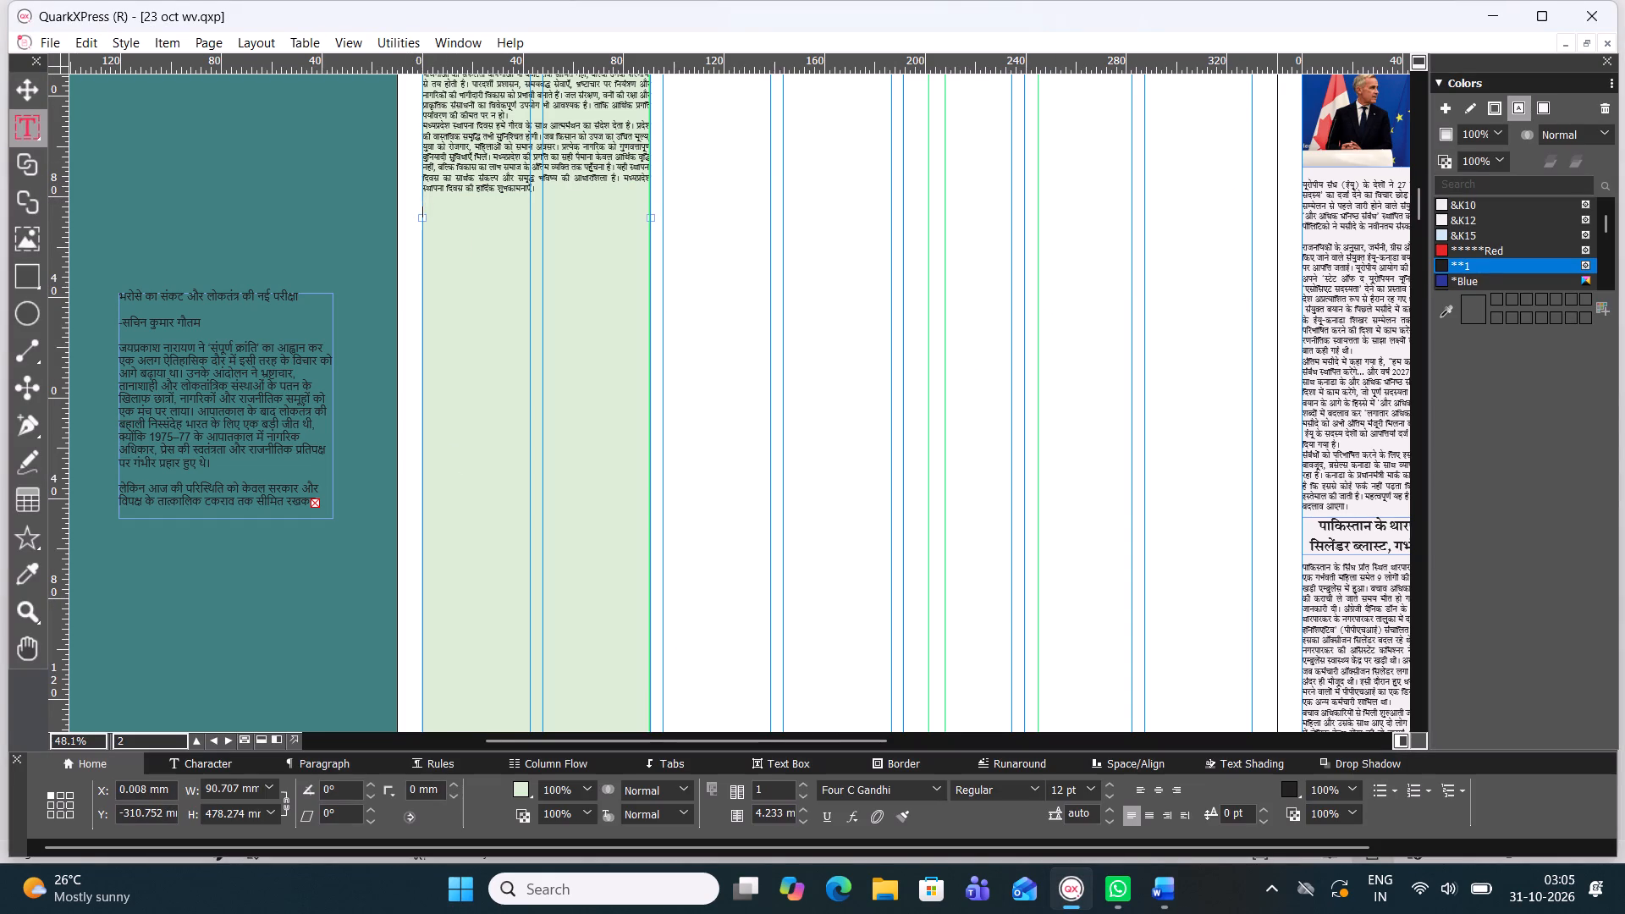
pyautogui.click(34, 131)
pyautogui.click(20, 93)
pyautogui.click(203, 195)
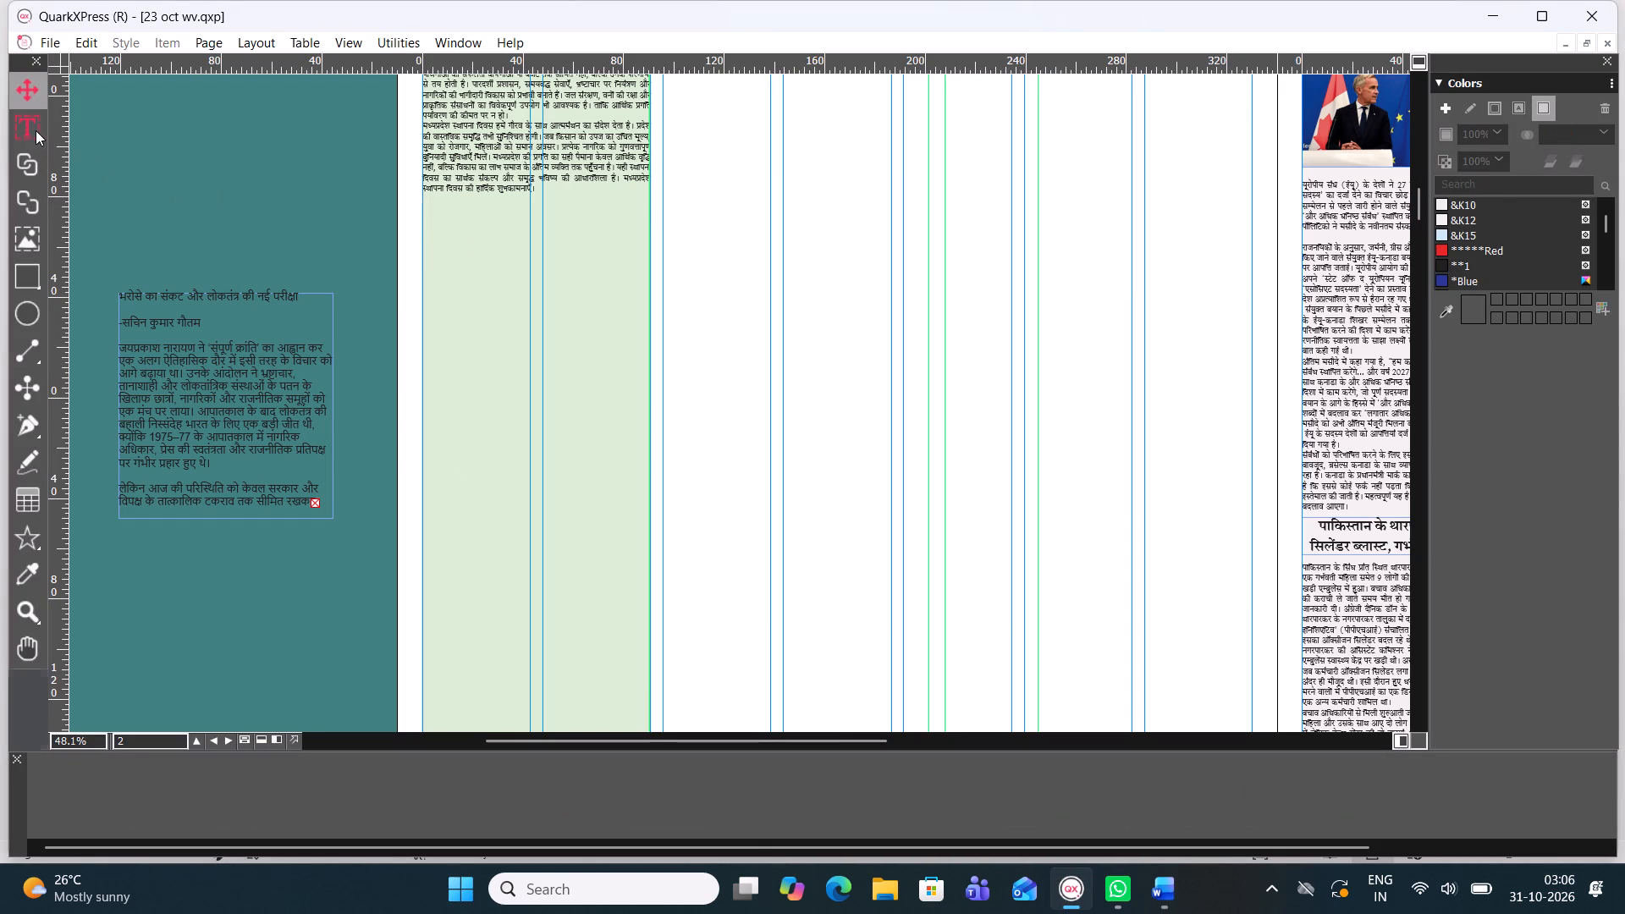
pyautogui.click(36, 130)
pyautogui.moveTo(422, 203); pyautogui.dragTo(431, 213)
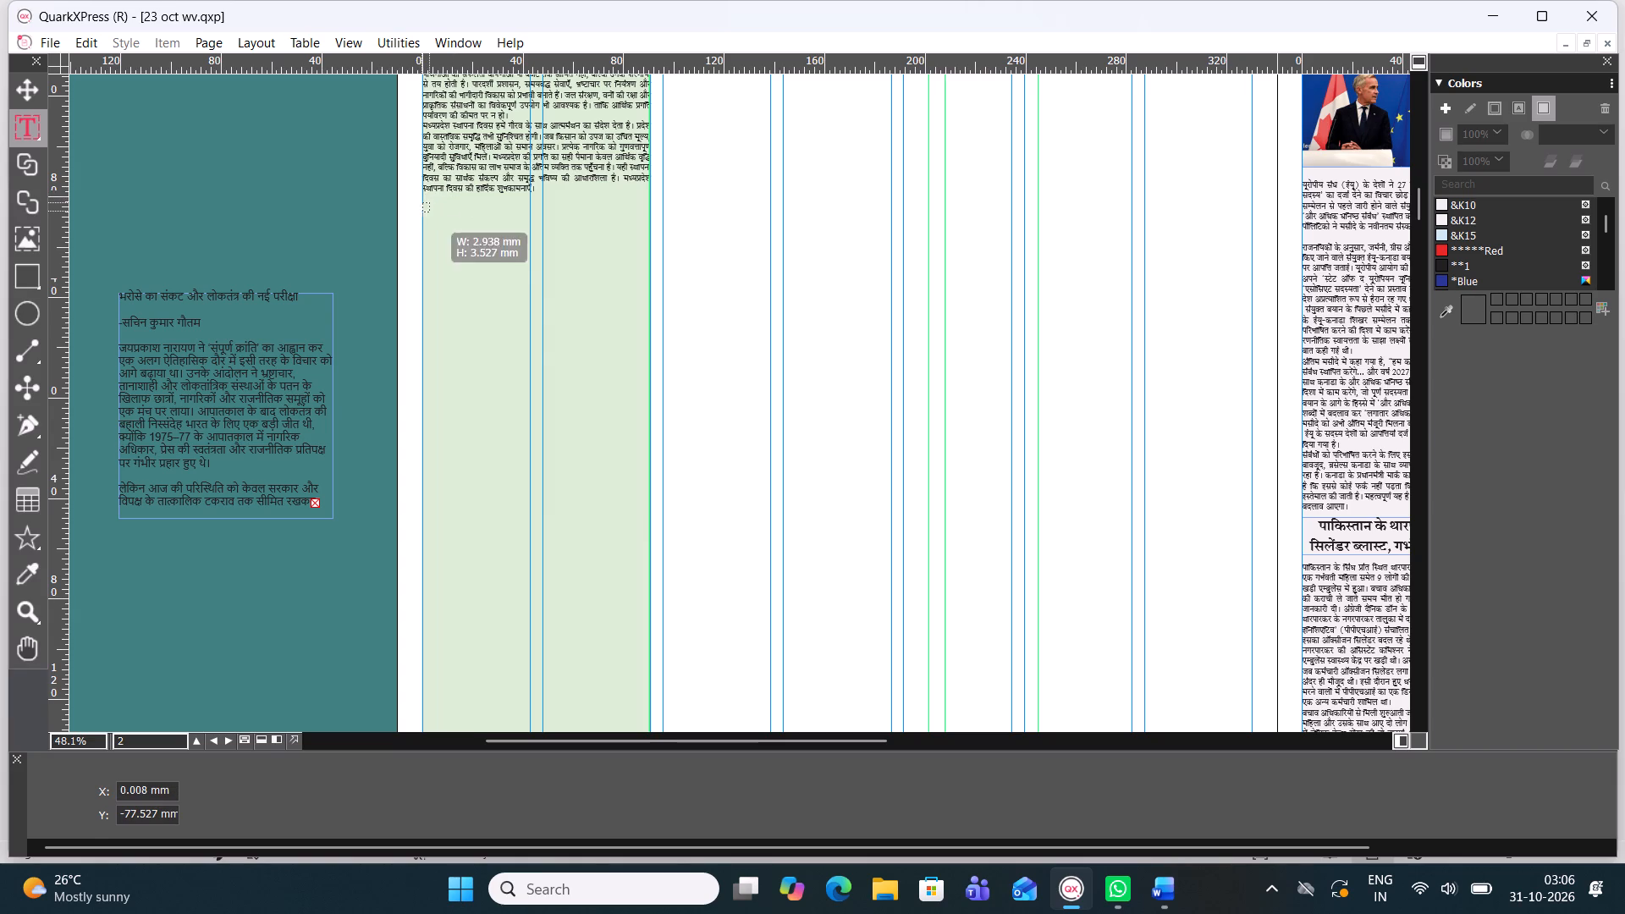
pyautogui.moveTo(431, 213); pyautogui.dragTo(646, 295)
pyautogui.press('Down')
pyautogui.press('Down')
pyautogui.press('Up')
pyautogui.press('Down')
pyautogui.press('Down')
pyautogui.press('Down')
pyautogui.press('Down')
pyautogui.press('Down')
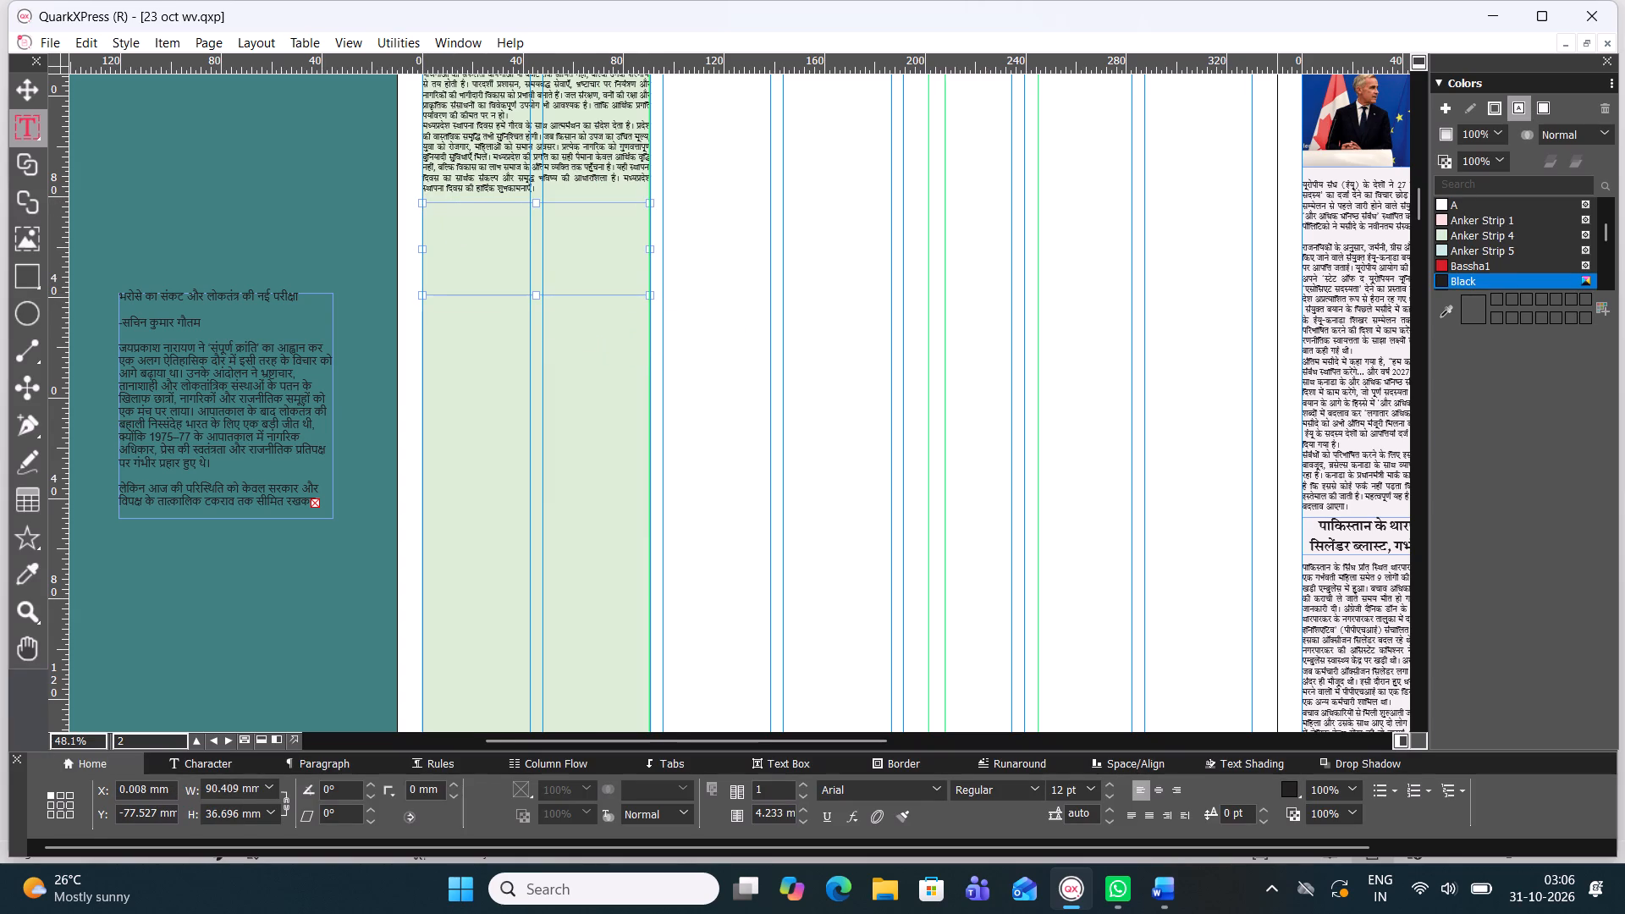
pyautogui.press('Down')
pyautogui.press('Down')
pyautogui.press('Down')
pyautogui.press('Down')
pyautogui.press('Down')
pyautogui.press('Down')
pyautogui.moveTo(537, 292); pyautogui.dragTo(546, 264)
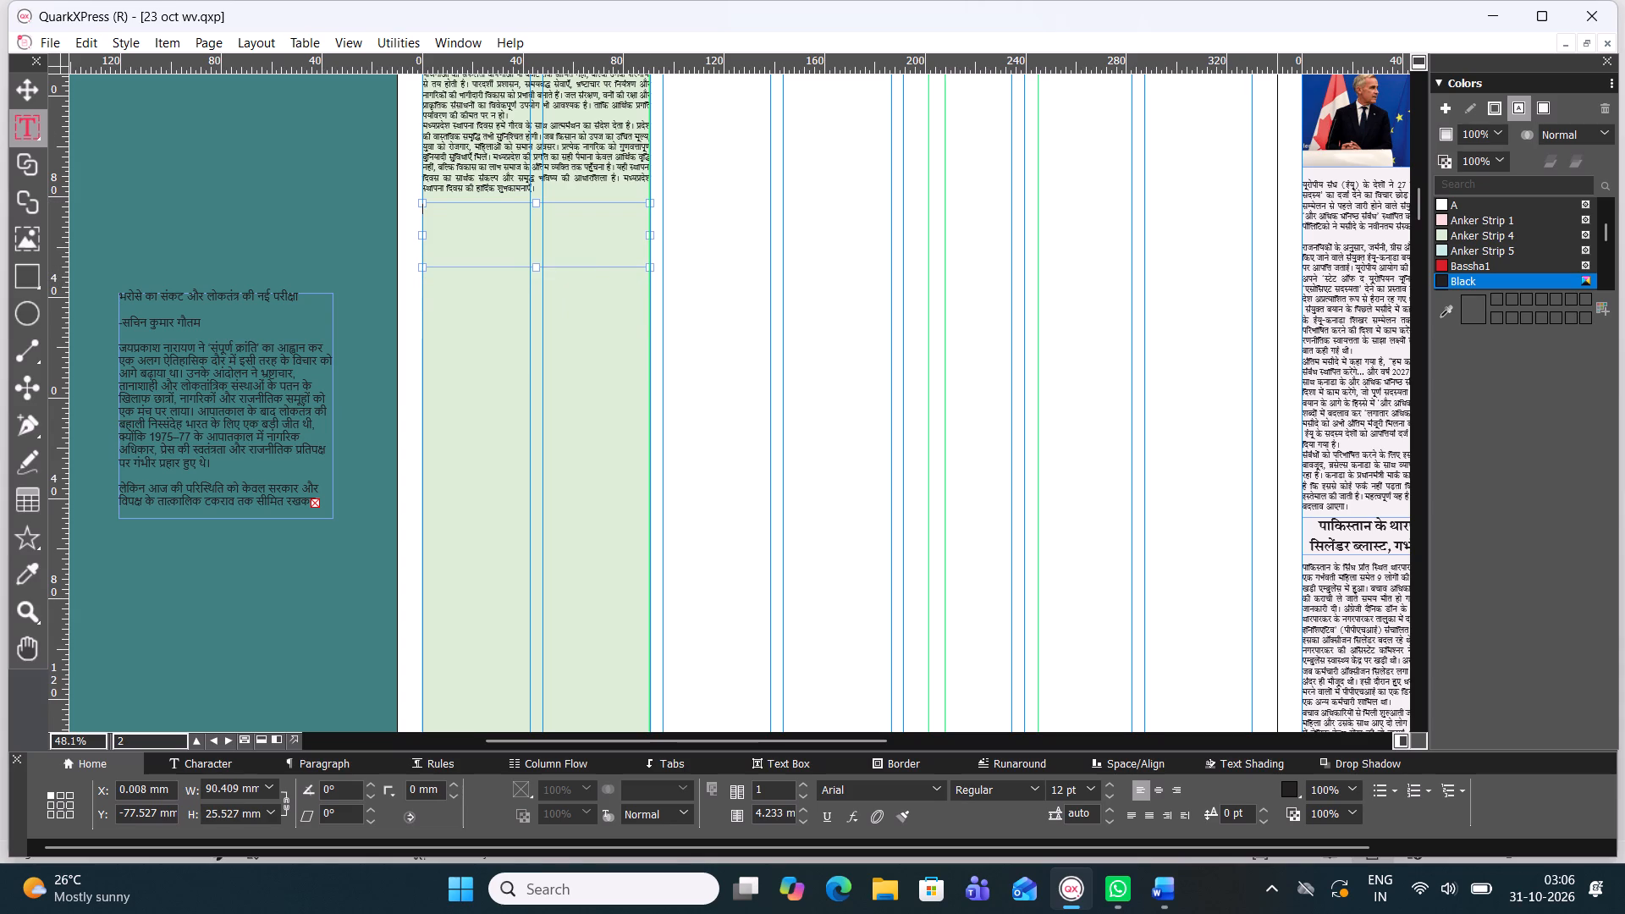
# Nudge the new headline box slightly down, to a Y position of about -75 mm.
pyautogui.click(28, 91)
pyautogui.press('Down')
pyautogui.press('Down')
pyautogui.press('Down')
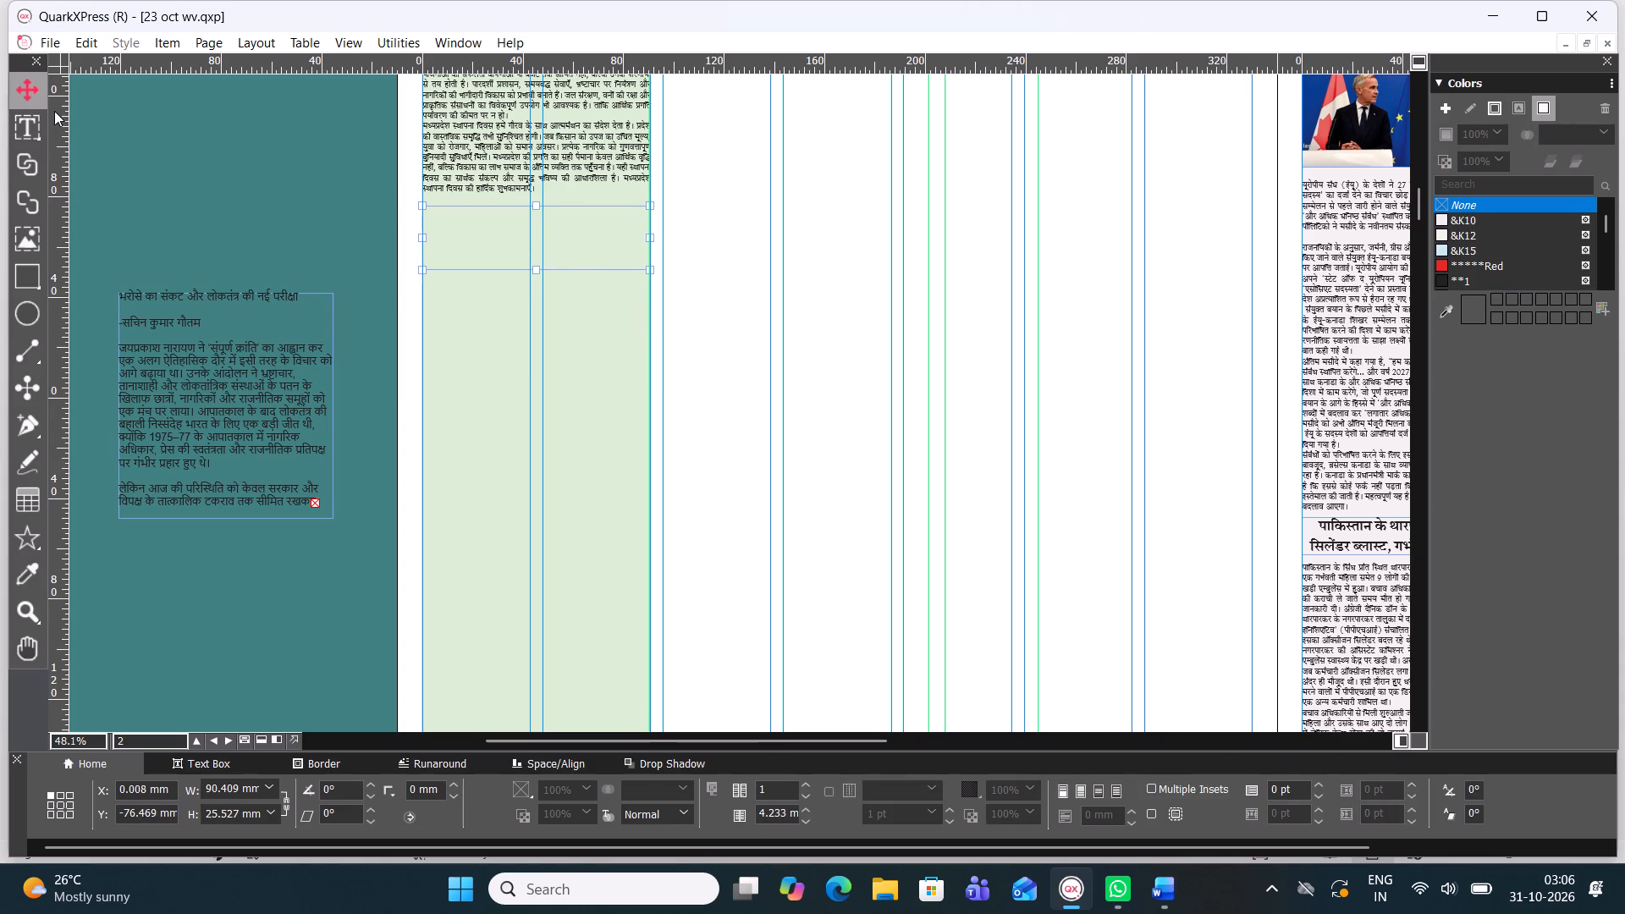
pyautogui.press('Down')
pyautogui.press('Down')
pyautogui.press('Down')
pyautogui.press('Down')
# Paste the copied headline into the new box and set all of its text in the Four C Gandhihead font.
pyautogui.click(36, 124)
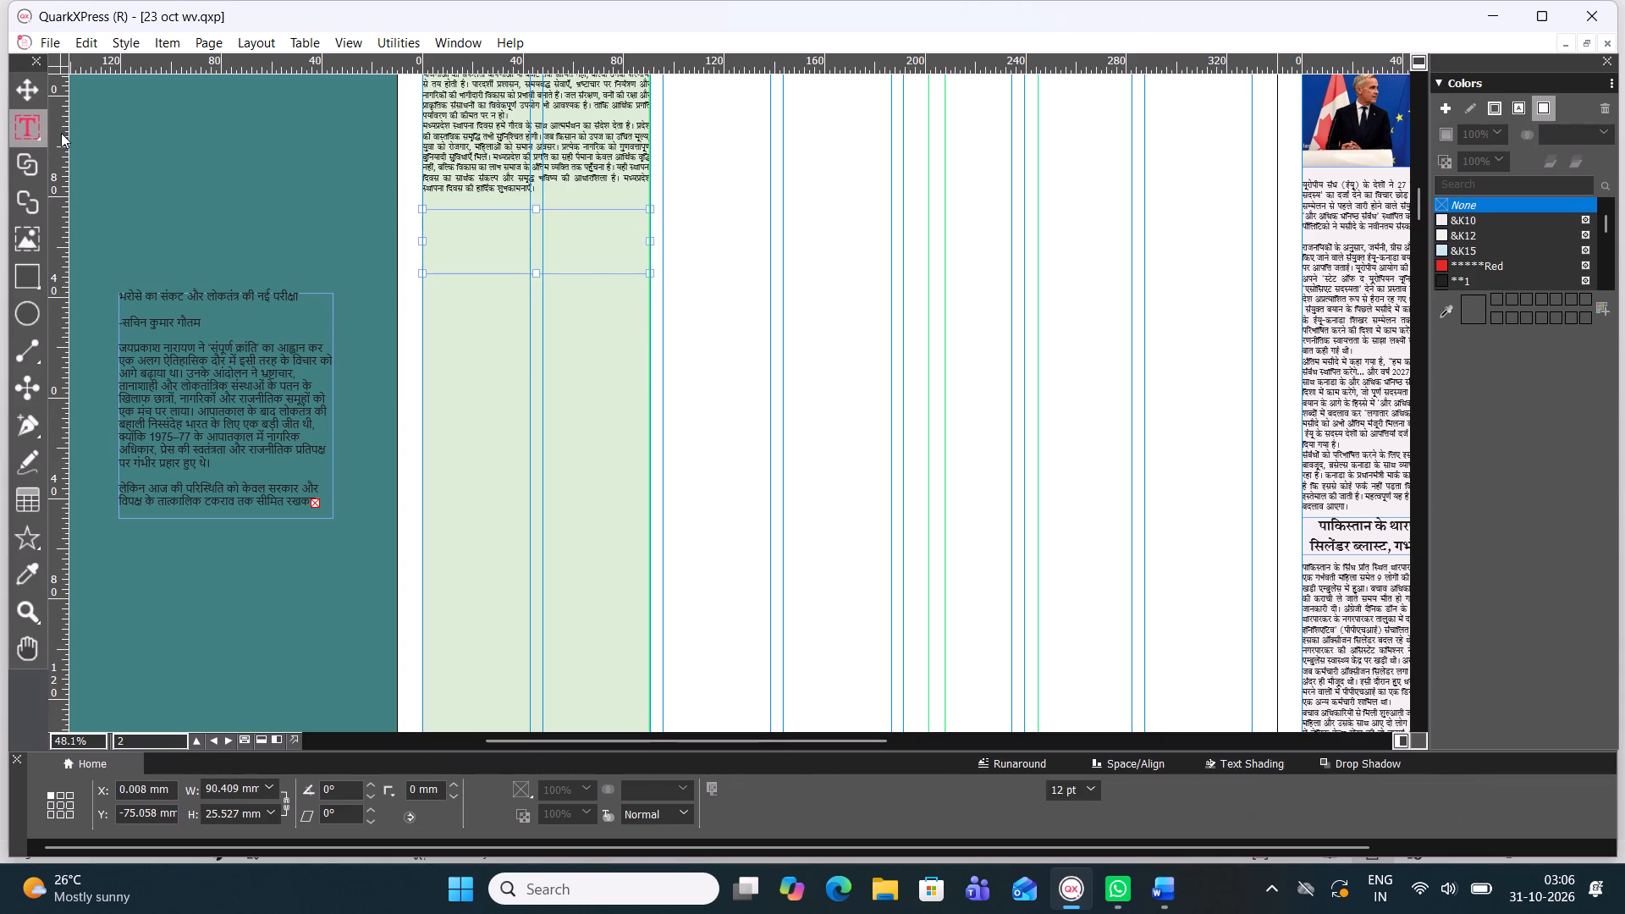
pyautogui.hotkey('ctrl', 'v')
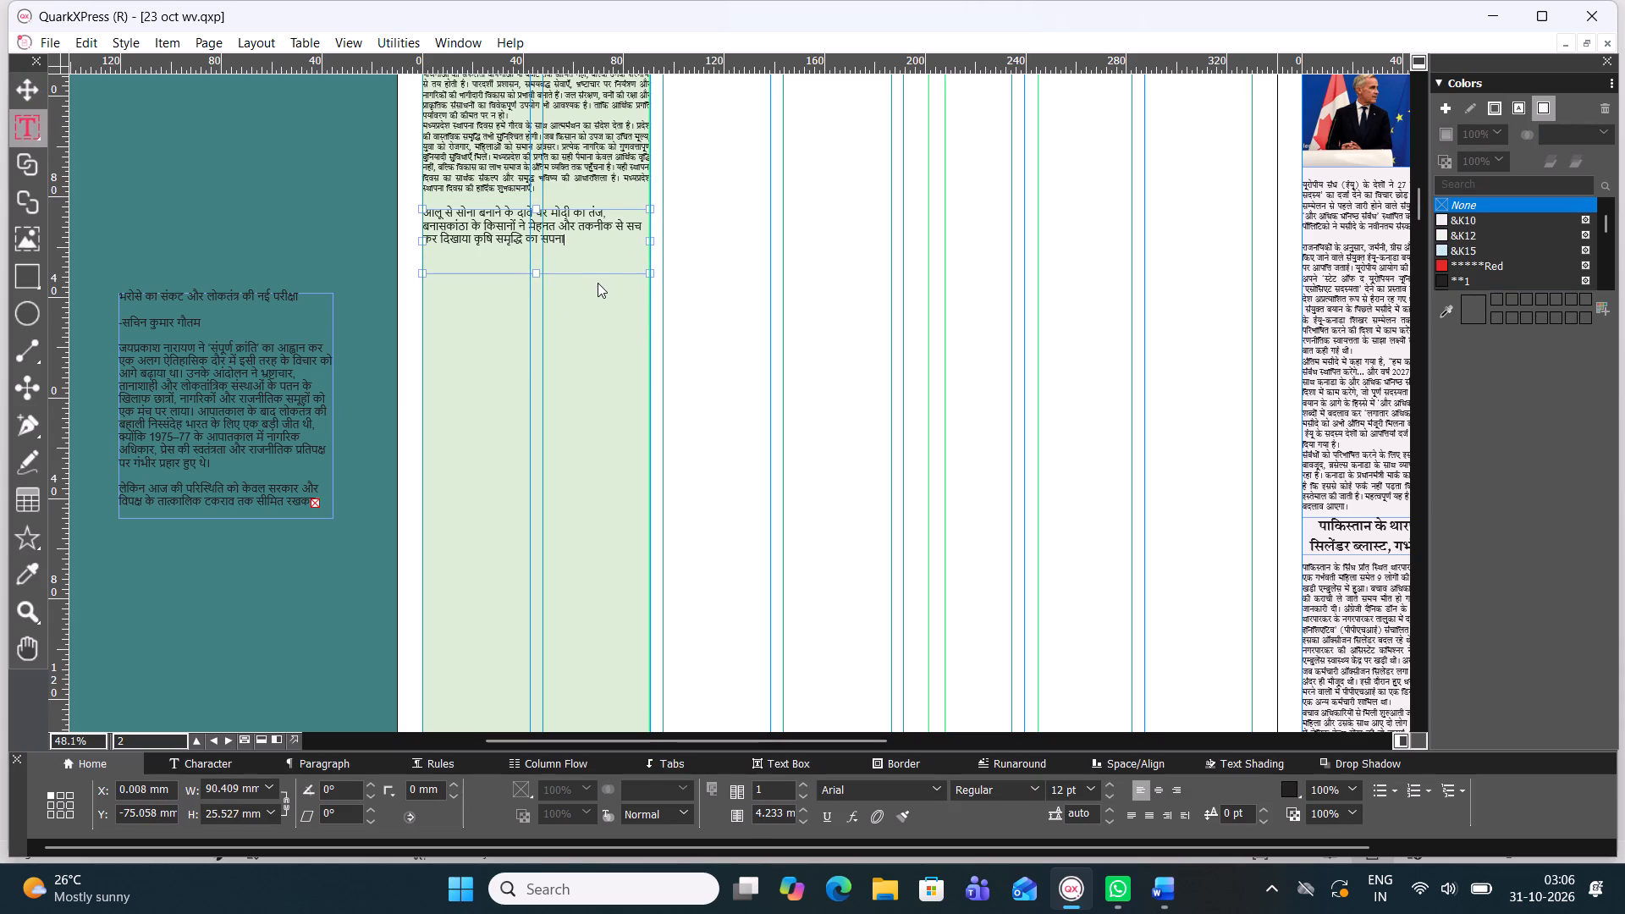
pyautogui.hotkey('ctrl', 'a')
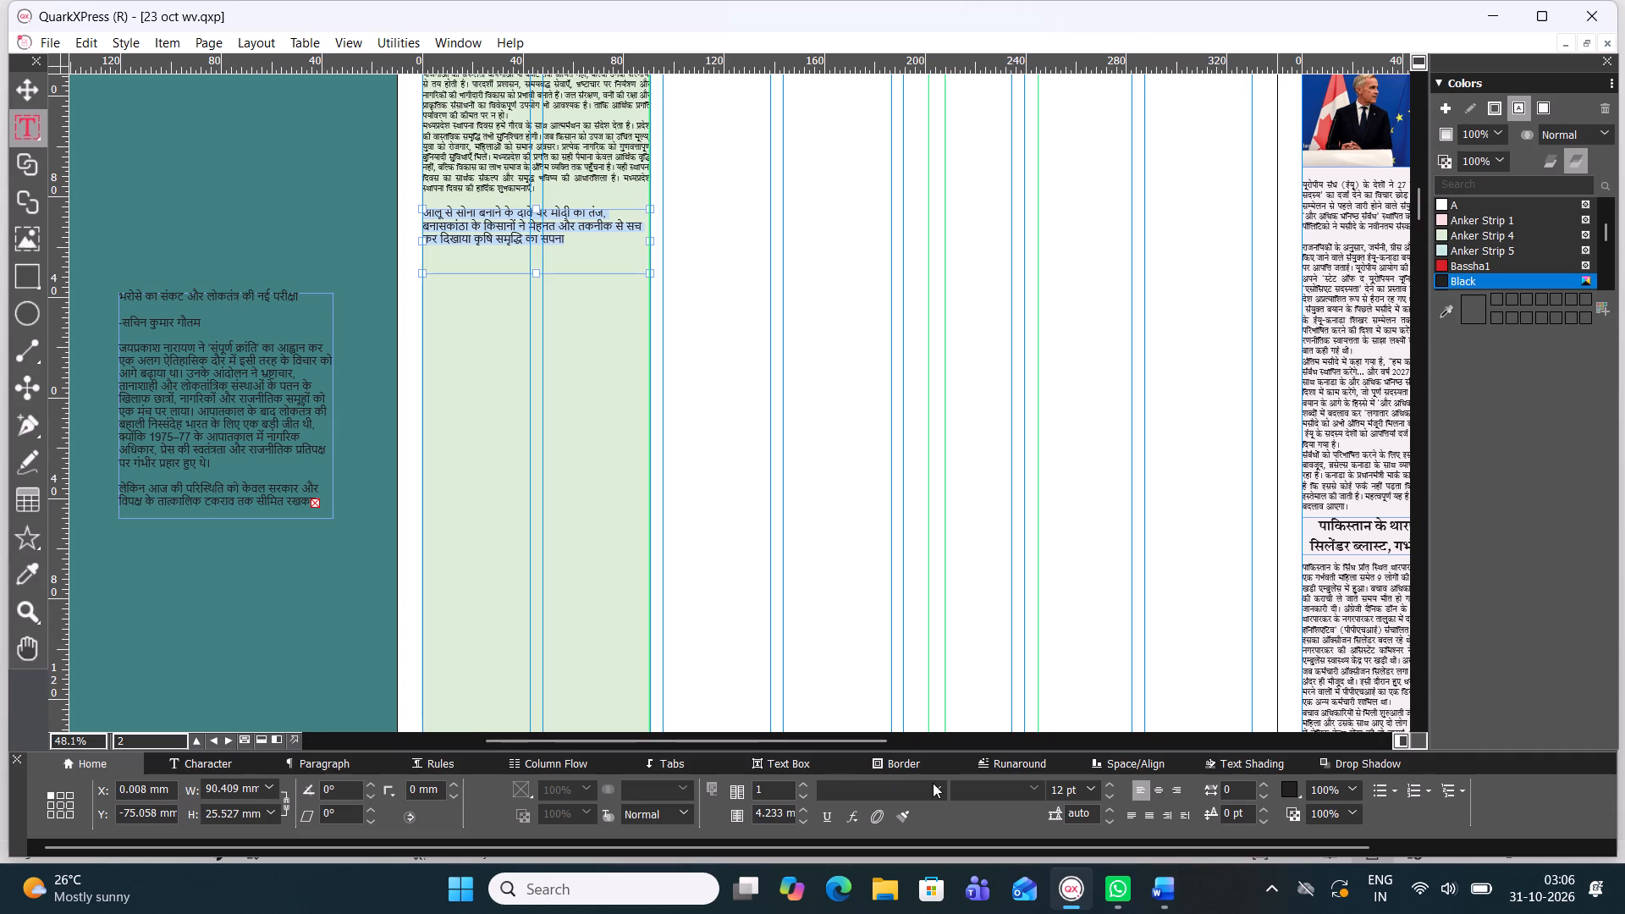
pyautogui.click(933, 783)
pyautogui.click(980, 134)
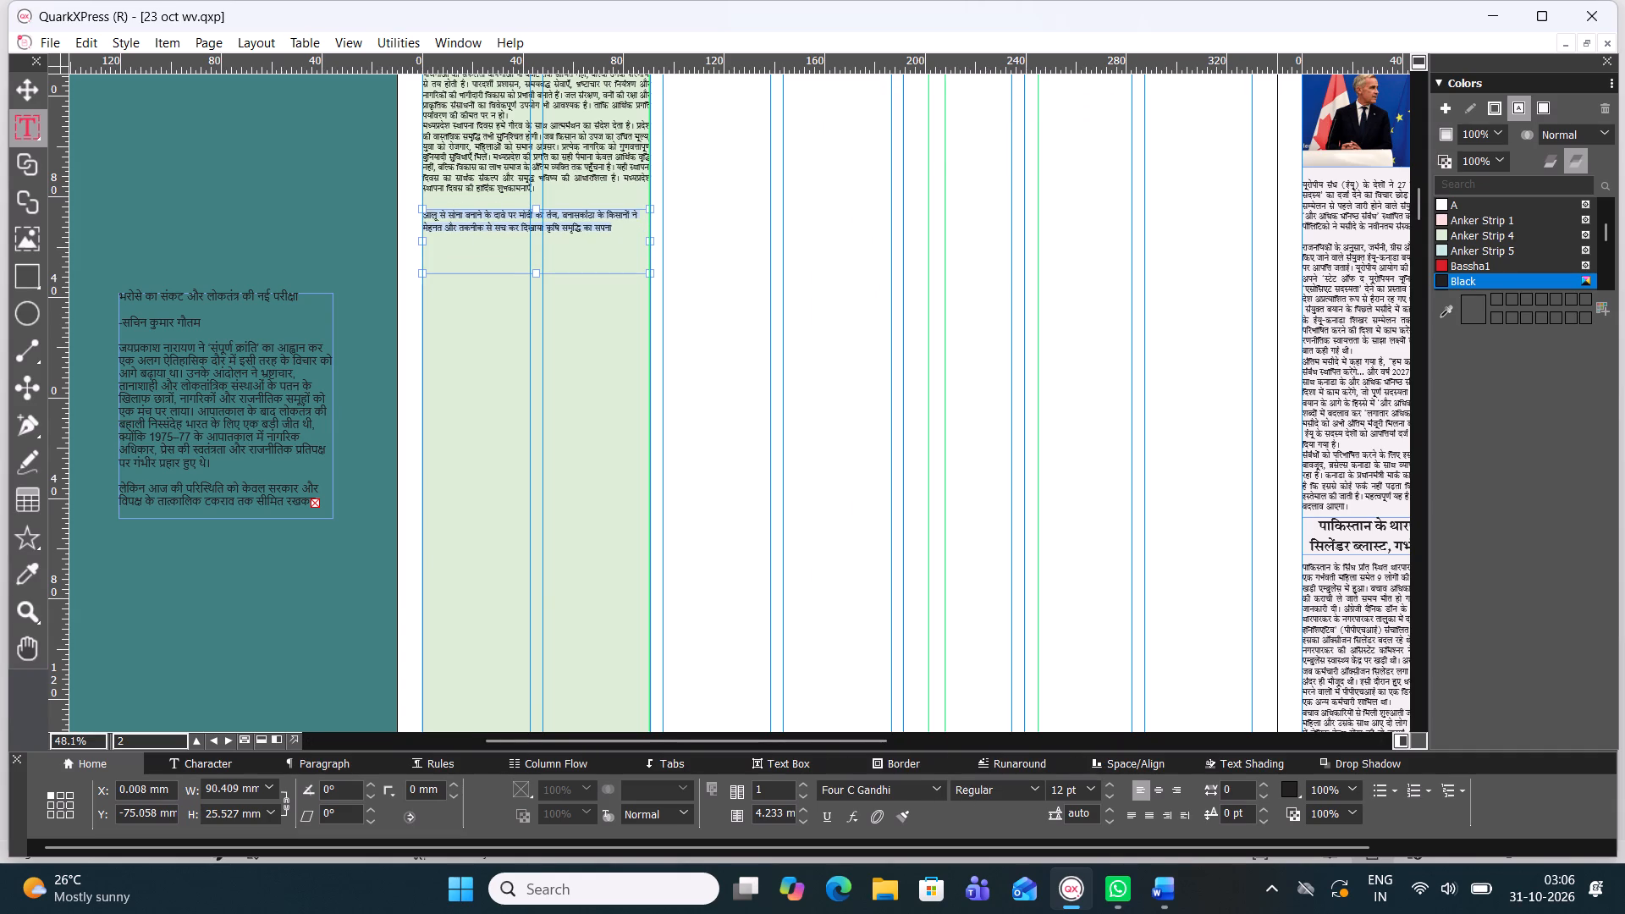
pyautogui.click(934, 789)
pyautogui.click(974, 109)
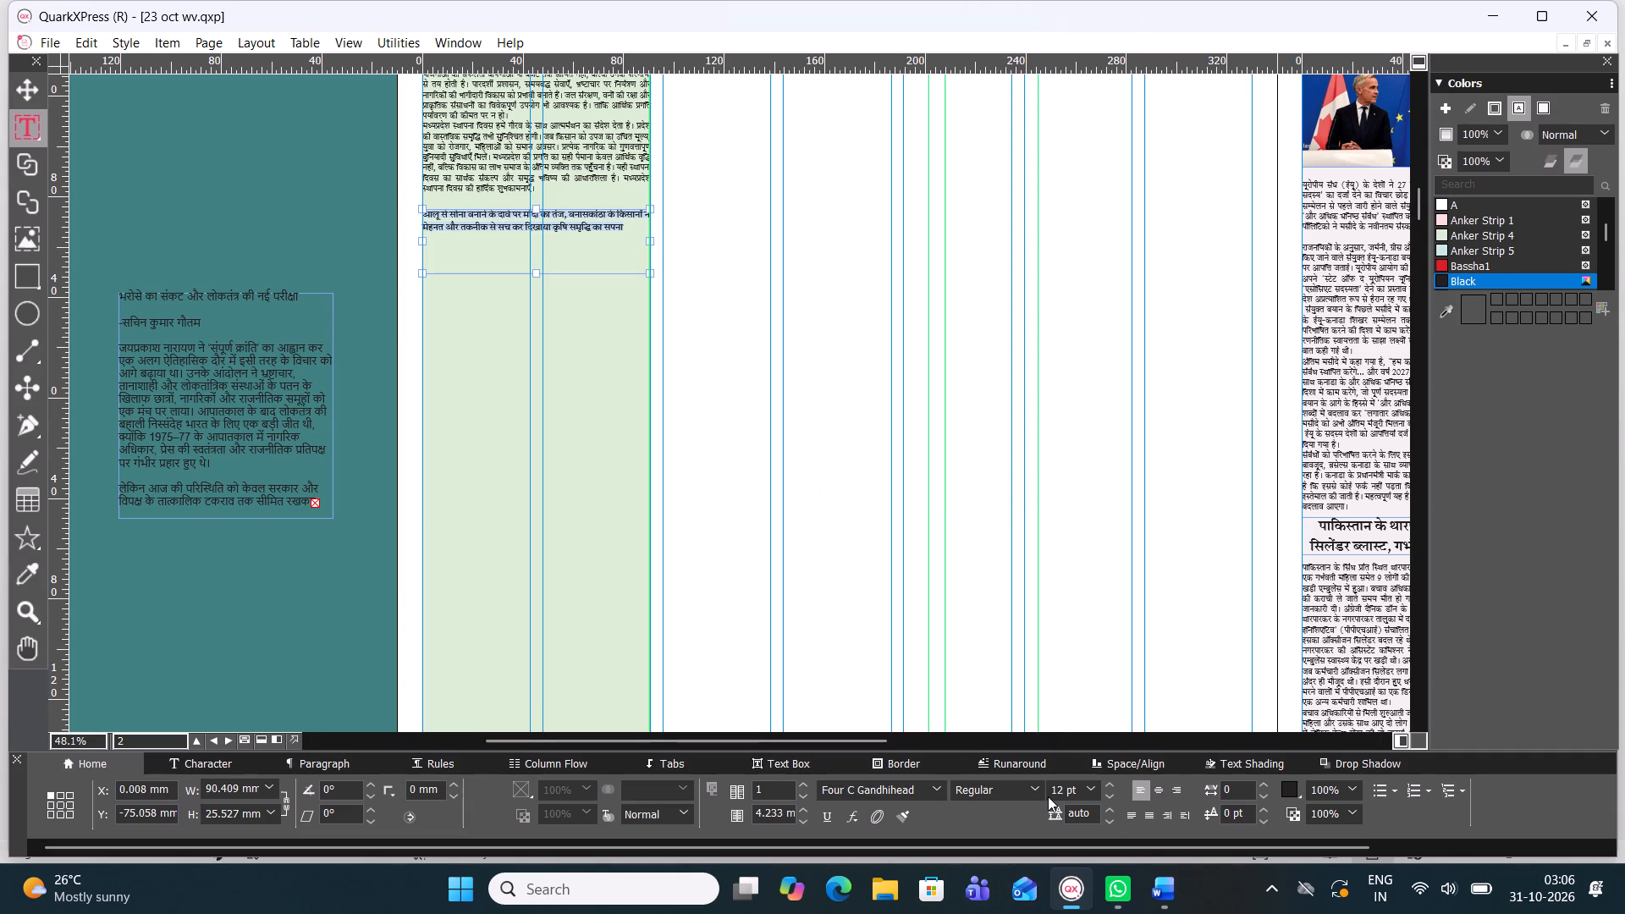
# Enlarge the selected headline to 18 pt and centre it in its box.
pyautogui.hotkey('ctrl', 'alt', 'shift', '.')
pyautogui.hotkey('ctrl', 'alt', 'shift', '.')
pyautogui.hotkey('ctrl', 'alt', 'shift', '.')
pyautogui.hotkey('ctrl', 'alt', 'shift', '.')
pyautogui.hotkey('ctrl', 'alt', 'shift', '.')
pyautogui.hotkey('ctrl', 'alt', 'shift', '.')
pyautogui.hotkey('ctrl', 'alt', 'shift', '.')
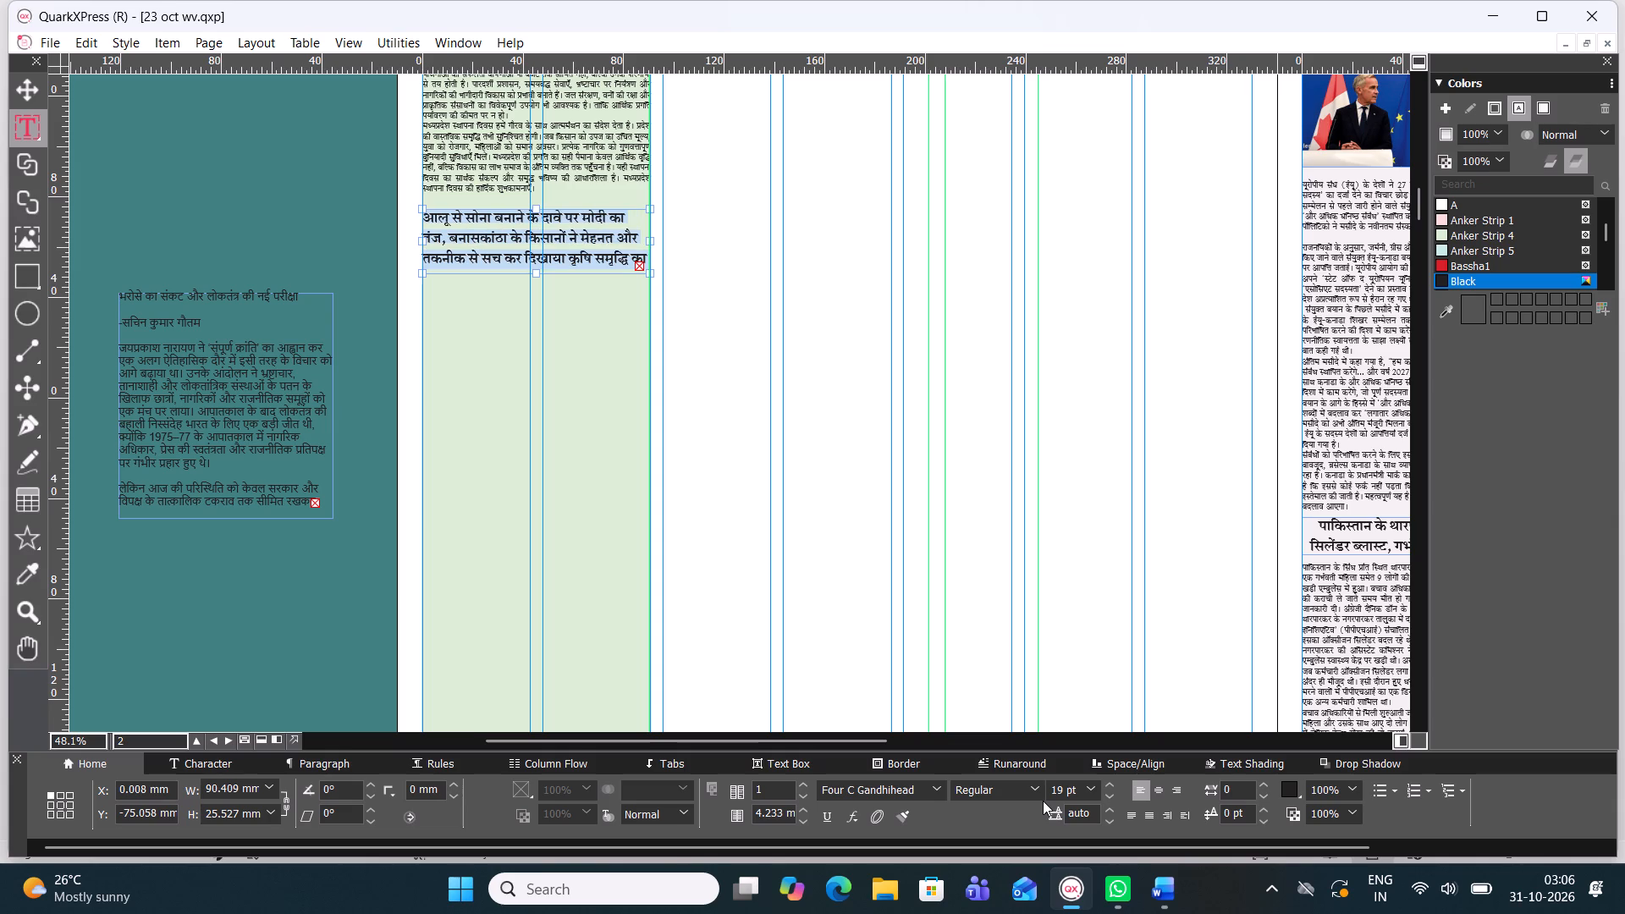
pyautogui.hotkey('ctrl', 'alt', 'shift', ',')
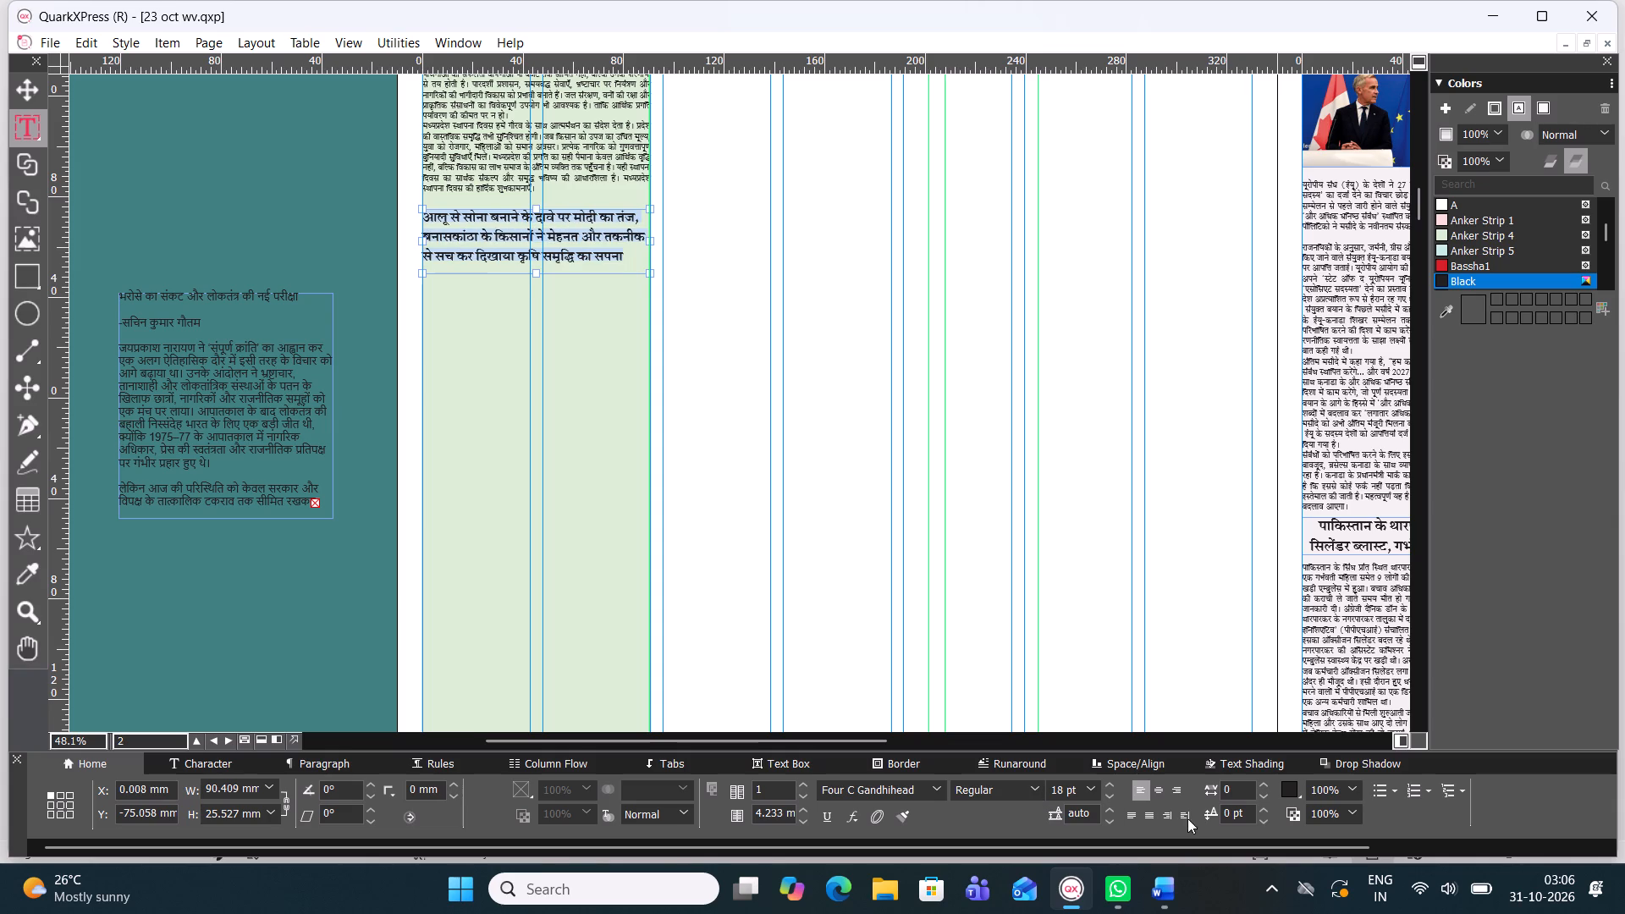
pyautogui.click(1162, 792)
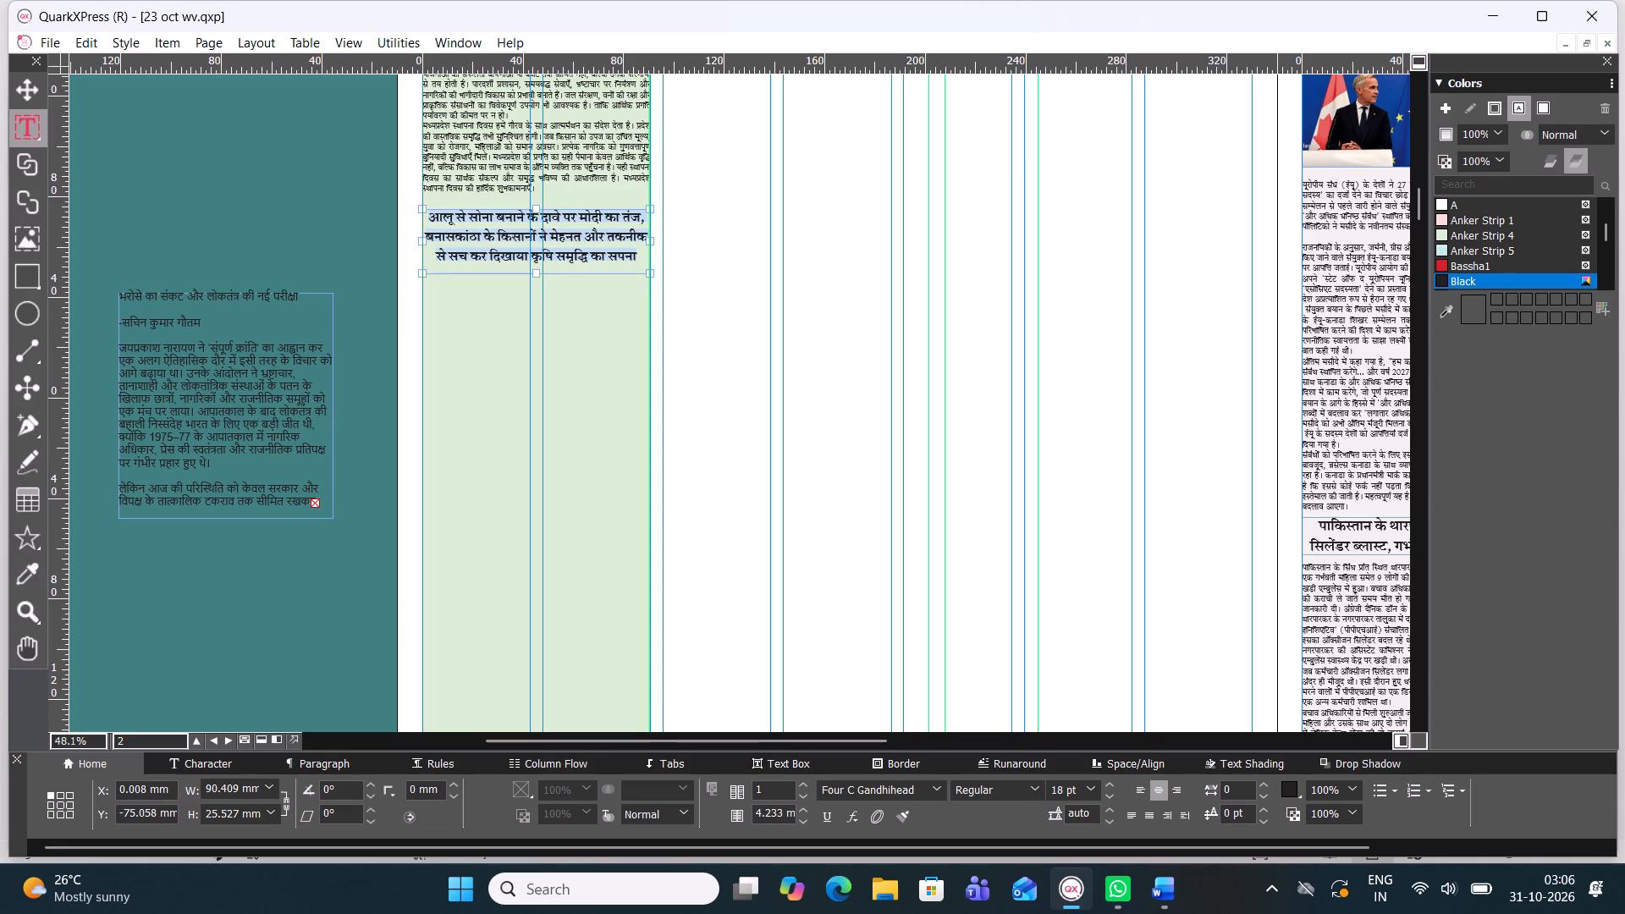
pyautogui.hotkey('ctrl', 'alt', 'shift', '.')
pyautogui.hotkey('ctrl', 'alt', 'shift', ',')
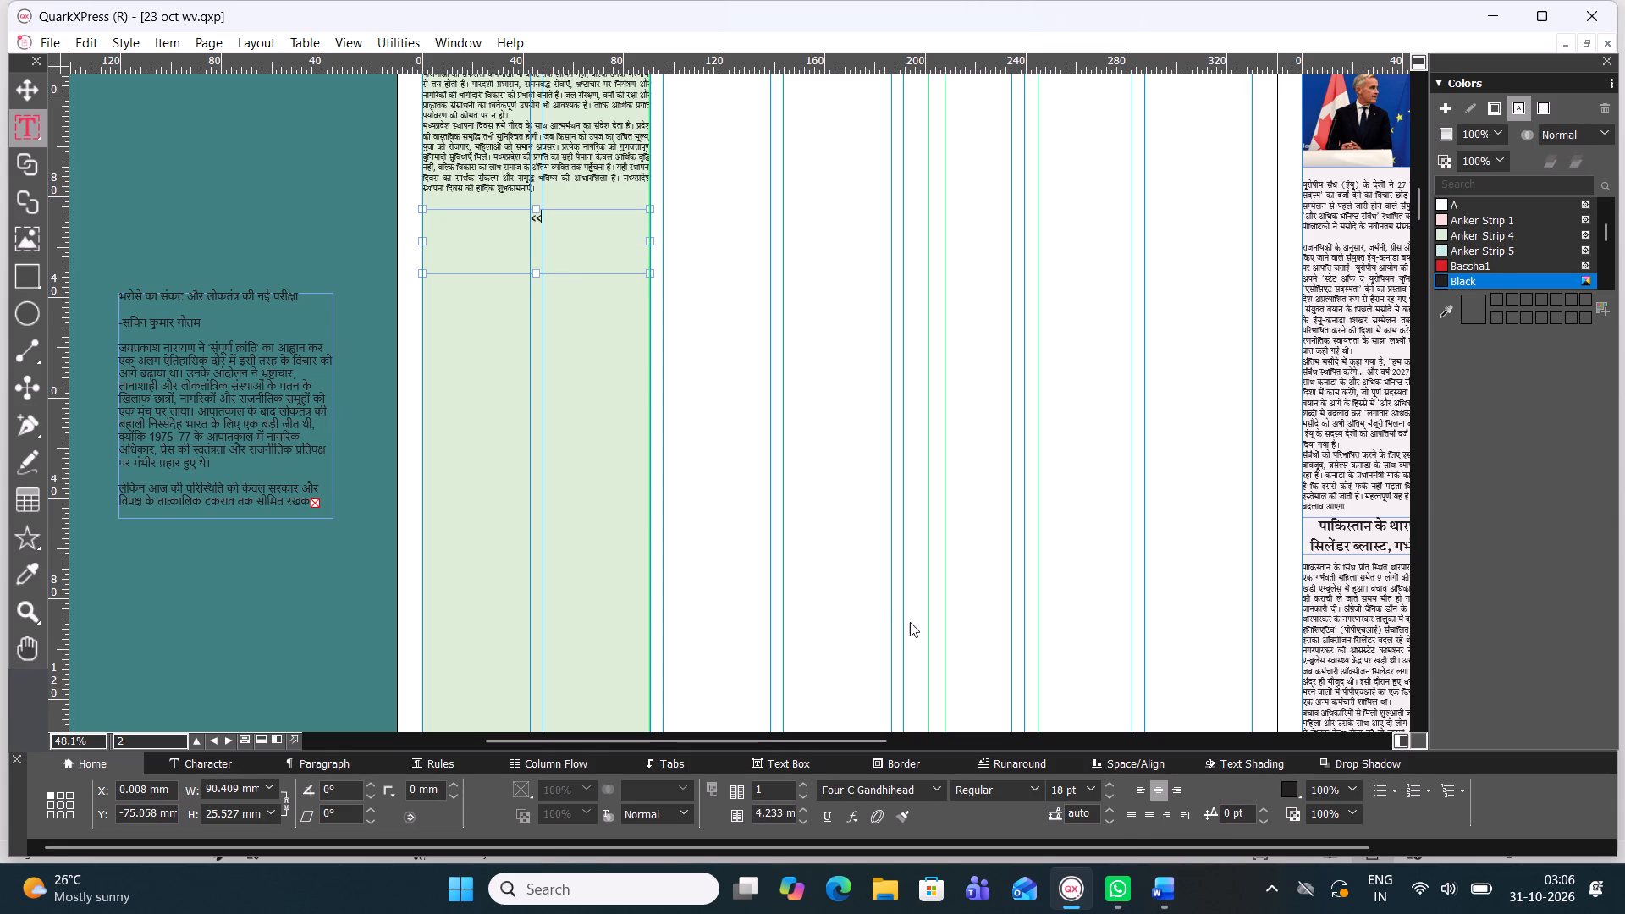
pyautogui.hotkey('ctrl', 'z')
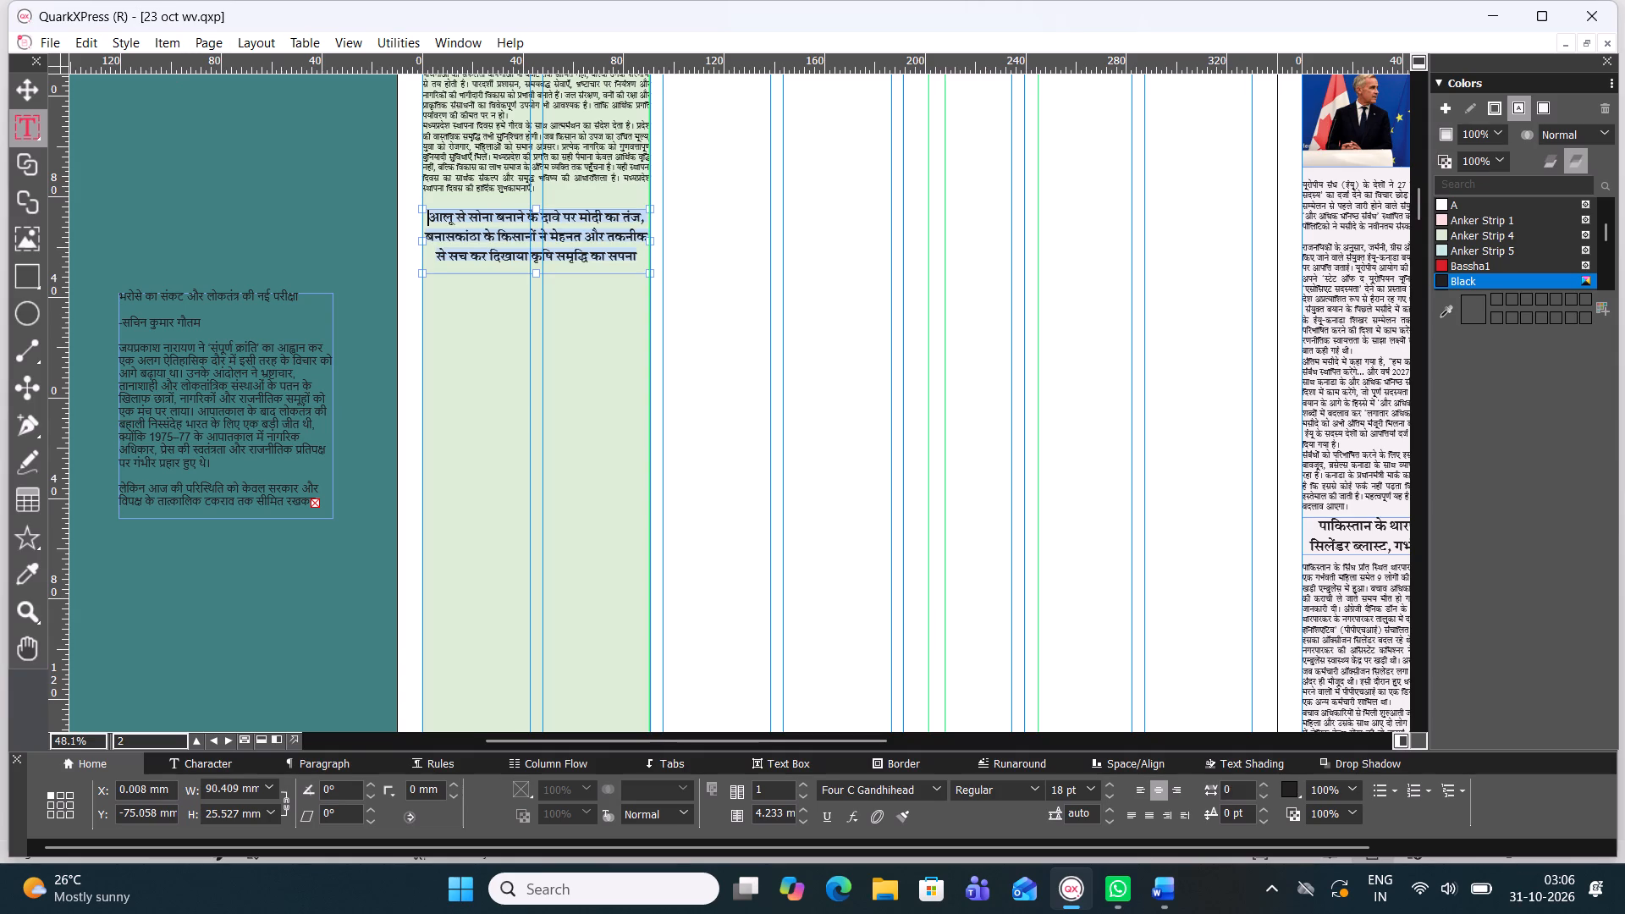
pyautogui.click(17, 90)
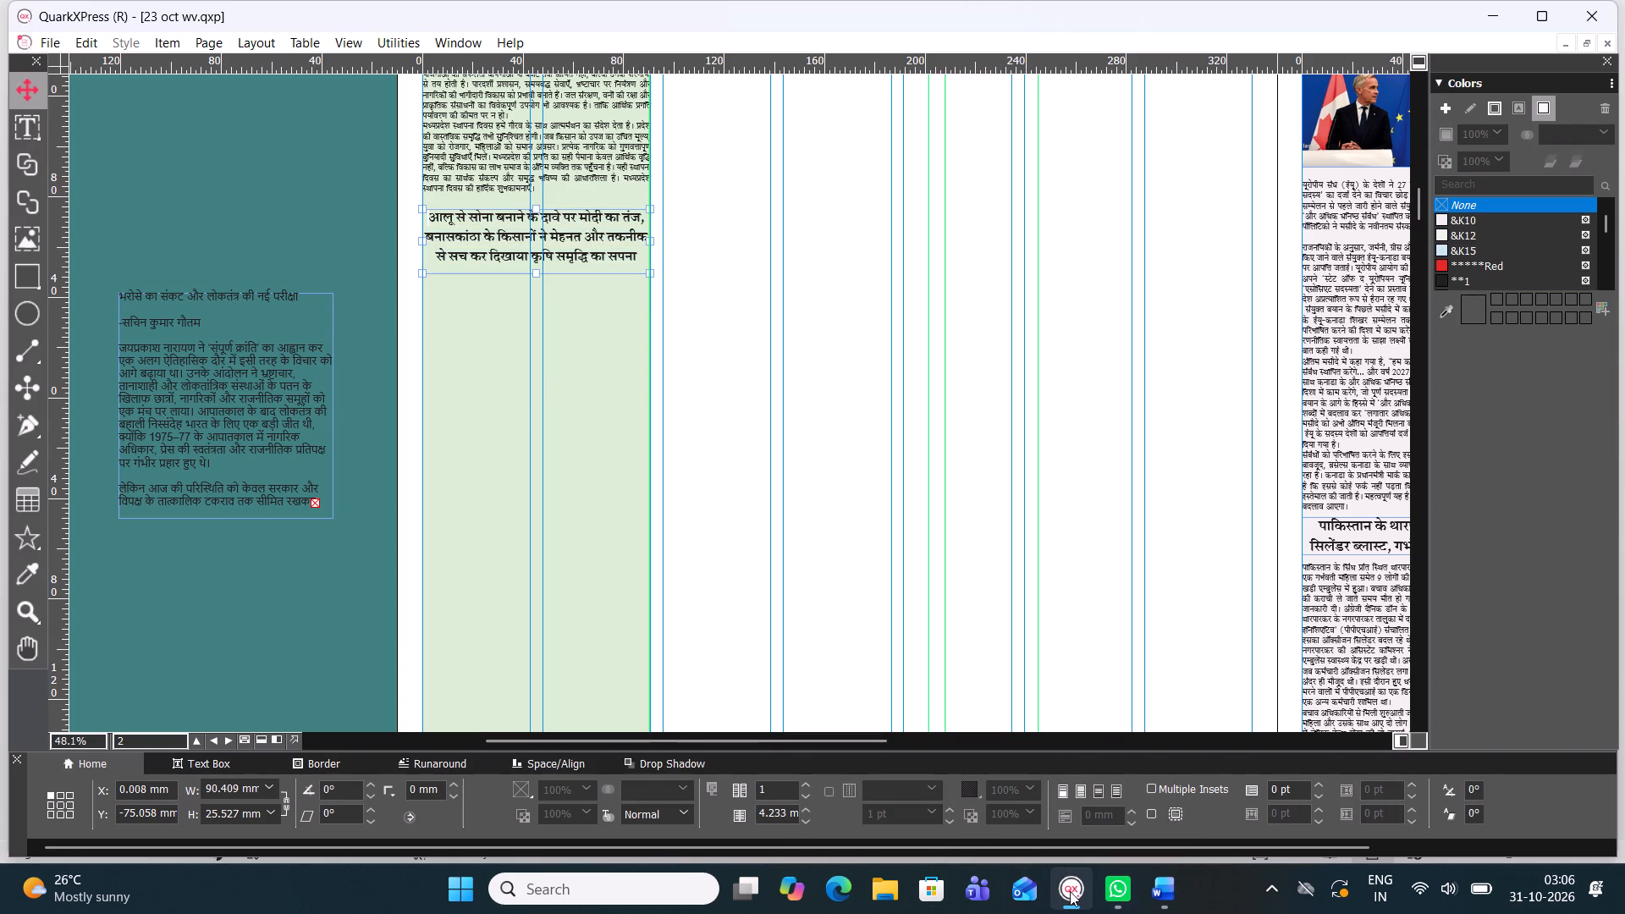
# Open Google Chrome and search Google Images for the copied potato-to-gold headline.
pyautogui.click(634, 886)
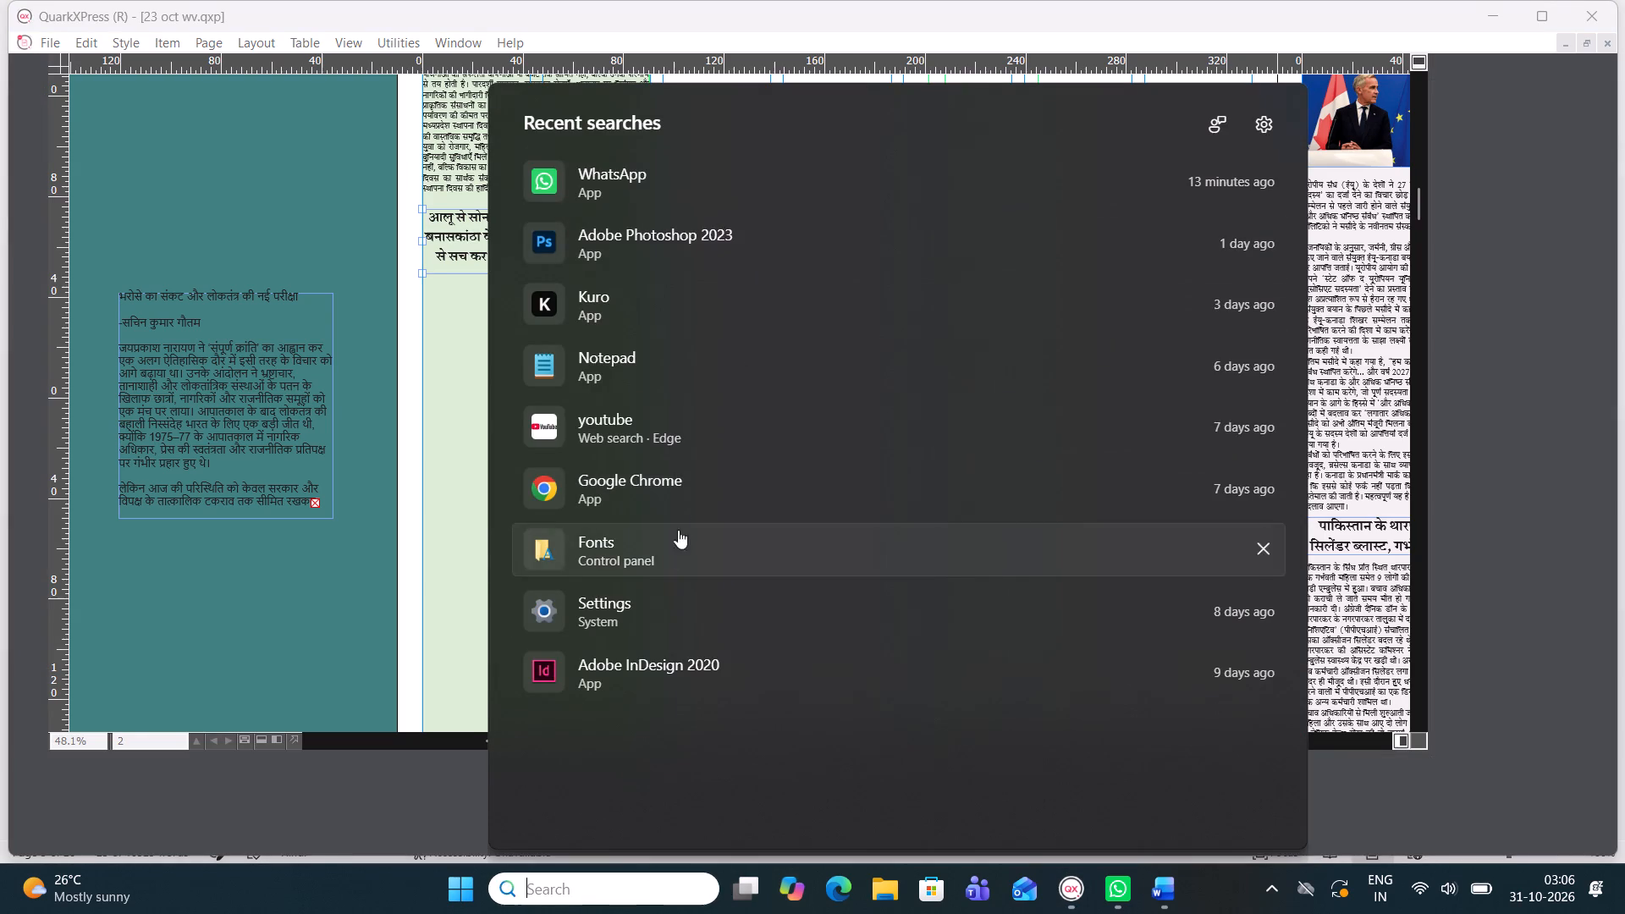
pyautogui.click(679, 500)
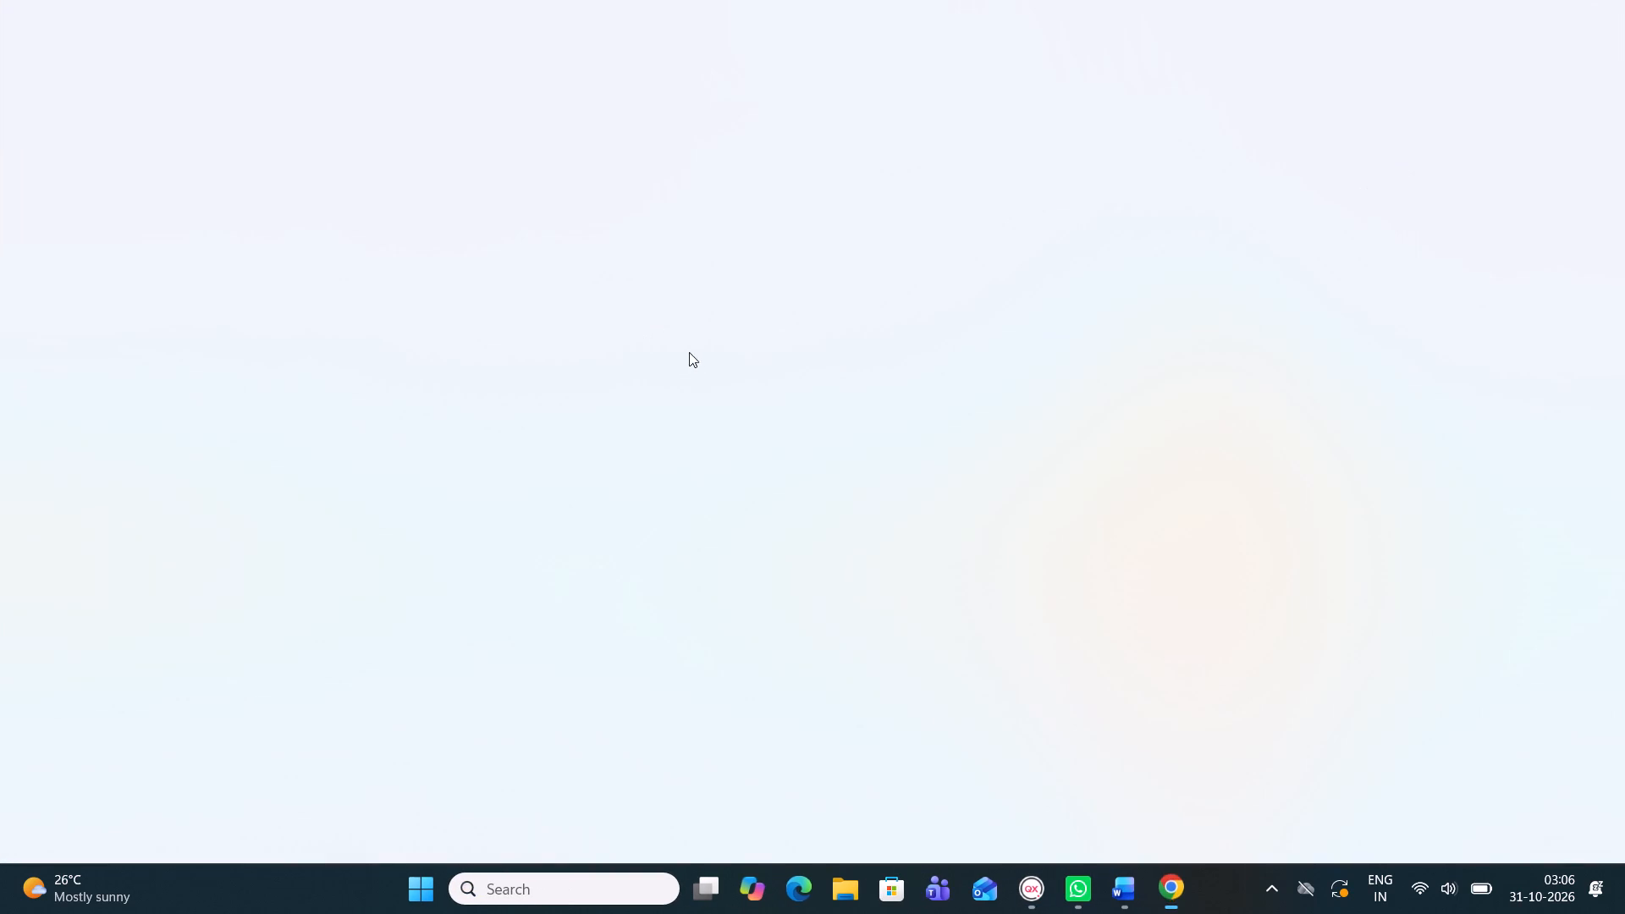
pyautogui.click(702, 387)
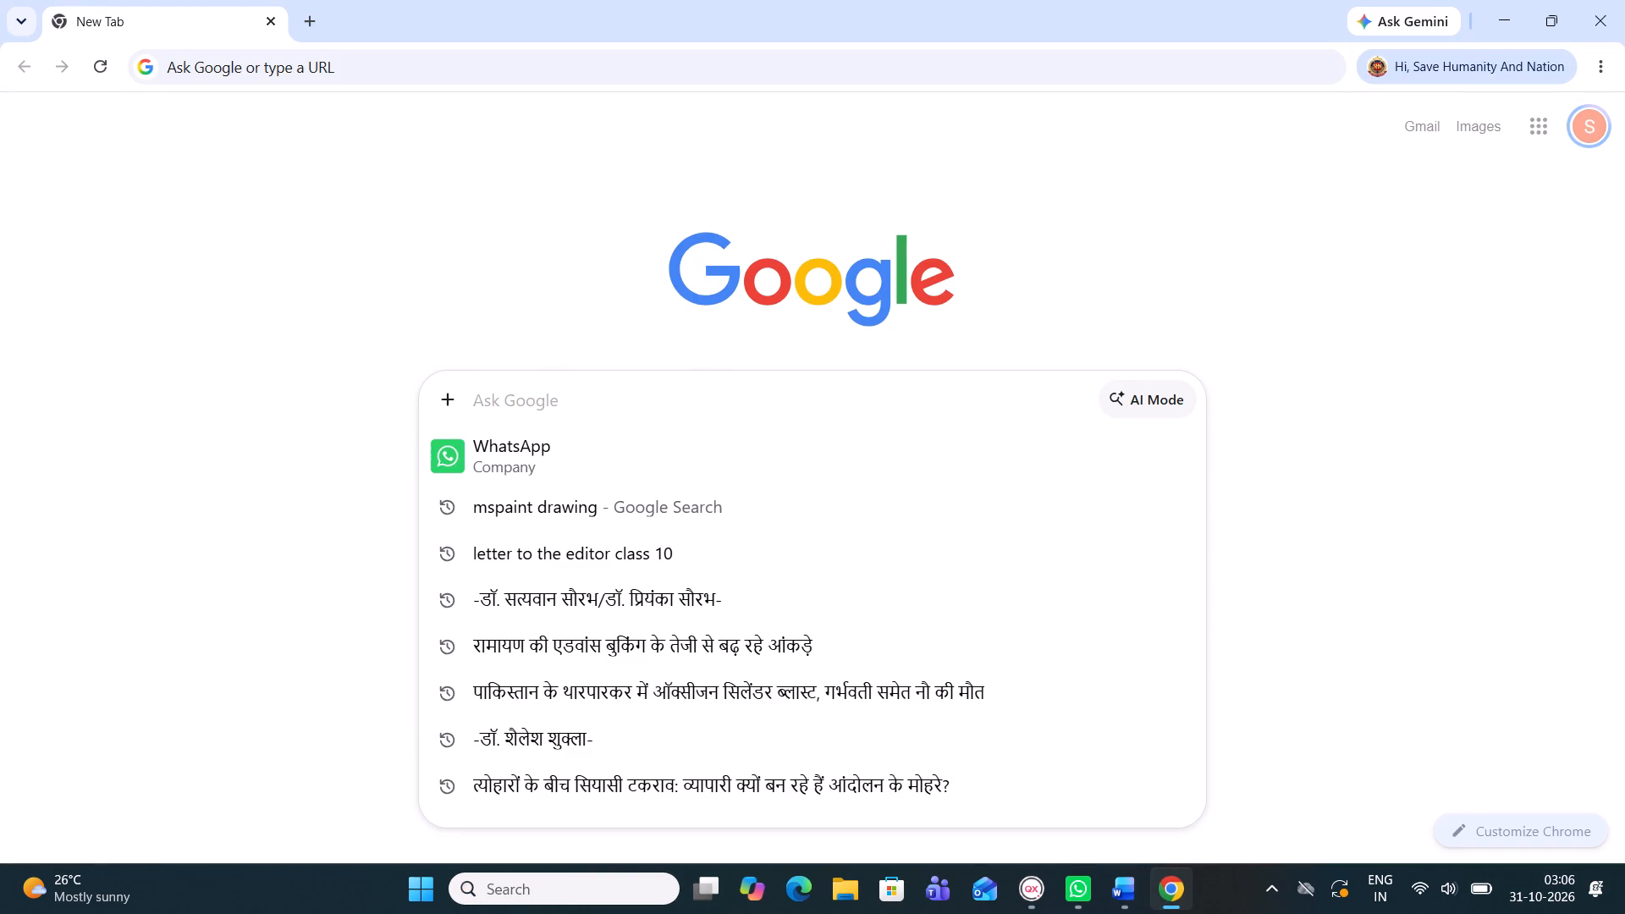
pyautogui.hotkey('ctrl', 'v')
pyautogui.press('Return')
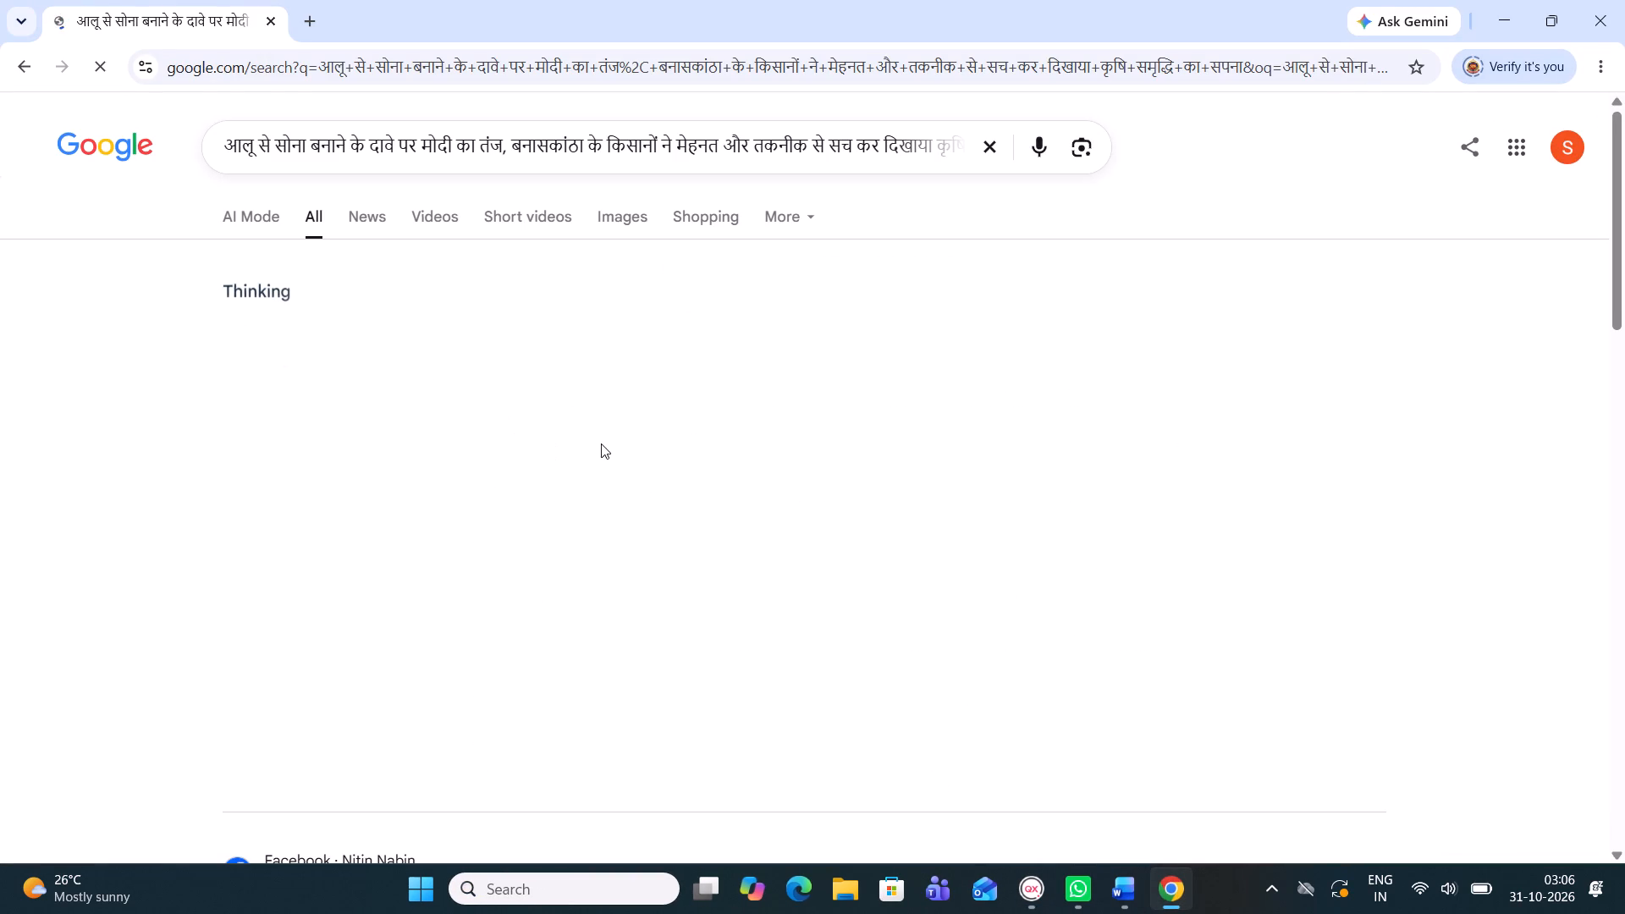
pyautogui.click(637, 215)
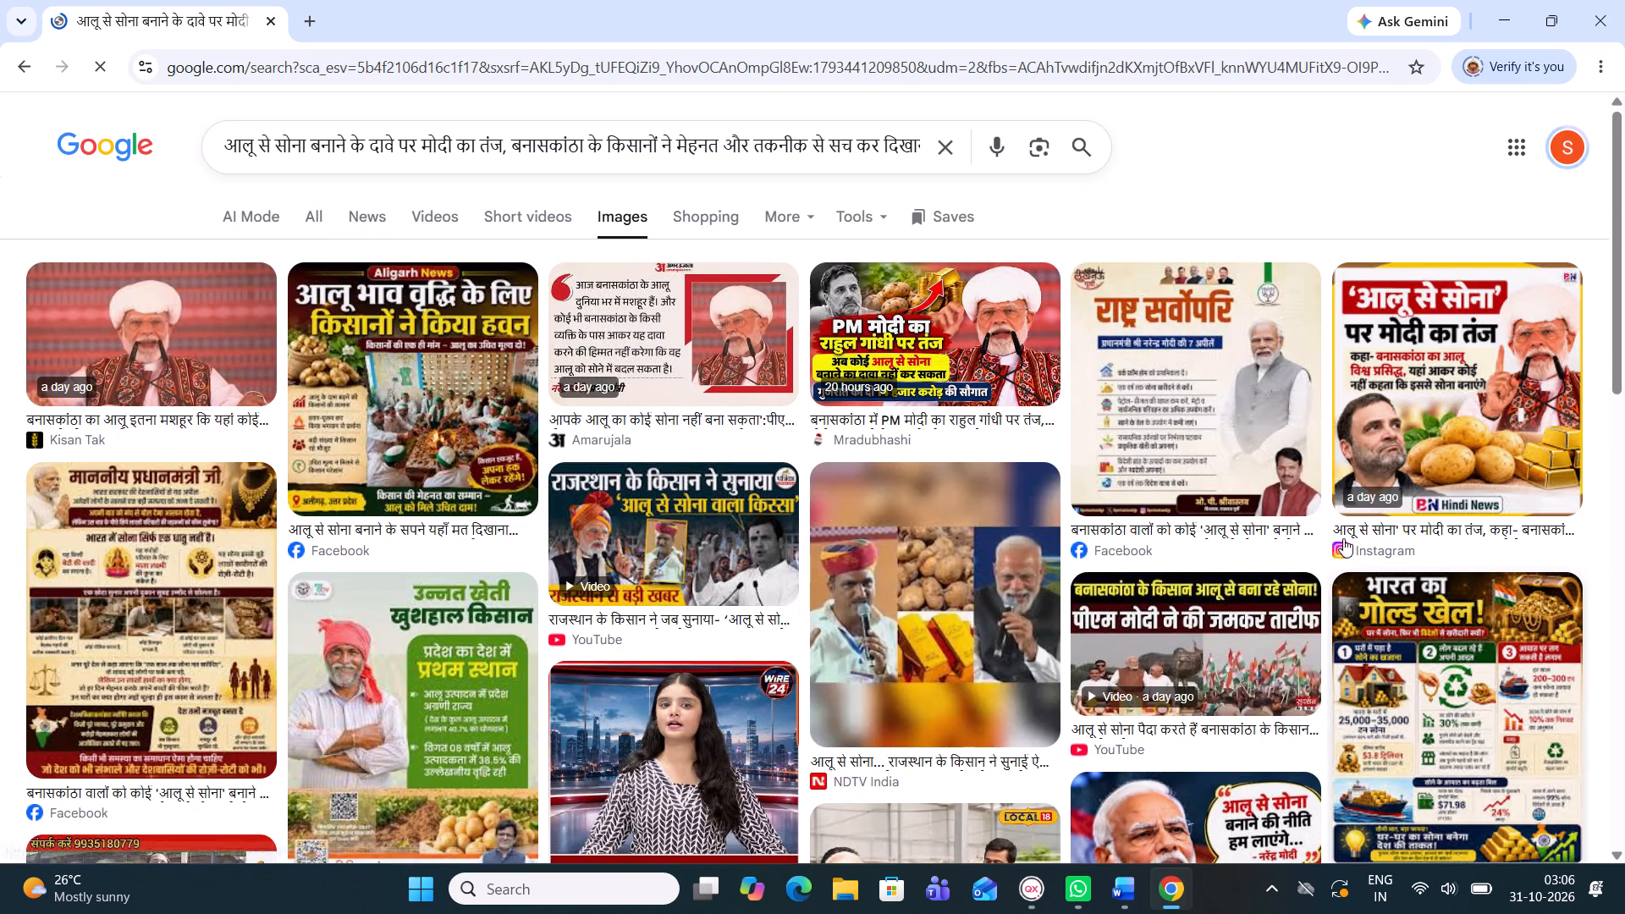
pyautogui.scroll(2, 829, 630)
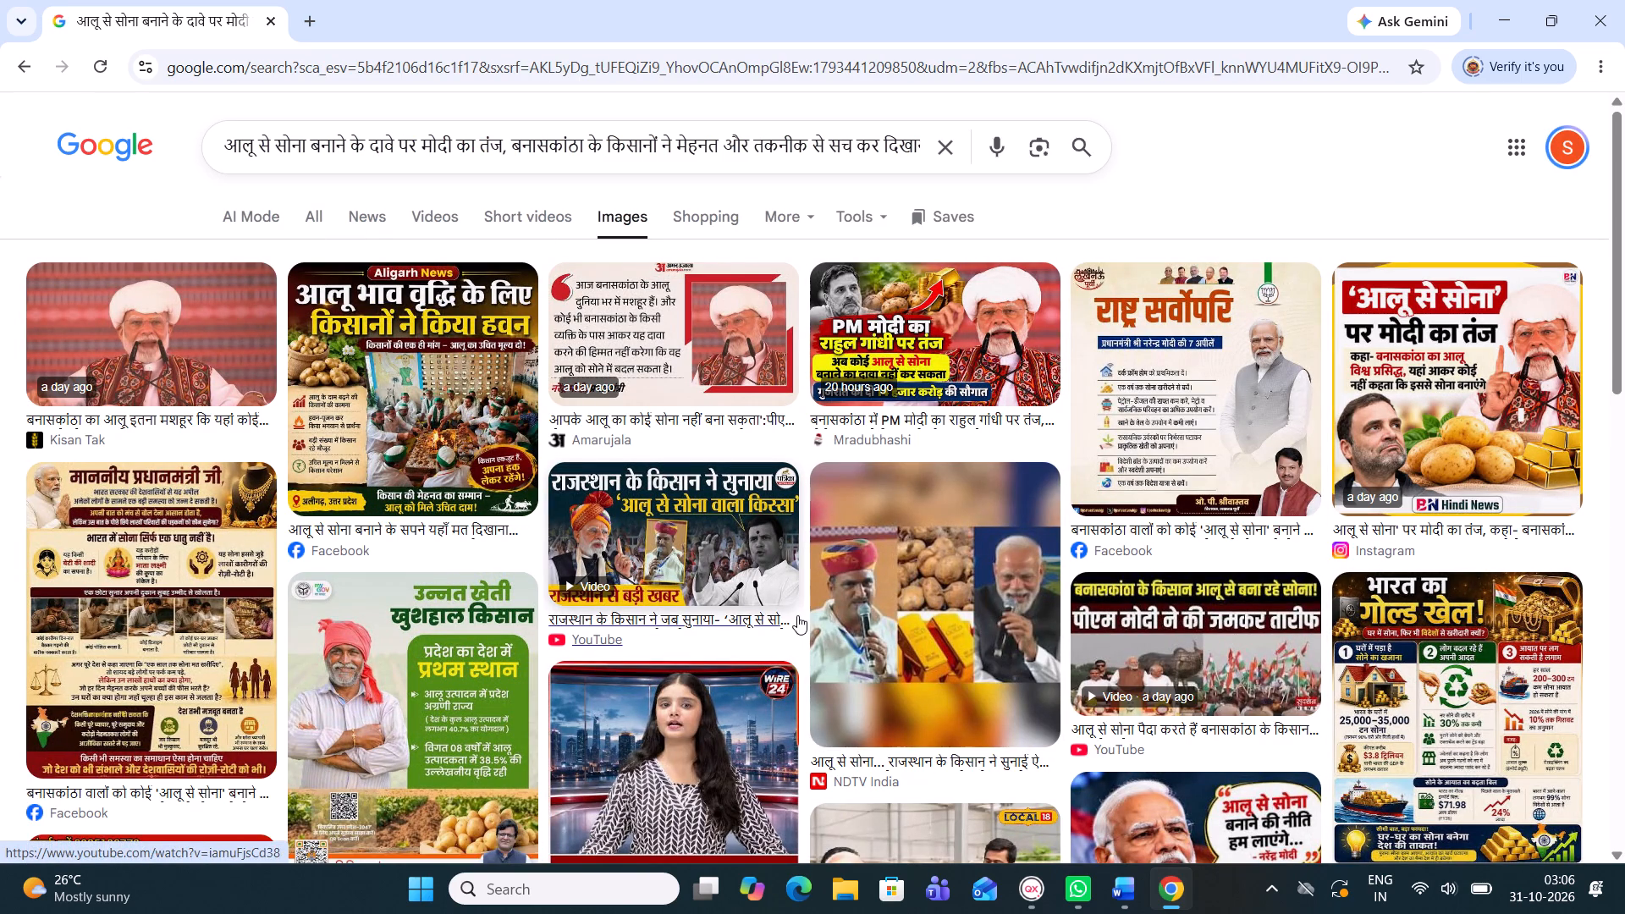
# Open the NDTV India result showing Modi, a farmer and potatoes, and copy its picture.
pyautogui.click(950, 568)
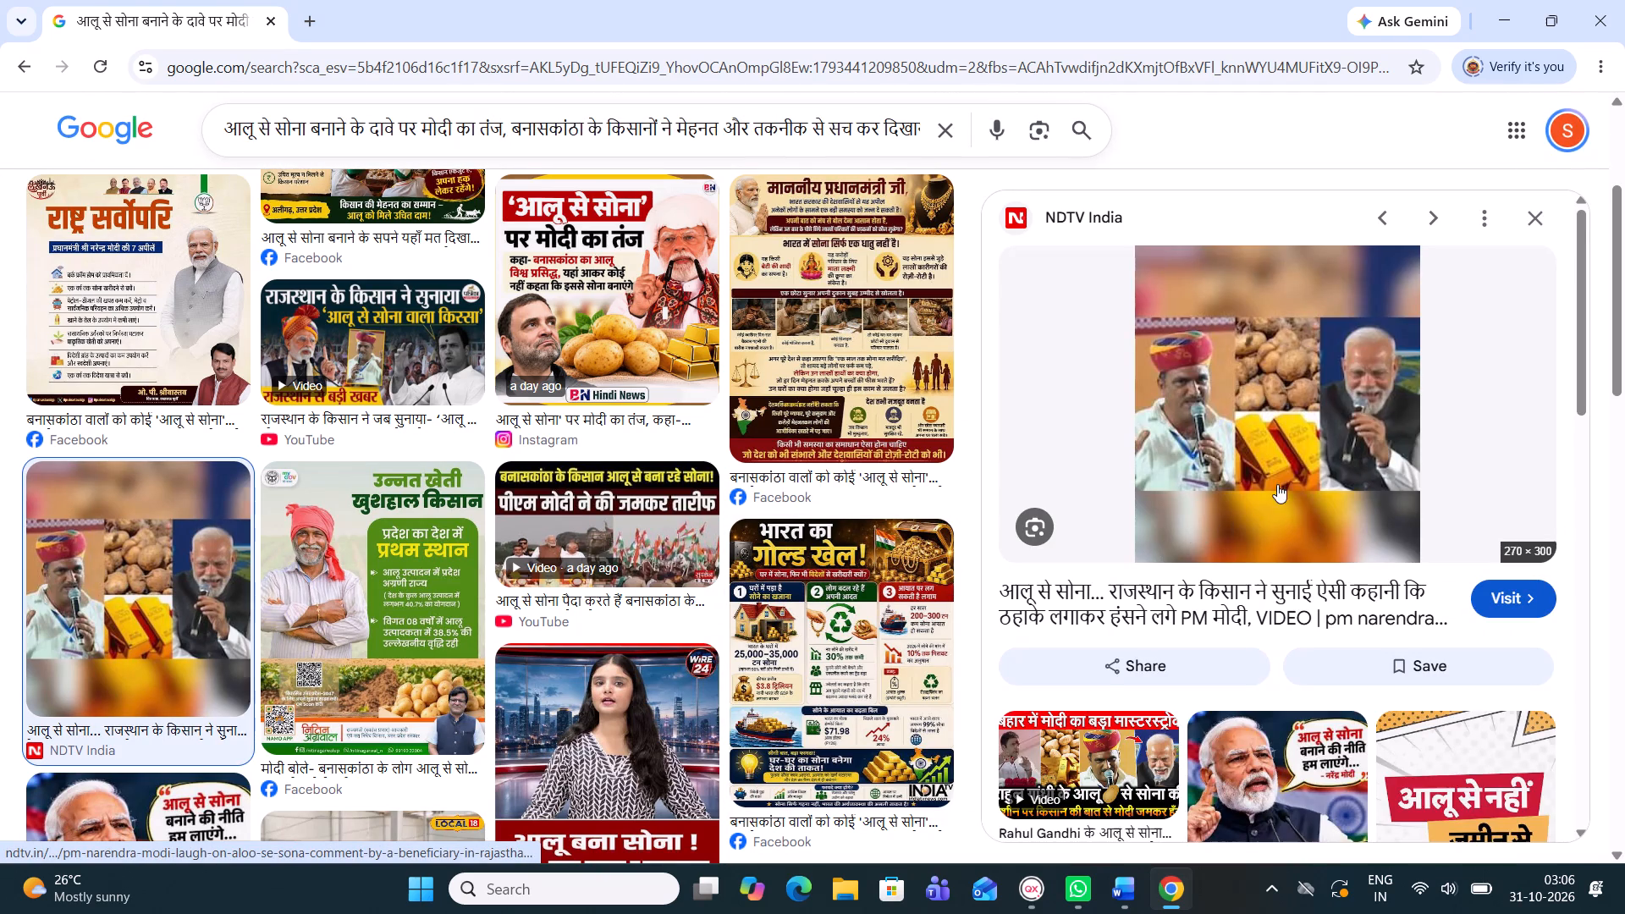
pyautogui.rightClick(1308, 418)
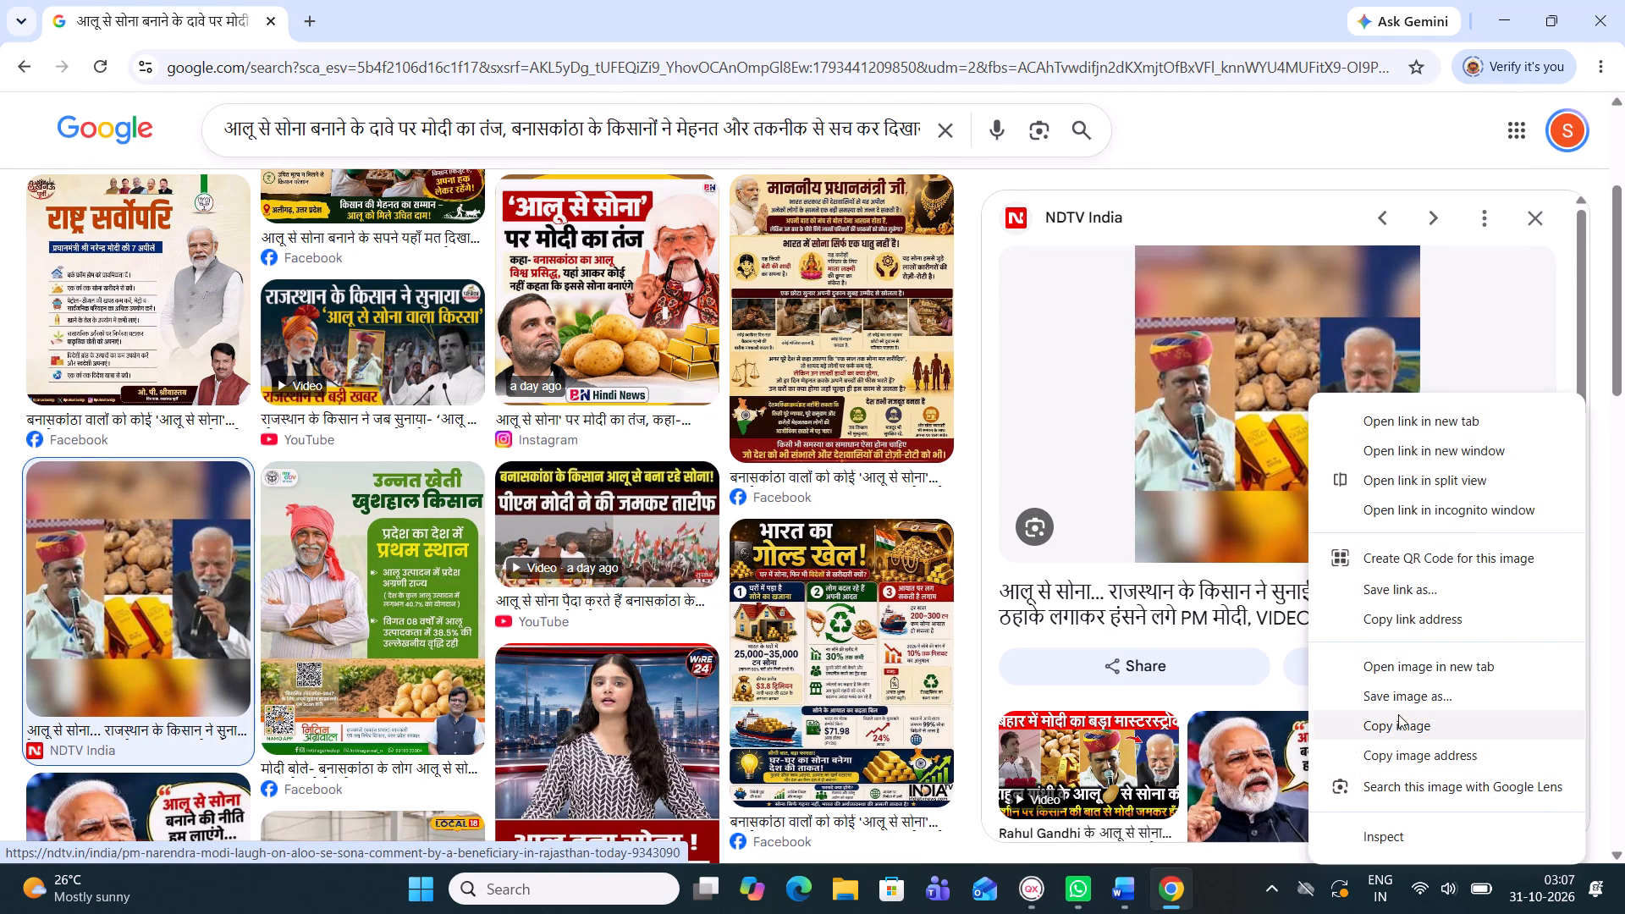
pyautogui.click(1407, 733)
pyautogui.scroll(-3, 1159, 652)
pyautogui.scroll(1, 1300, 753)
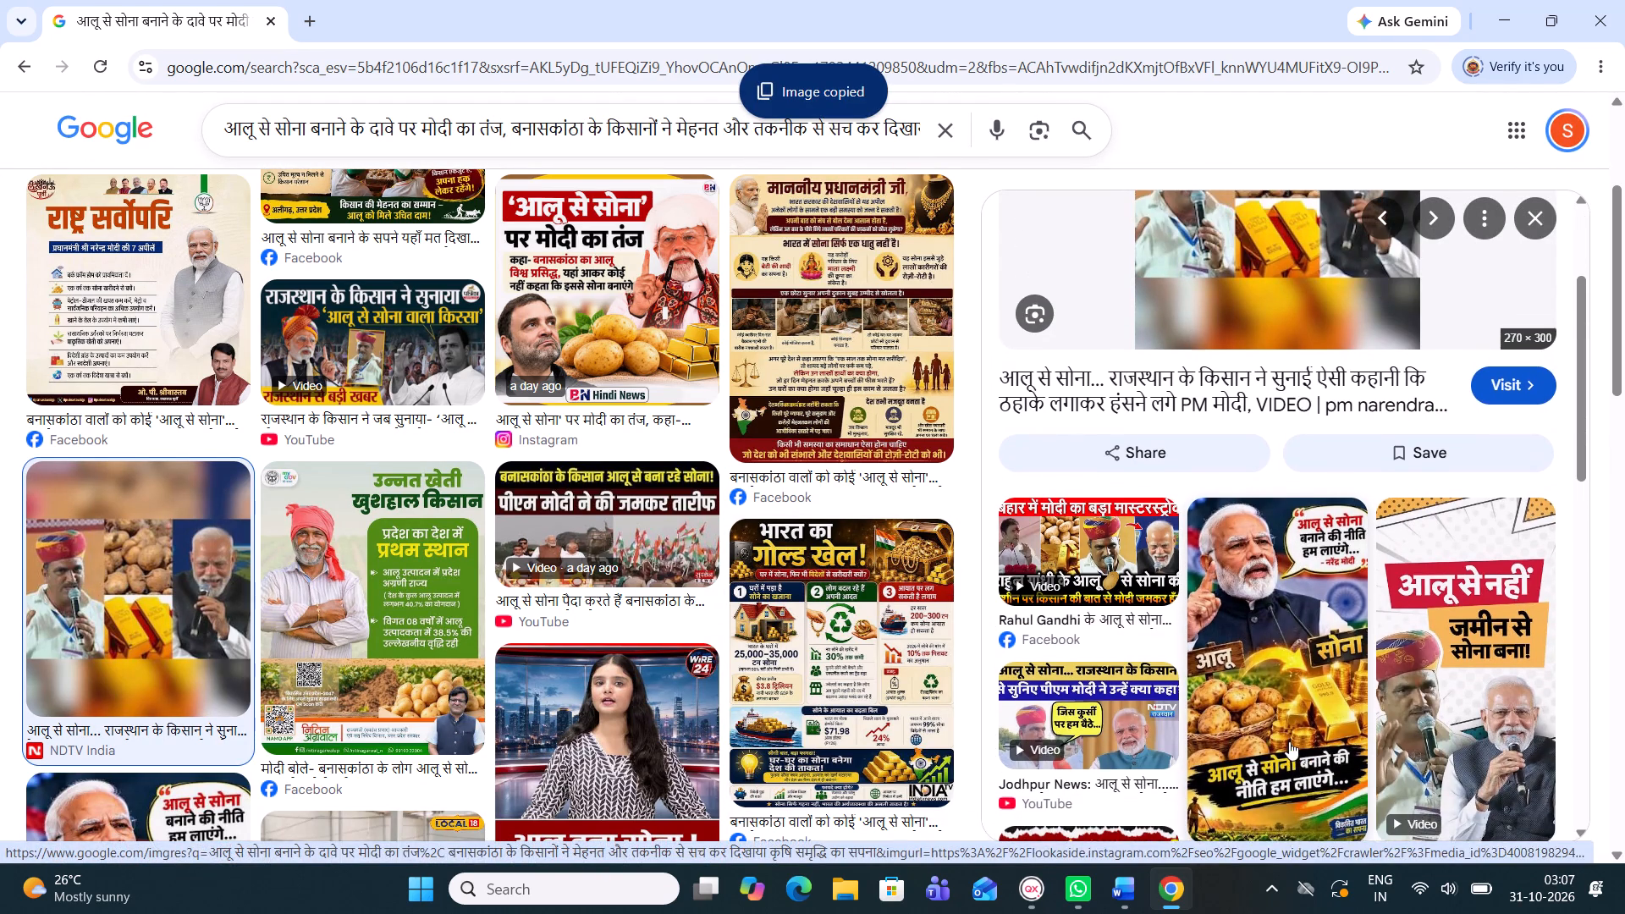
# Switch to QuarkXPress and draw a picture box about 90.8 by 45.5 mm below the potato-to-gold headline.
pyautogui.scroll(-1, 408, 578)
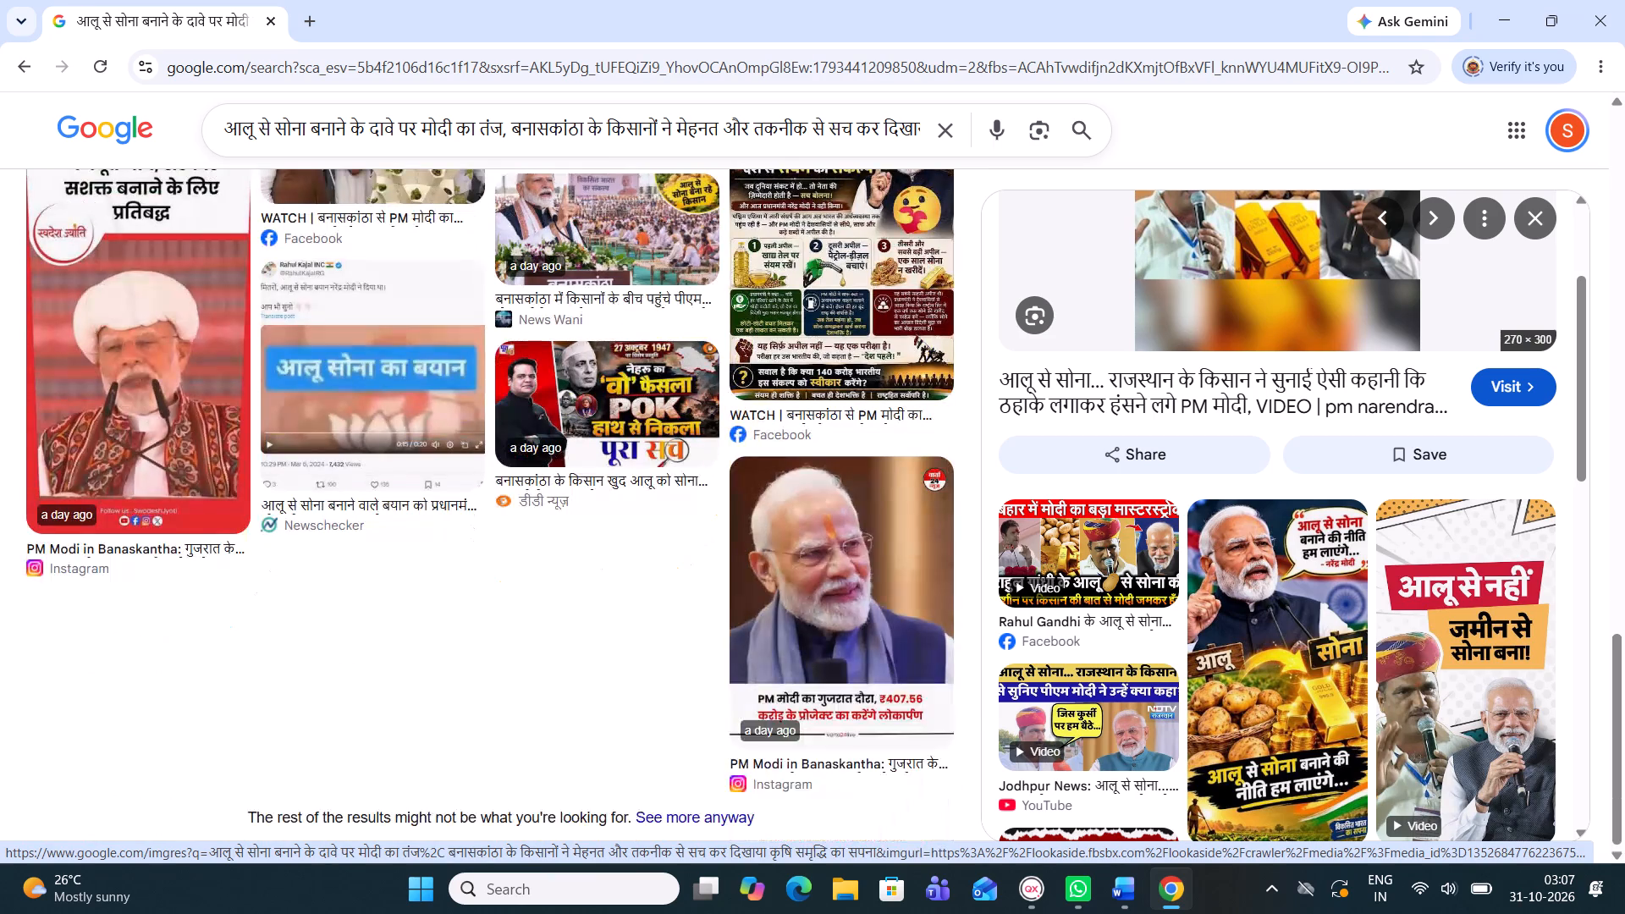
pyautogui.click(1033, 889)
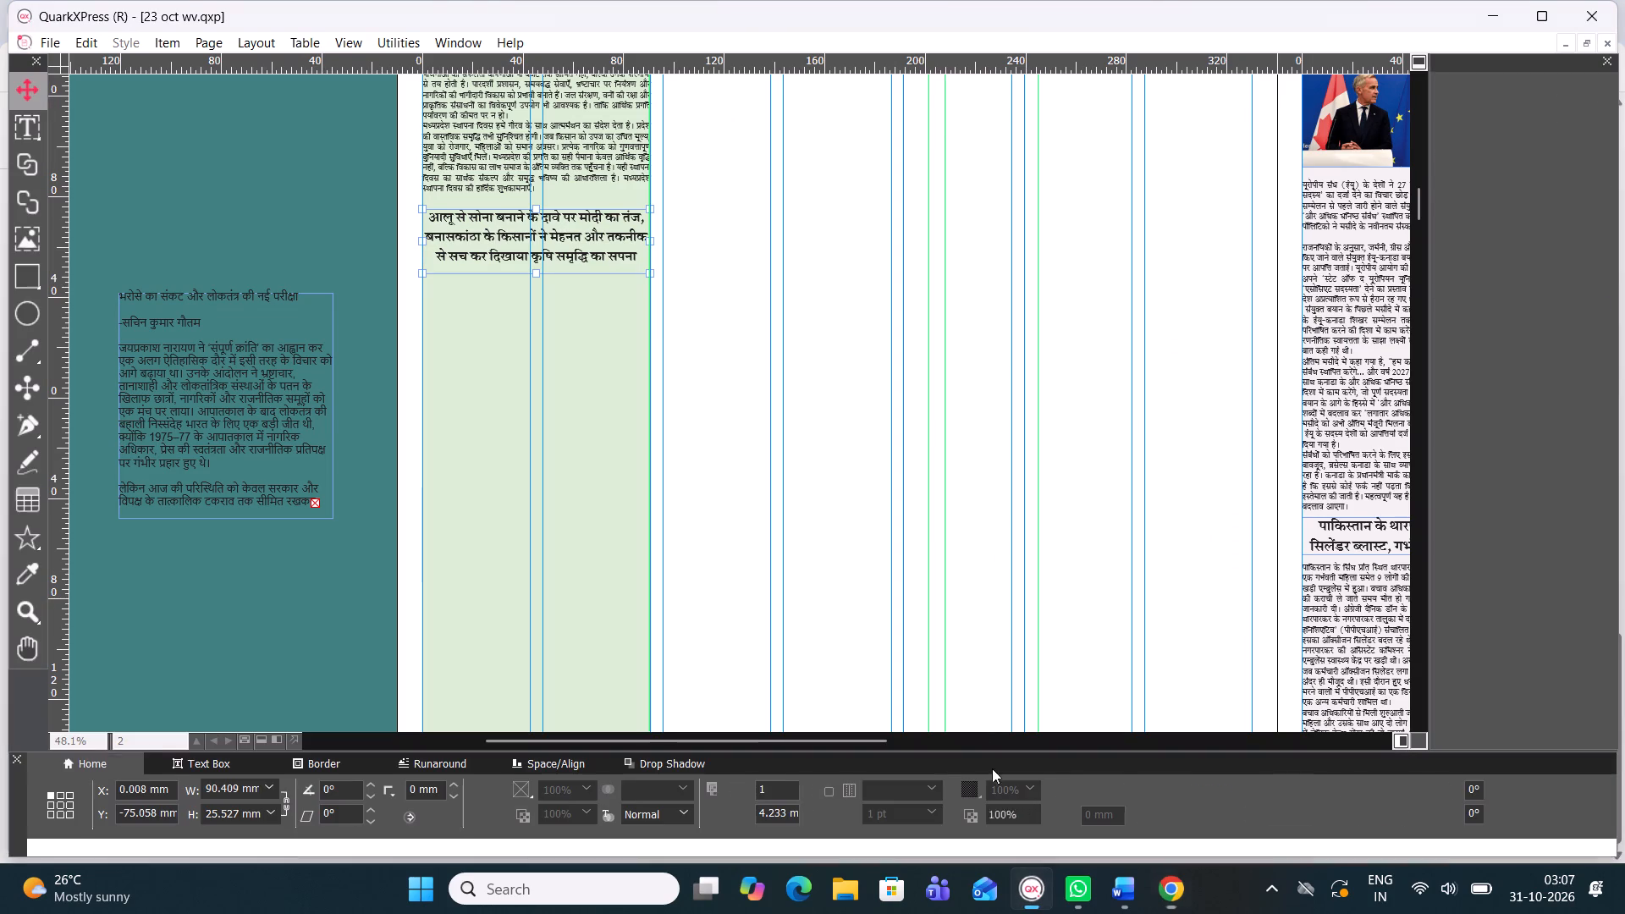
pyautogui.click(22, 240)
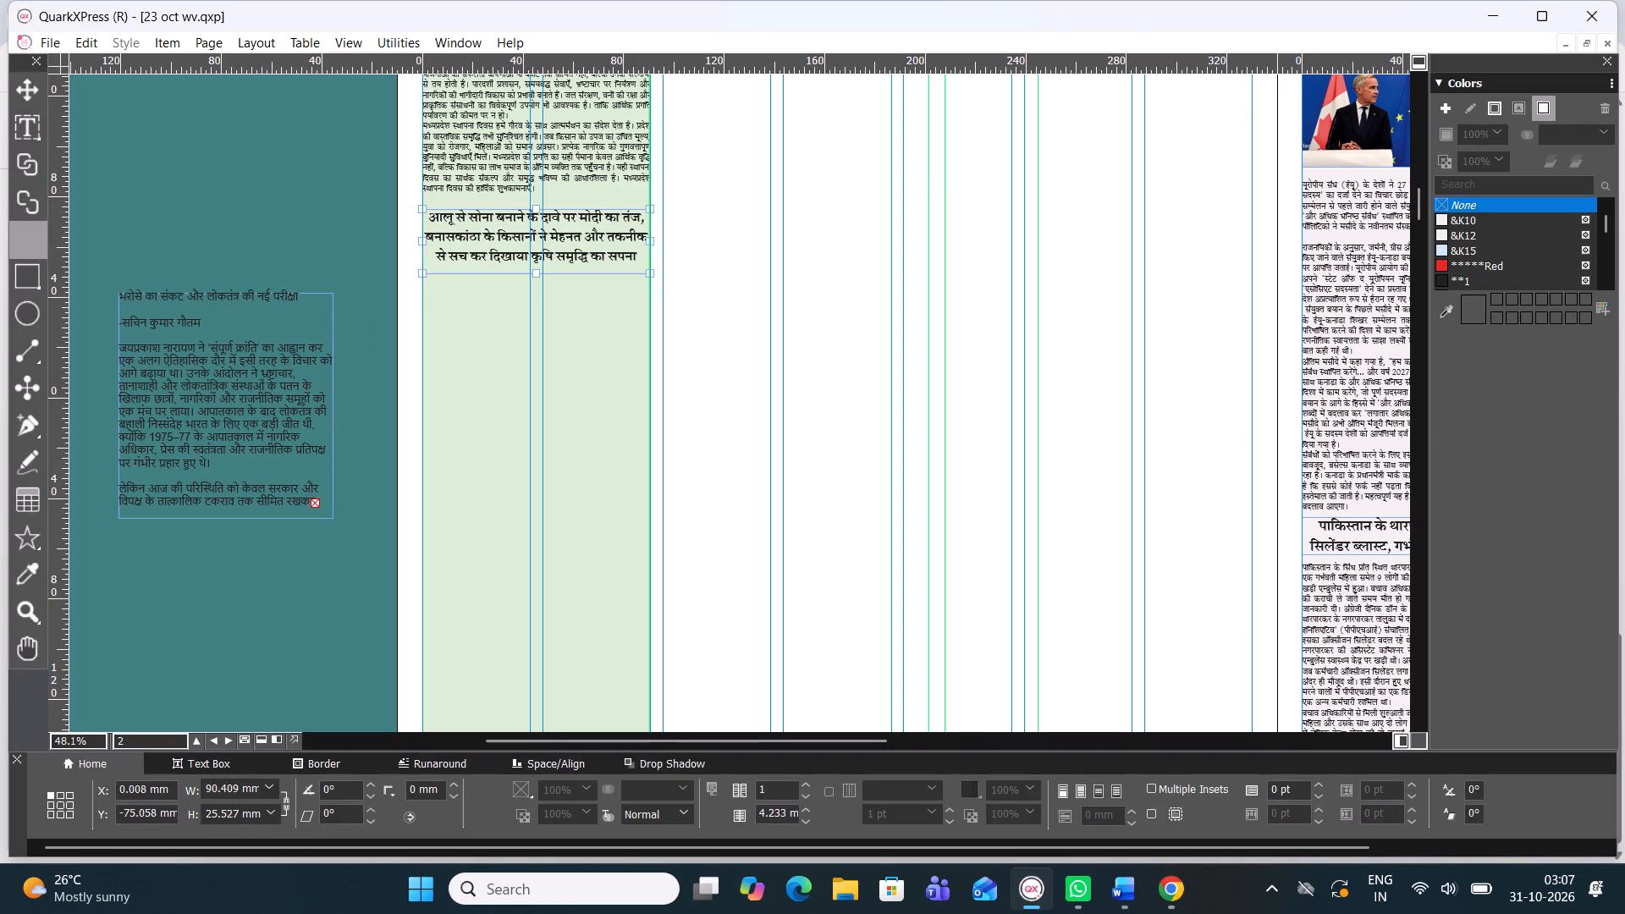
pyautogui.click(419, 288)
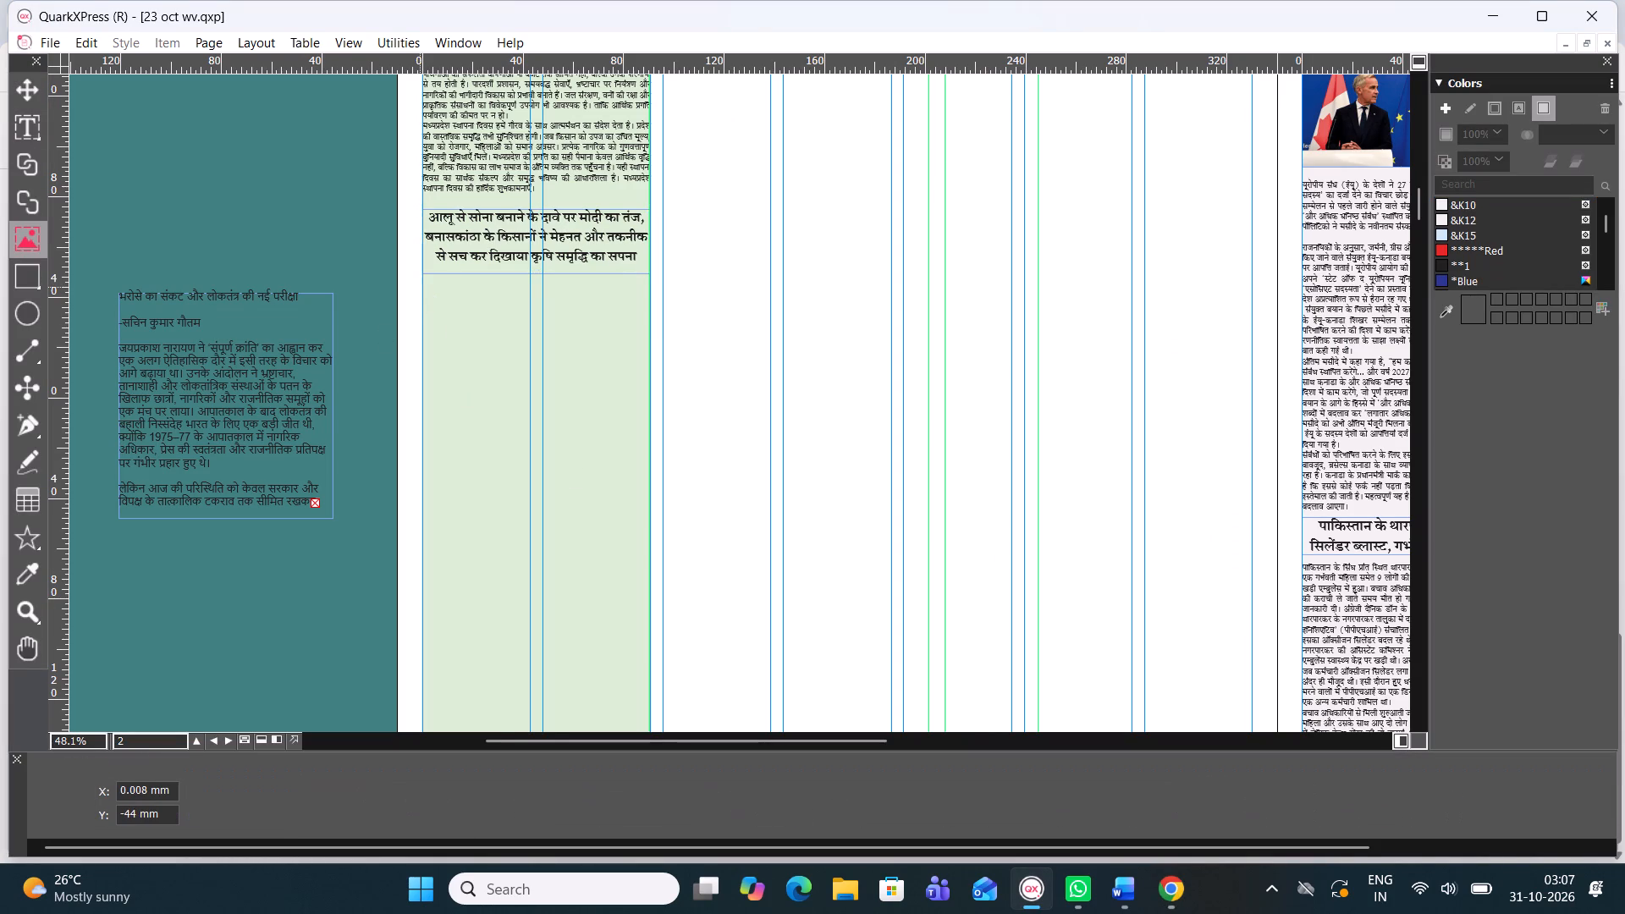
pyautogui.moveTo(423, 289); pyautogui.dragTo(639, 400)
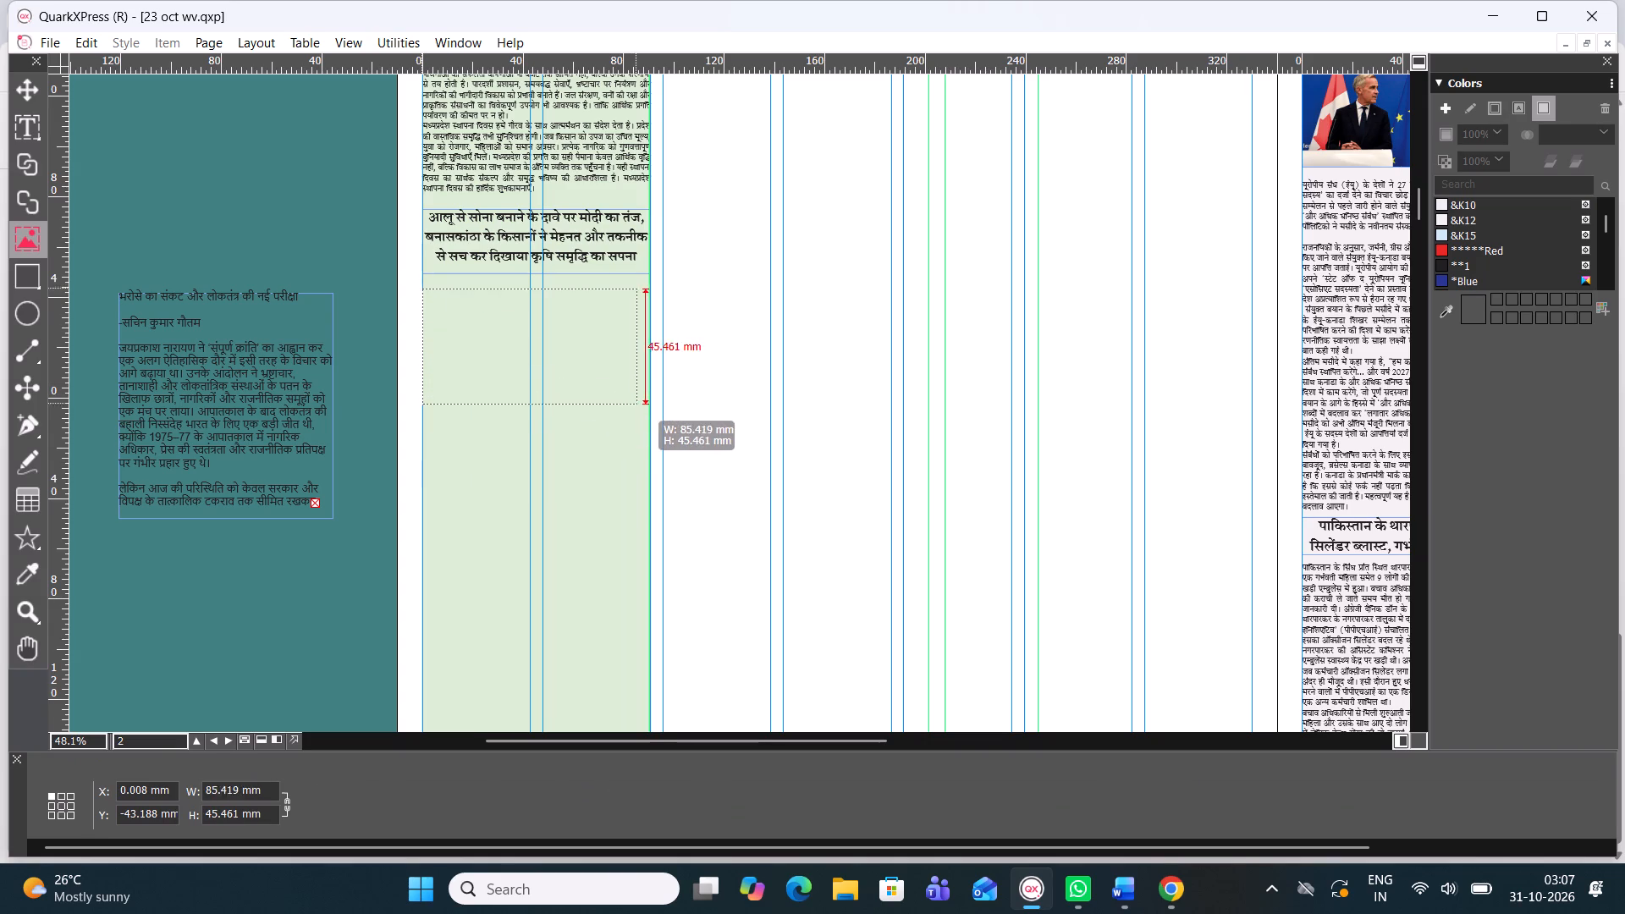
pyautogui.moveTo(639, 400); pyautogui.dragTo(652, 408)
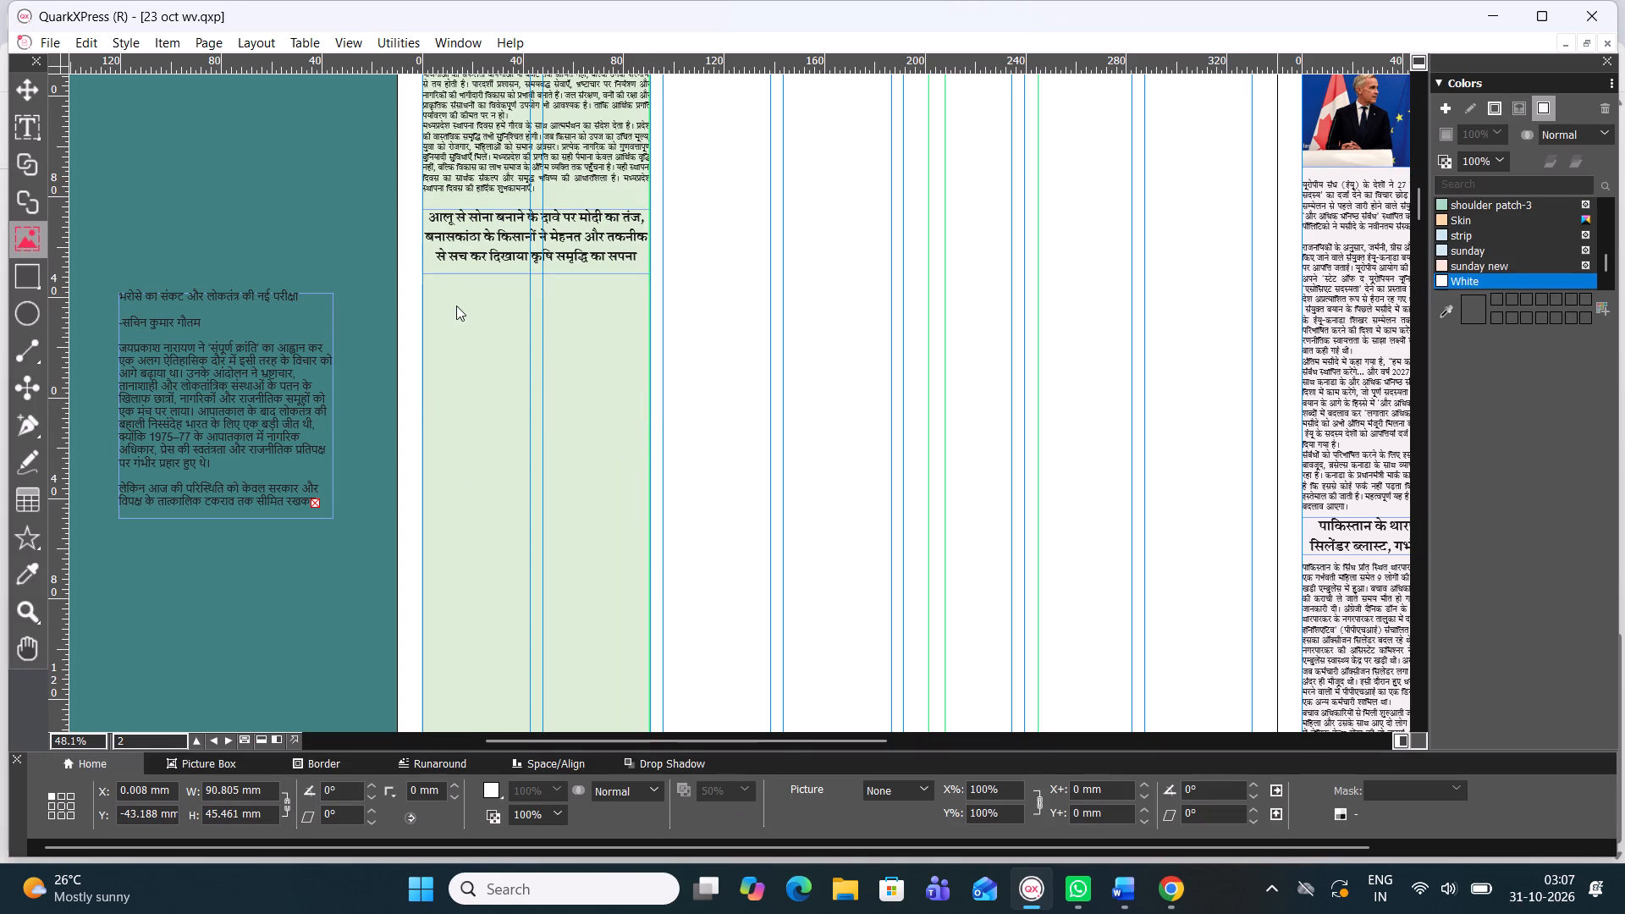
# Paste the copied picture into the new box and scale it to fill the box.
pyautogui.rightClick(456, 306)
pyautogui.click(605, 400)
pyautogui.rightClick(600, 376)
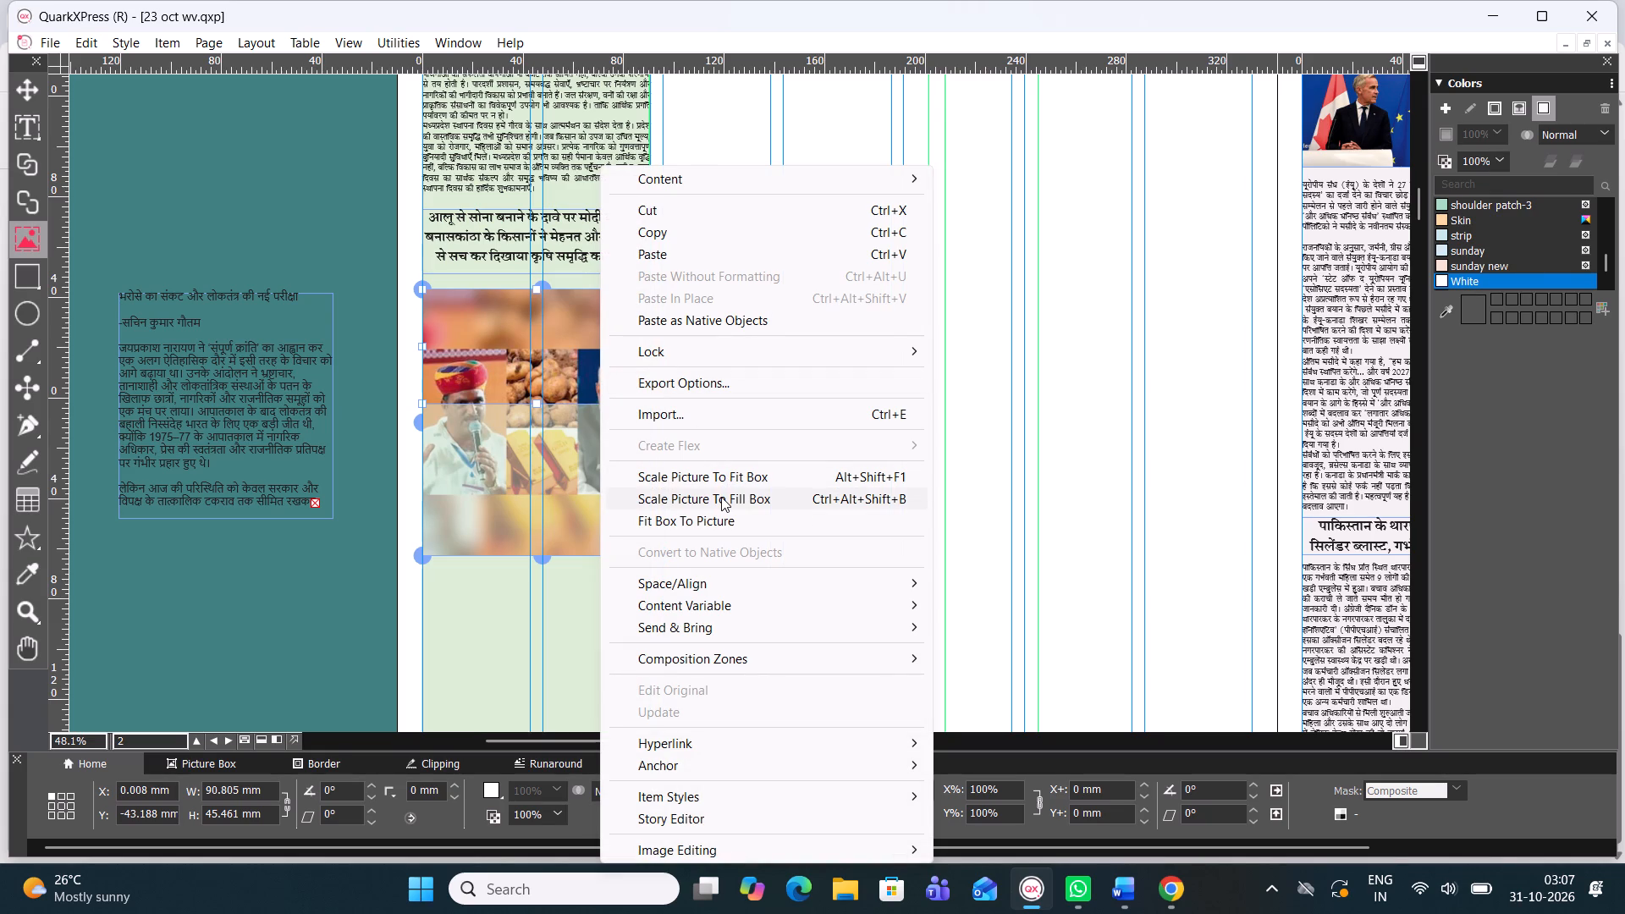
pyautogui.click(724, 496)
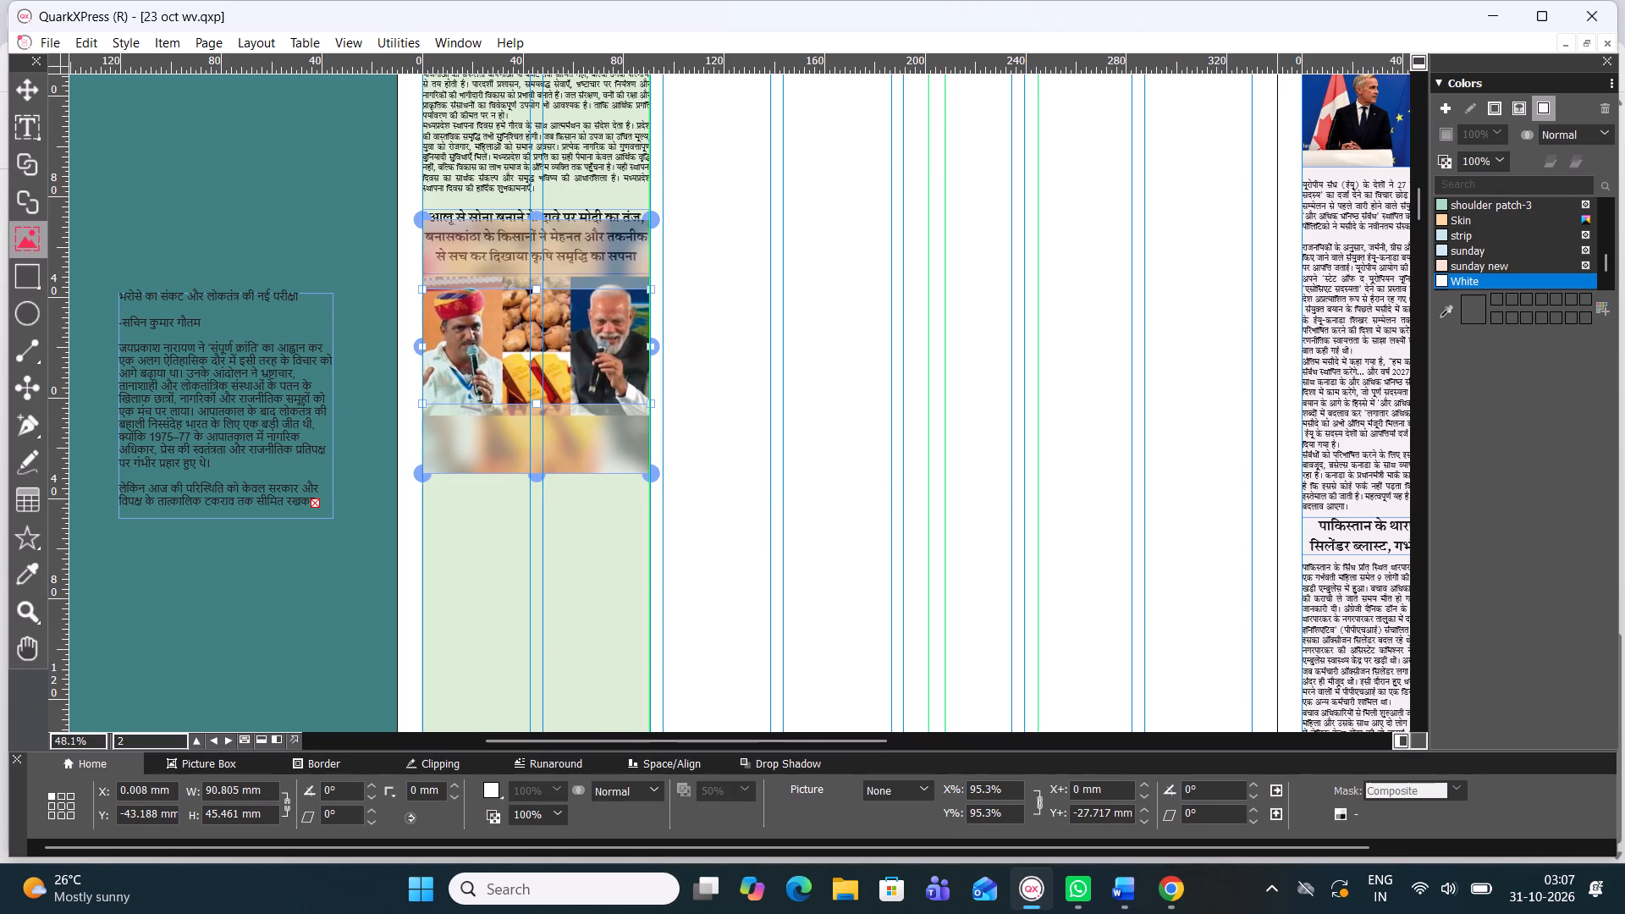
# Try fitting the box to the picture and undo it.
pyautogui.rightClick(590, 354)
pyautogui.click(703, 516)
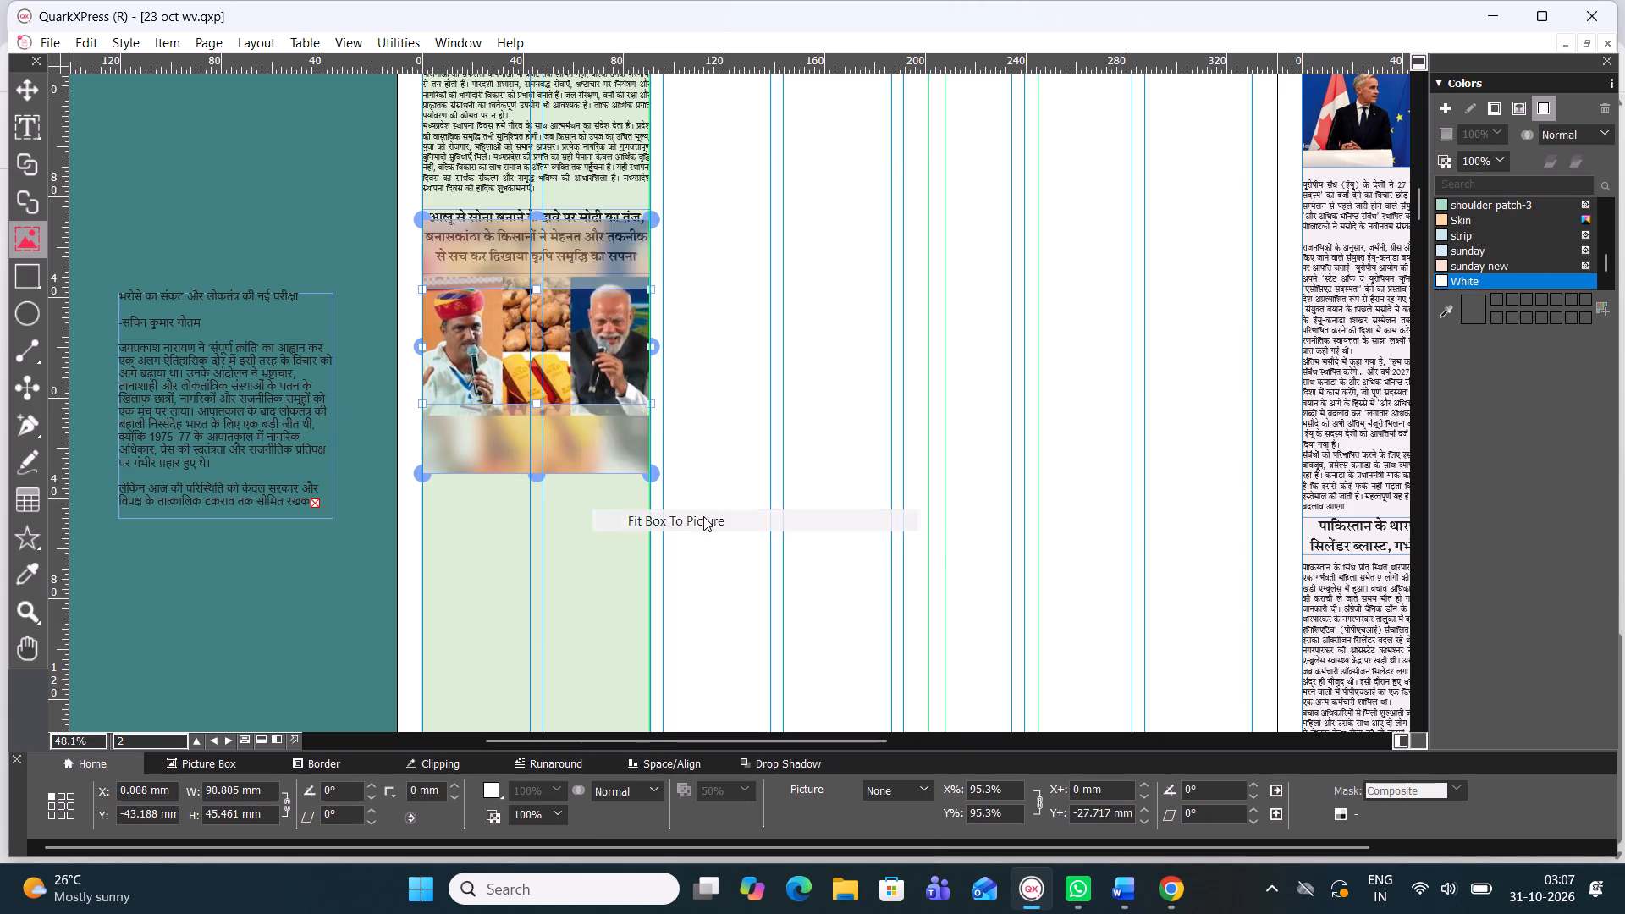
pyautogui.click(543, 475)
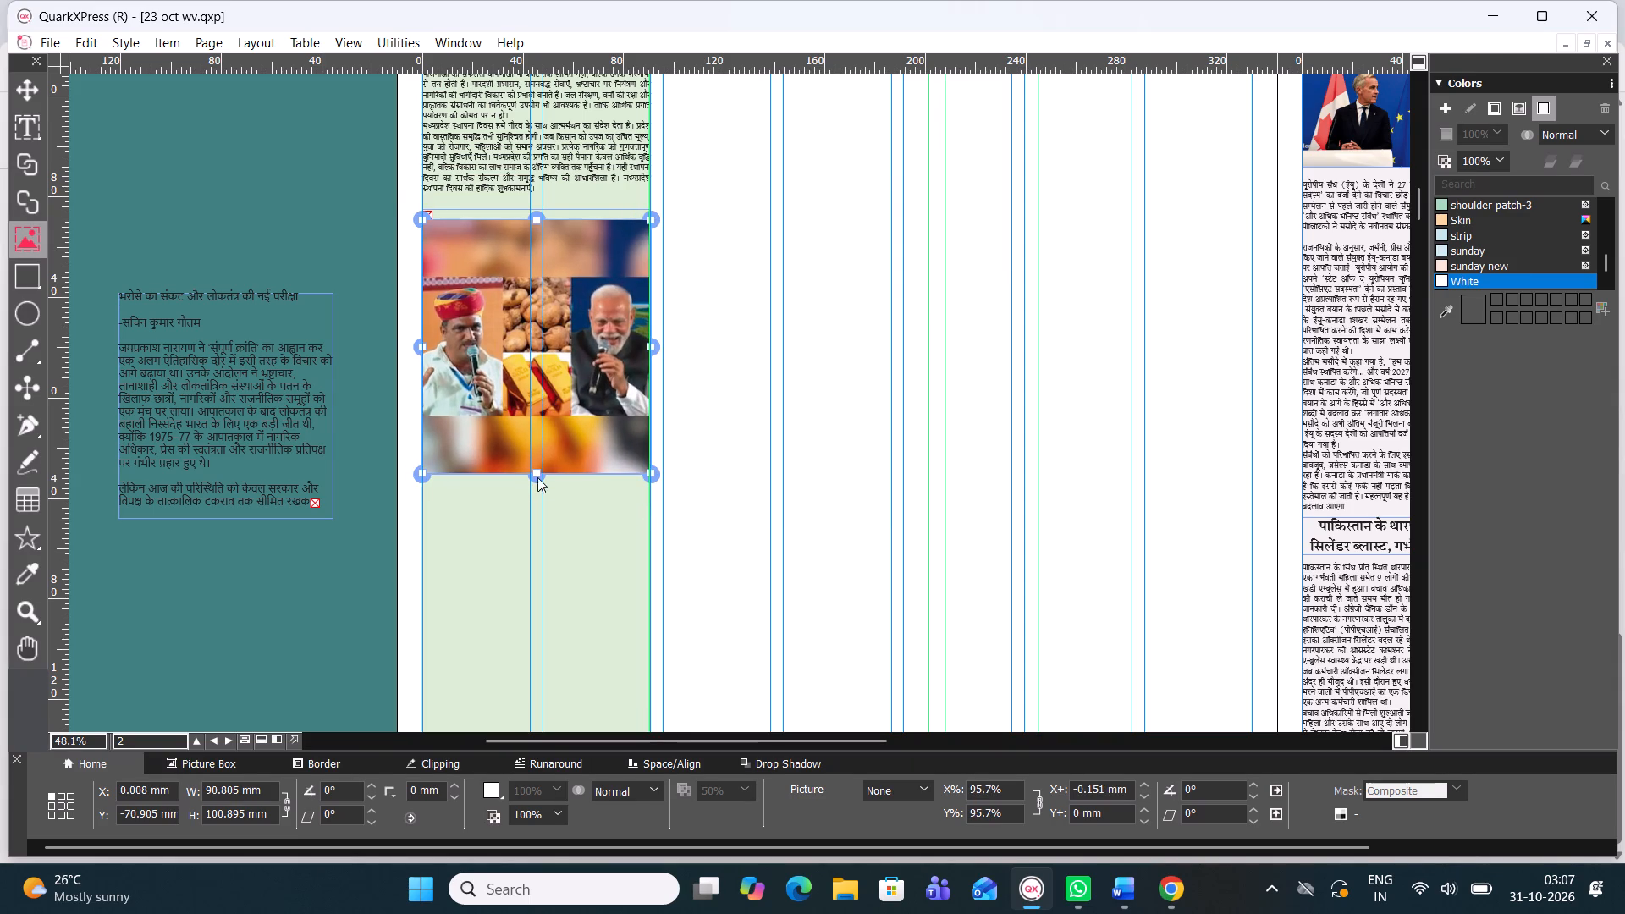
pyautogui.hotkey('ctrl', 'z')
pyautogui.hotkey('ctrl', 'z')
# Scale the picture to fit the box, enlarge it to about 94% across the box's width, and frame both men's faces.
pyautogui.rightClick(575, 381)
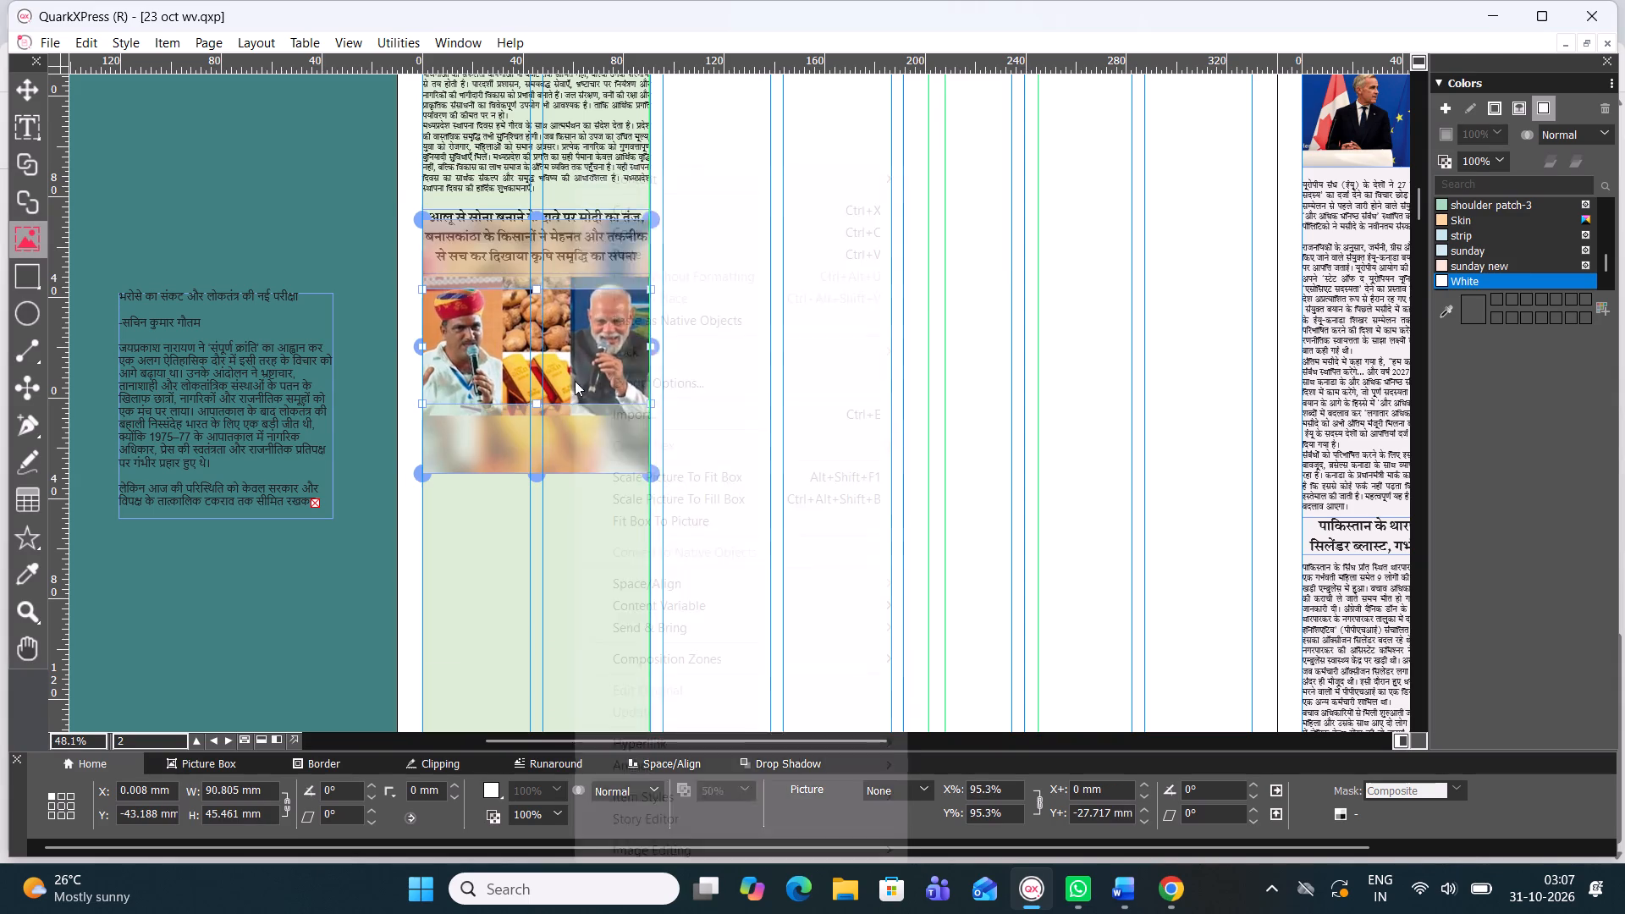
pyautogui.click(688, 476)
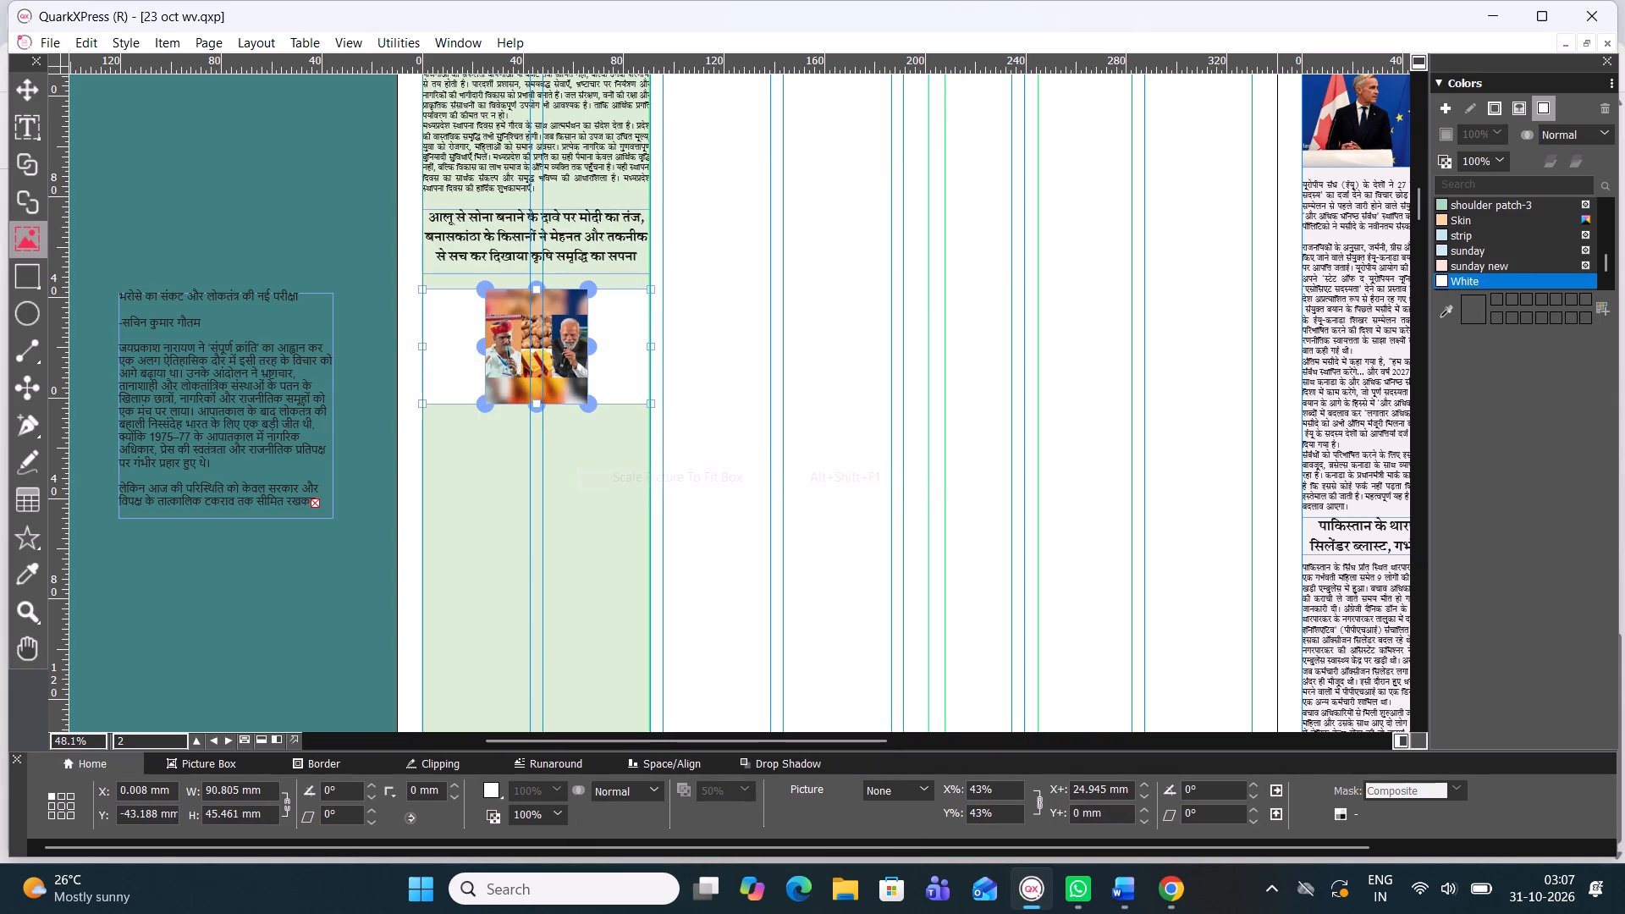
pyautogui.moveTo(481, 347); pyautogui.dragTo(411, 339)
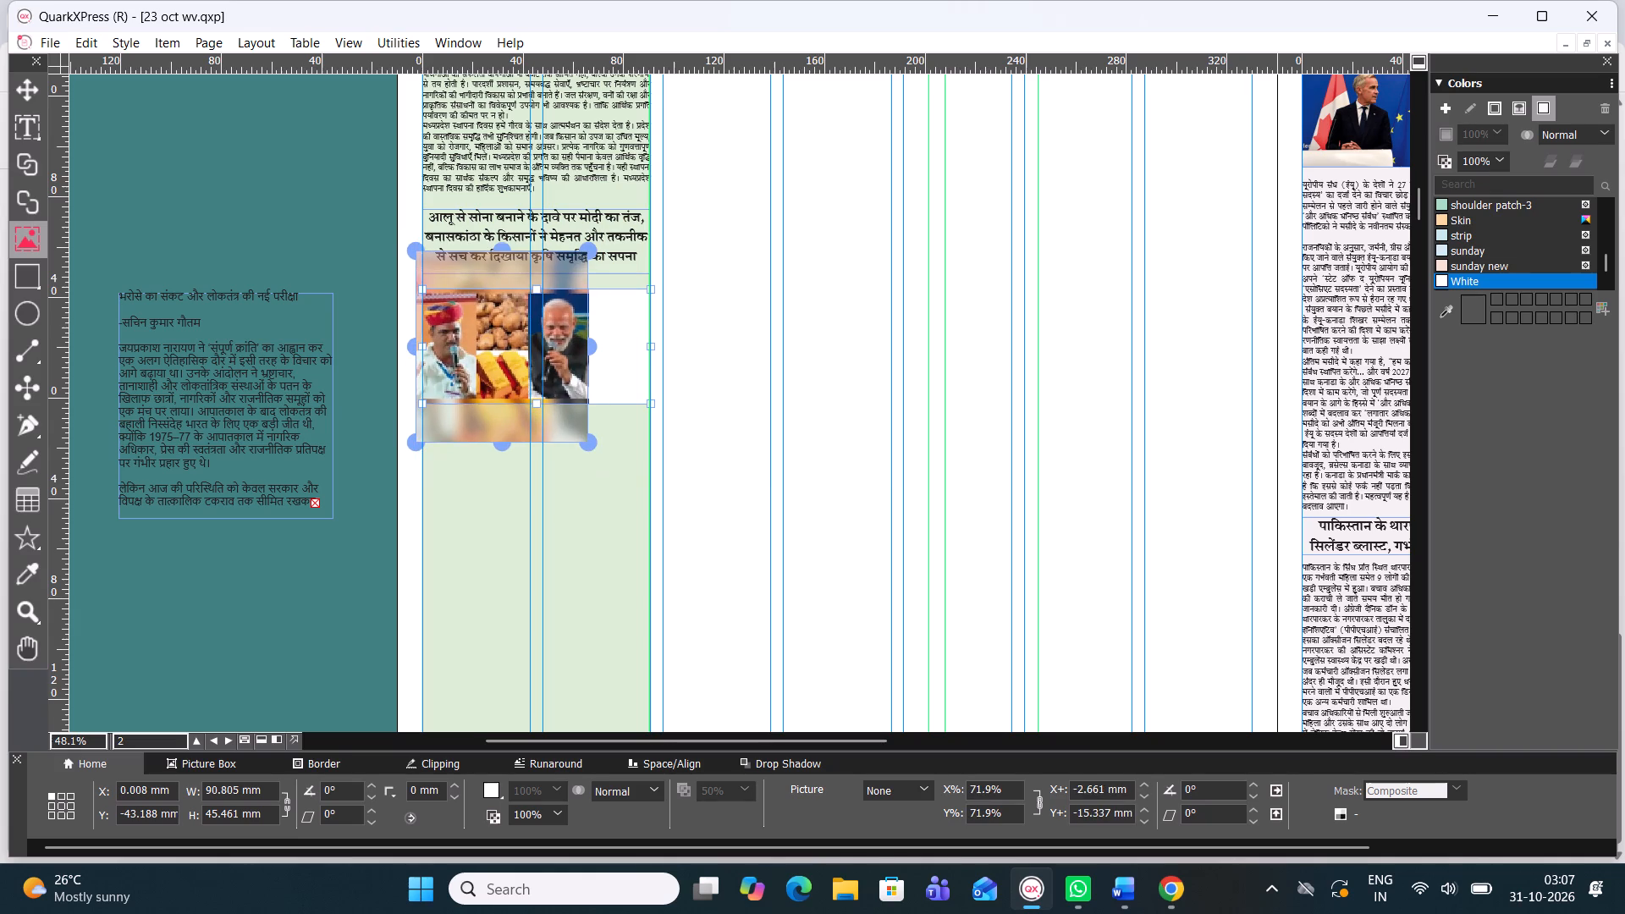
pyautogui.moveTo(411, 339); pyautogui.dragTo(420, 338)
pyautogui.doubleClick(450, 344)
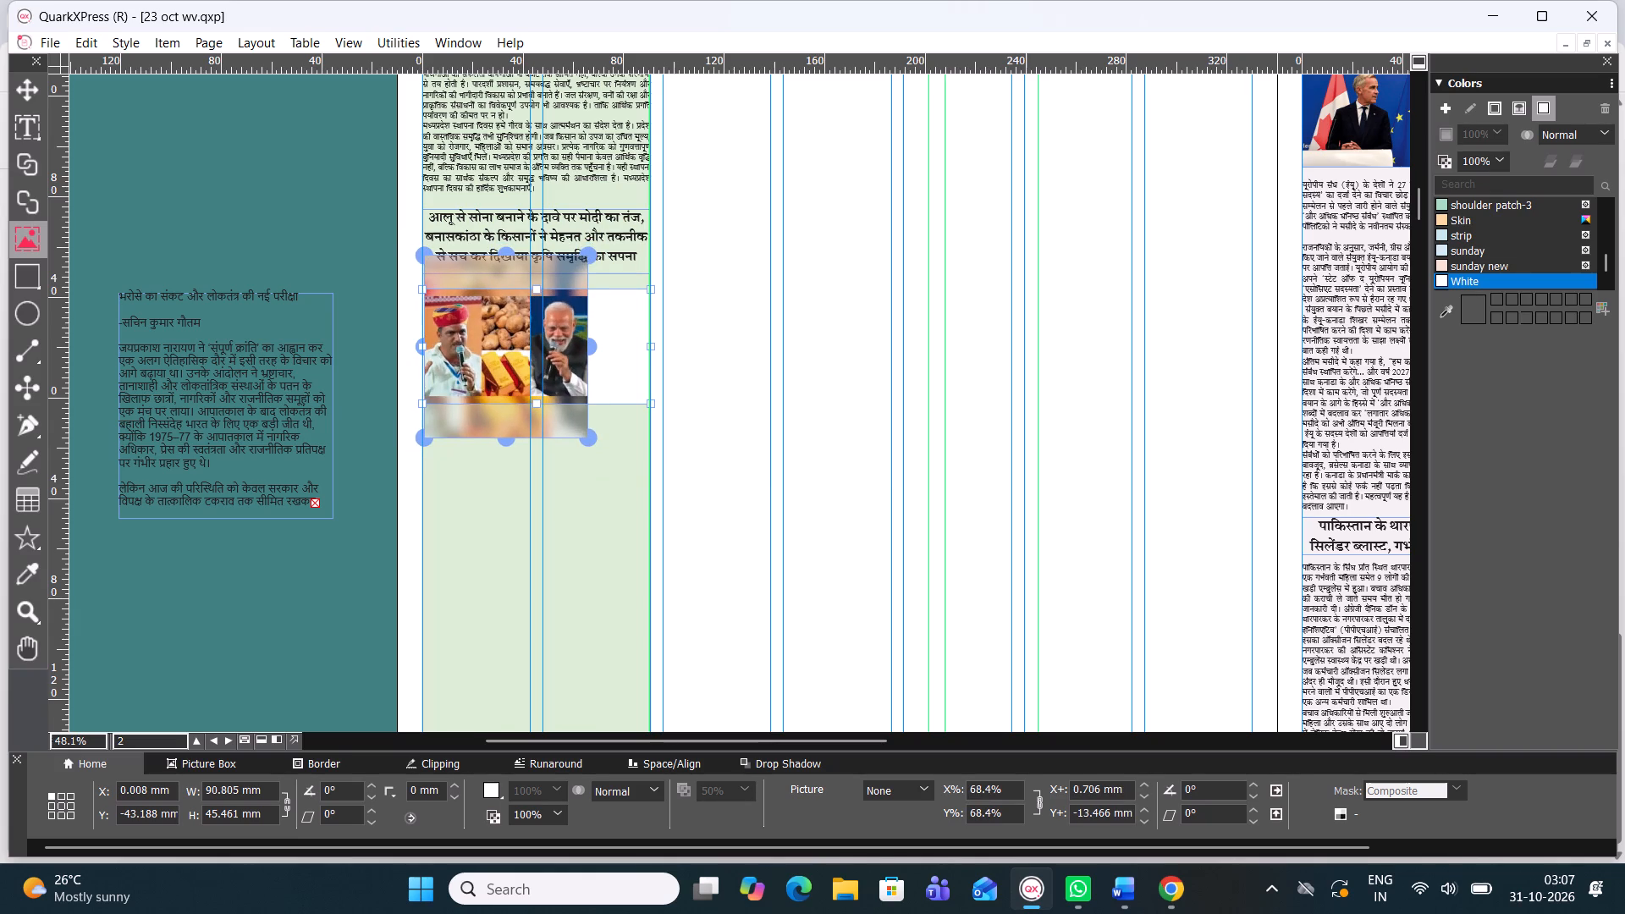
pyautogui.moveTo(598, 347); pyautogui.dragTo(661, 342)
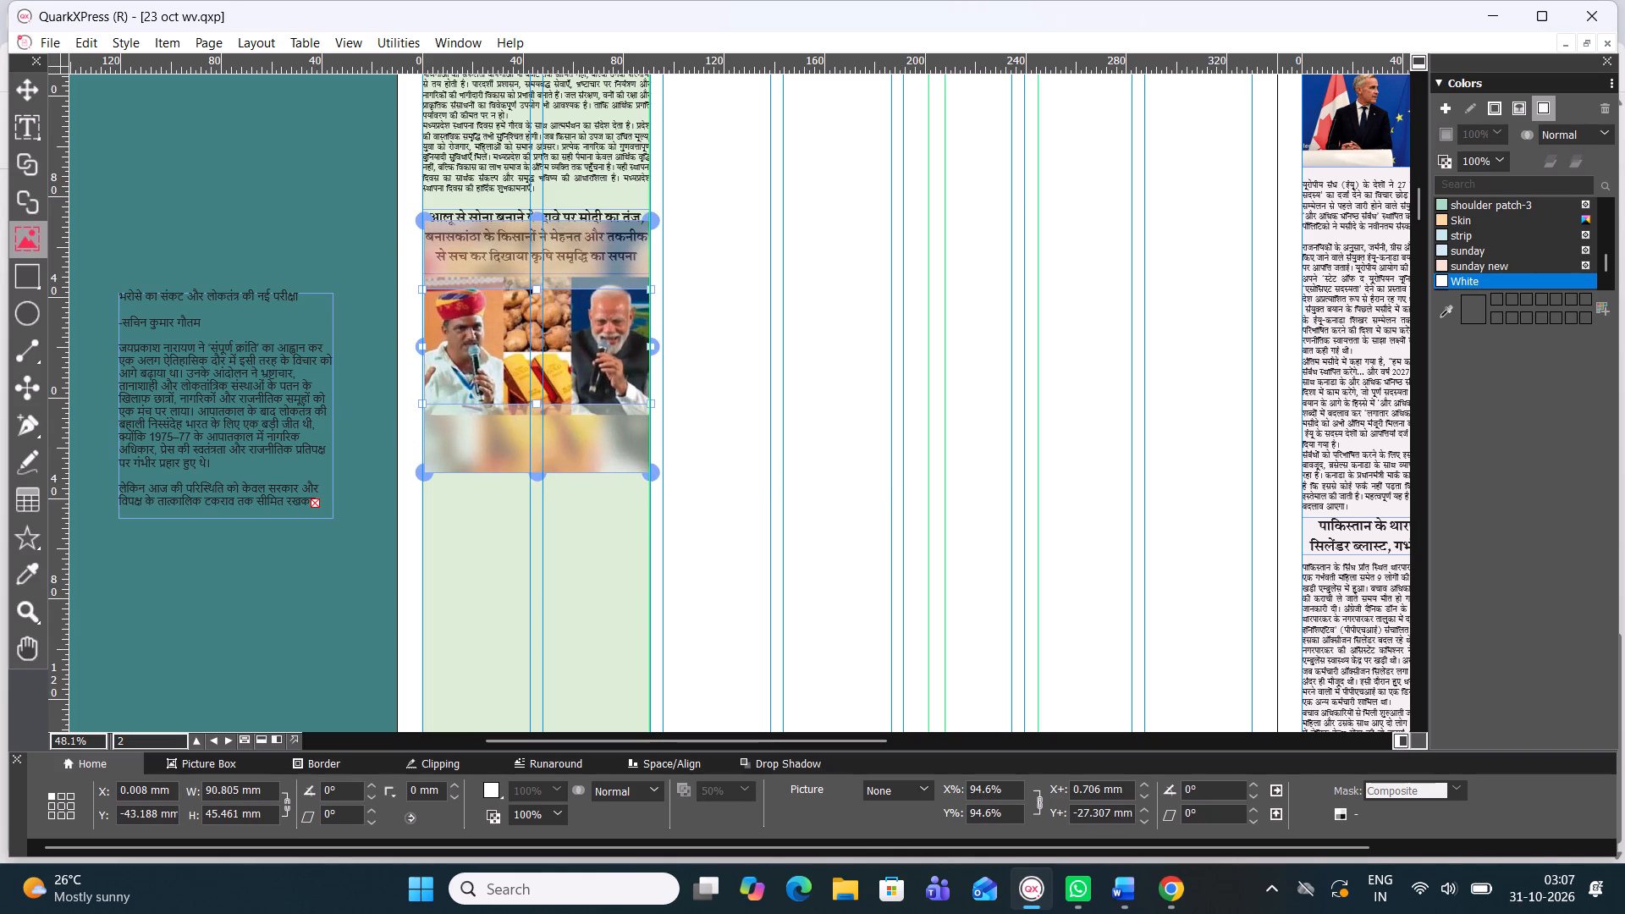
pyautogui.moveTo(540, 345); pyautogui.dragTo(541, 366)
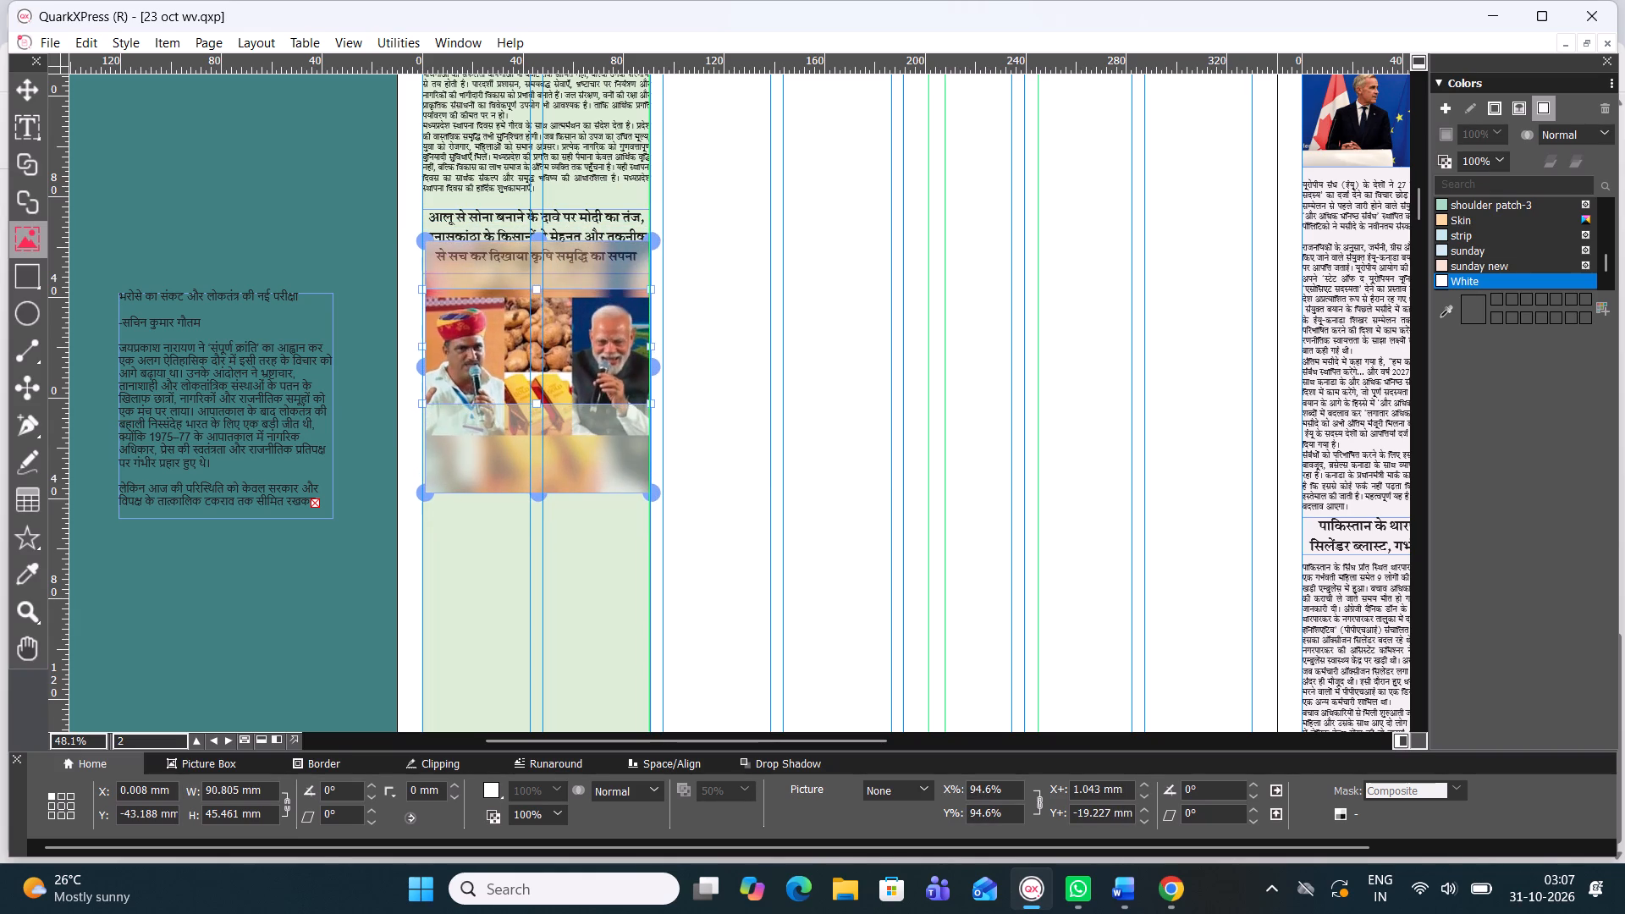
pyautogui.moveTo(532, 497); pyautogui.dragTo(532, 417)
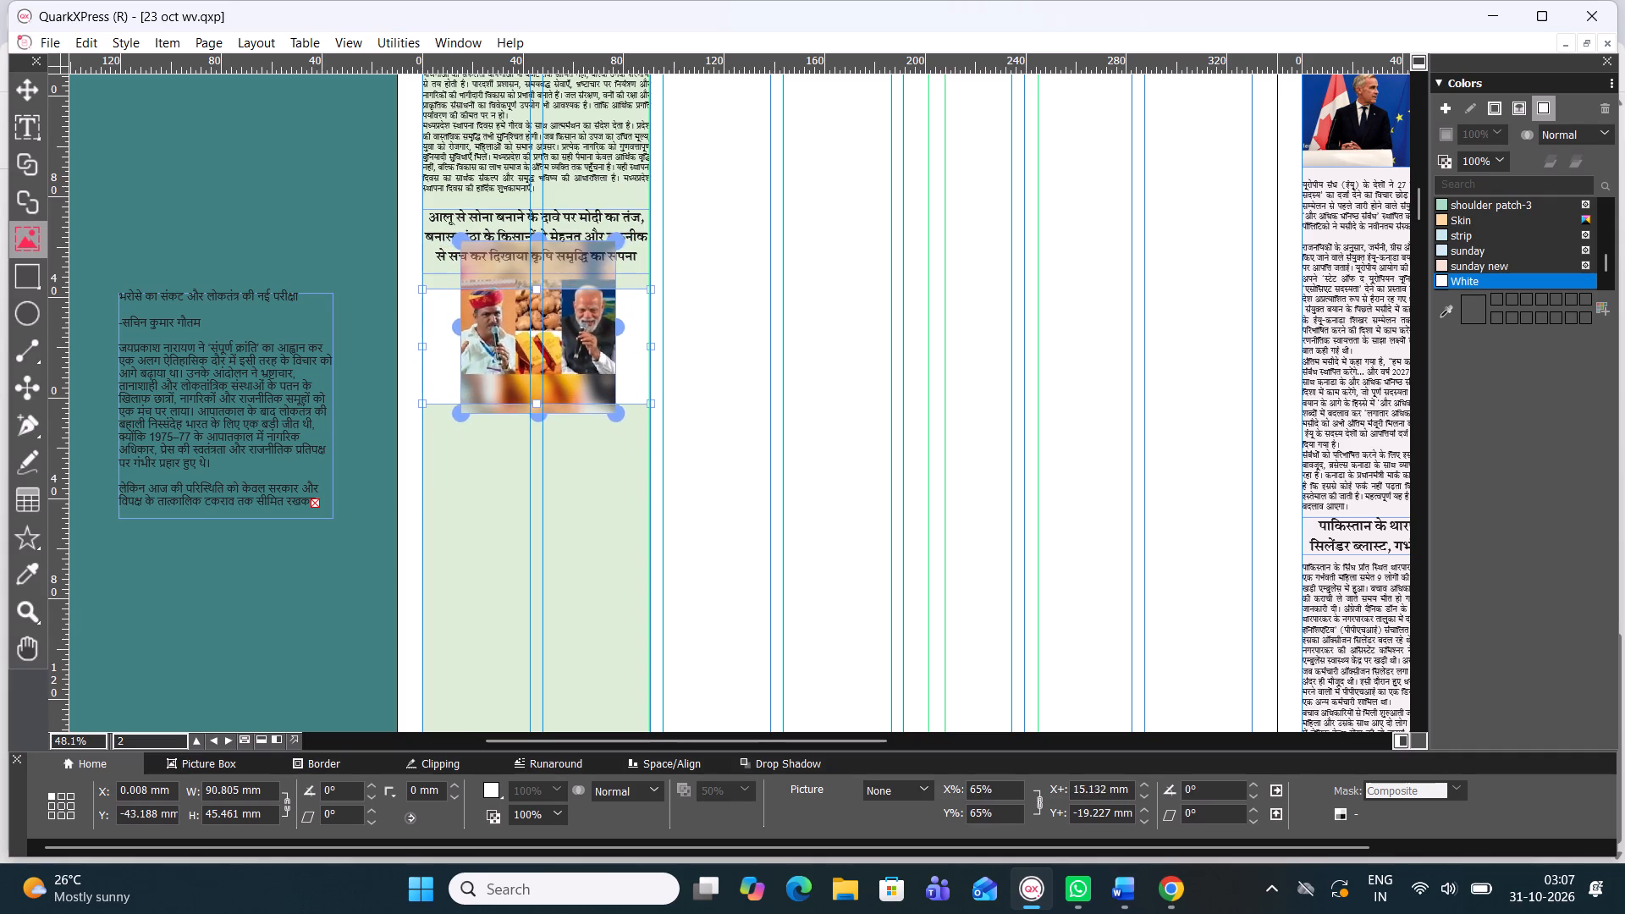
pyautogui.moveTo(532, 417); pyautogui.dragTo(532, 408)
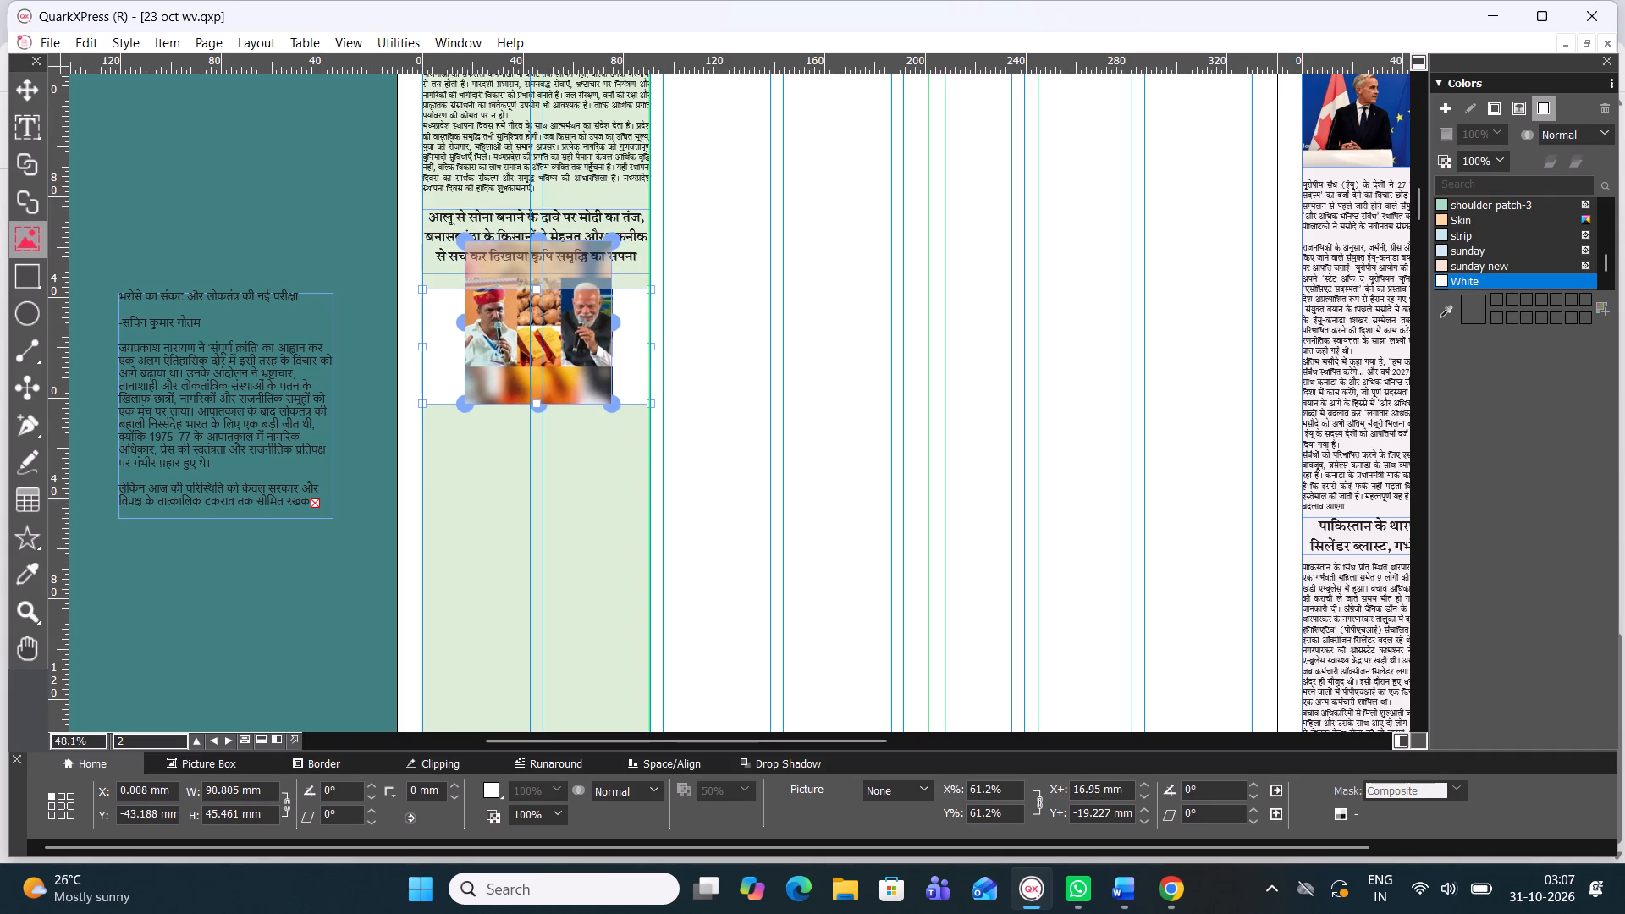
pyautogui.moveTo(467, 326); pyautogui.dragTo(408, 327)
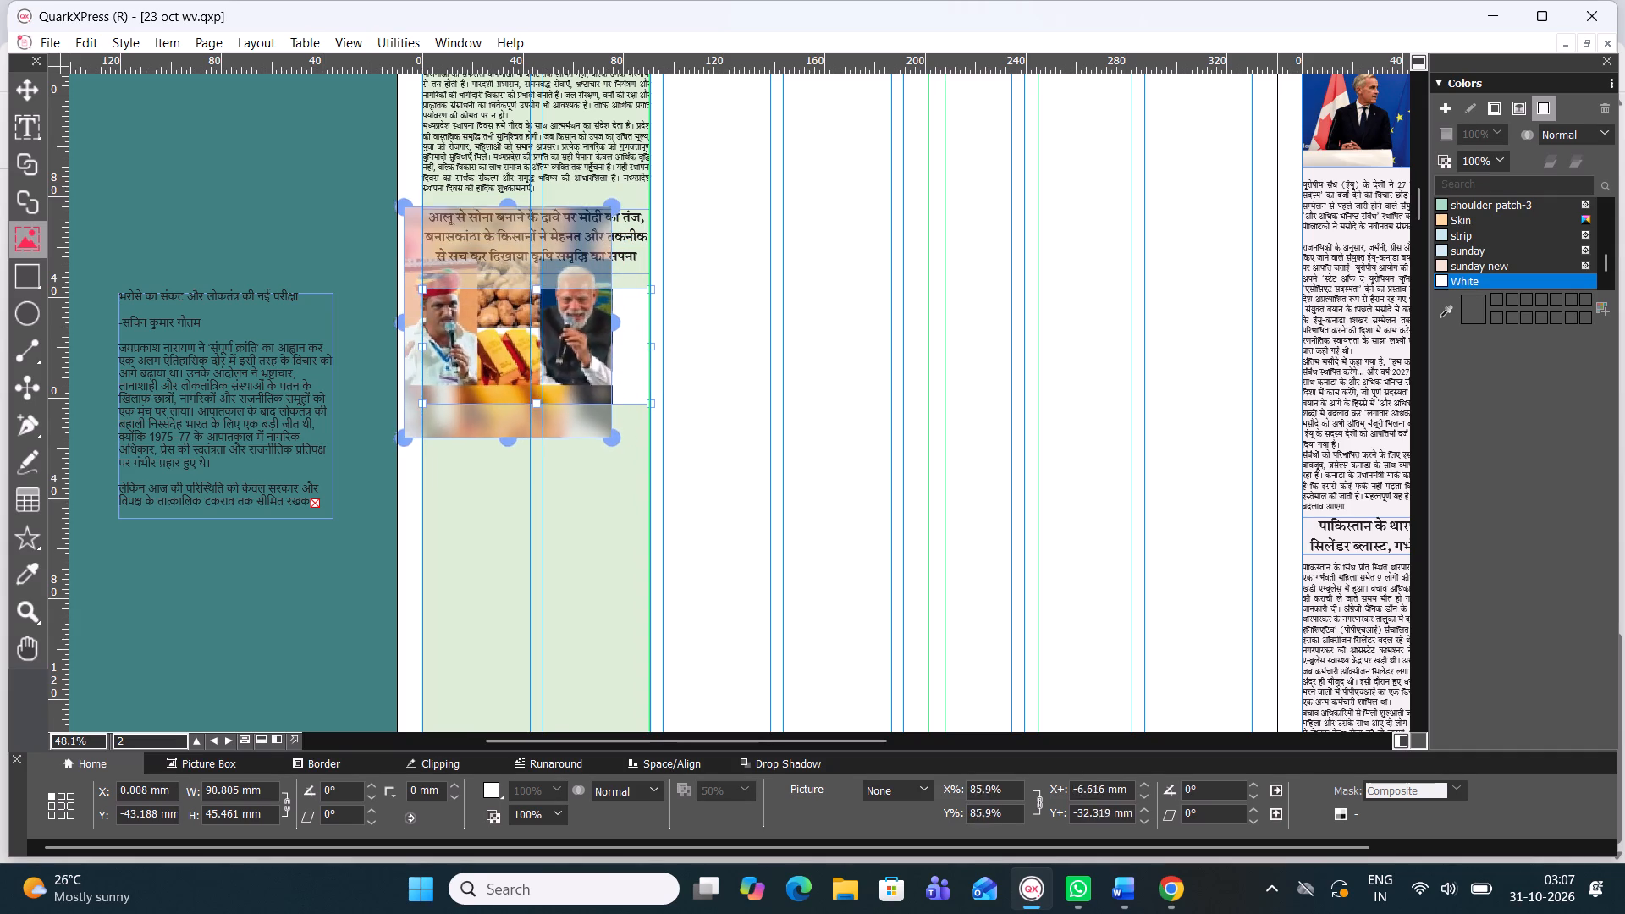
pyautogui.moveTo(408, 327); pyautogui.dragTo(425, 326)
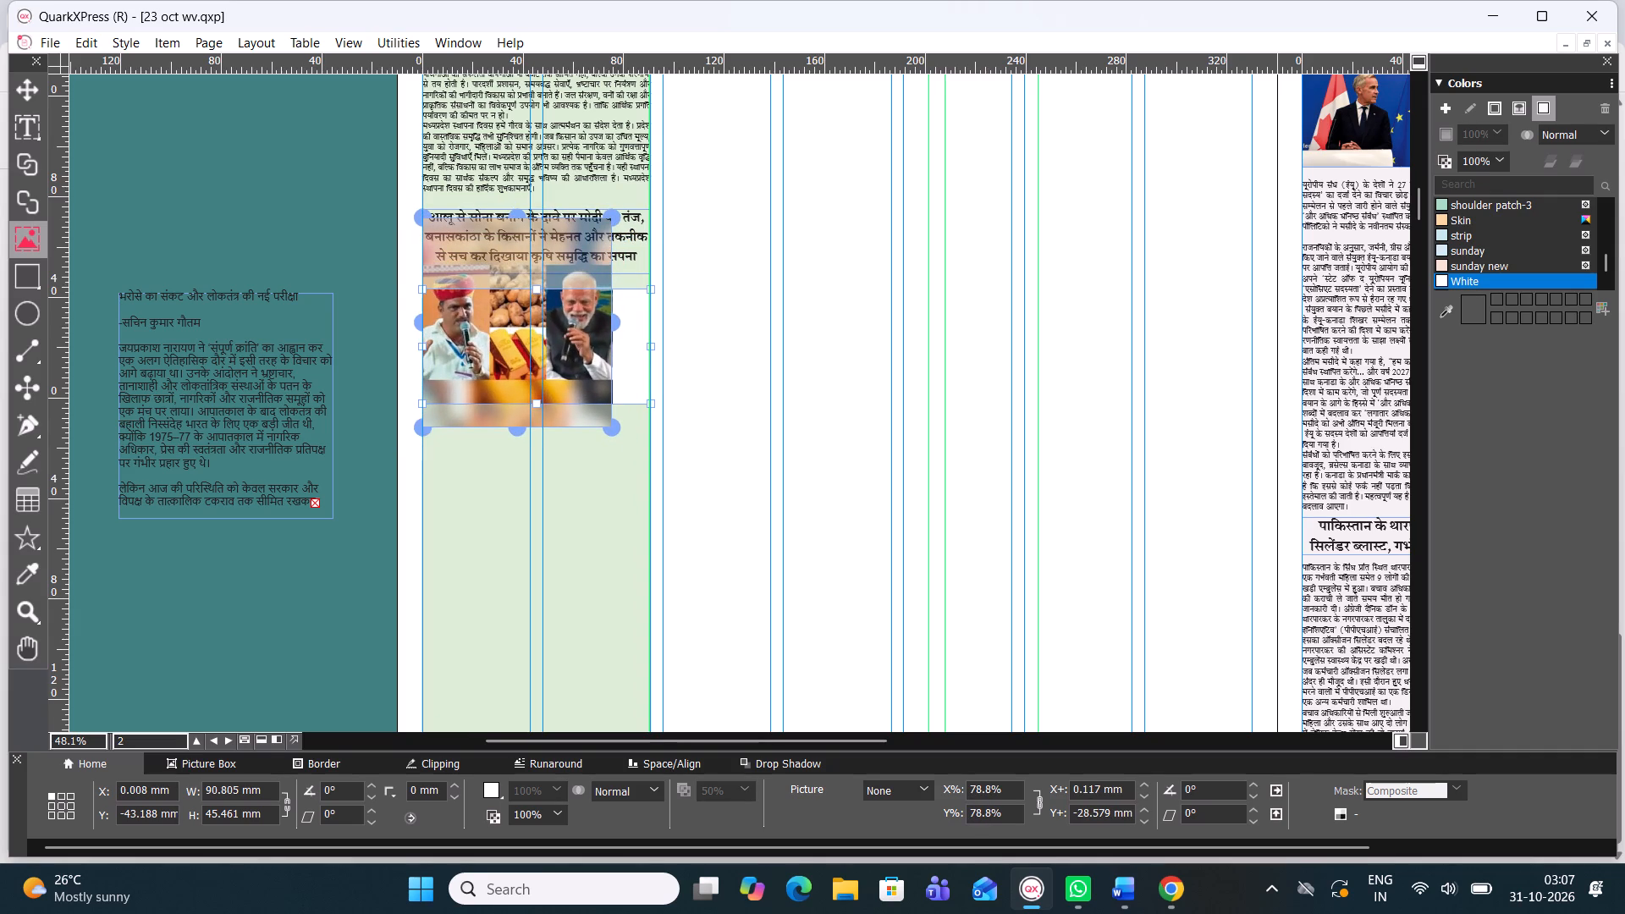
pyautogui.moveTo(623, 320); pyautogui.dragTo(659, 311)
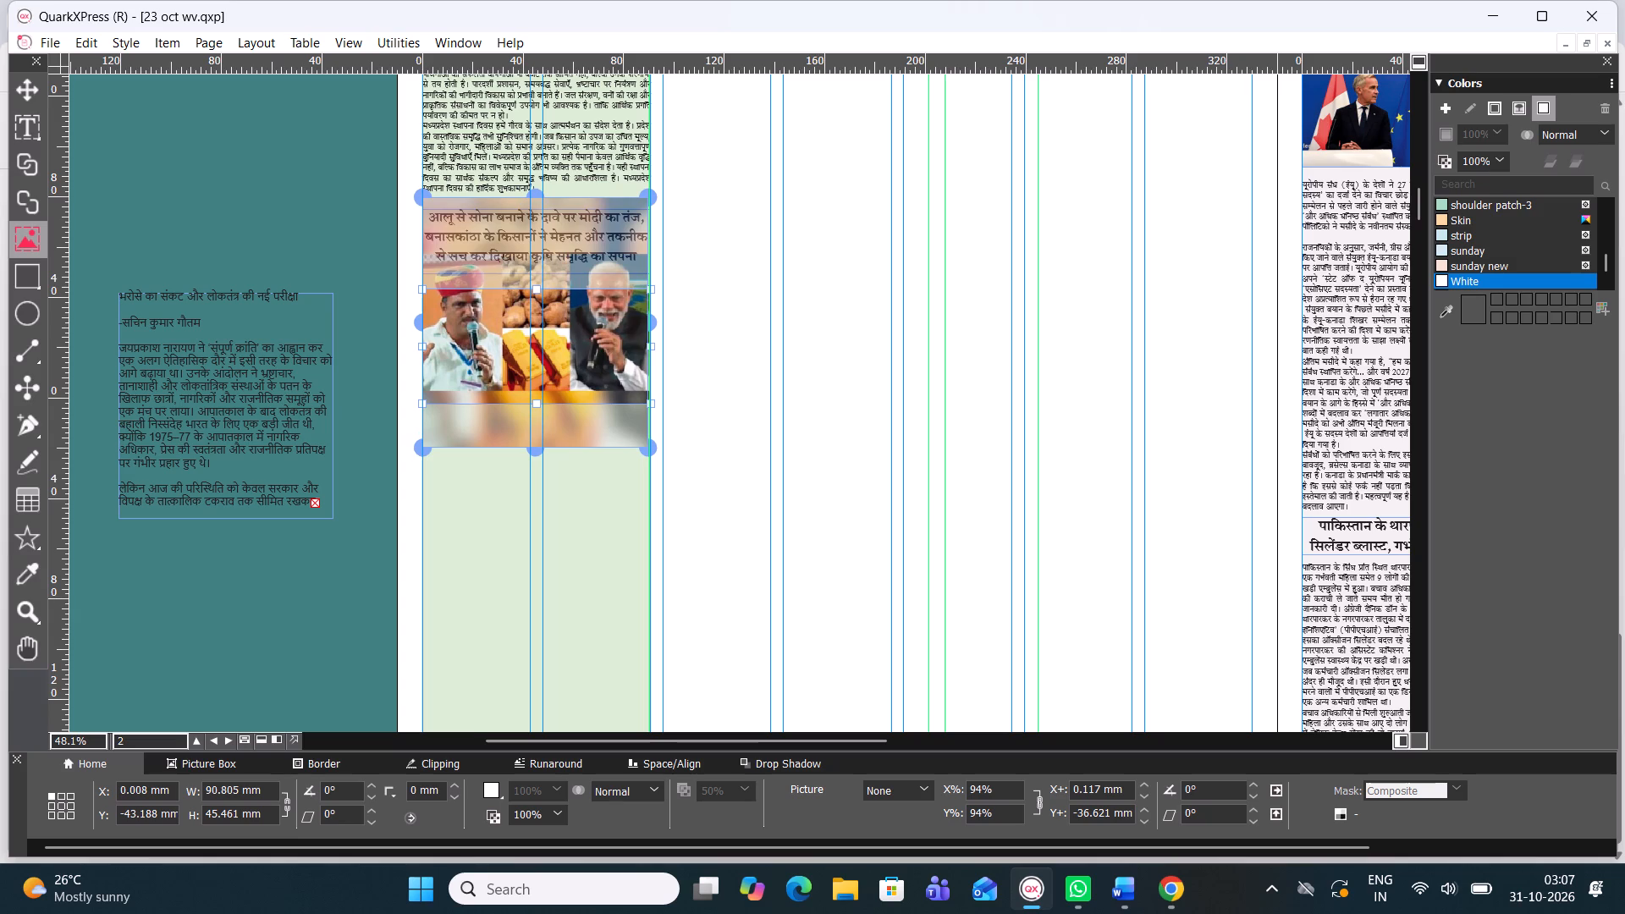
pyautogui.moveTo(549, 336); pyautogui.dragTo(549, 348)
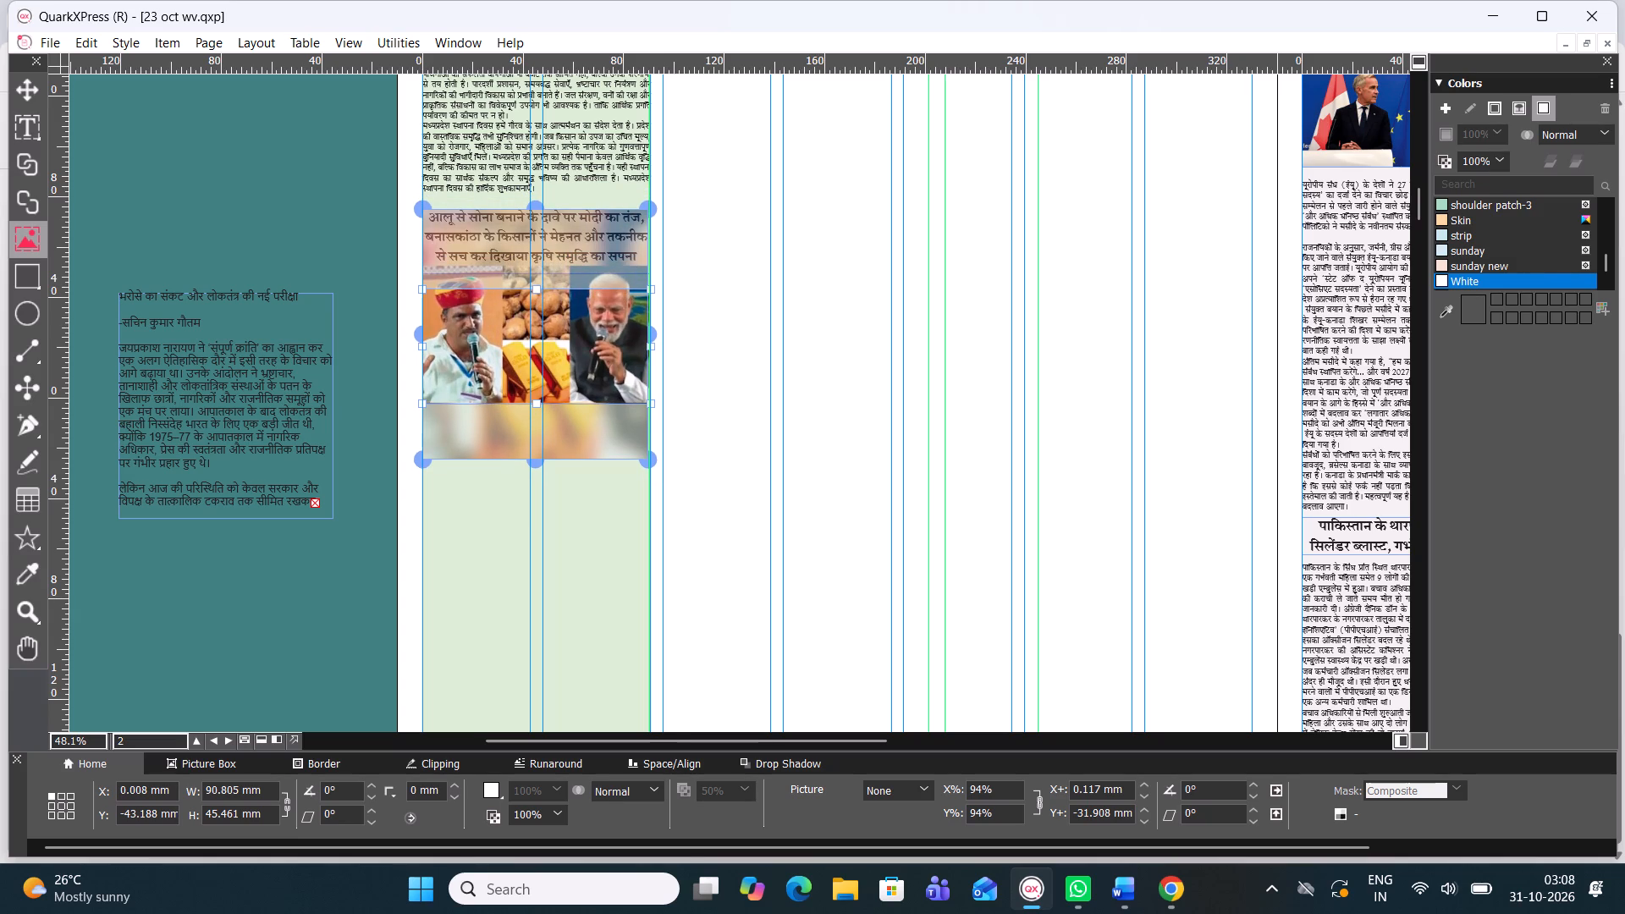
# Extend the picture box's top edge up to just under the headline, making the box about 55.2 mm high.
pyautogui.moveTo(543, 289); pyautogui.dragTo(543, 277)
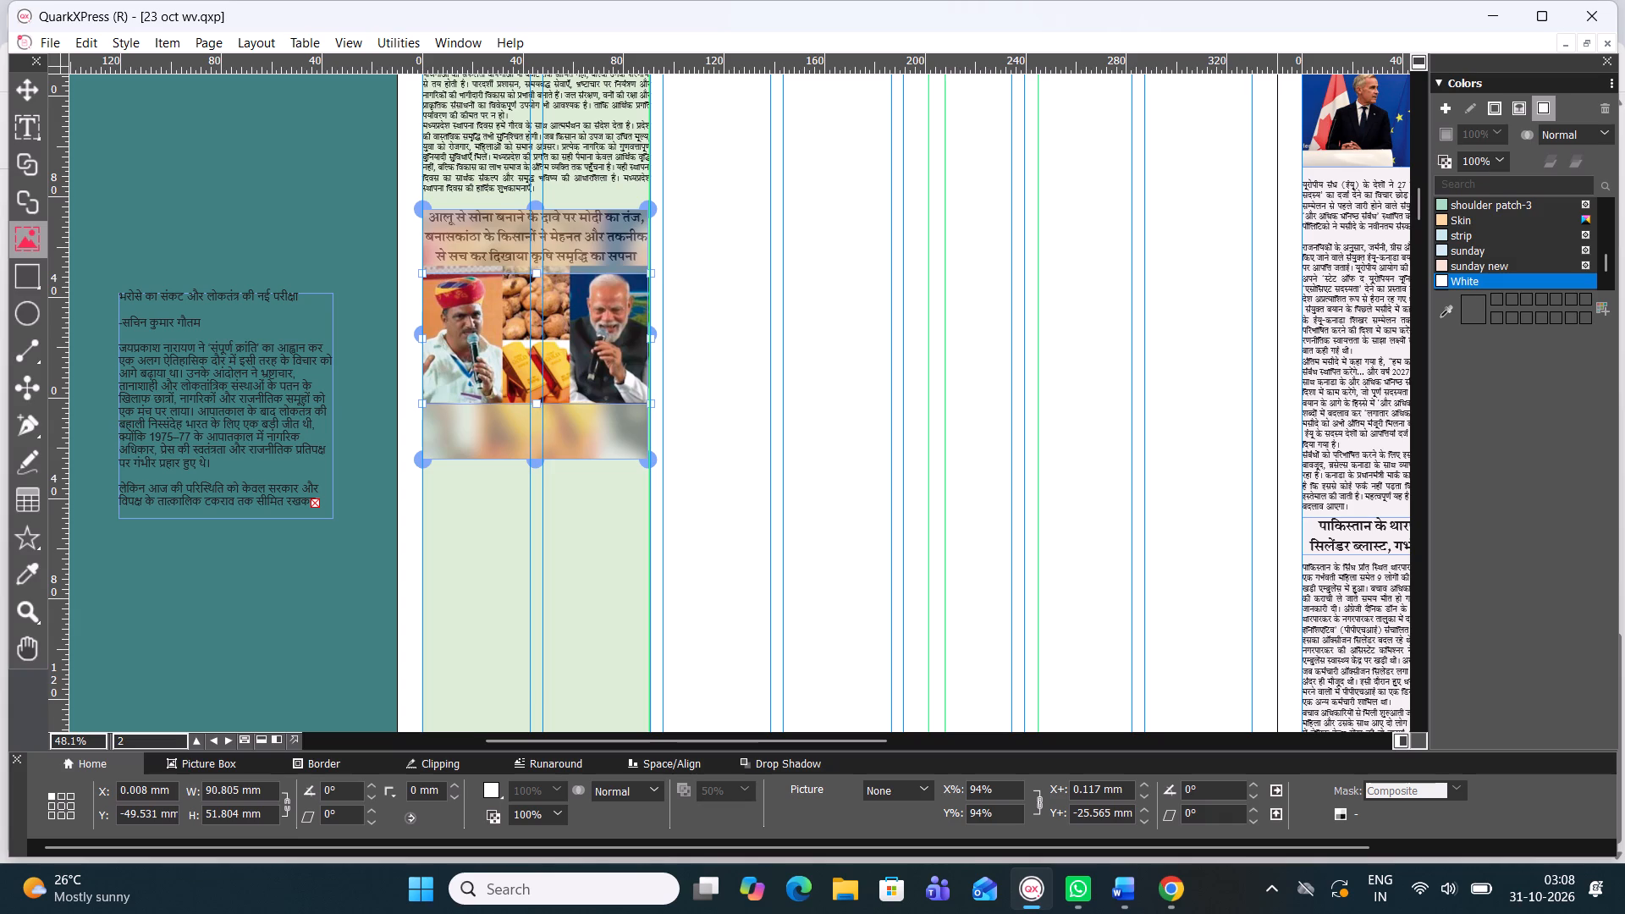
pyautogui.moveTo(537, 270); pyautogui.dragTo(535, 262)
pyautogui.click(38, 82)
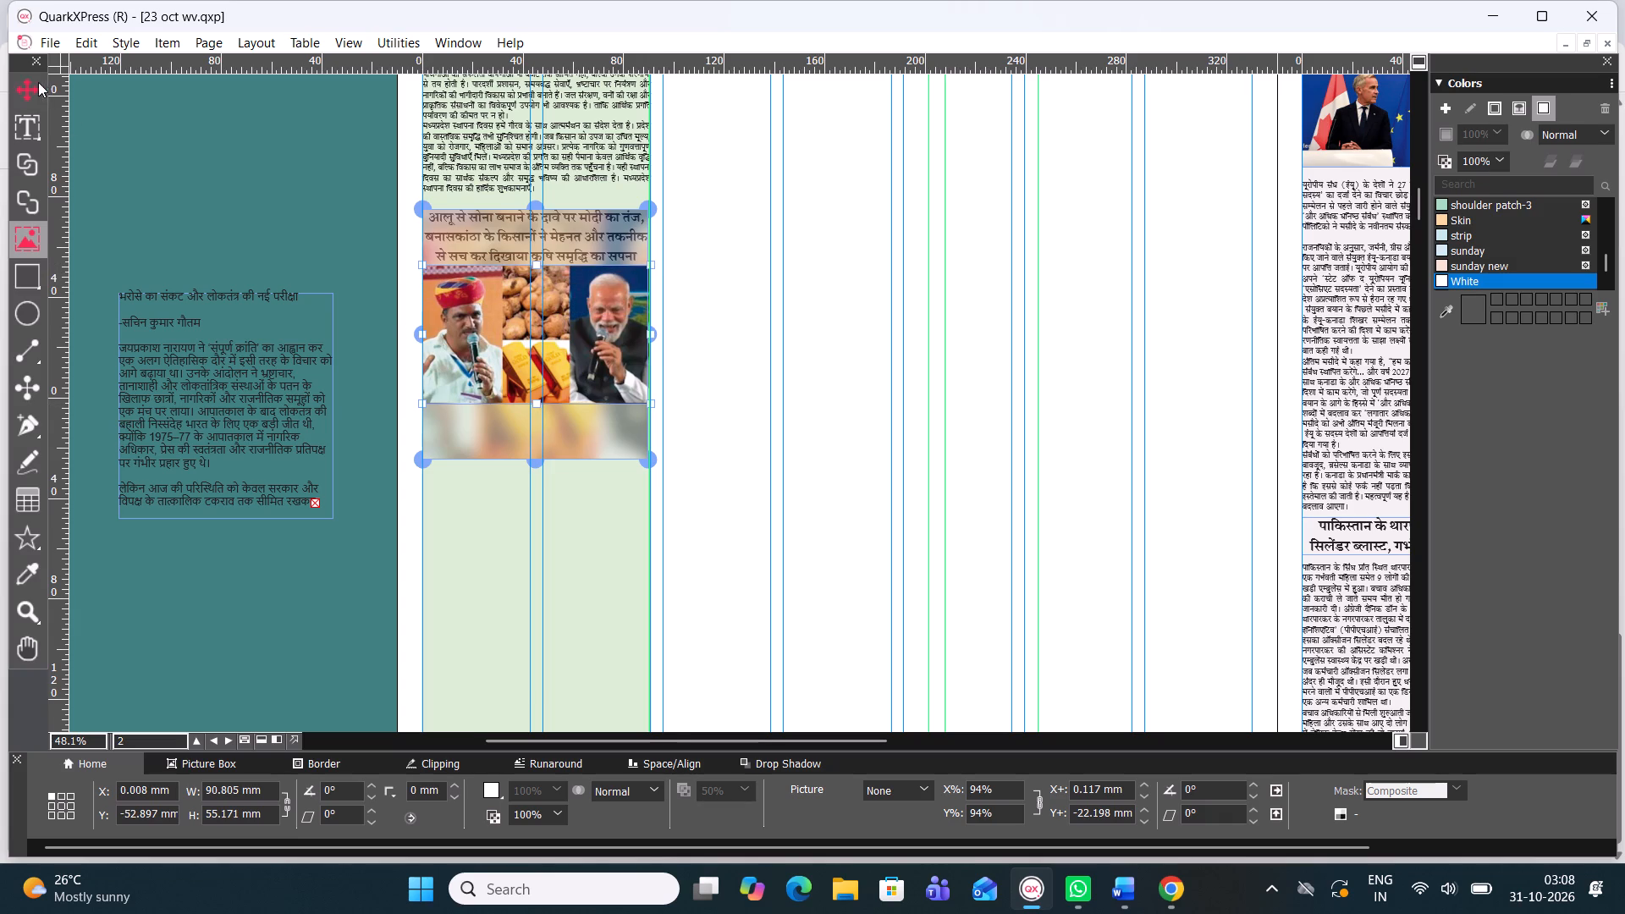
pyautogui.click(190, 136)
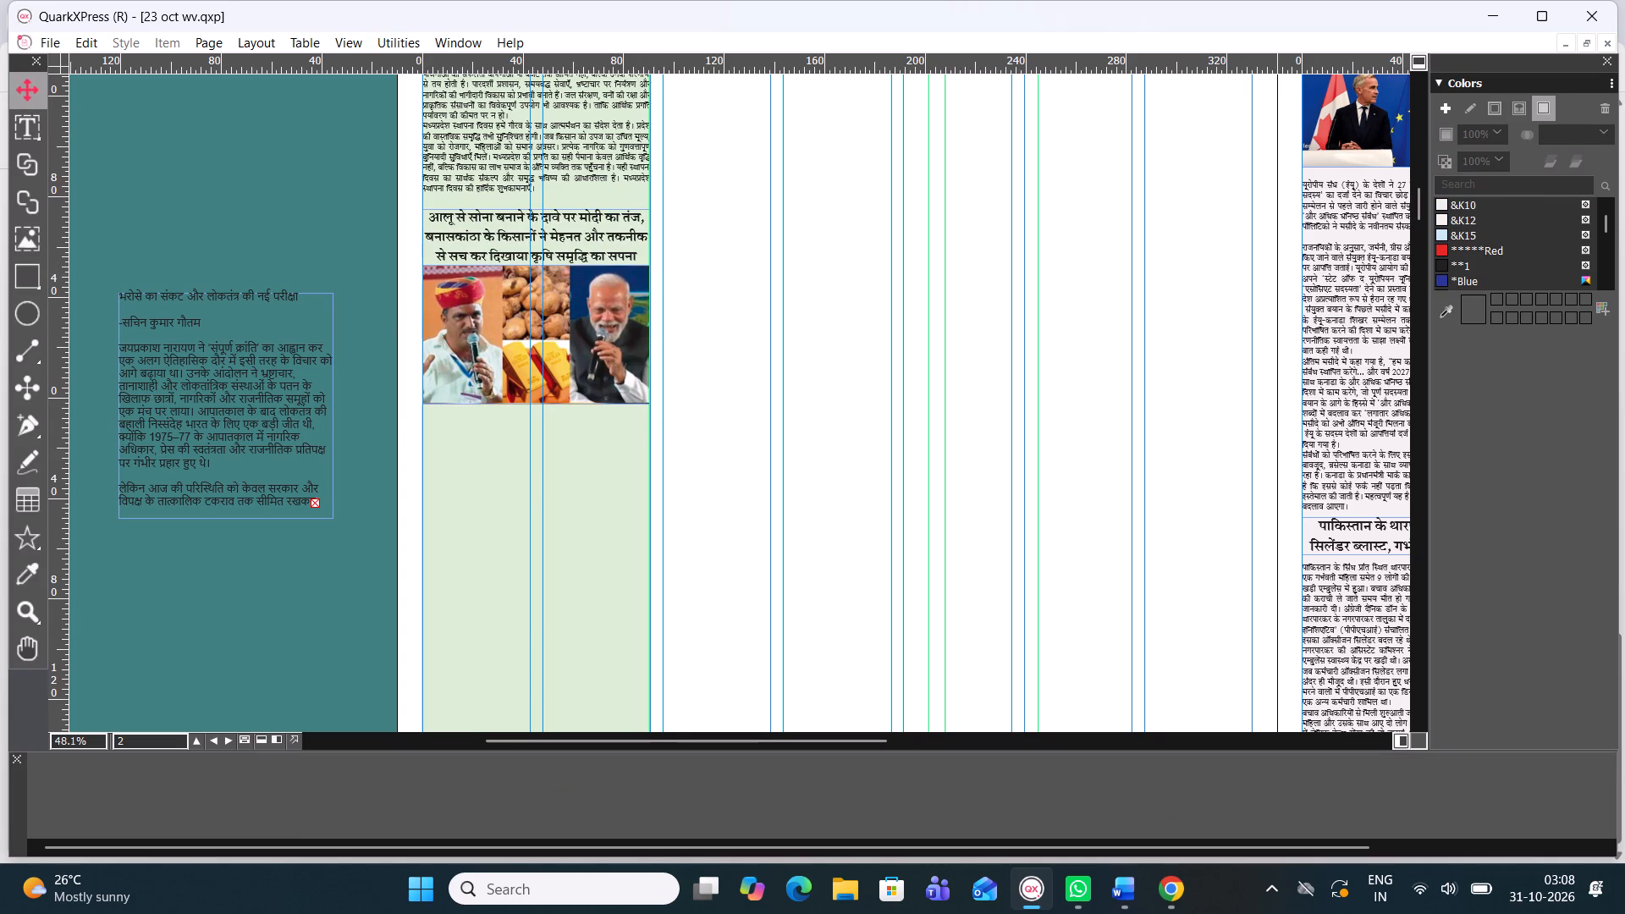
# Nudge the picture box down from the headline to a Y position of about -50.4 mm.
pyautogui.click(534, 352)
pyautogui.press('Down')
pyautogui.press('Down')
pyautogui.press('Down')
pyautogui.press('Down')
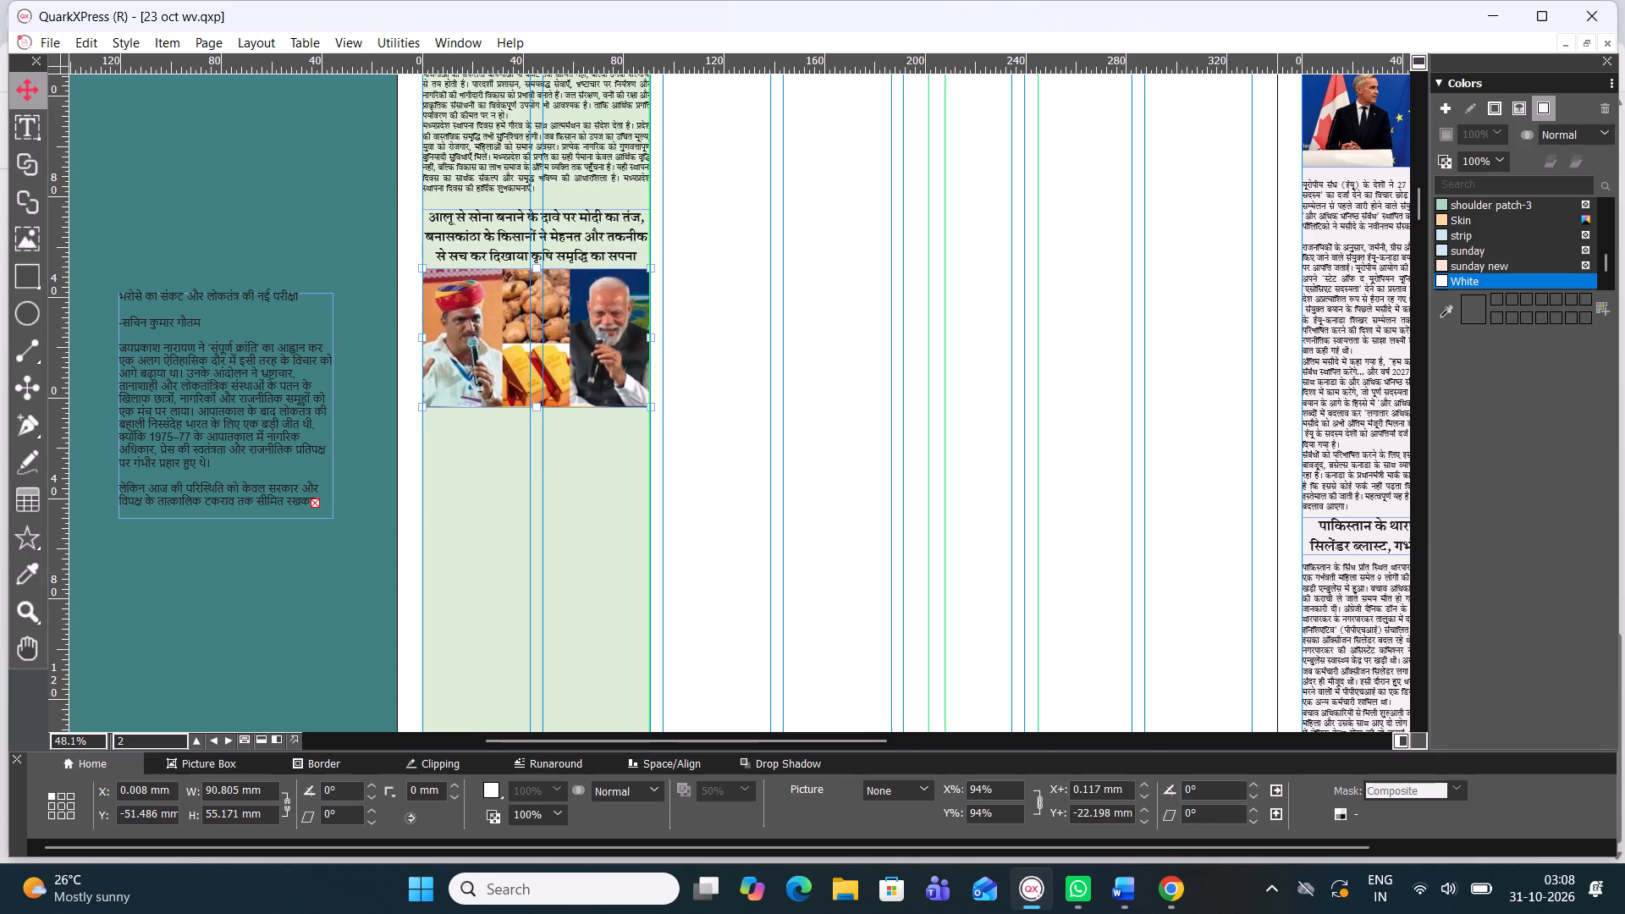
pyautogui.press('Down')
pyautogui.press('Down')
pyautogui.press('Down')
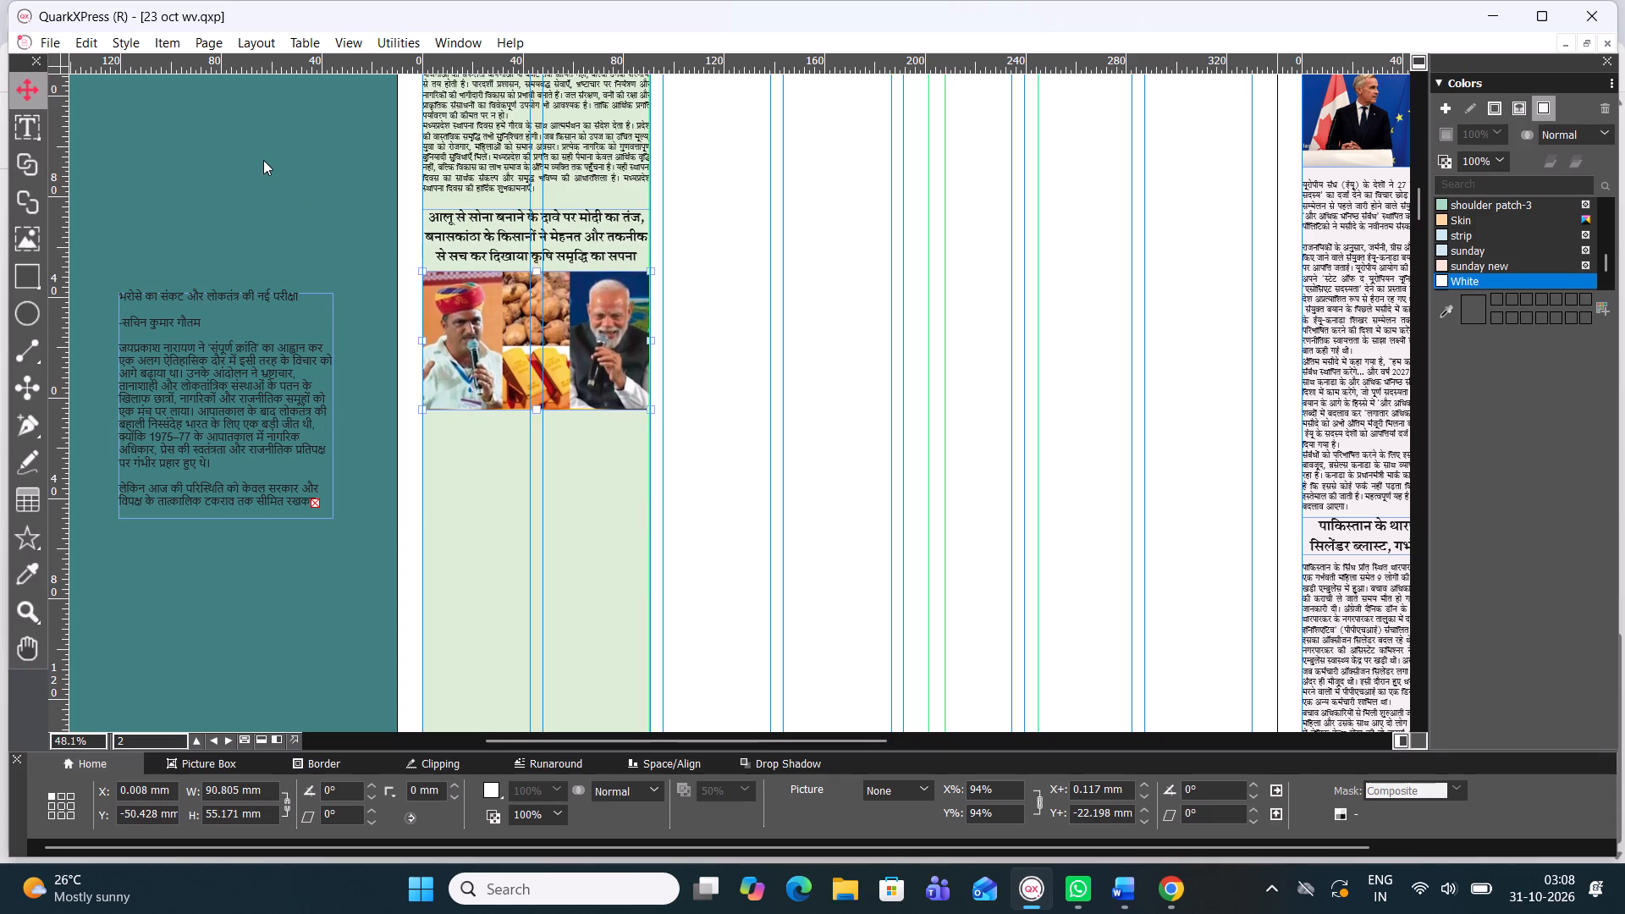
# Nudge the potato-to-gold headline box up to a Y position of about -76.8 mm.
pyautogui.click(263, 160)
pyautogui.click(462, 222)
pyautogui.press('Up')
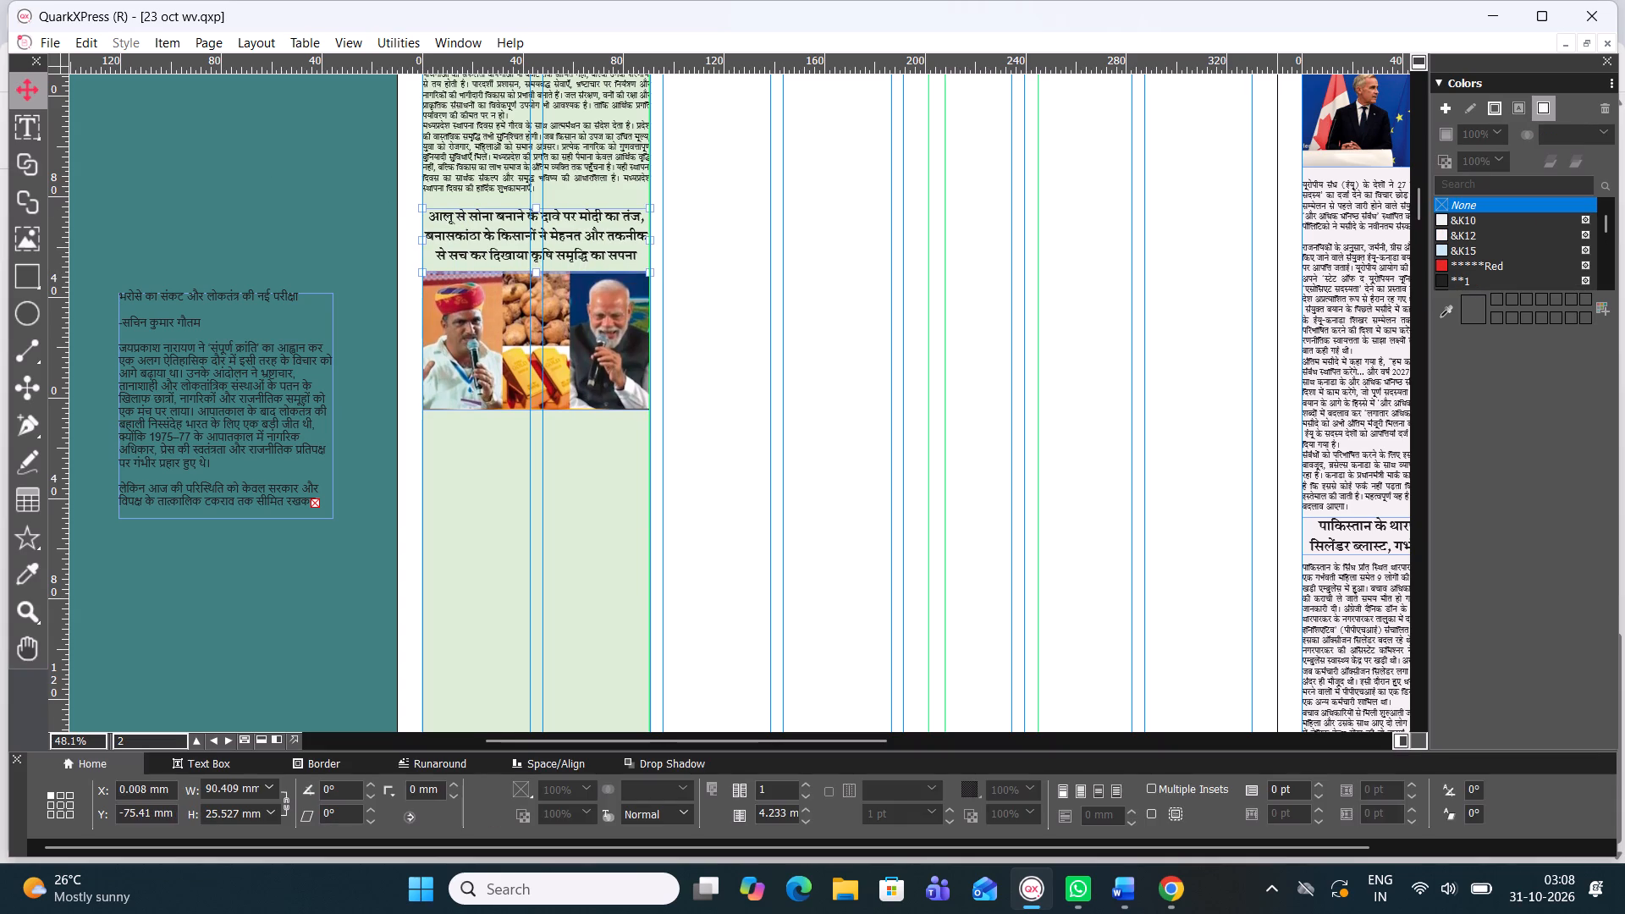
pyautogui.press('Up')
pyautogui.press('Up')
pyautogui.press('Up')
pyautogui.press('Up')
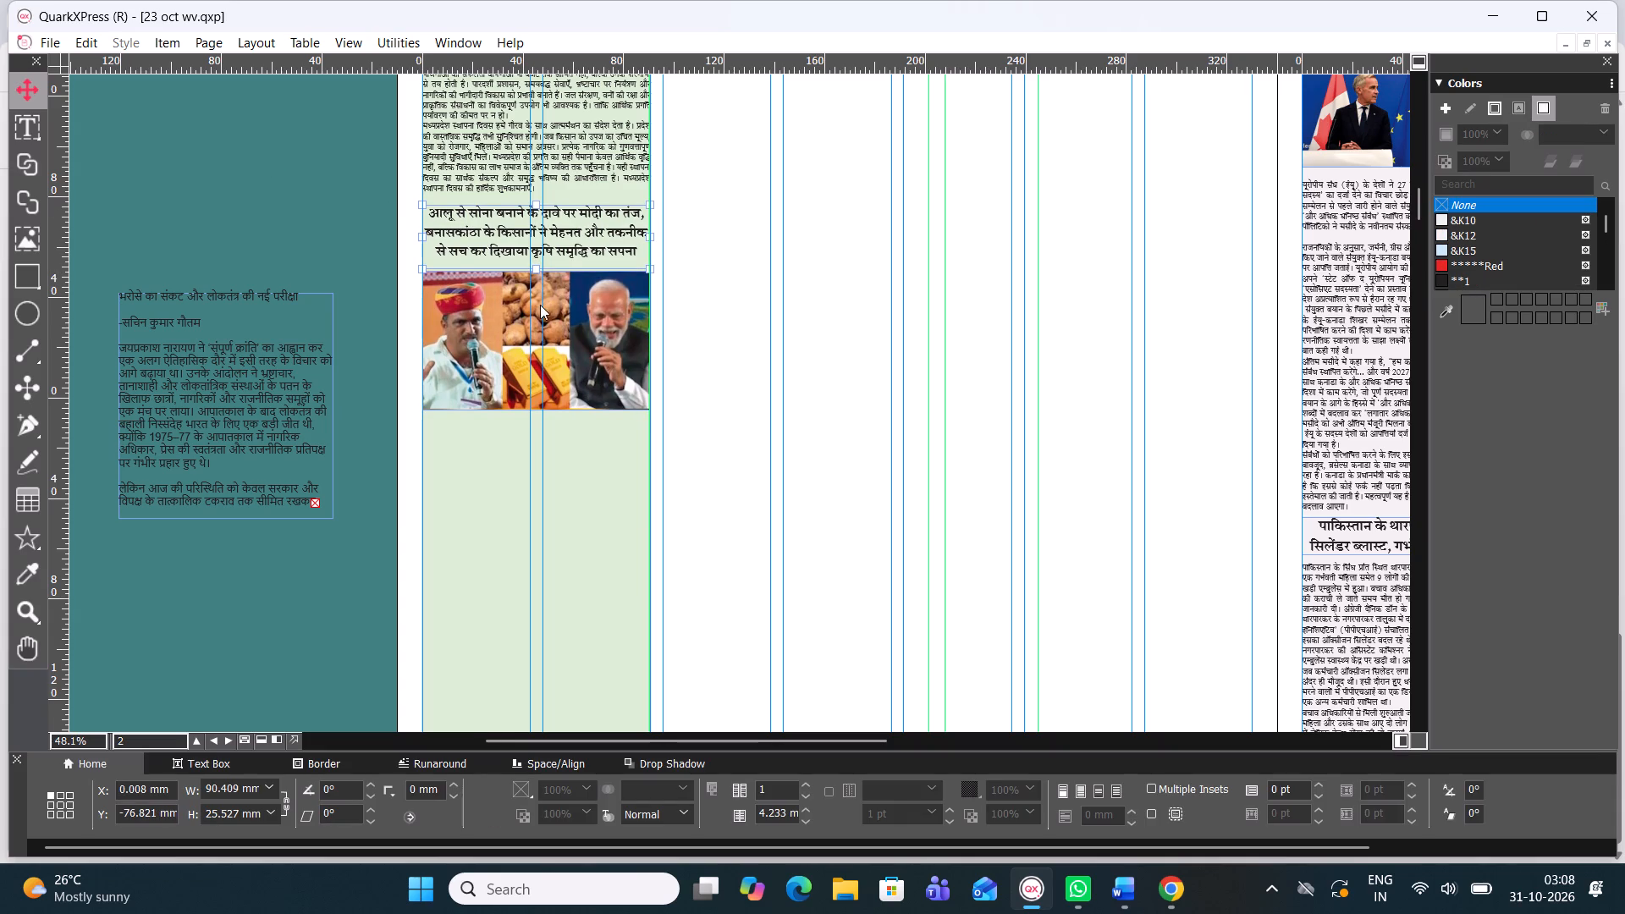
# Nudge the picture box slightly up to a Y position of about -51.1 mm.
pyautogui.click(539, 309)
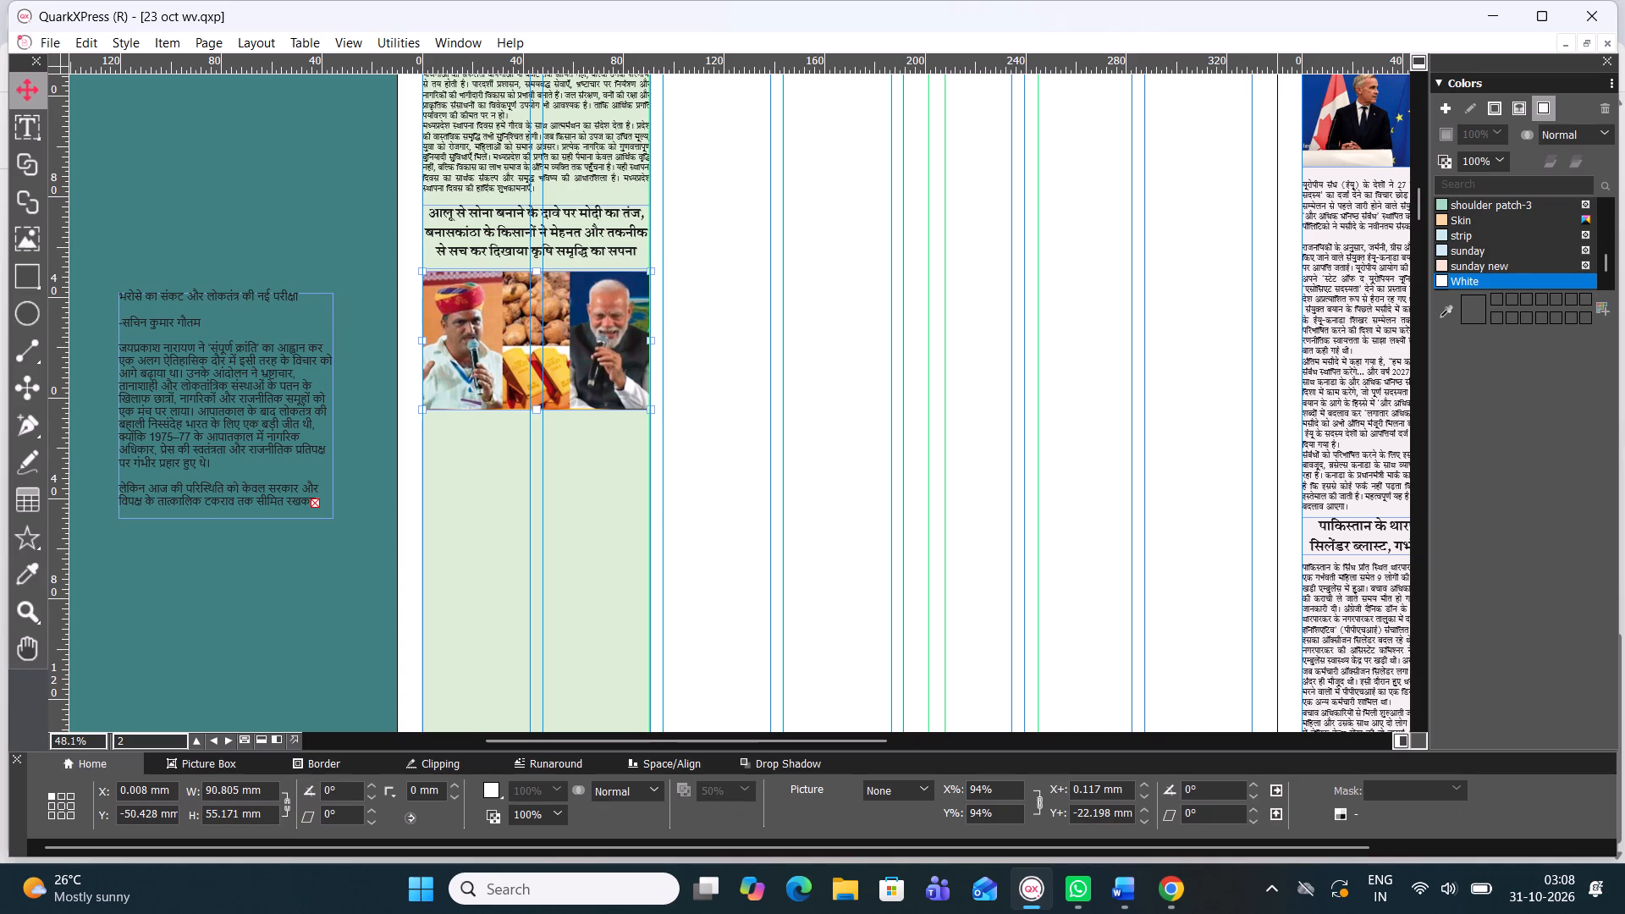
pyautogui.press('Up')
pyautogui.press('Up')
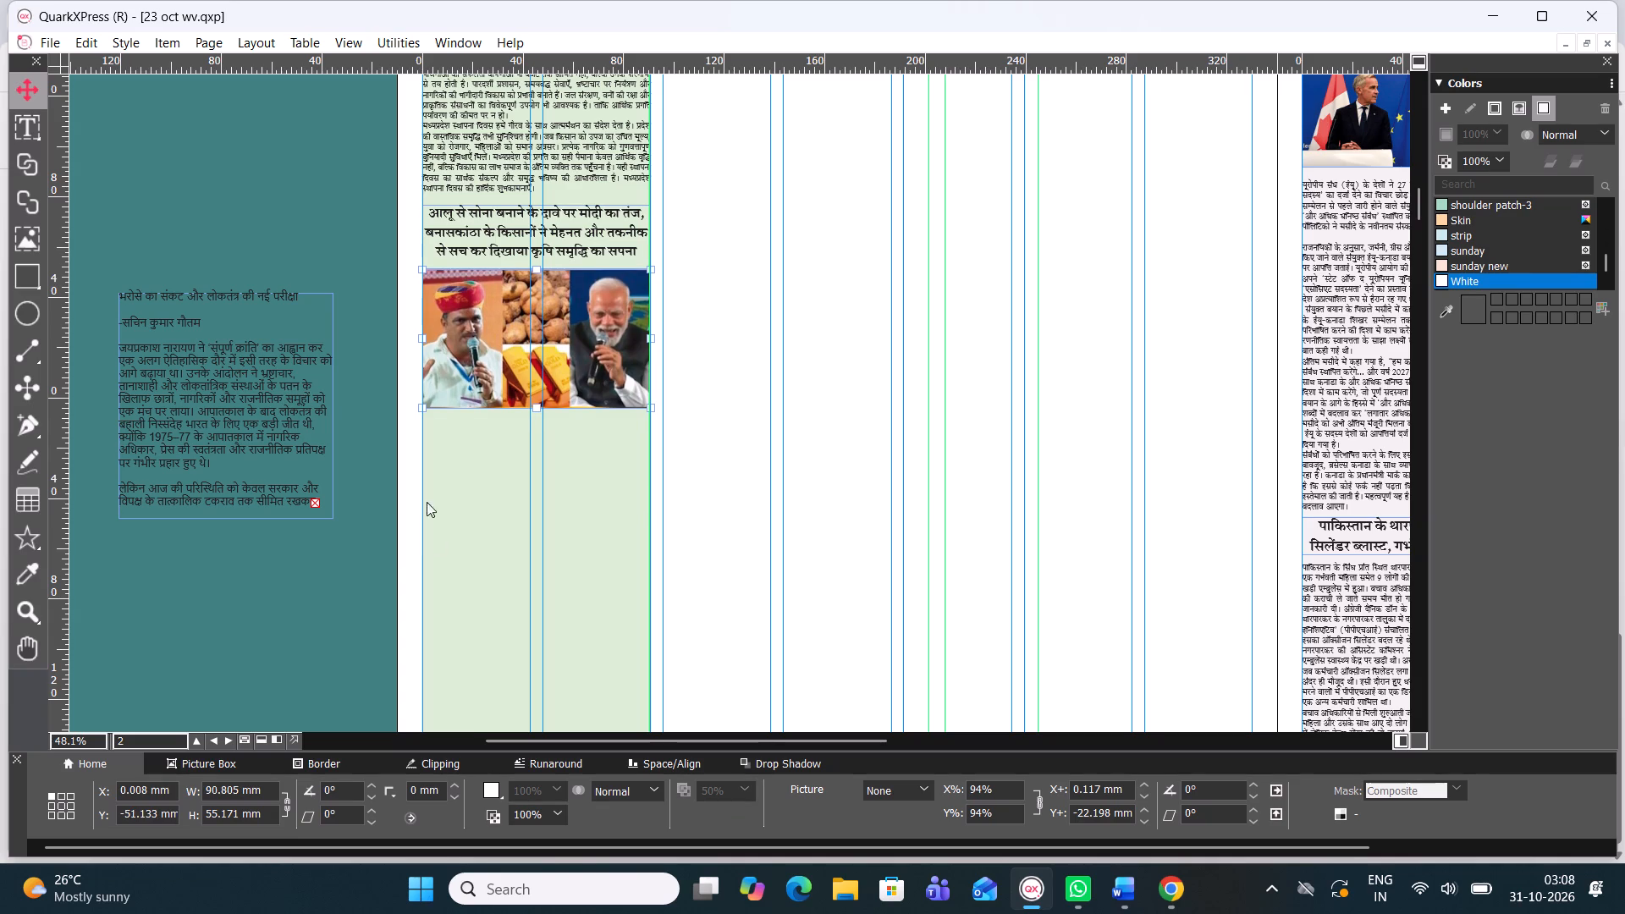
# Insert seven empty lines in the tall green text box behind the potato-to-gold headline and picture.
pyautogui.click(449, 546)
pyautogui.scroll(-1, 559, 428)
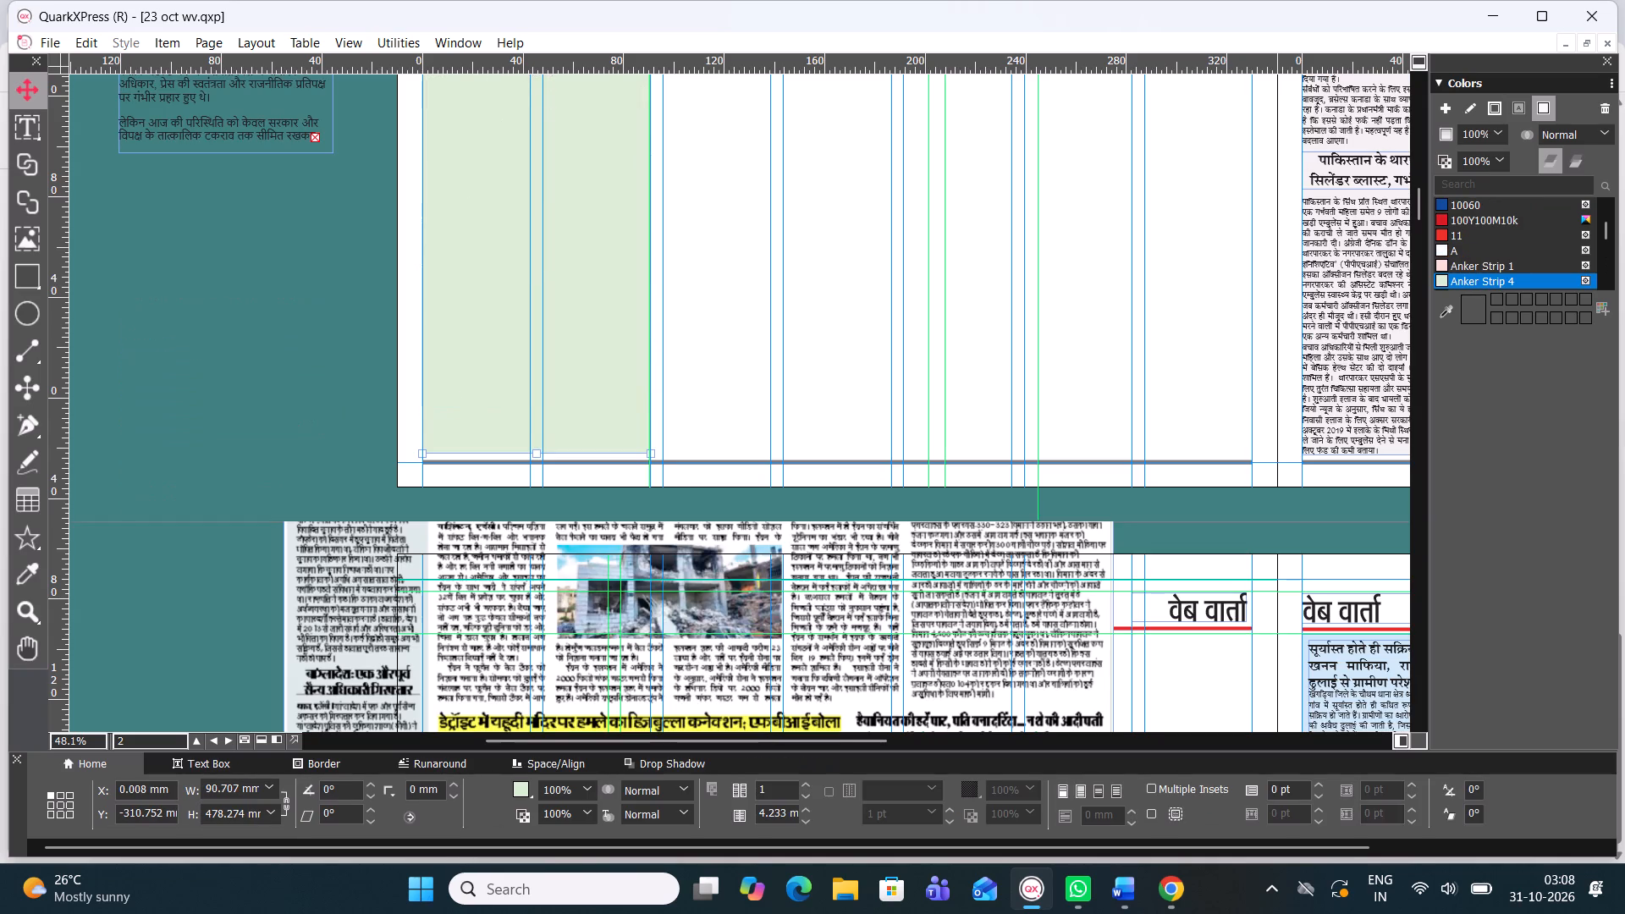
pyautogui.scroll(1, 526, 310)
pyautogui.click(13, 127)
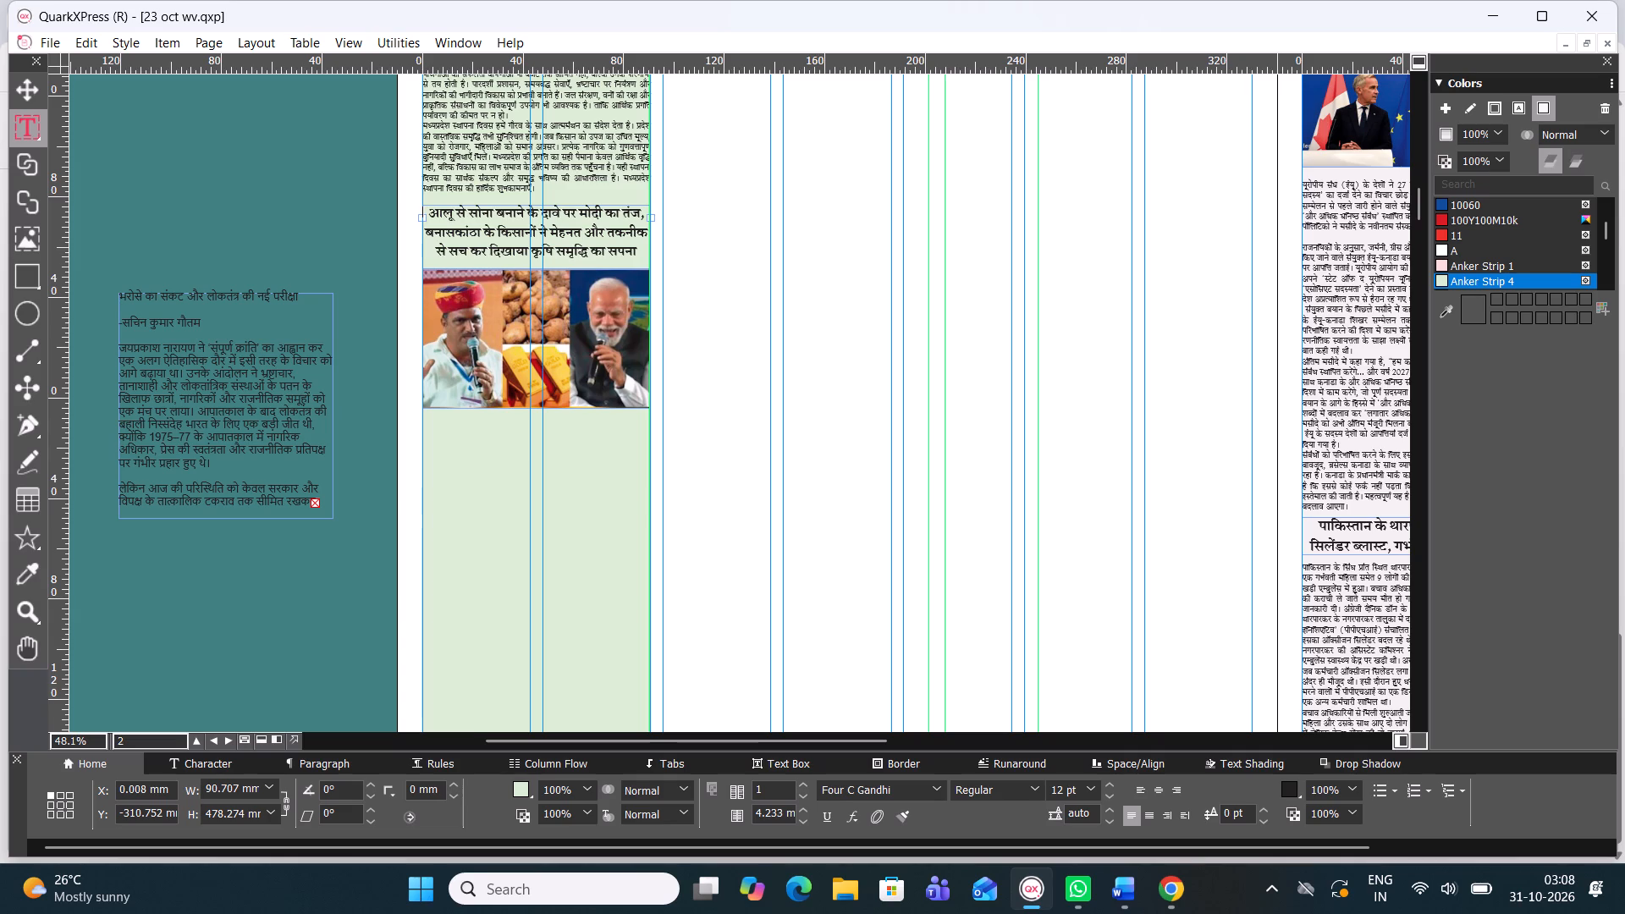
pyautogui.press('Return')
pyautogui.press('Return')
pyautogui.press('Return')
pyautogui.press('Return')
pyautogui.press('Return')
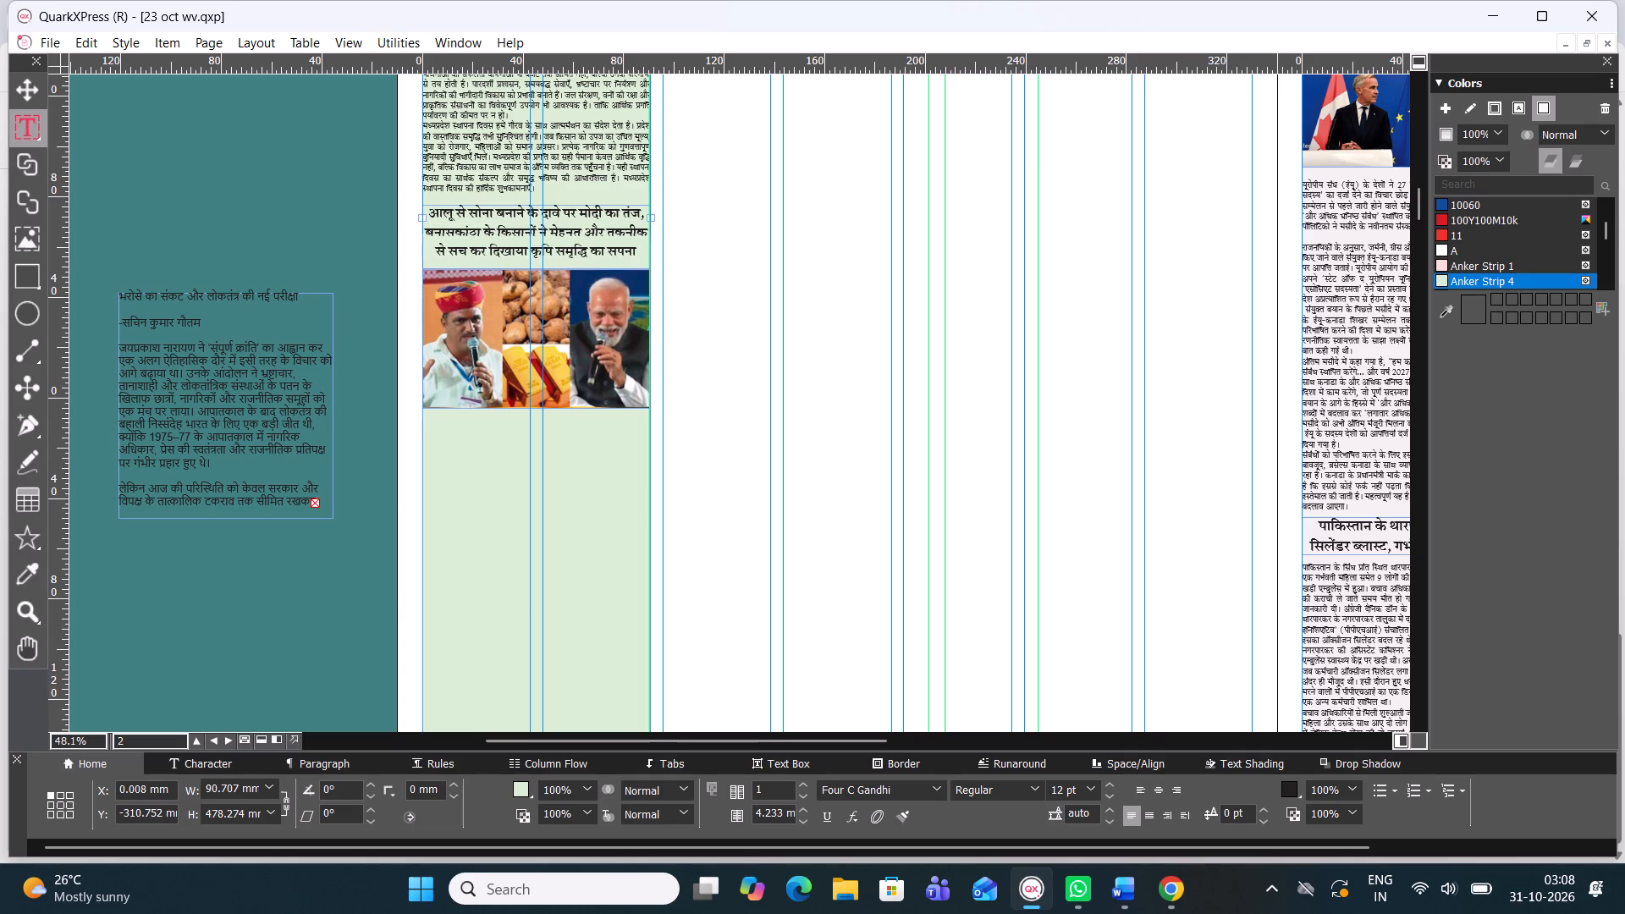
pyautogui.press('Return')
pyautogui.press('Return')
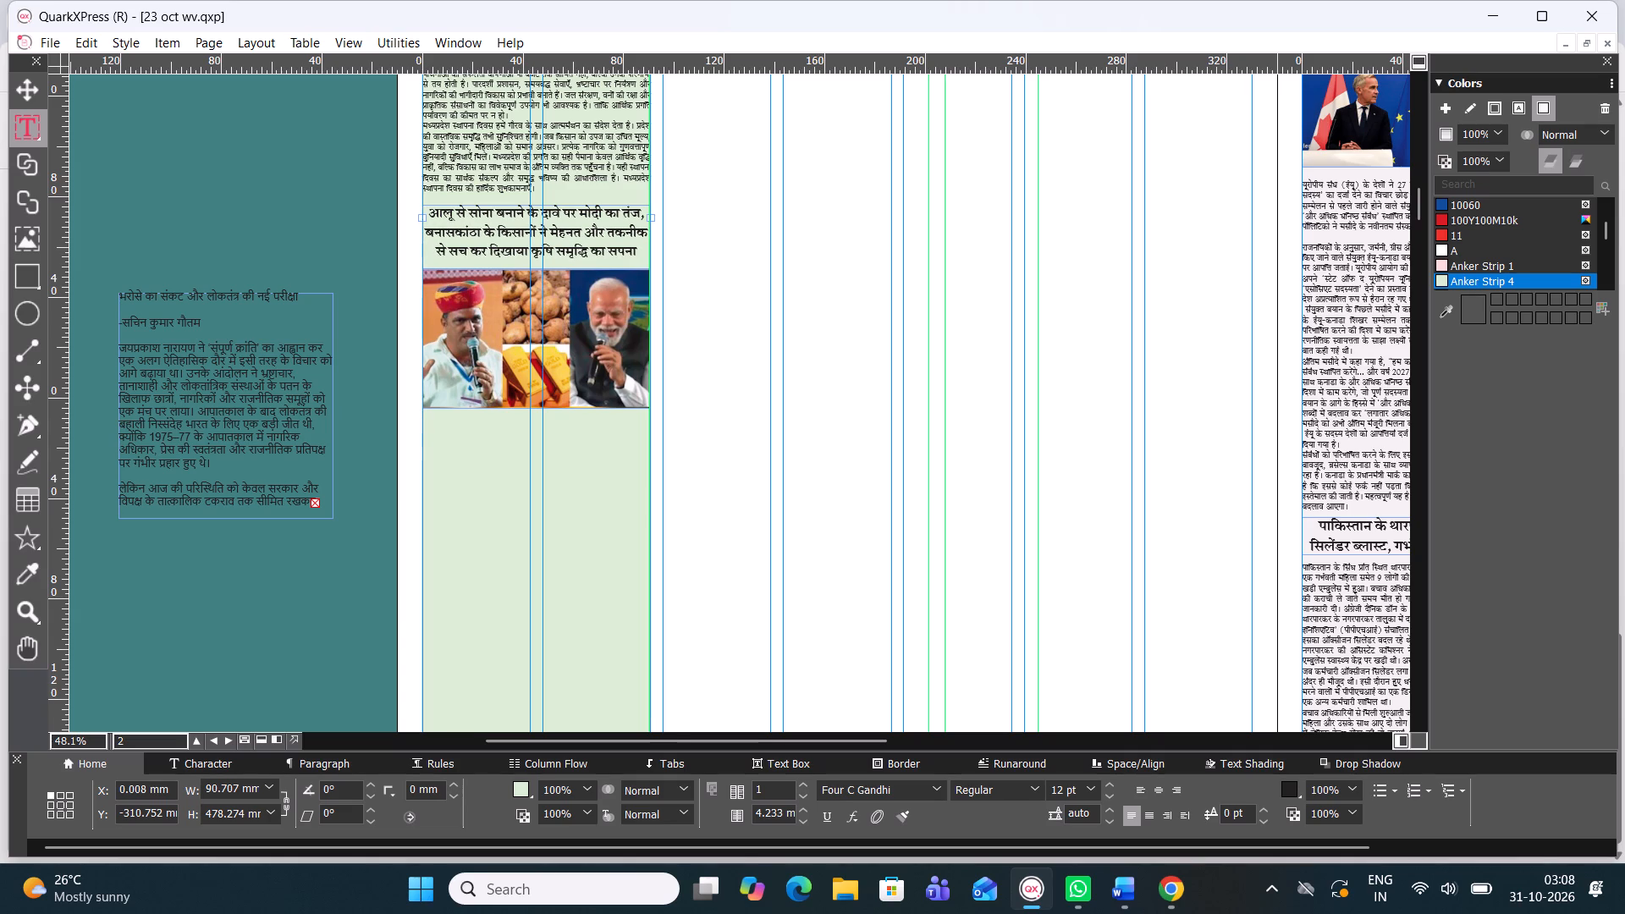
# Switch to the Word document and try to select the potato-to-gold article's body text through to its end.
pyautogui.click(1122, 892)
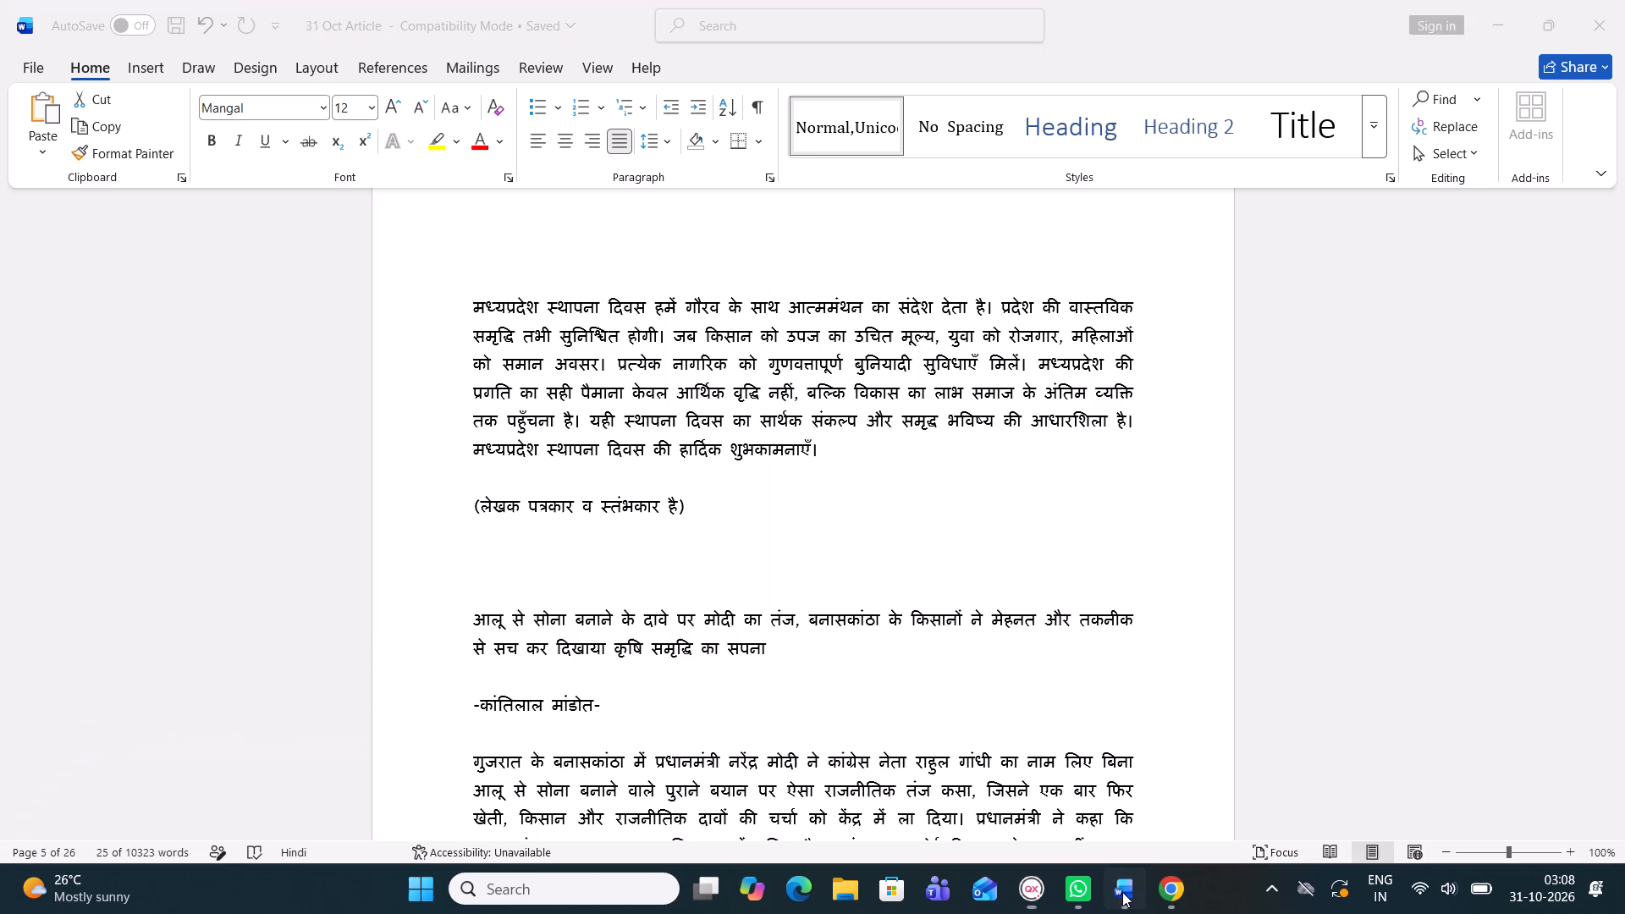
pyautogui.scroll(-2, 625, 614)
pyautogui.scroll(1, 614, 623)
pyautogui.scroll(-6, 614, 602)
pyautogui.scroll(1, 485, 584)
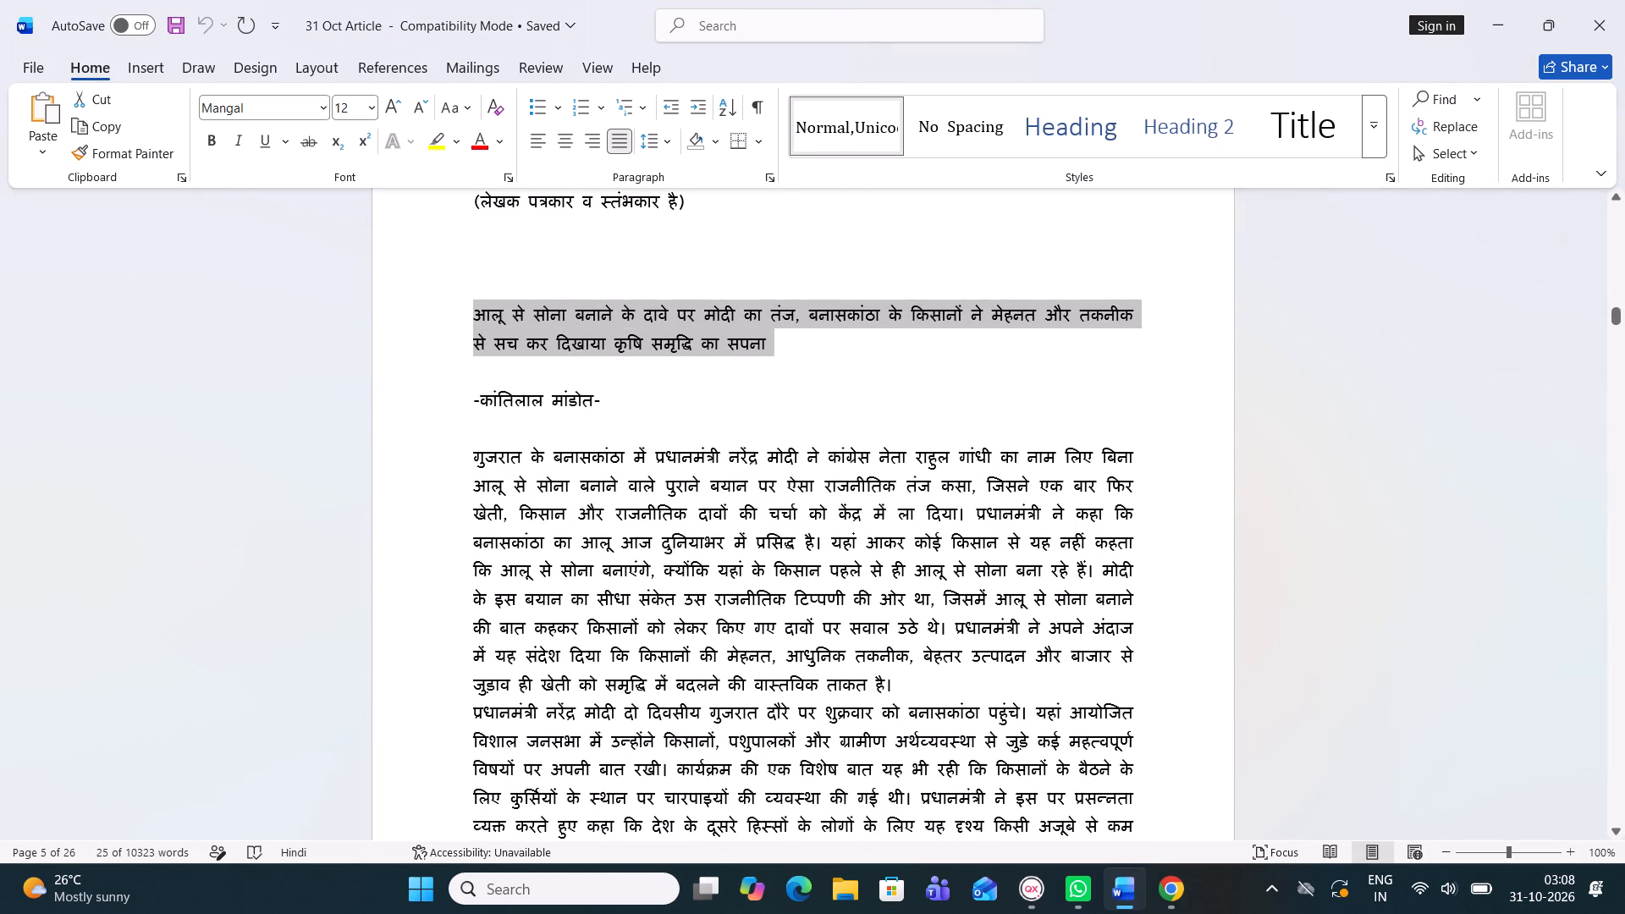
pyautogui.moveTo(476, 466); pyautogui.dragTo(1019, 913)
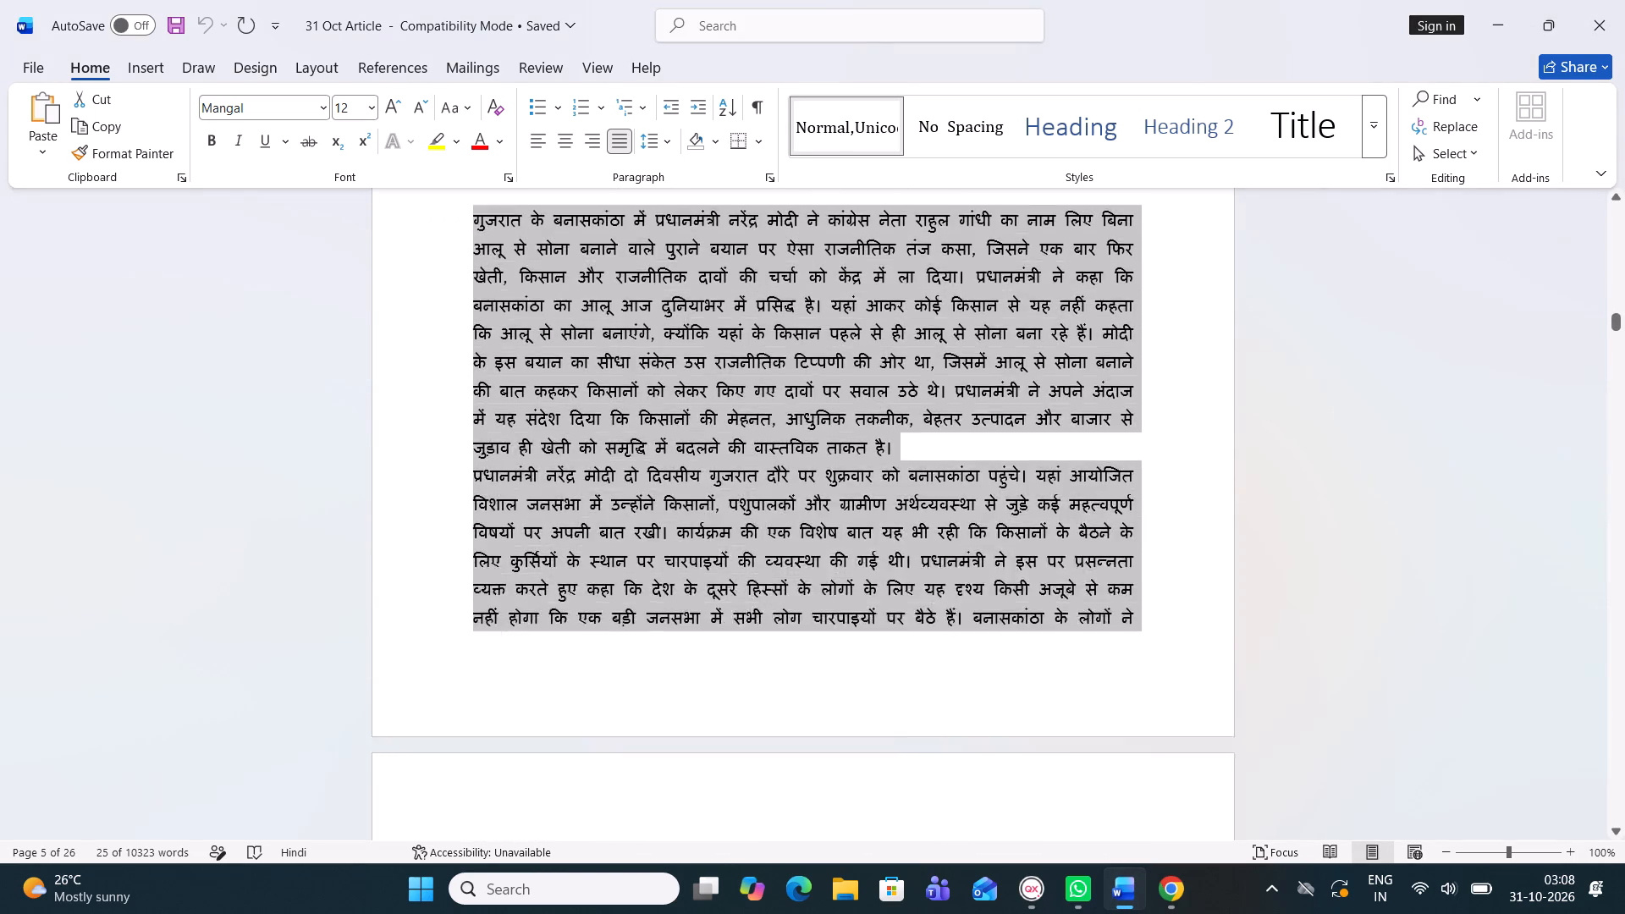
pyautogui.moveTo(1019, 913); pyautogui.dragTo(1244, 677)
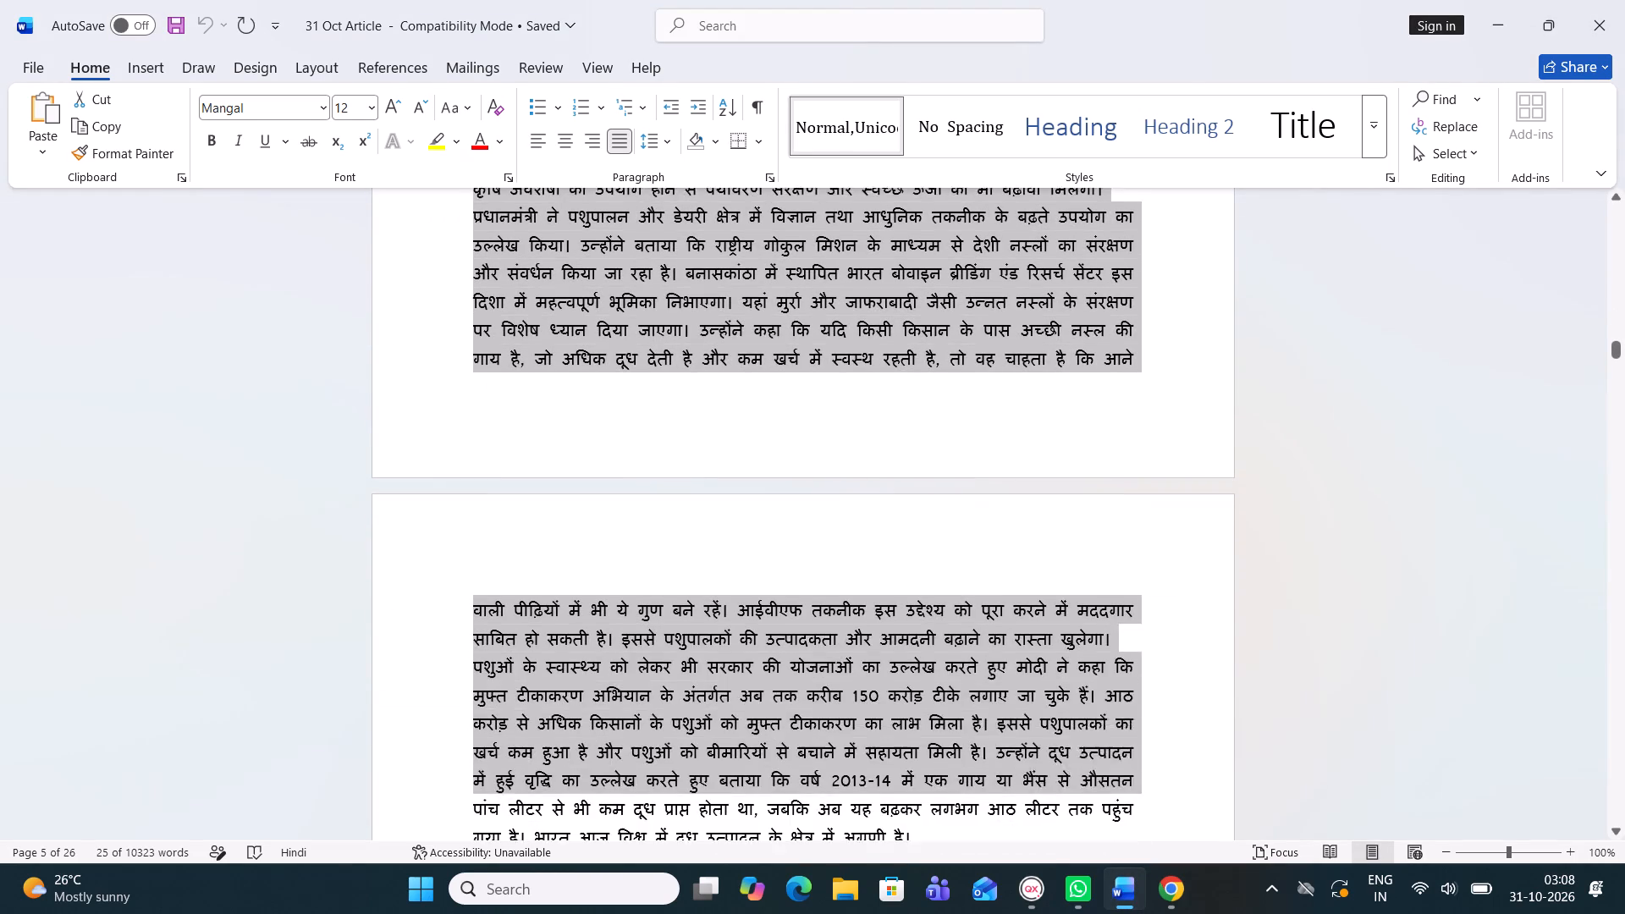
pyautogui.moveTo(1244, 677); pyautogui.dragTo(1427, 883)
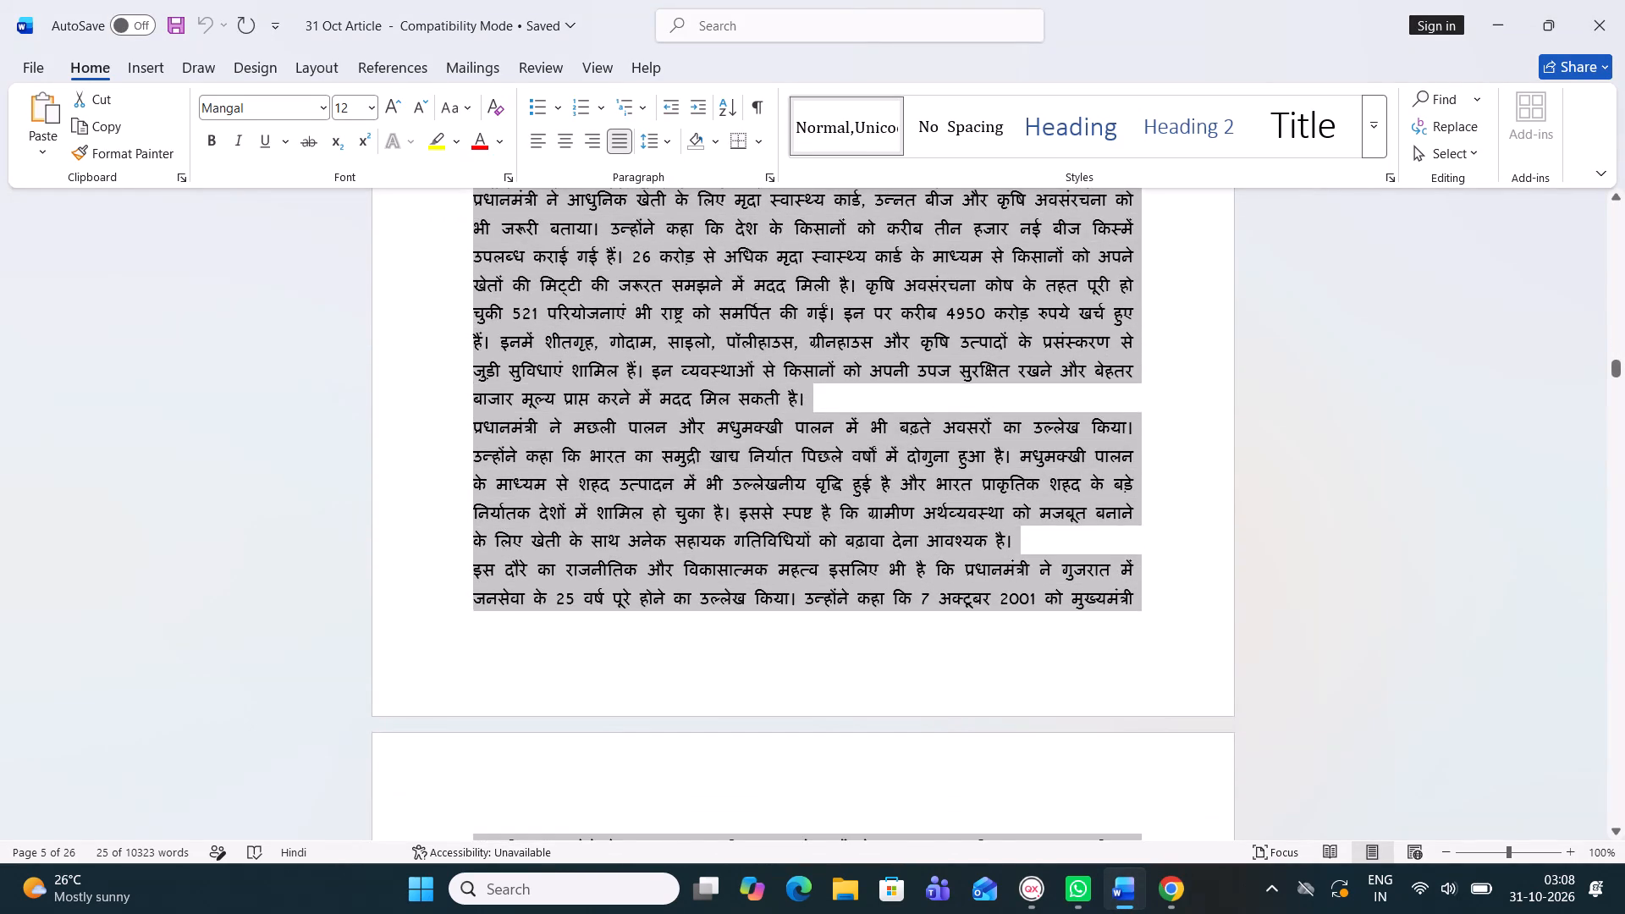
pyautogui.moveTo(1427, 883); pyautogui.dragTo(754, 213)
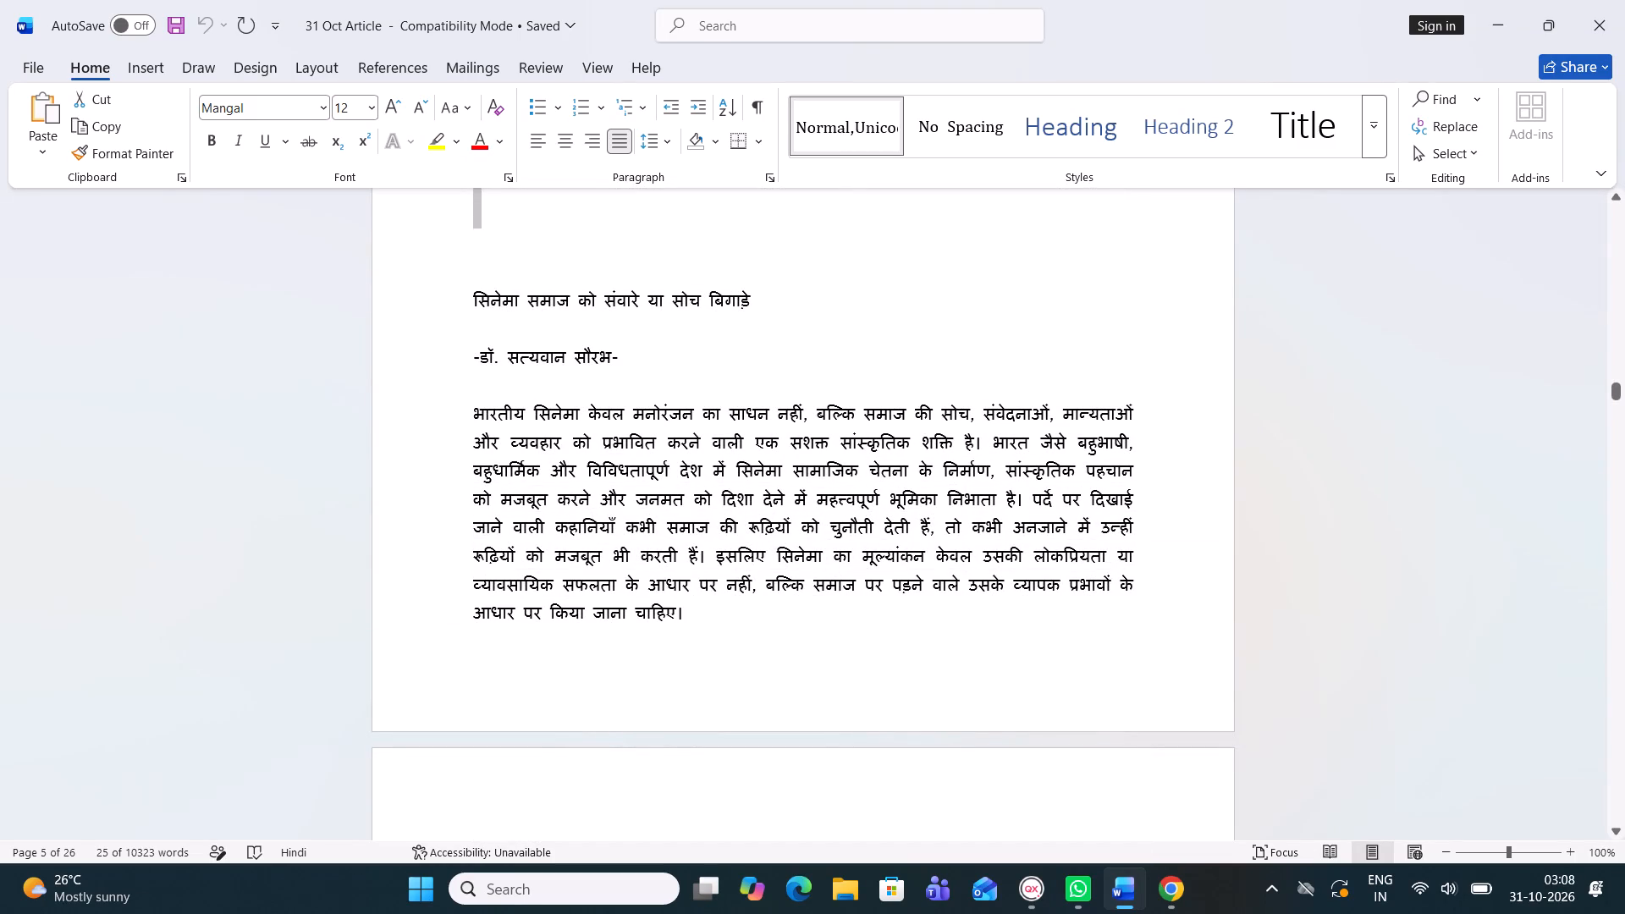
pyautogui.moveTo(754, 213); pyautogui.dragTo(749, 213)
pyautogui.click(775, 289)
# Copy the cinema article's headline "सिनेमा समाज को संवारे या सोच बिगाड़े" from the Word document.
pyautogui.scroll(-1, 791, 393)
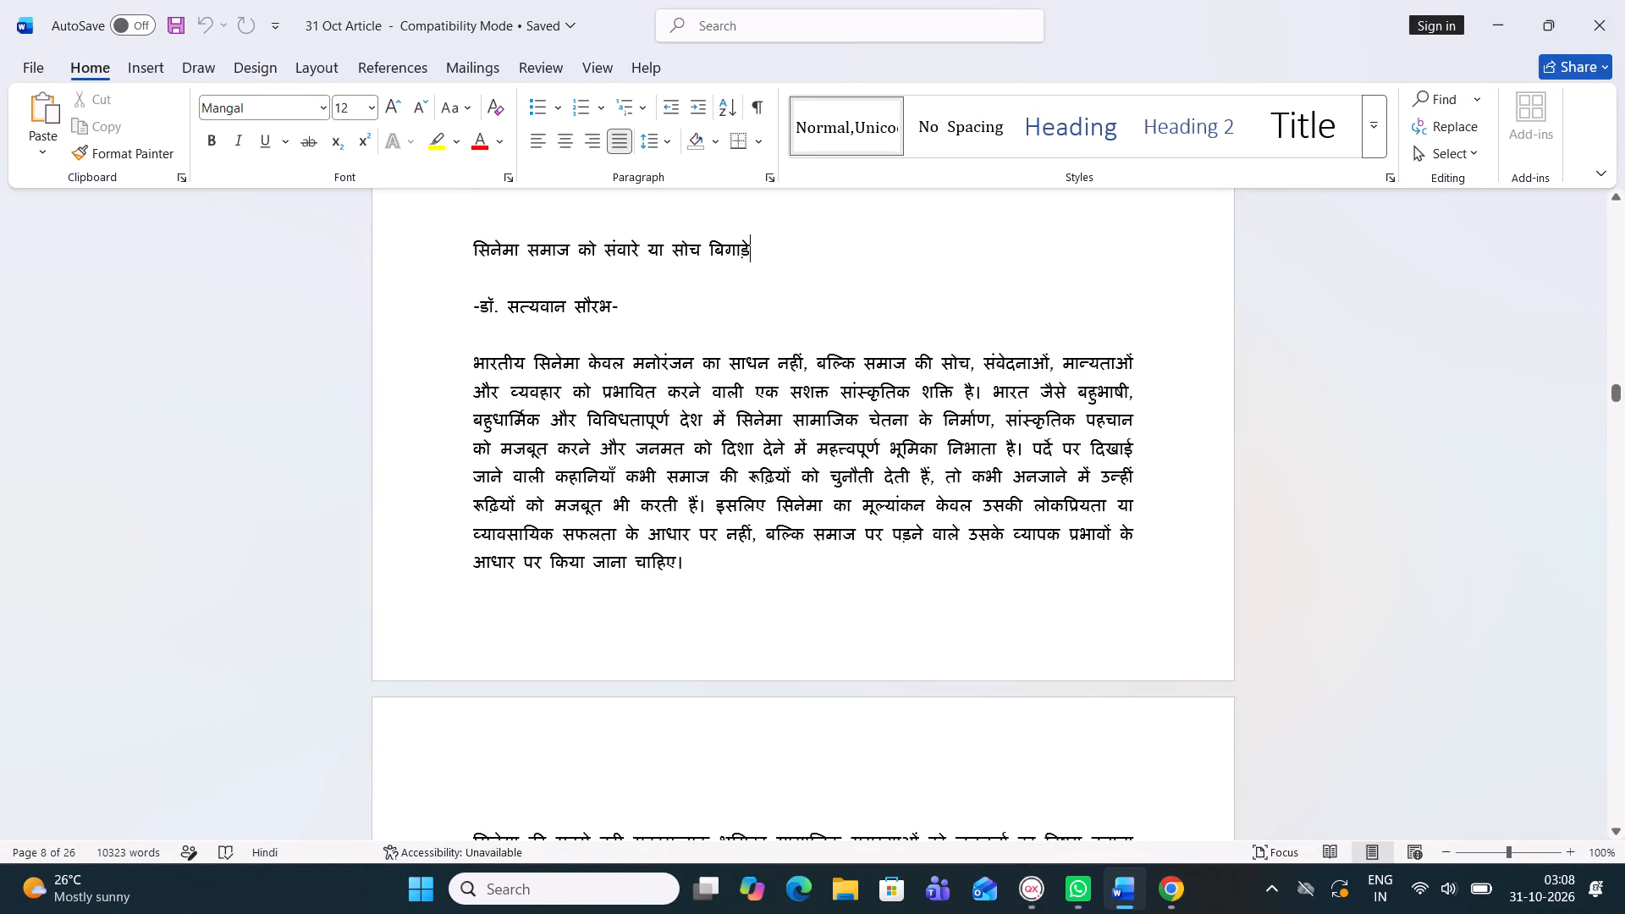
pyautogui.moveTo(468, 241); pyautogui.dragTo(487, 249)
pyautogui.moveTo(487, 249); pyautogui.dragTo(842, 245)
pyautogui.hotkey('ctrl', 'c')
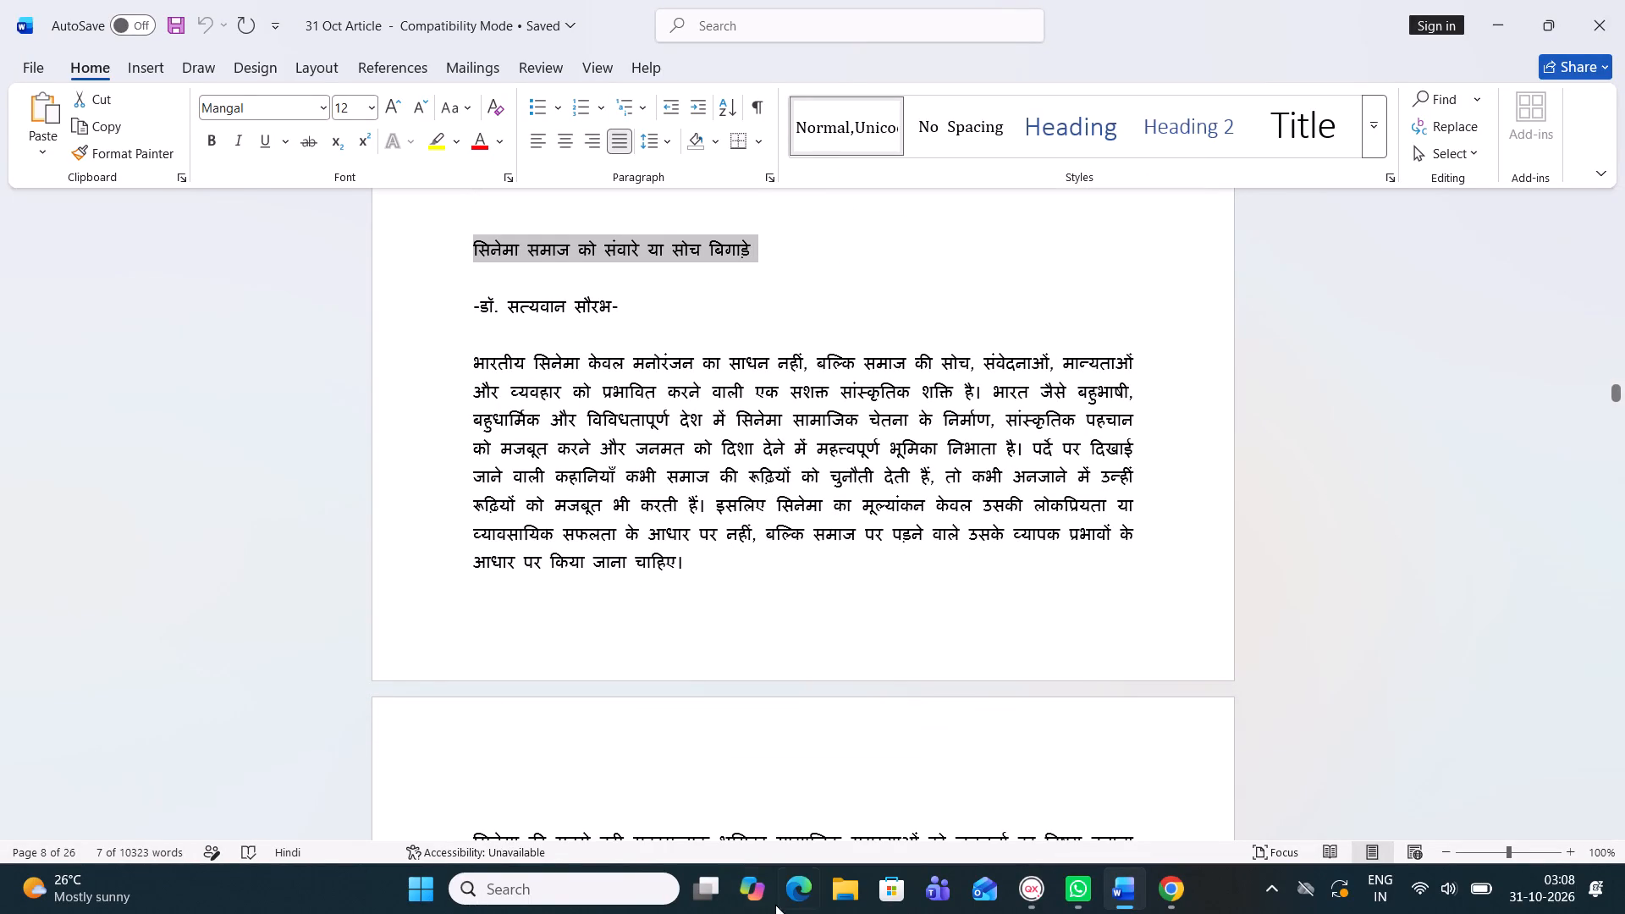
# Copy the judges article's headline "क्या देश में जजों का अकाल पड़ गया है?" from the Word document.
pyautogui.scroll(-1, 500, 680)
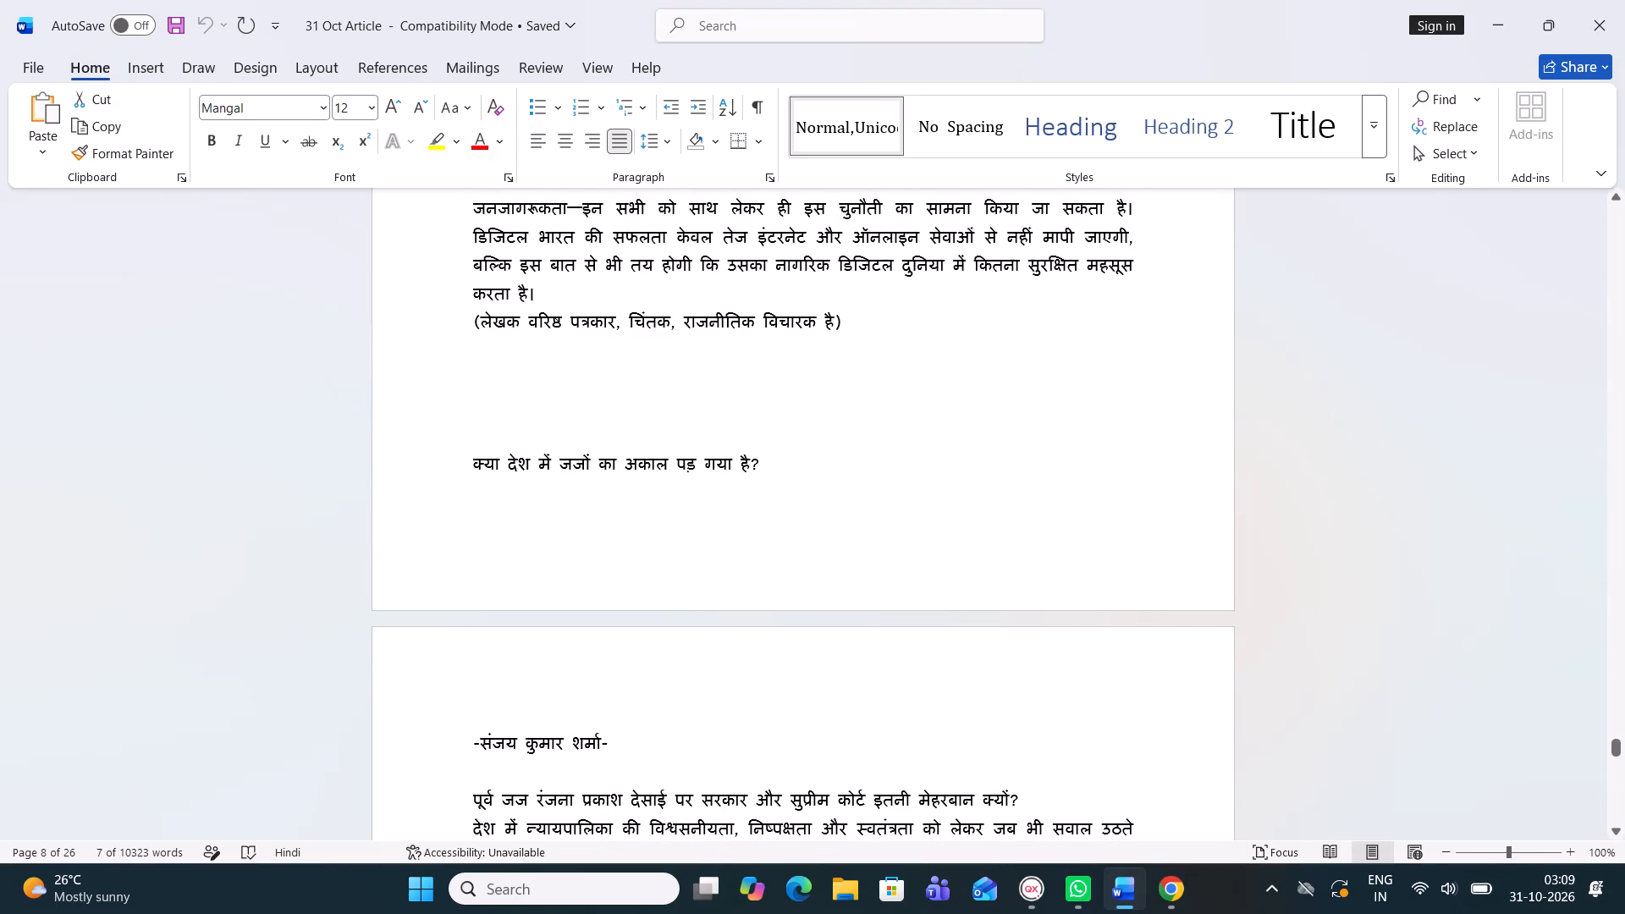
pyautogui.moveTo(468, 471); pyautogui.dragTo(844, 457)
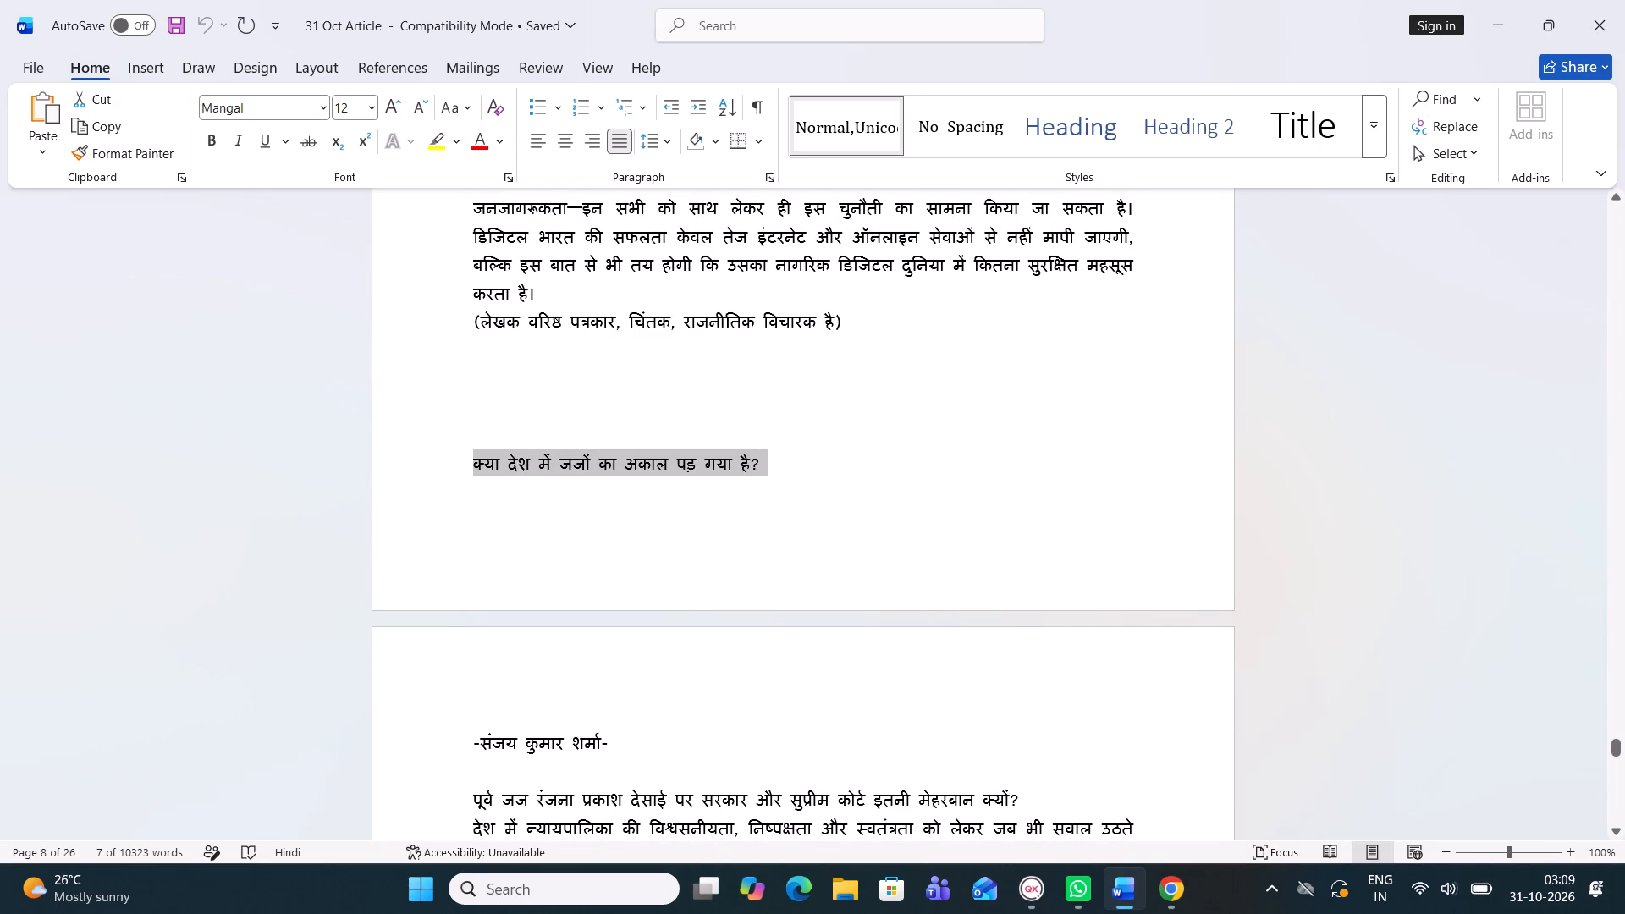
pyautogui.moveTo(844, 457); pyautogui.dragTo(851, 457)
pyautogui.hotkey('ctrl', 'c')
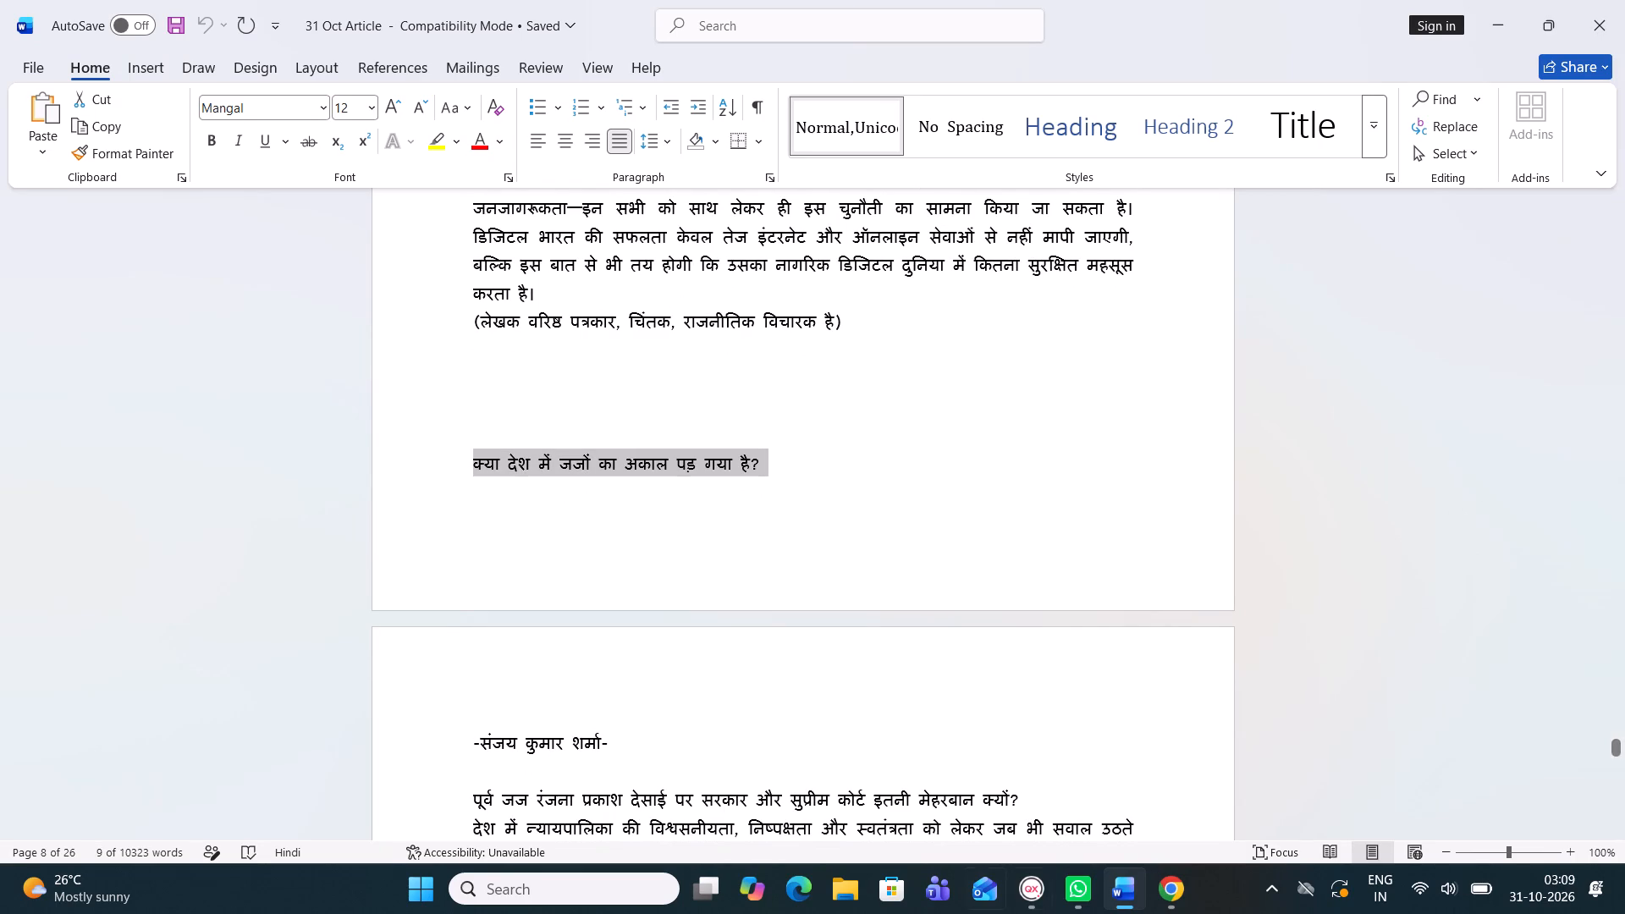
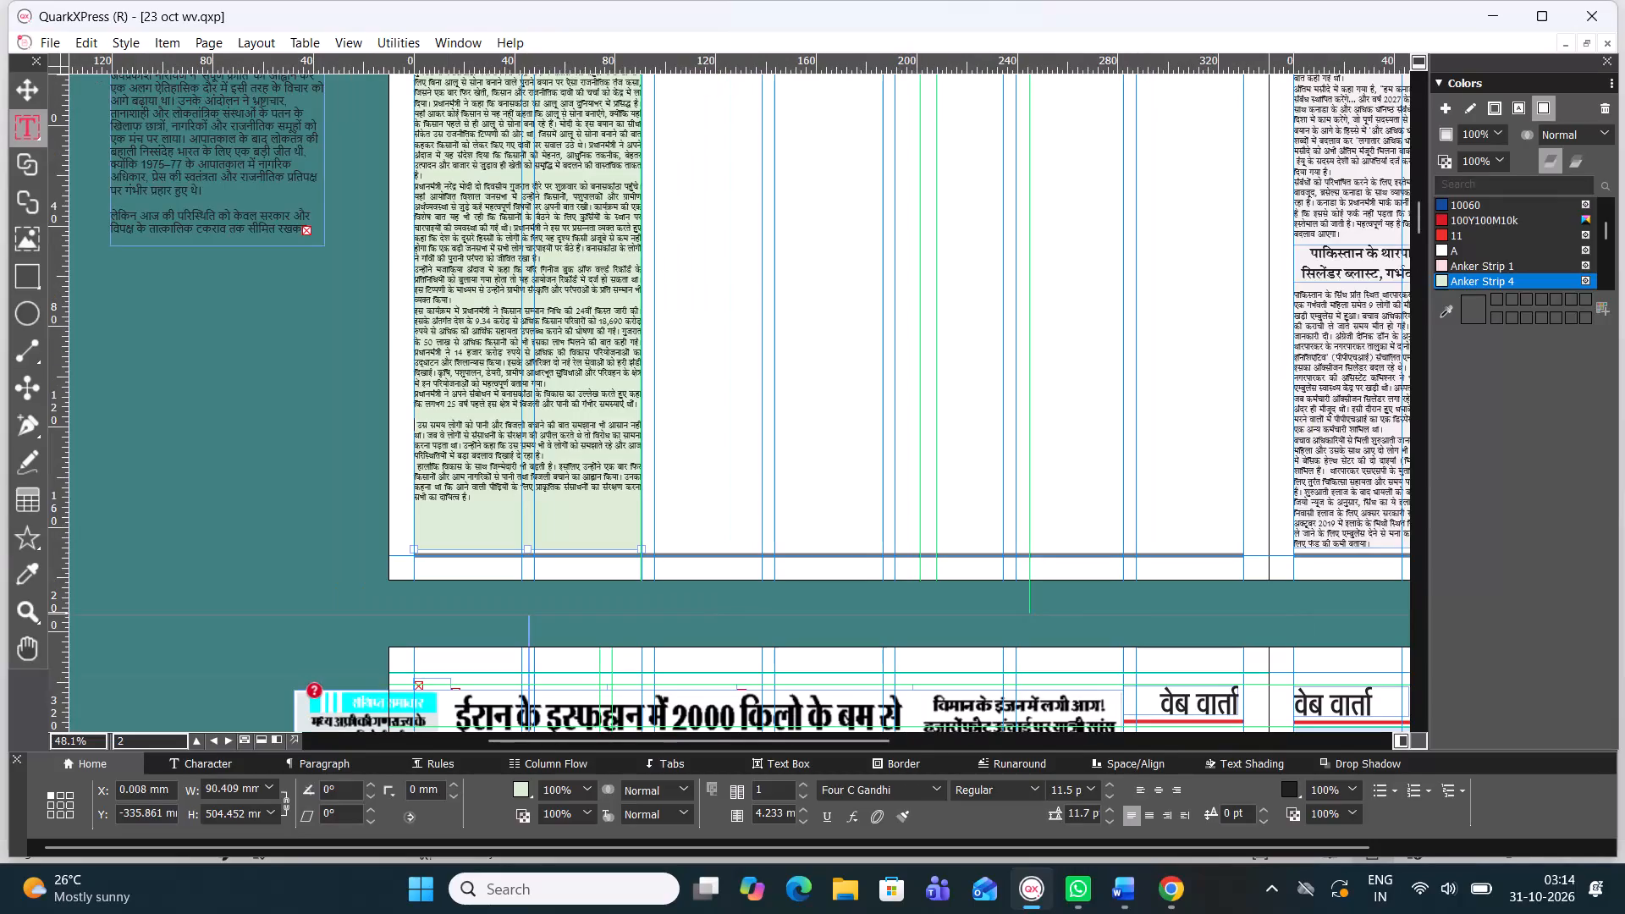
# Lower the top edge of the tall green text box to clear the page header, making the box about 479.1 mm high.
pyautogui.scroll(1, 883, 335)
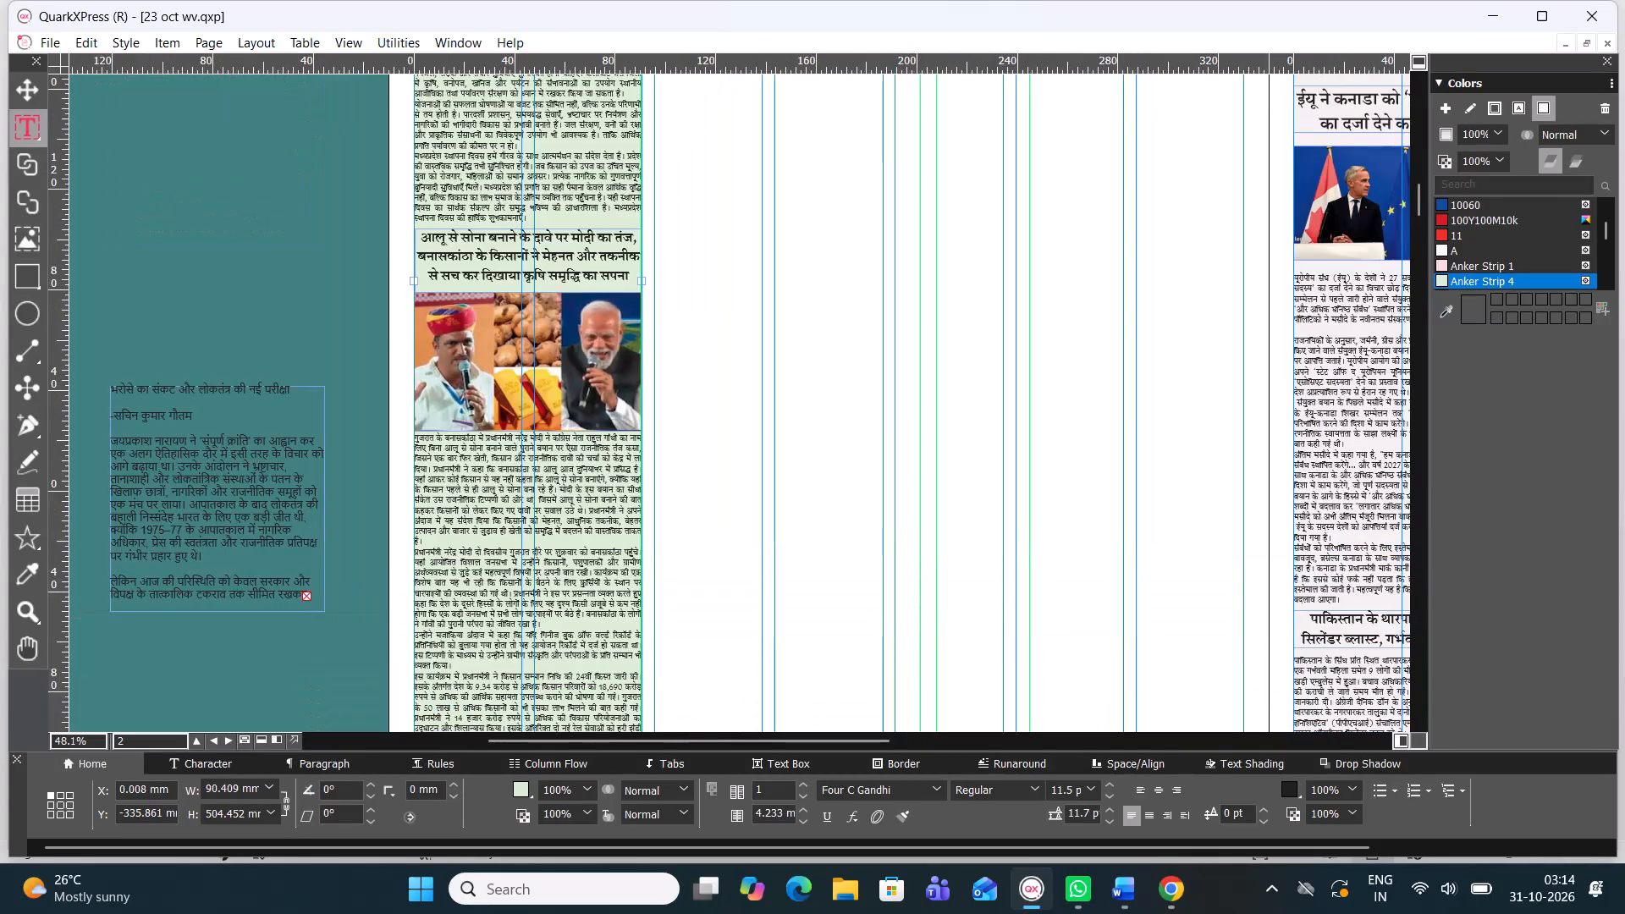
pyautogui.scroll(1, 623, 295)
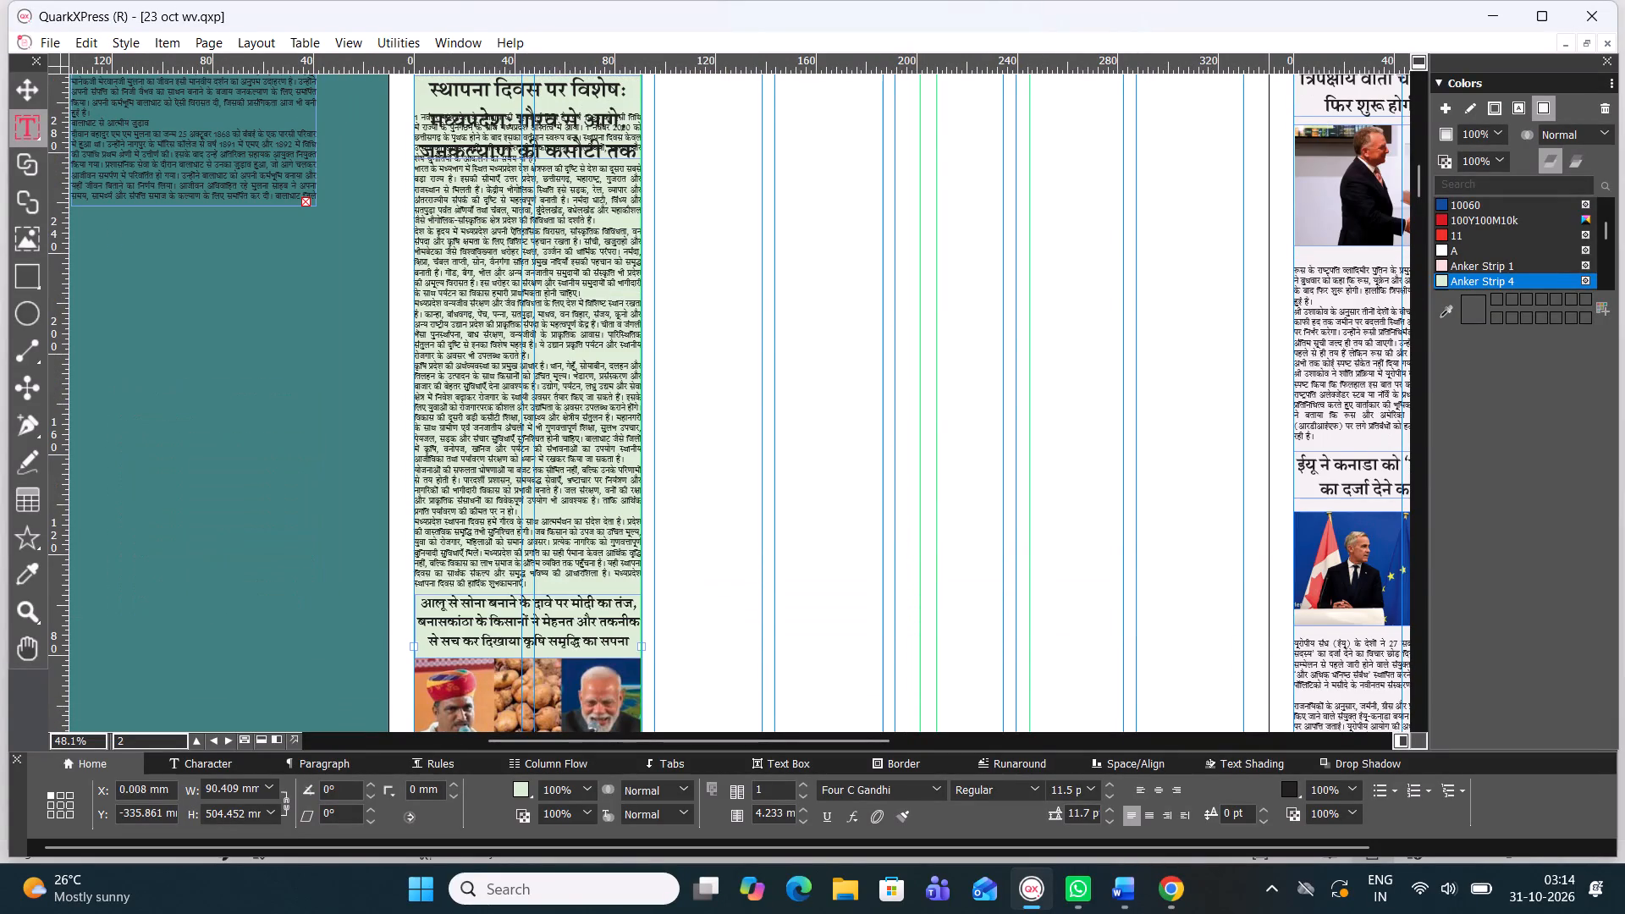
pyautogui.scroll(1, 623, 295)
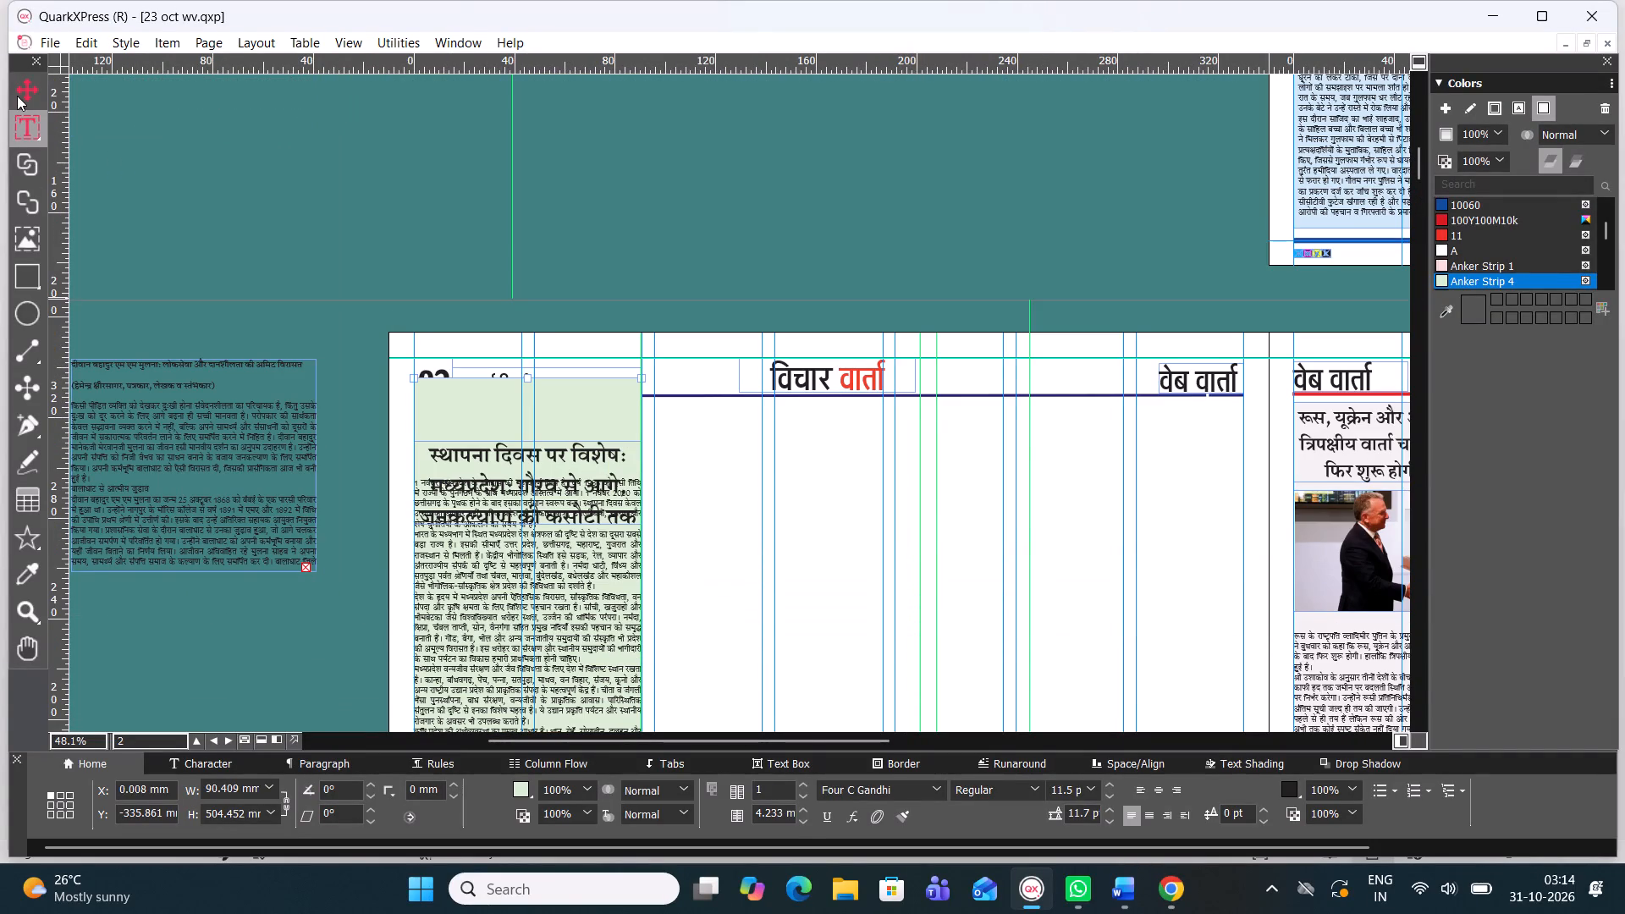
pyautogui.click(20, 93)
pyautogui.moveTo(528, 376); pyautogui.dragTo(527, 402)
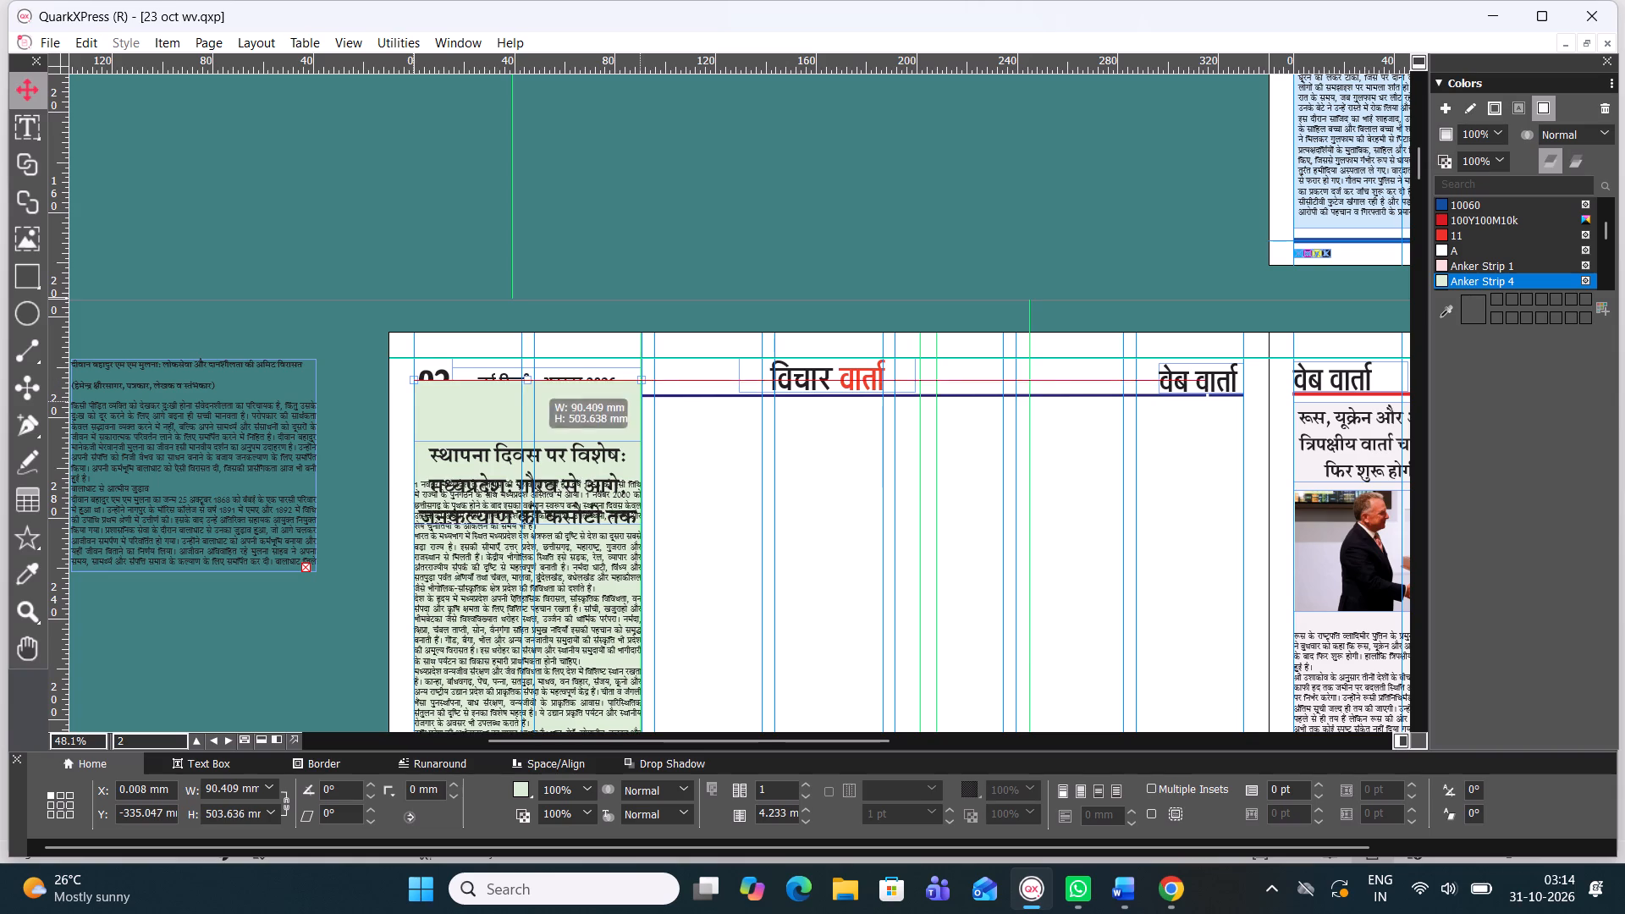
pyautogui.moveTo(527, 402); pyautogui.dragTo(526, 439)
pyautogui.scroll(-2, 526, 439)
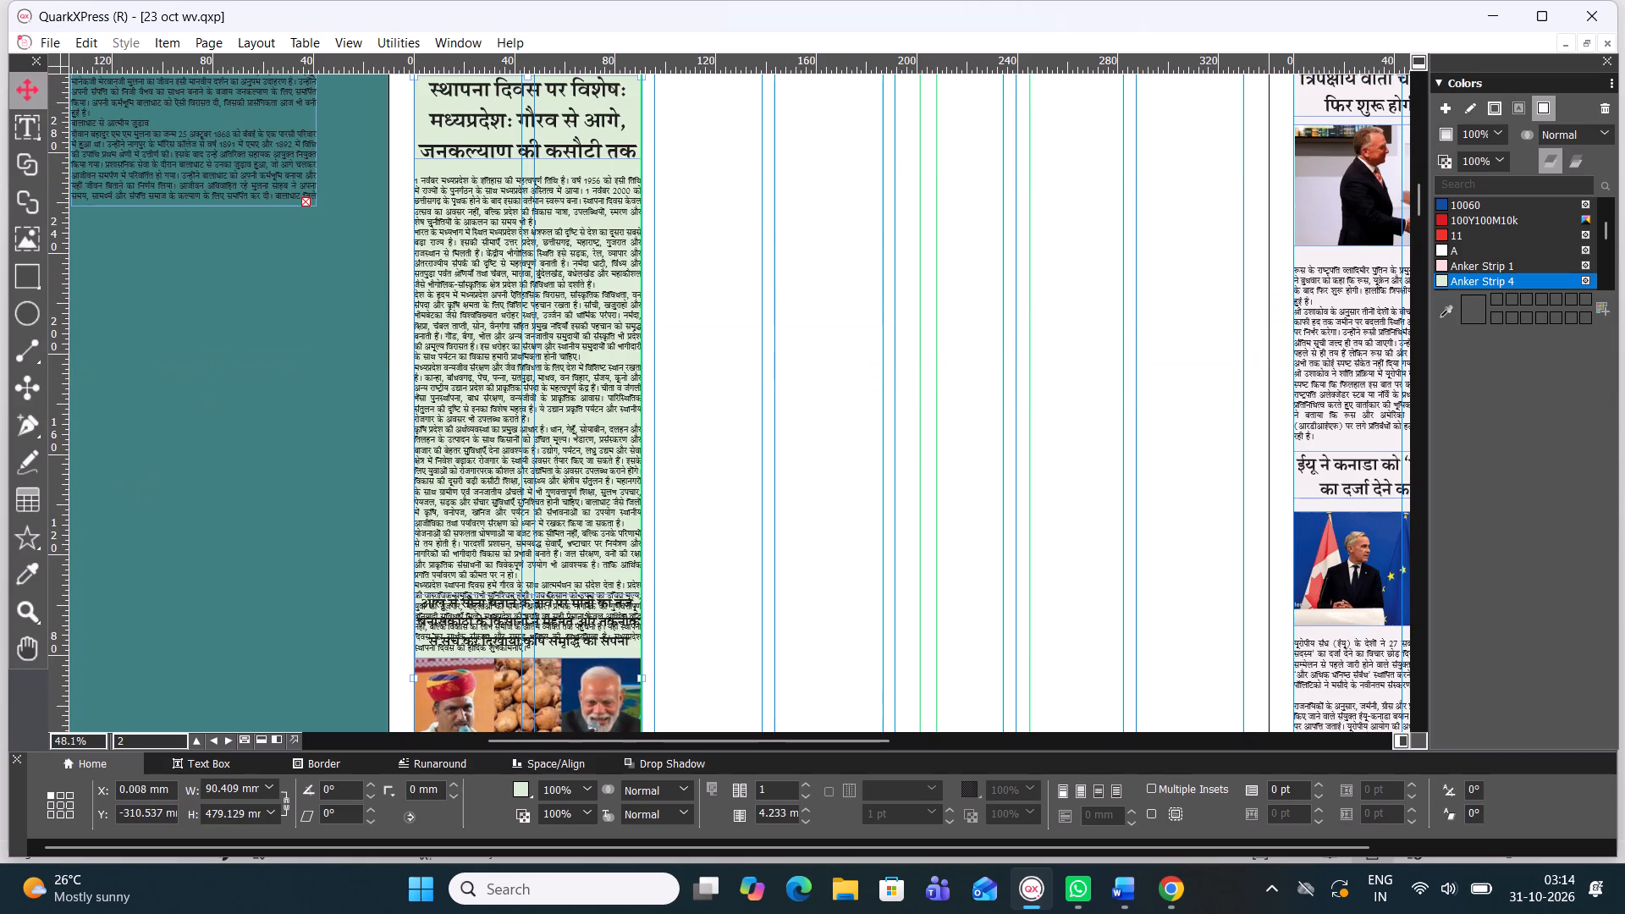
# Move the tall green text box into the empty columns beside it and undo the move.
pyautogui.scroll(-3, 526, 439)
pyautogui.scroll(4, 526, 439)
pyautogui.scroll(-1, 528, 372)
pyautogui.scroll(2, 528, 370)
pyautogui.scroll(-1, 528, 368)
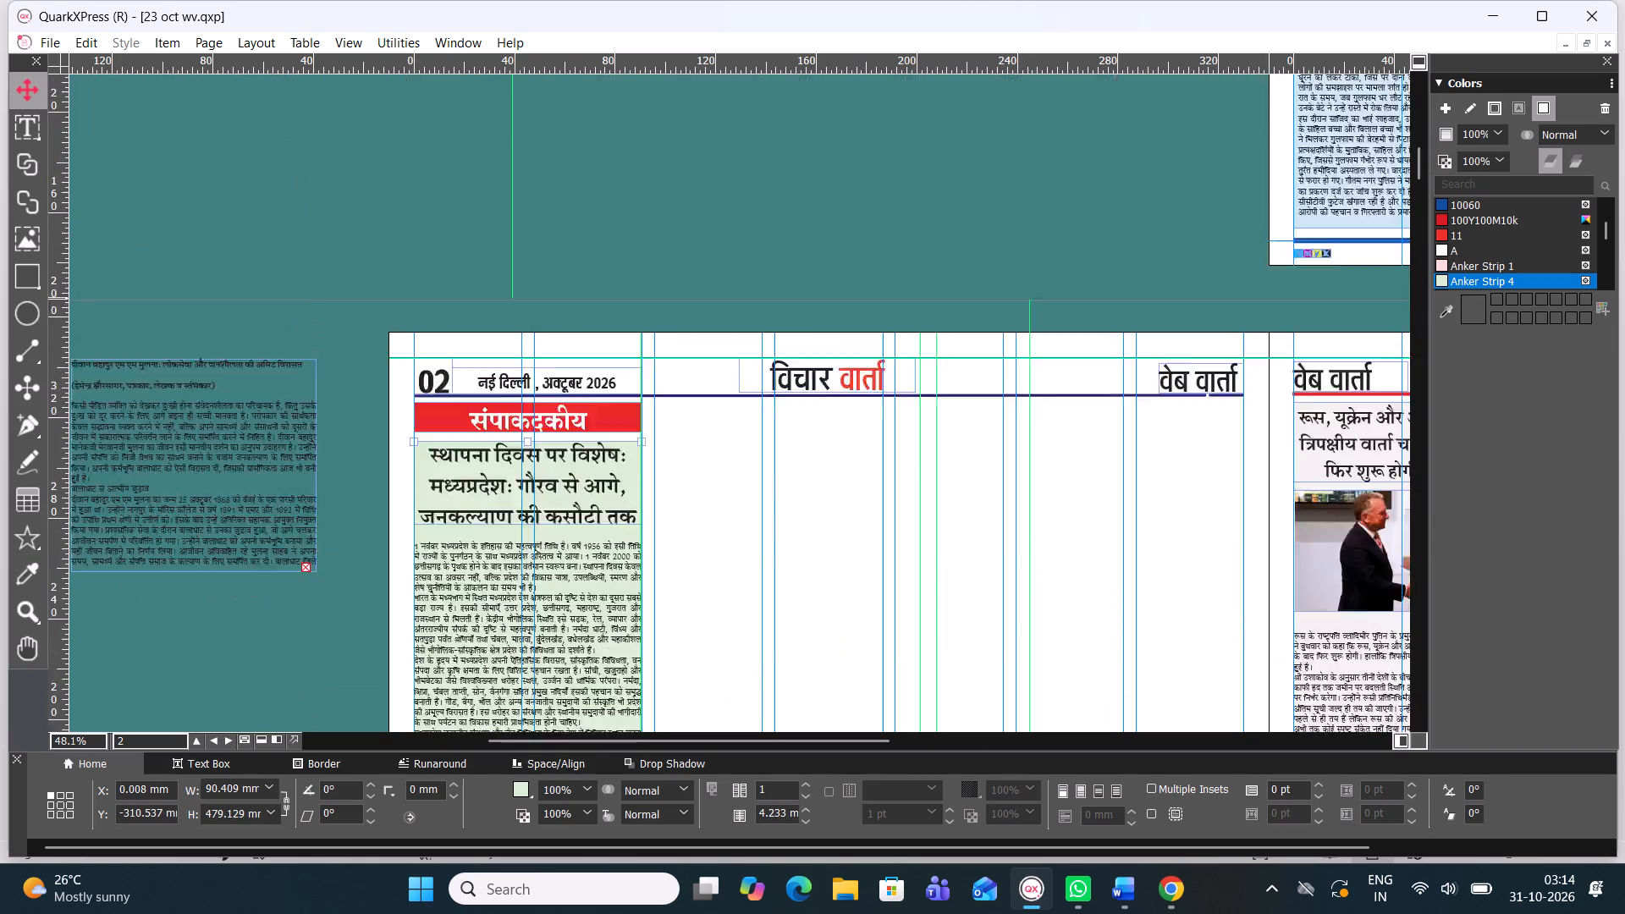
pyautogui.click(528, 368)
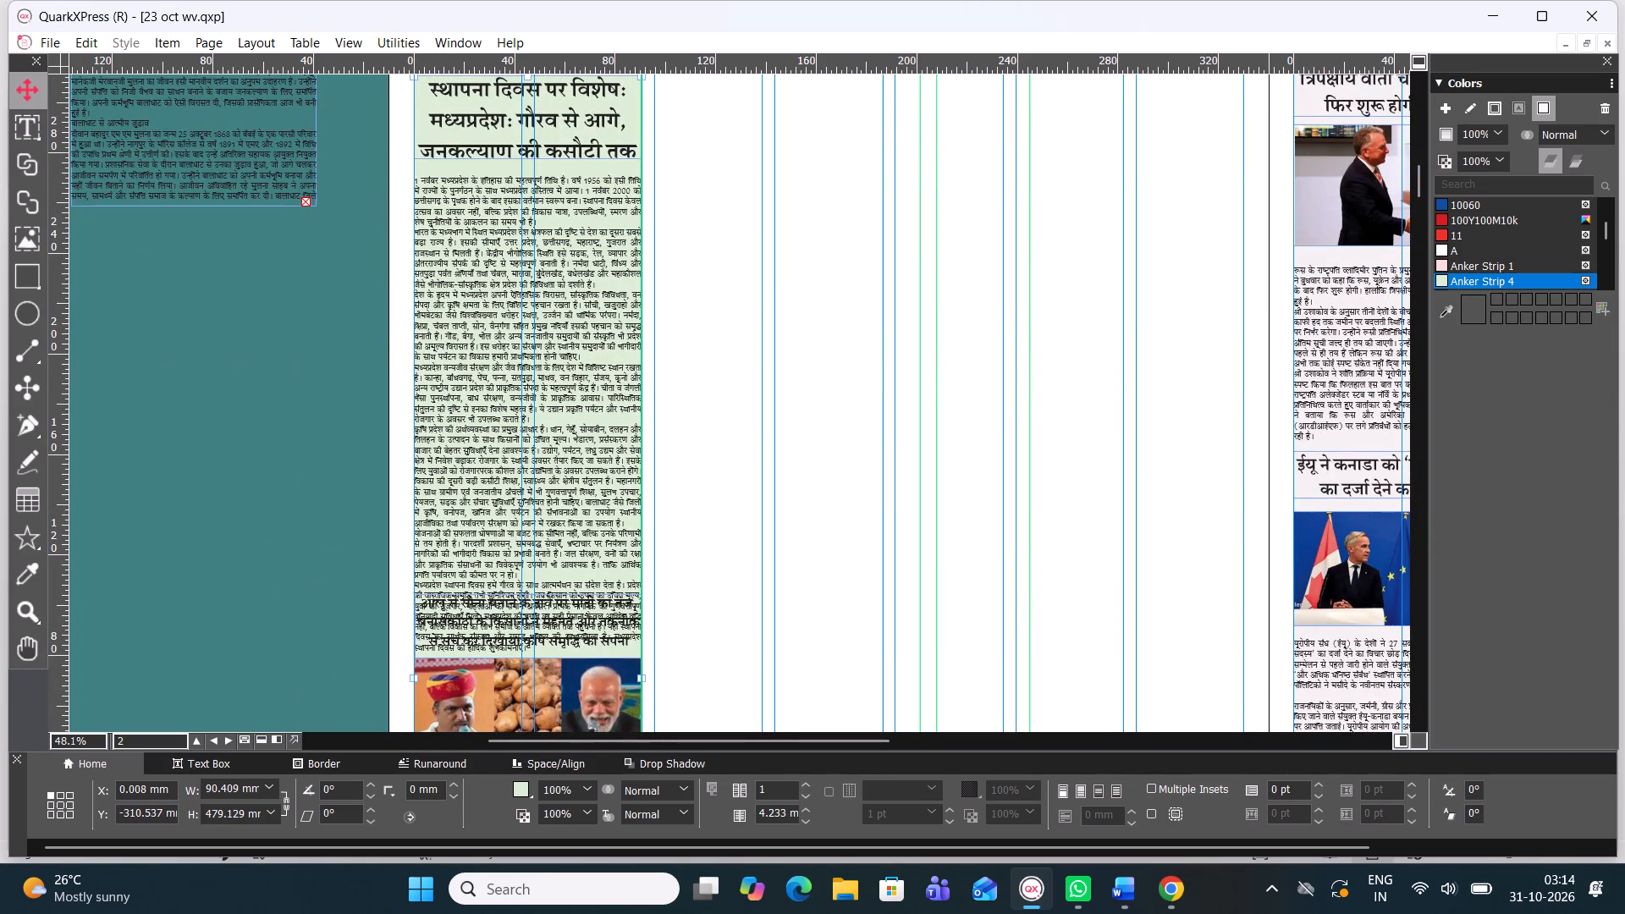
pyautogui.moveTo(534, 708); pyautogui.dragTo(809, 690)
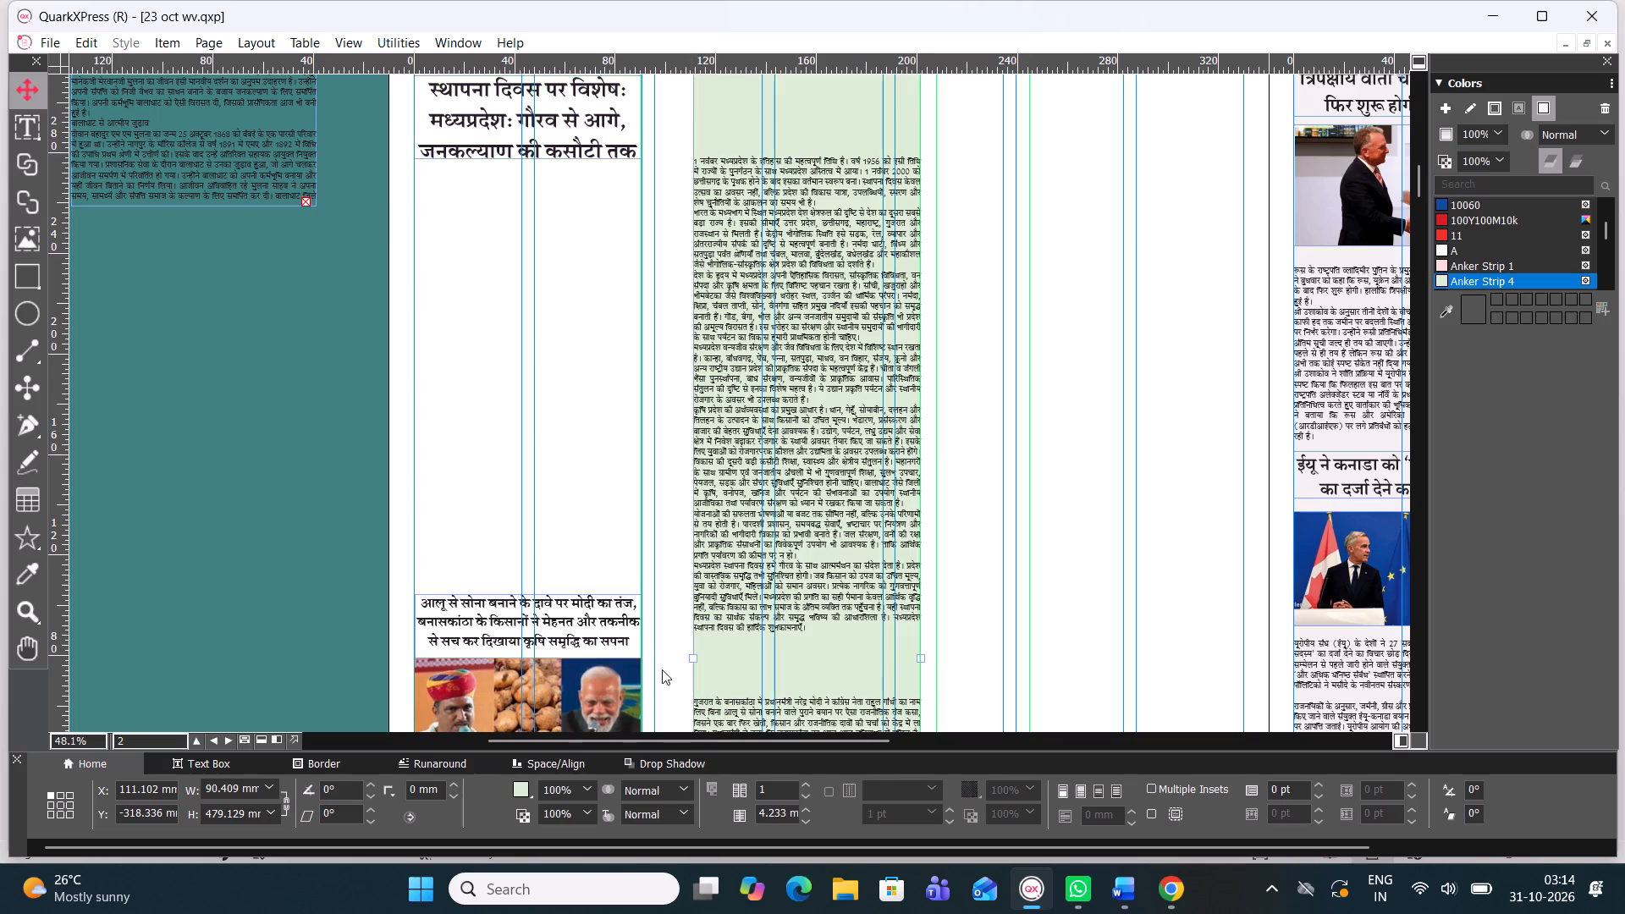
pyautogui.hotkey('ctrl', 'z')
# Shift the potato-to-gold headline and picture down clear of the article text above, with the picture at about Y -53.2 mm.
pyautogui.scroll(1, 512, 525)
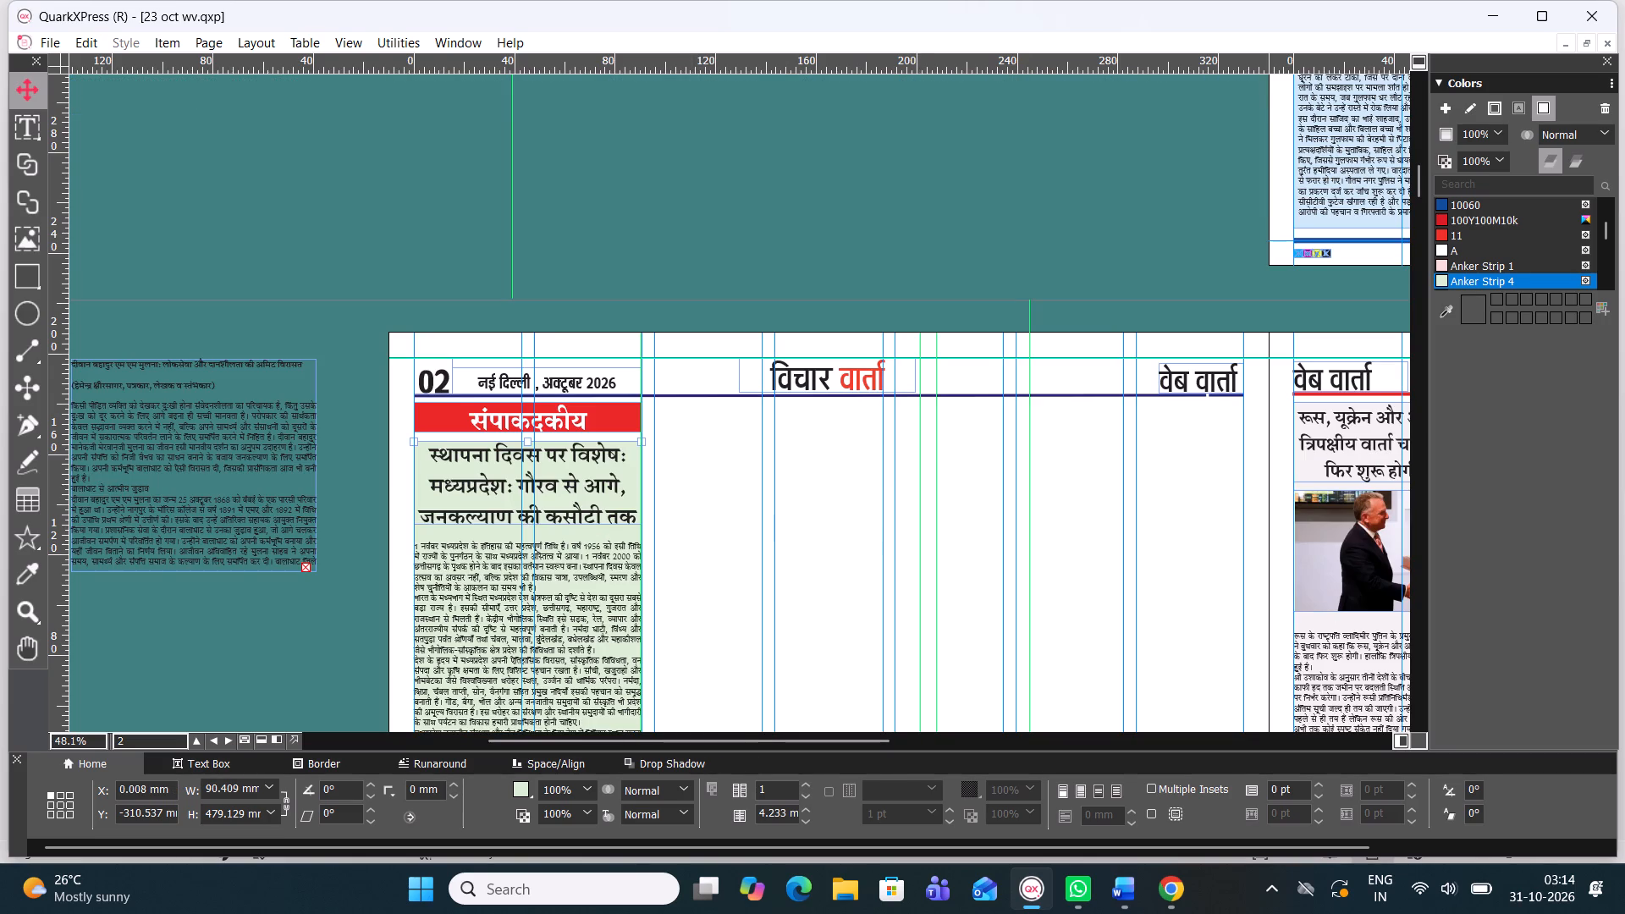
pyautogui.scroll(-2, 532, 553)
pyautogui.click(535, 403)
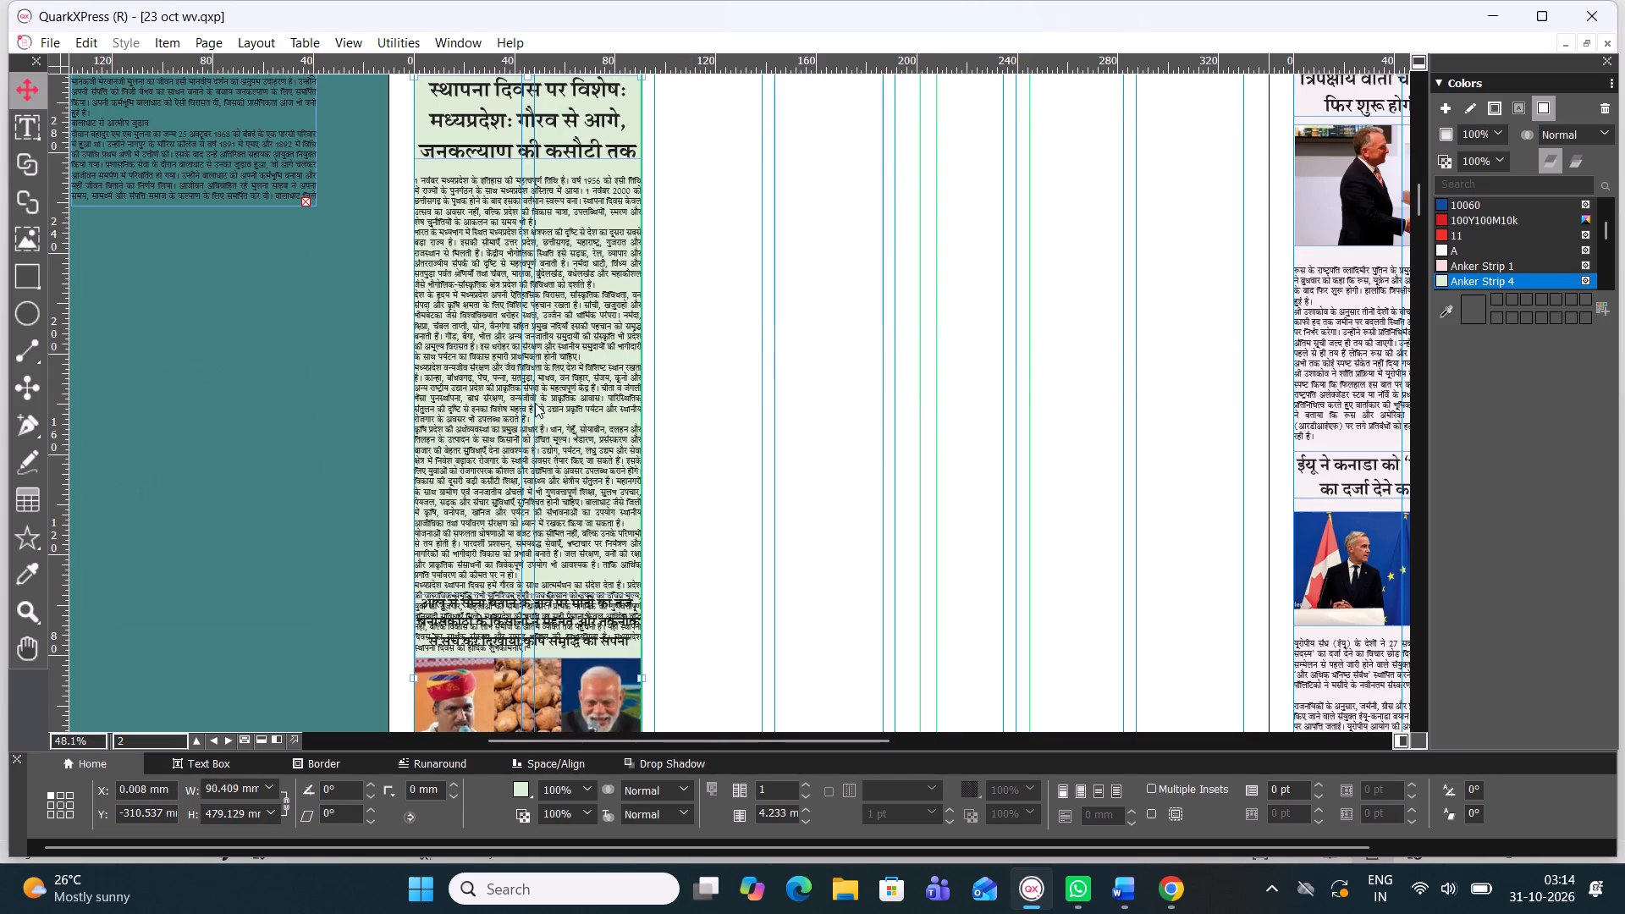
pyautogui.moveTo(521, 378); pyautogui.dragTo(519, 410)
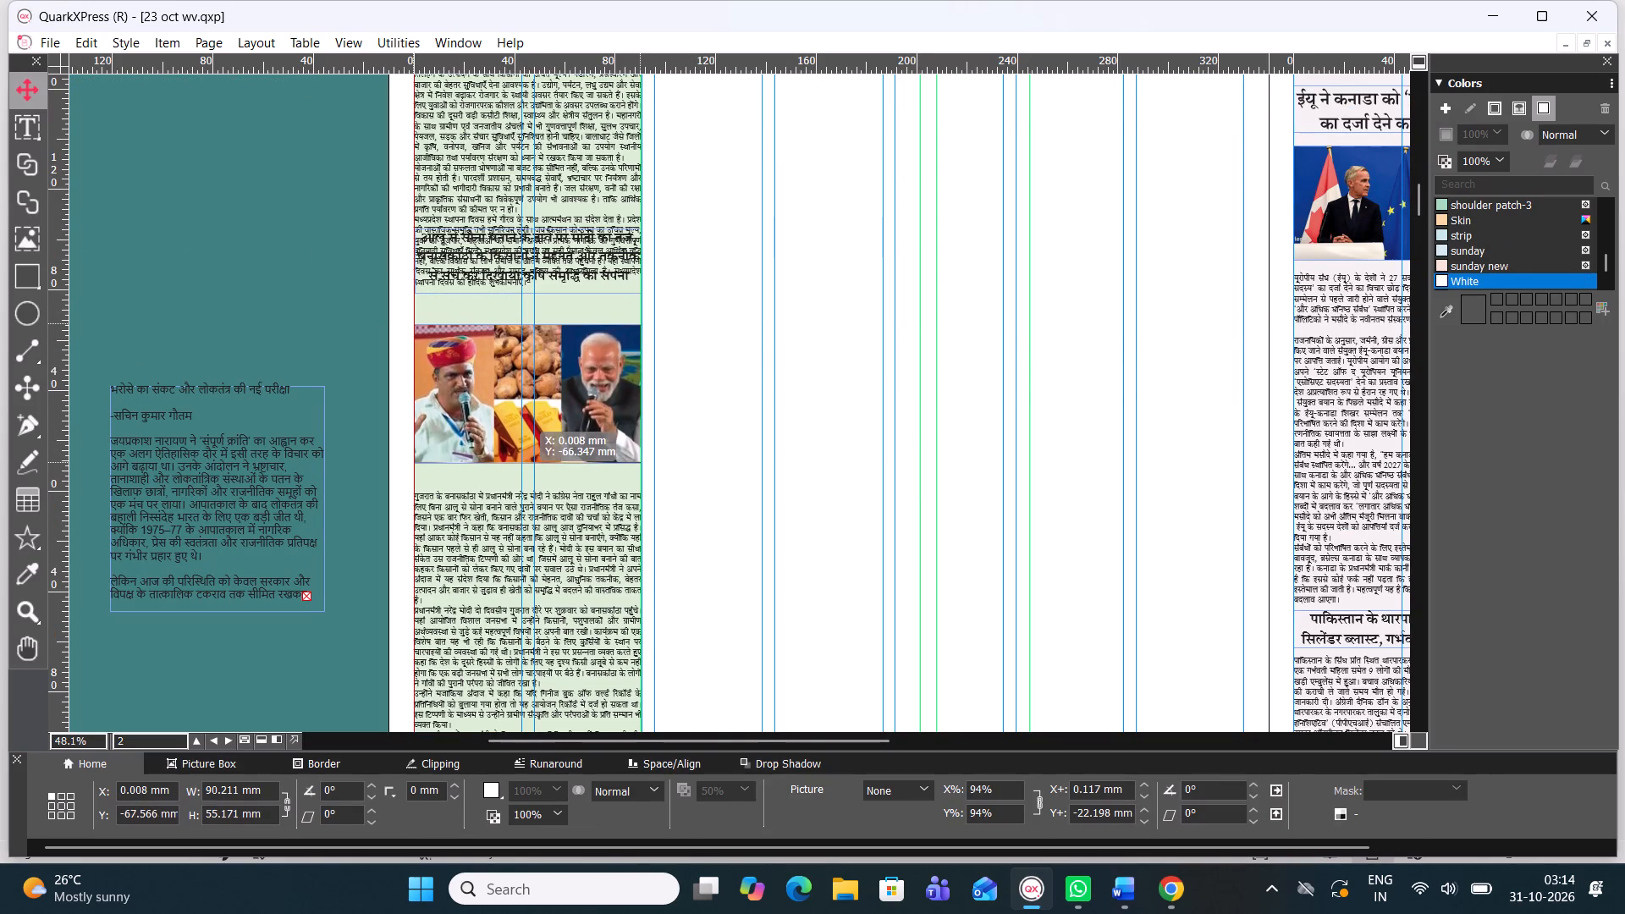
pyautogui.moveTo(519, 410); pyautogui.dragTo(519, 437)
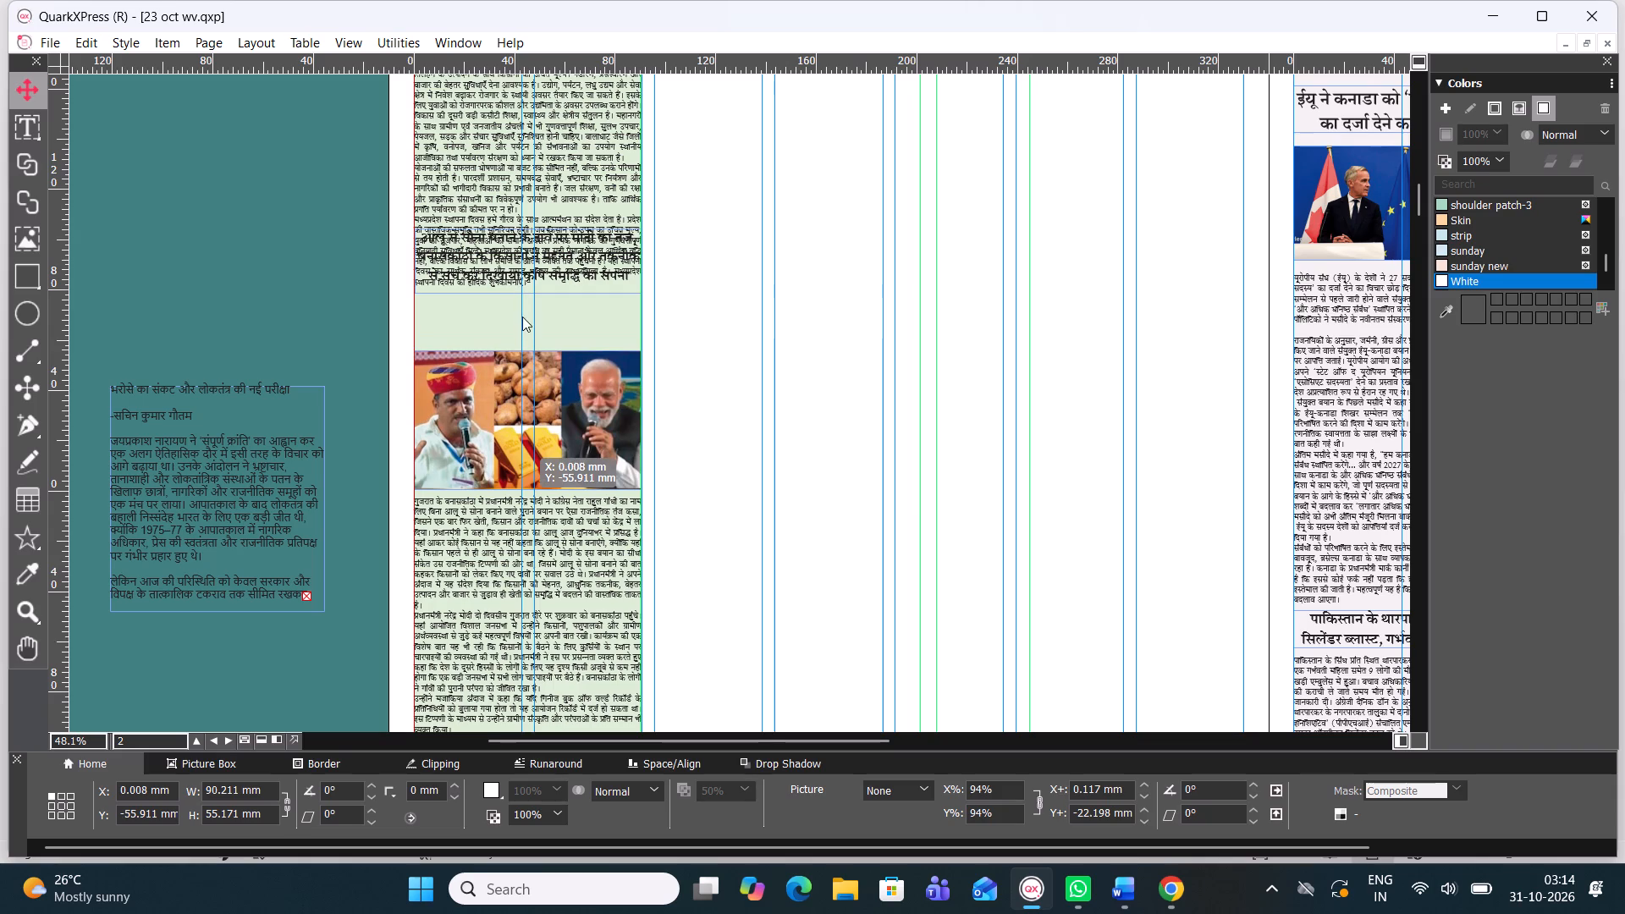
pyautogui.click(515, 276)
pyautogui.moveTo(560, 275); pyautogui.dragTo(565, 321)
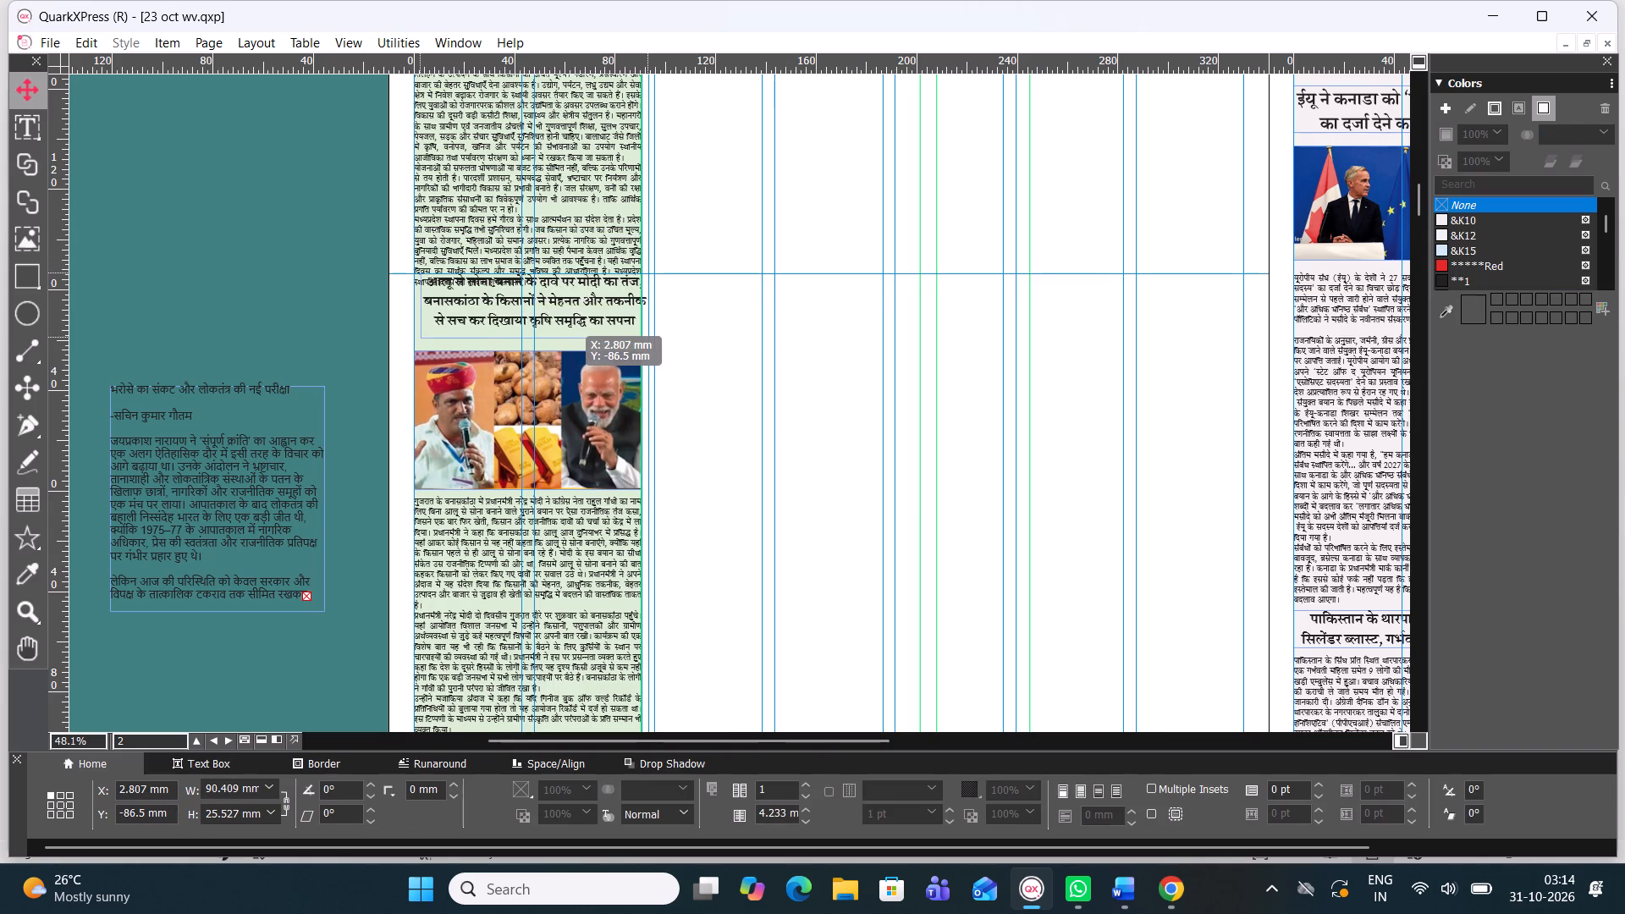
pyautogui.moveTo(565, 321); pyautogui.dragTo(565, 327)
pyautogui.click(543, 390)
pyautogui.moveTo(539, 432); pyautogui.dragTo(539, 451)
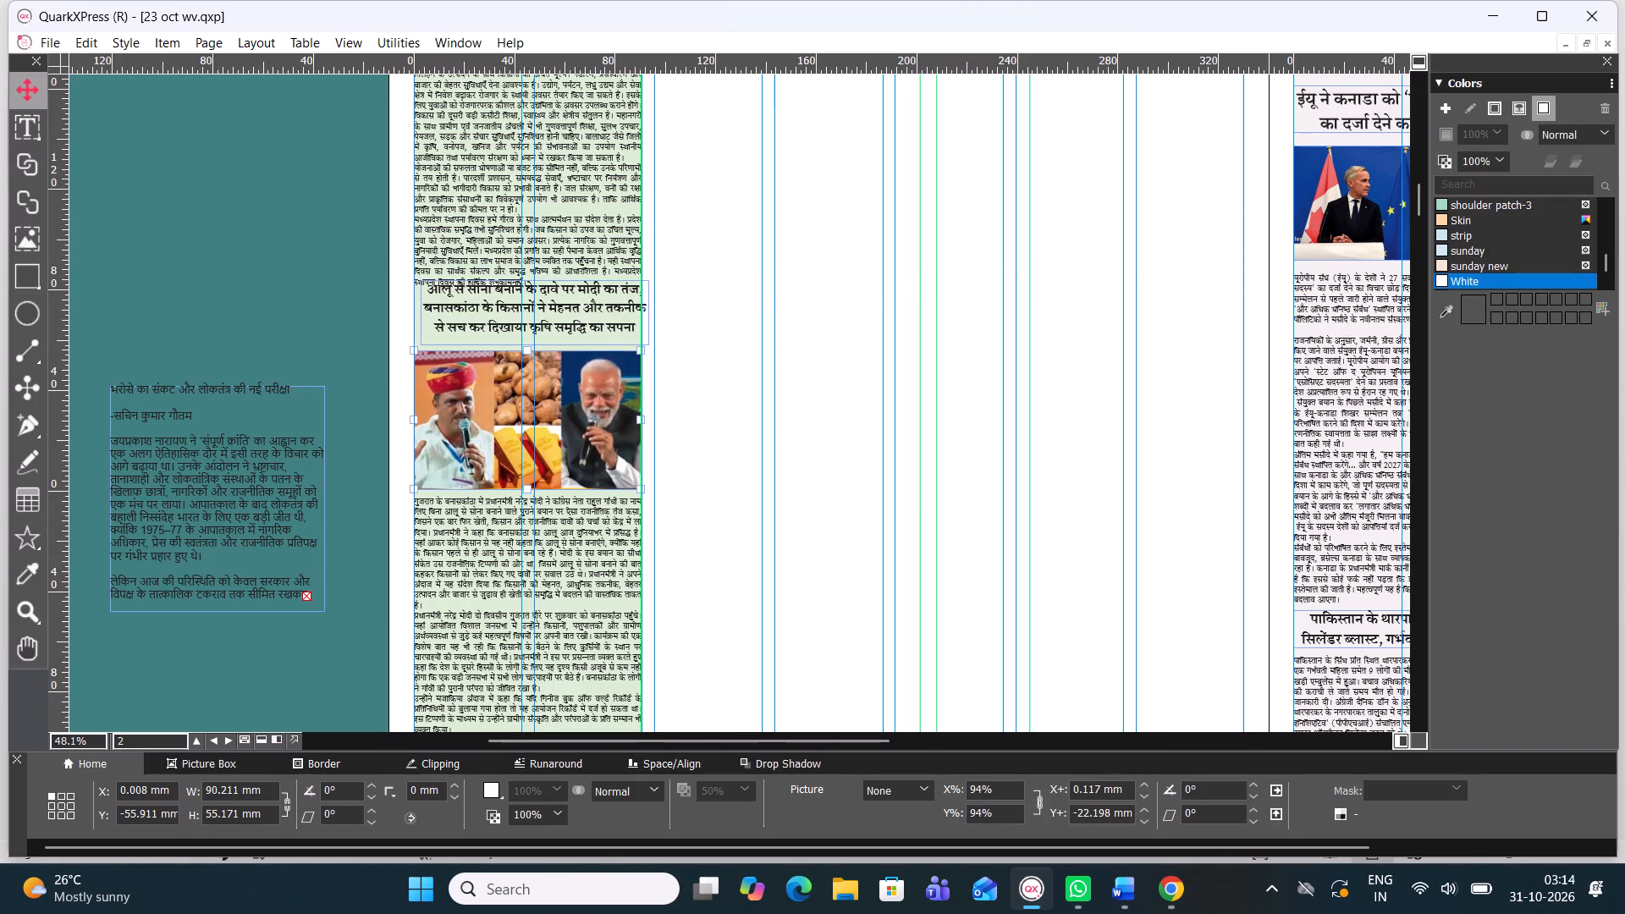
pyautogui.moveTo(539, 451); pyautogui.dragTo(541, 484)
pyautogui.moveTo(543, 313); pyautogui.dragTo(536, 330)
pyautogui.click(488, 427)
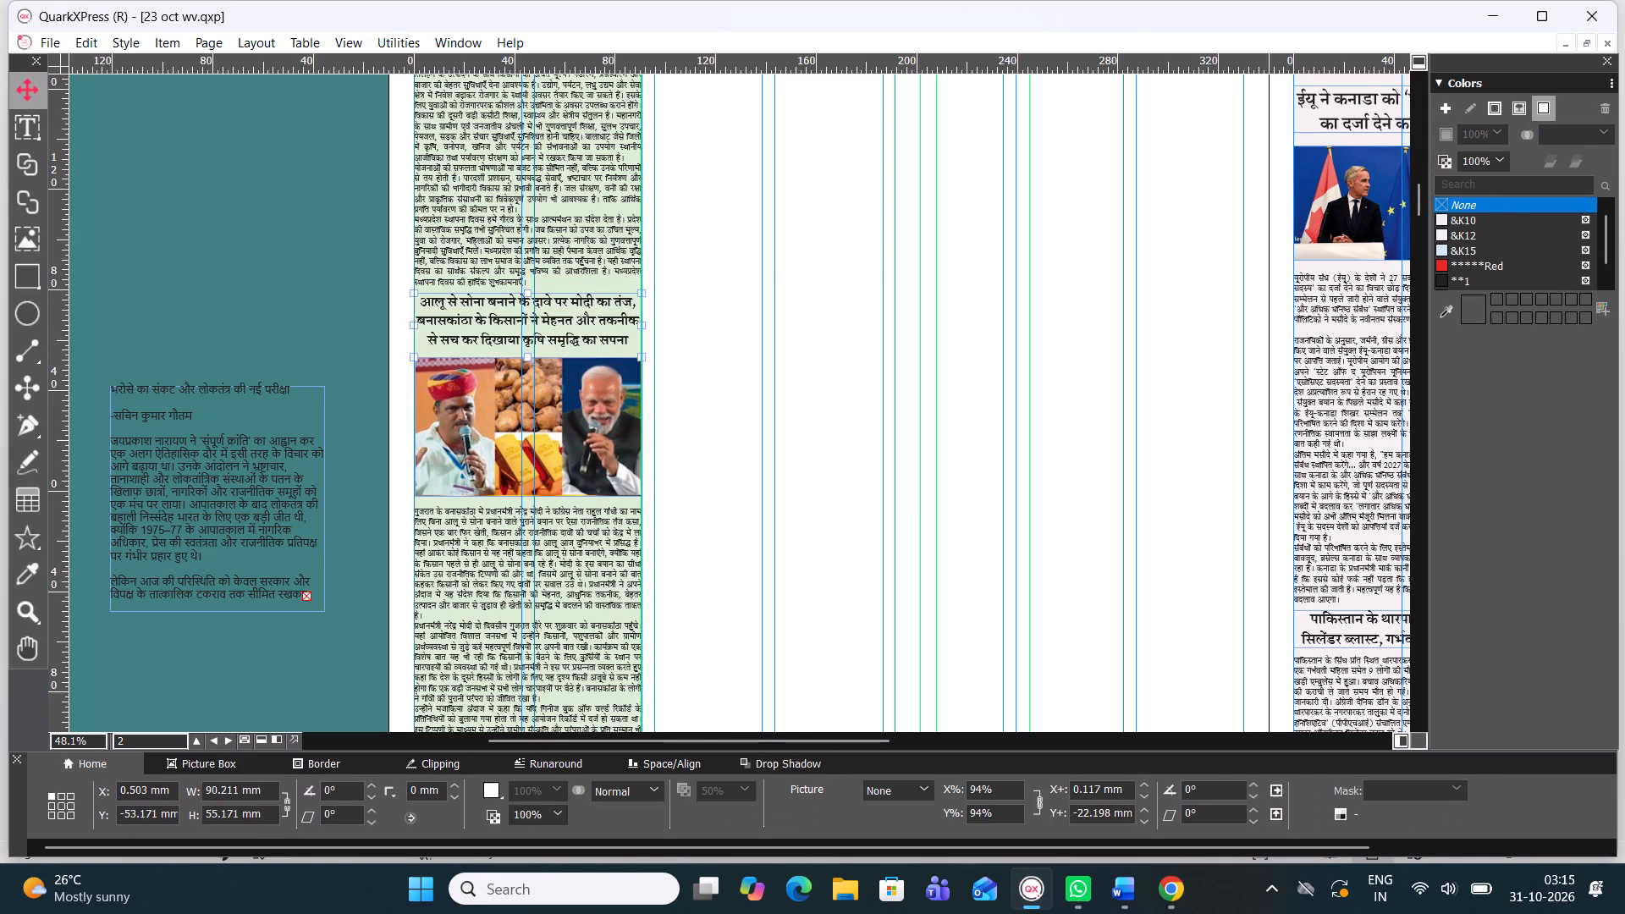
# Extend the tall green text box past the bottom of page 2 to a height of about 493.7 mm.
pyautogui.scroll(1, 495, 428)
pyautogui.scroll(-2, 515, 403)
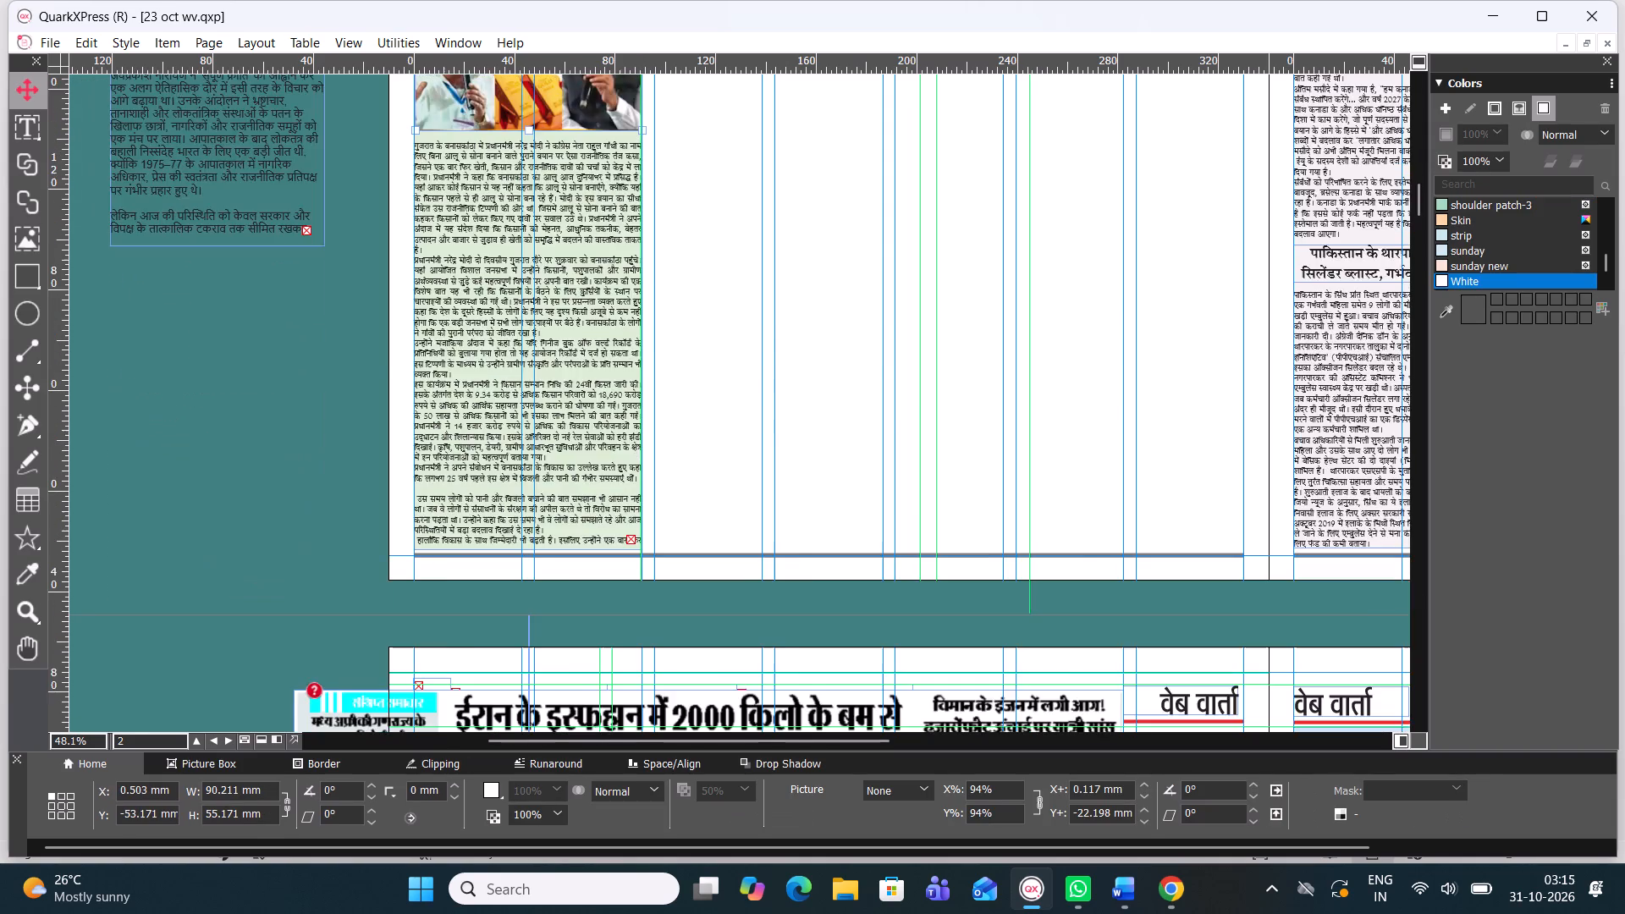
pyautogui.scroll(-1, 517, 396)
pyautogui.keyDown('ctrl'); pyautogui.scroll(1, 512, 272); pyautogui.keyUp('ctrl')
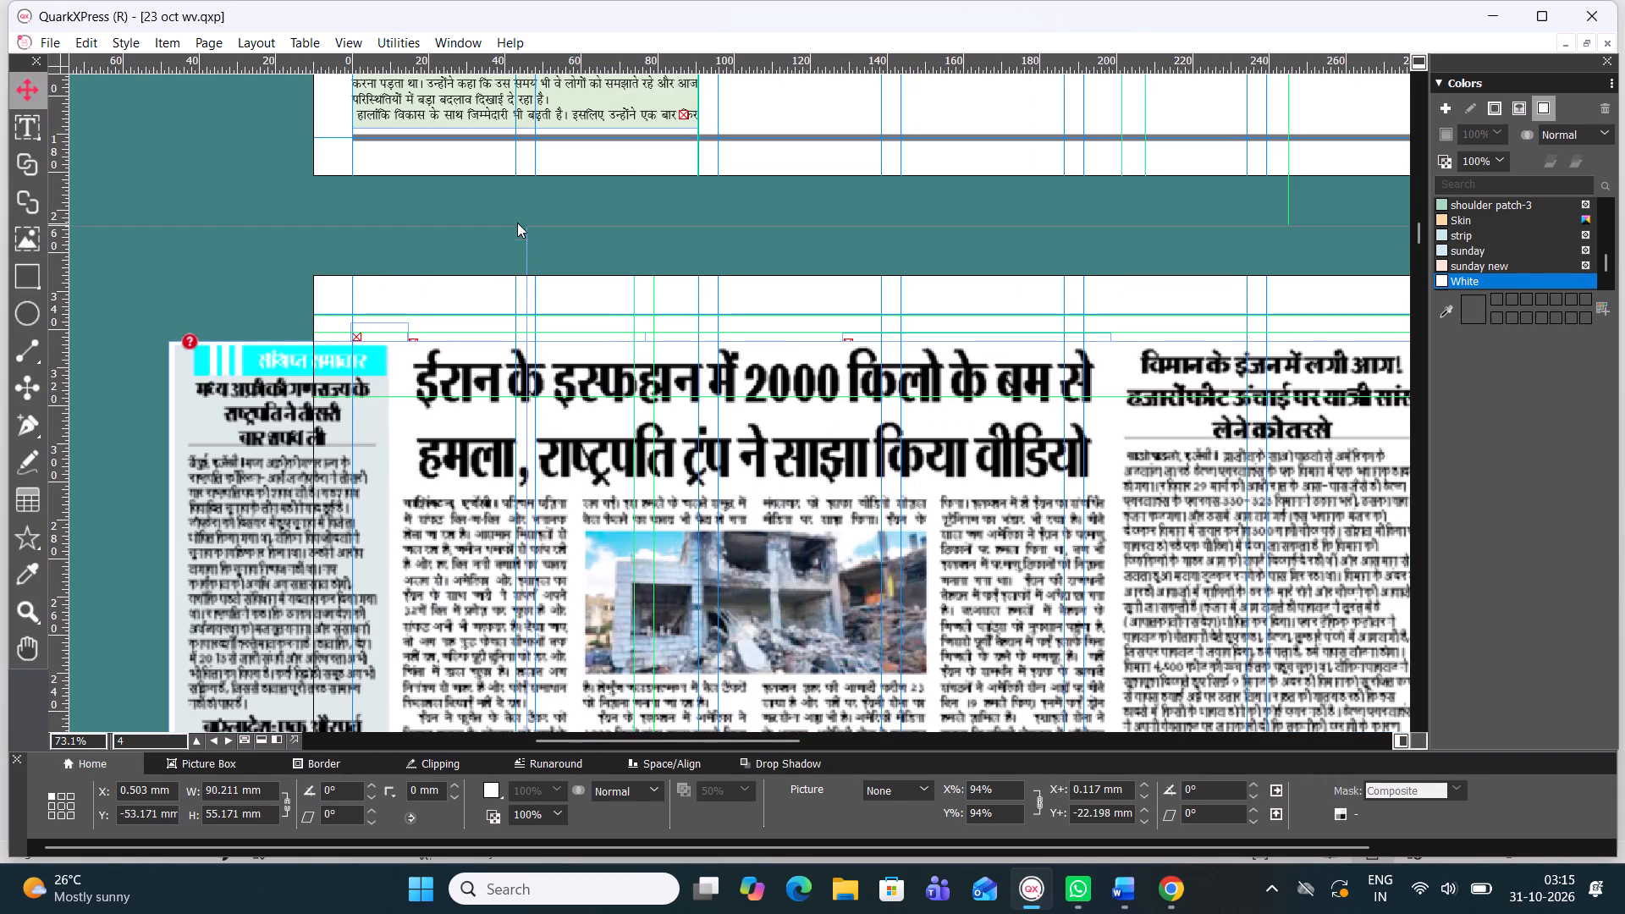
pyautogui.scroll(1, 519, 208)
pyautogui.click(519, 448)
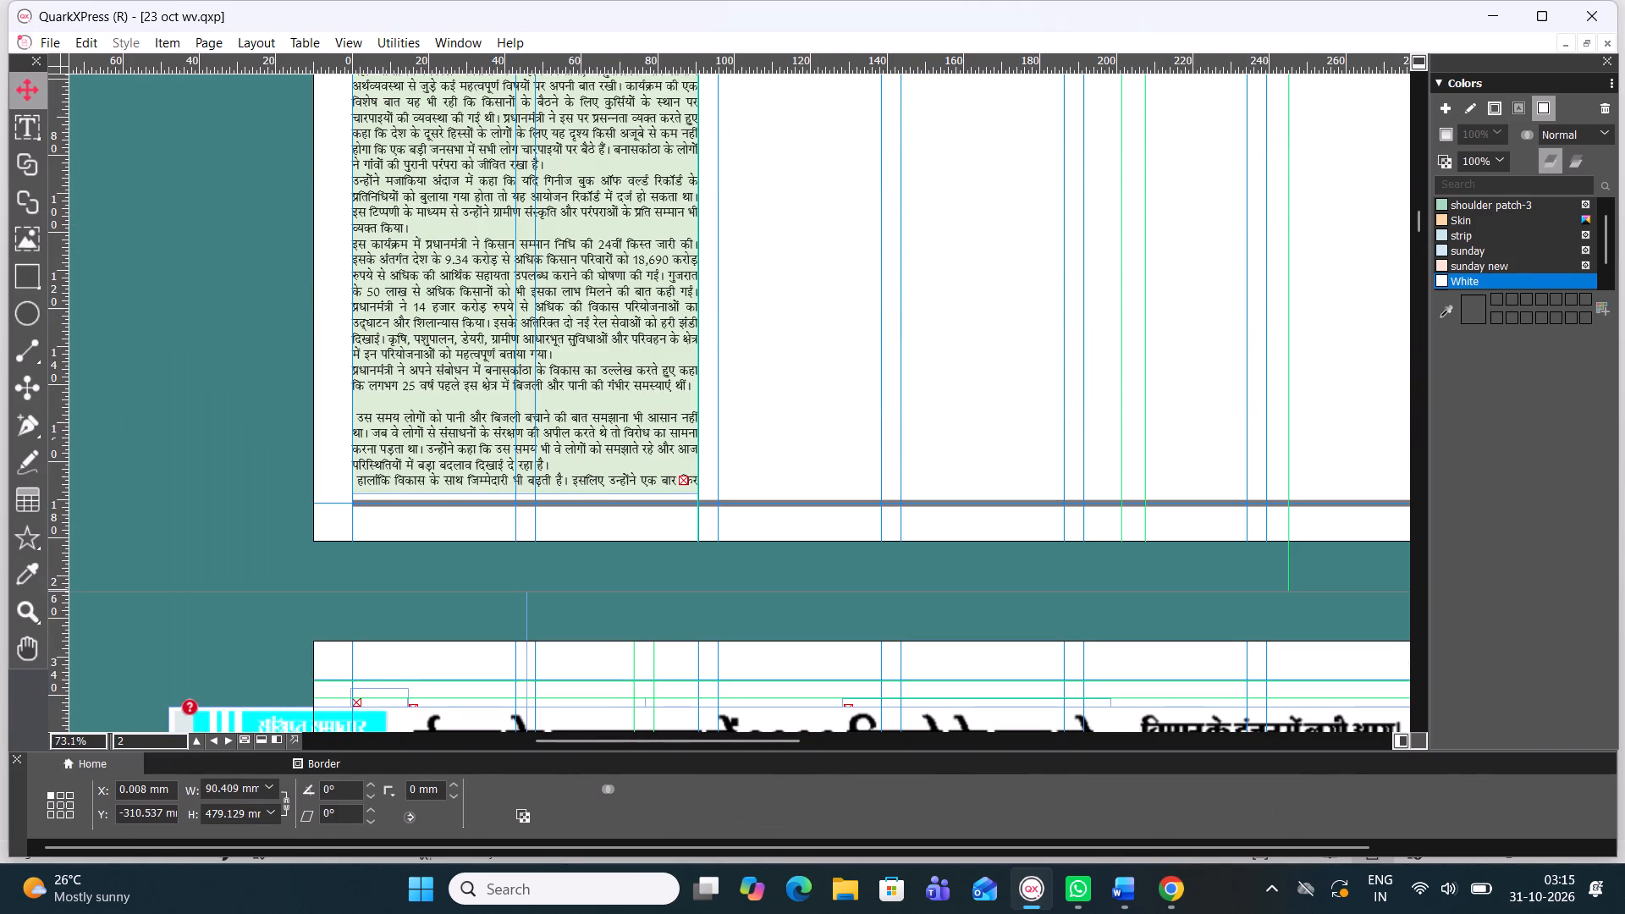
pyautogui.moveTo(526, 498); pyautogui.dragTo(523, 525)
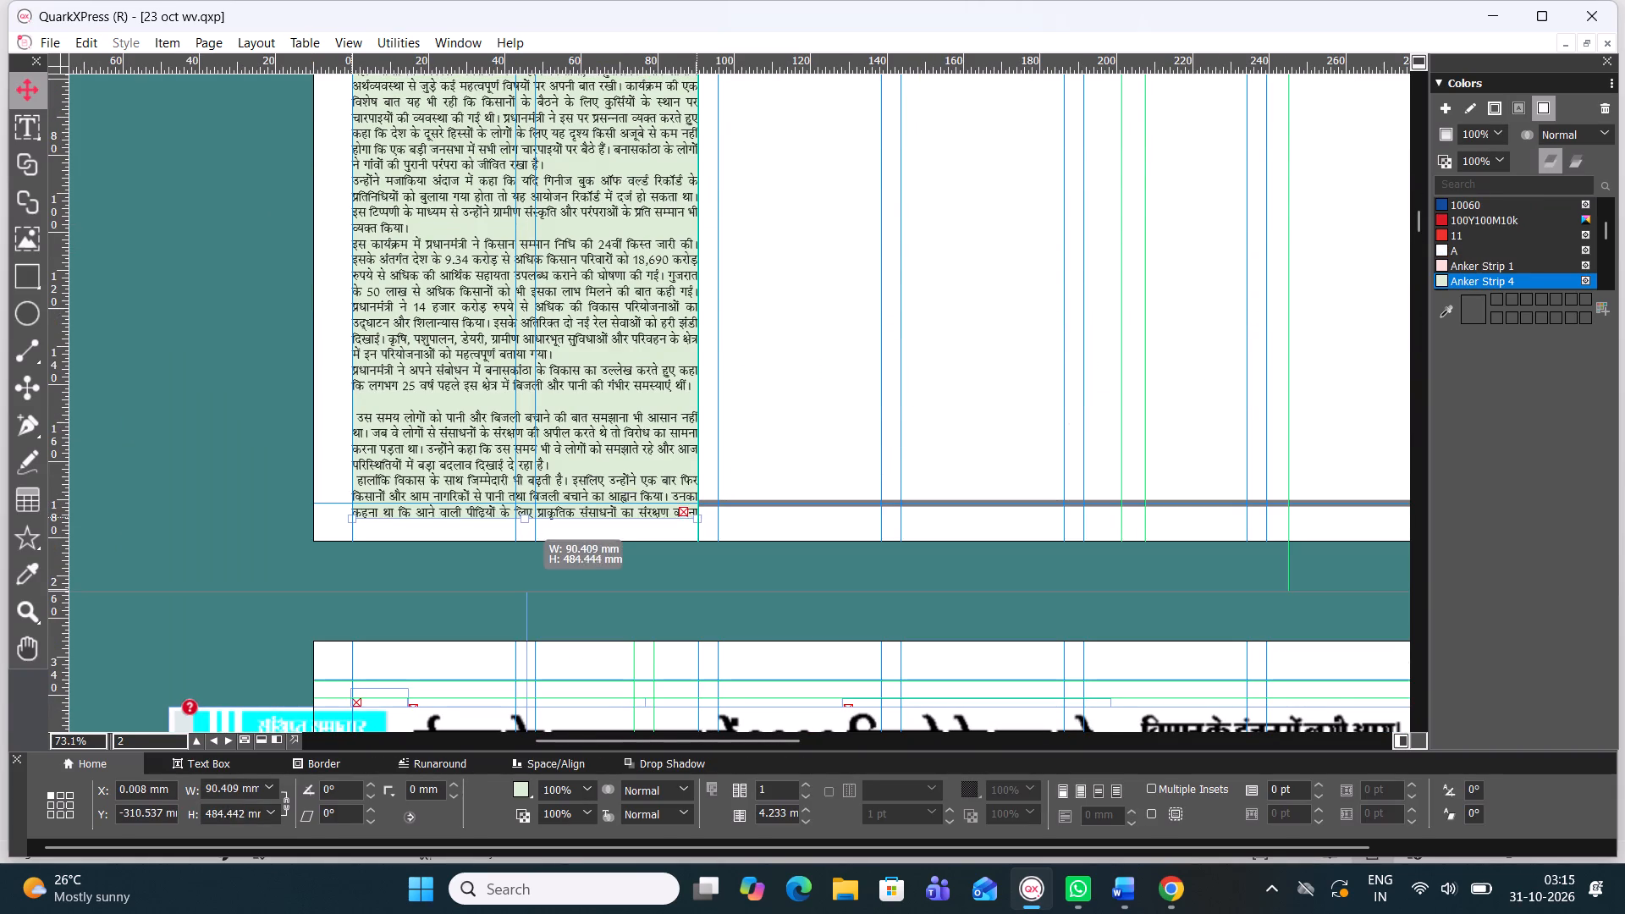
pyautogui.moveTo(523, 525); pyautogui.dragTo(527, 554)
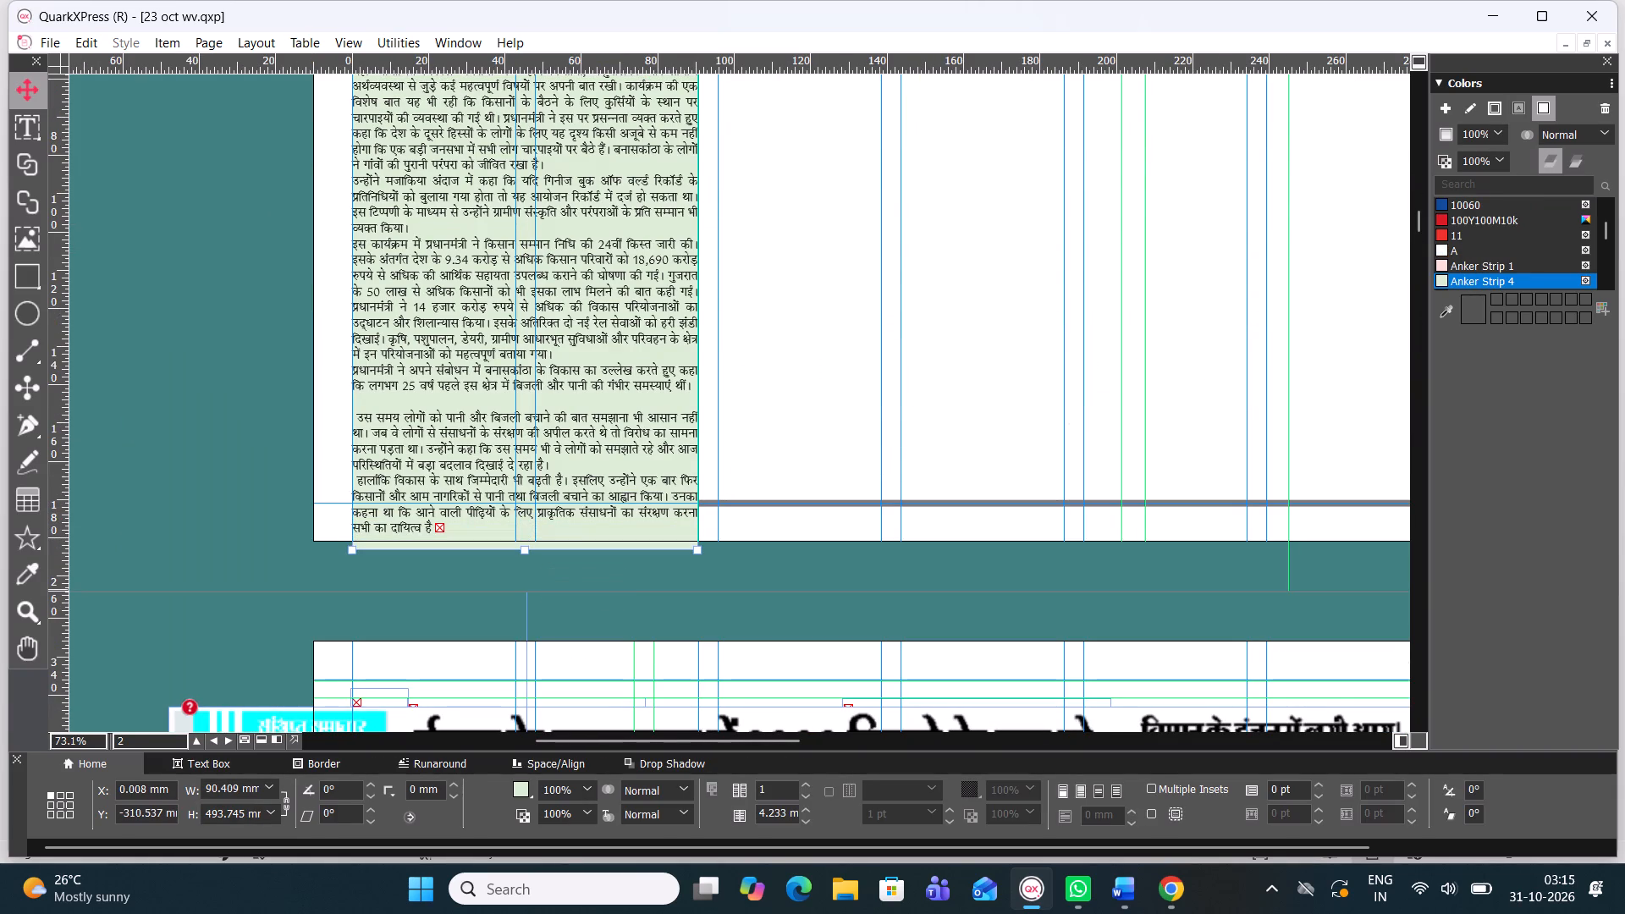
# Delete the empty line before the paragraph starting "उस समय लोगों को" in the potato-to-gold article.
pyautogui.doubleClick(405, 400)
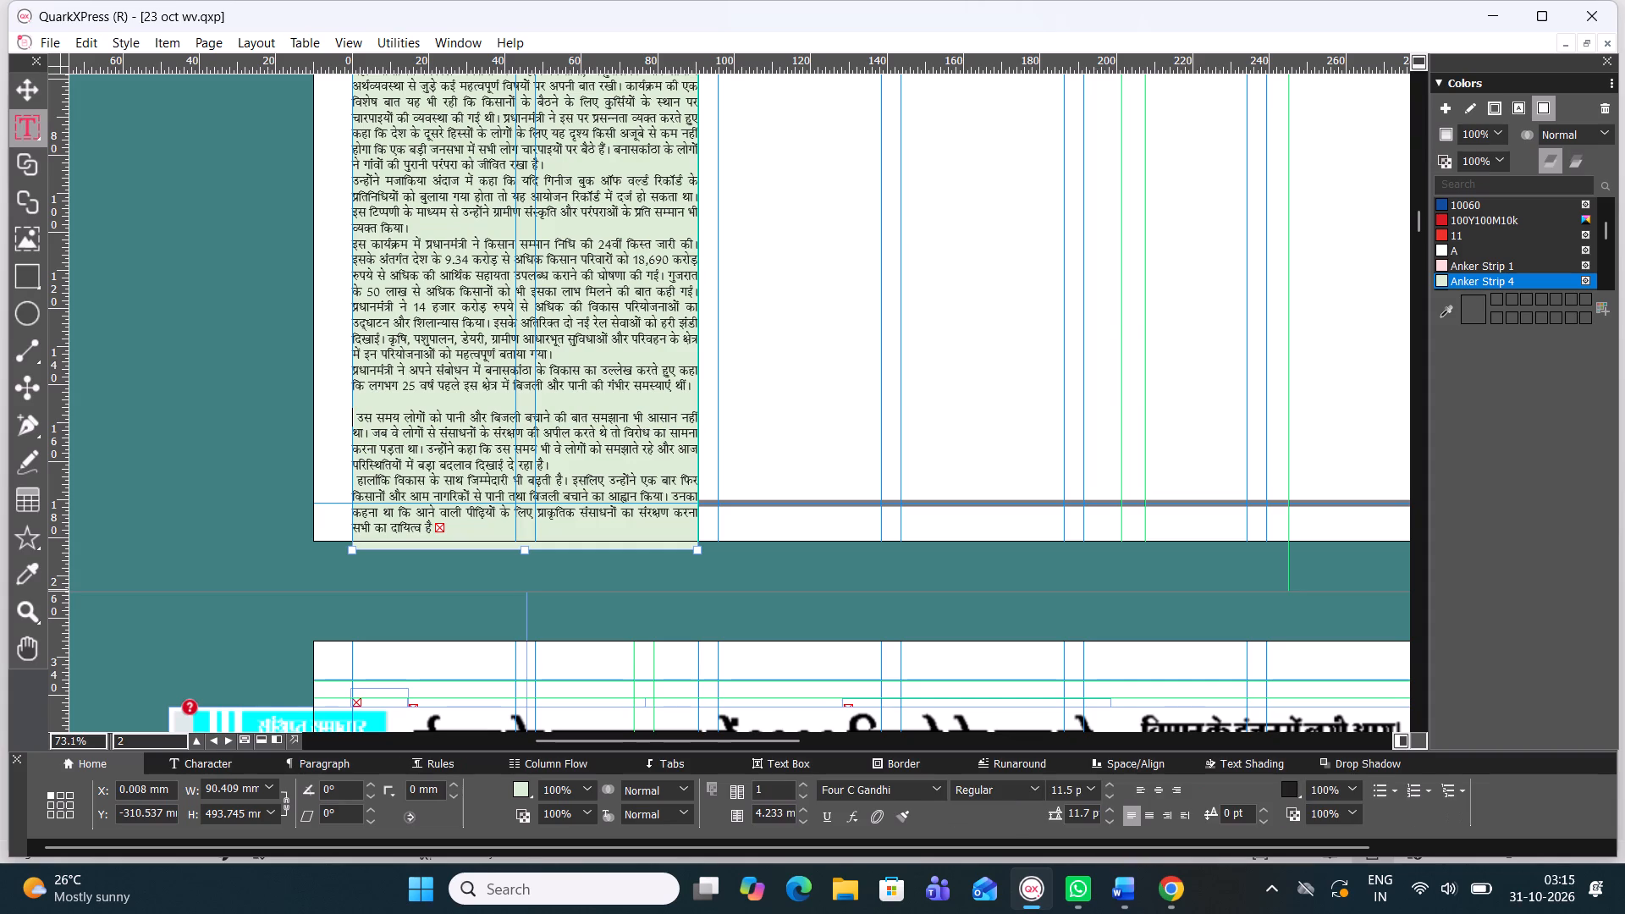
pyautogui.click(405, 400)
pyautogui.press('BackSpace')
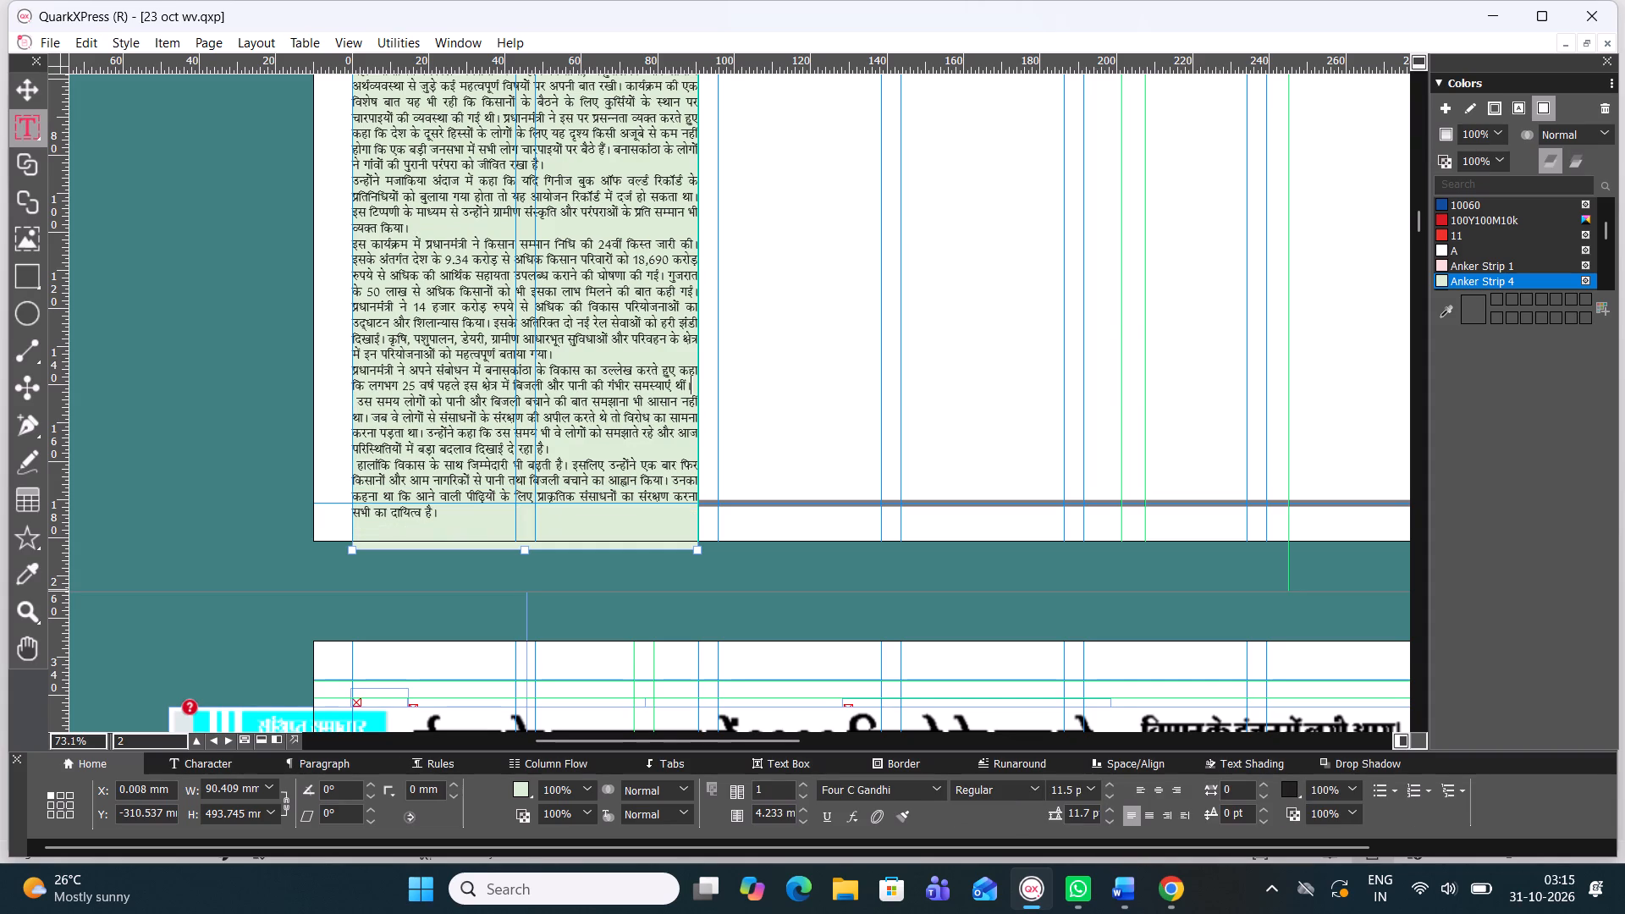
# Join the paragraphs starting "प्रधानमंत्री ने अपने संबोधन", "इस कार्यक्रम में" and "प्रधानमंत्री नरेंद्र मोदी दो दिवसीय" to their preceding paragraphs, separated by spaces.
pyautogui.click(356, 369)
pyautogui.press('Left')
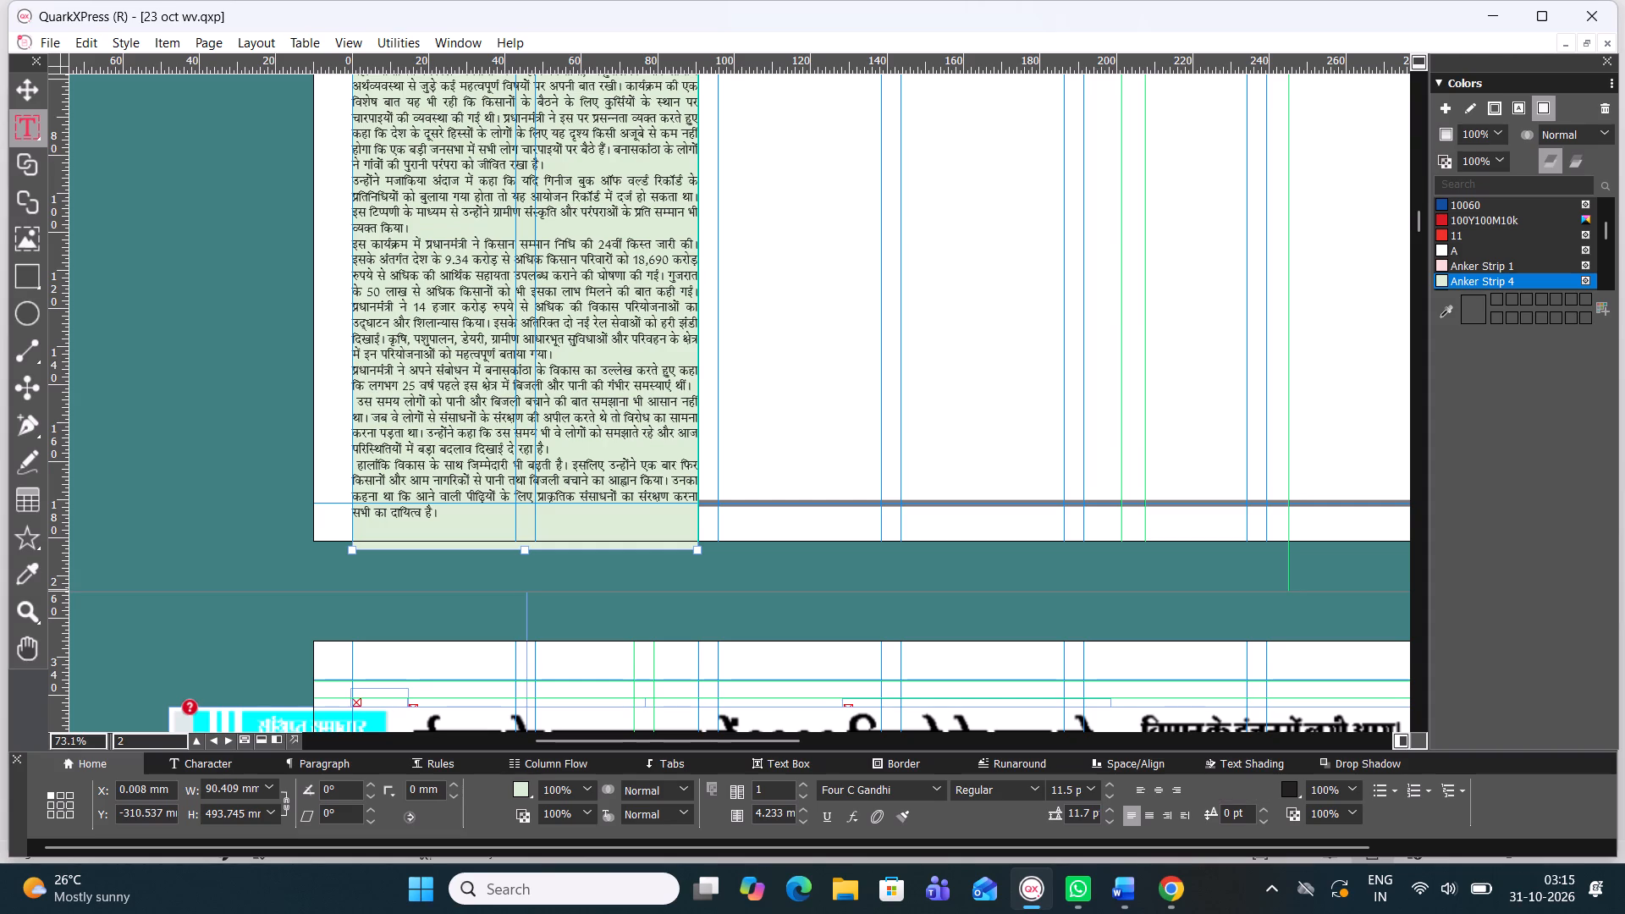
pyautogui.press('BackSpace')
pyautogui.press('space')
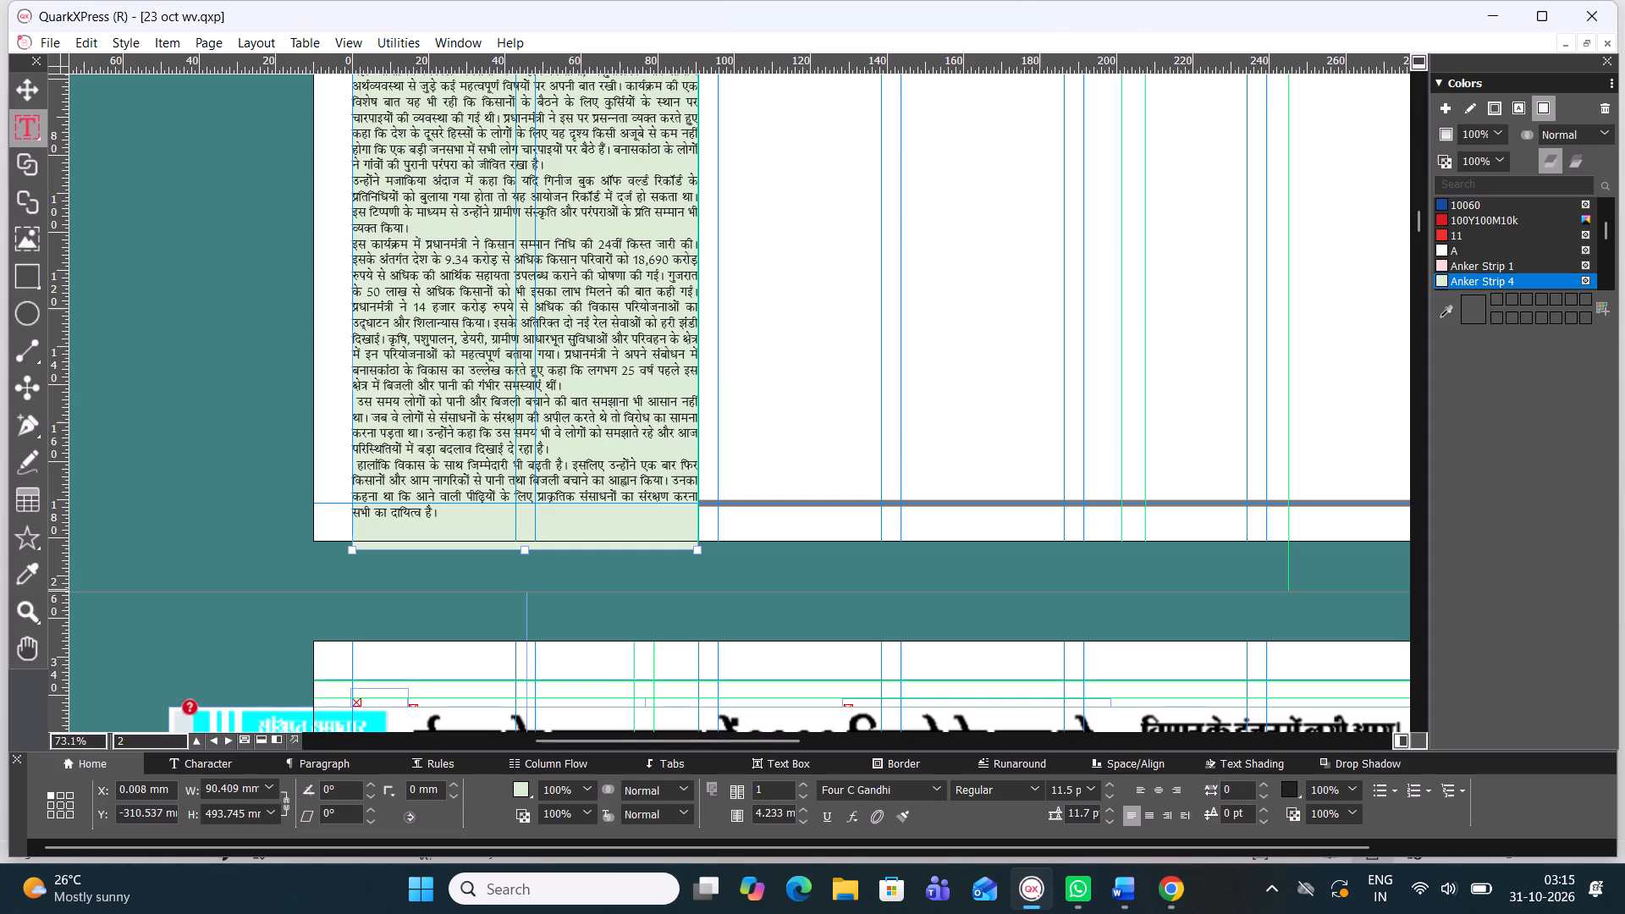
pyautogui.click(355, 237)
pyautogui.press('BackSpace')
pyautogui.press('space')
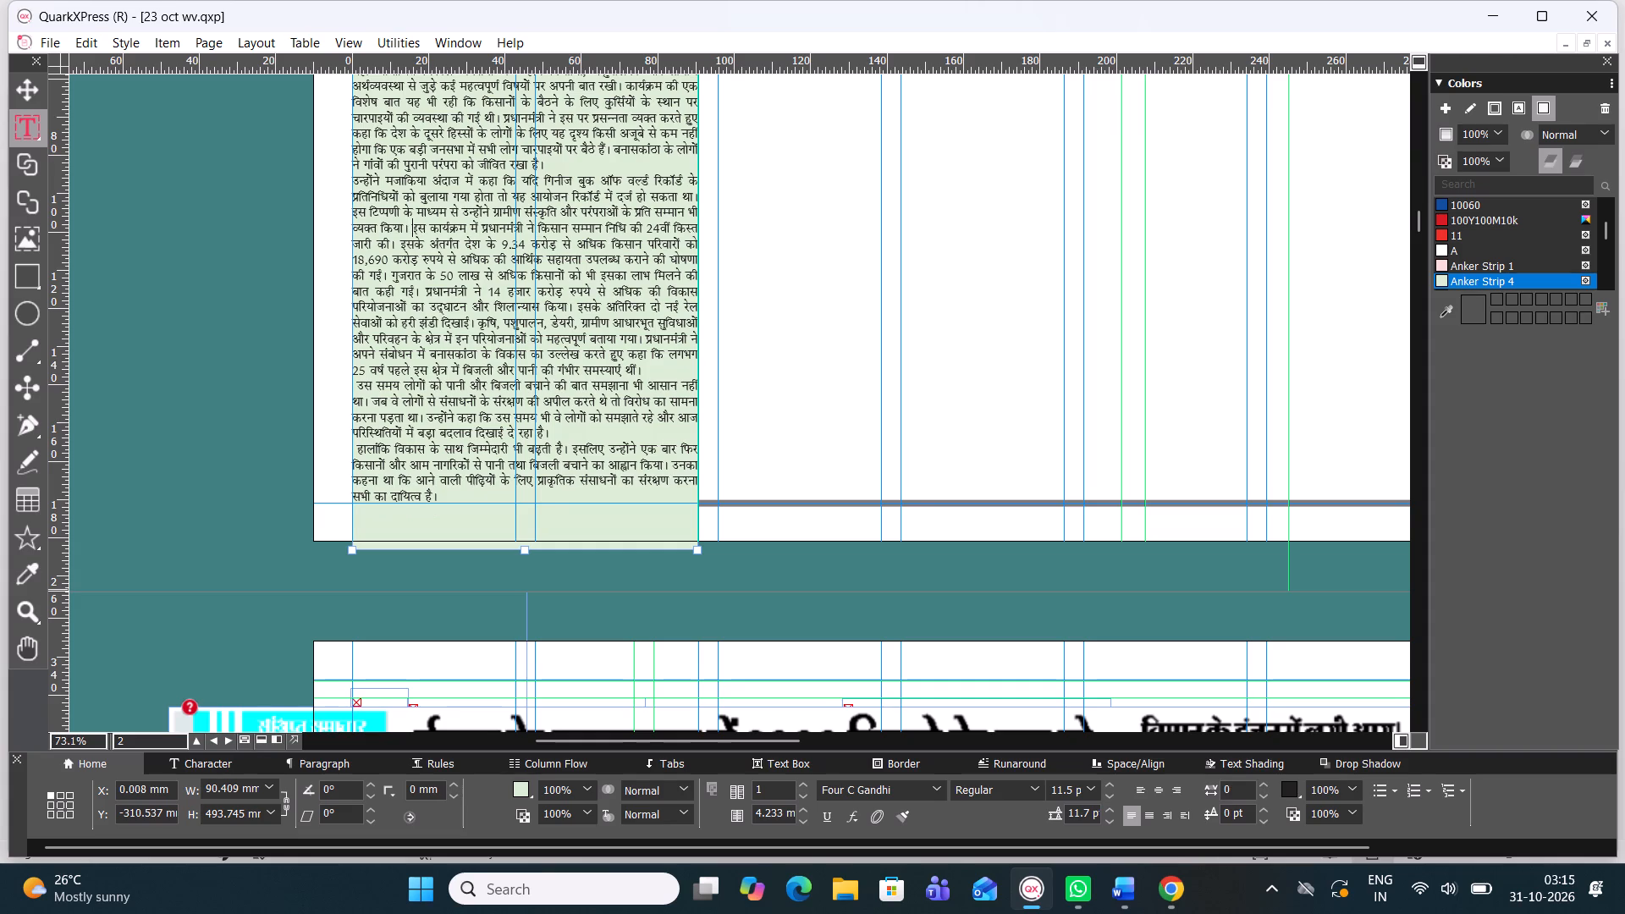
pyautogui.scroll(1, 484, 334)
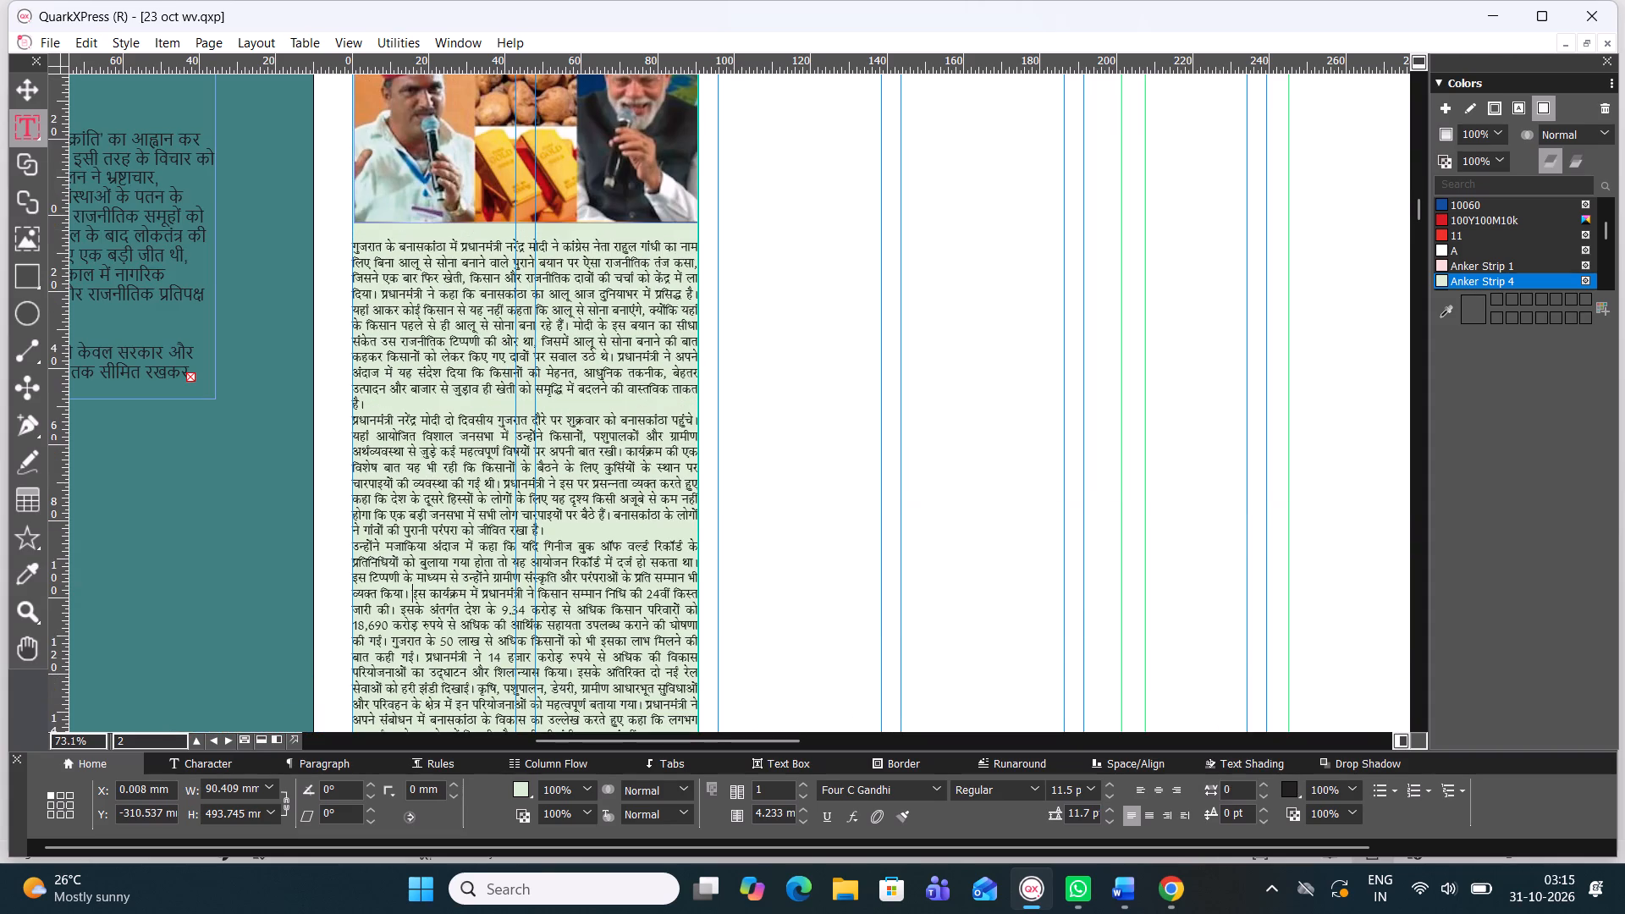
pyautogui.click(354, 416)
pyautogui.press('BackSpace')
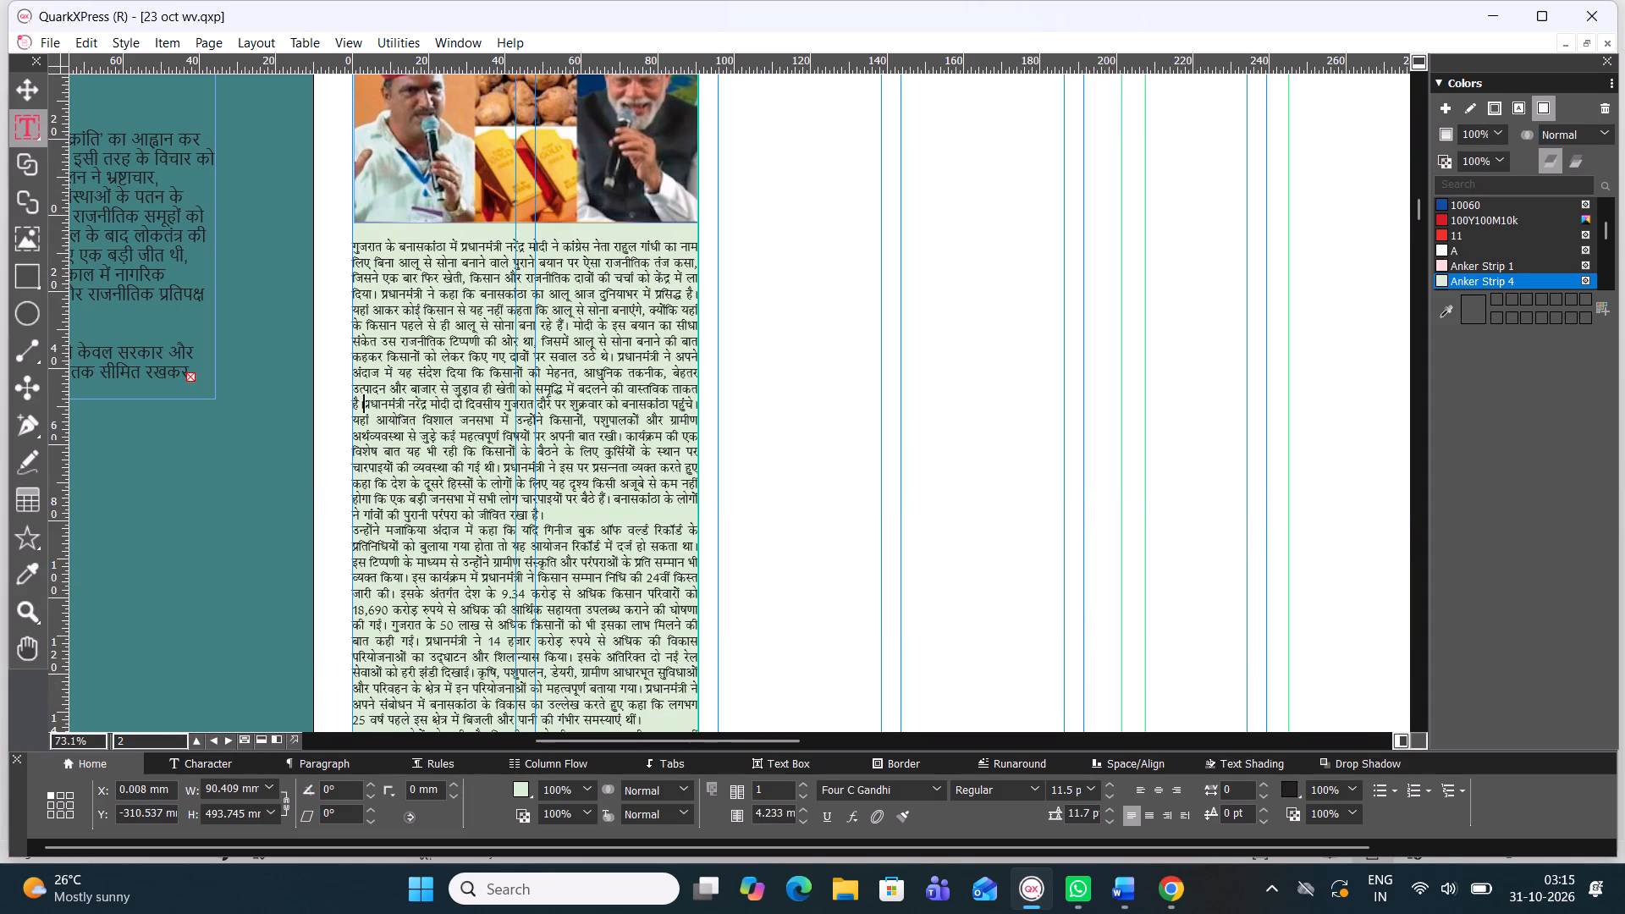
pyautogui.press('space')
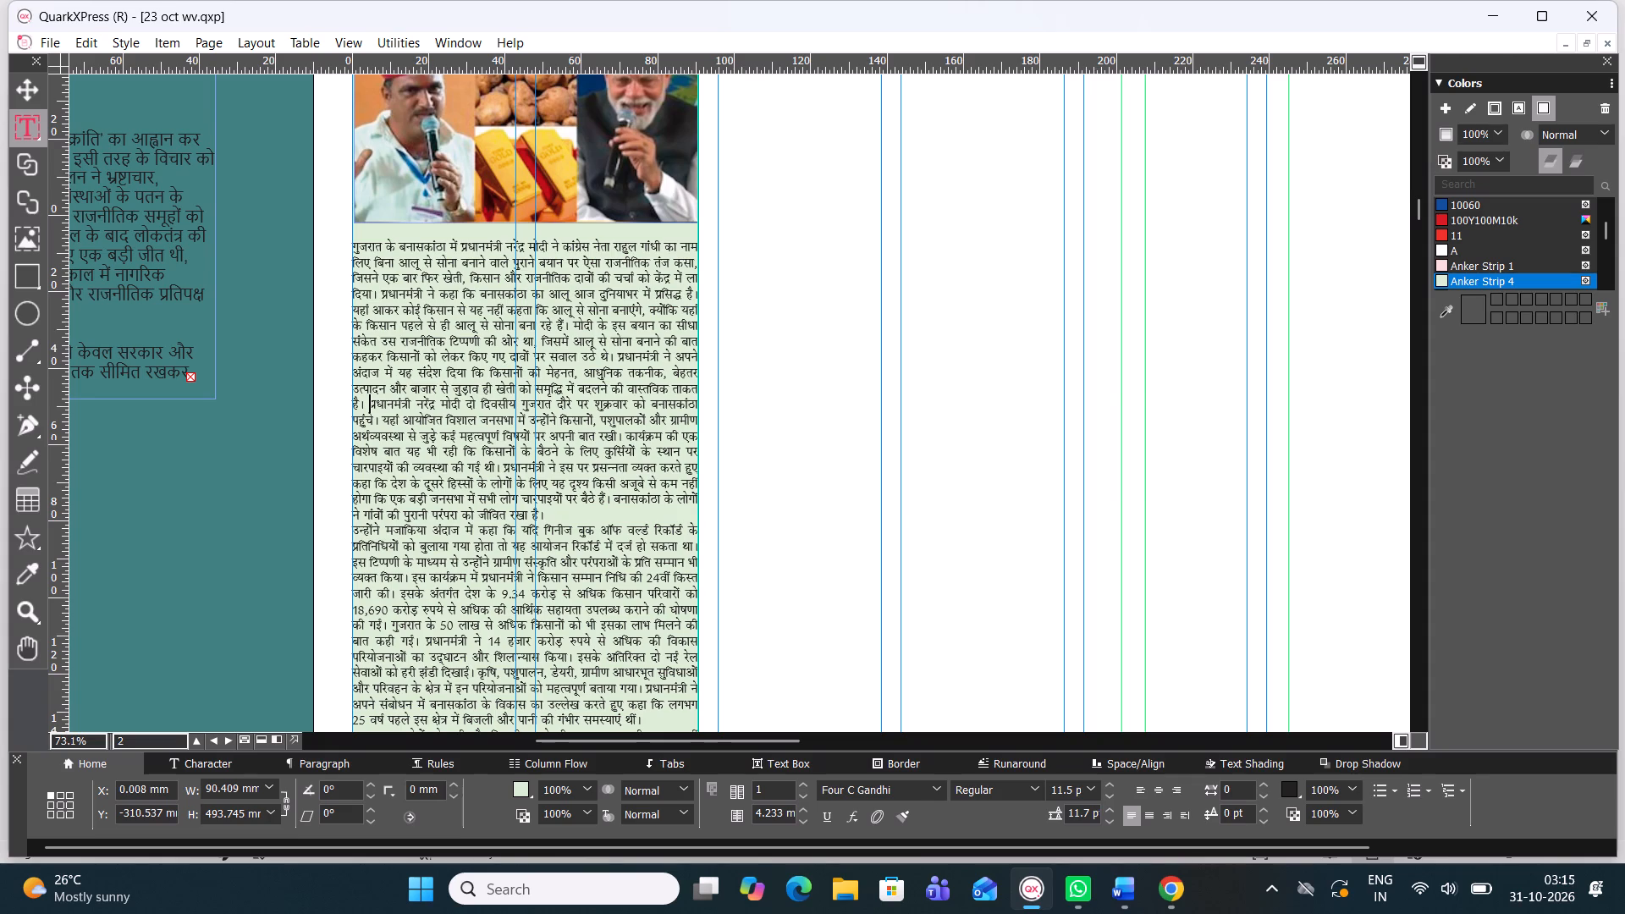
# Shorten the potato-to-gold picture box from its bottom edge to a height of about 48.2 mm.
pyautogui.click(30, 102)
pyautogui.click(441, 172)
pyautogui.press('space')
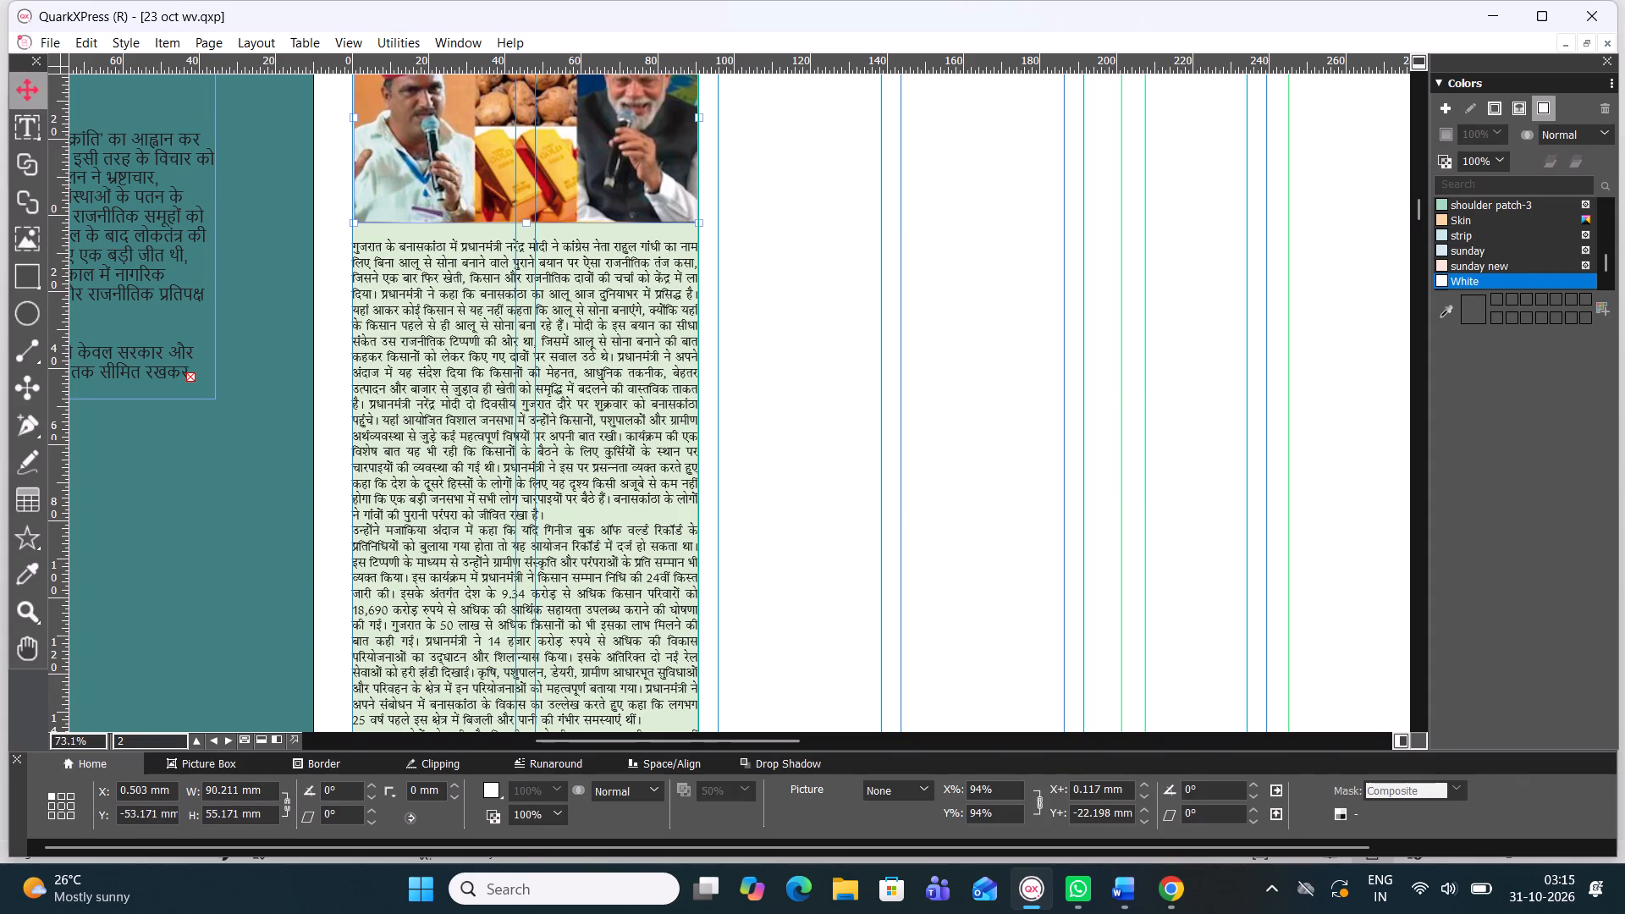
pyautogui.moveTo(524, 222); pyautogui.dragTo(525, 195)
# Shorten the tall green text box to about 478.9 mm high so it ends just above the page's bottom rule.
pyautogui.scroll(-1, 514, 239)
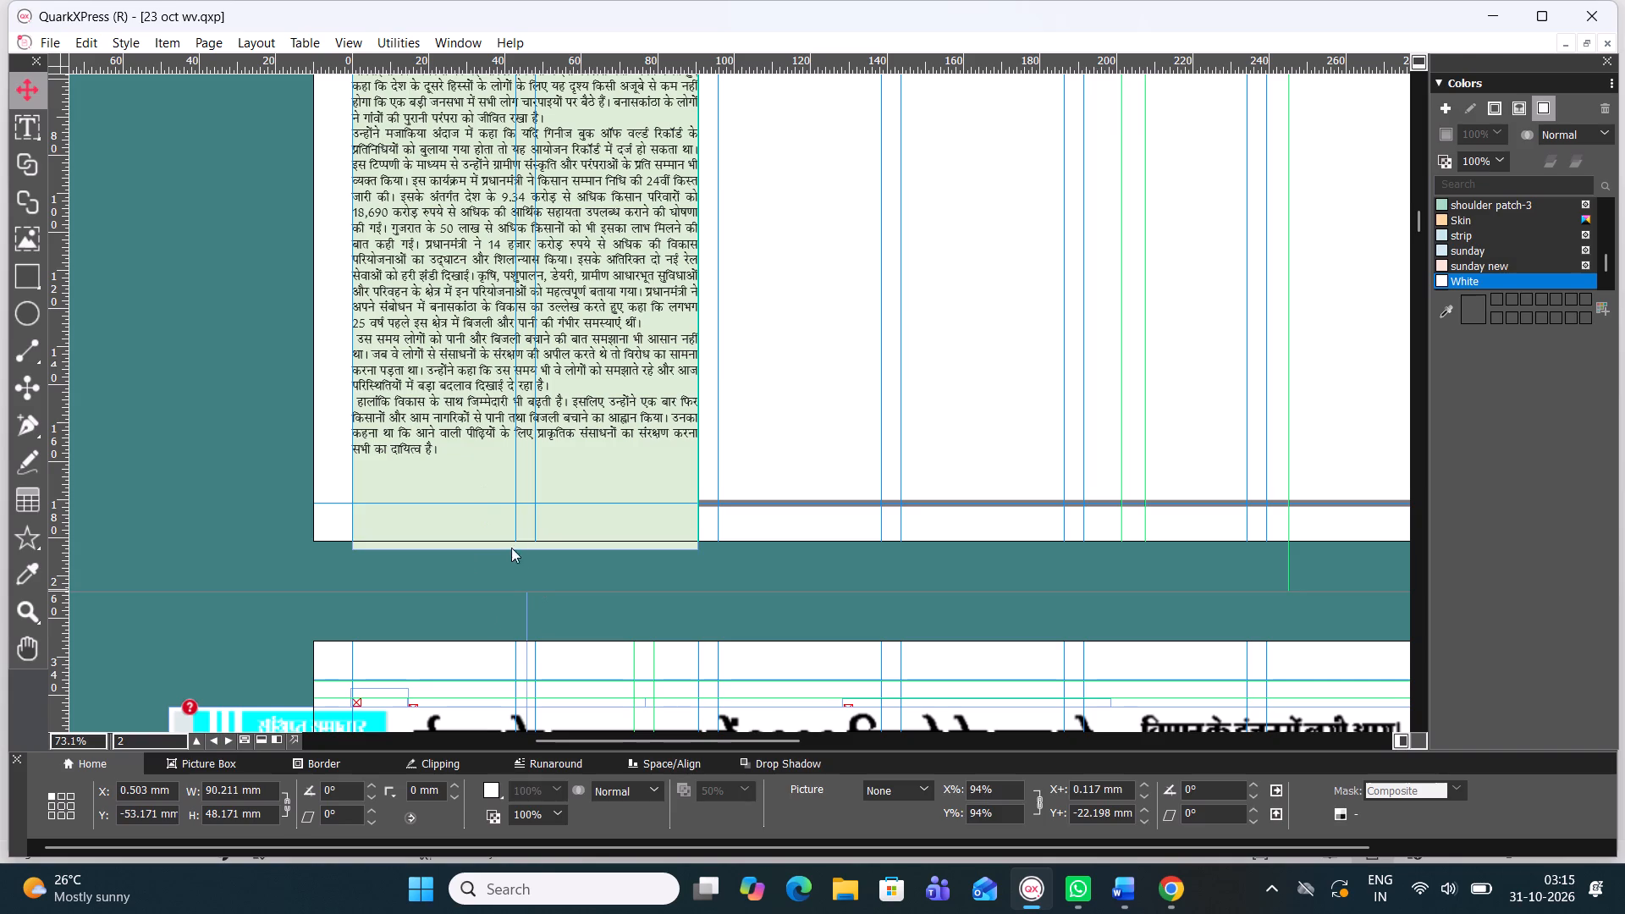
pyautogui.click(521, 529)
pyautogui.moveTo(523, 549); pyautogui.dragTo(515, 485)
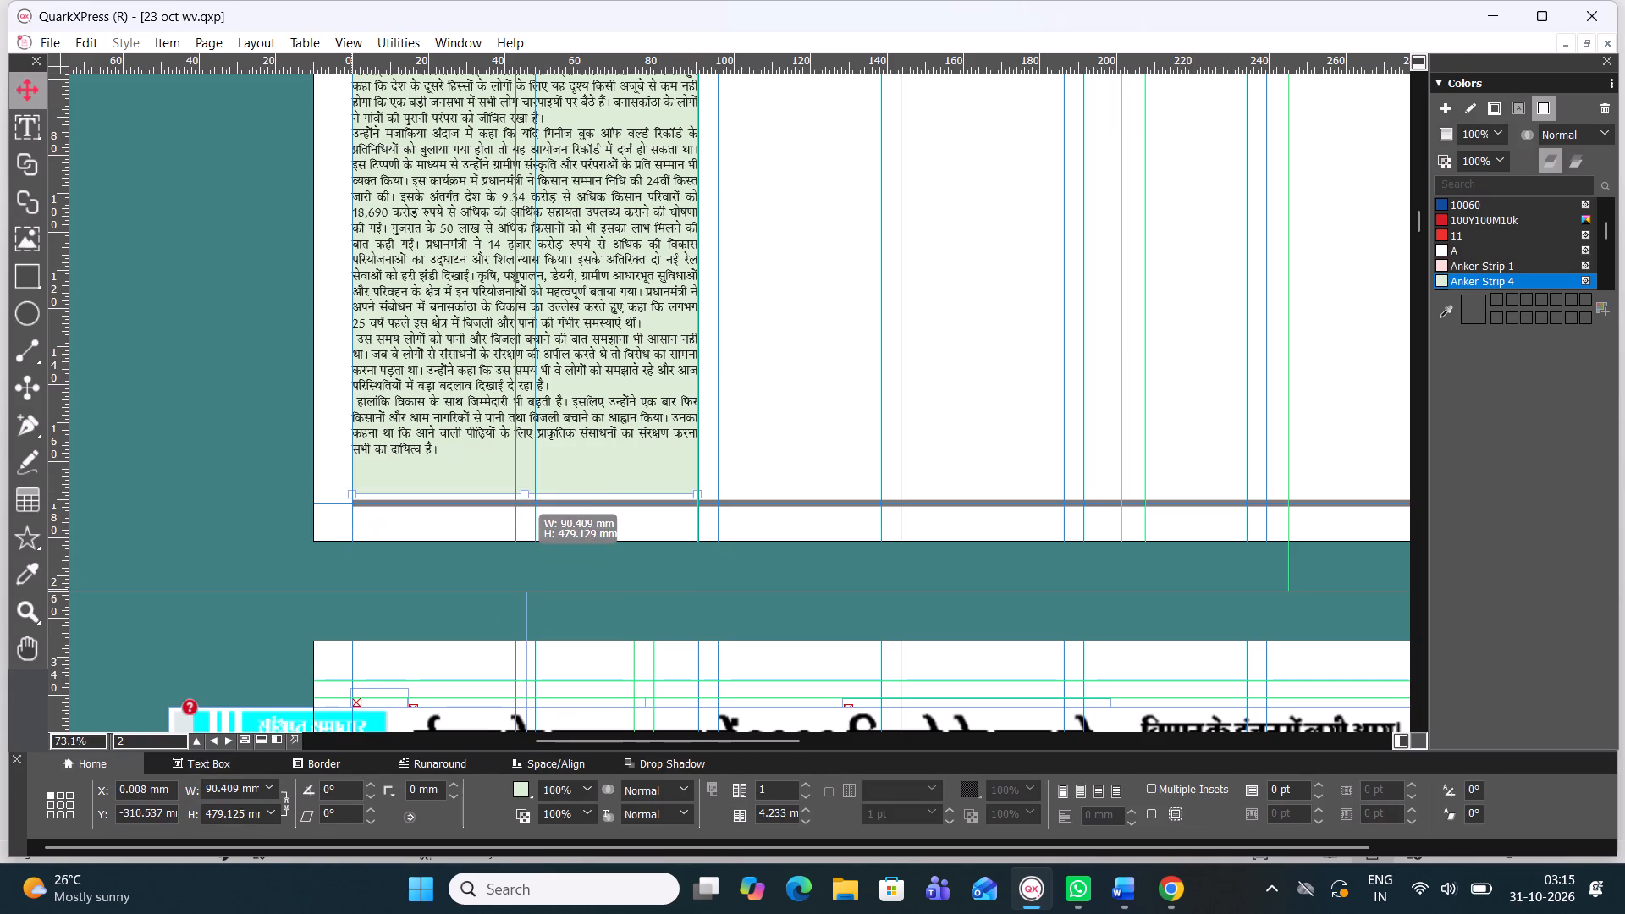
pyautogui.moveTo(515, 485); pyautogui.dragTo(516, 493)
# Start new paragraphs at "मोदी के इस बयान" and "इसके अतिरिक्त", and insert an empty line before "उन्होंने मजाकिया अंदाज".
pyautogui.scroll(1, 471, 437)
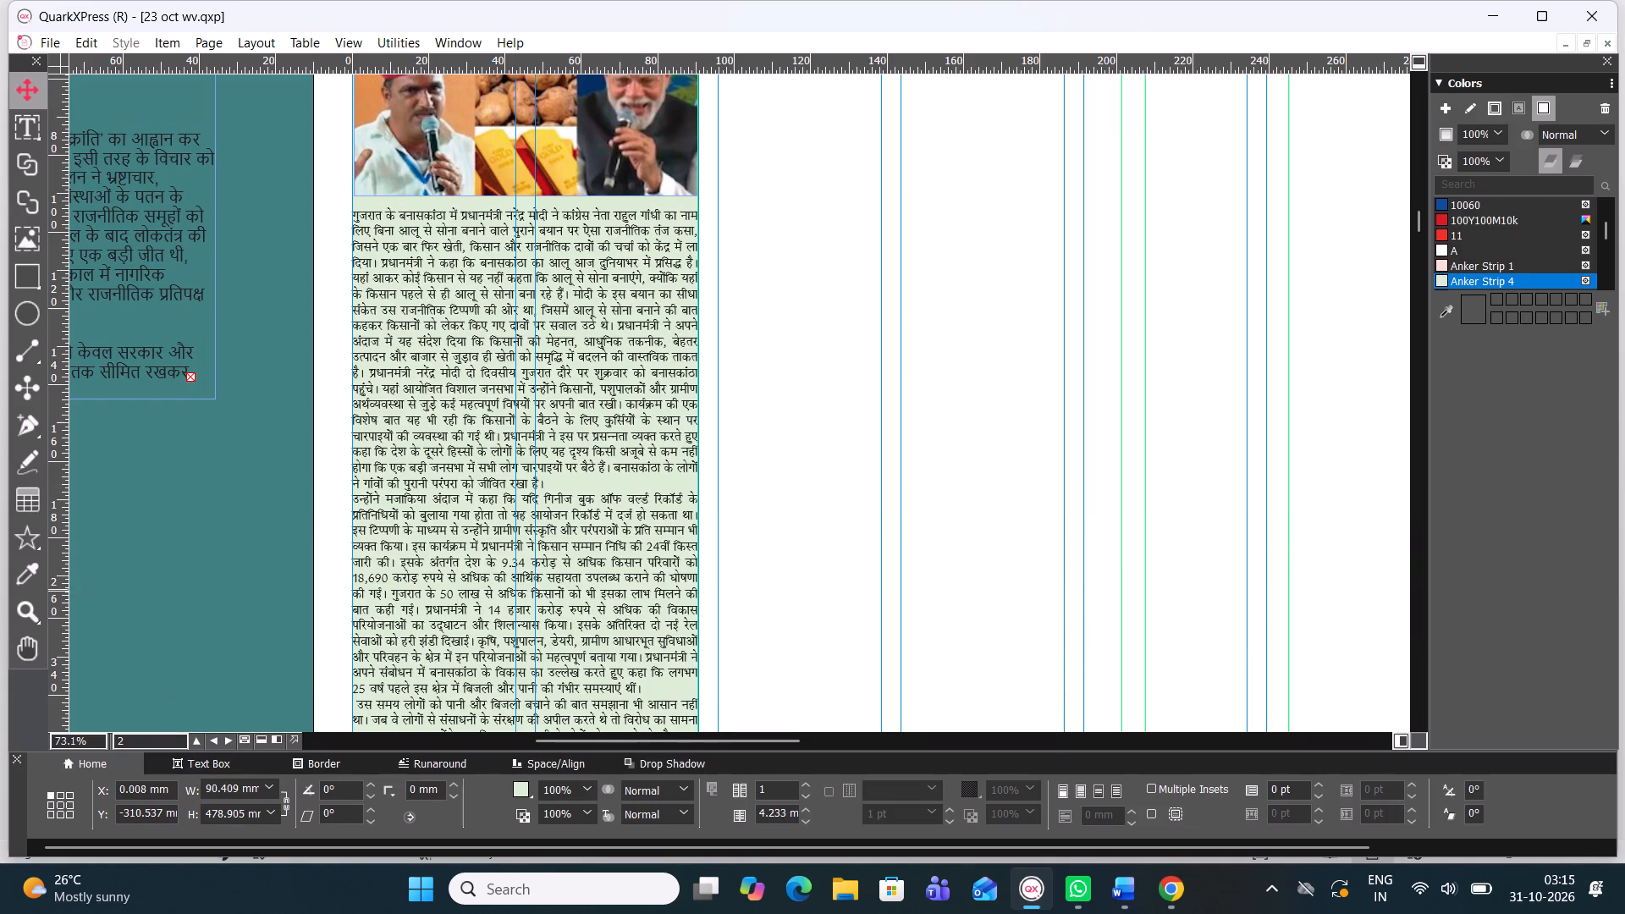
pyautogui.doubleClick(568, 294)
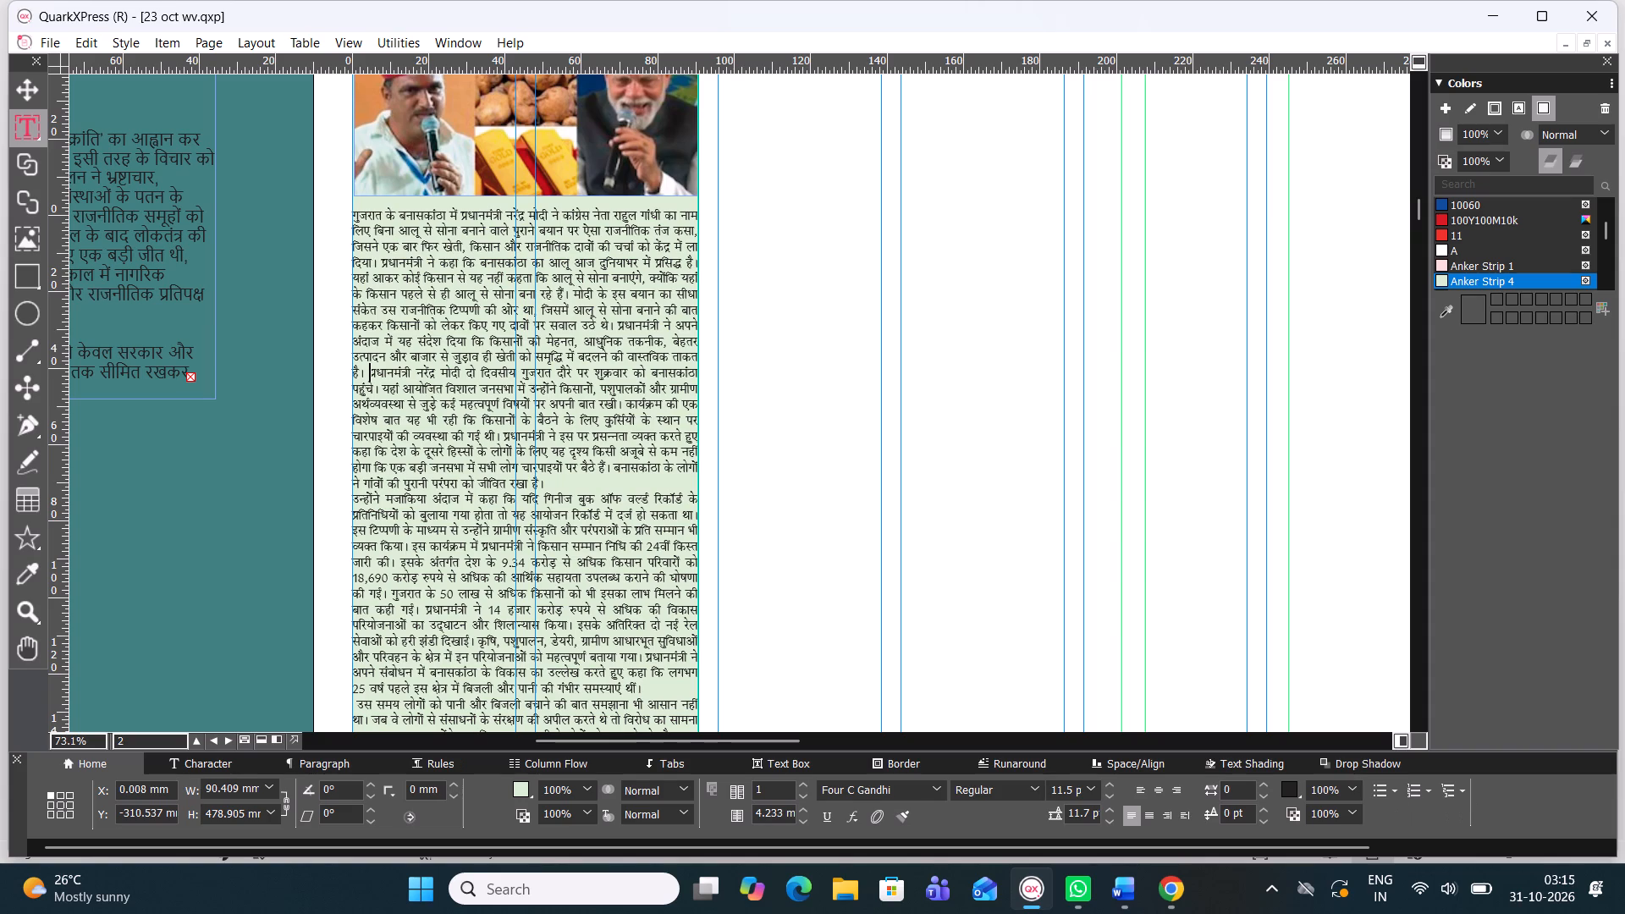
pyautogui.click(572, 289)
pyautogui.press('Return')
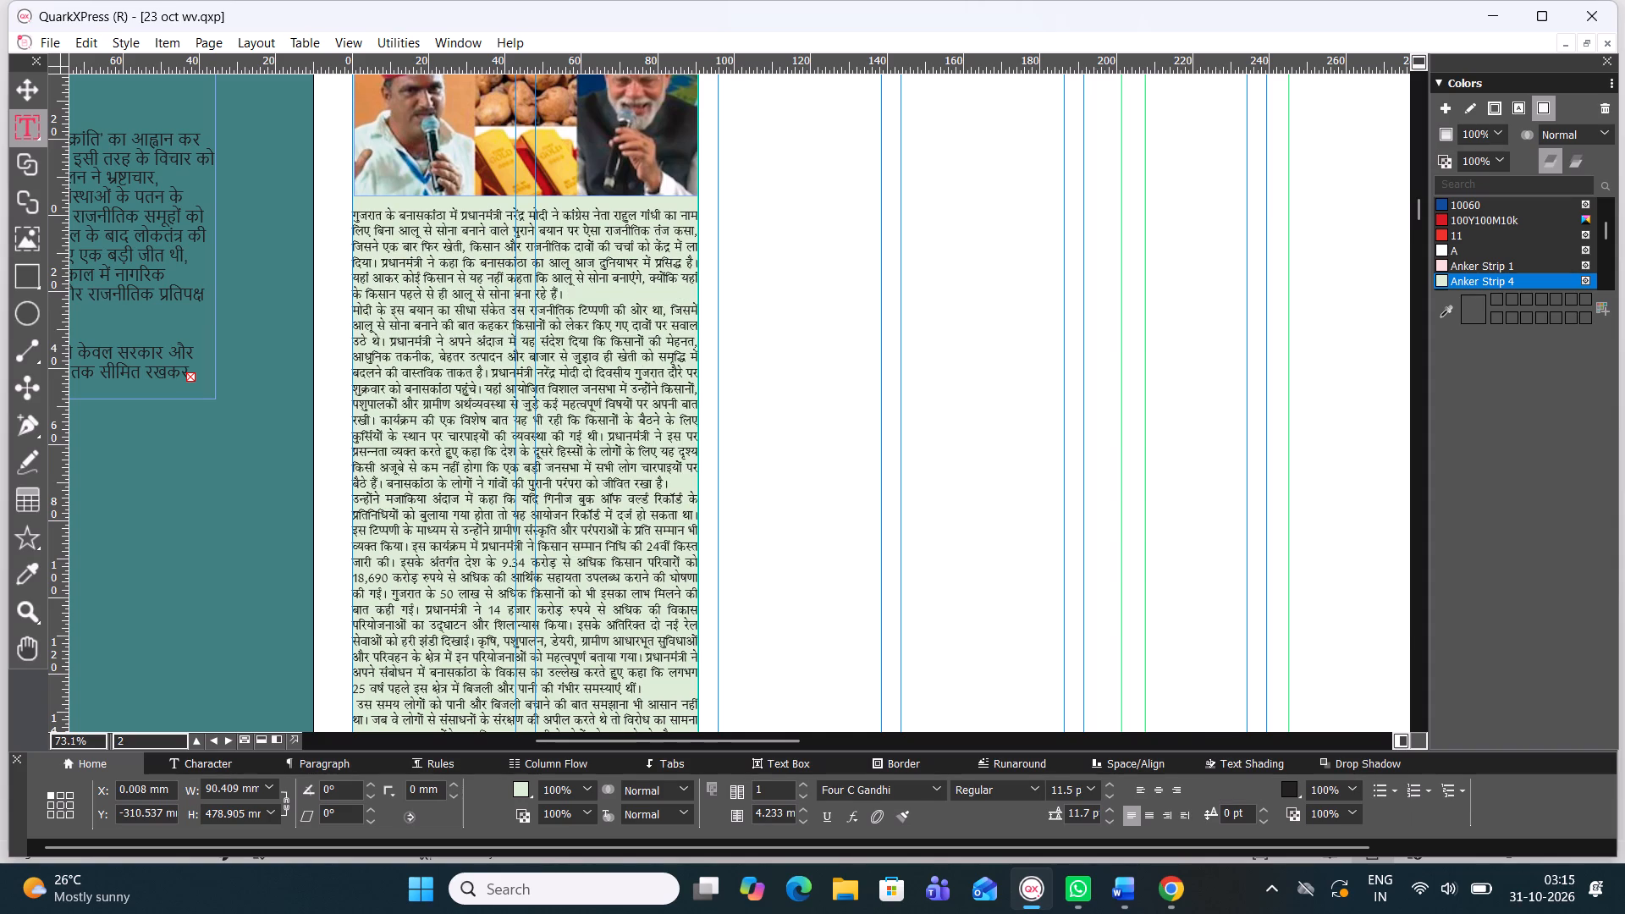
pyautogui.scroll(-1, 629, 306)
pyautogui.scroll(1, 543, 333)
pyautogui.click(670, 482)
pyautogui.press('Return')
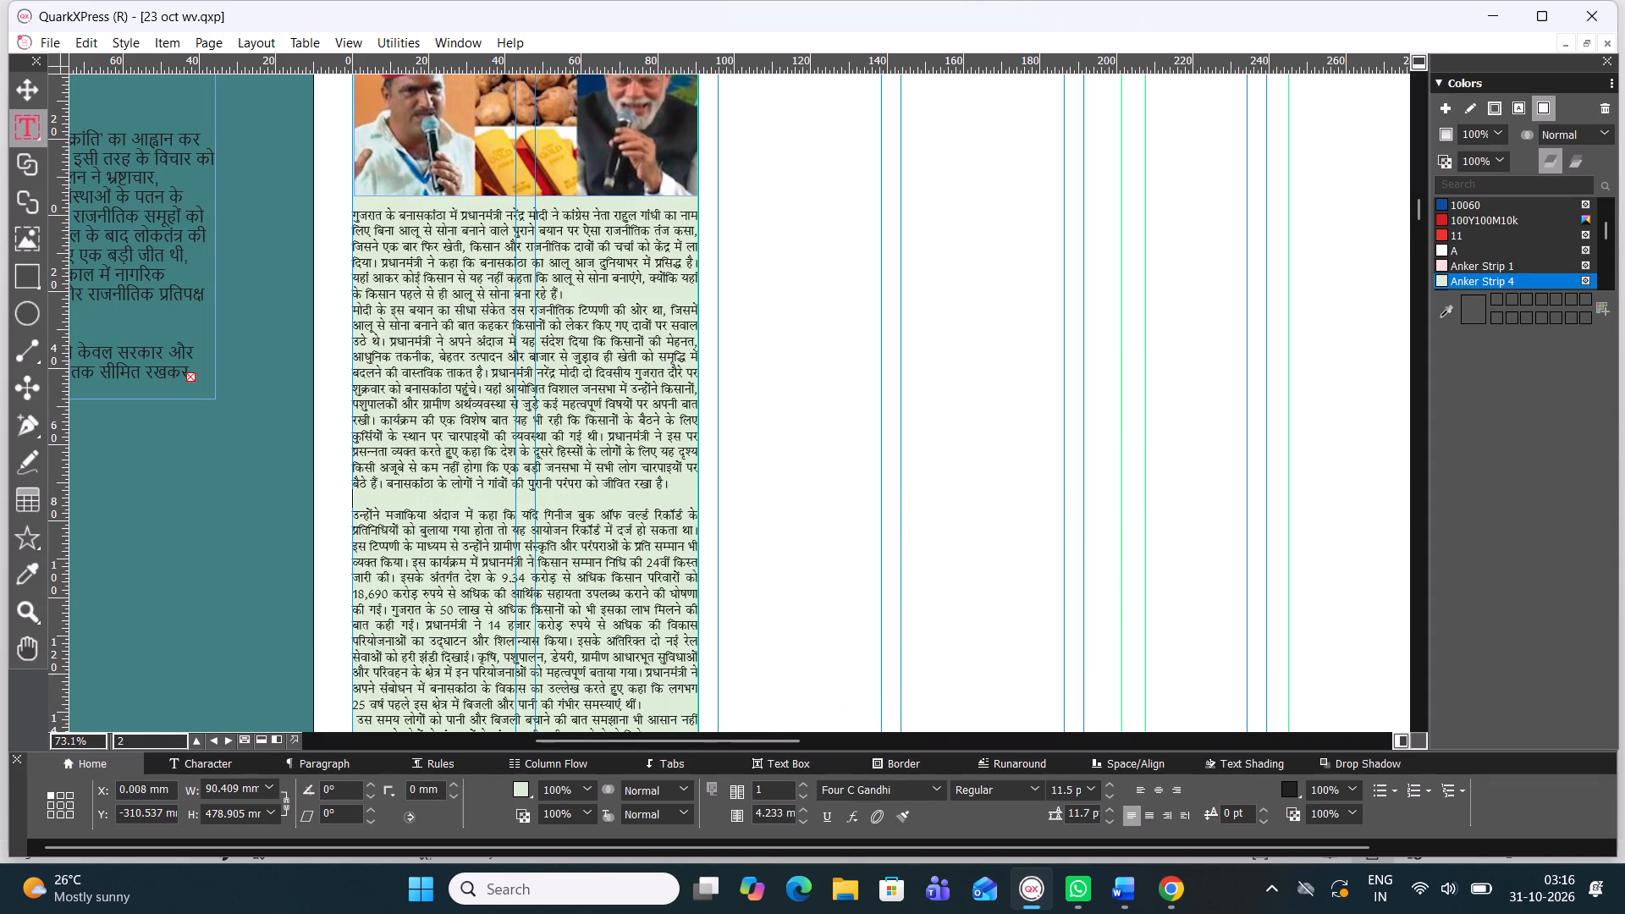
pyautogui.scroll(-1, 625, 475)
pyautogui.scroll(1, 504, 416)
pyautogui.click(577, 641)
pyautogui.press('BackSpace')
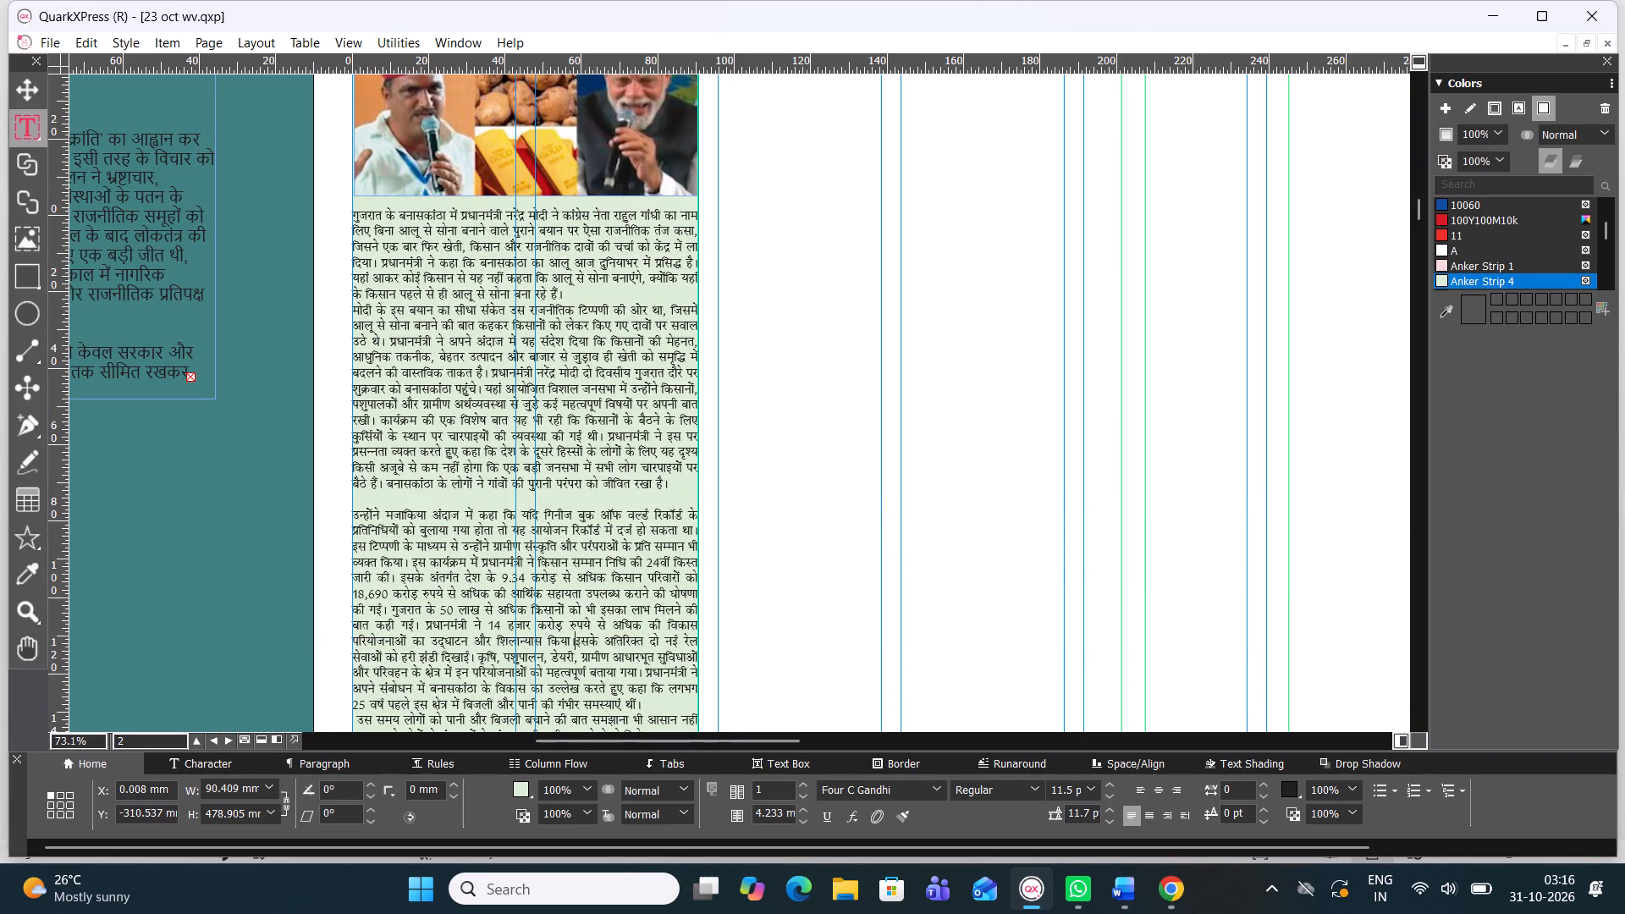
pyautogui.press('Return')
pyautogui.scroll(-1, 435, 539)
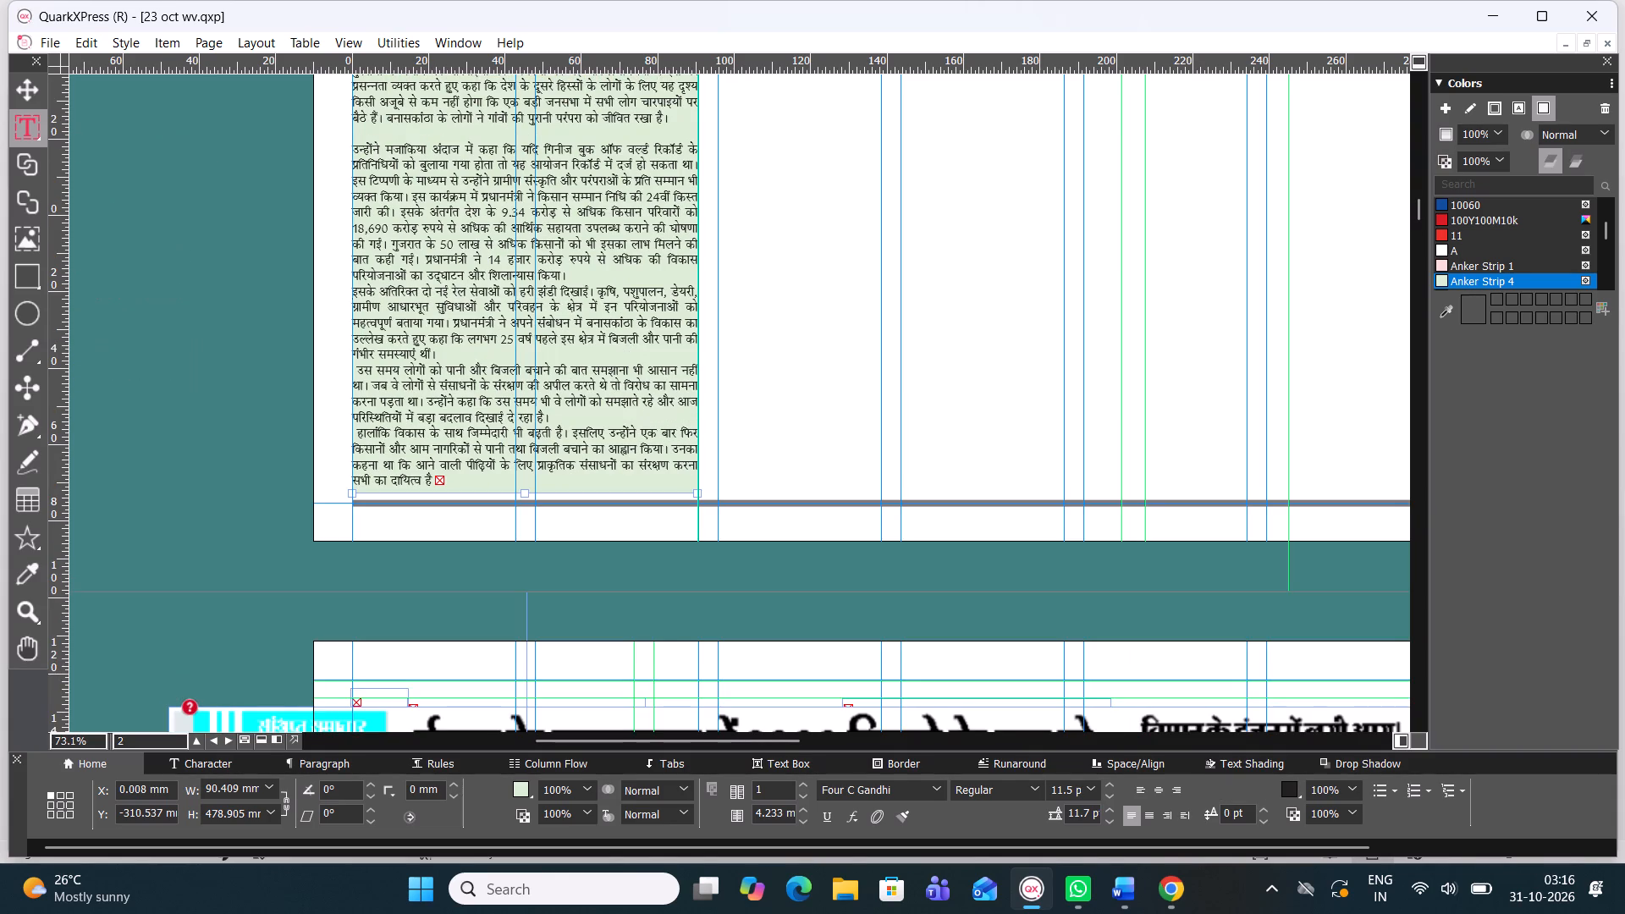
# Delete the trailing space after the closing words "सभी का दायित्व है" in the green text box, and deselect the box.
pyautogui.click(461, 478)
pyautogui.press('Return')
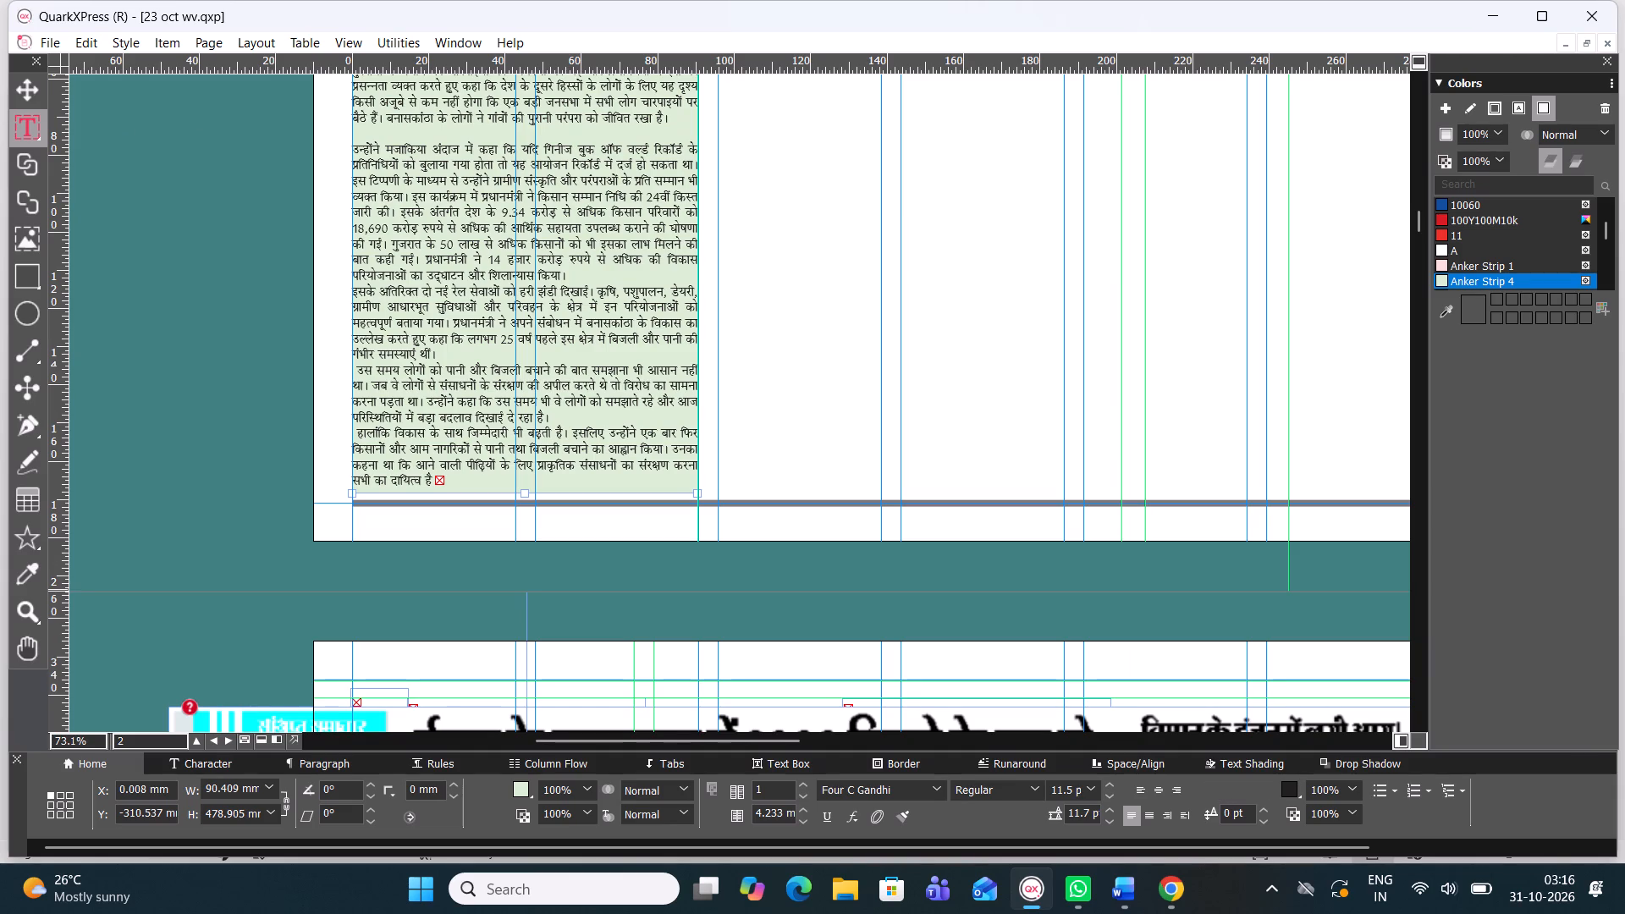
pyautogui.press('BackSpace')
pyautogui.press('BackSpace')
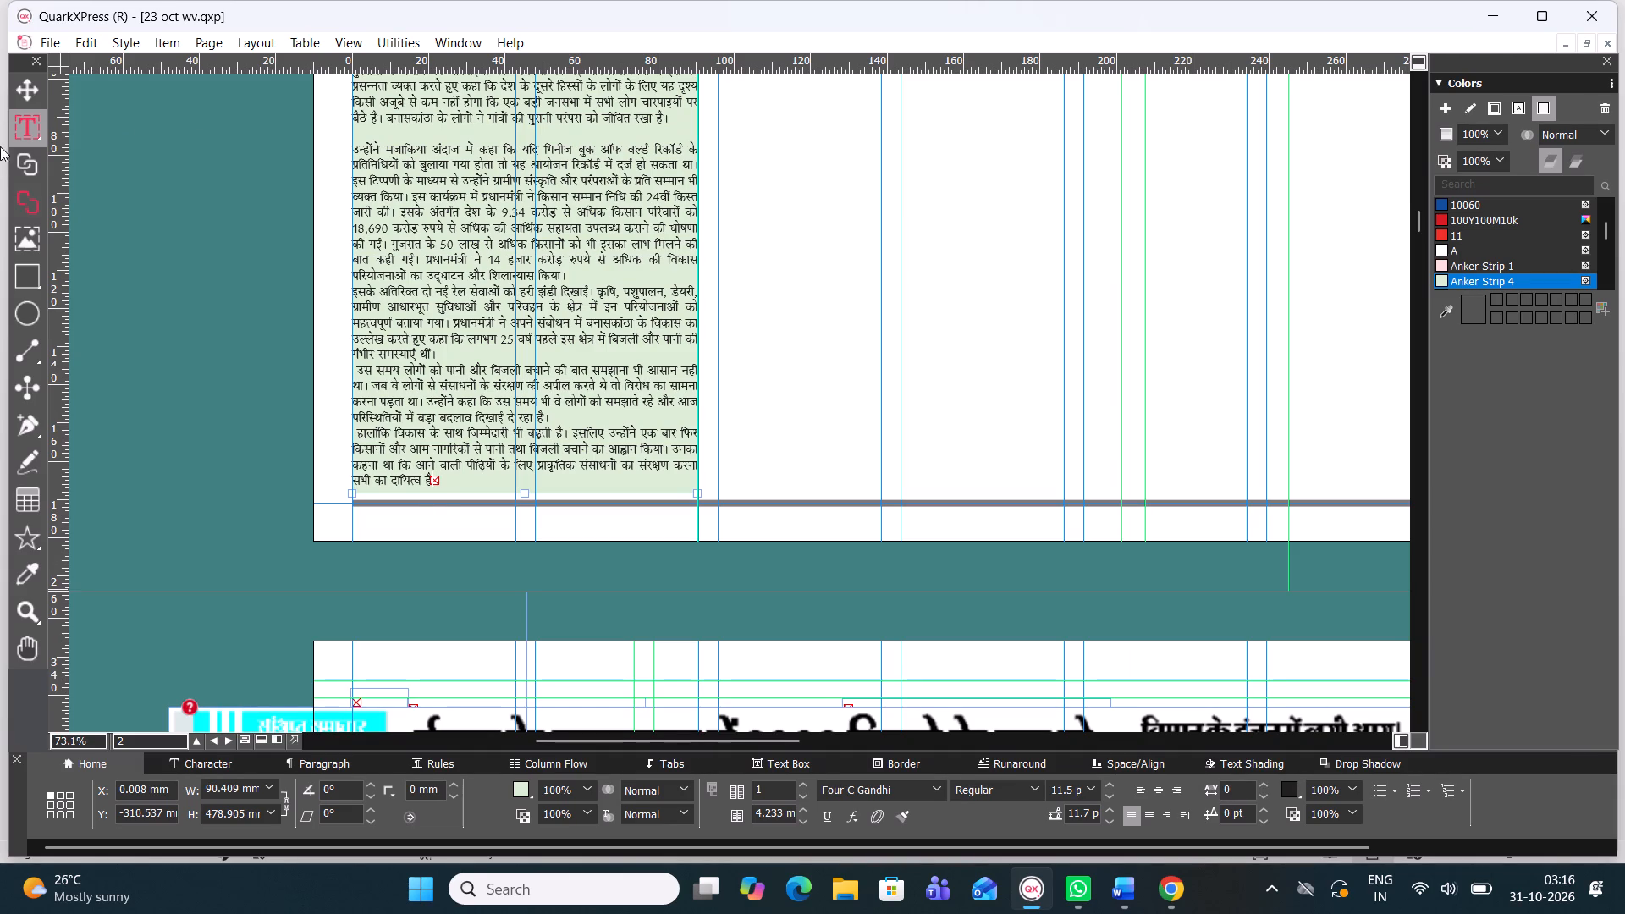
pyautogui.click(41, 90)
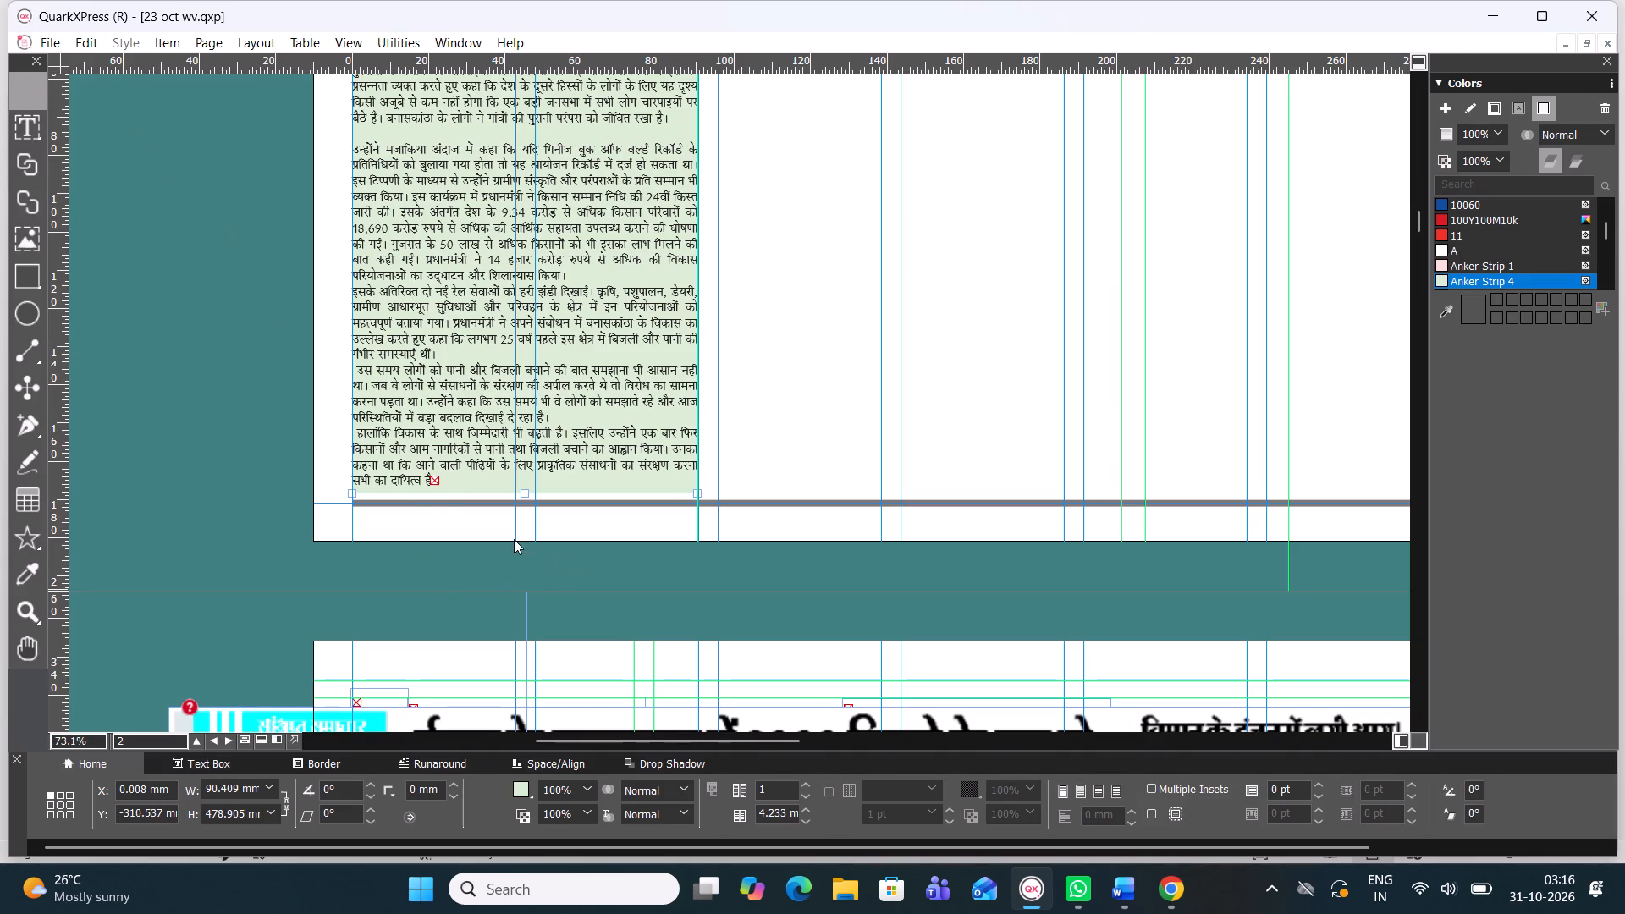
pyautogui.click(507, 542)
pyautogui.click(484, 491)
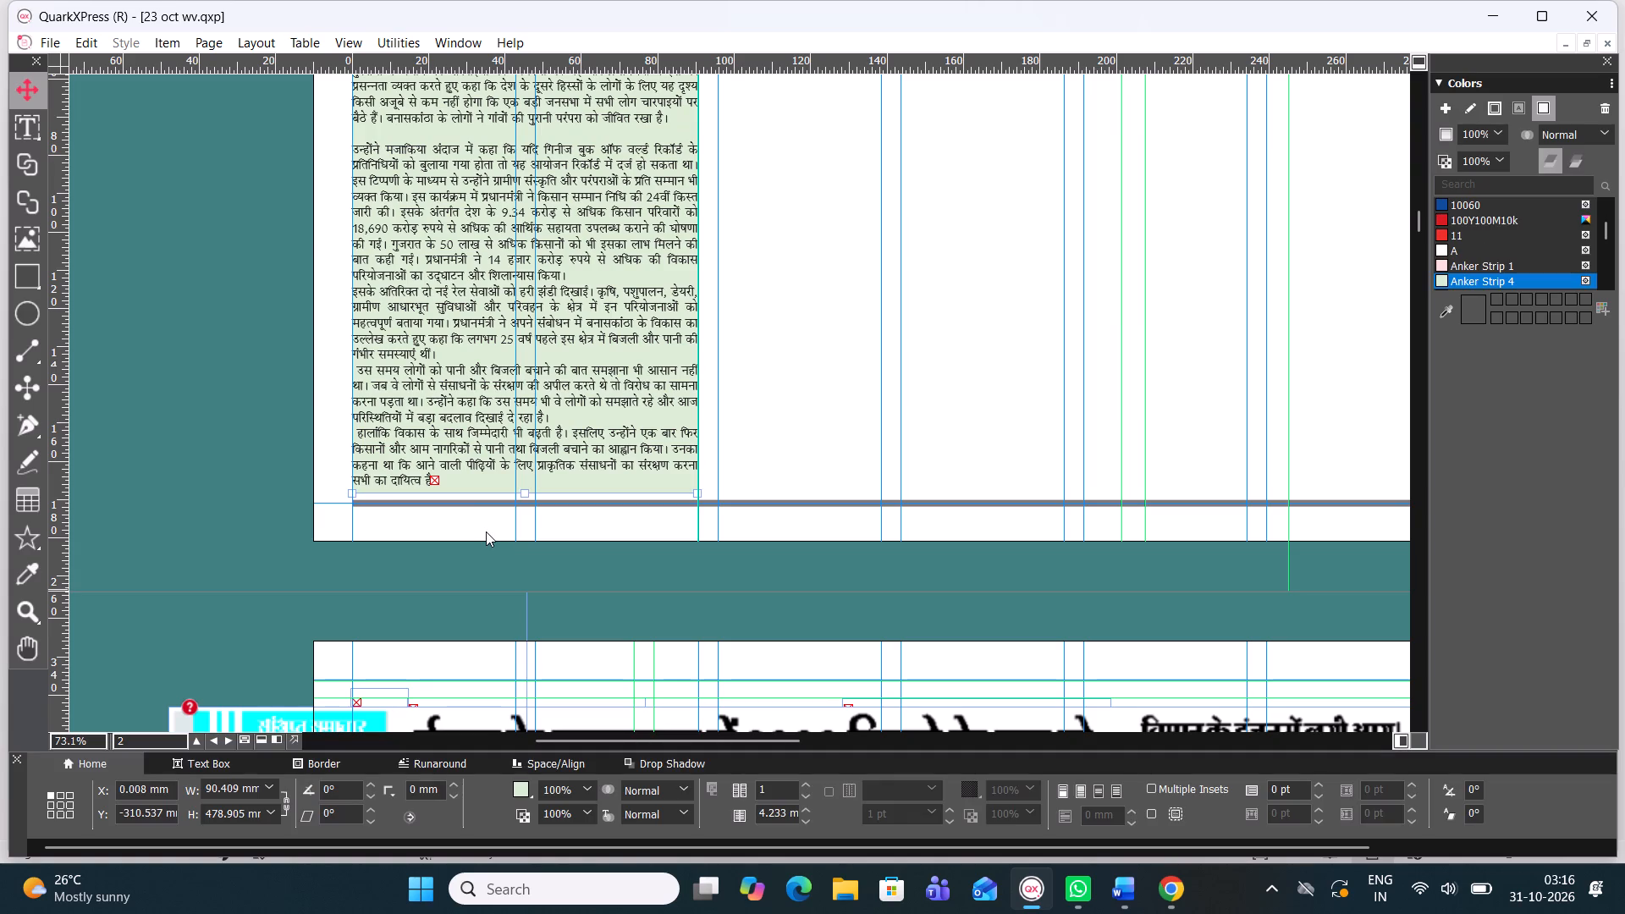
pyautogui.click(486, 531)
# Review page 2 from the potato-to-gold article up to the "विचार वार्ता" header and the empty columns beside the editorial.
pyautogui.scroll(2, 582, 486)
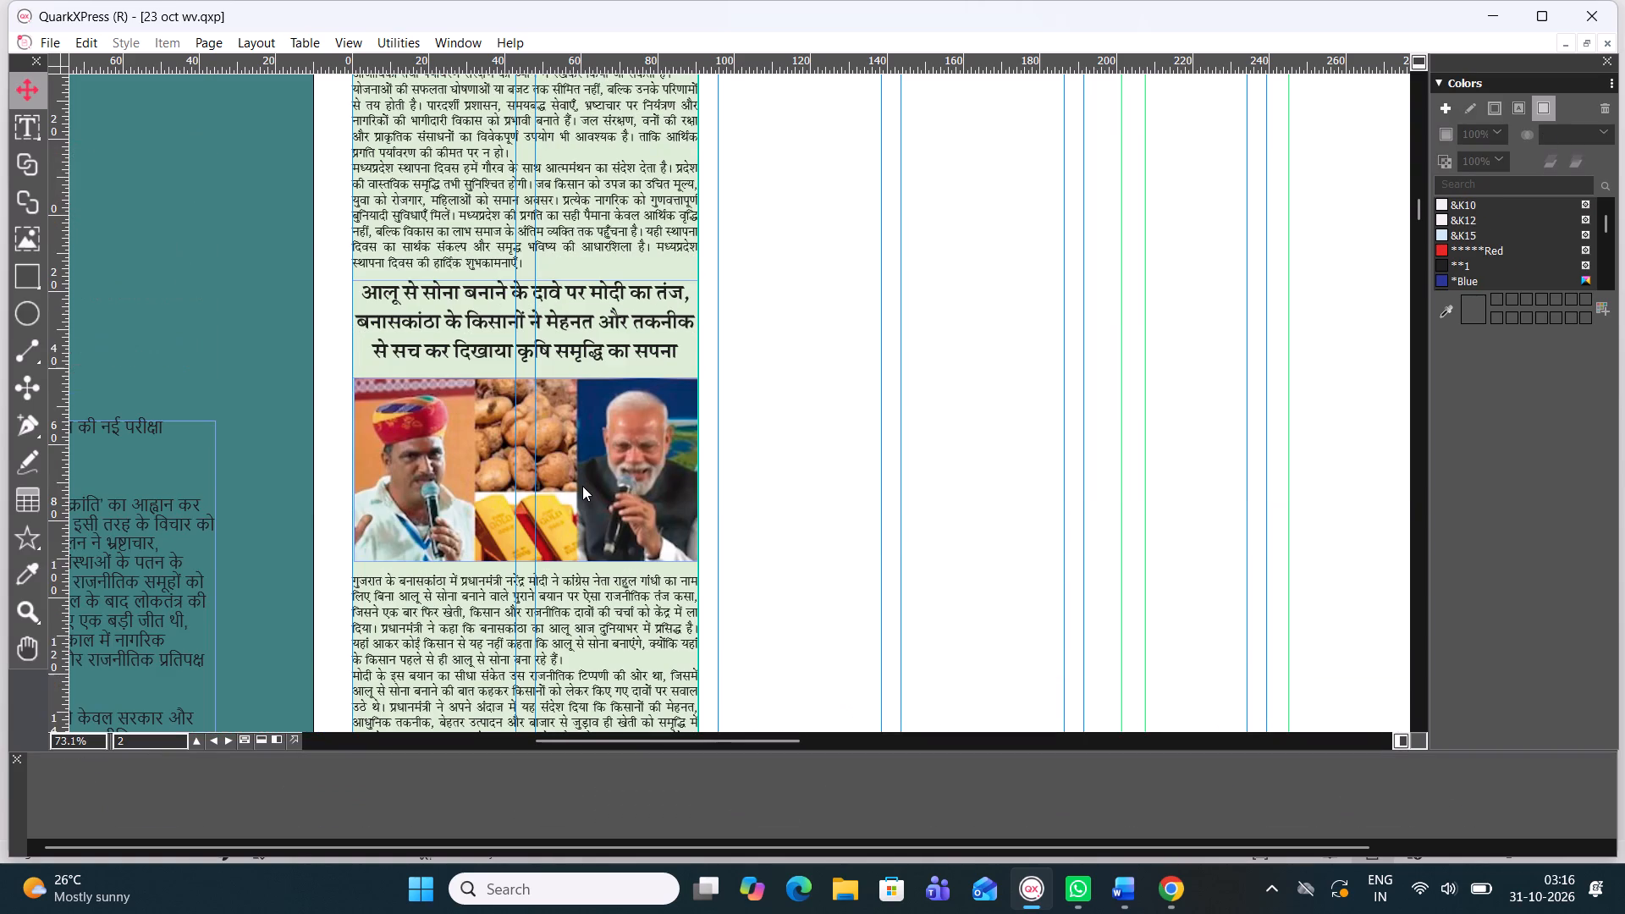
pyautogui.keyDown('ctrl'); pyautogui.scroll(-1, 599, 450); pyautogui.keyUp('ctrl')
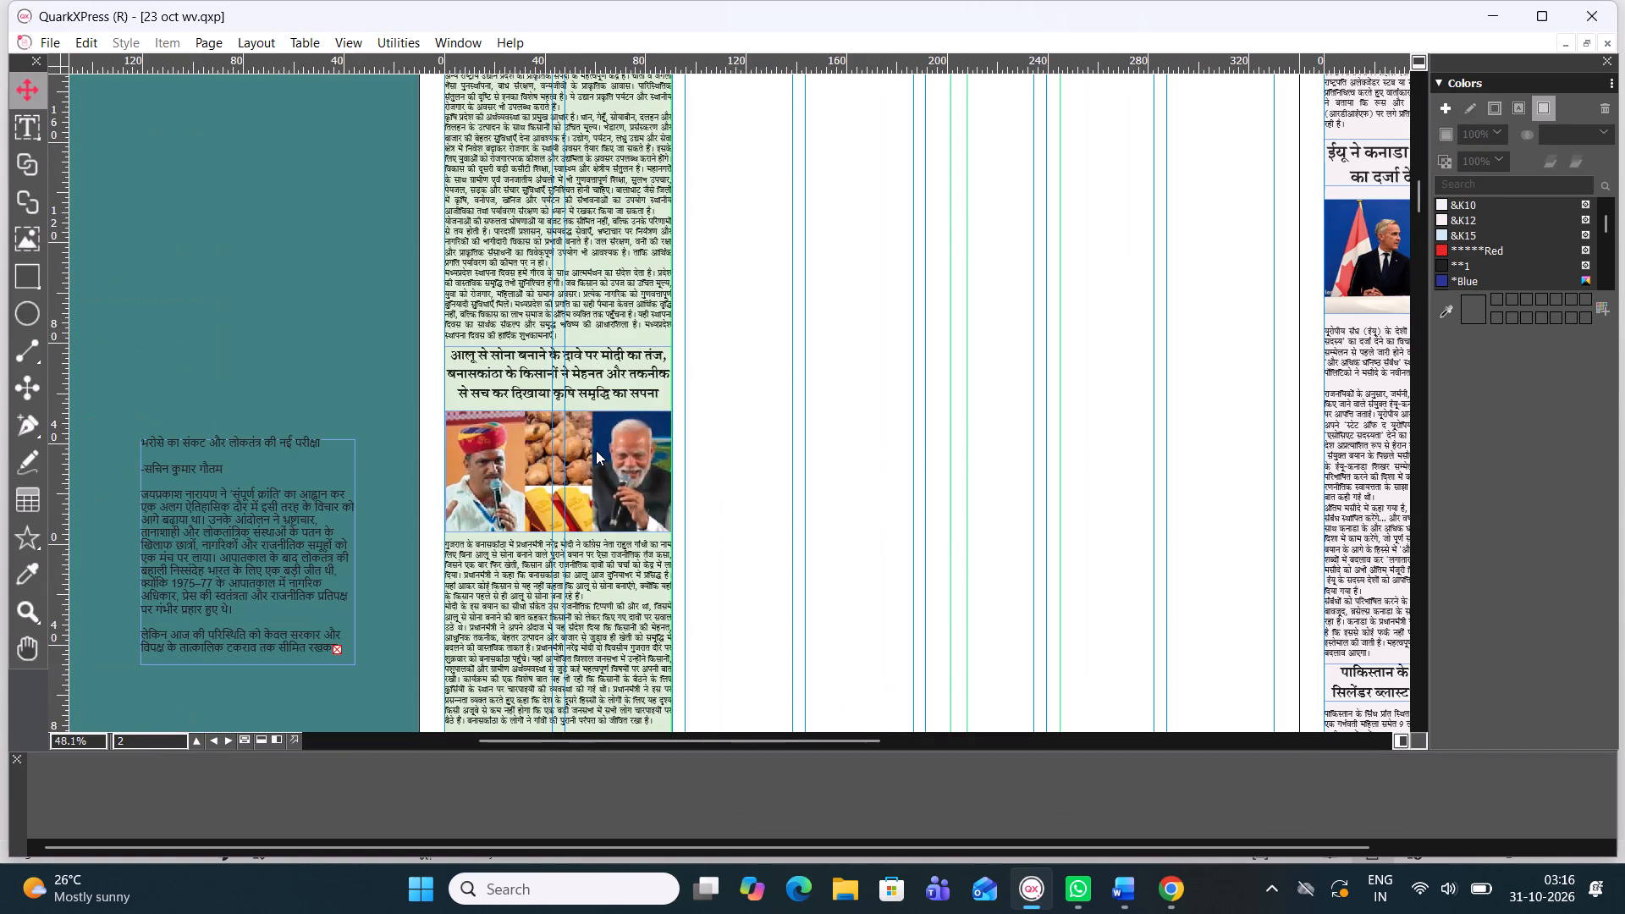
pyautogui.moveTo(742, 742); pyautogui.dragTo(786, 739)
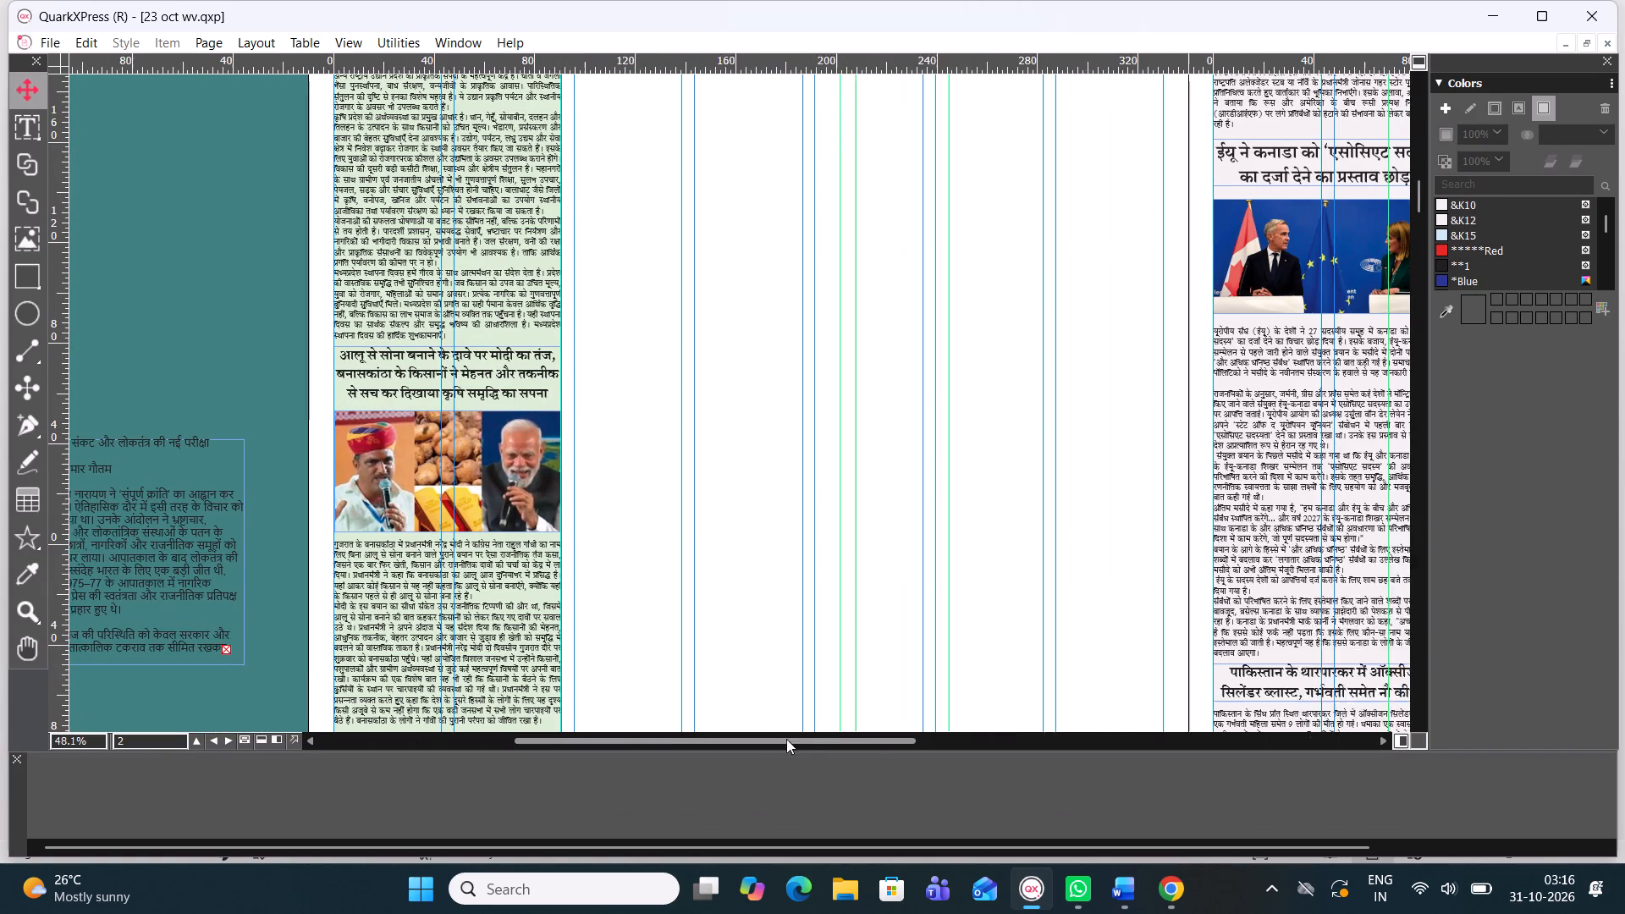
pyautogui.moveTo(786, 739); pyautogui.dragTo(822, 739)
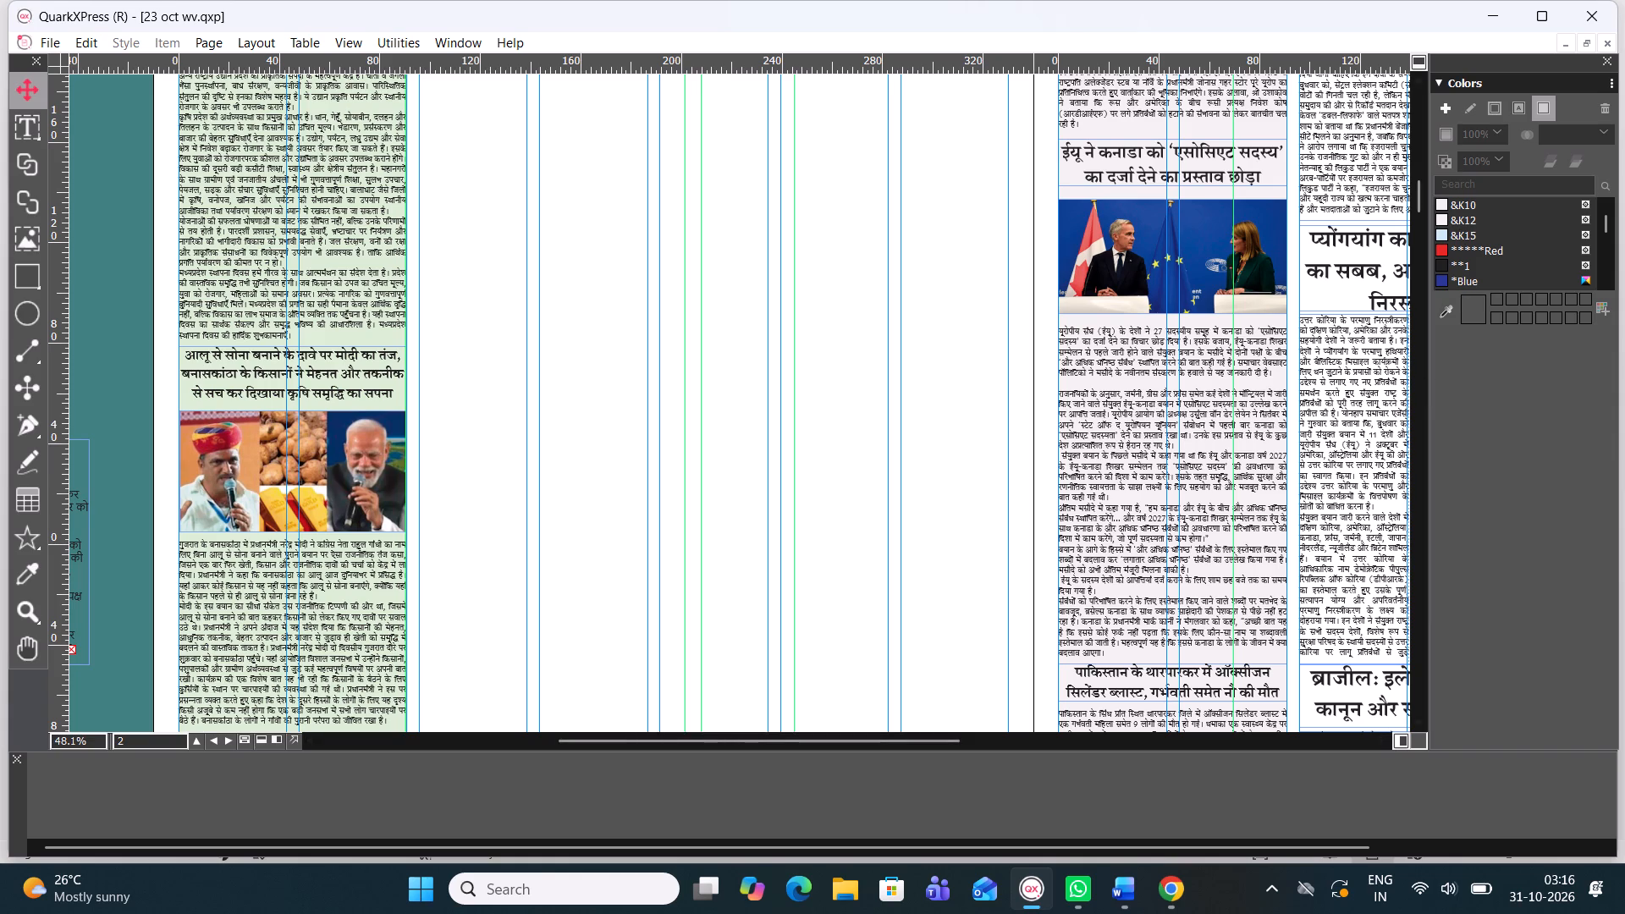
pyautogui.moveTo(1419, 199); pyautogui.dragTo(1413, 167)
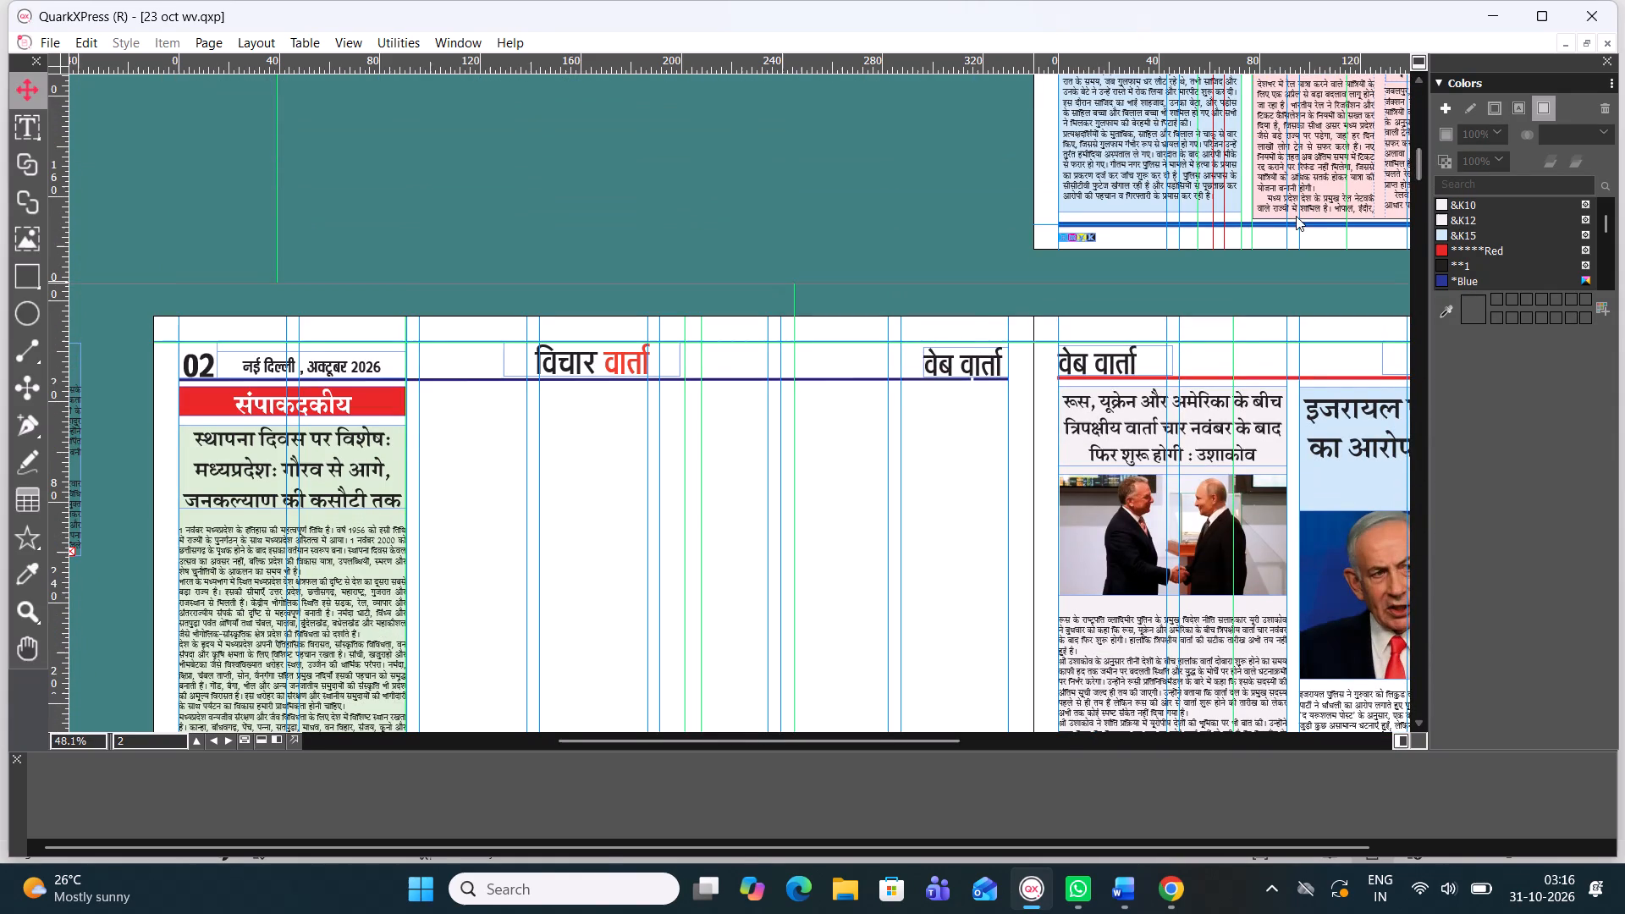
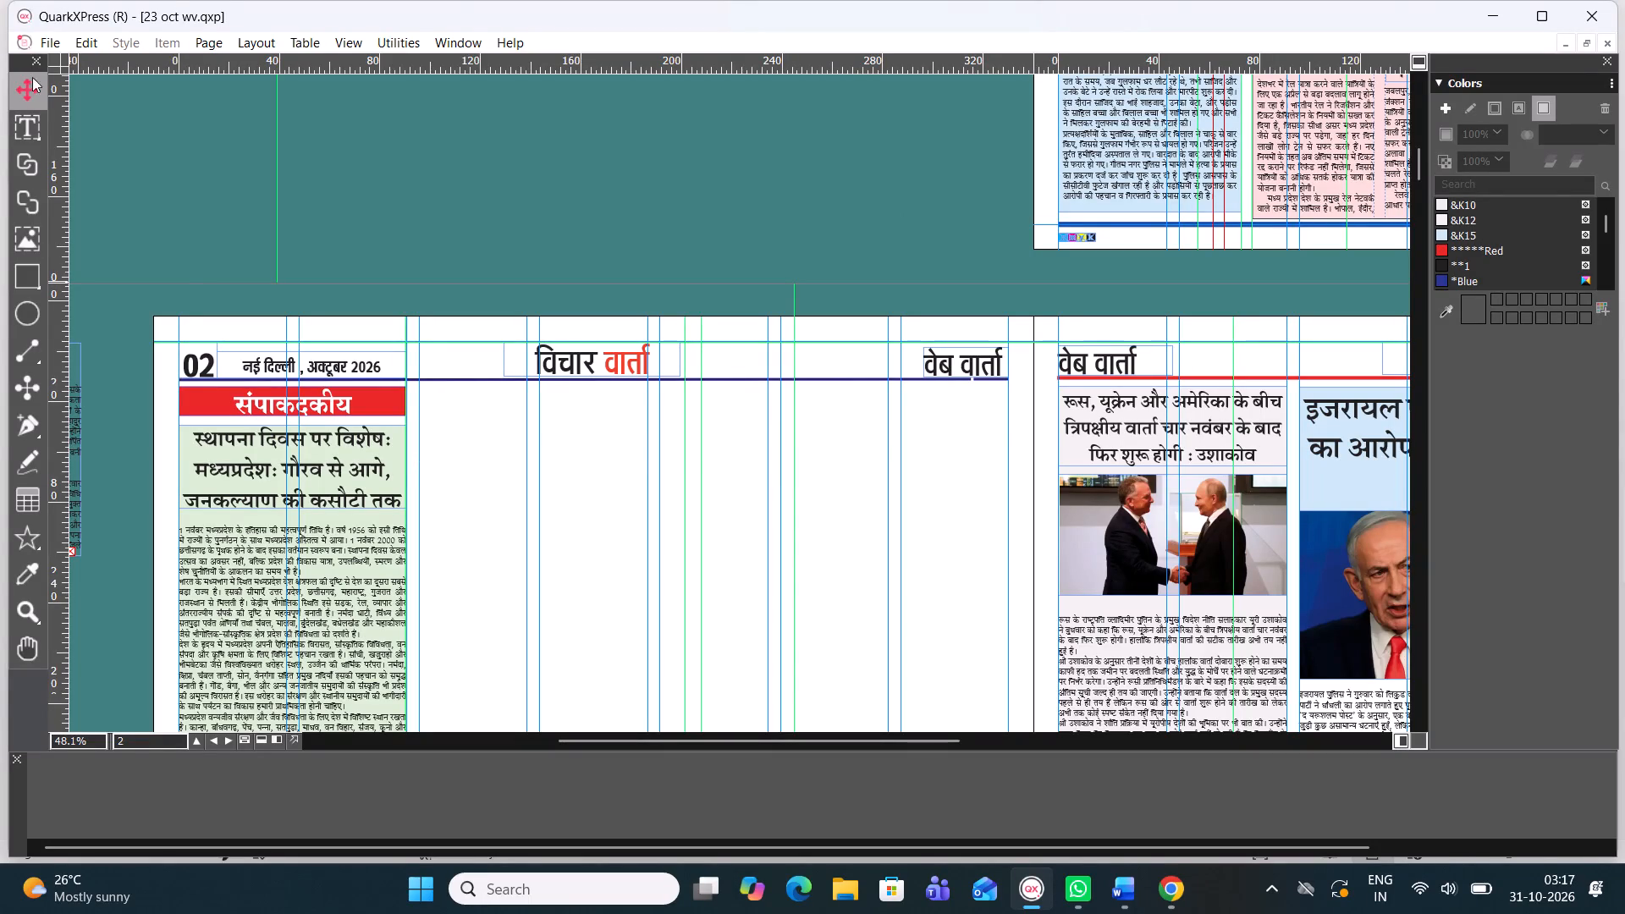
# Draw a text box about 143.6 mm wide and 24.7 mm high beside the editorial, just below page 2's header rule.
pyautogui.click(30, 129)
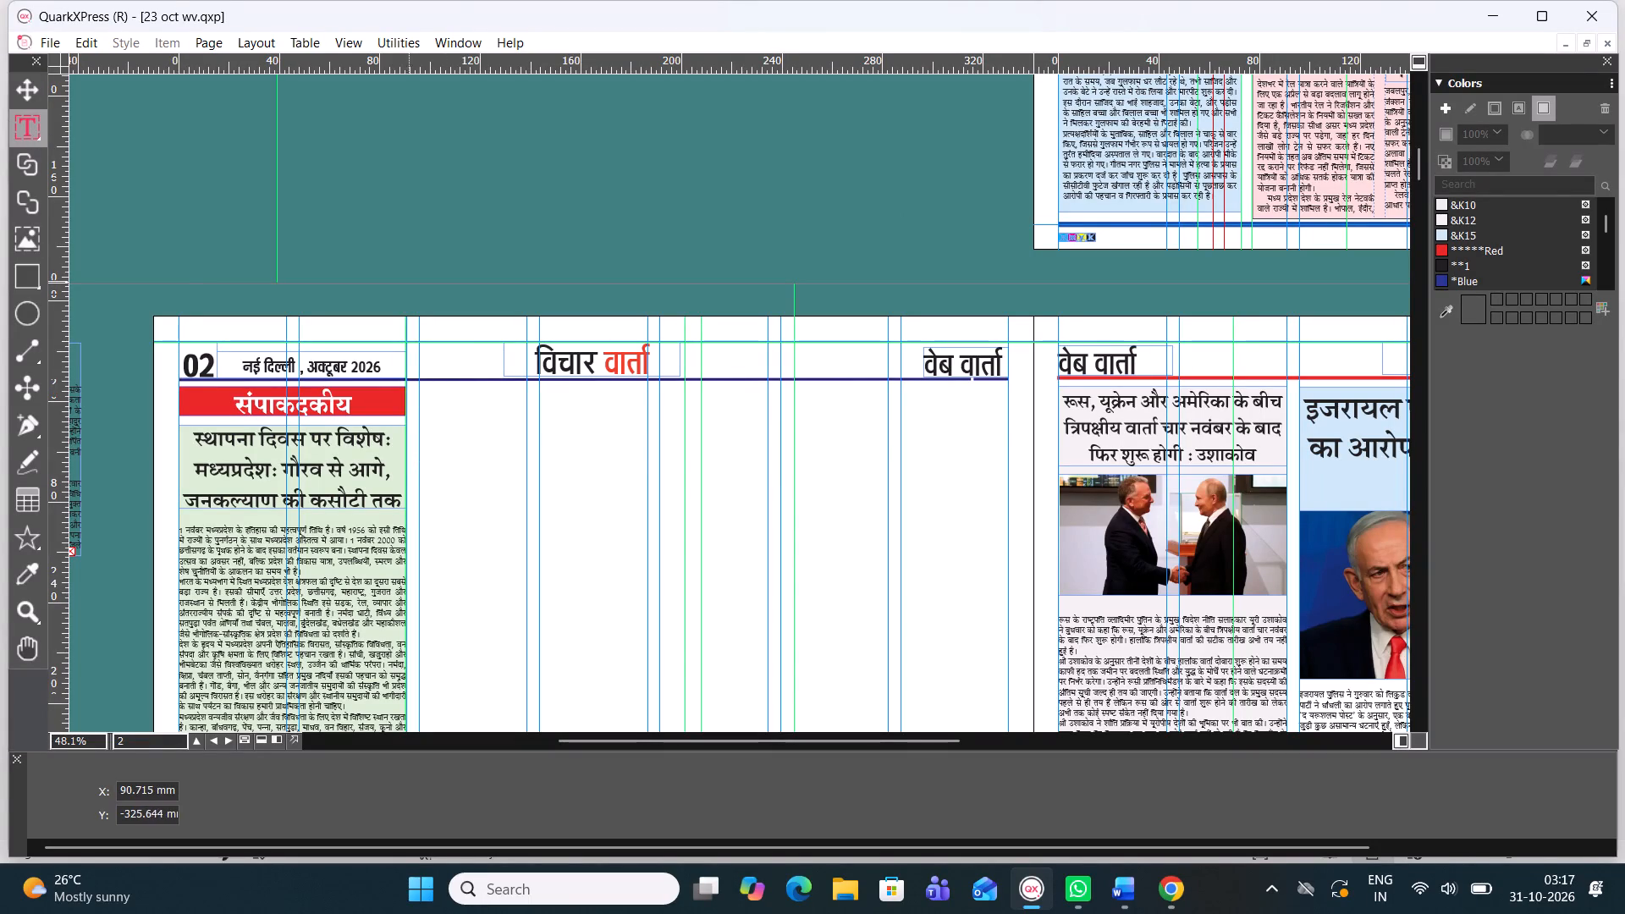
pyautogui.moveTo(407, 387); pyautogui.dragTo(725, 452)
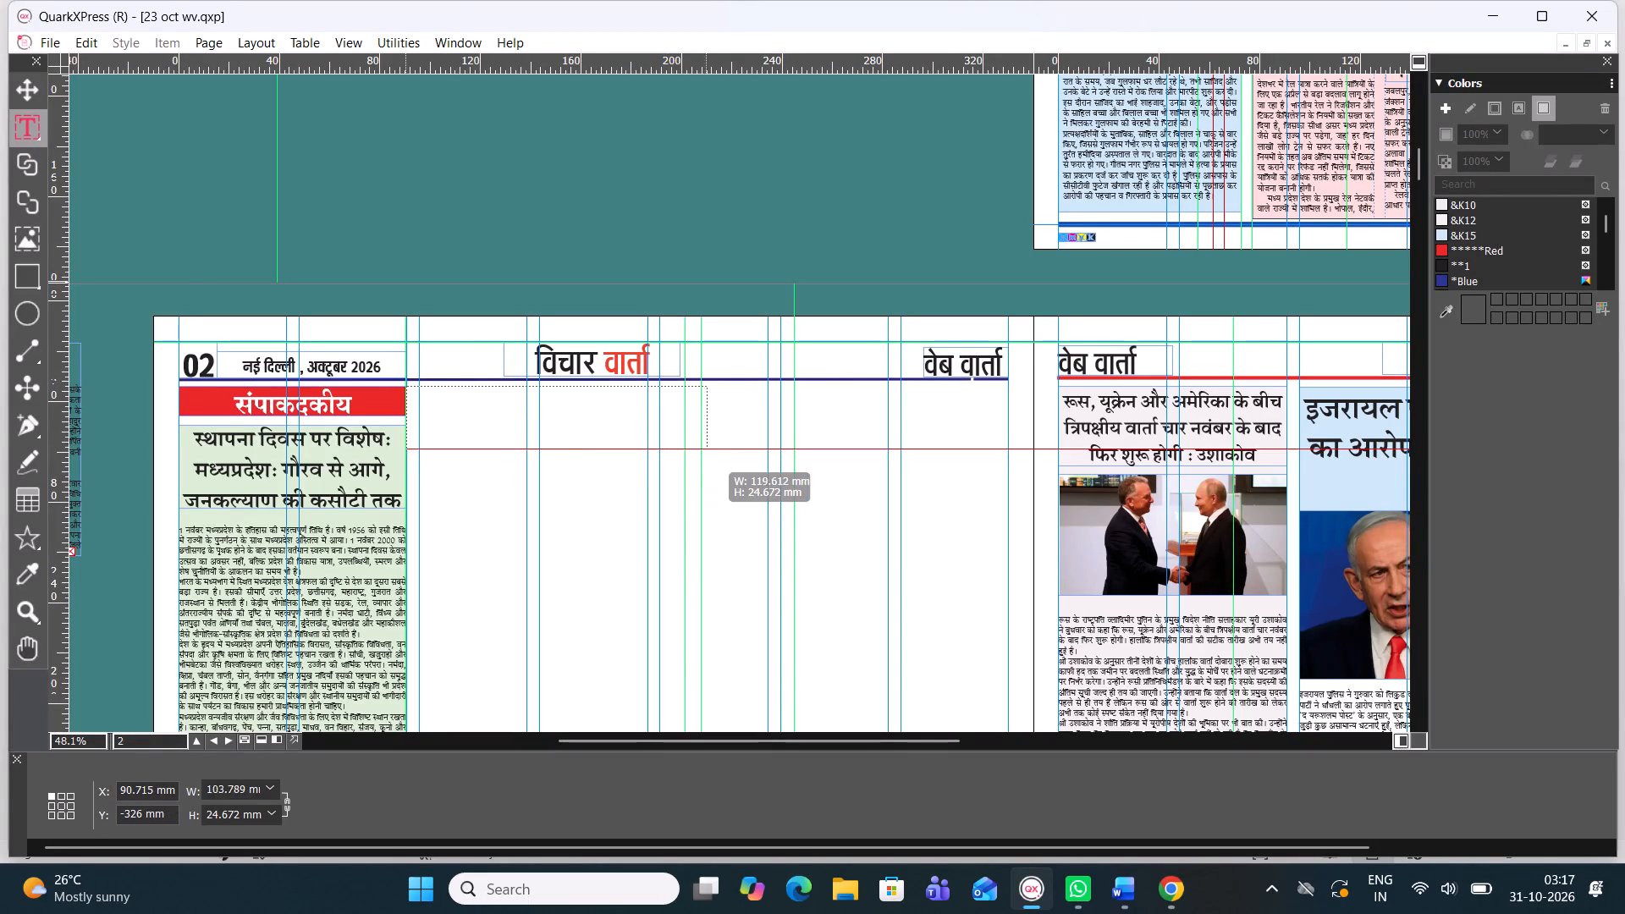
pyautogui.moveTo(725, 452); pyautogui.dragTo(770, 449)
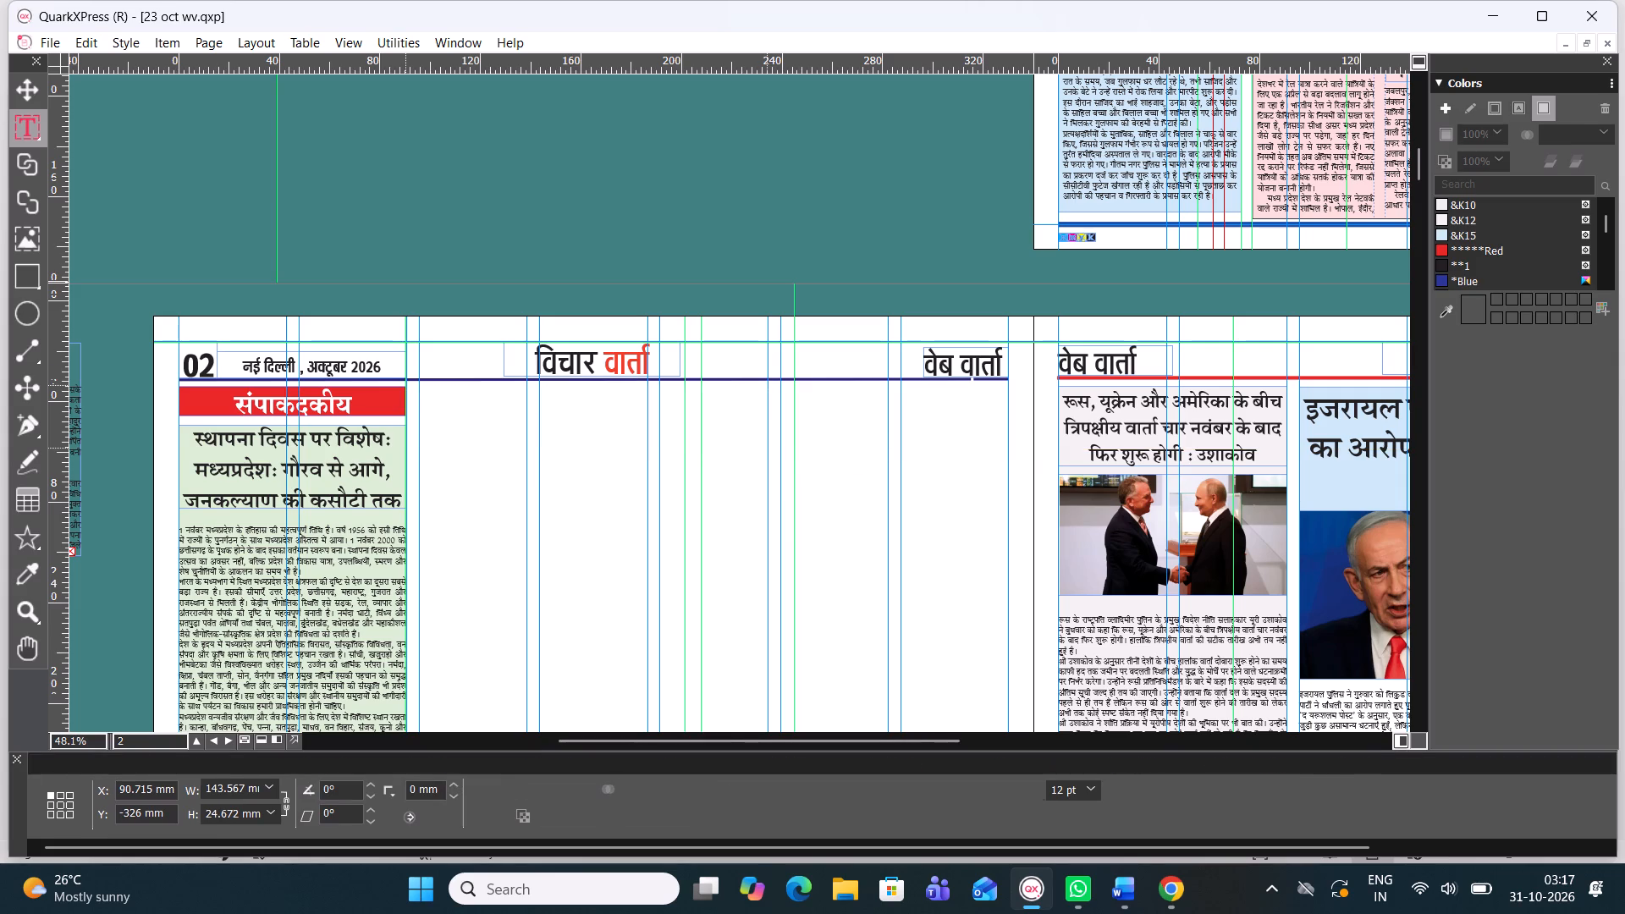
# Switch to Word and delete the already used potato-to-gold article, from its headline through "देने का प्रयास किया।".
pyautogui.click(1129, 897)
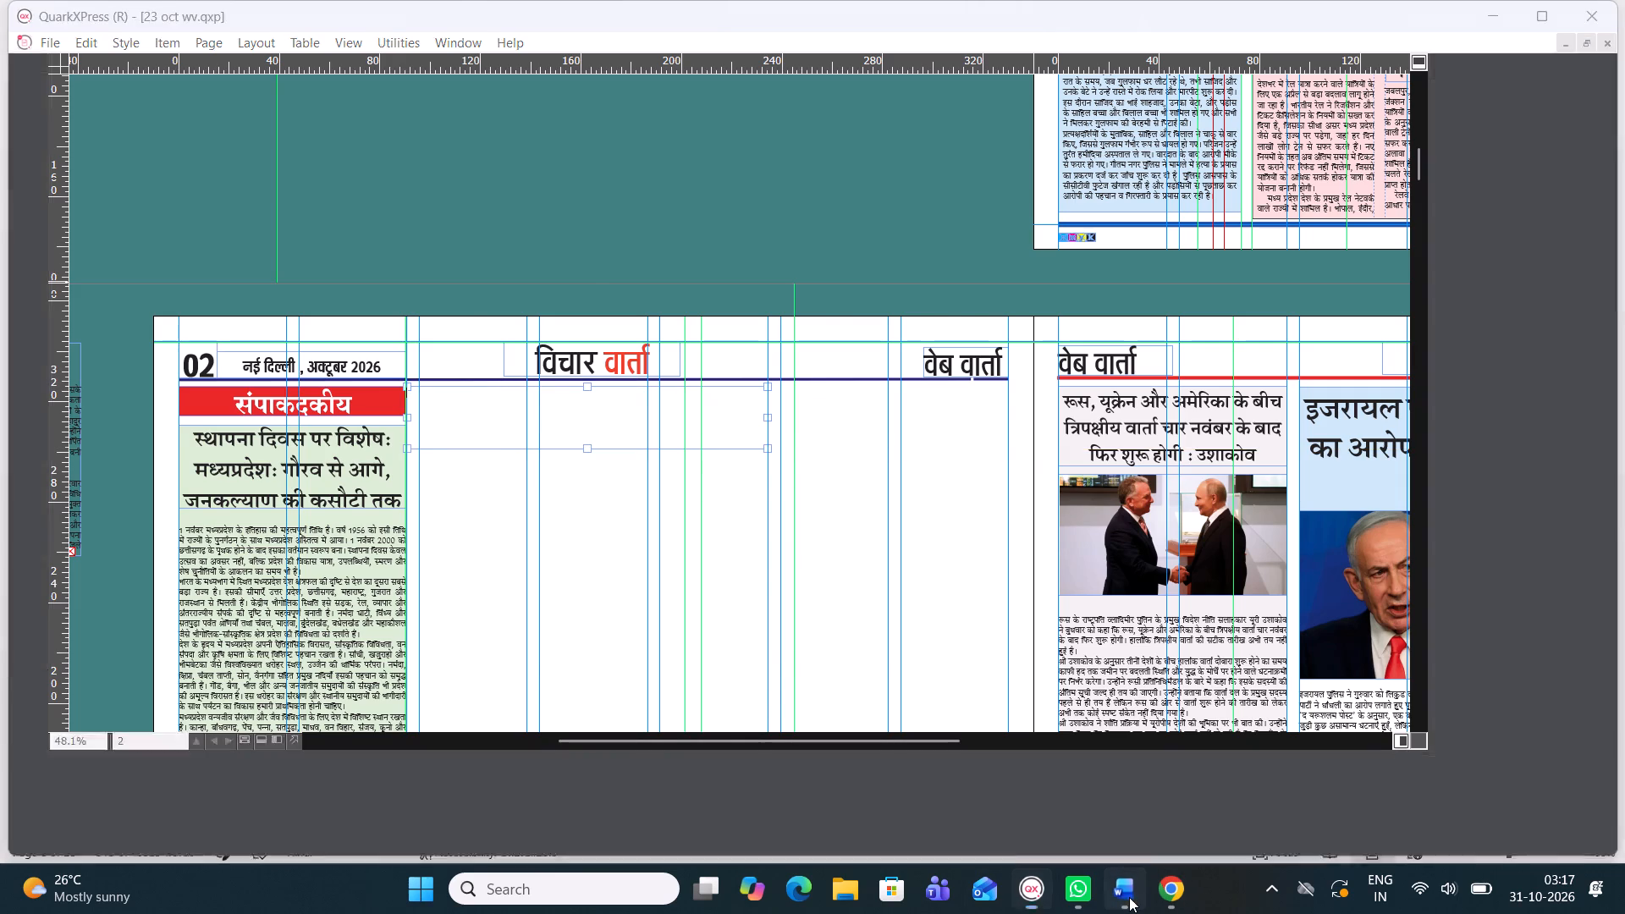
pyautogui.scroll(-1, 732, 530)
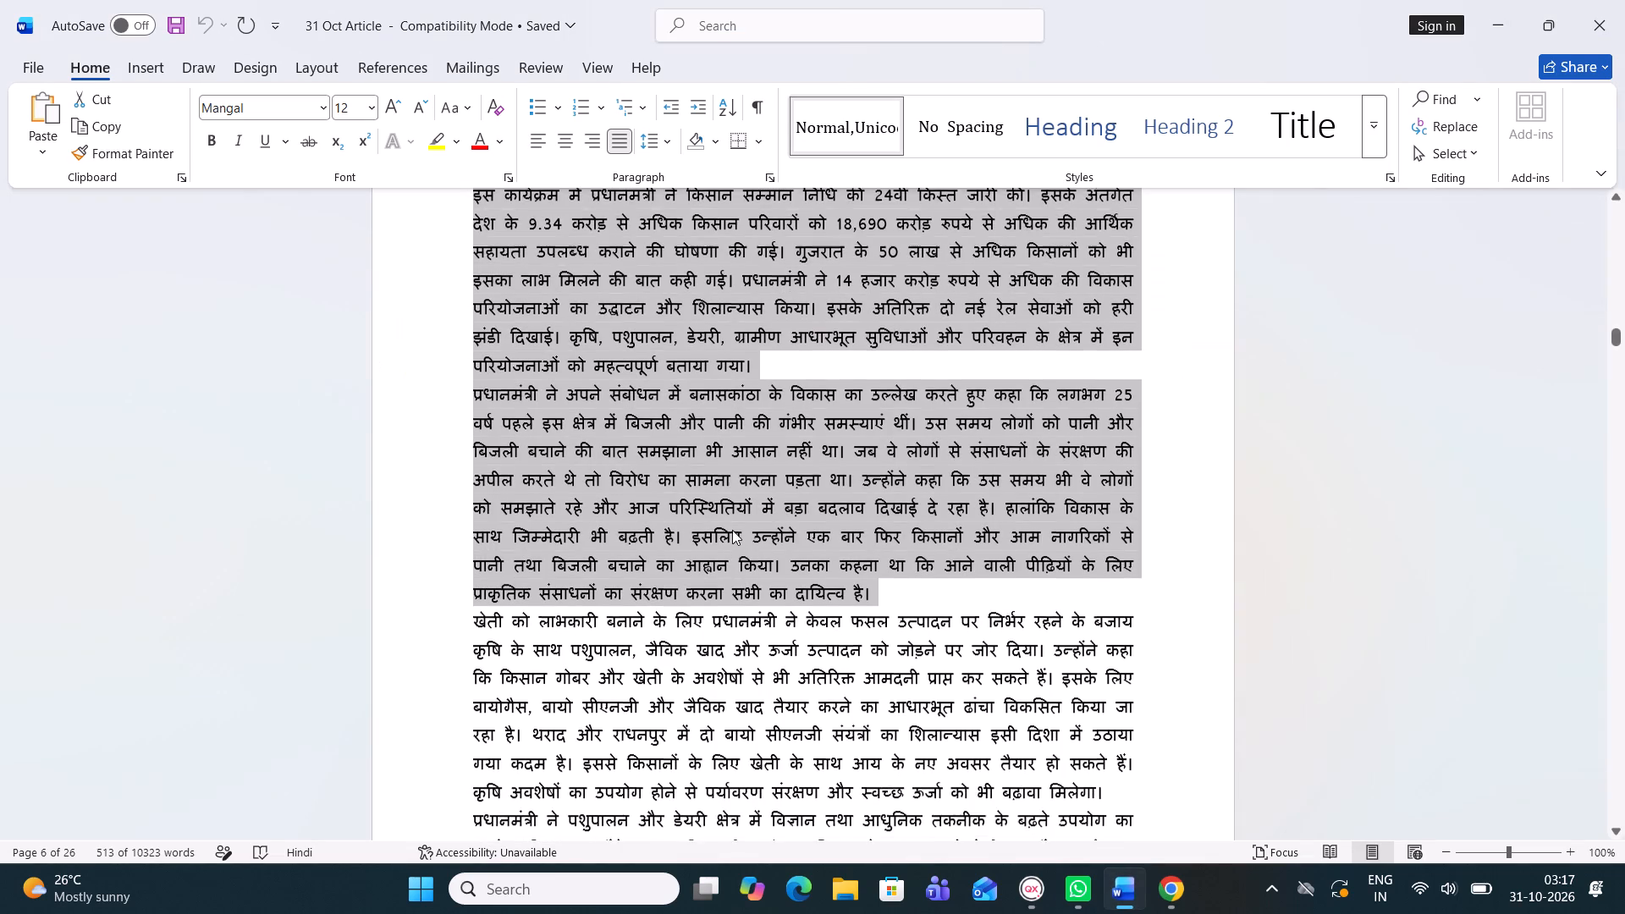
pyautogui.scroll(-7, 732, 530)
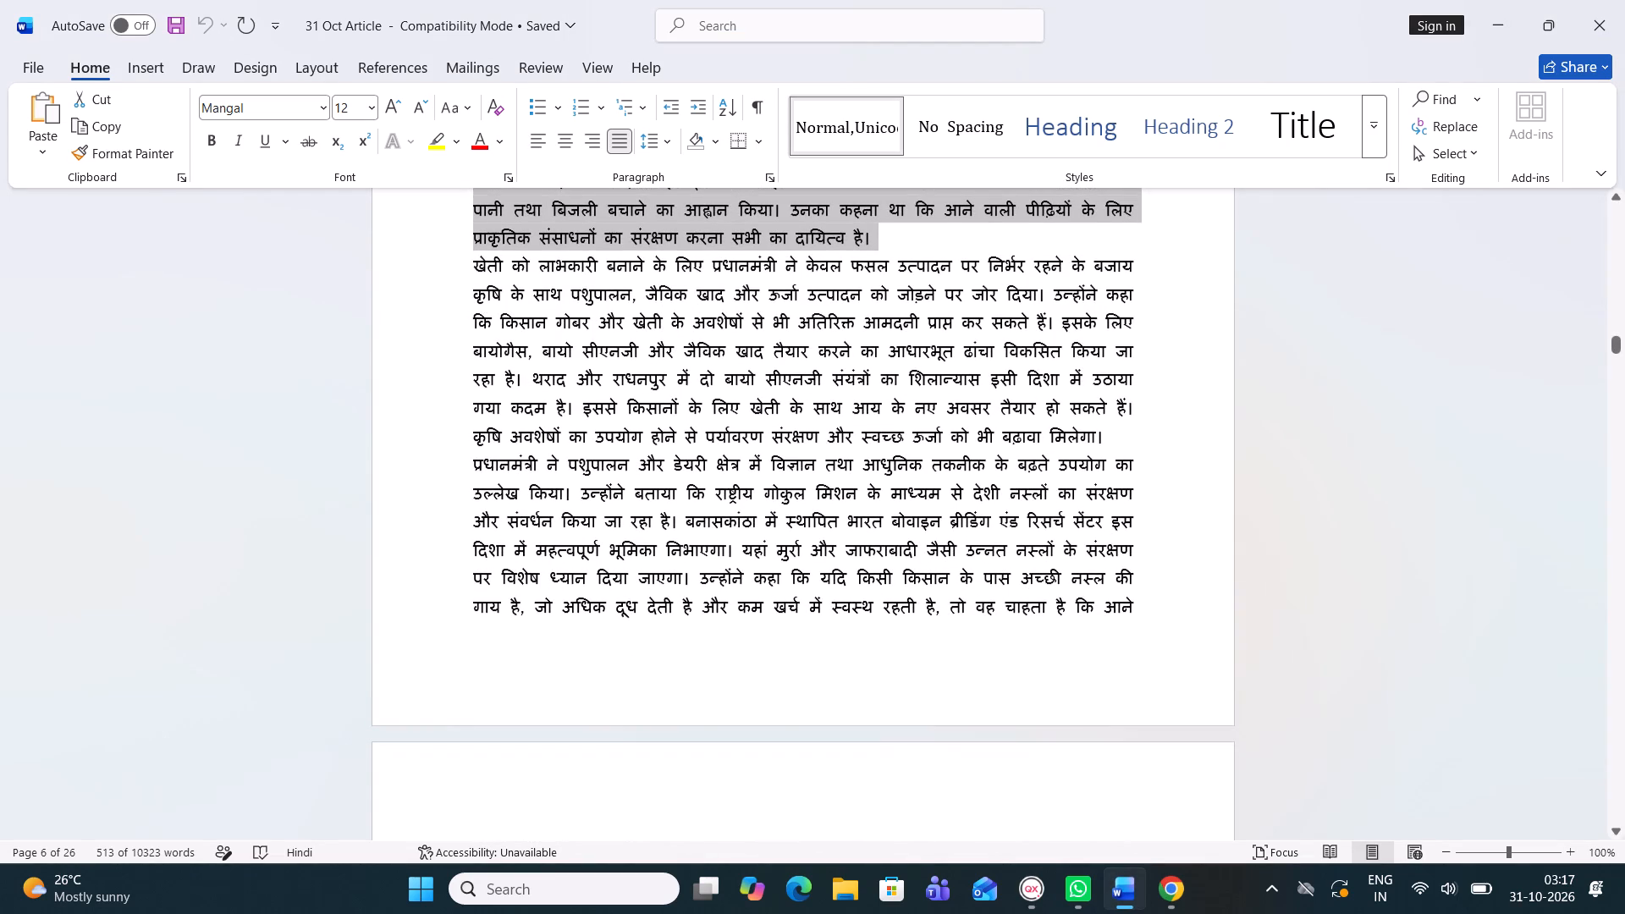
pyautogui.scroll(-2, 760, 626)
pyautogui.scroll(-4, 821, 595)
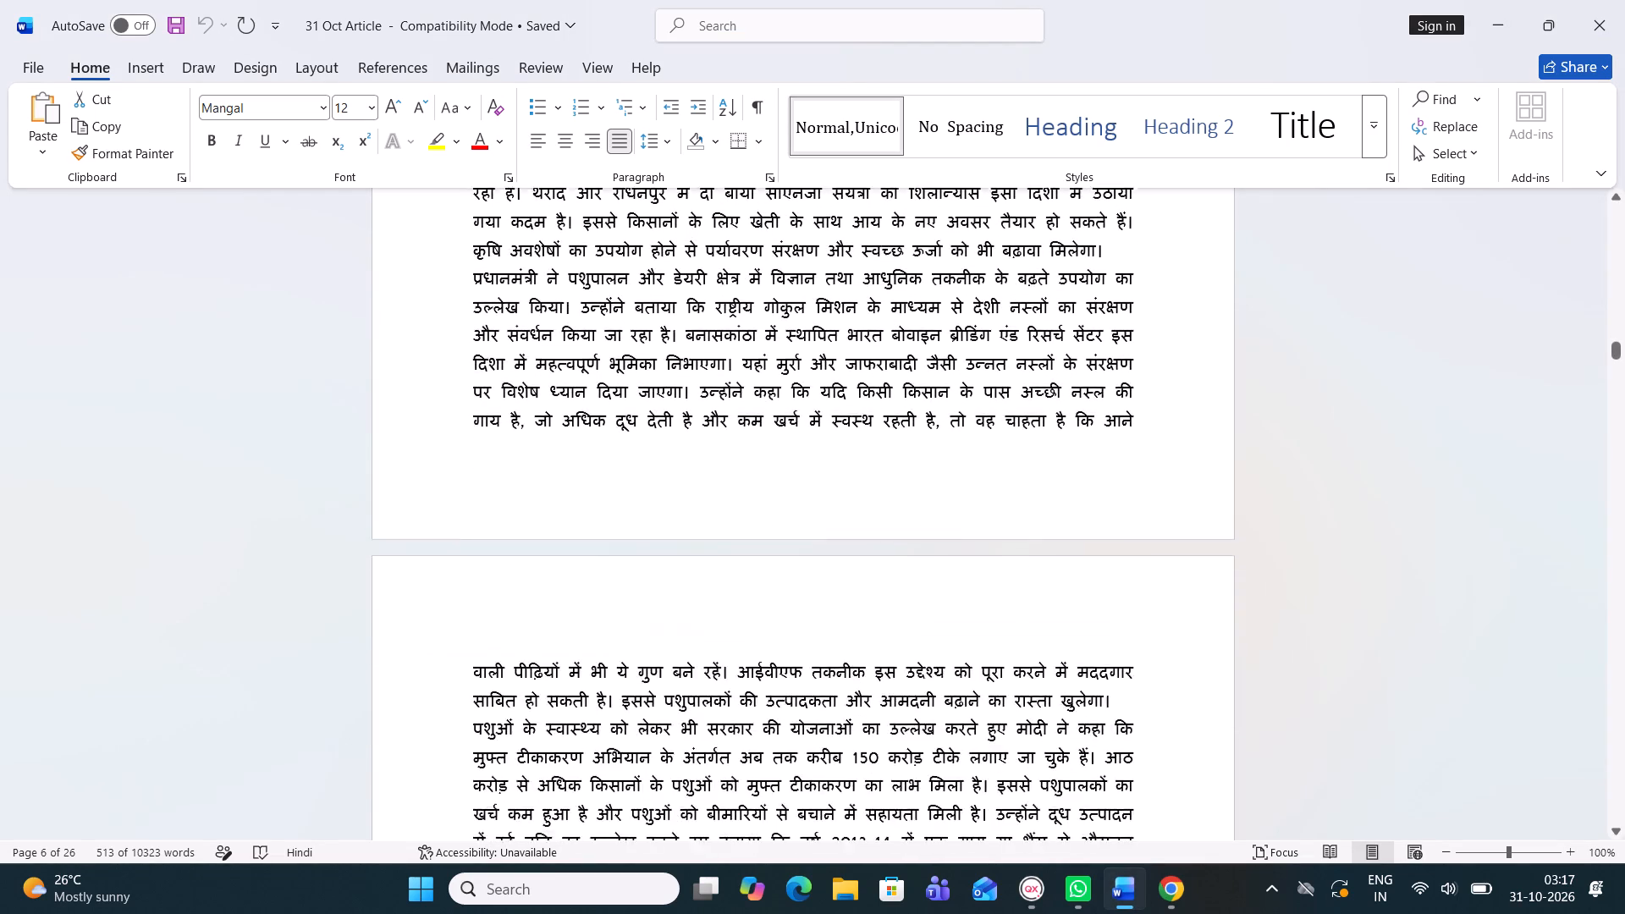
pyautogui.scroll(-1, 833, 591)
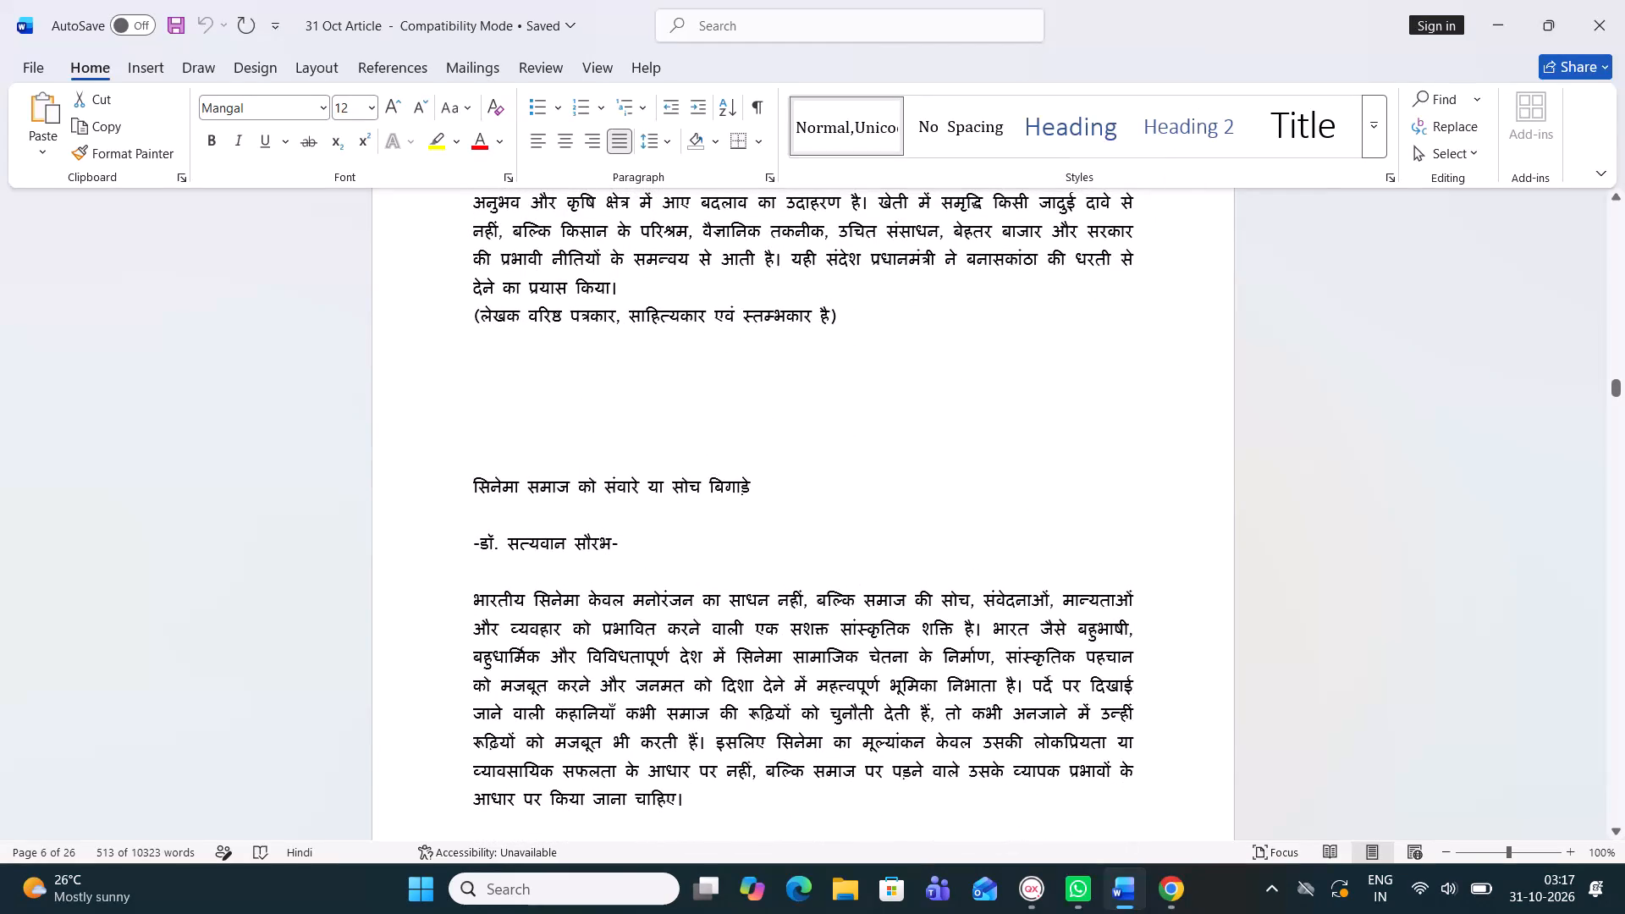
pyautogui.moveTo(624, 295); pyautogui.dragTo(250, 0)
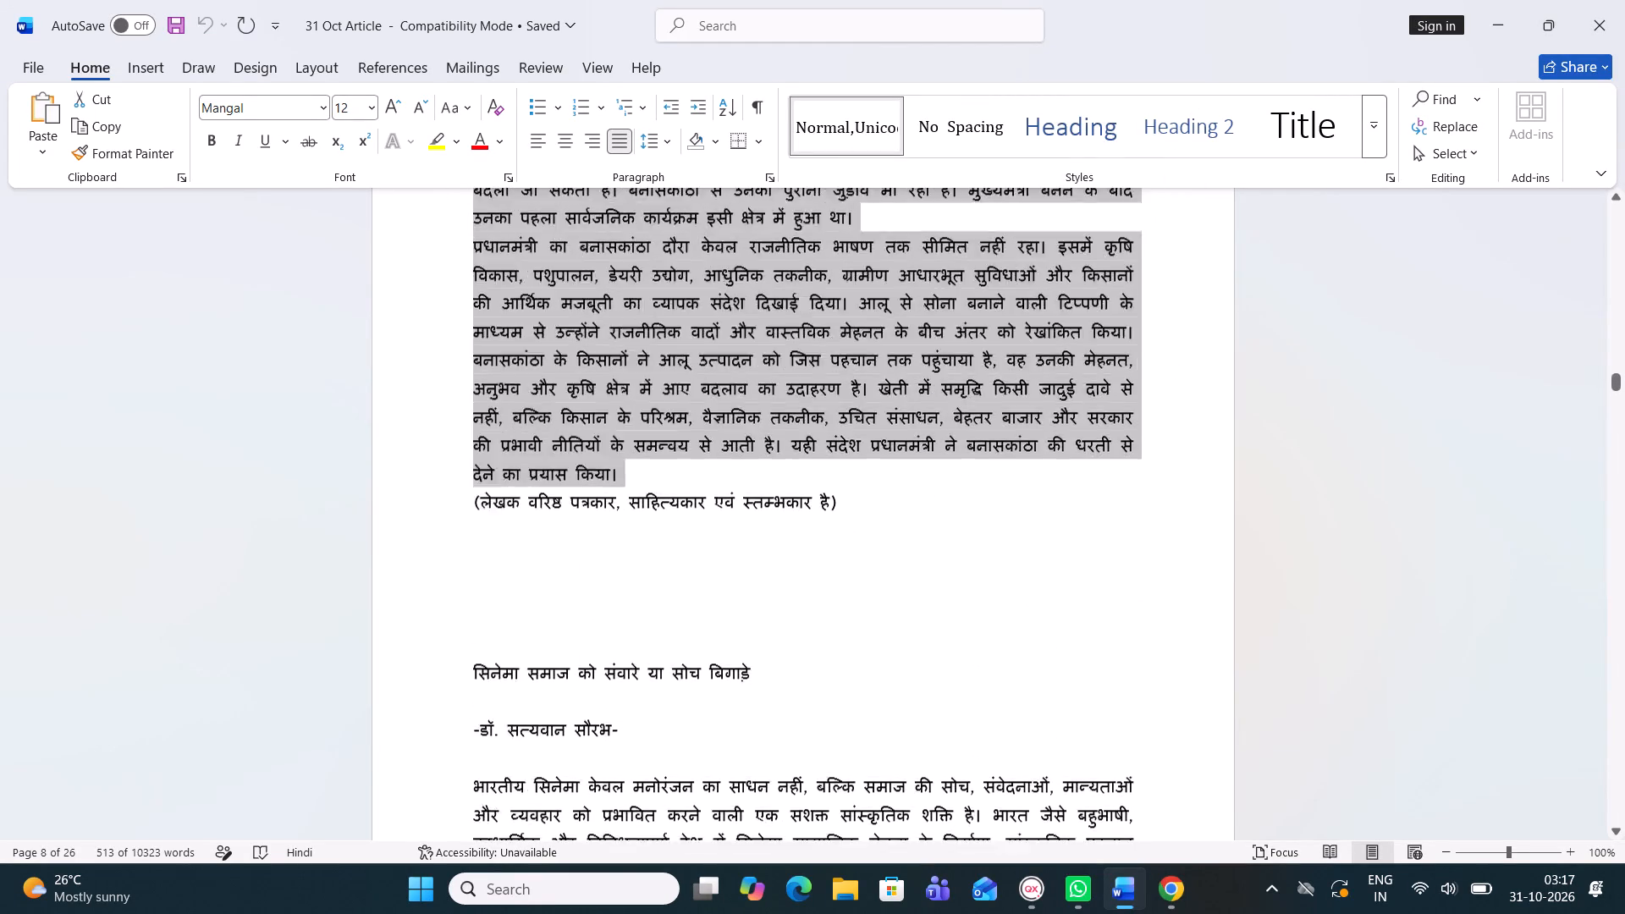
pyautogui.moveTo(250, 0); pyautogui.dragTo(191, 228)
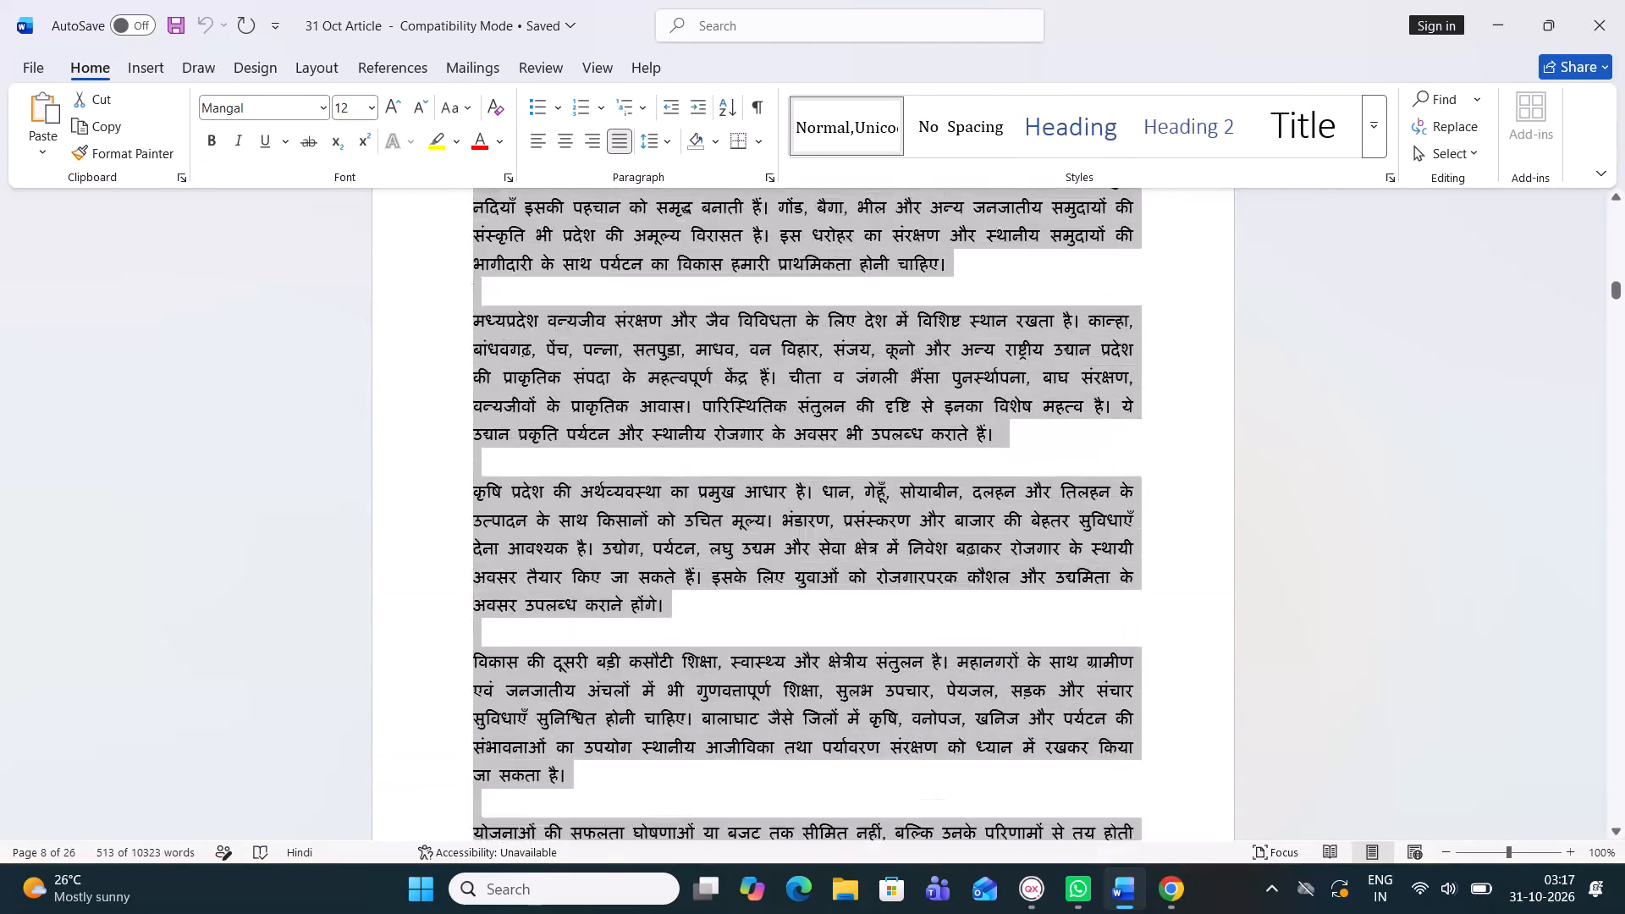
pyautogui.moveTo(191, 228); pyautogui.dragTo(355, 850)
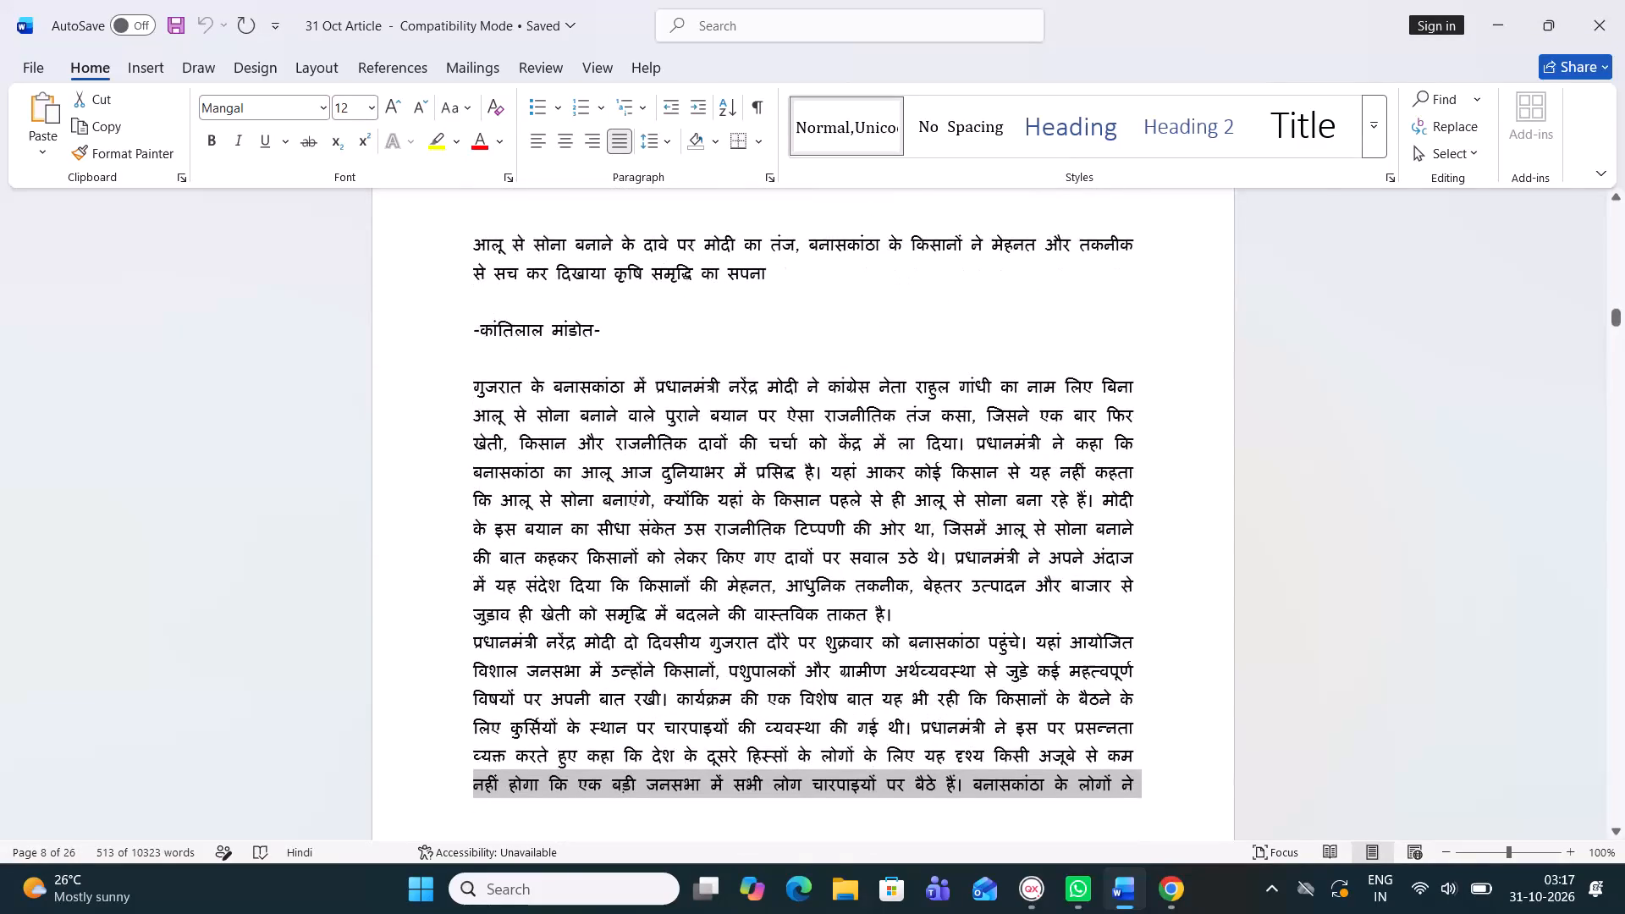
pyautogui.moveTo(355, 850); pyautogui.dragTo(332, 178)
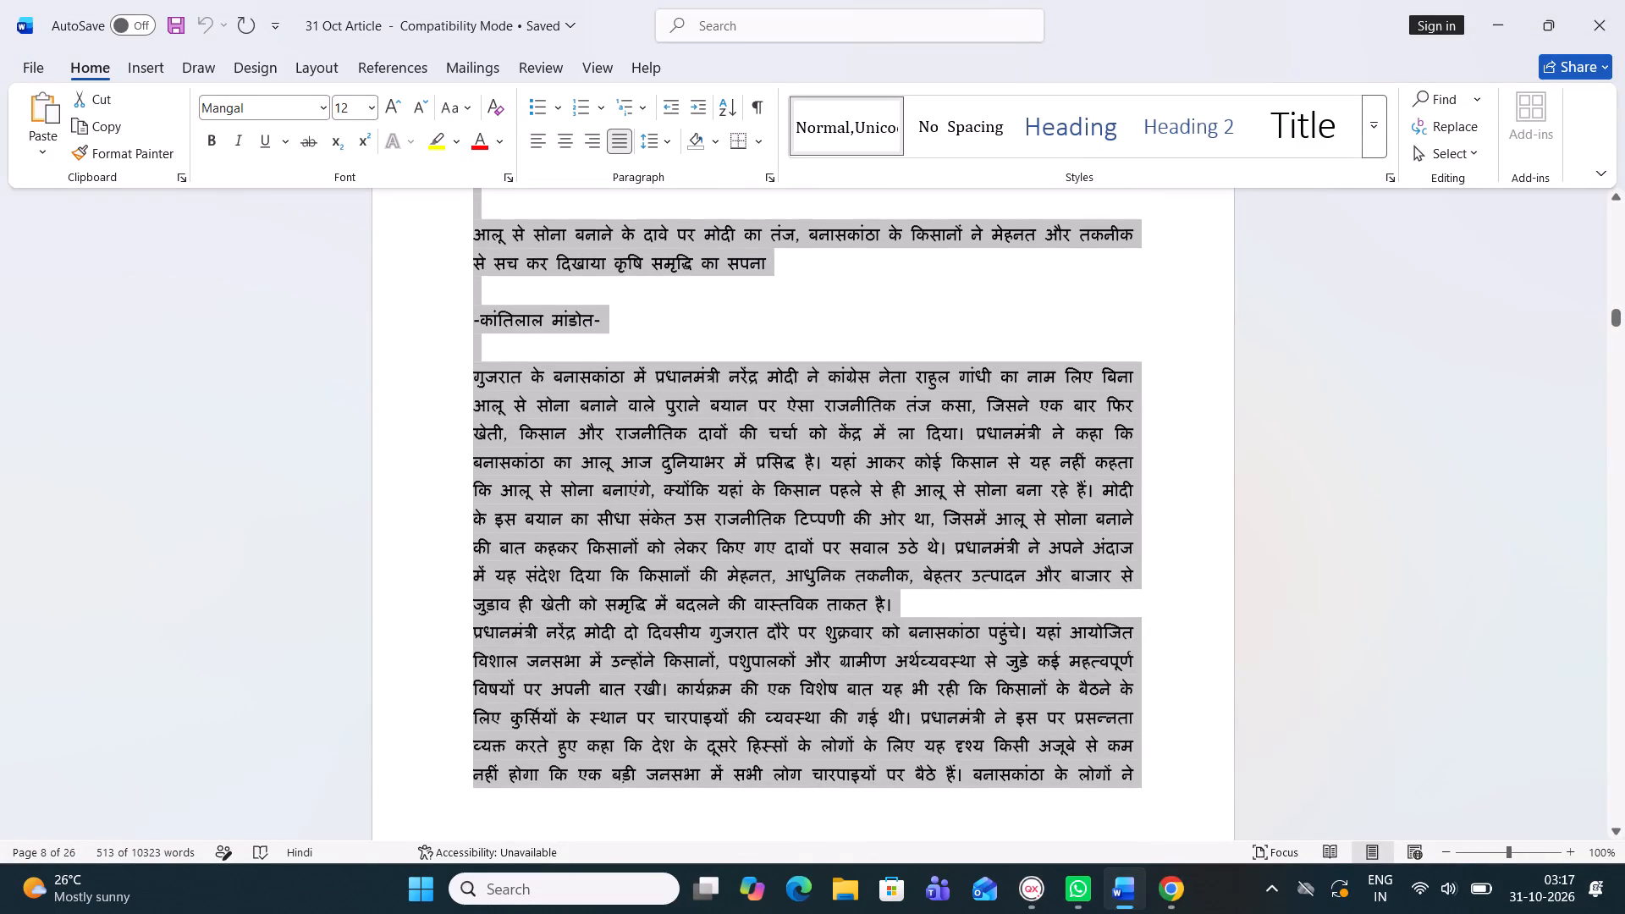
pyautogui.moveTo(332, 178); pyautogui.dragTo(280, 342)
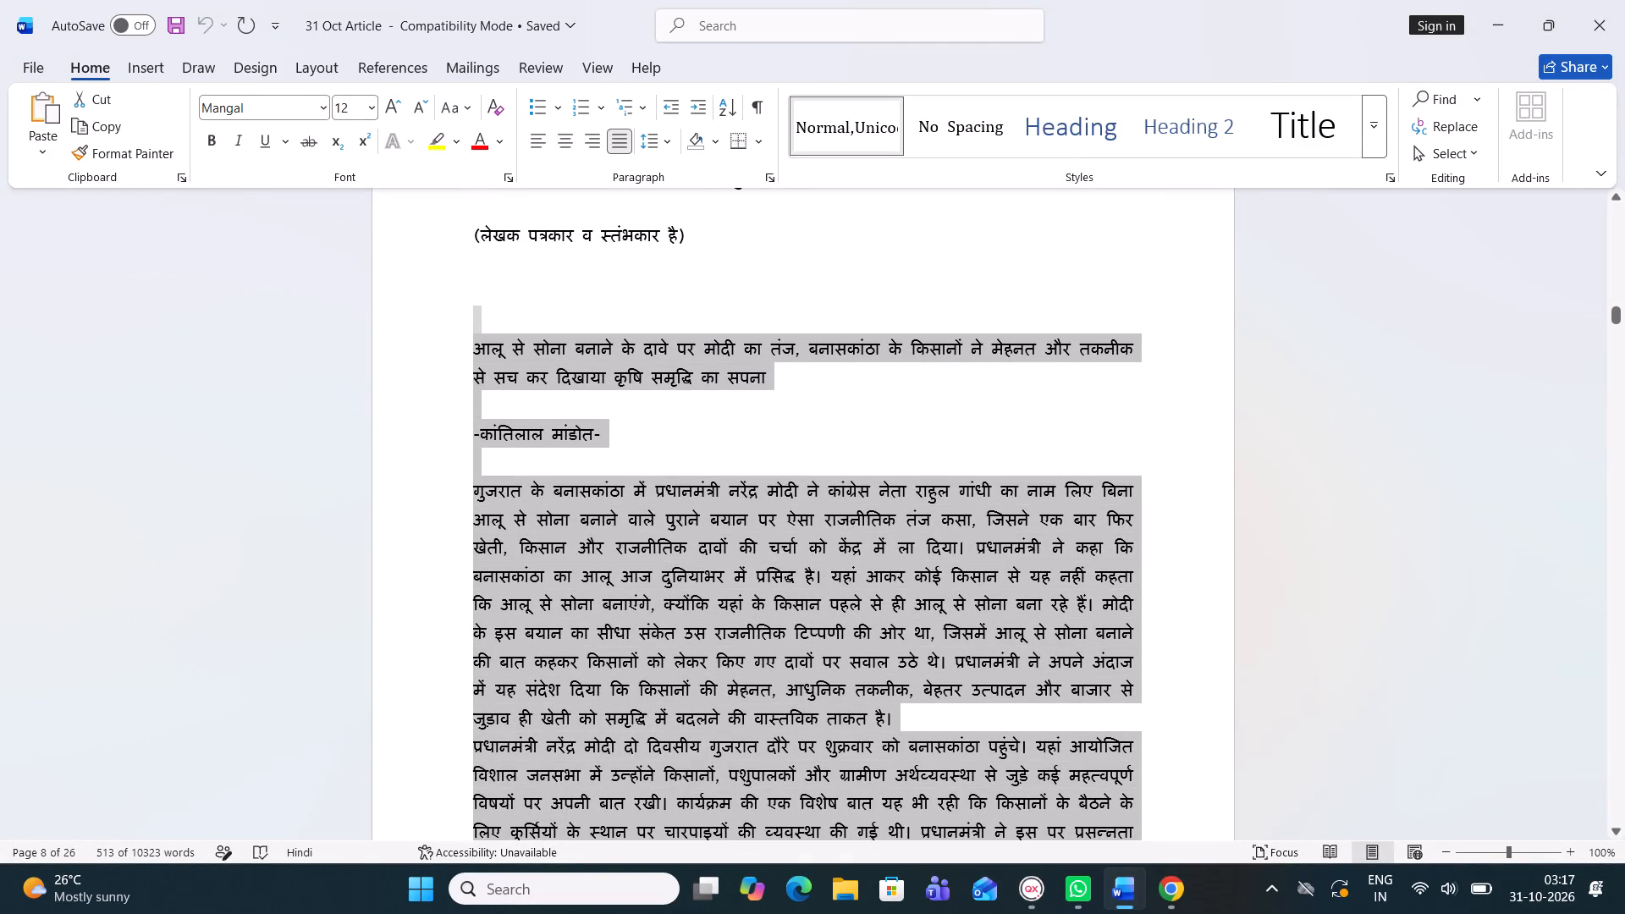
pyautogui.moveTo(280, 342); pyautogui.dragTo(279, 342)
pyautogui.press('BackSpace')
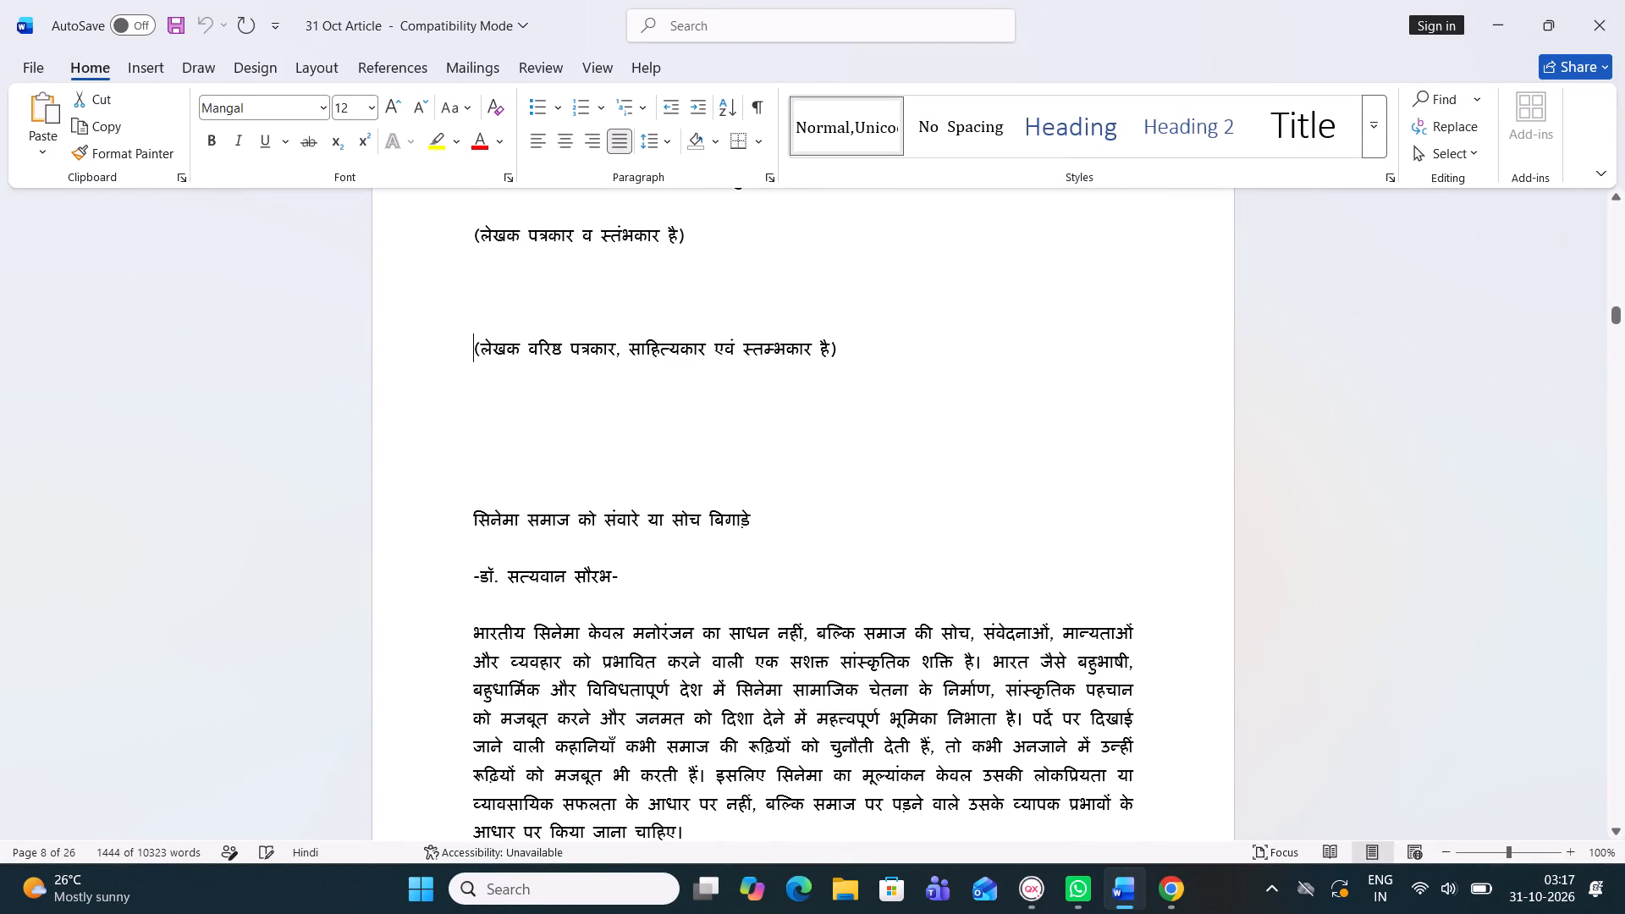
# Delete the Madhya Pradesh foundation day article from its headline "स्थापना दिवस पर विशेष" down to just above the closing author note.
pyautogui.scroll(-1, 520, 519)
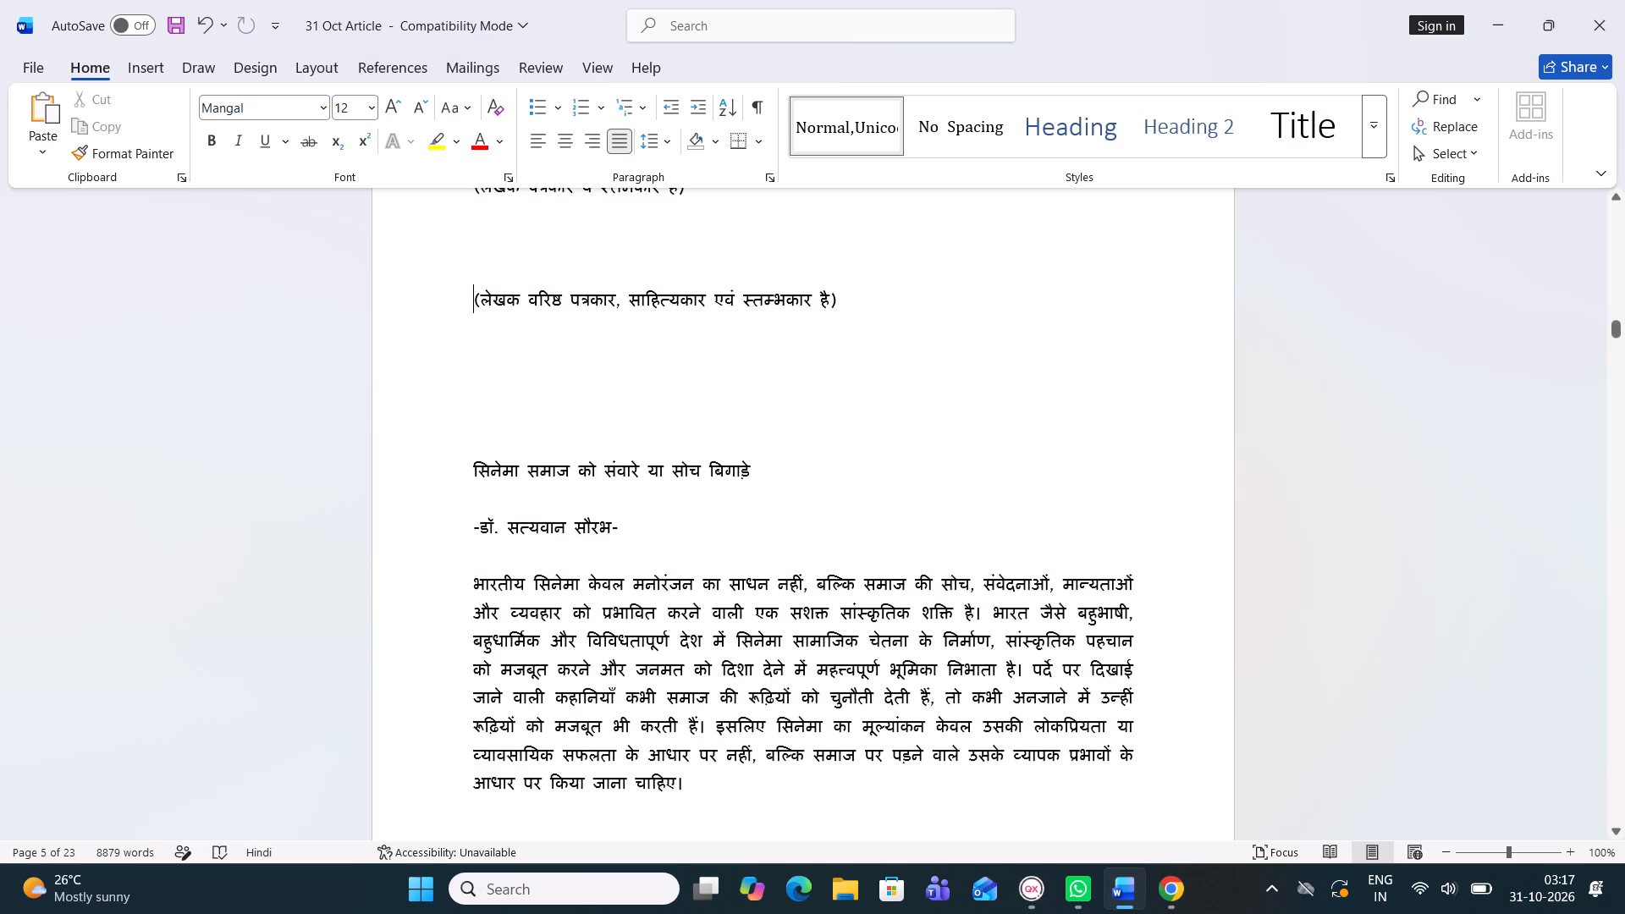
pyautogui.scroll(1, 520, 519)
pyautogui.scroll(-1, 520, 519)
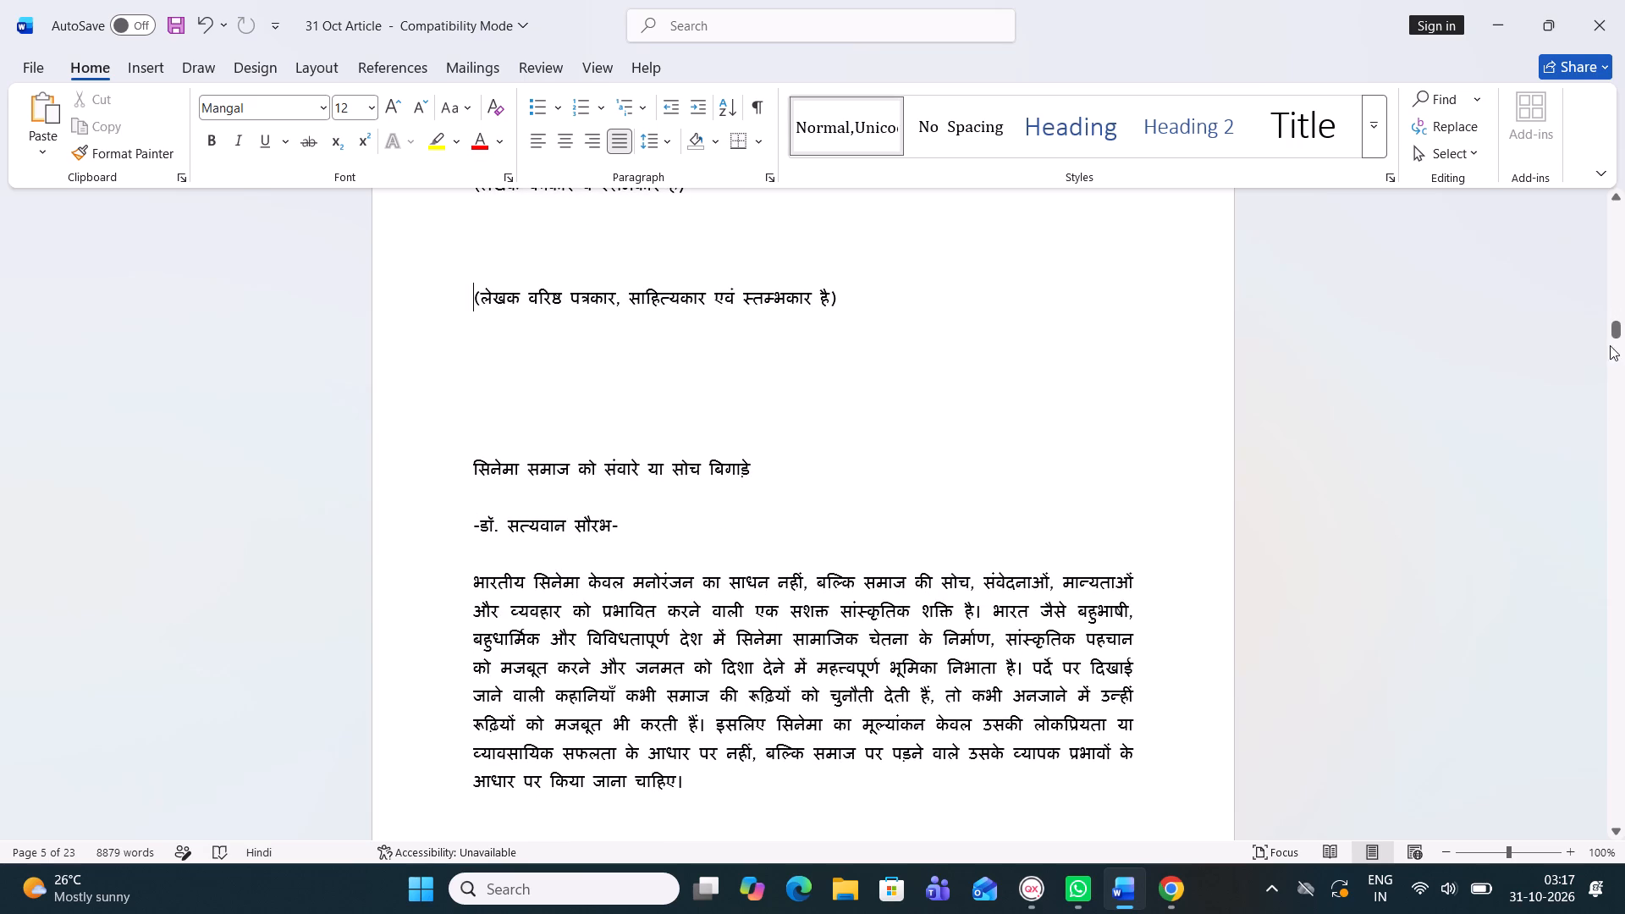
pyautogui.moveTo(1616, 336); pyautogui.dragTo(1611, 287)
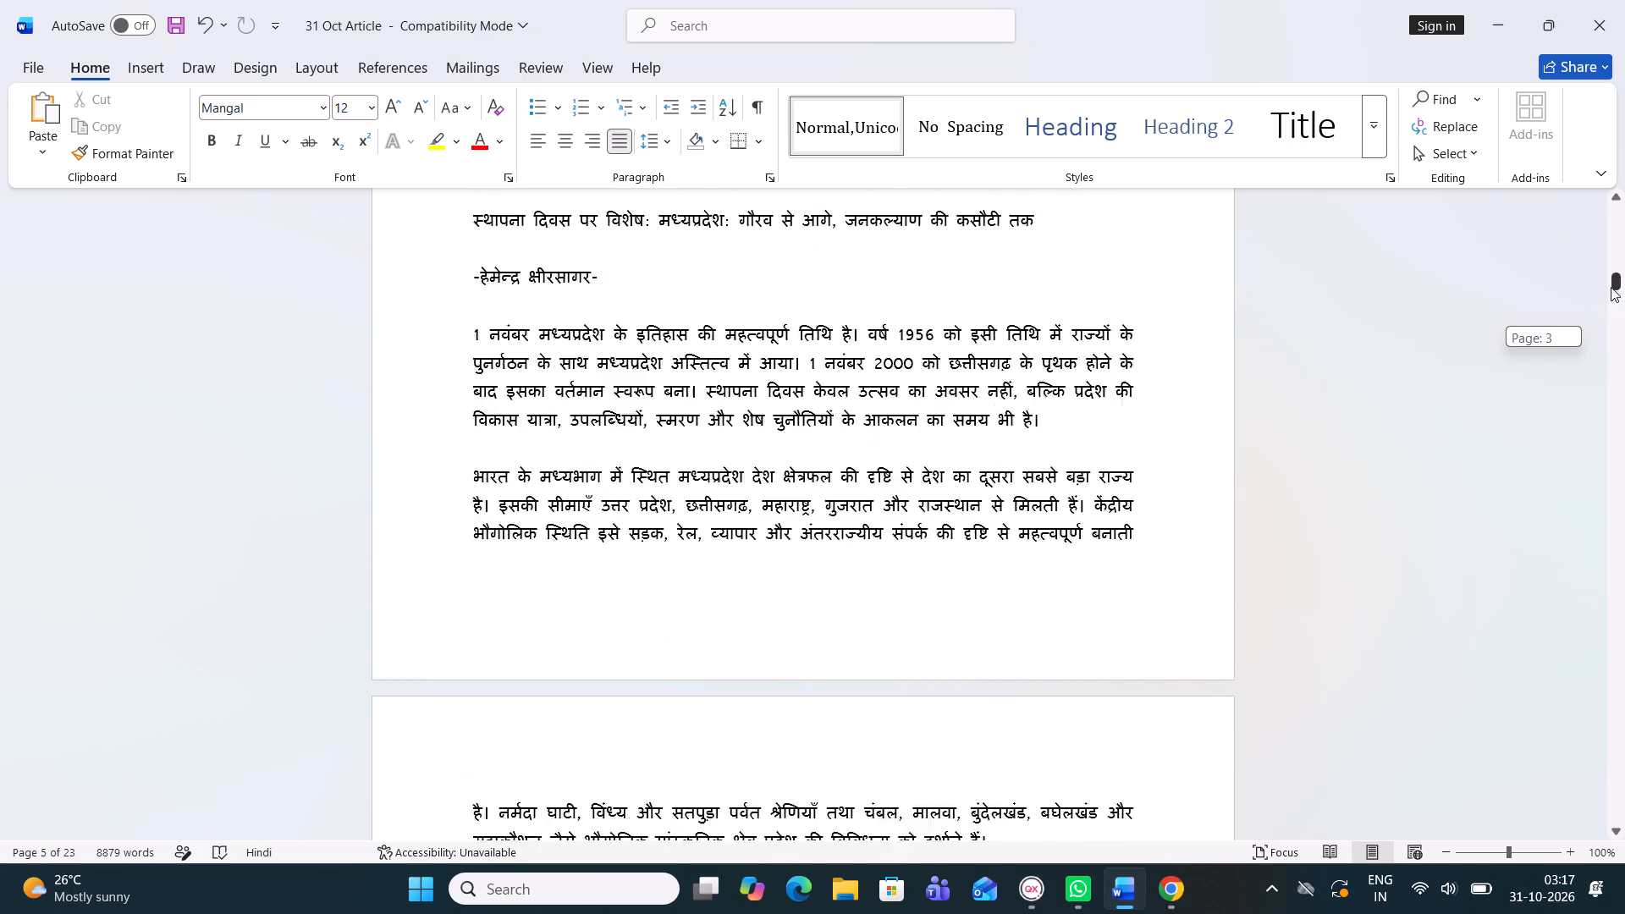
pyautogui.moveTo(1611, 287); pyautogui.dragTo(1610, 284)
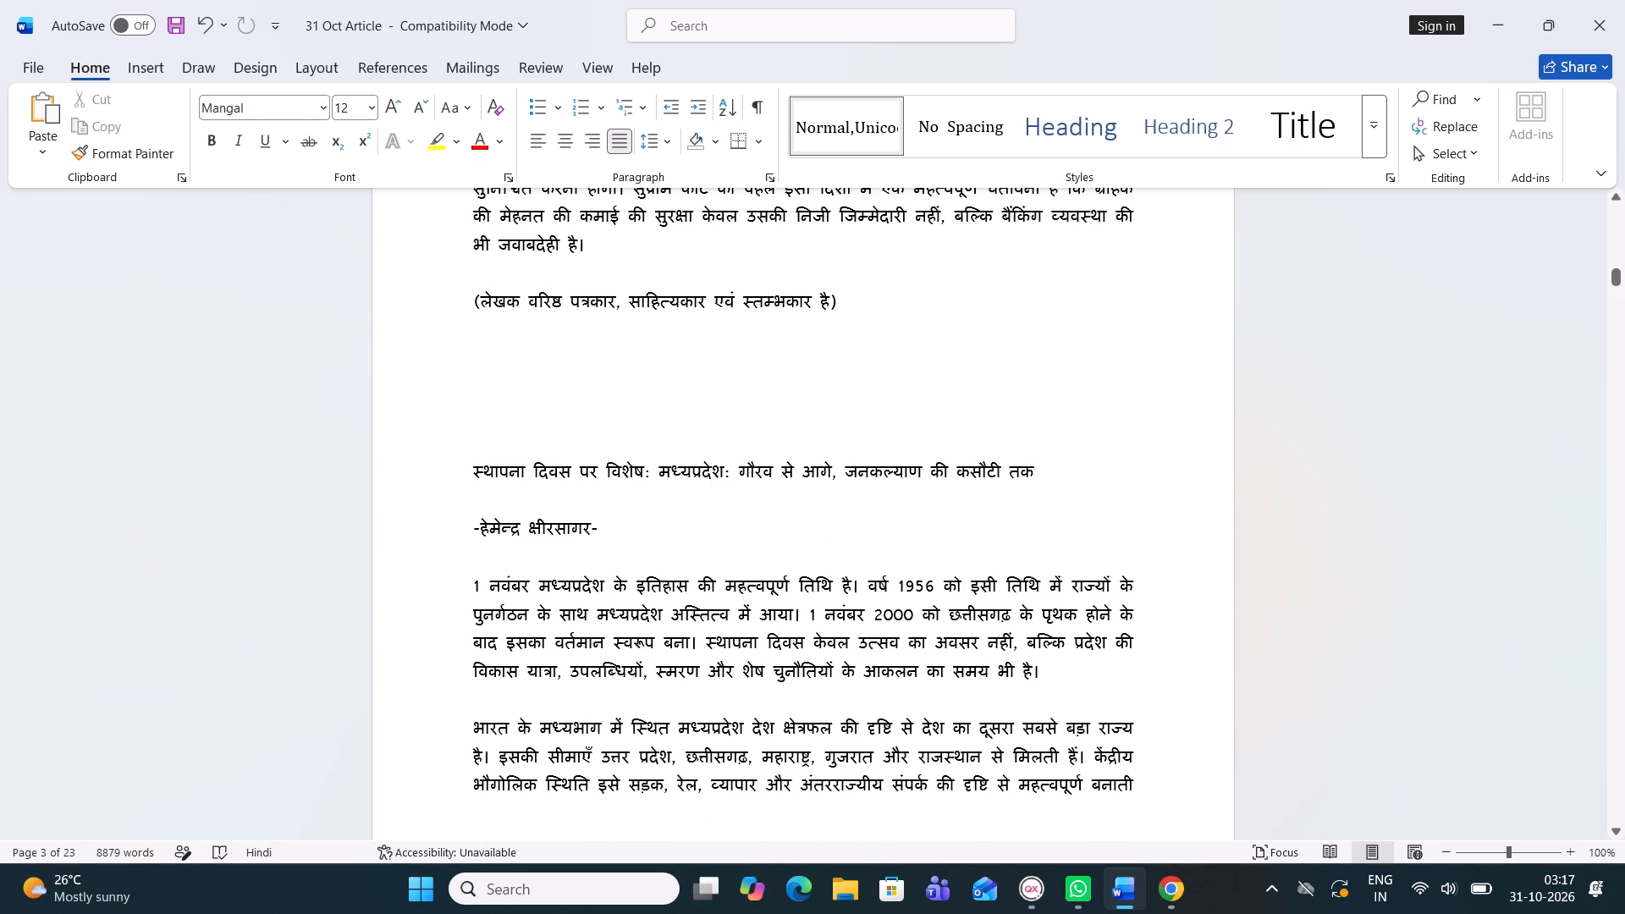
pyautogui.moveTo(471, 465); pyautogui.dragTo(1181, 909)
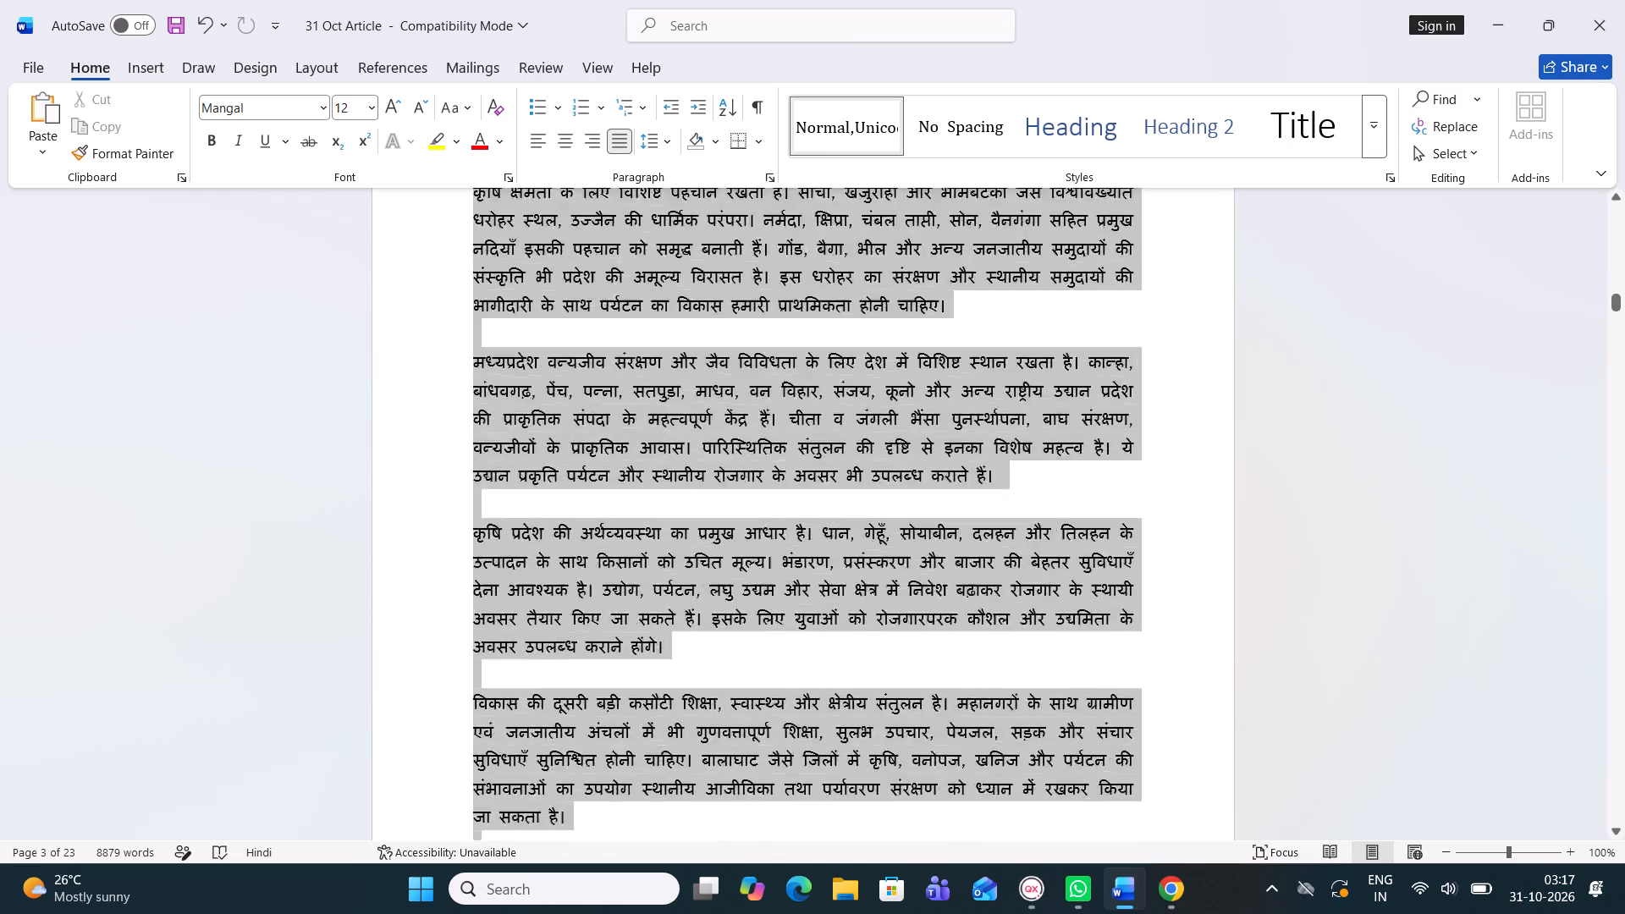
pyautogui.moveTo(1181, 909); pyautogui.dragTo(1132, 788)
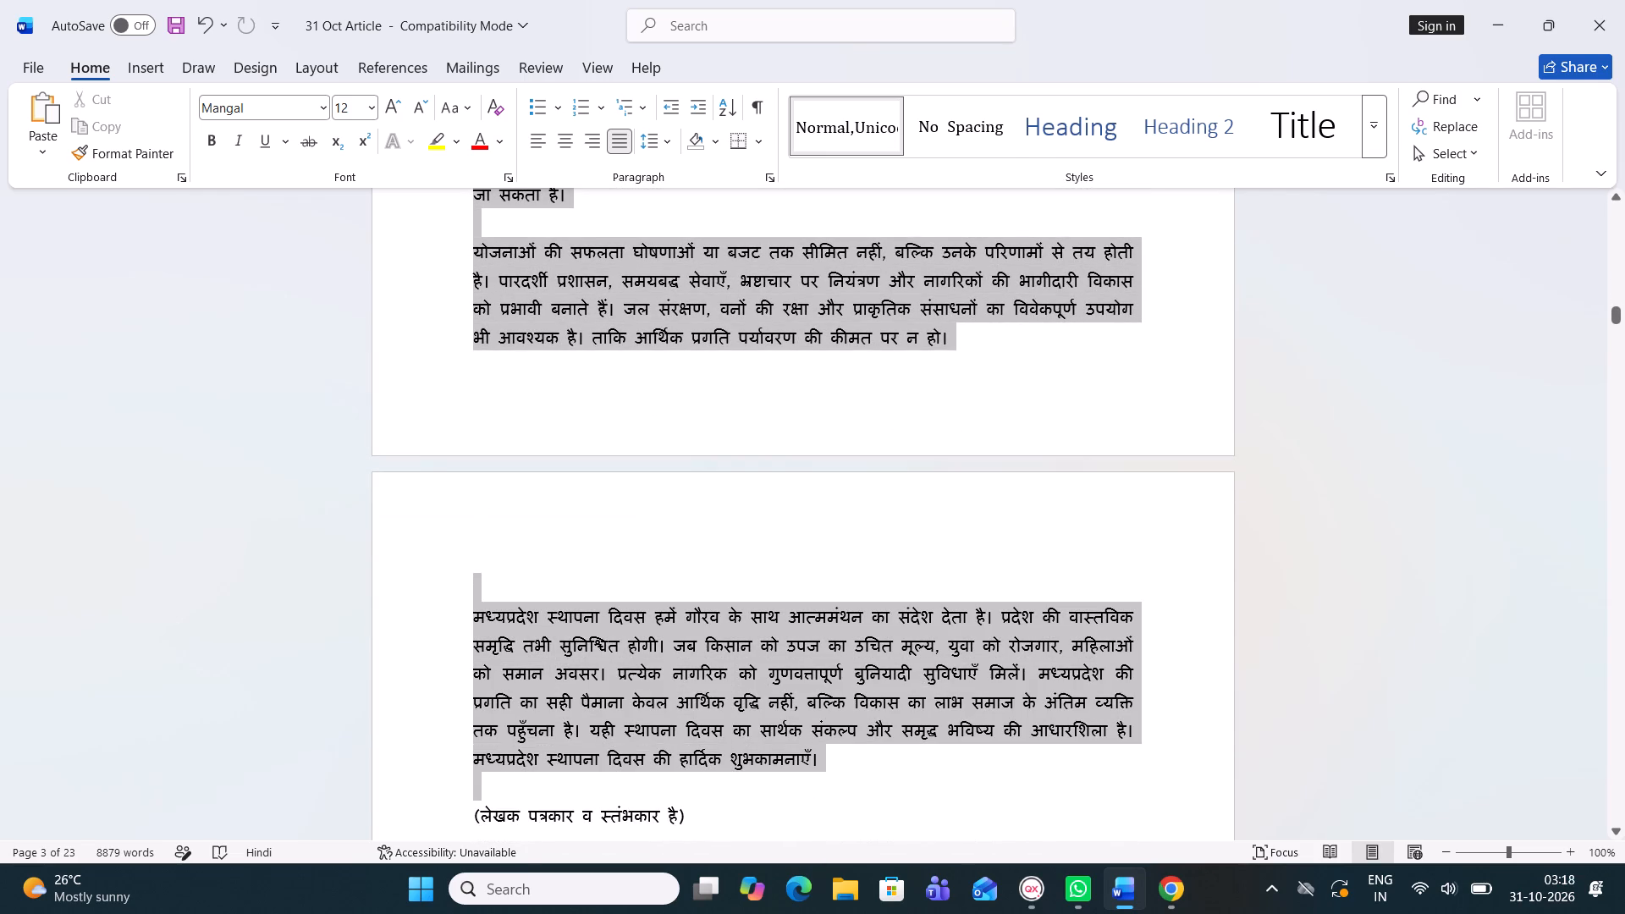
pyautogui.moveTo(1132, 788); pyautogui.dragTo(1132, 789)
pyautogui.press('BackSpace')
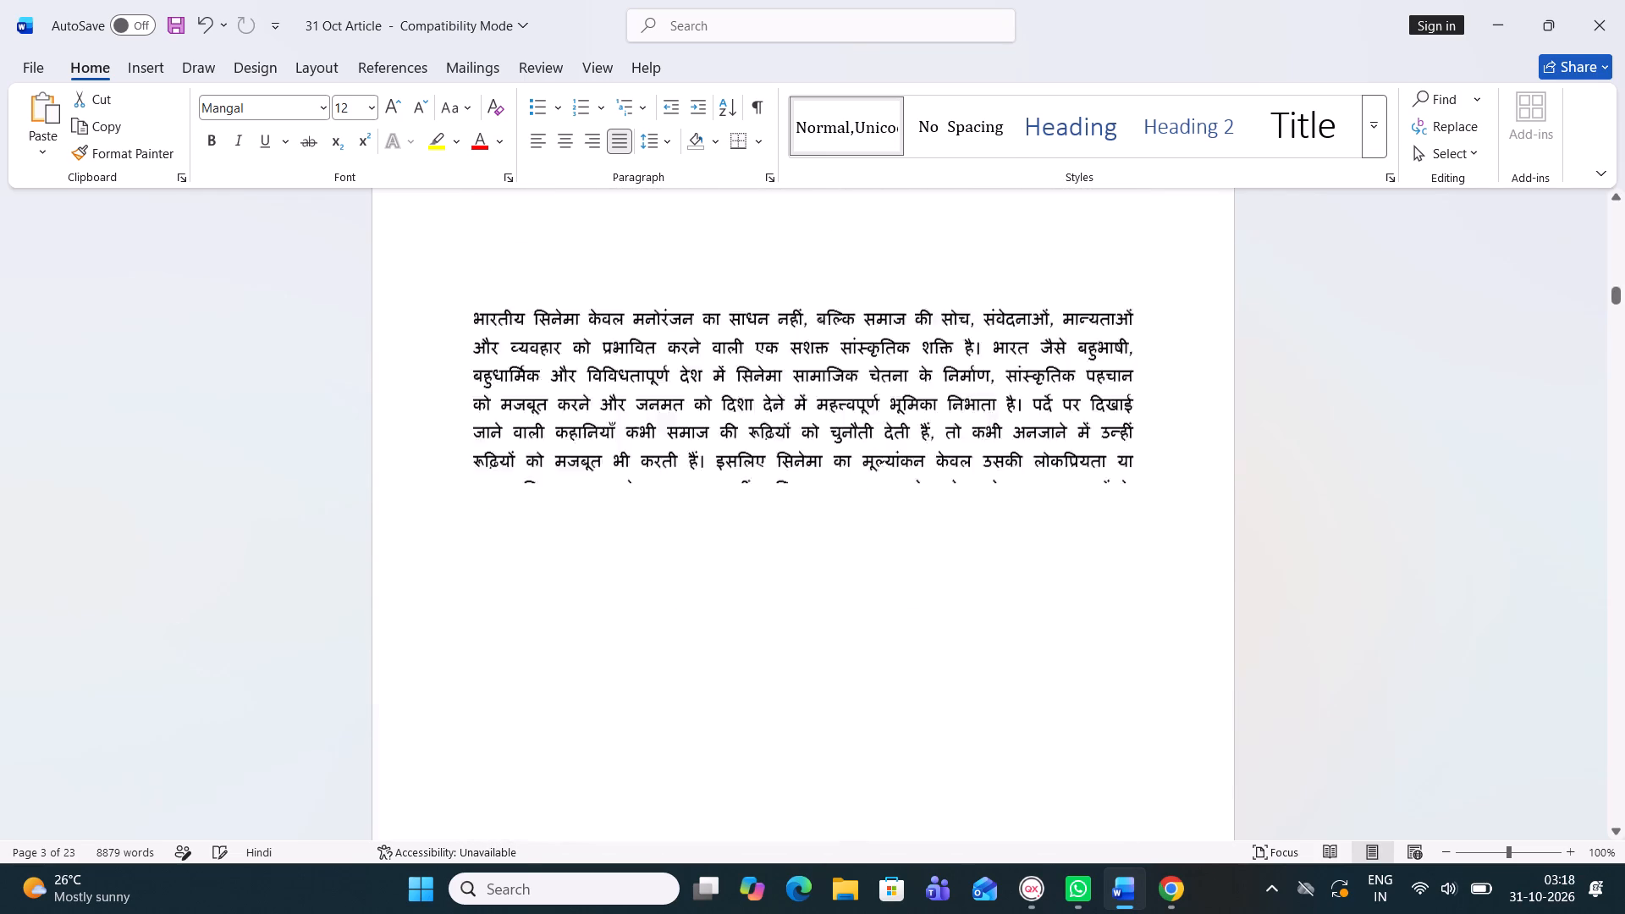
# Copy the document's first headline, "डिजिटल ठगी पर बैंकों की जवाबदेही जरूरी", and paste it into the new text box in QuarkXPress.
pyautogui.scroll(1, 337, 540)
pyautogui.scroll(4, 526, 504)
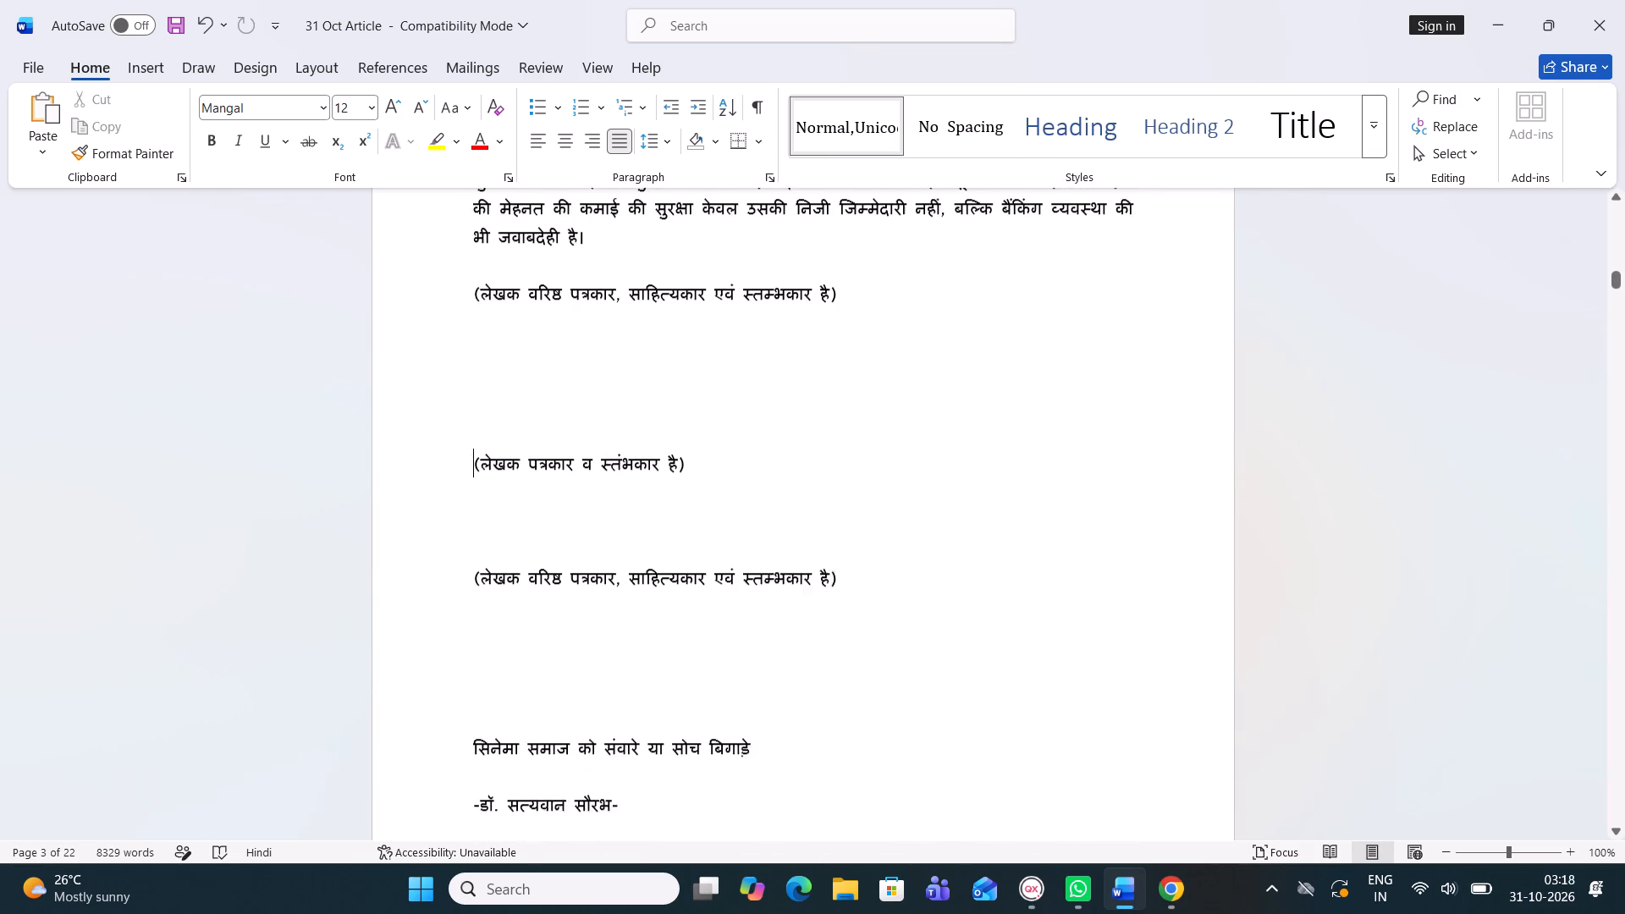
pyautogui.moveTo(1615, 274); pyautogui.dragTo(1614, 188)
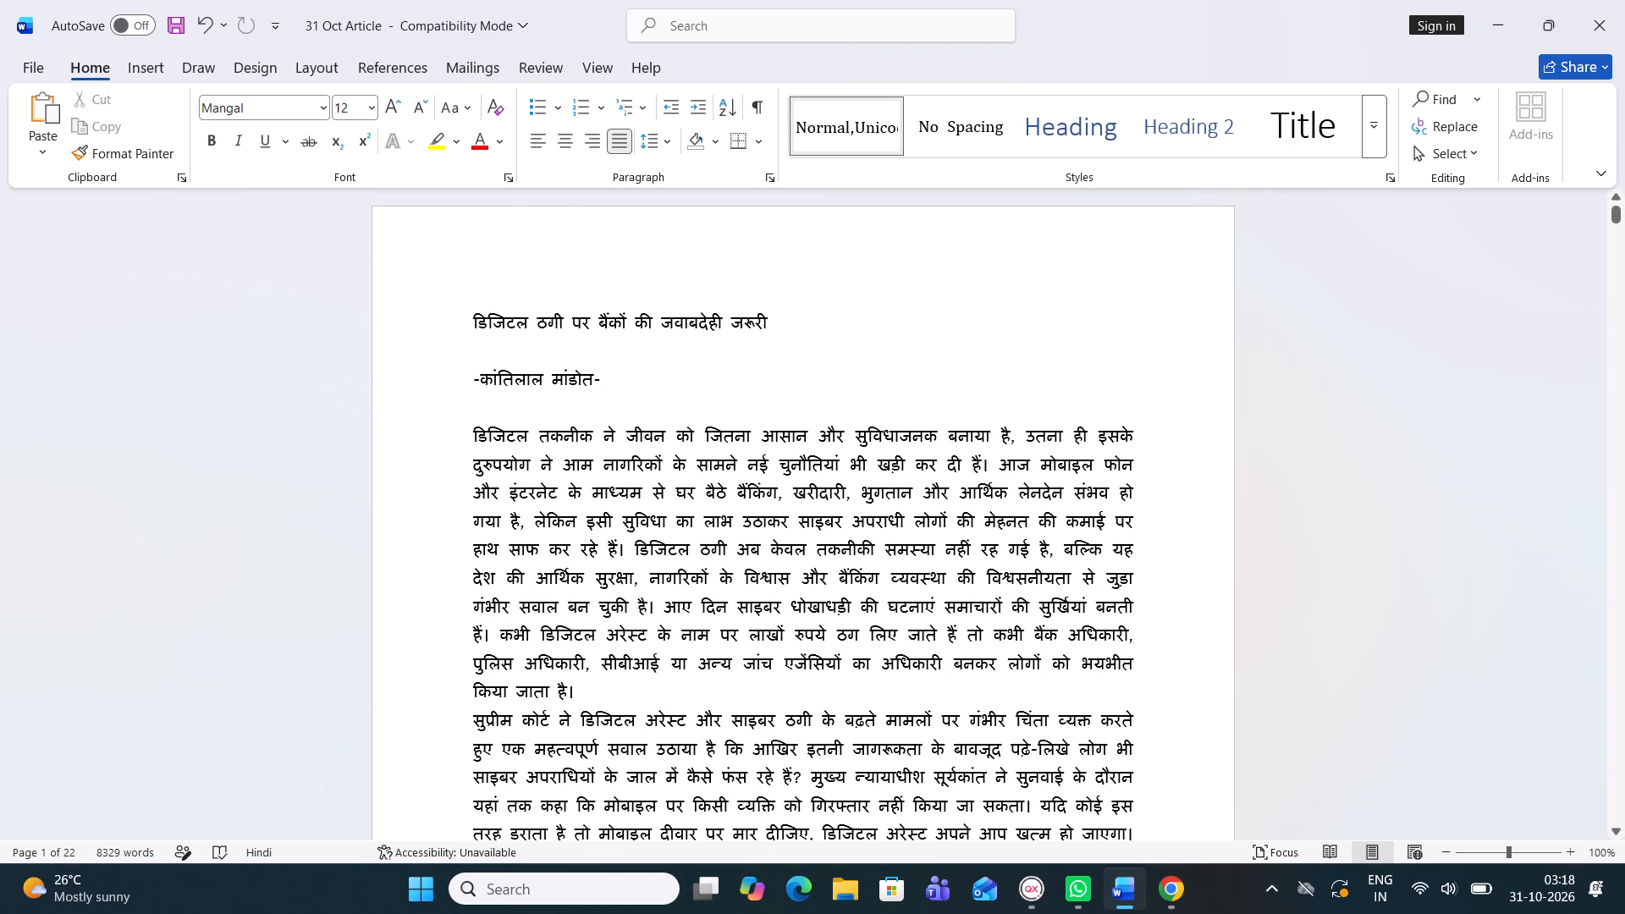
pyautogui.moveTo(471, 316); pyautogui.dragTo(785, 321)
pyautogui.hotkey('ctrl', 'c')
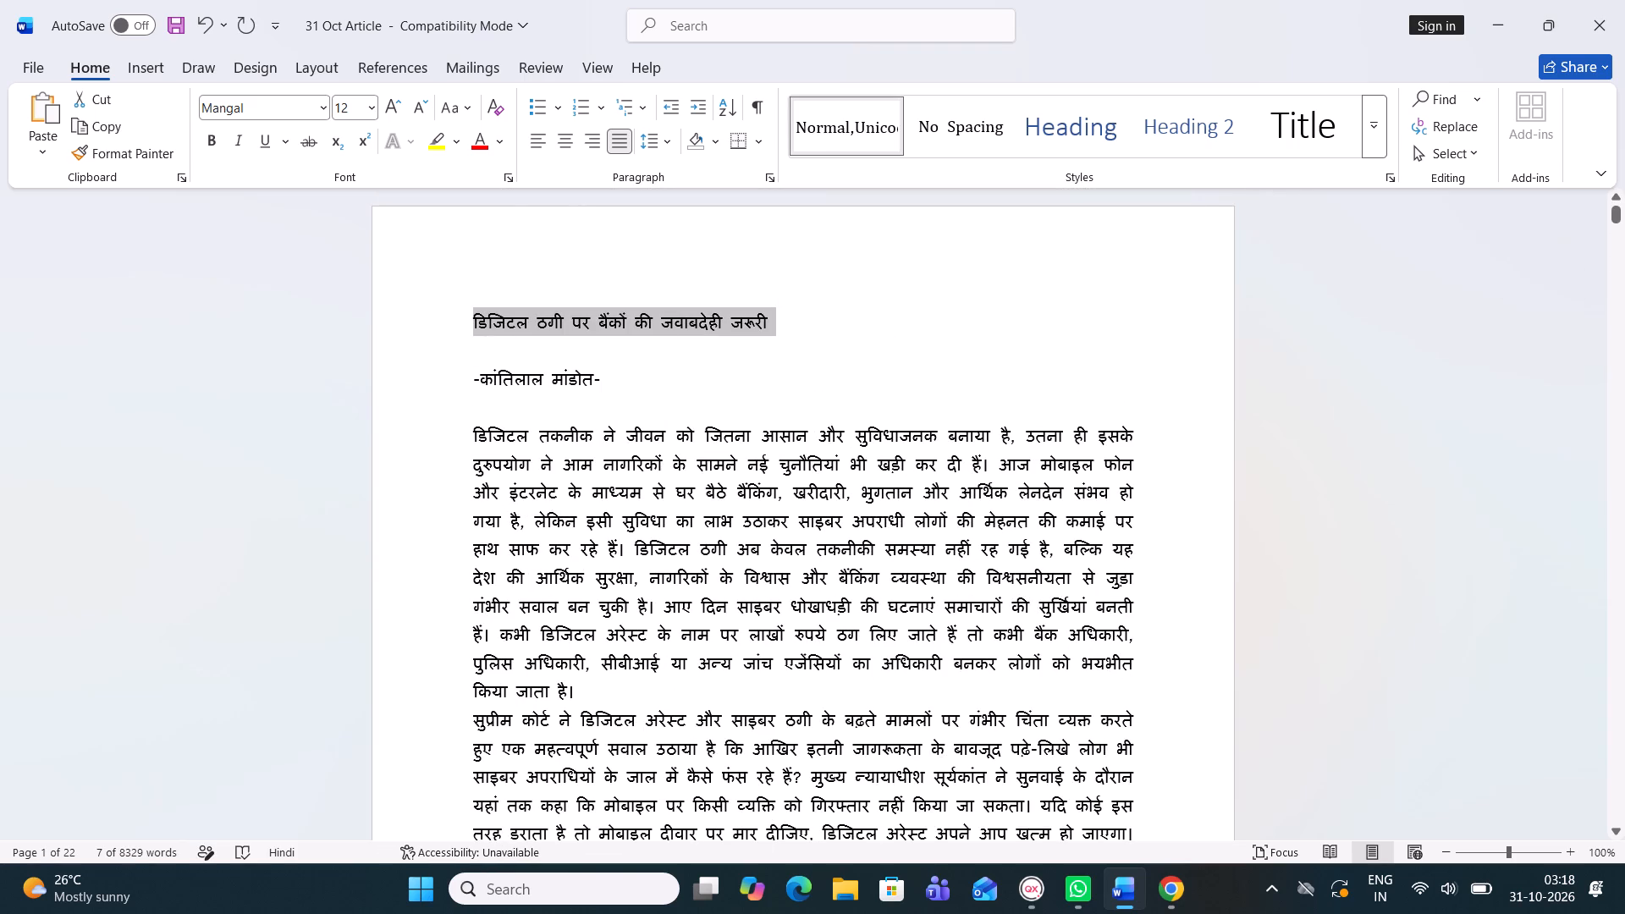
pyautogui.click(1016, 895)
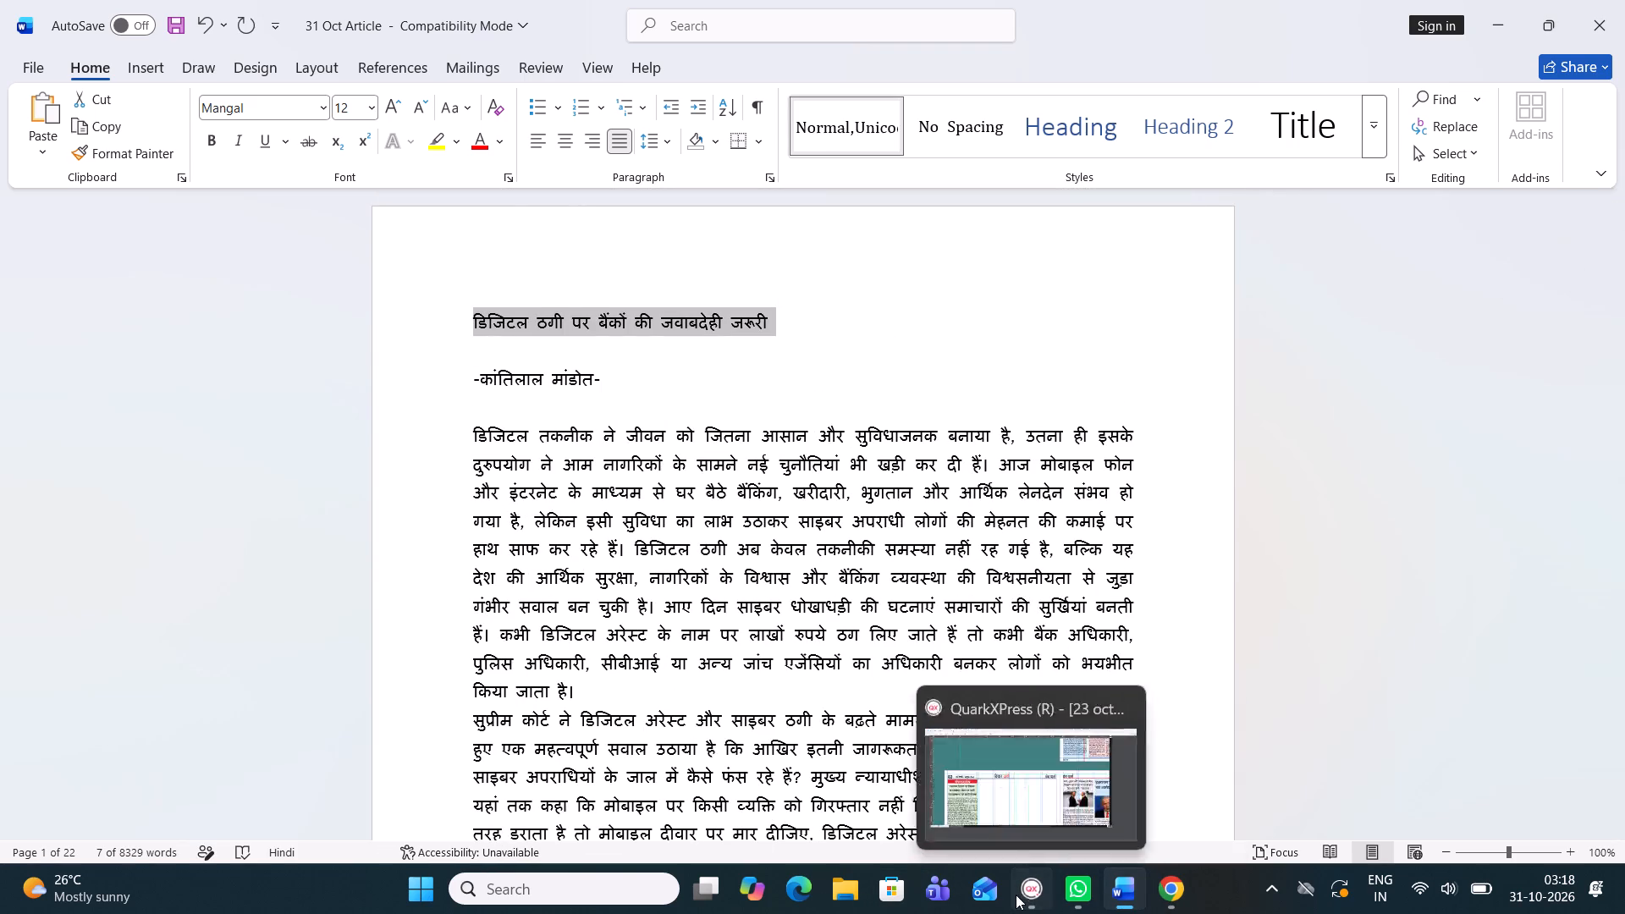
pyautogui.hotkey('ctrl', 'v')
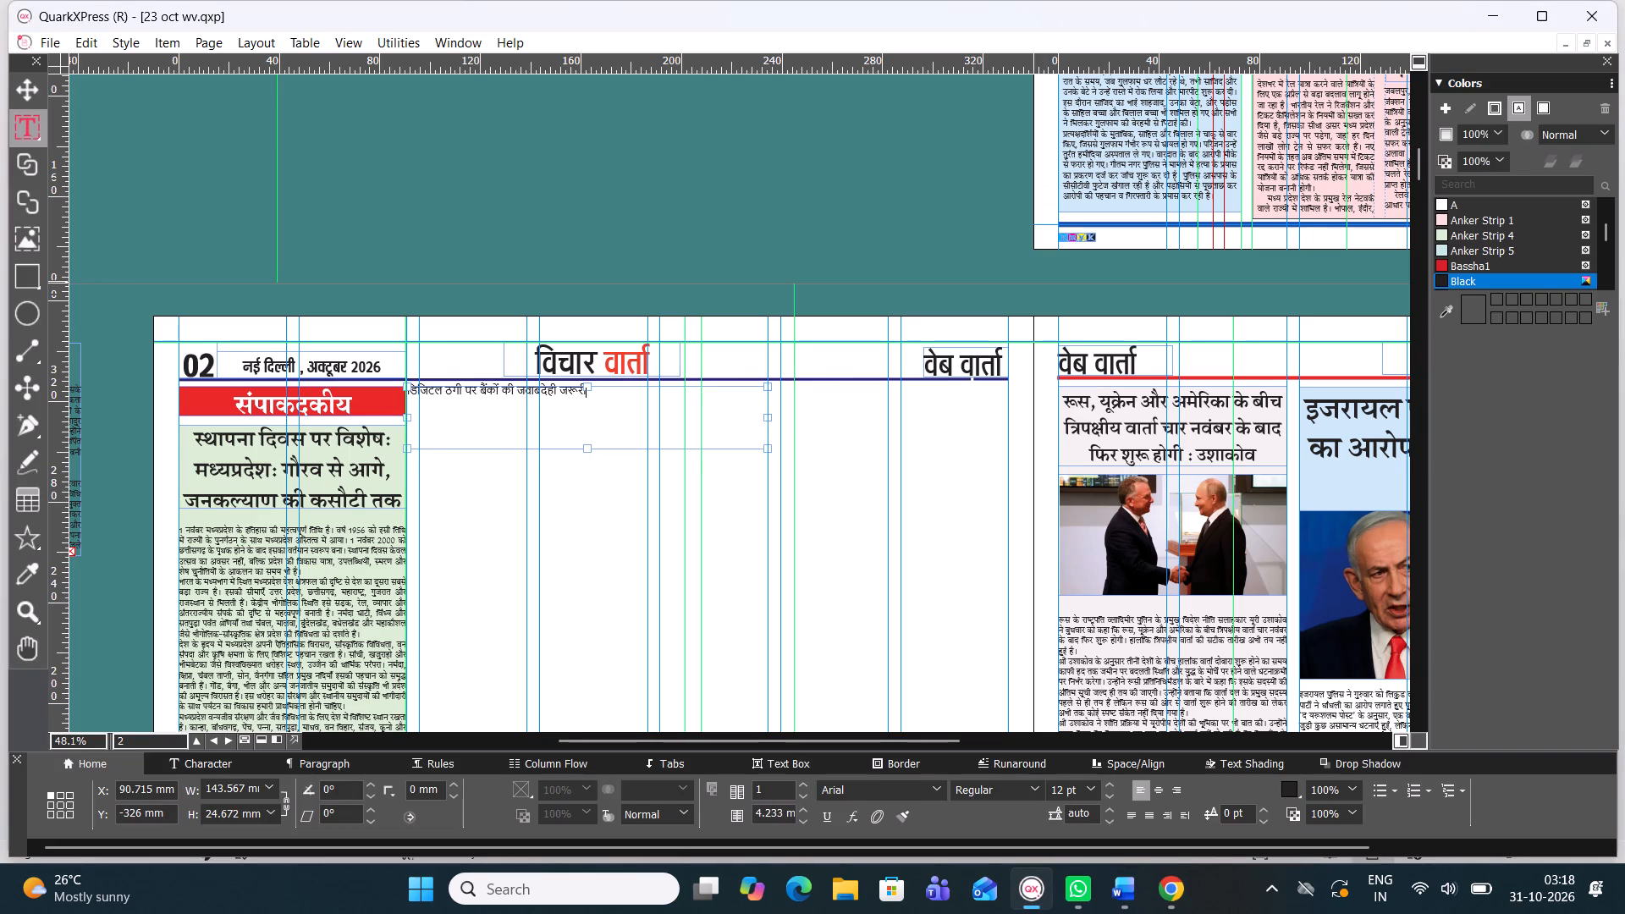
# Set the whole pasted headline in the Four C Gandhihead font.
pyautogui.hotkey('ctrl', 'a')
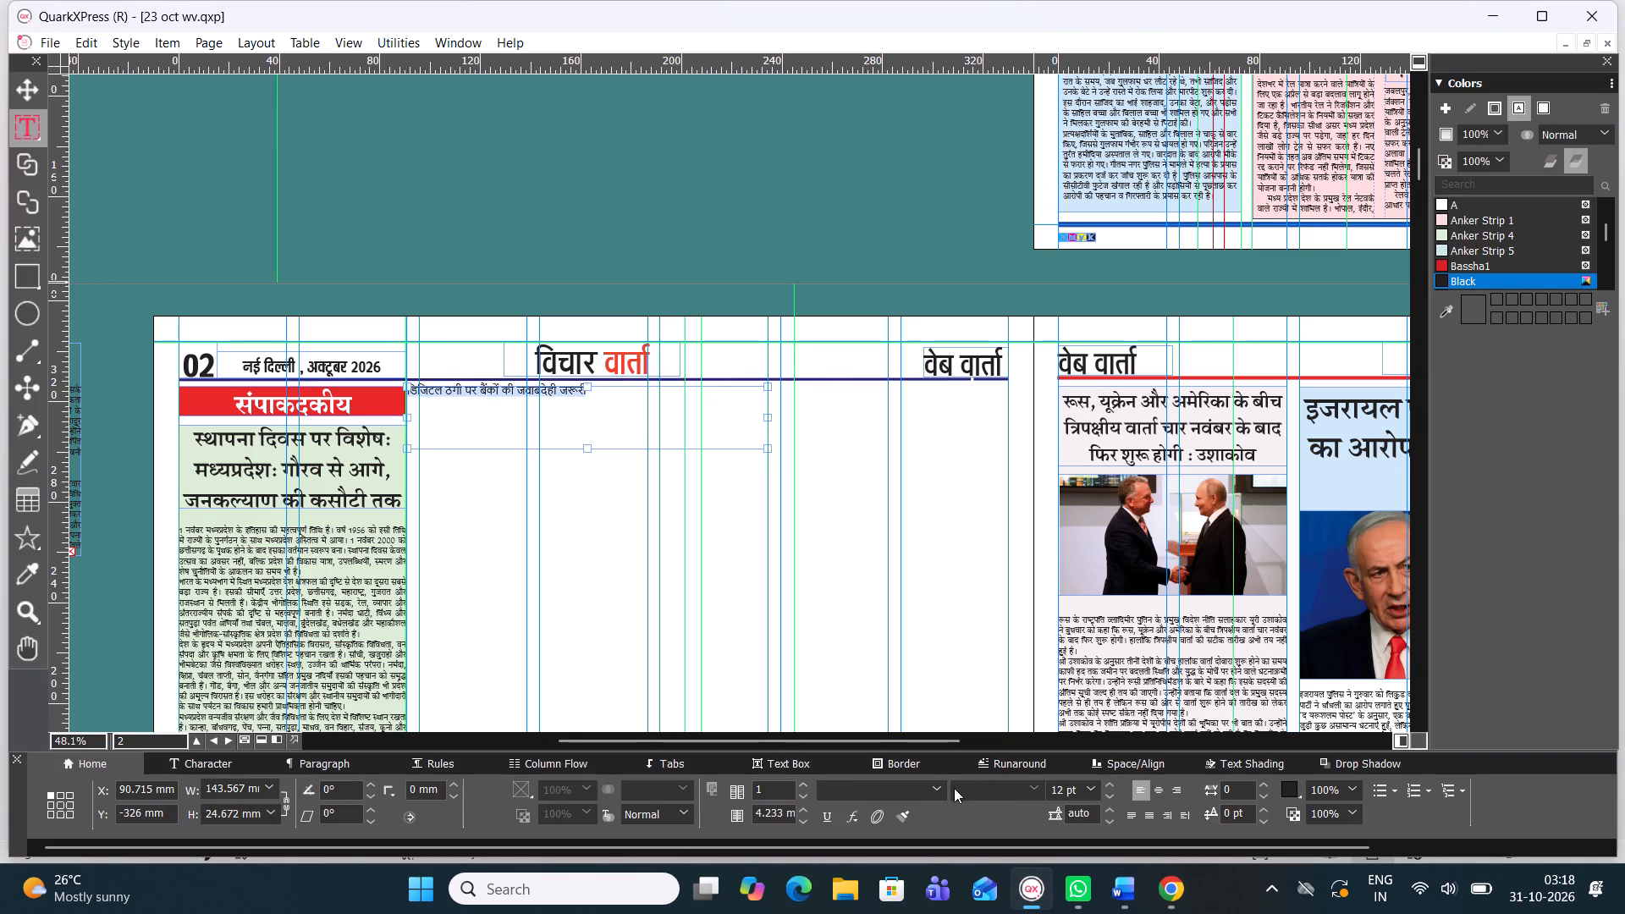
pyautogui.click(942, 788)
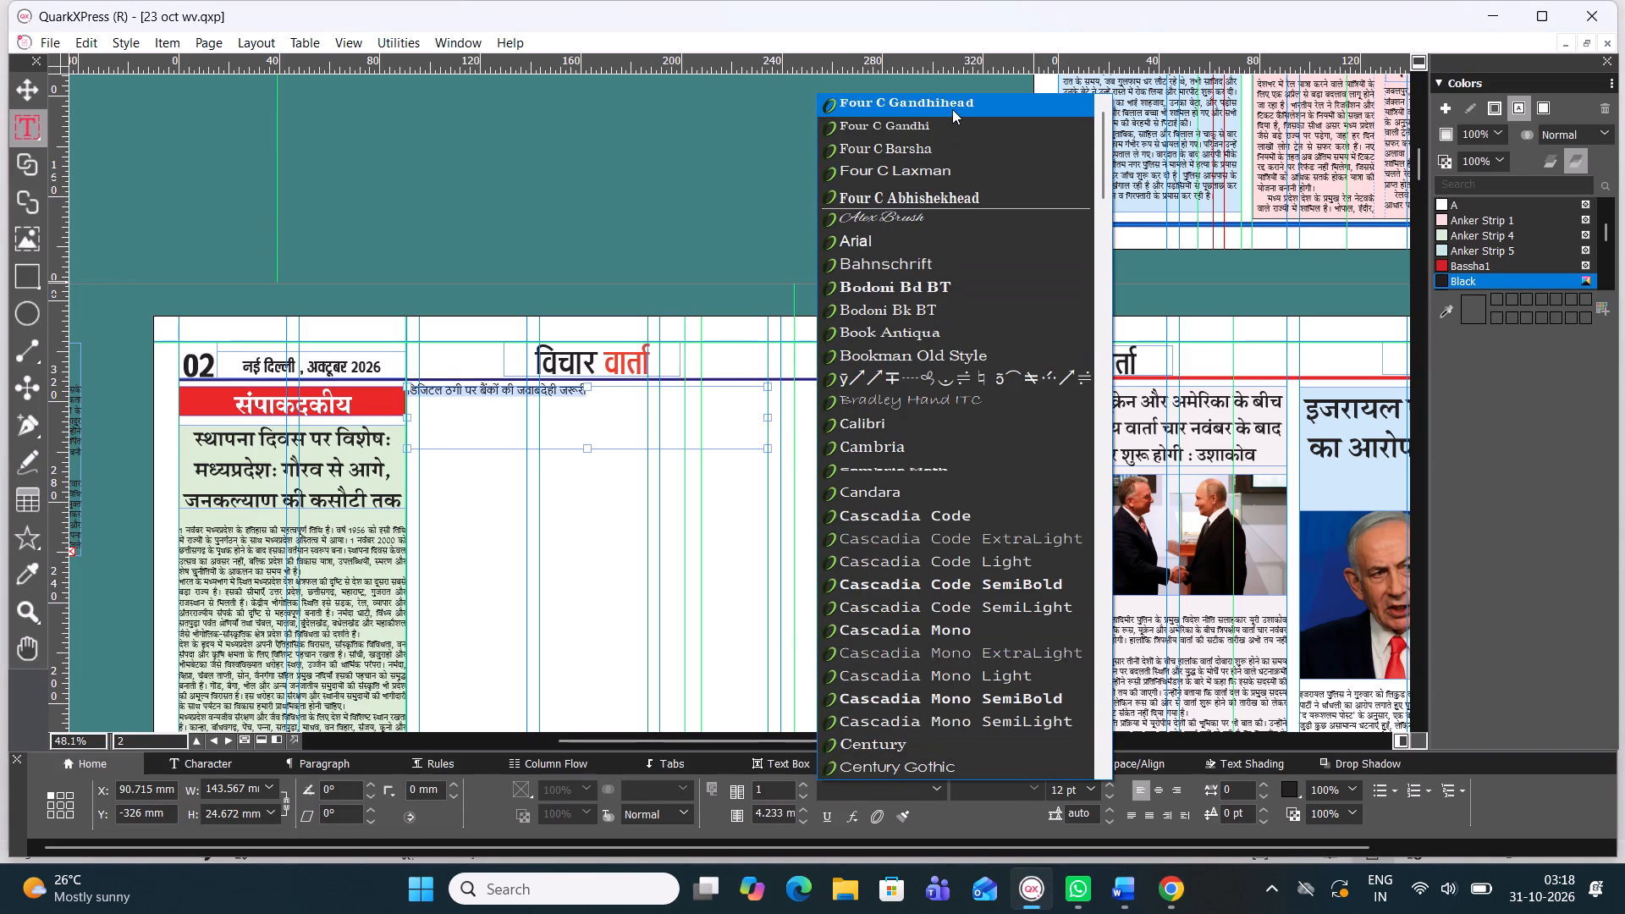
pyautogui.click(952, 109)
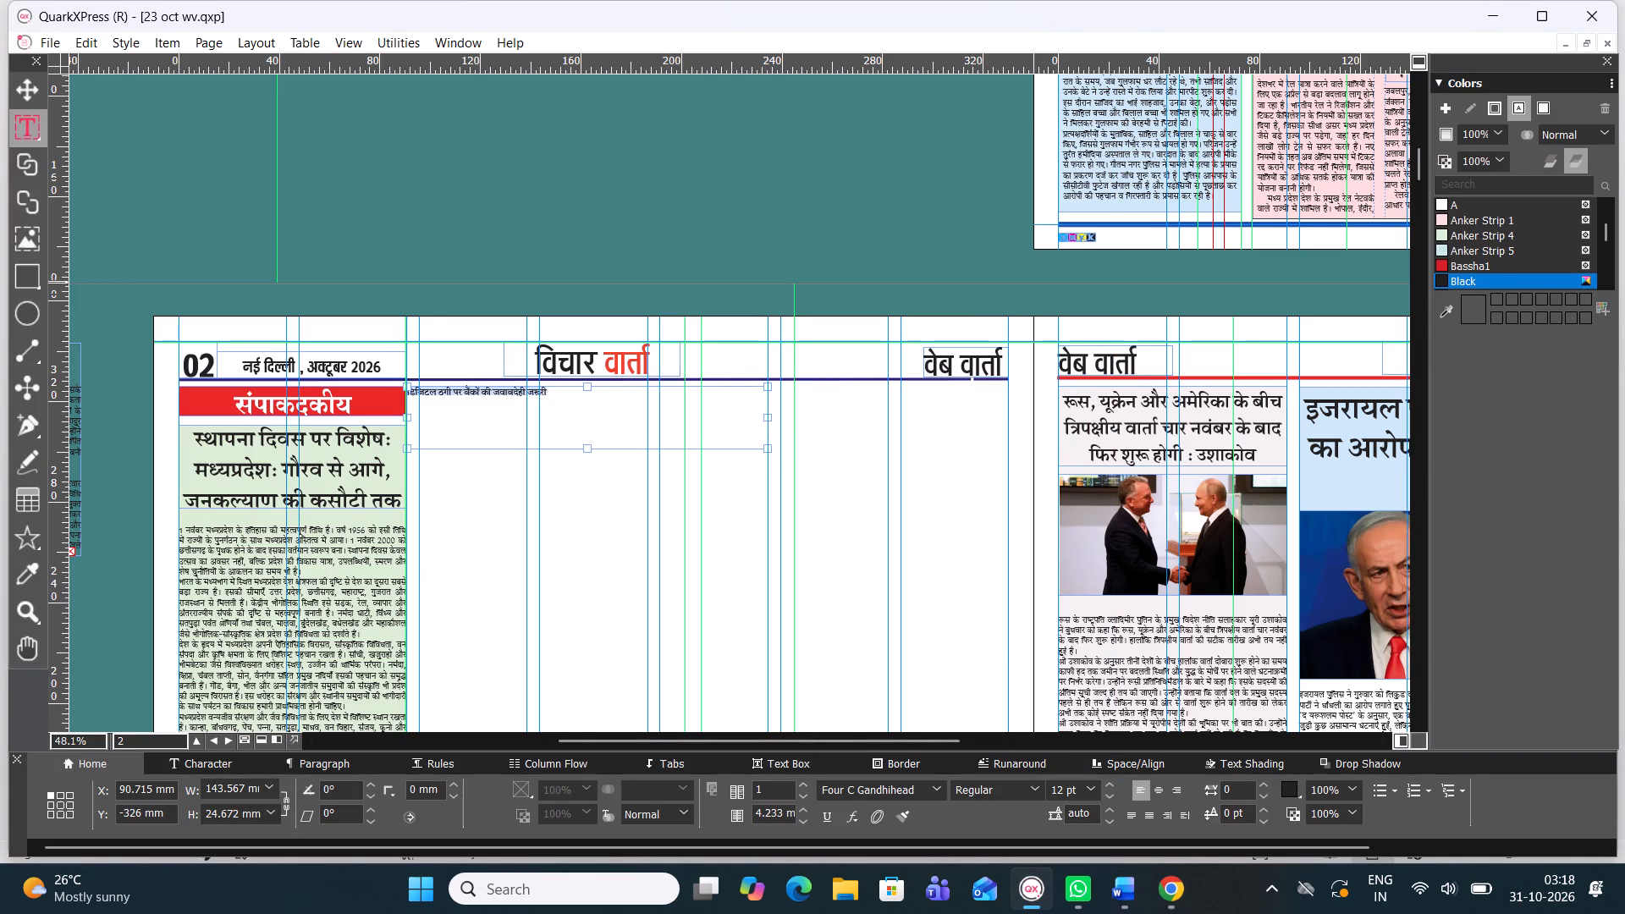
# Widen the headline box to about 239.3 mm so it reaches page 2's outer column guide under "वेब वार्ता".
pyautogui.moveTo(771, 416); pyautogui.dragTo(1027, 423)
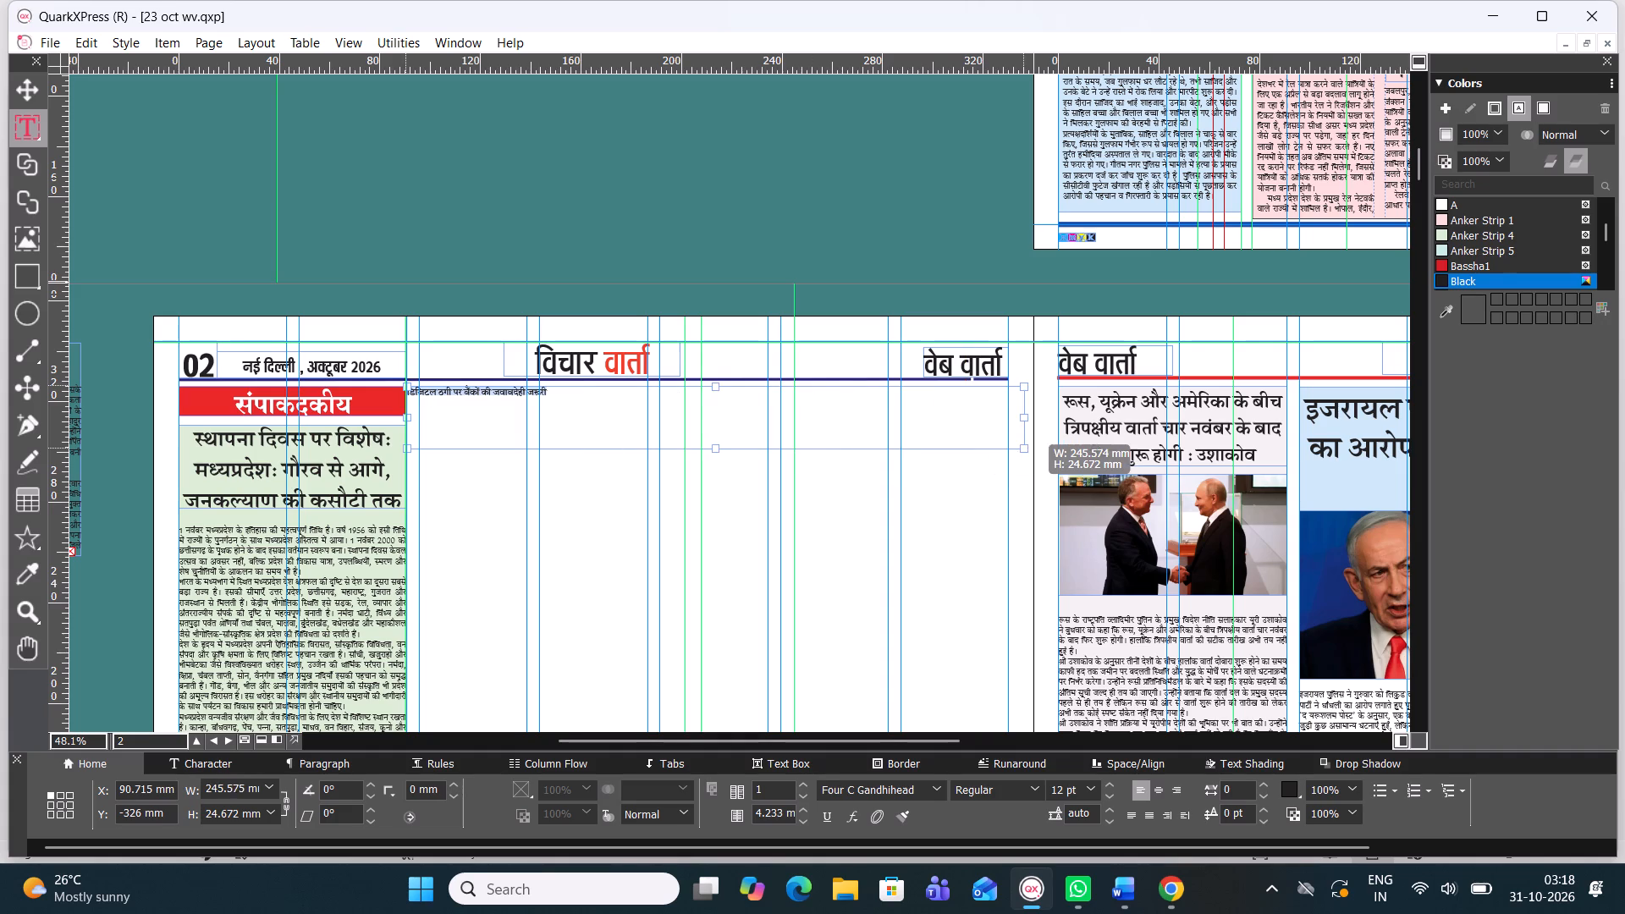
pyautogui.moveTo(1027, 423); pyautogui.dragTo(1013, 427)
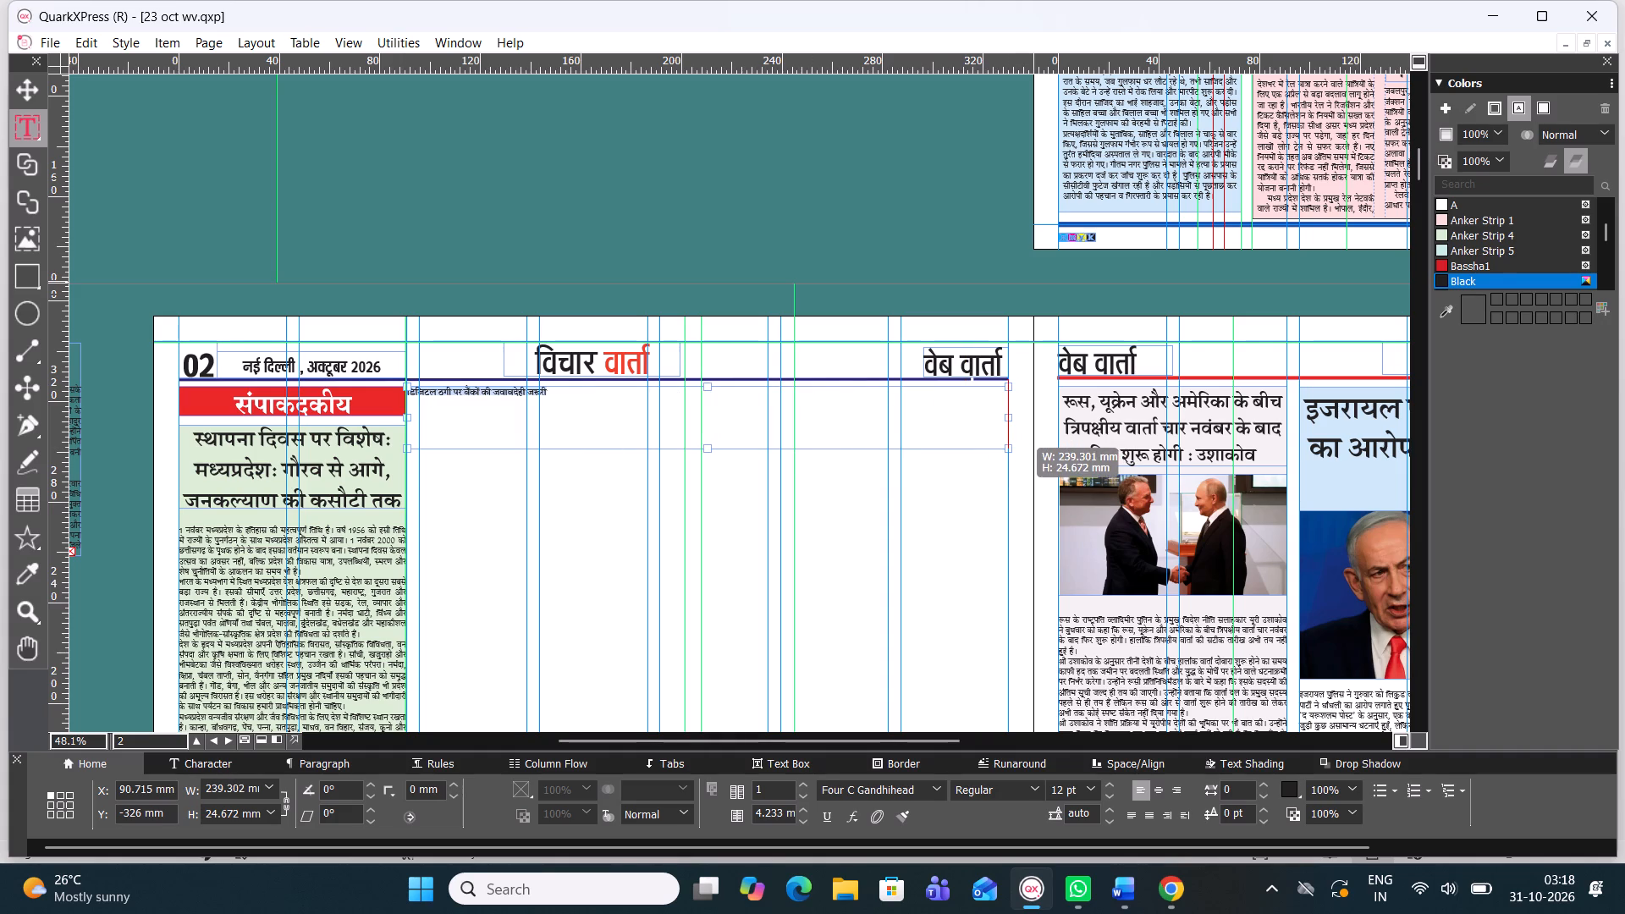
# Enlarge the digital-fraud headline text to 27 pt.
pyautogui.hotkey('ctrl', 'alt', 'shift', '.')
pyautogui.hotkey('ctrl', 'alt', 'shift', '.')
pyautogui.hotkey('ctrl', 'alt', 'shift', '.')
pyautogui.hotkey('ctrl', 'alt', 'shift', '.')
pyautogui.hotkey('ctrl', 'alt', 'shift', '.')
pyautogui.hotkey('ctrl', 'alt', 'shift', '.')
pyautogui.hotkey('ctrl', 'alt', 'shift', '.')
pyautogui.hotkey('ctrl', 'alt', 'shift', '.')
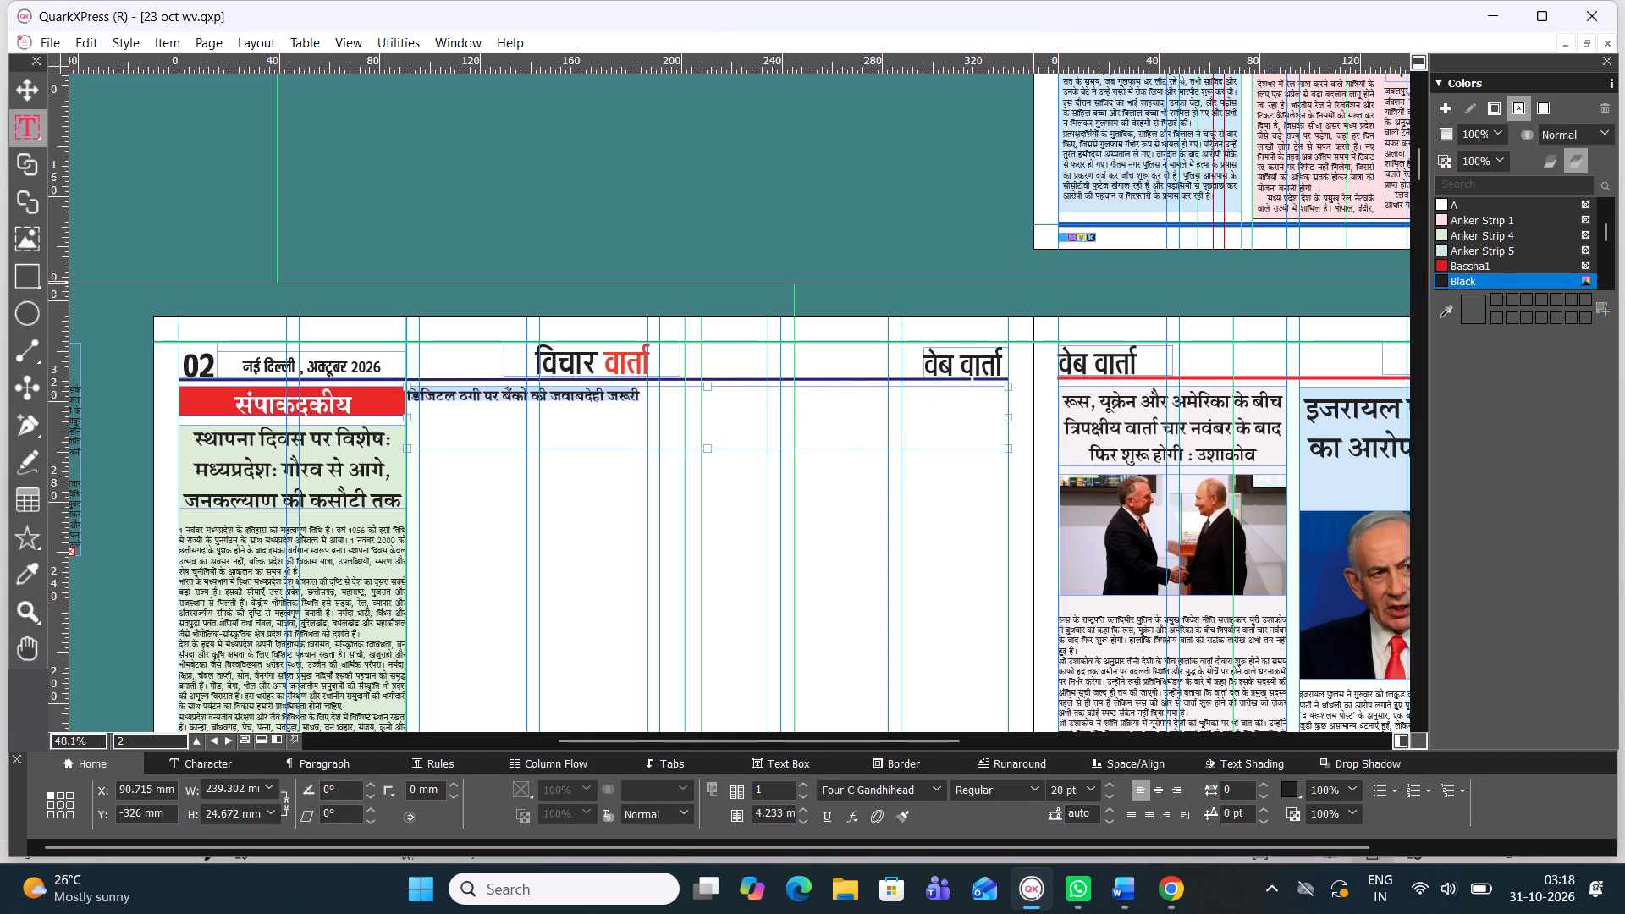
pyautogui.hotkey('ctrl', 'alt', 'shift', '.')
pyautogui.hotkey('ctrl', 'alt', 'shift', '.')
pyautogui.hotkey('ctrl', 'alt', 'shift', '.')
pyautogui.hotkey('ctrl', 'alt', 'shift', '.')
pyautogui.hotkey('ctrl', 'alt', 'shift', '.')
pyautogui.hotkey('ctrl', 'alt', 'shift', '.')
pyautogui.hotkey('ctrl', 'alt', 'shift', '.')
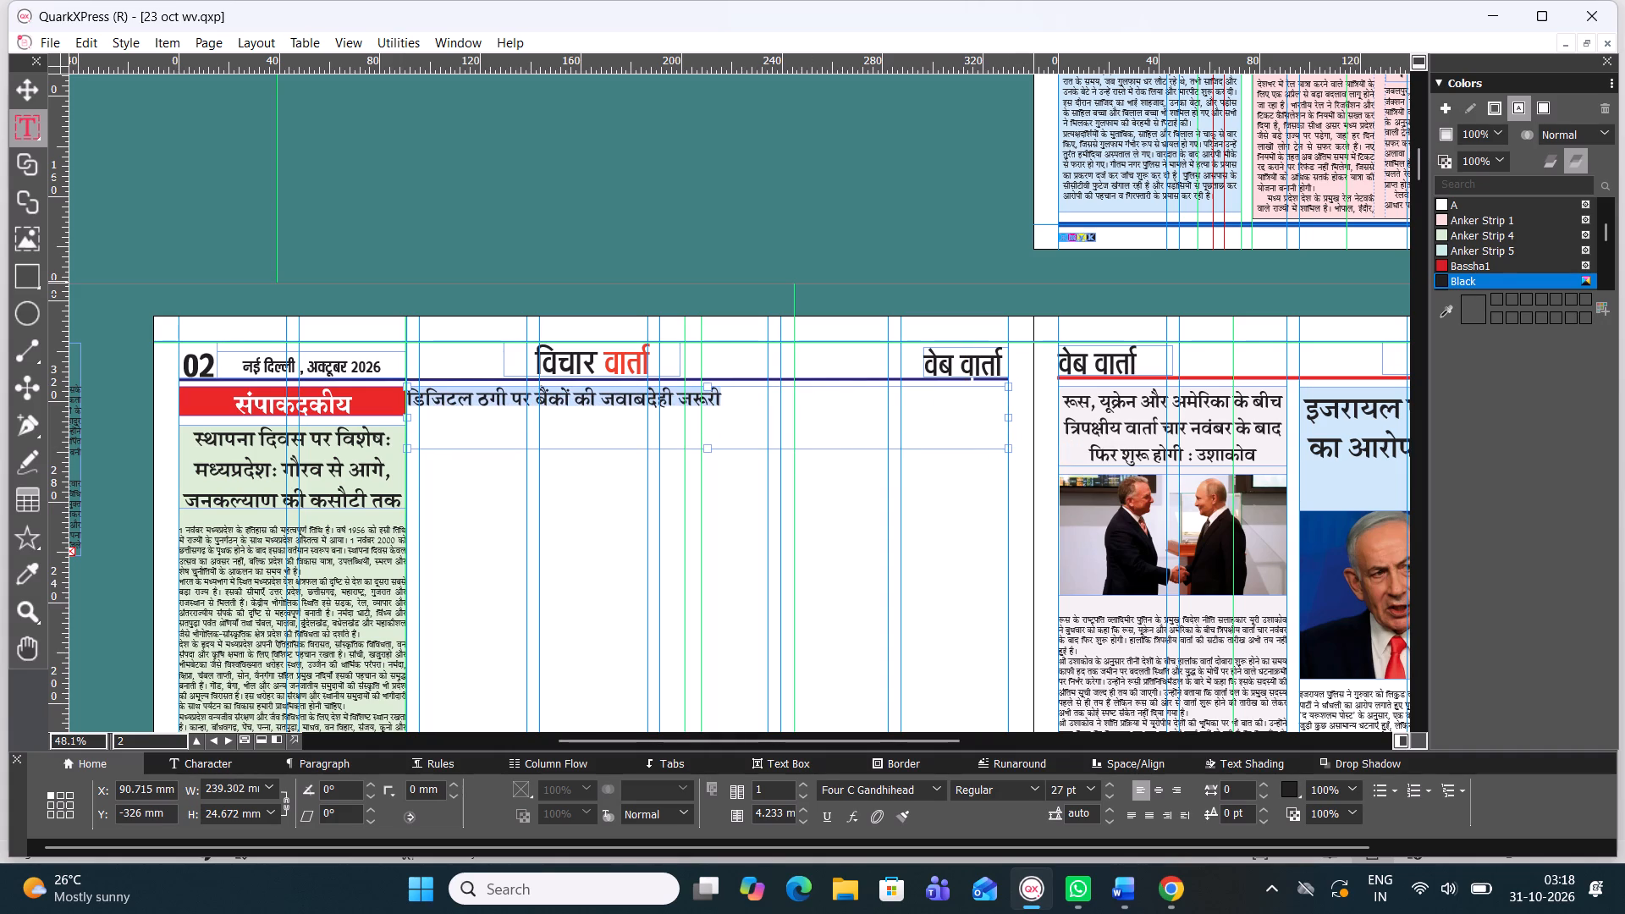
# Pull the headline box's edge away from the editorial to X about 95.7 mm, making the box about 234.3 mm wide.
pyautogui.moveTo(405, 418); pyautogui.dragTo(423, 412)
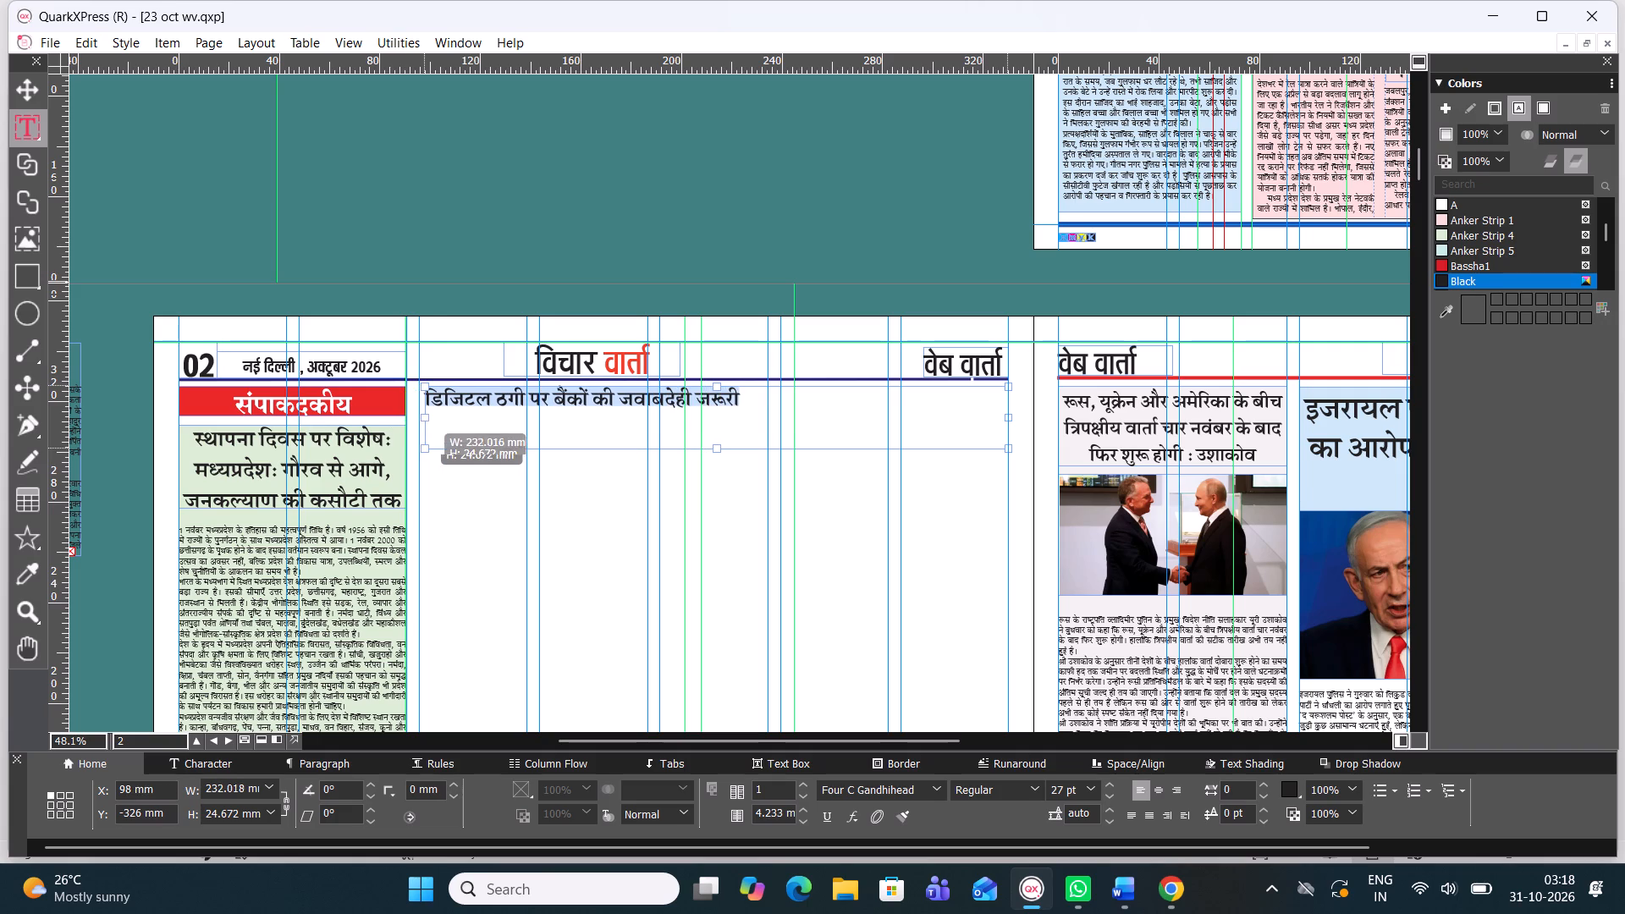
pyautogui.moveTo(423, 412); pyautogui.dragTo(418, 414)
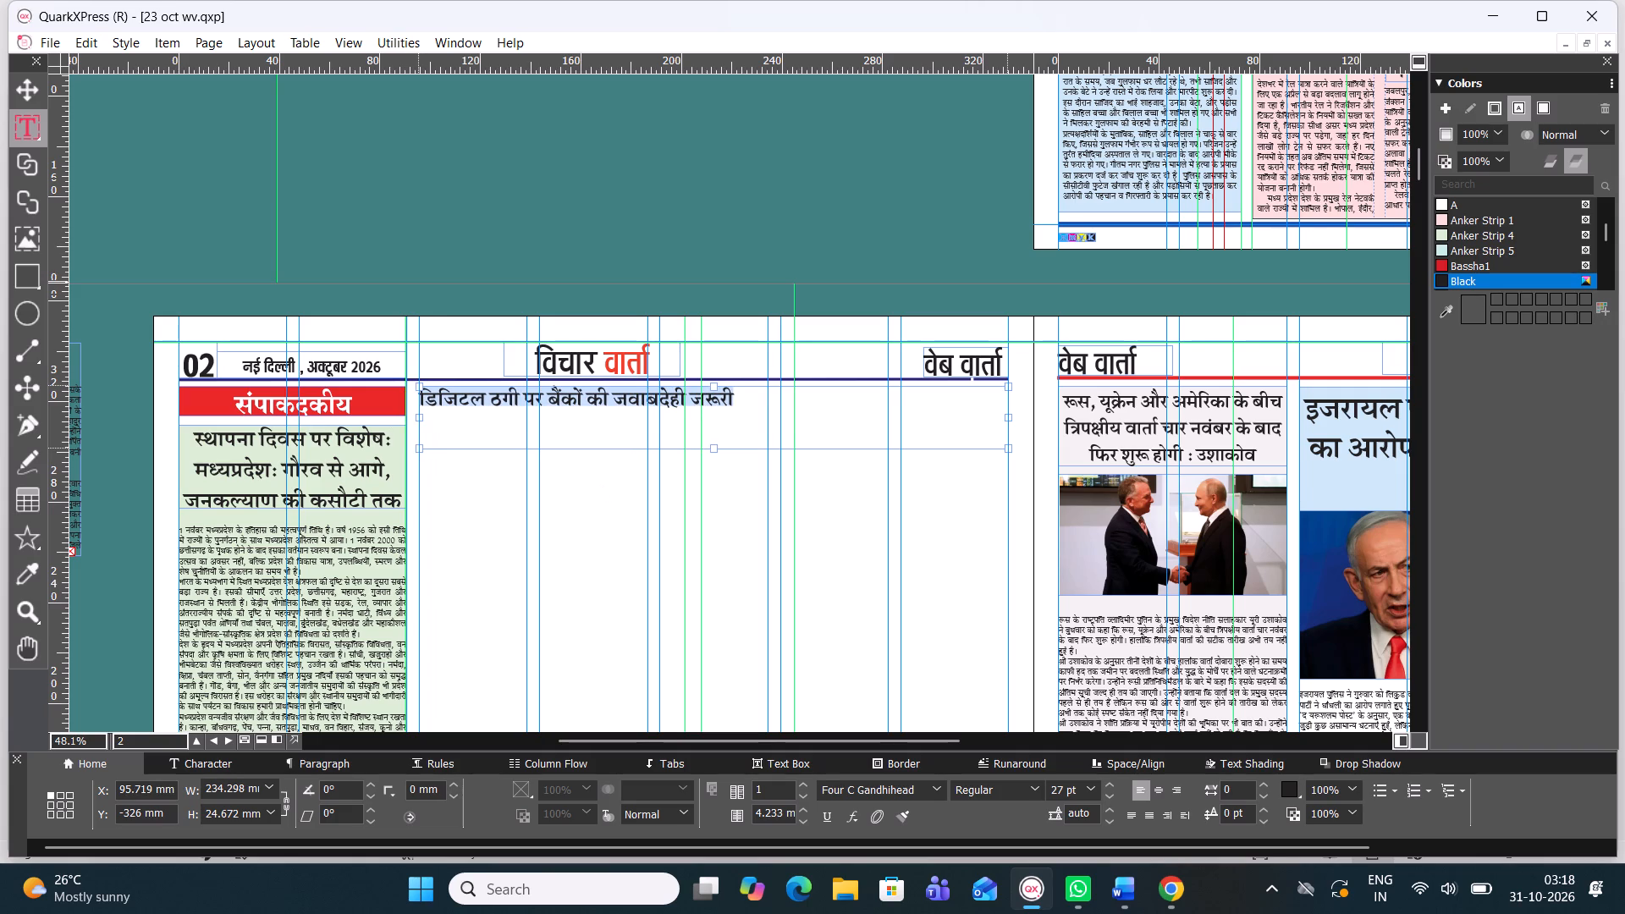
# Enlarge the digital-fraud headline to 50 pt so that it nearly fills the width of its box.
pyautogui.hotkey('ctrl', 'alt', 'shift', '.')
pyautogui.hotkey('ctrl', 'alt', 'shift', '.')
pyautogui.hotkey('ctrl', 'alt', 'shift', '.')
pyautogui.hotkey('ctrl', 'alt', 'shift', '.')
pyautogui.hotkey('ctrl', 'alt', 'shift', '.')
pyautogui.hotkey('ctrl', 'alt', 'shift', '.')
pyautogui.hotkey('ctrl', 'alt', 'shift', '.')
pyautogui.hotkey('ctrl', 'alt', 'shift', '.')
pyautogui.hotkey('ctrl', 'alt', 'shift', '.')
pyautogui.hotkey('ctrl', 'alt', 'shift', '.')
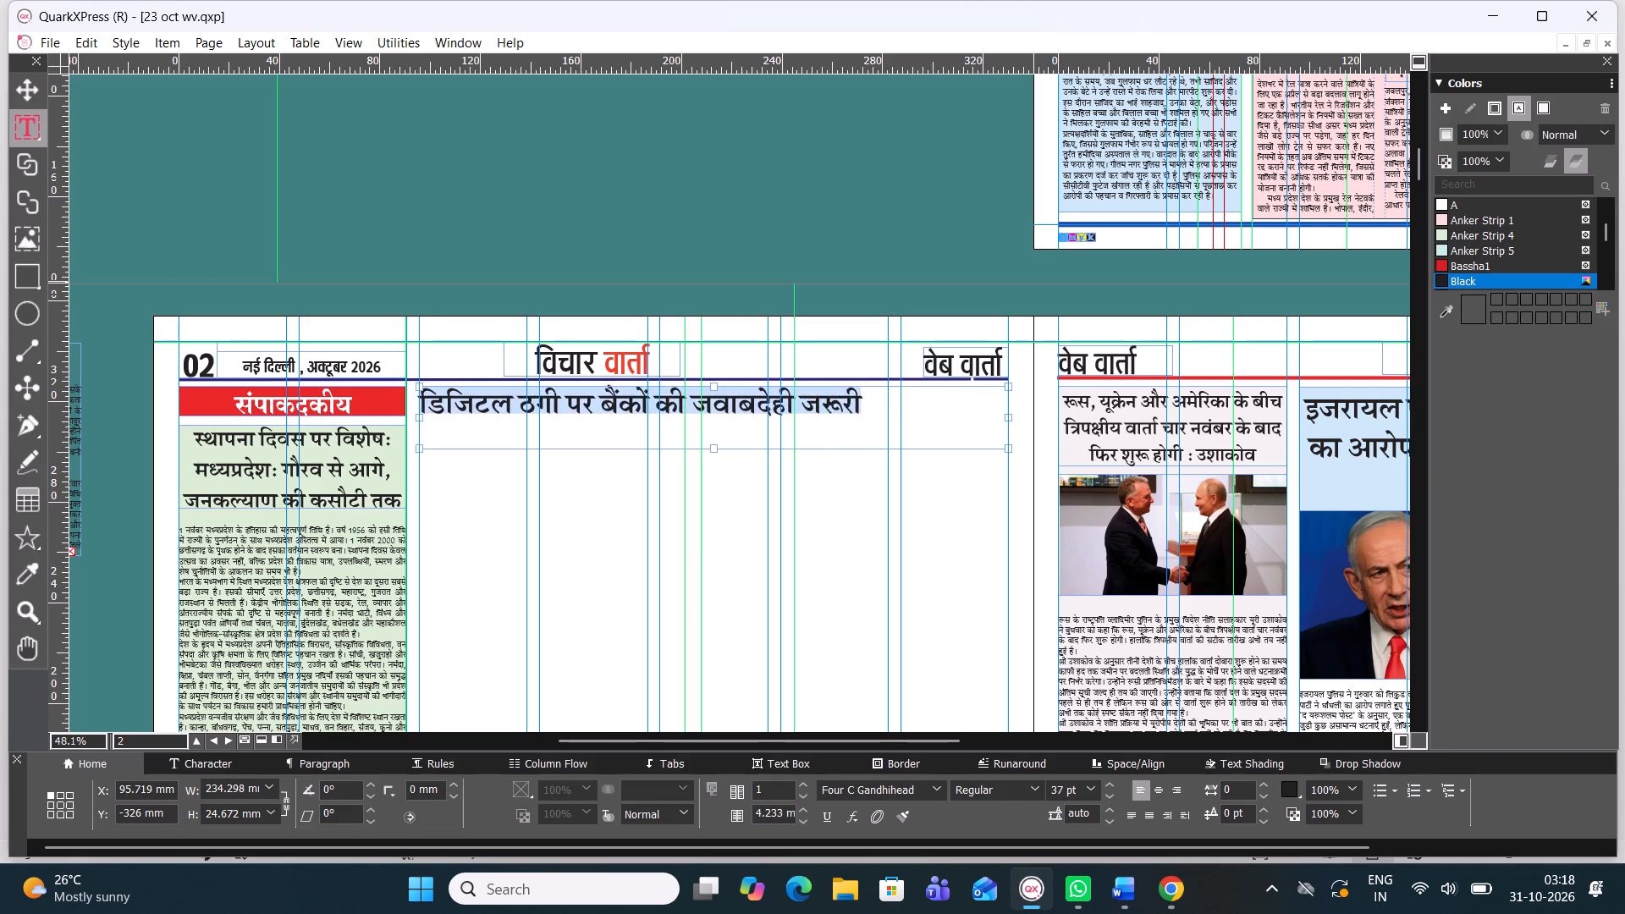
pyautogui.hotkey('ctrl', 'alt', 'shift', '.')
pyautogui.hotkey('ctrl', 'alt', 'shift', '.')
pyautogui.hotkey('ctrl', 'alt', 'shift', '.')
pyautogui.hotkey('ctrl', 'alt', 'shift', '.')
pyautogui.hotkey('ctrl', 'alt', 'shift', '.')
pyautogui.hotkey('ctrl', 'alt', 'shift', '.')
pyautogui.hotkey('ctrl', 'alt', 'shift', '.')
pyautogui.hotkey('ctrl', 'alt', 'shift', '.')
pyautogui.hotkey('ctrl', 'alt', 'shift', '.')
pyautogui.hotkey('ctrl', 'alt', 'shift', '.')
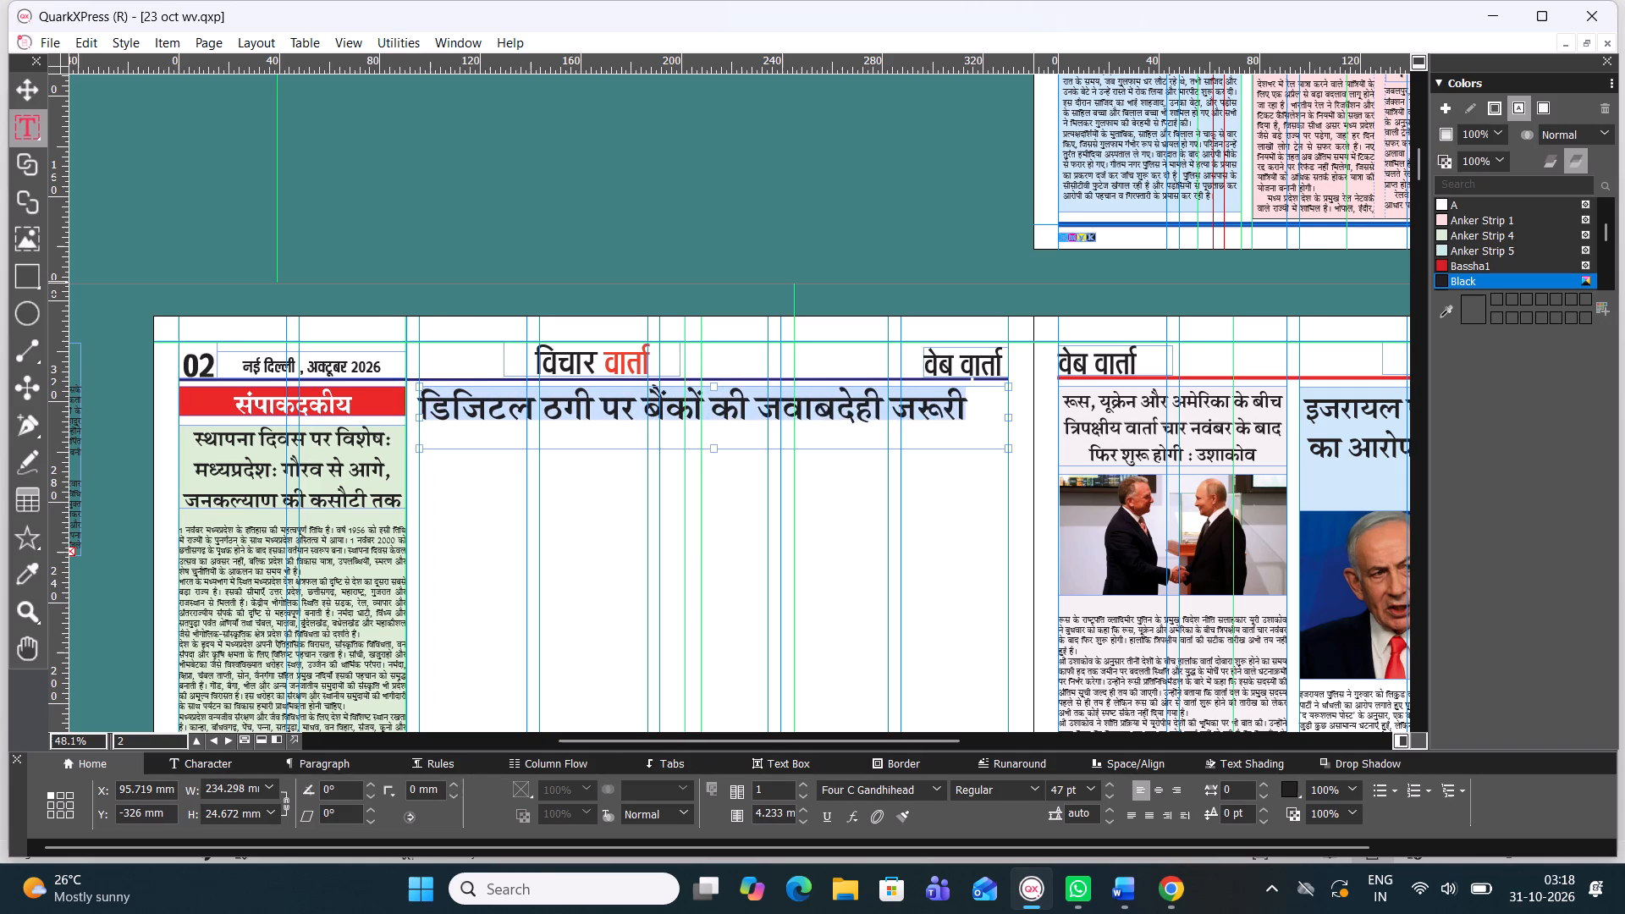
pyautogui.hotkey('ctrl', 'alt', 'shift', '.')
pyautogui.hotkey('ctrl', 'alt', 'shift', '.')
pyautogui.hotkey('ctrl', 'alt', 'shift', '.')
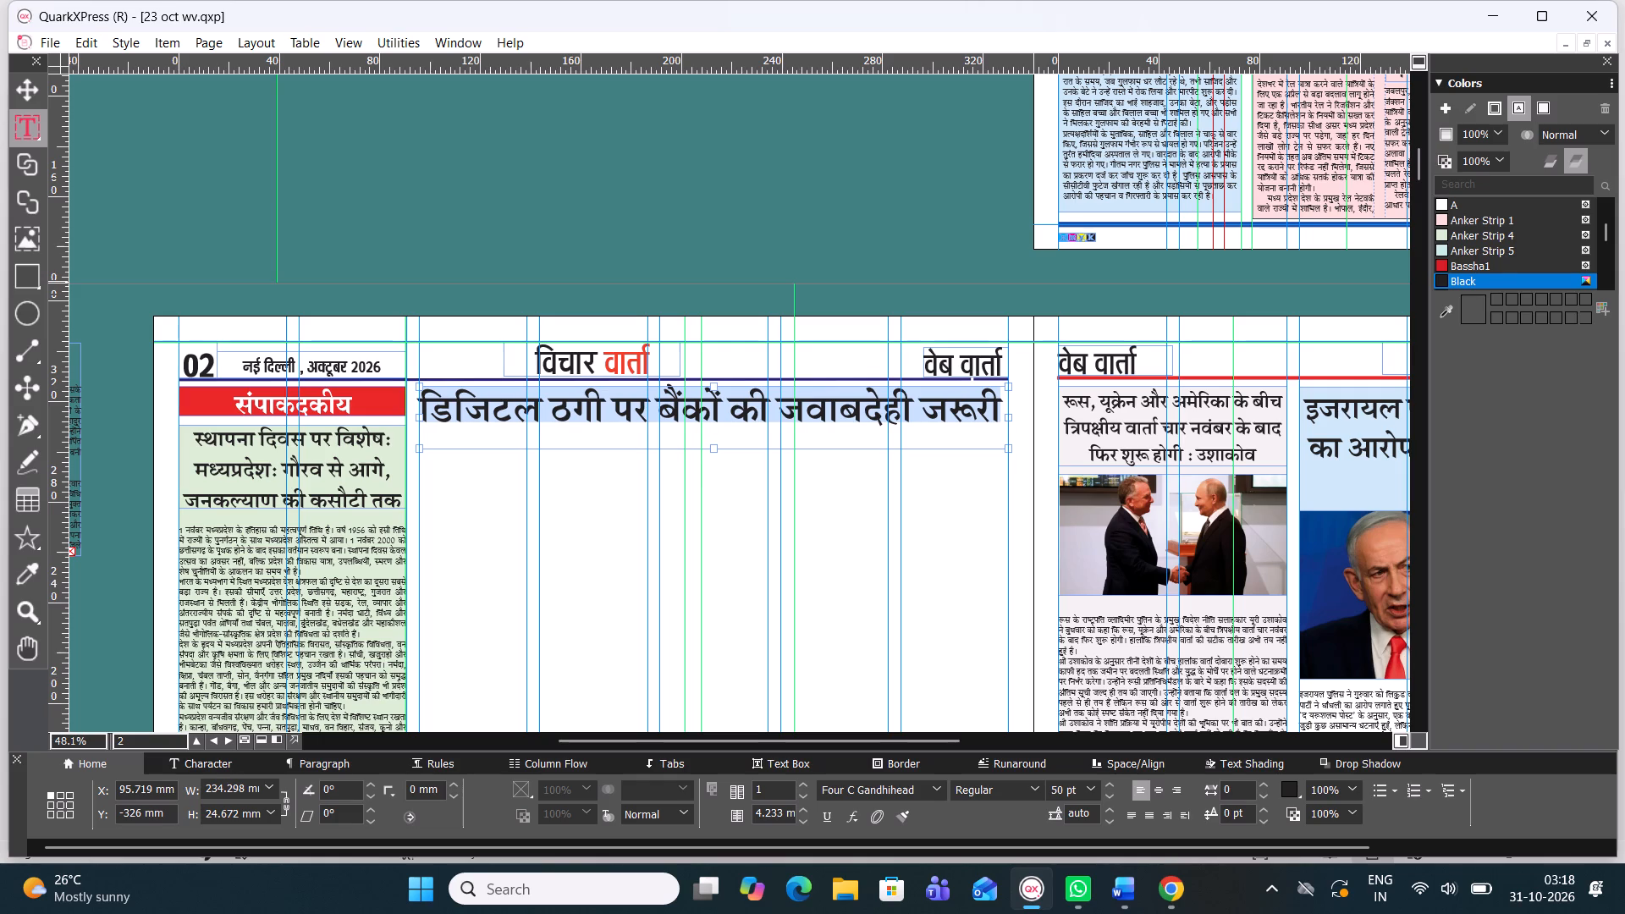
# Shorten the headline box to about 15.5 mm high so it fits closely around the single line.
pyautogui.moveTo(717, 447); pyautogui.dragTo(717, 424)
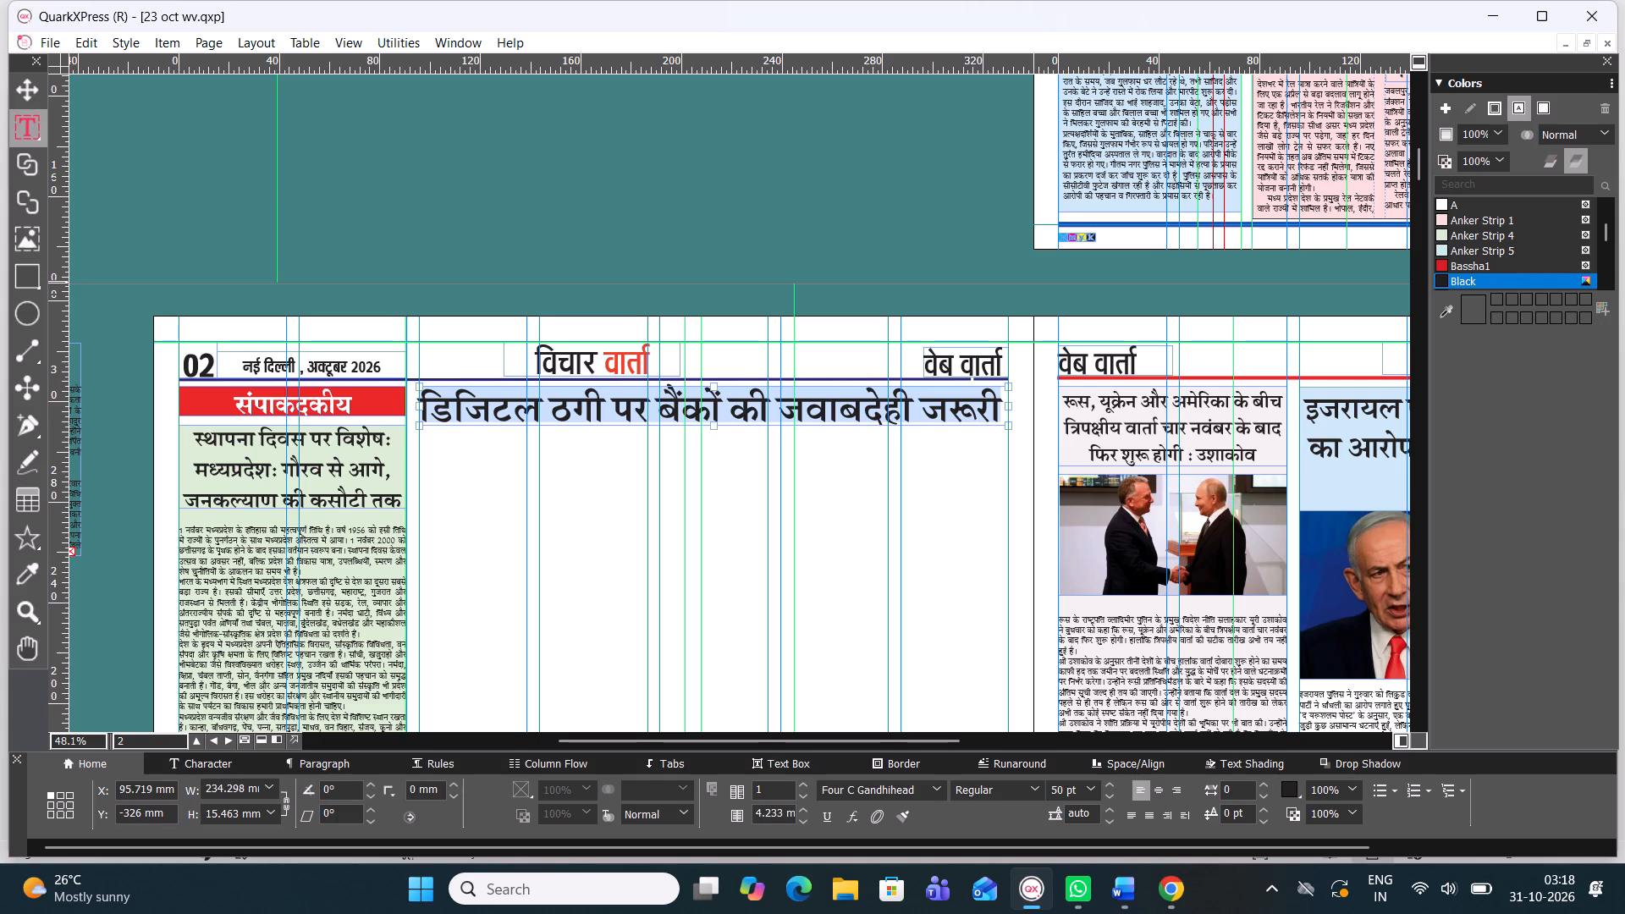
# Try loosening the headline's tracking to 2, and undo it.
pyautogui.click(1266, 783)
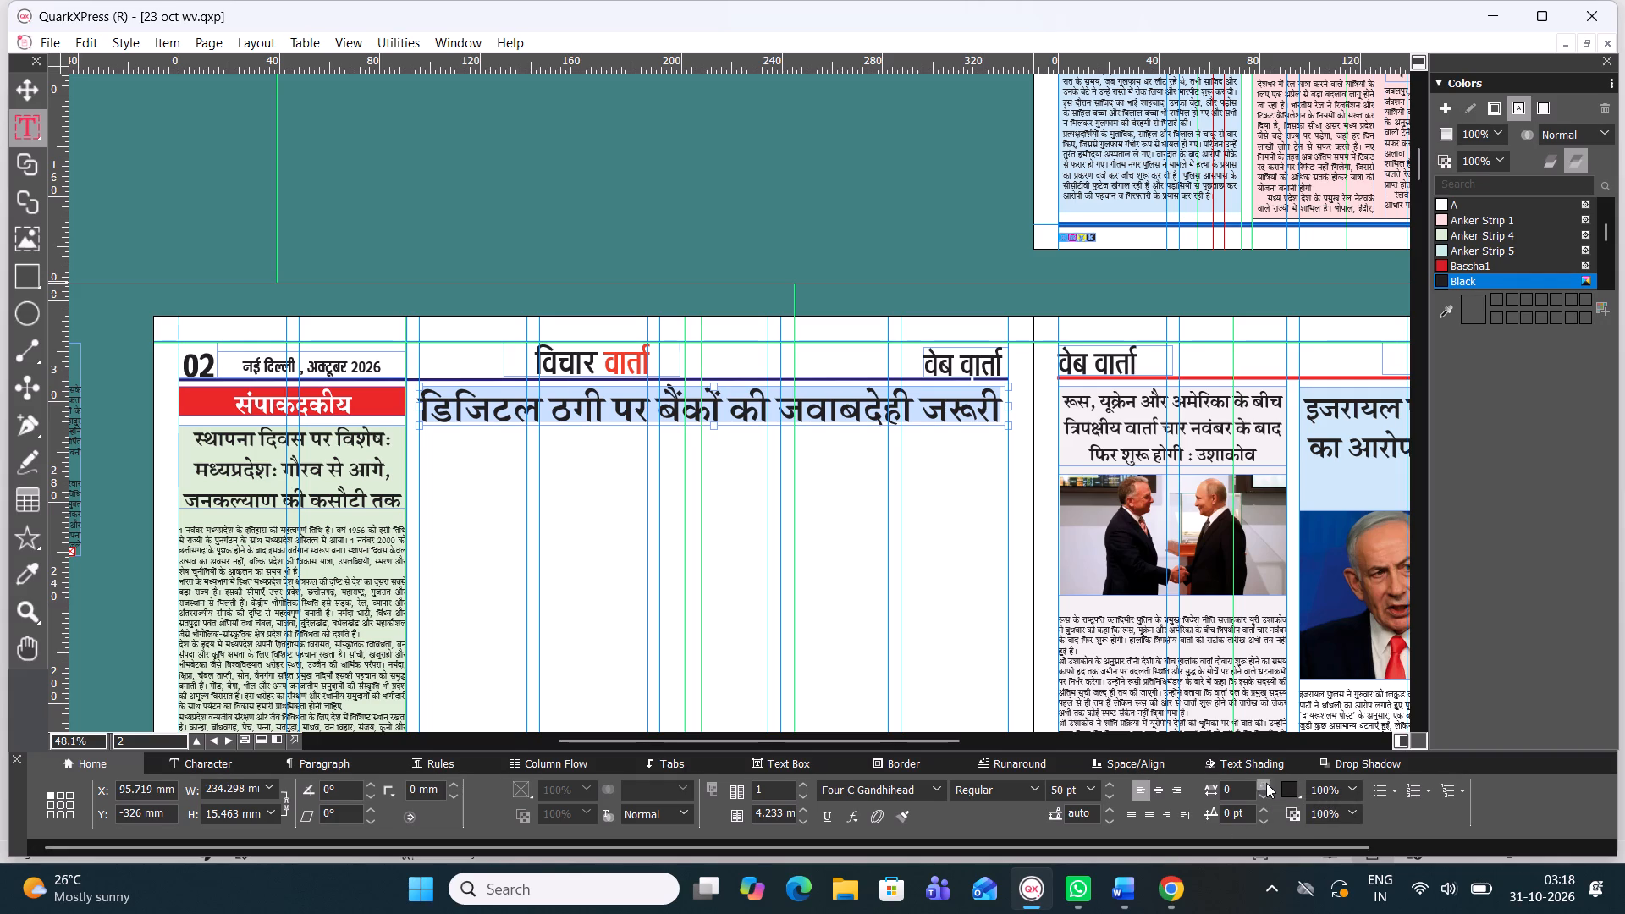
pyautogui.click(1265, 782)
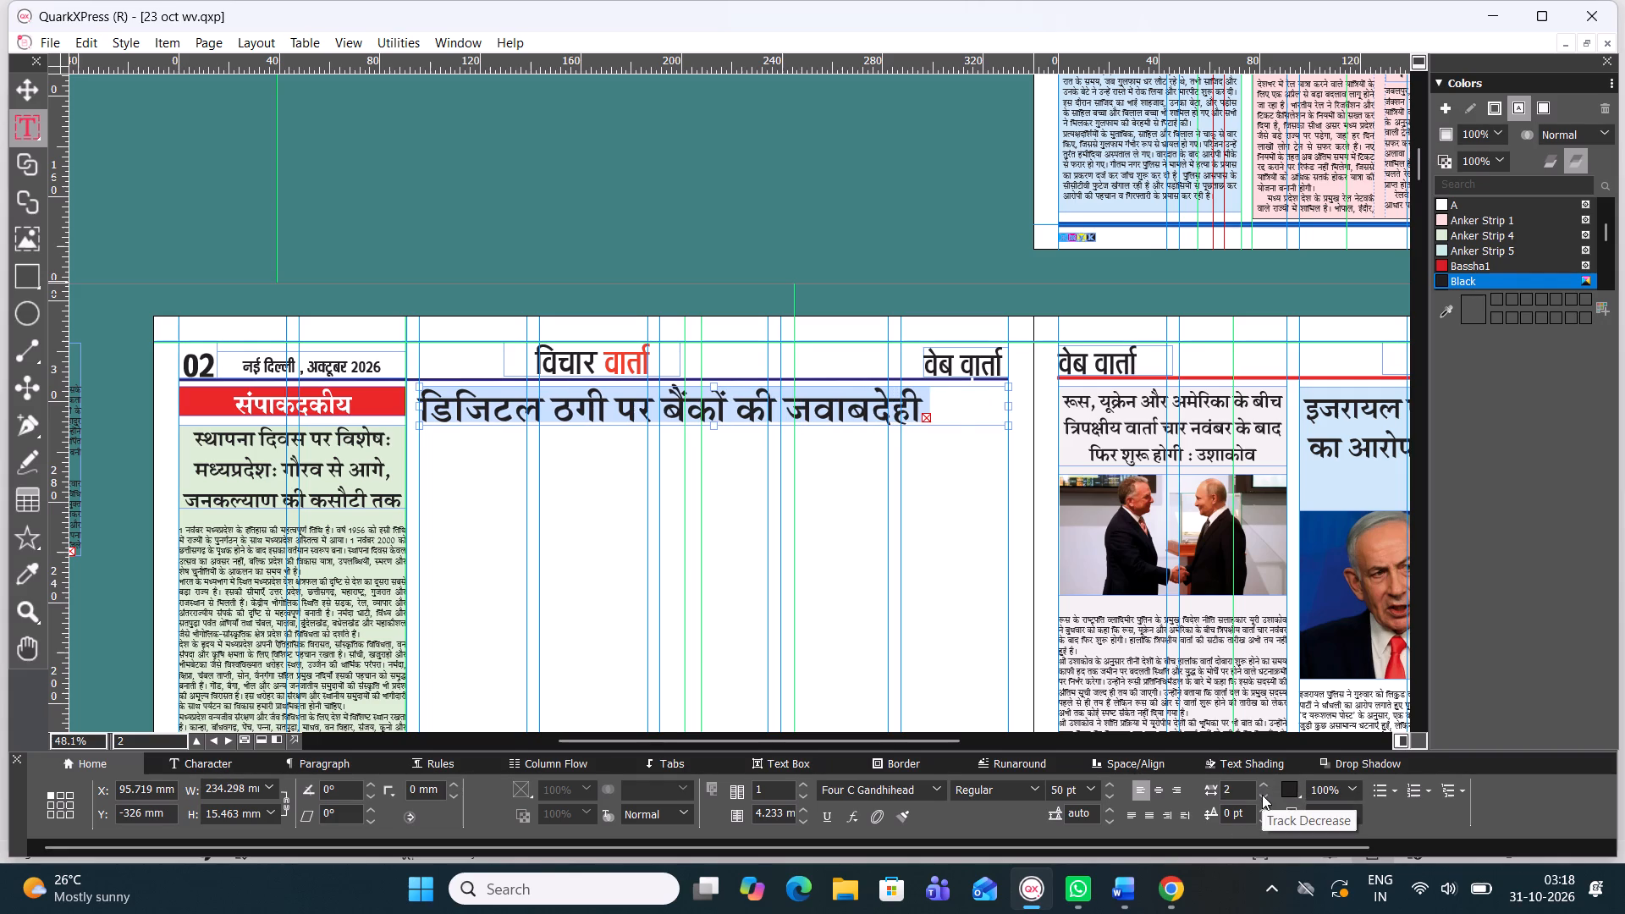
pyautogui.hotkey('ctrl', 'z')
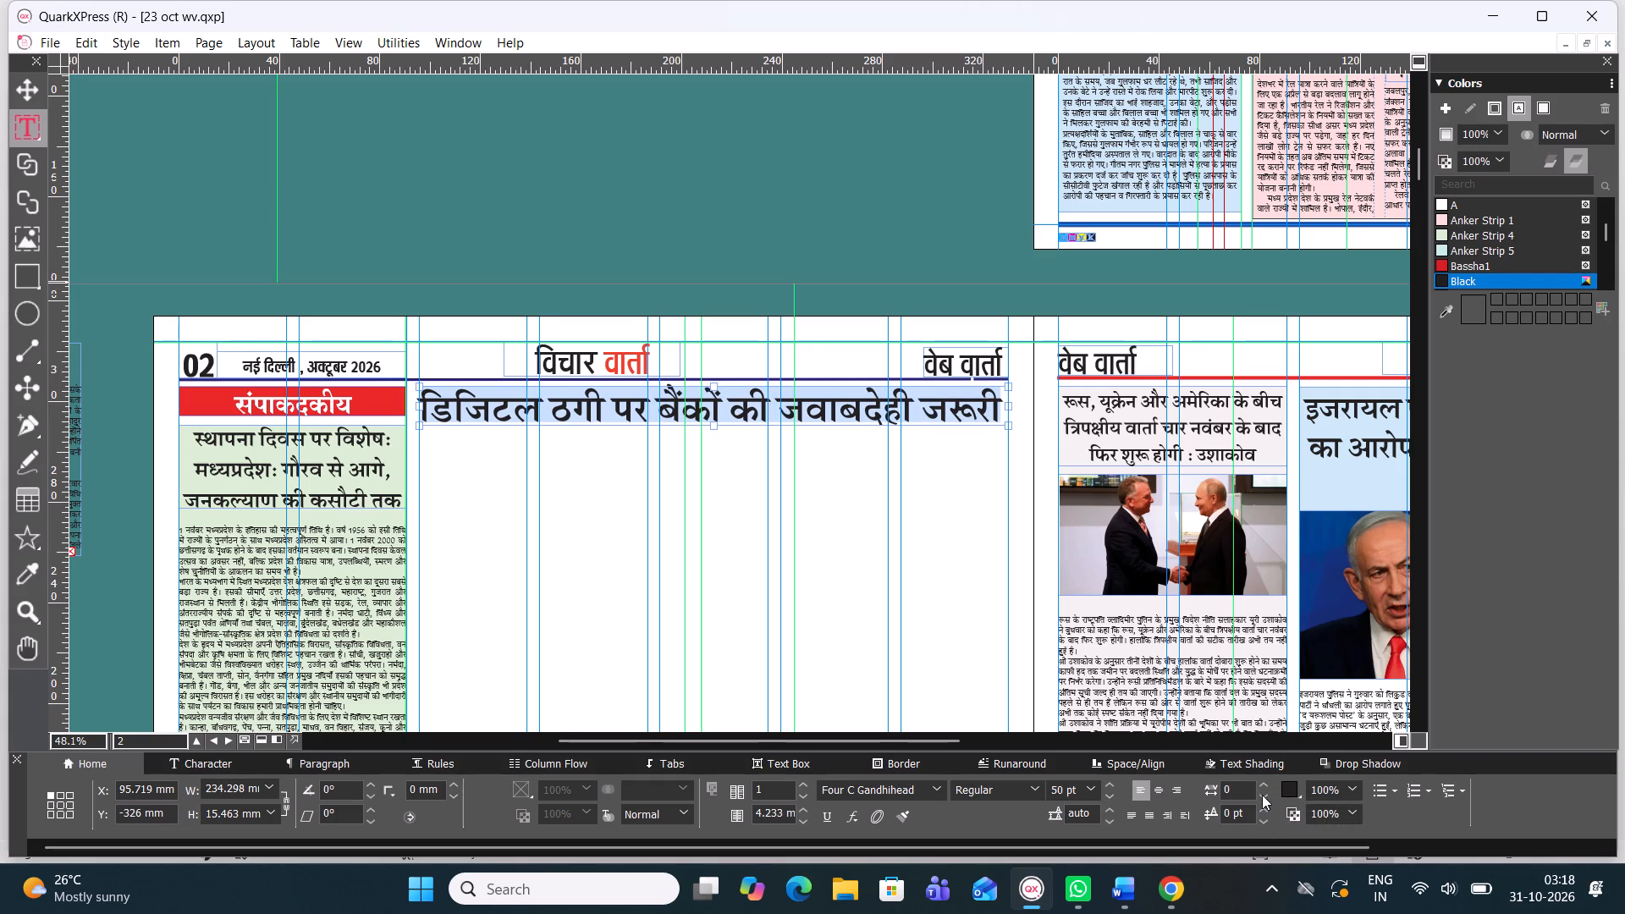
# Tighten the headline's tracking to -2 and centre the line in its box.
pyautogui.click(1262, 795)
pyautogui.click(1262, 795)
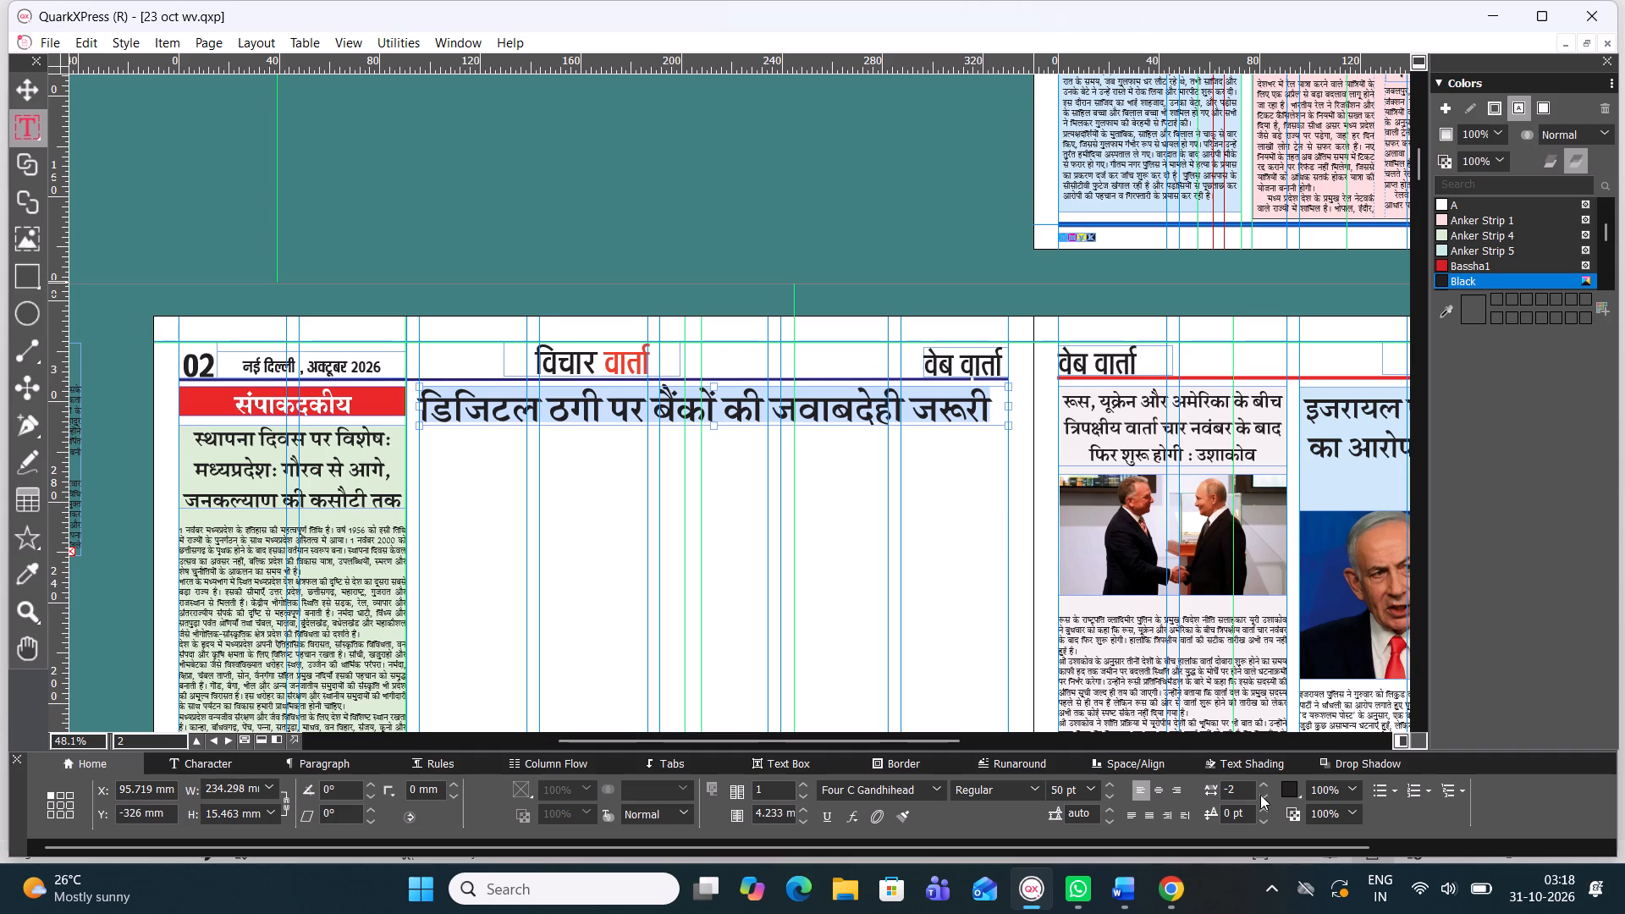
pyautogui.click(1157, 787)
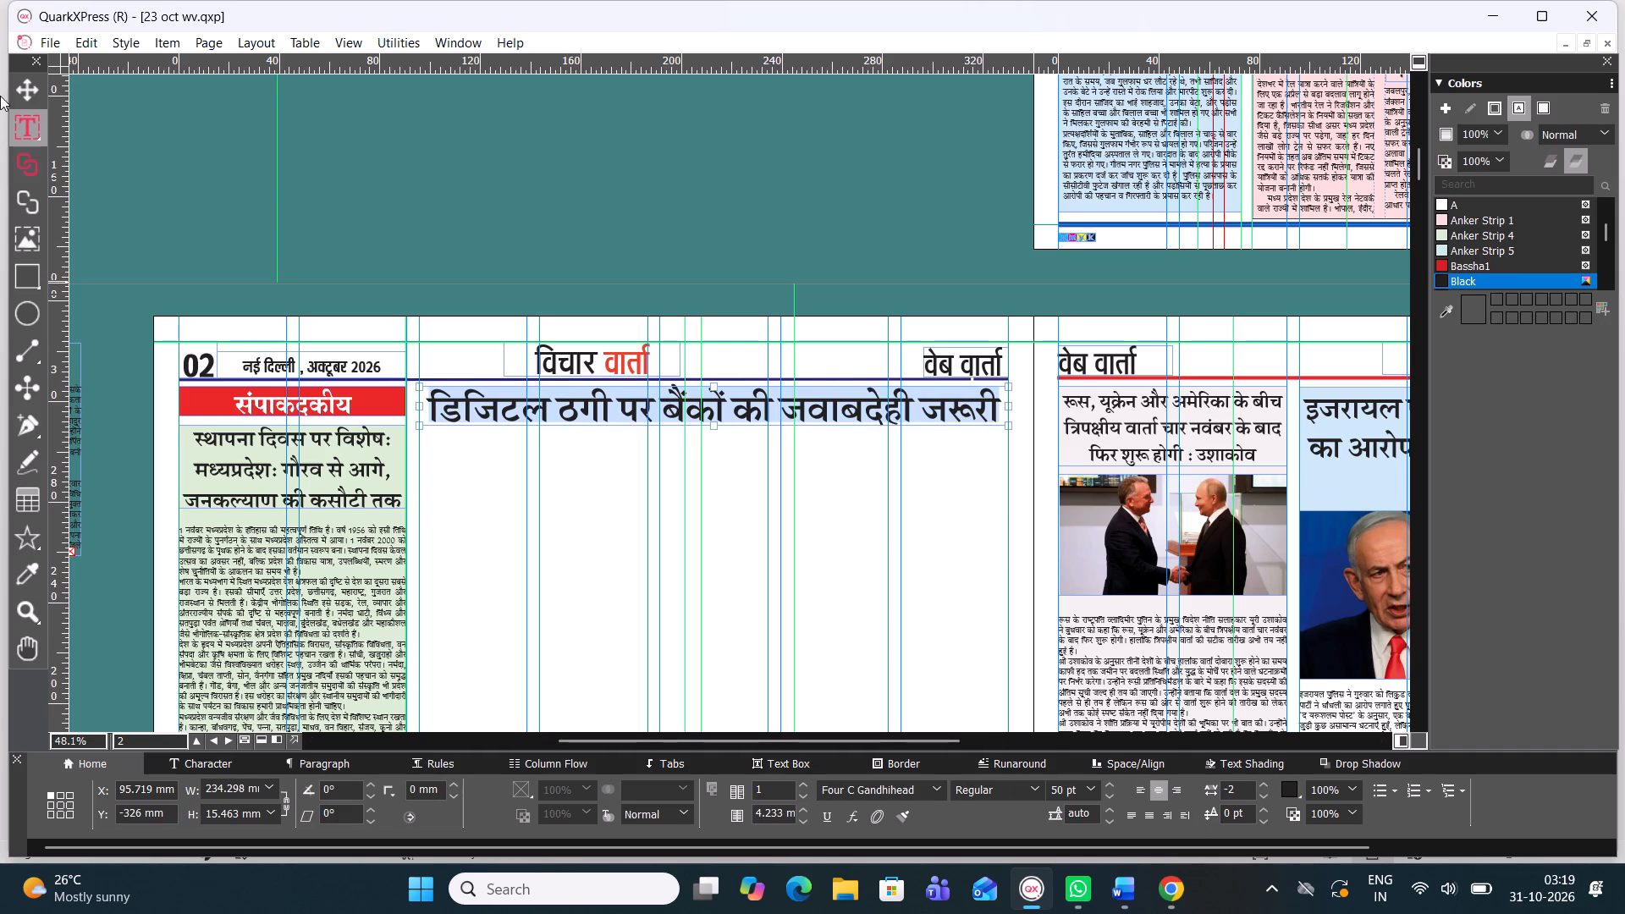
pyautogui.click(36, 86)
pyautogui.click(525, 169)
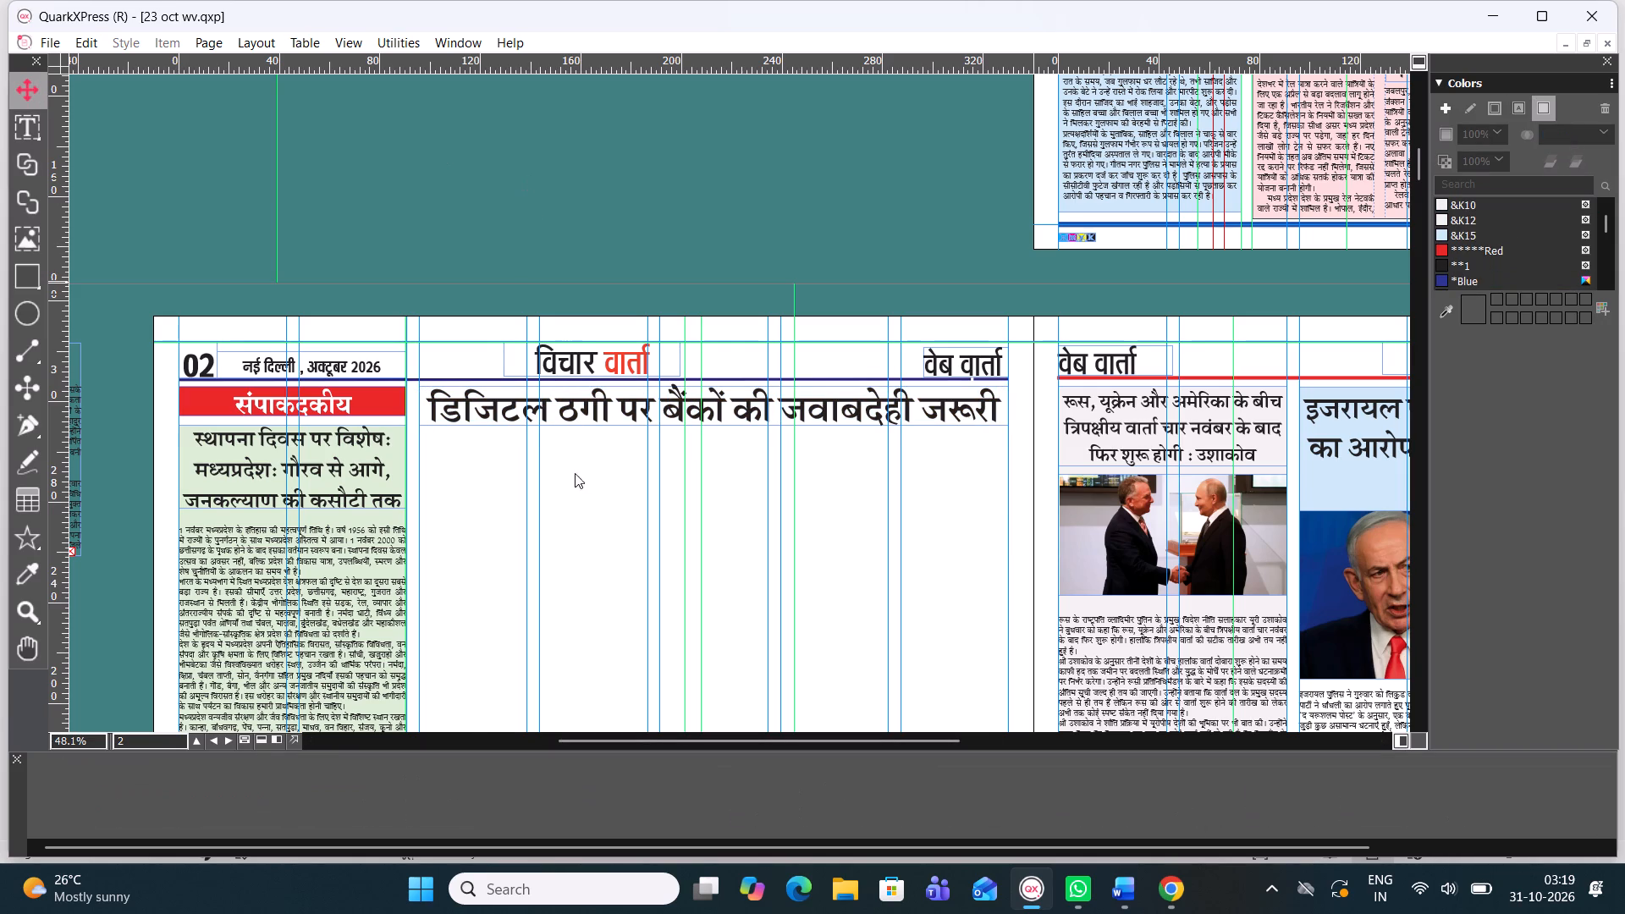
# Draw a text box about 234.3 mm wide and 136.5 mm high directly below the digital-fraud headline.
pyautogui.scroll(-1, 586, 459)
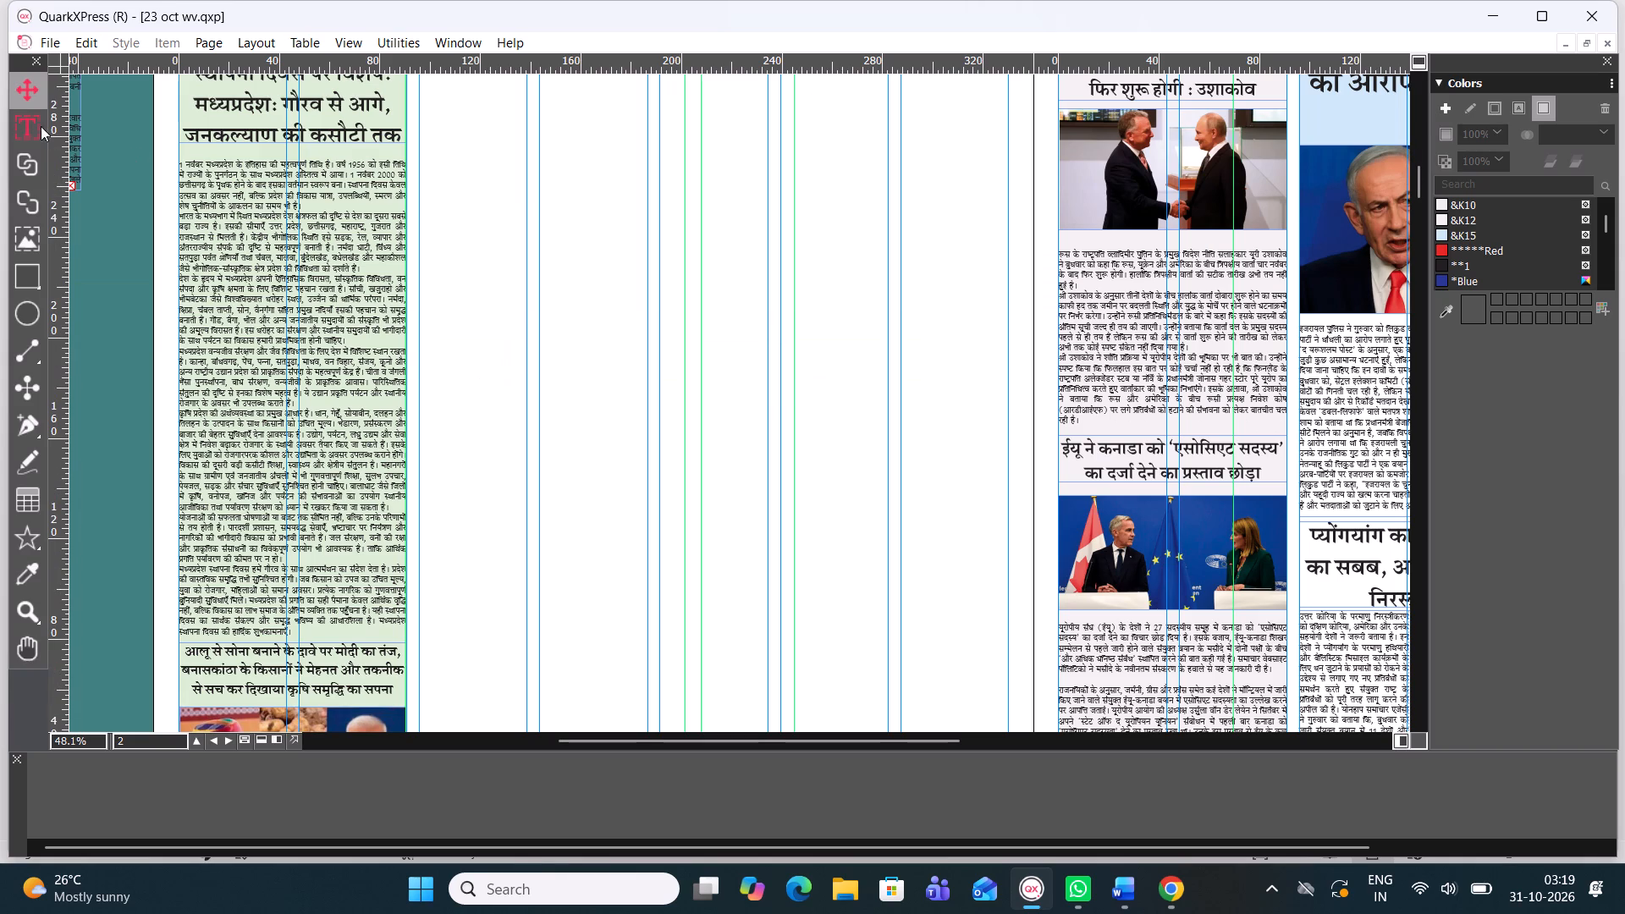
pyautogui.scroll(-2, 701, 219)
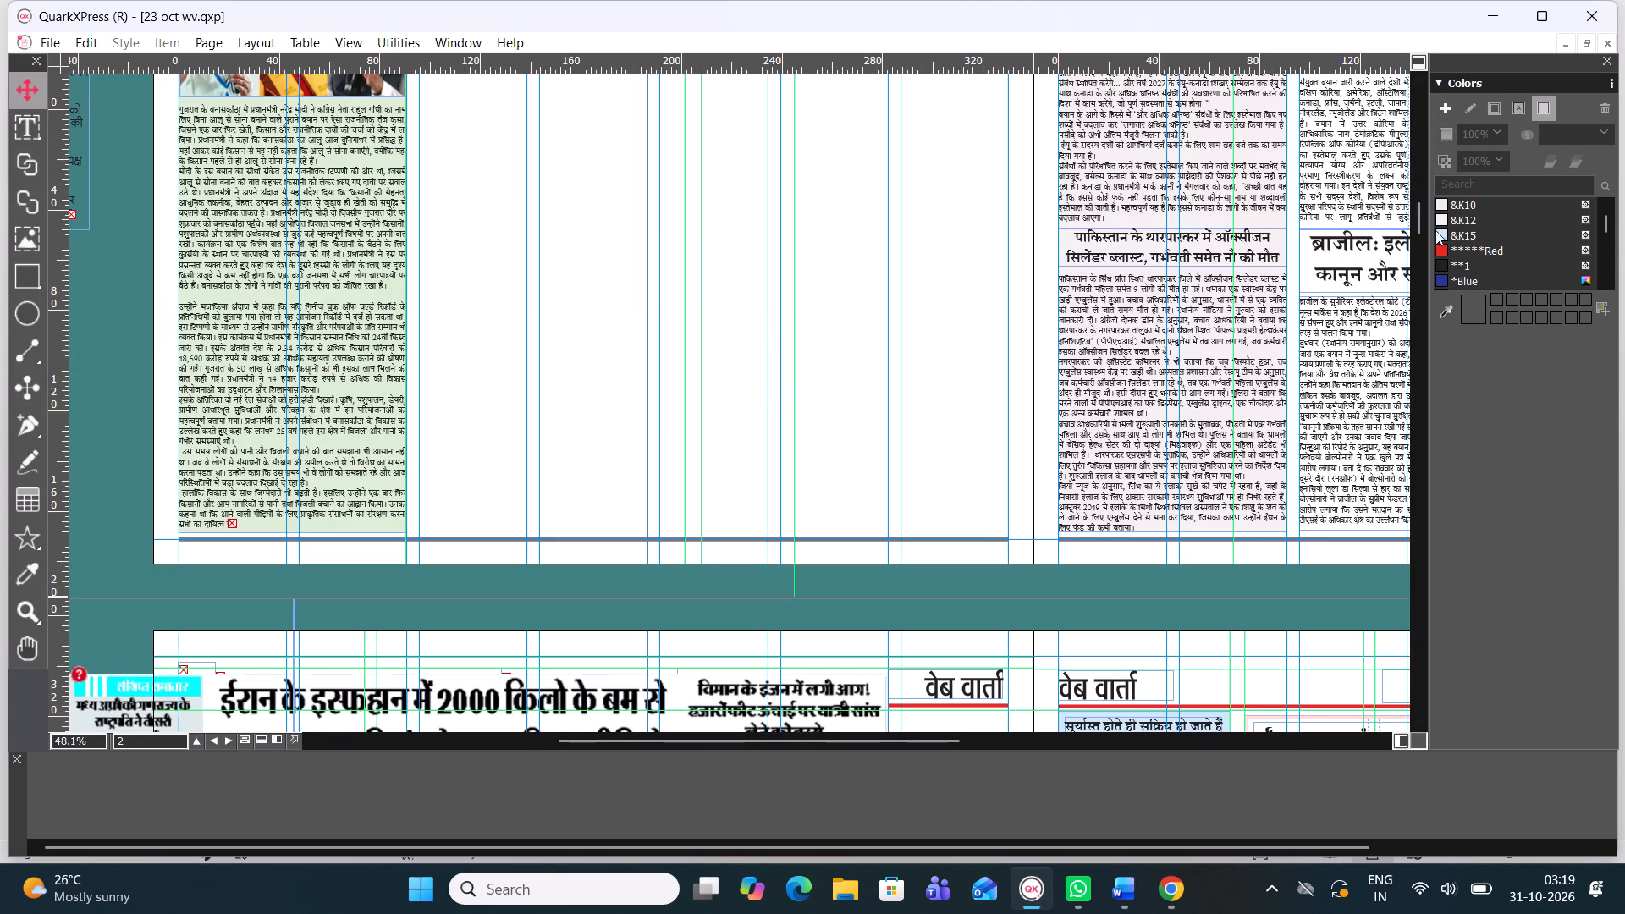
pyautogui.moveTo(1417, 214); pyautogui.dragTo(1411, 176)
pyautogui.click(18, 121)
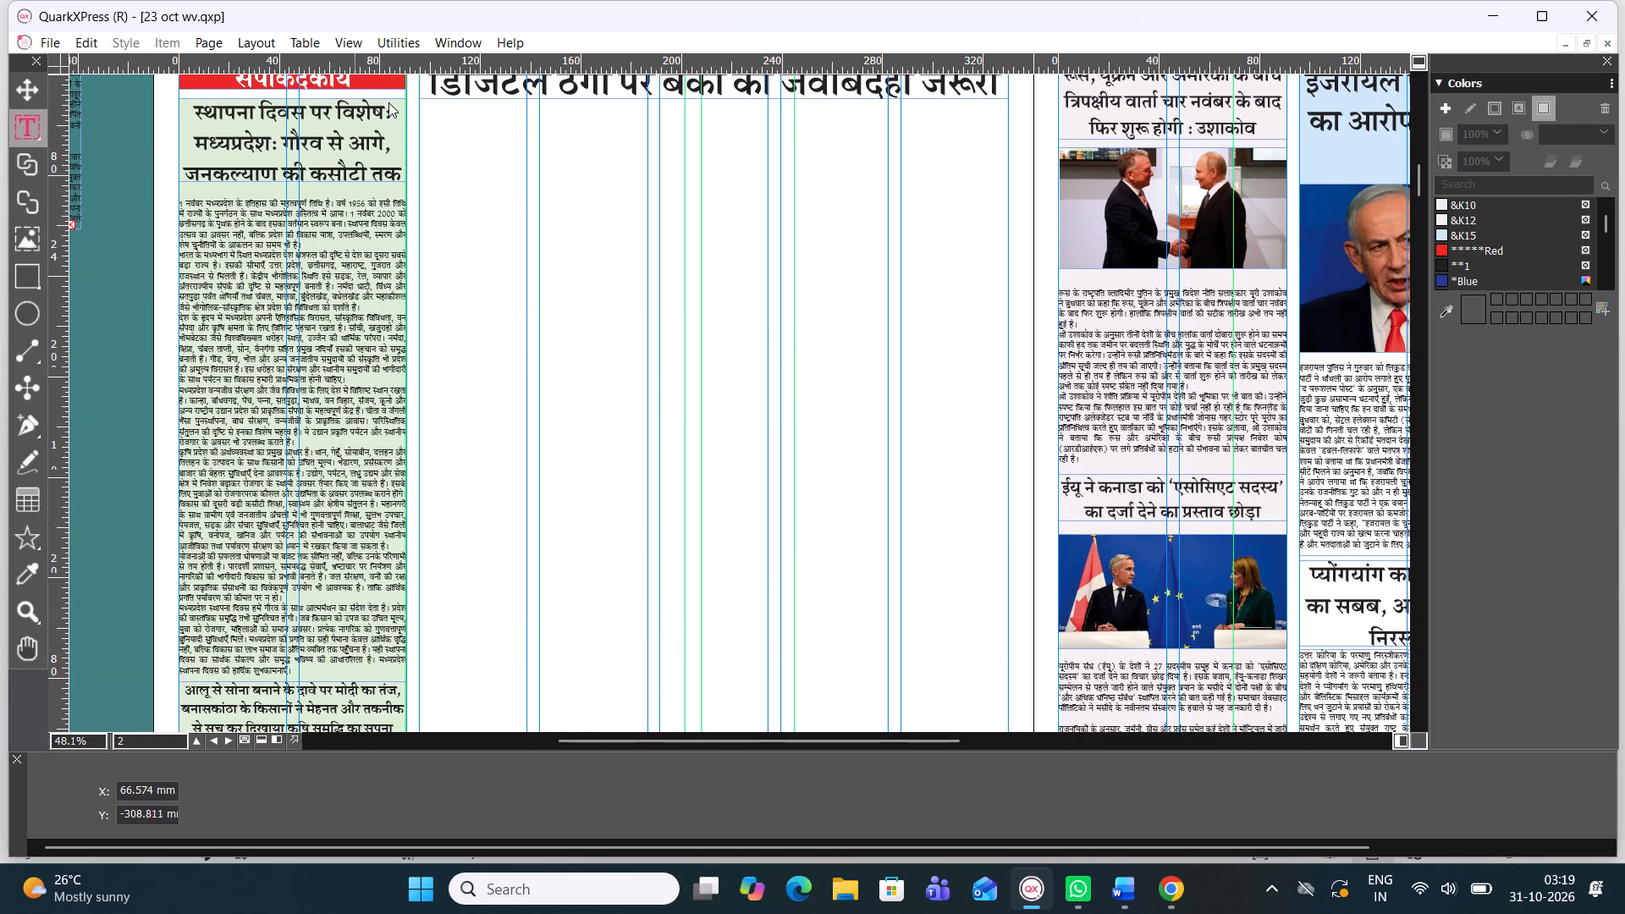
pyautogui.moveTo(418, 99); pyautogui.dragTo(596, 205)
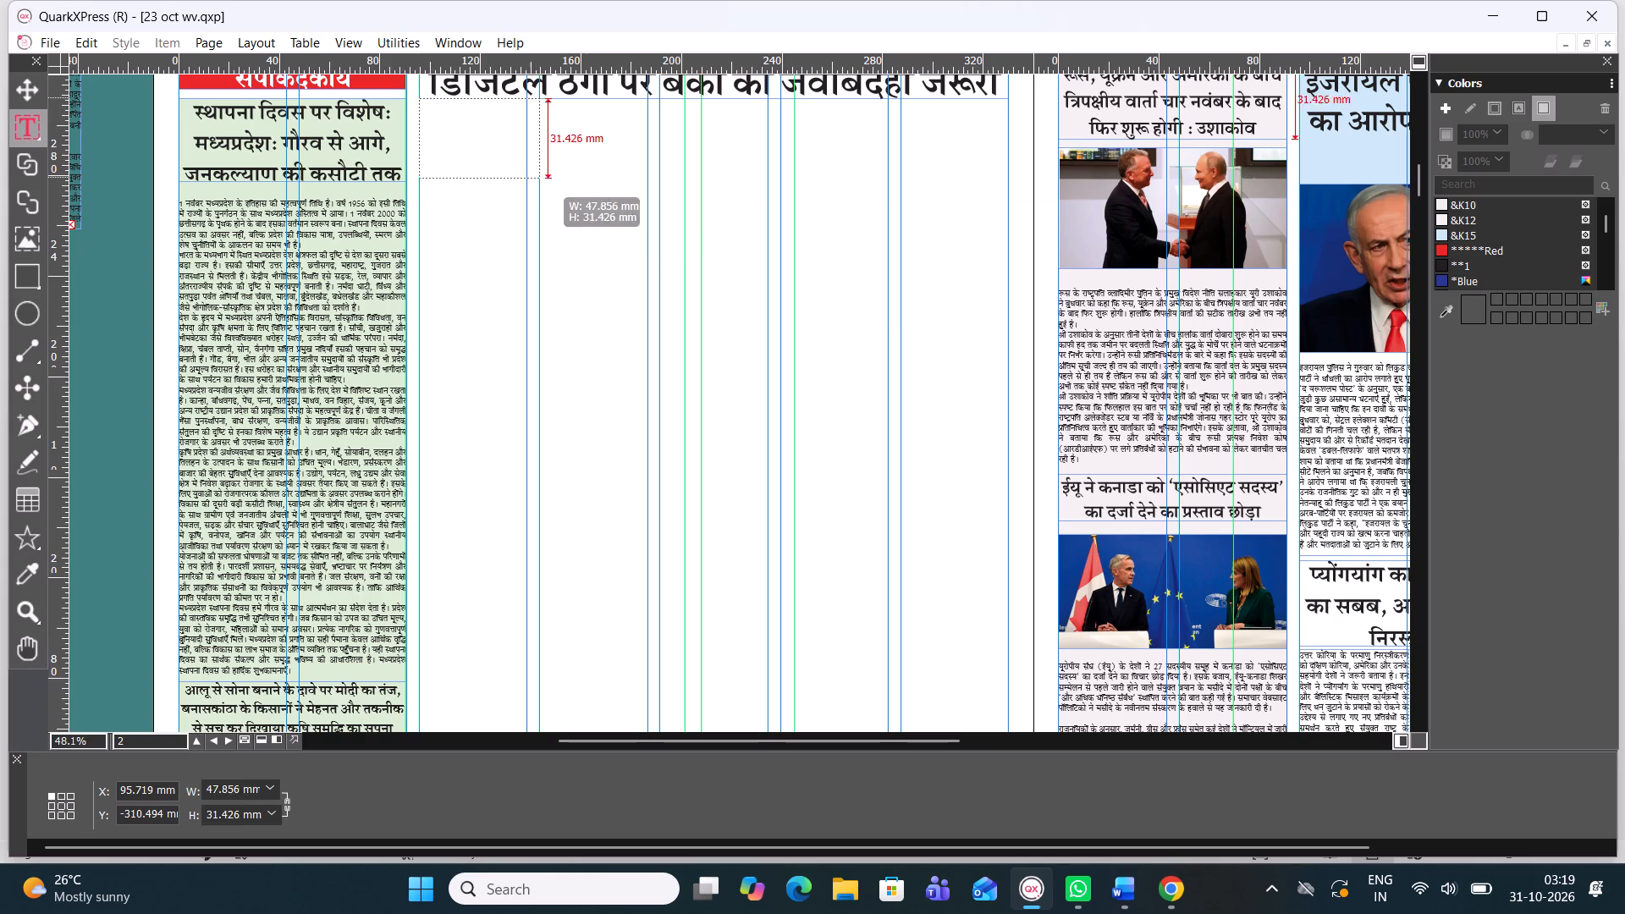
pyautogui.moveTo(596, 205); pyautogui.dragTo(1014, 382)
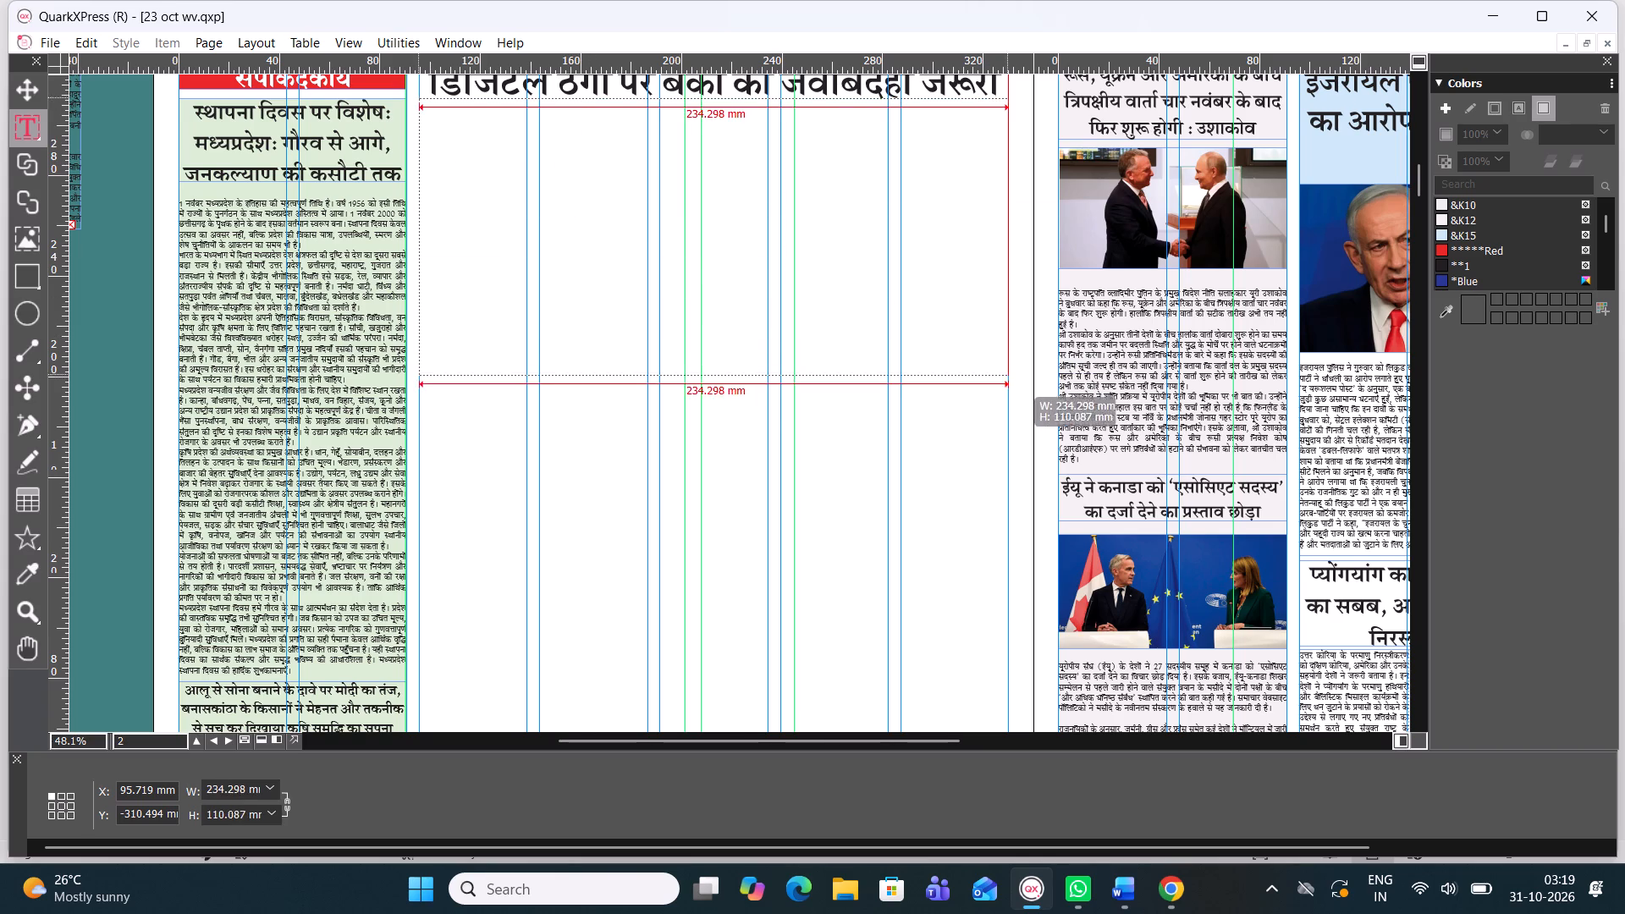
pyautogui.moveTo(1014, 382); pyautogui.dragTo(1009, 442)
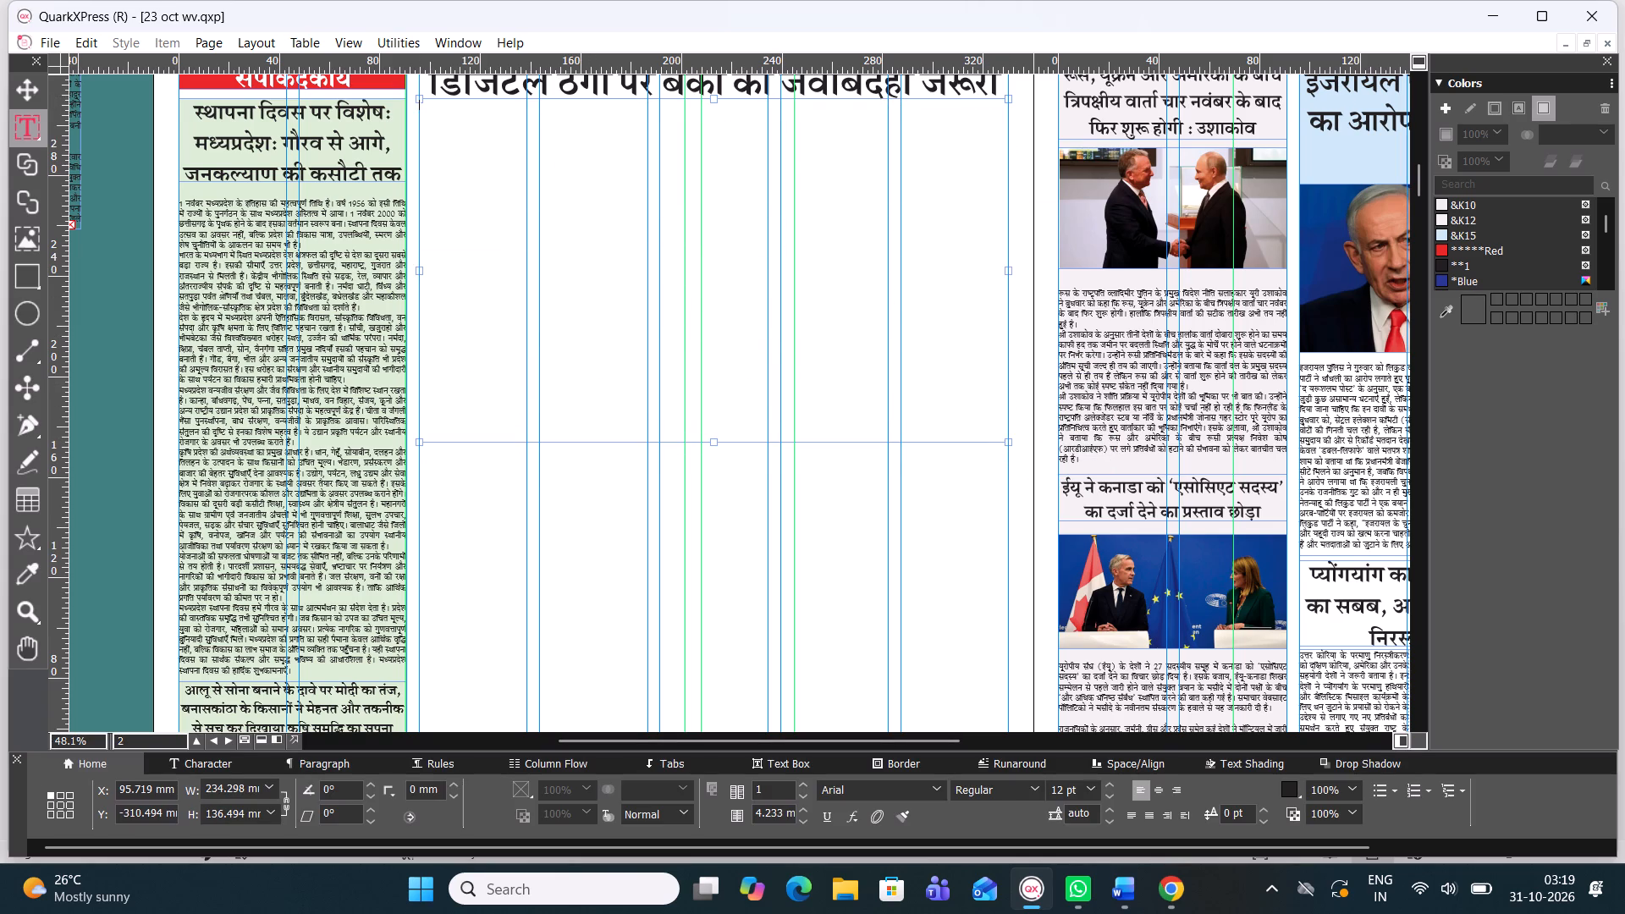
# Switch to Word and copy the digital-fraud article body from "डिजिटल तकनीक ने जीवन को" to "भी जवाबदेही है।", without byline or author note.
pyautogui.click(1119, 888)
pyautogui.scroll(-2, 643, 394)
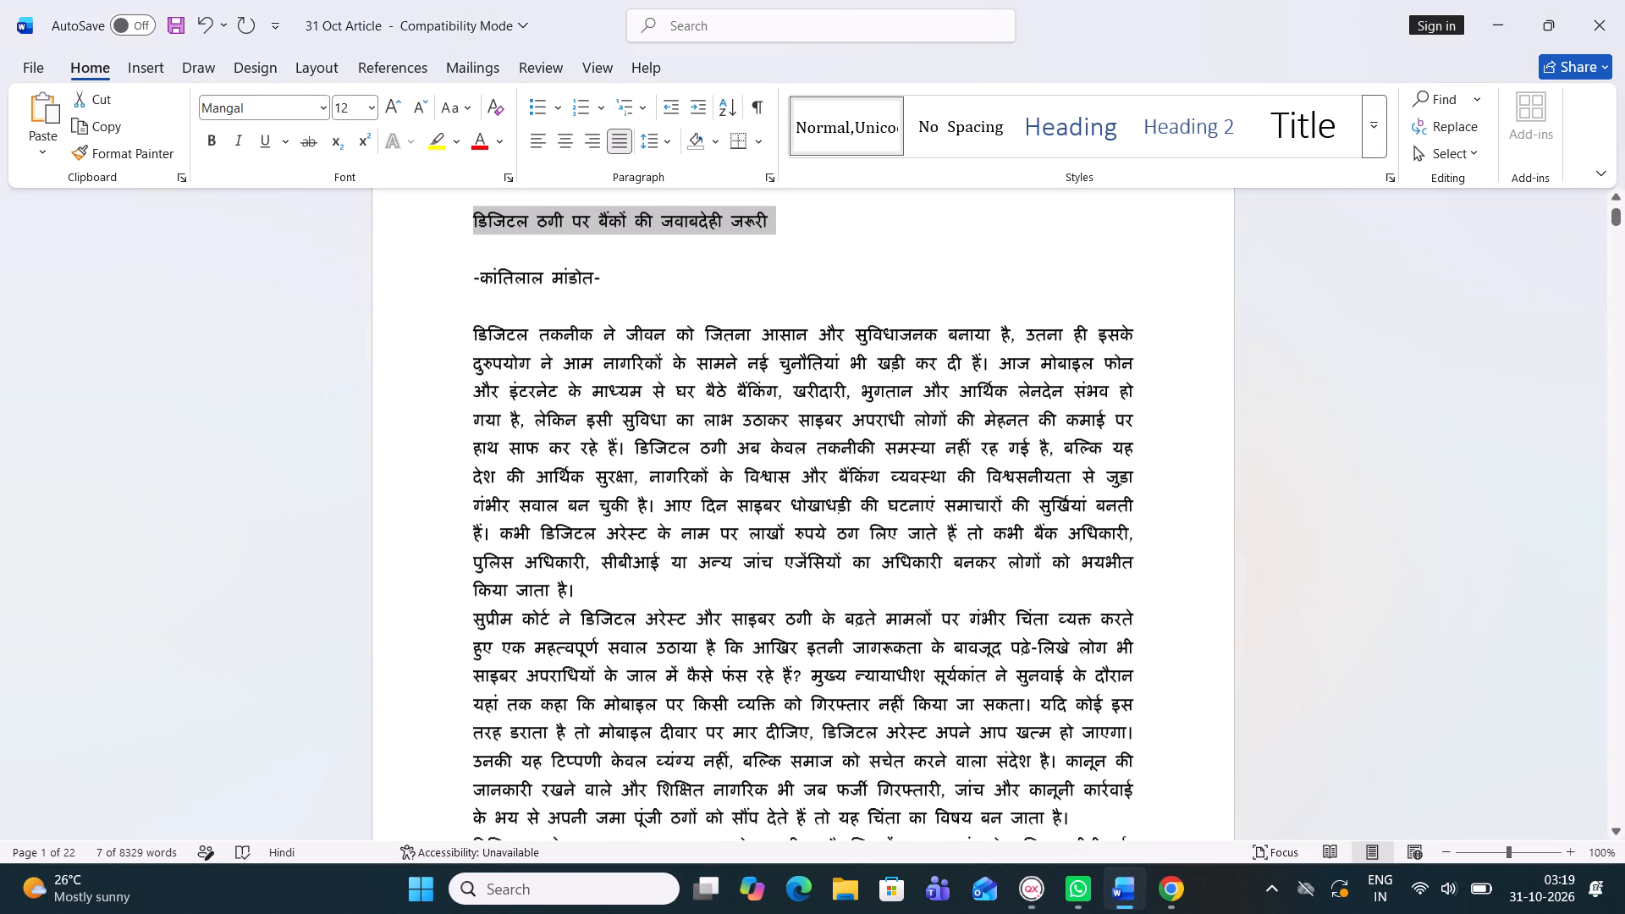
pyautogui.moveTo(470, 330); pyautogui.dragTo(1253, 662)
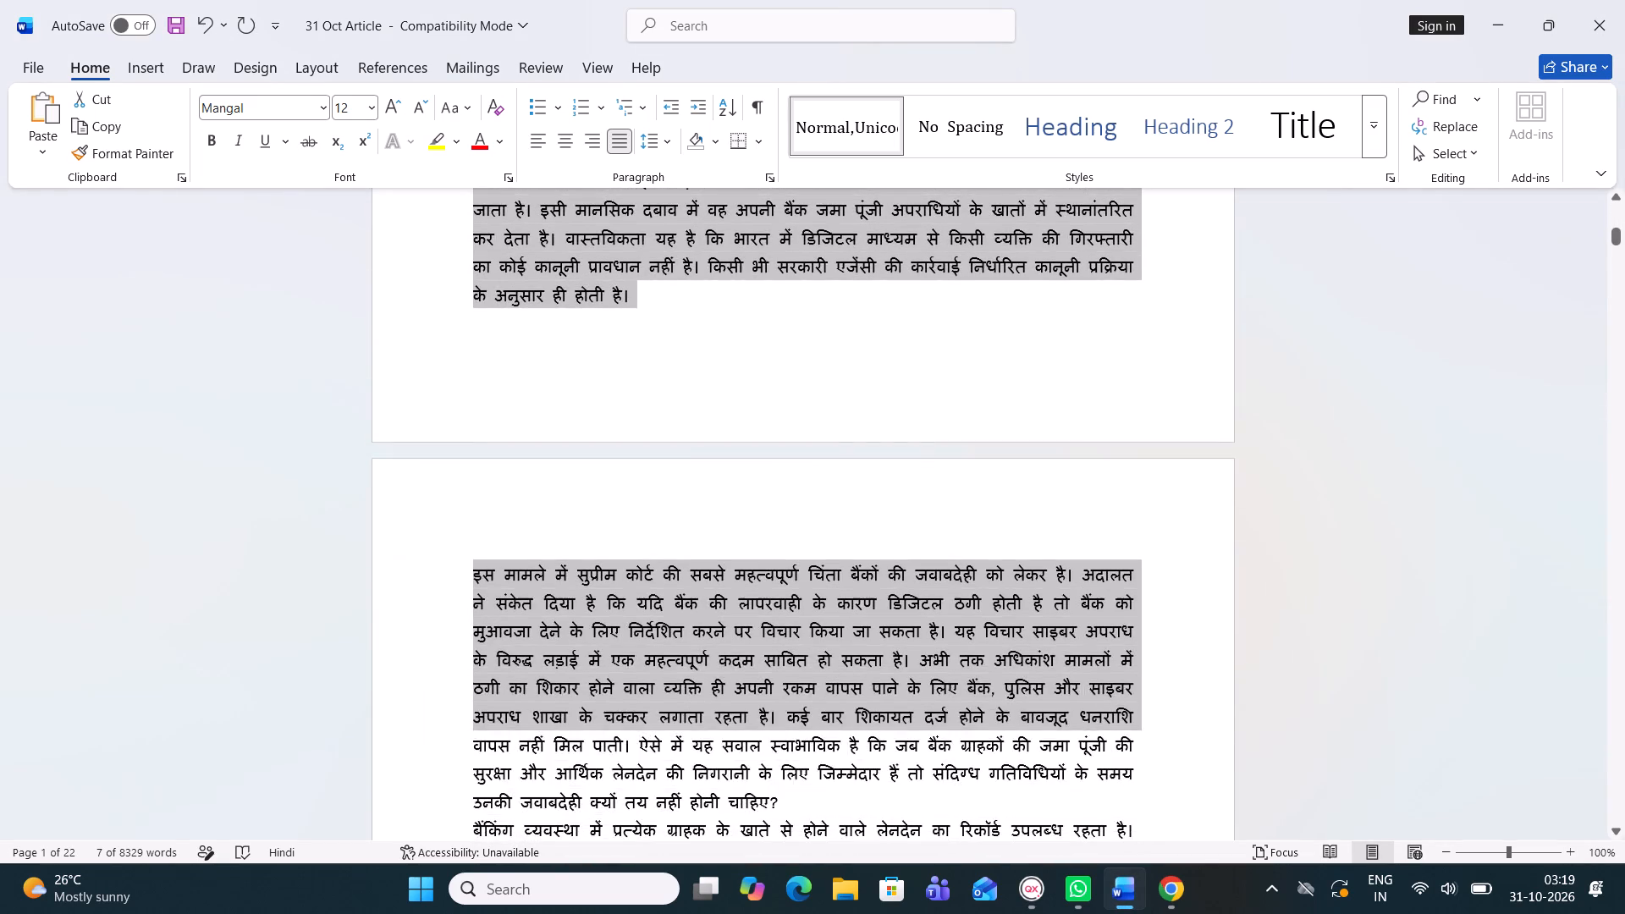
pyautogui.moveTo(1253, 662); pyautogui.dragTo(1292, 822)
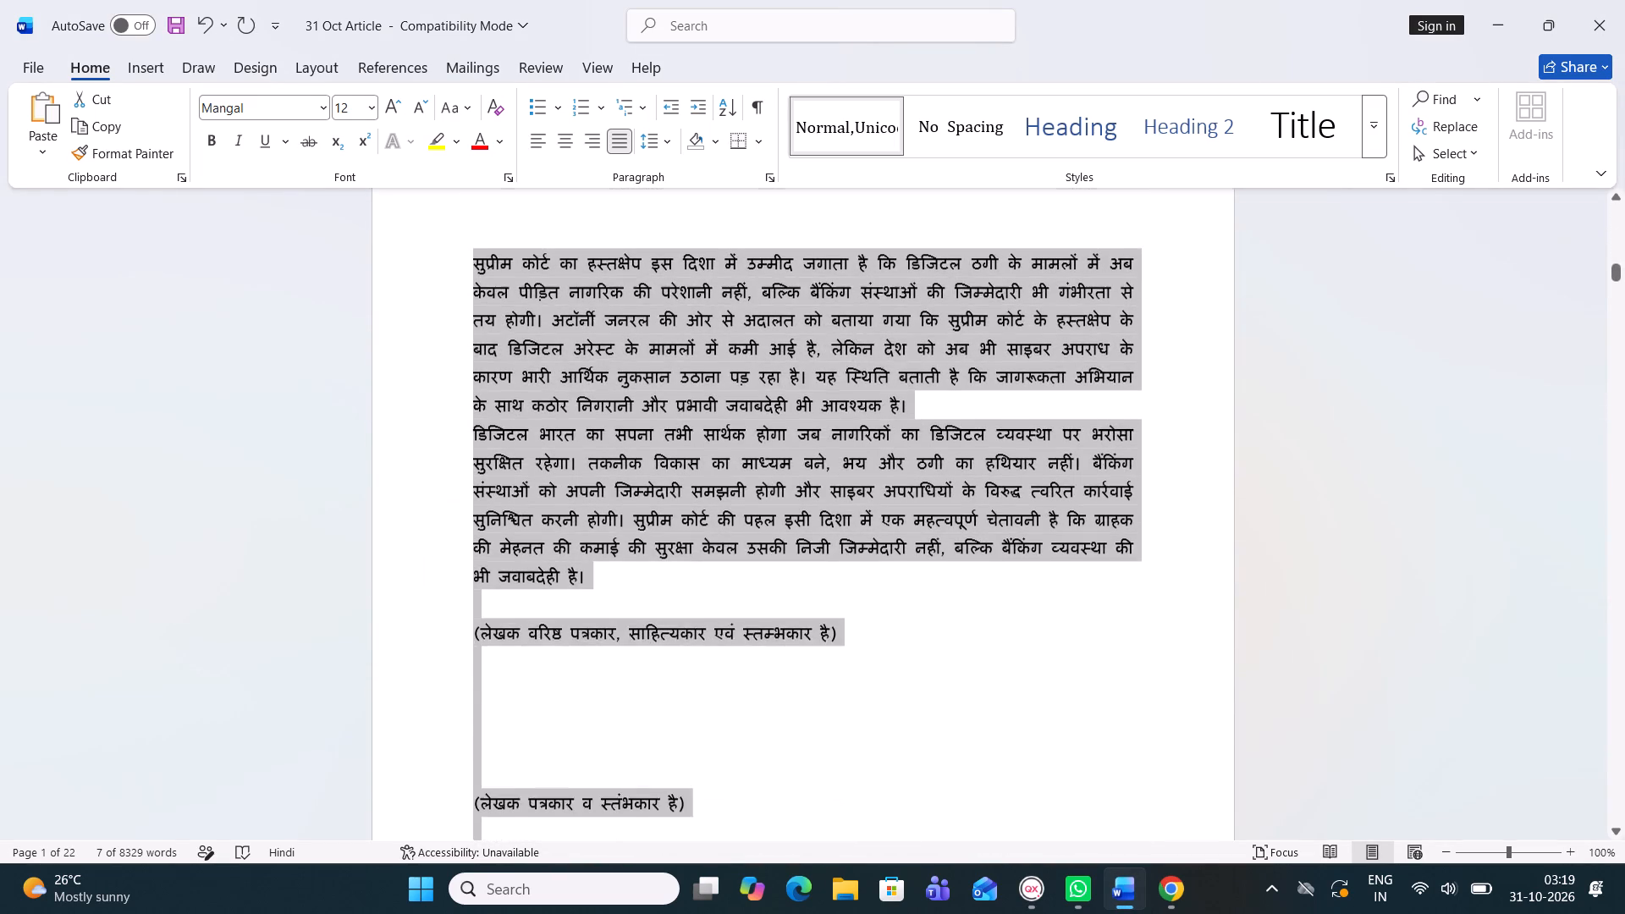
pyautogui.moveTo(1292, 822); pyautogui.dragTo(1040, 526)
pyautogui.hotkey('ctrl', 'c')
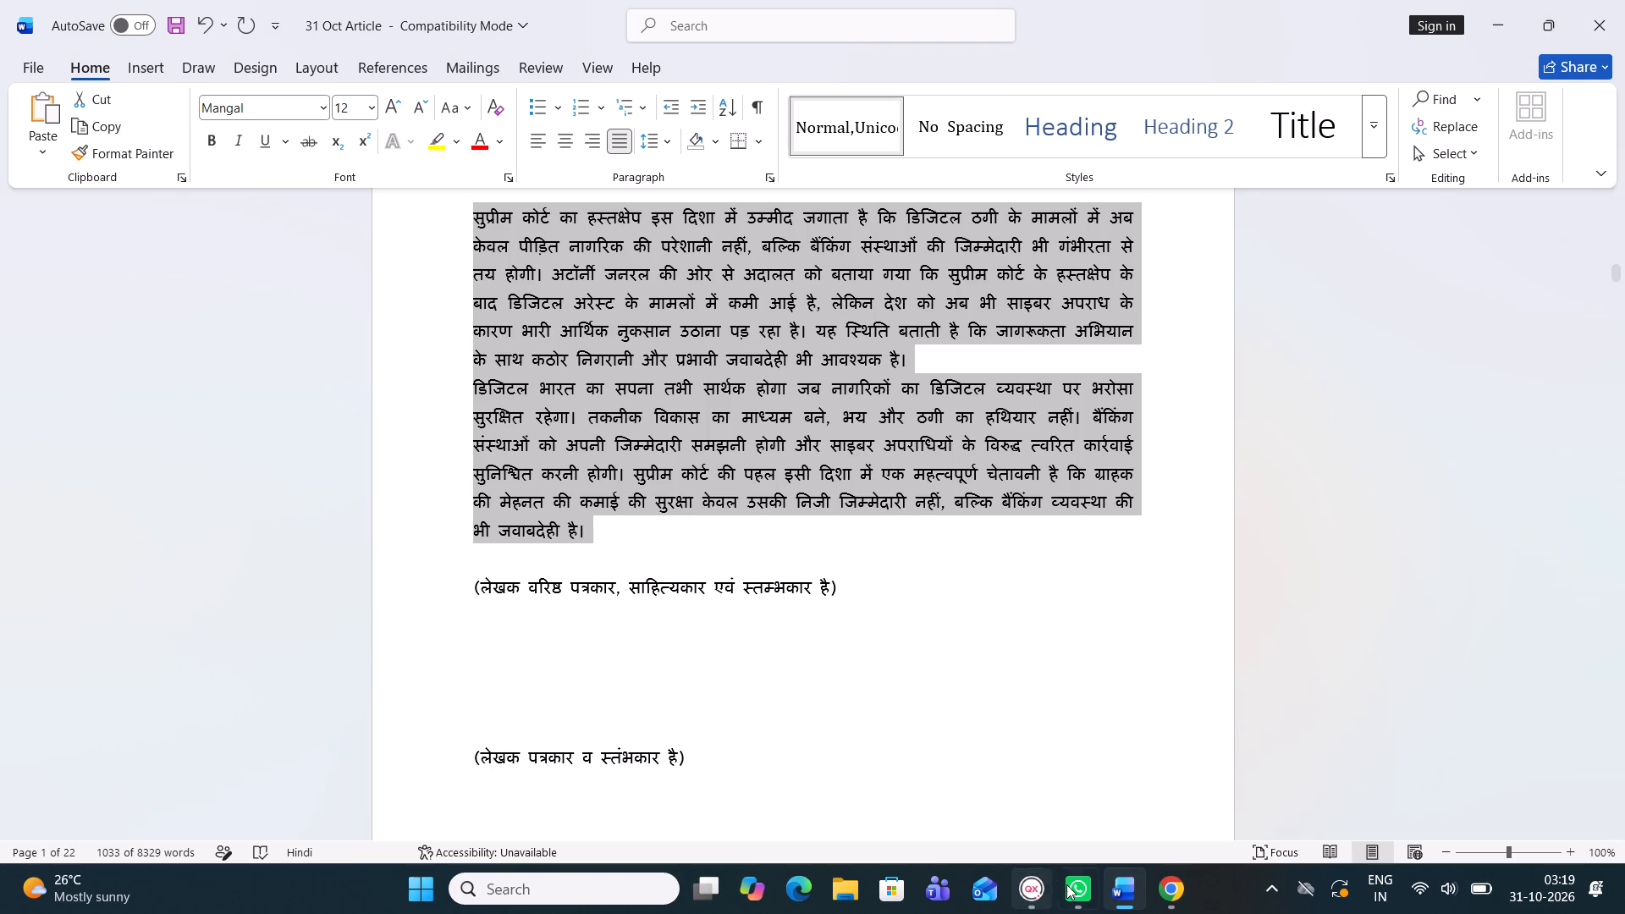
# Back in QuarkXPress, set the empty body box's text size to 11.5 pt and its leading to 11.7 pt.
pyautogui.click(1035, 896)
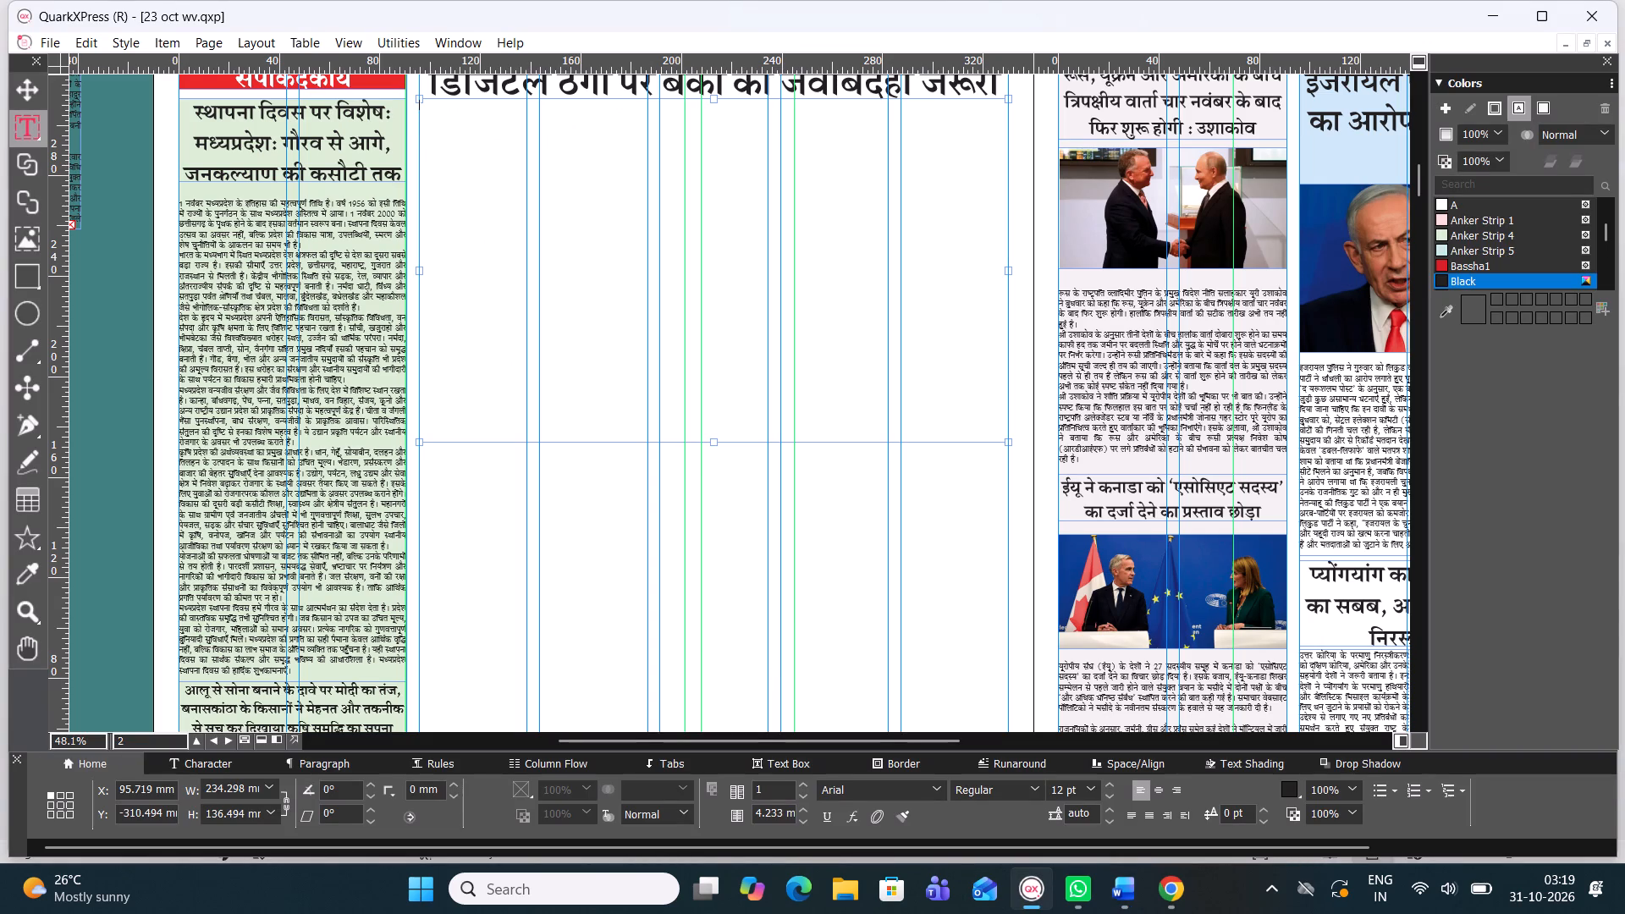
pyautogui.click(1086, 790)
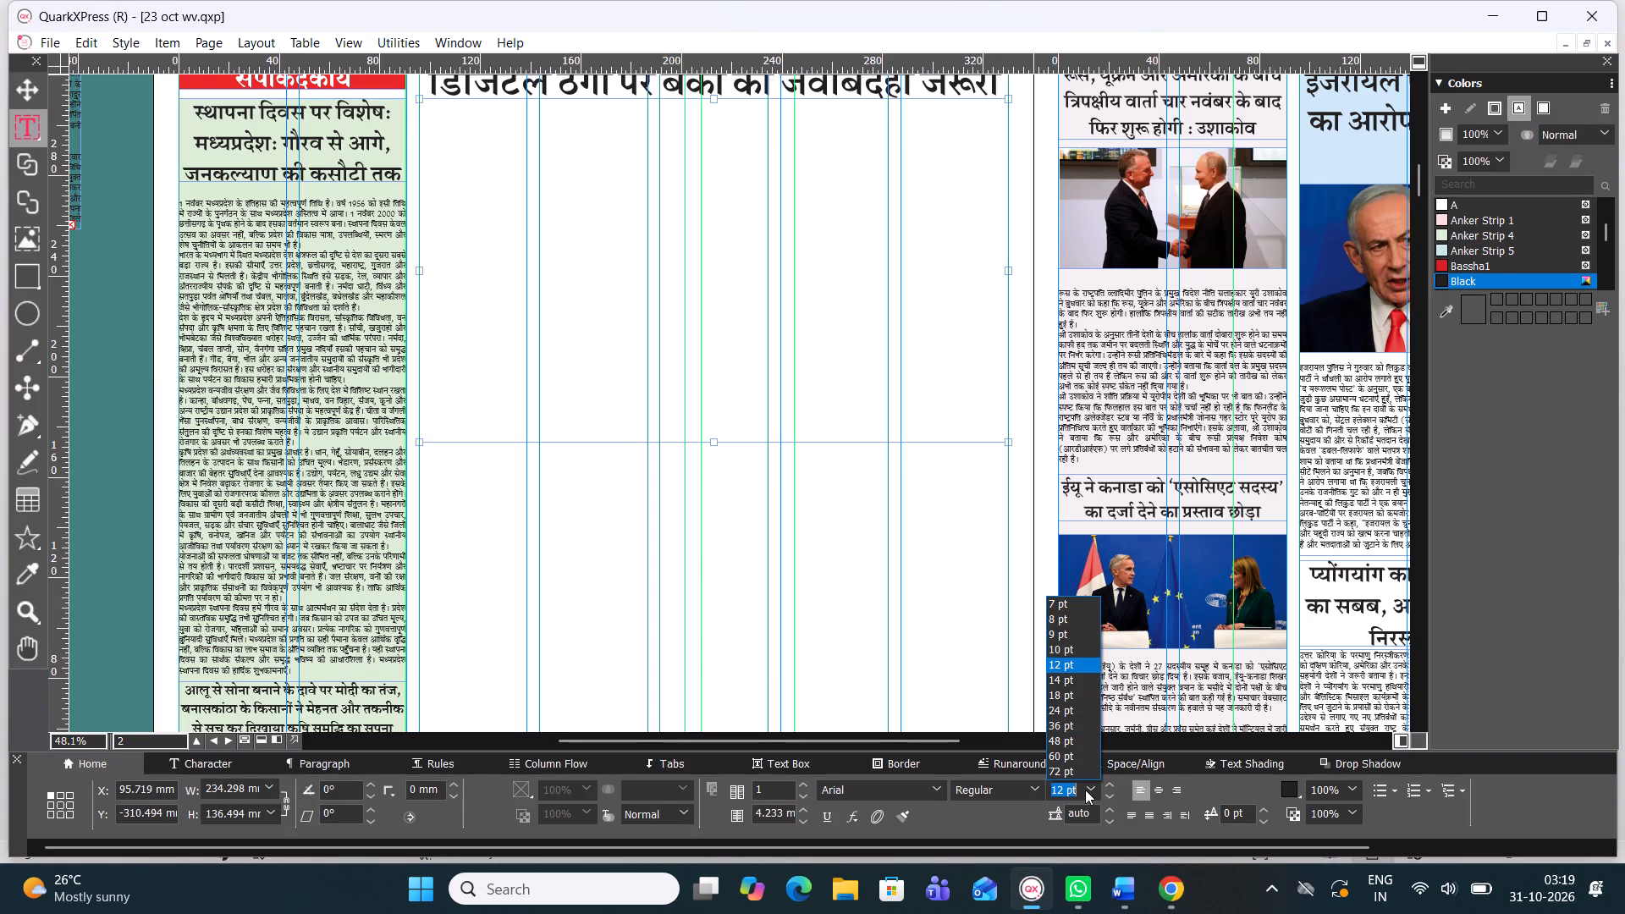
pyautogui.press('BackSpace')
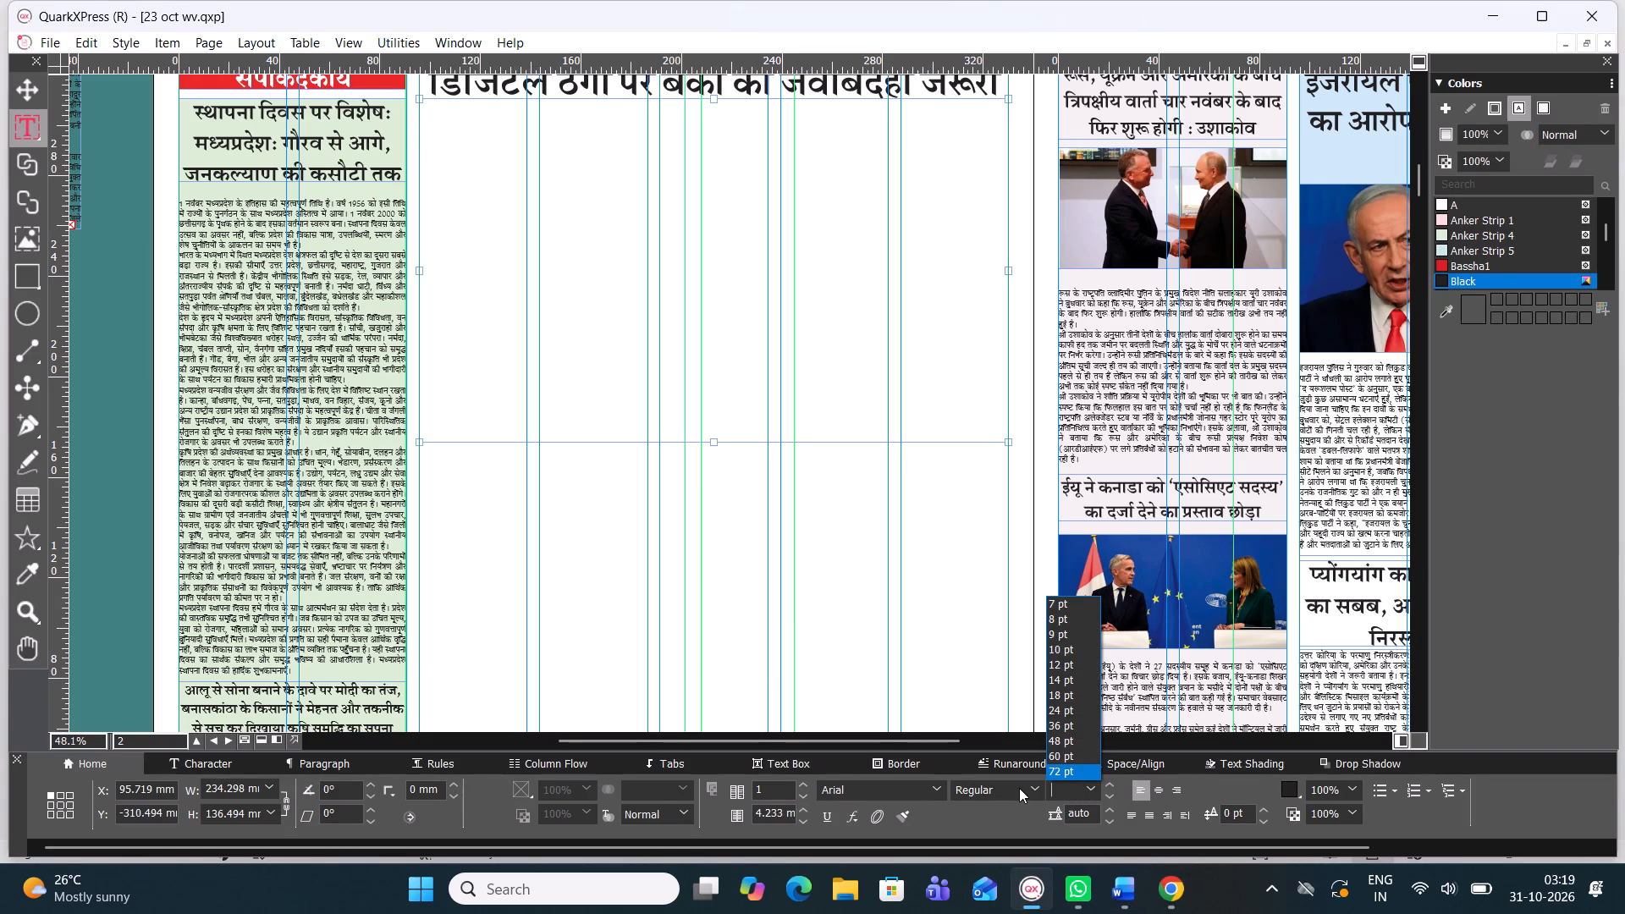
pyautogui.write('11')
pyautogui.press('.')
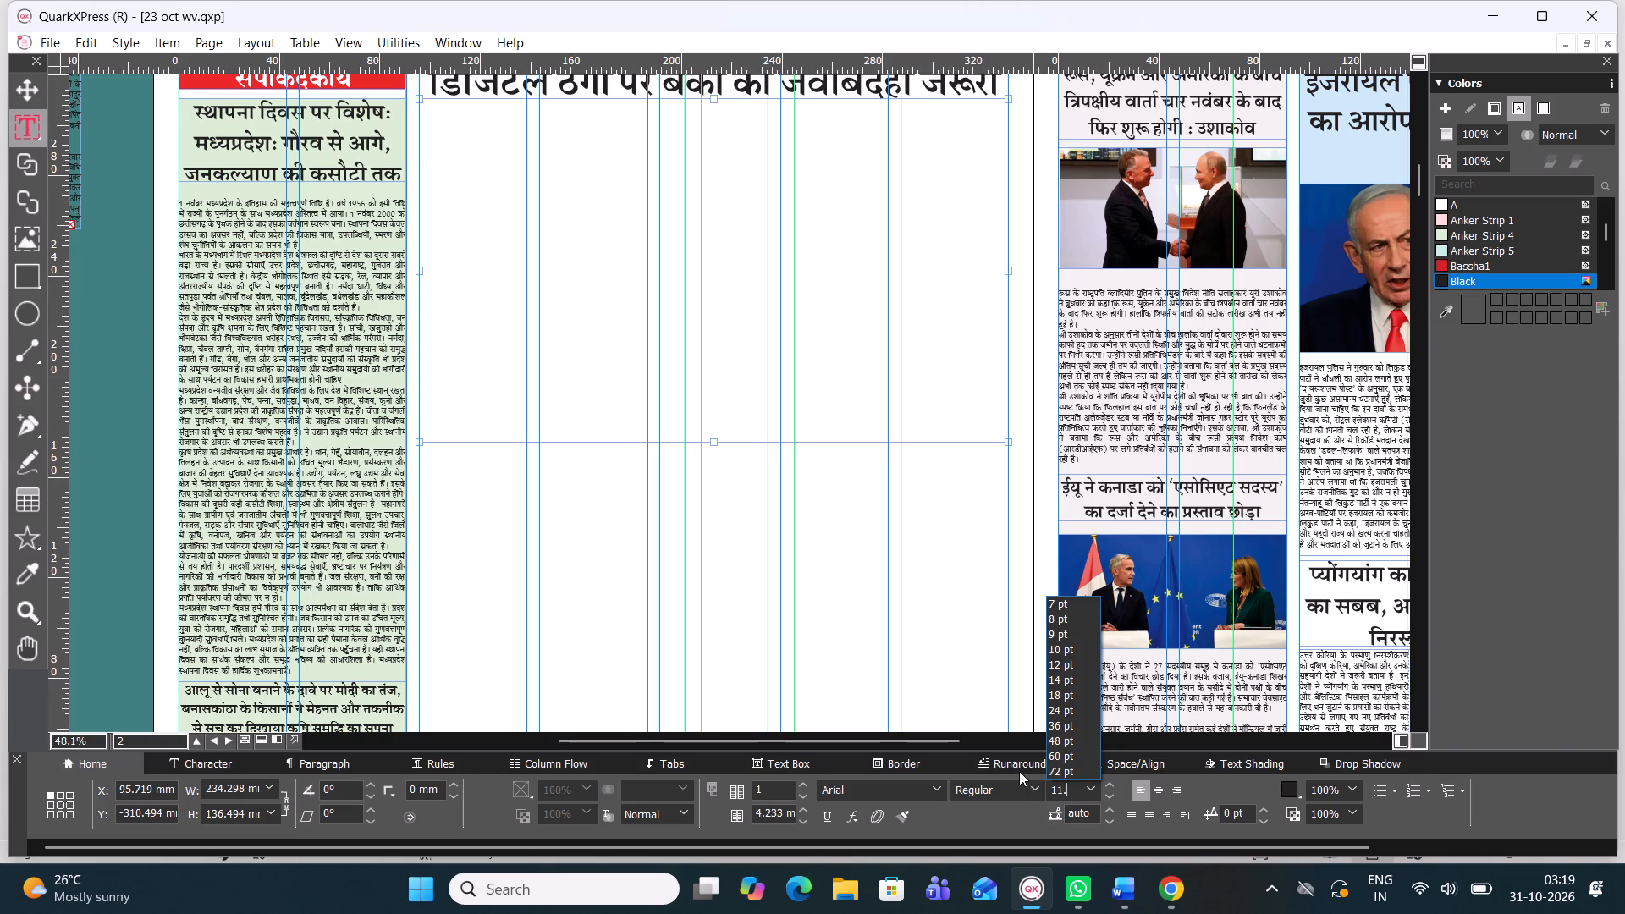
pyautogui.press('5')
pyautogui.press('Return')
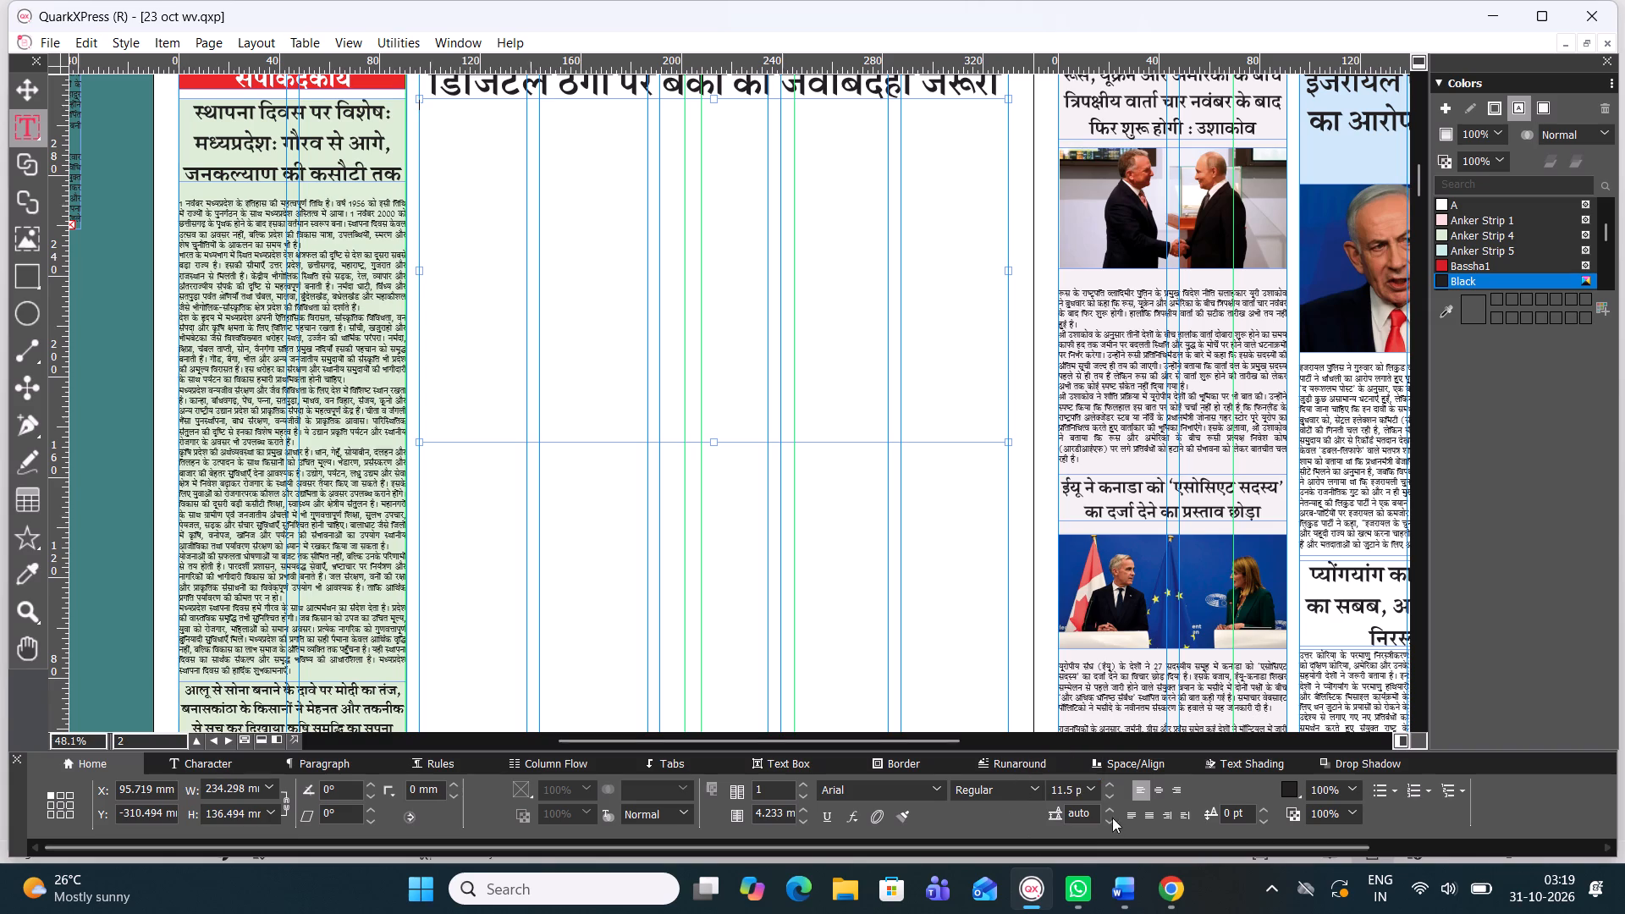
pyautogui.moveTo(1090, 808); pyautogui.dragTo(939, 802)
pyautogui.write('11')
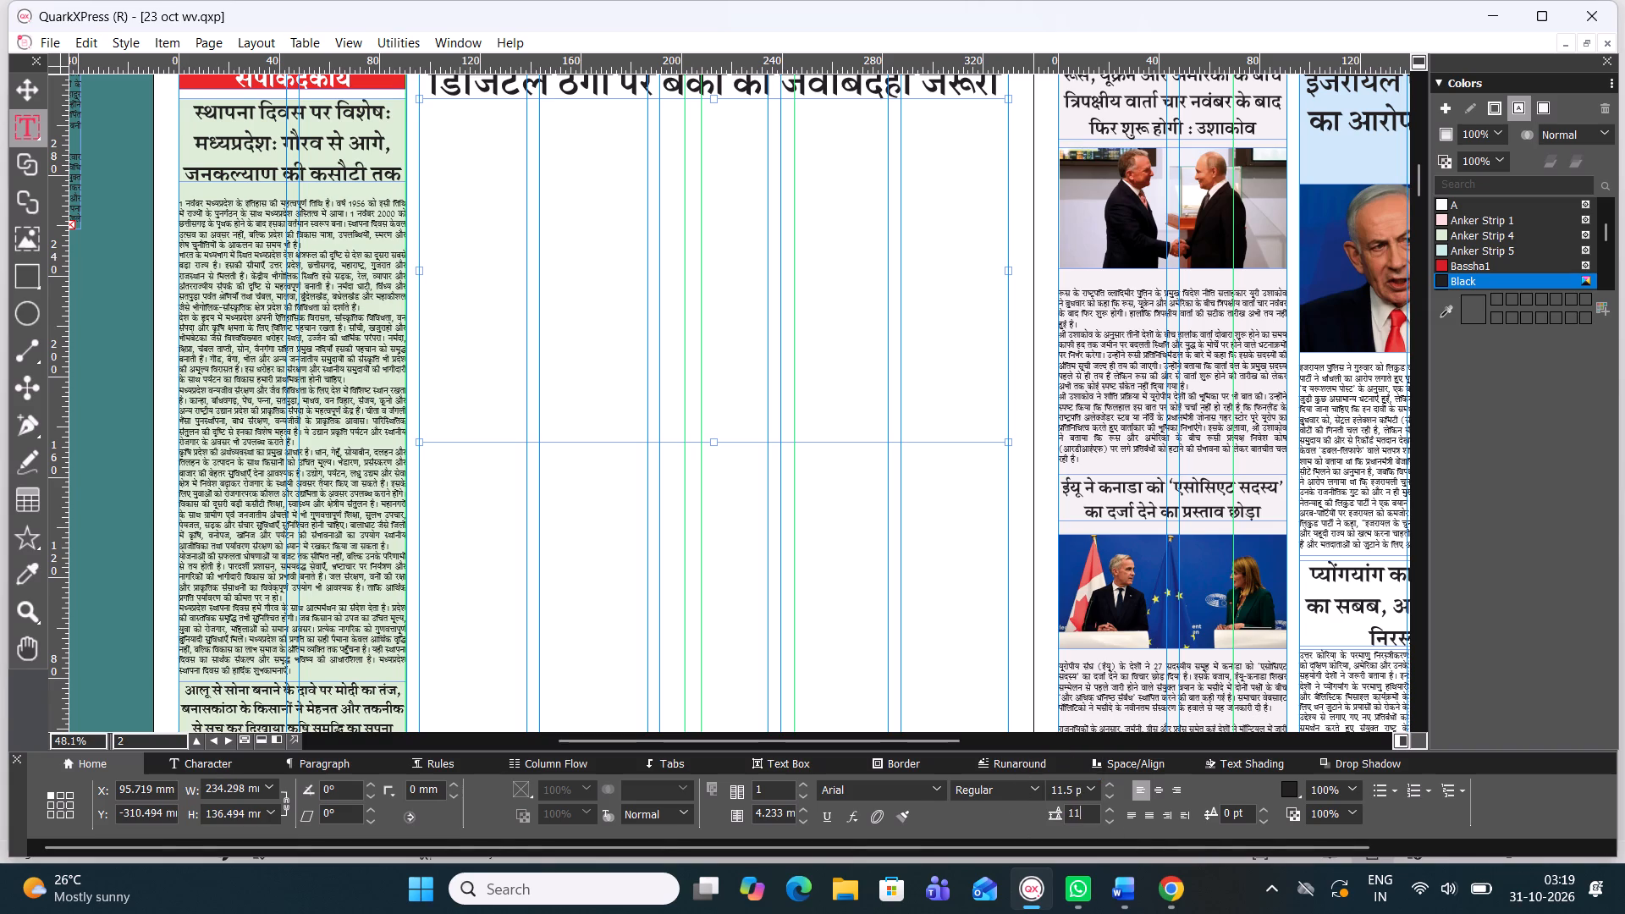
pyautogui.press('.')
pyautogui.press('7')
pyautogui.press('Return')
# Set the body box's font to Four C Gandhi and paste the copied article text into it.
pyautogui.click(939, 785)
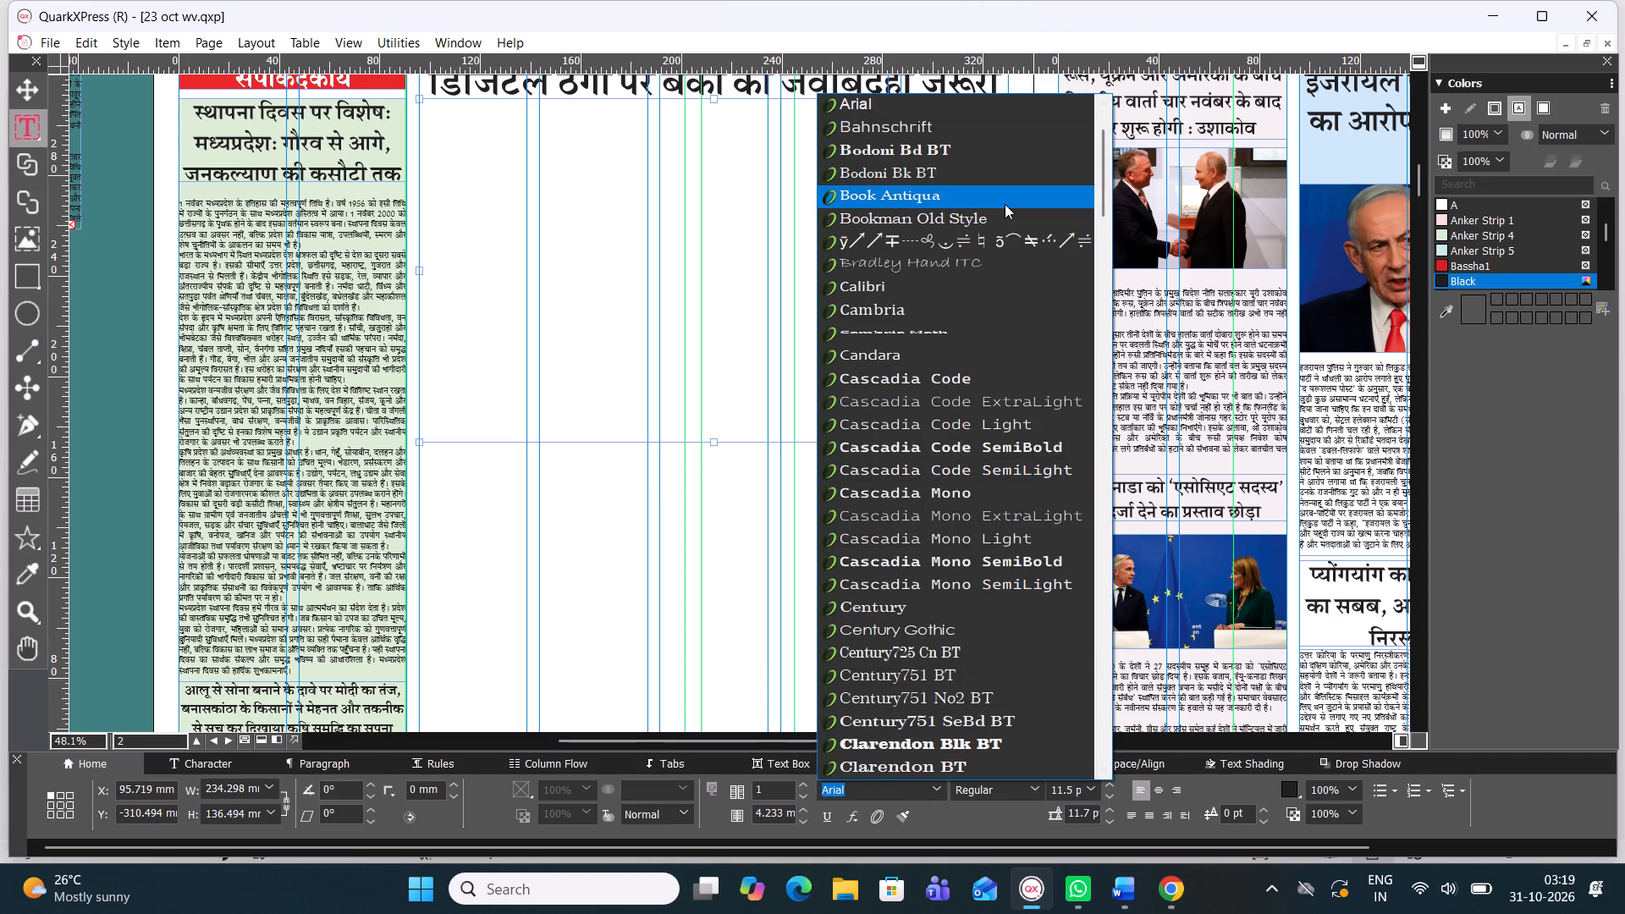
pyautogui.scroll(2, 996, 132)
pyautogui.click(969, 129)
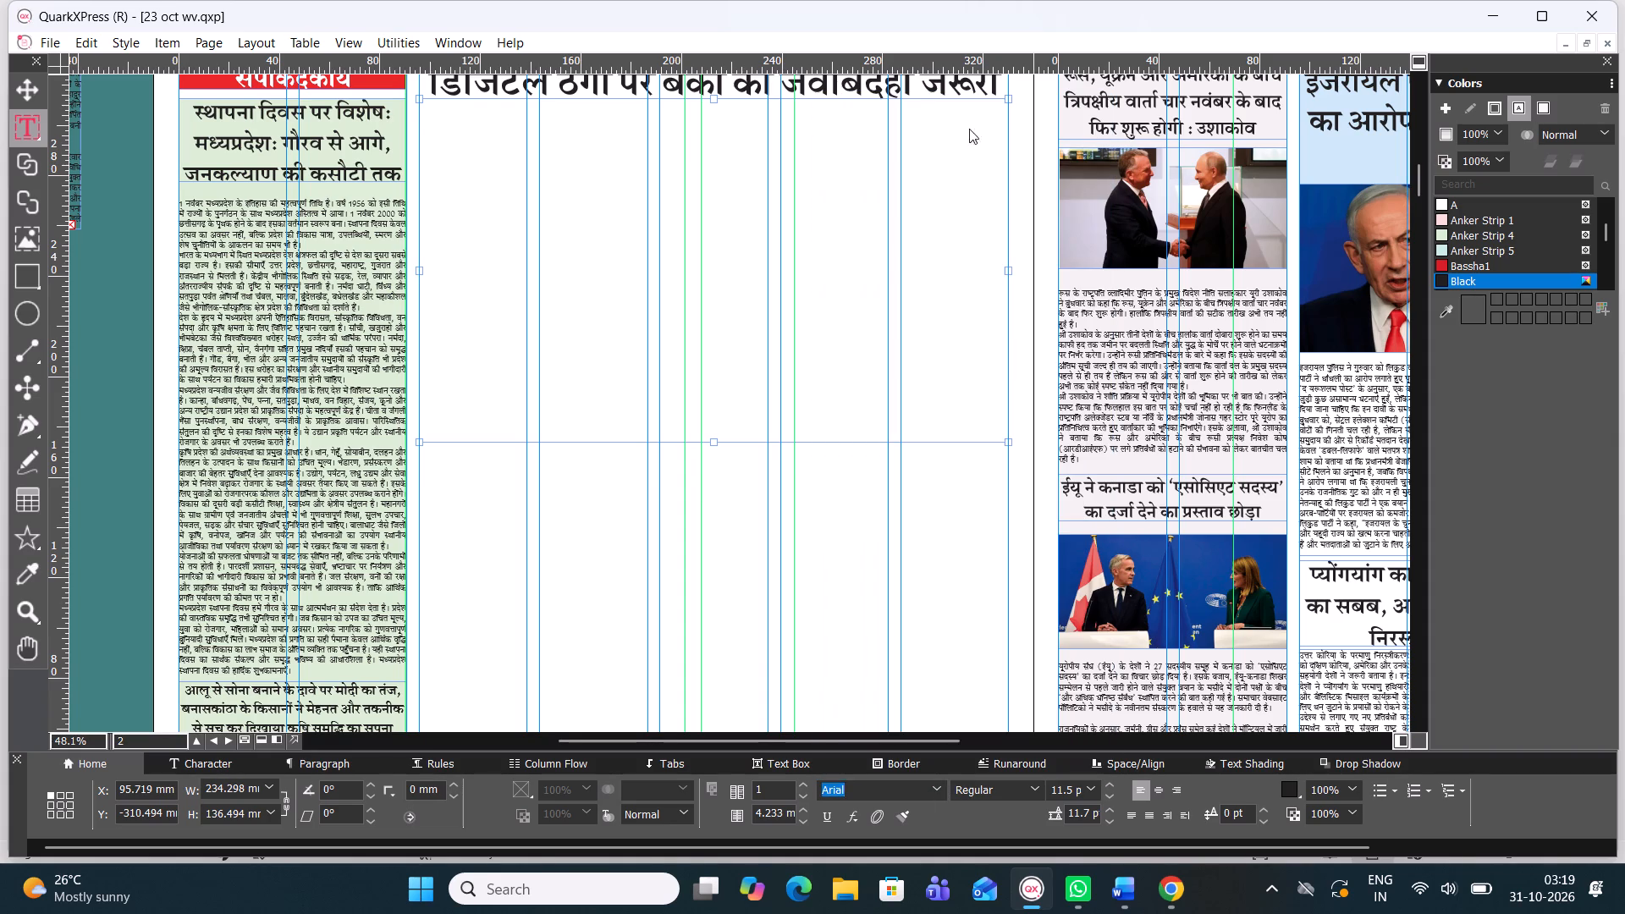
pyautogui.hotkey('ctrl', 'v')
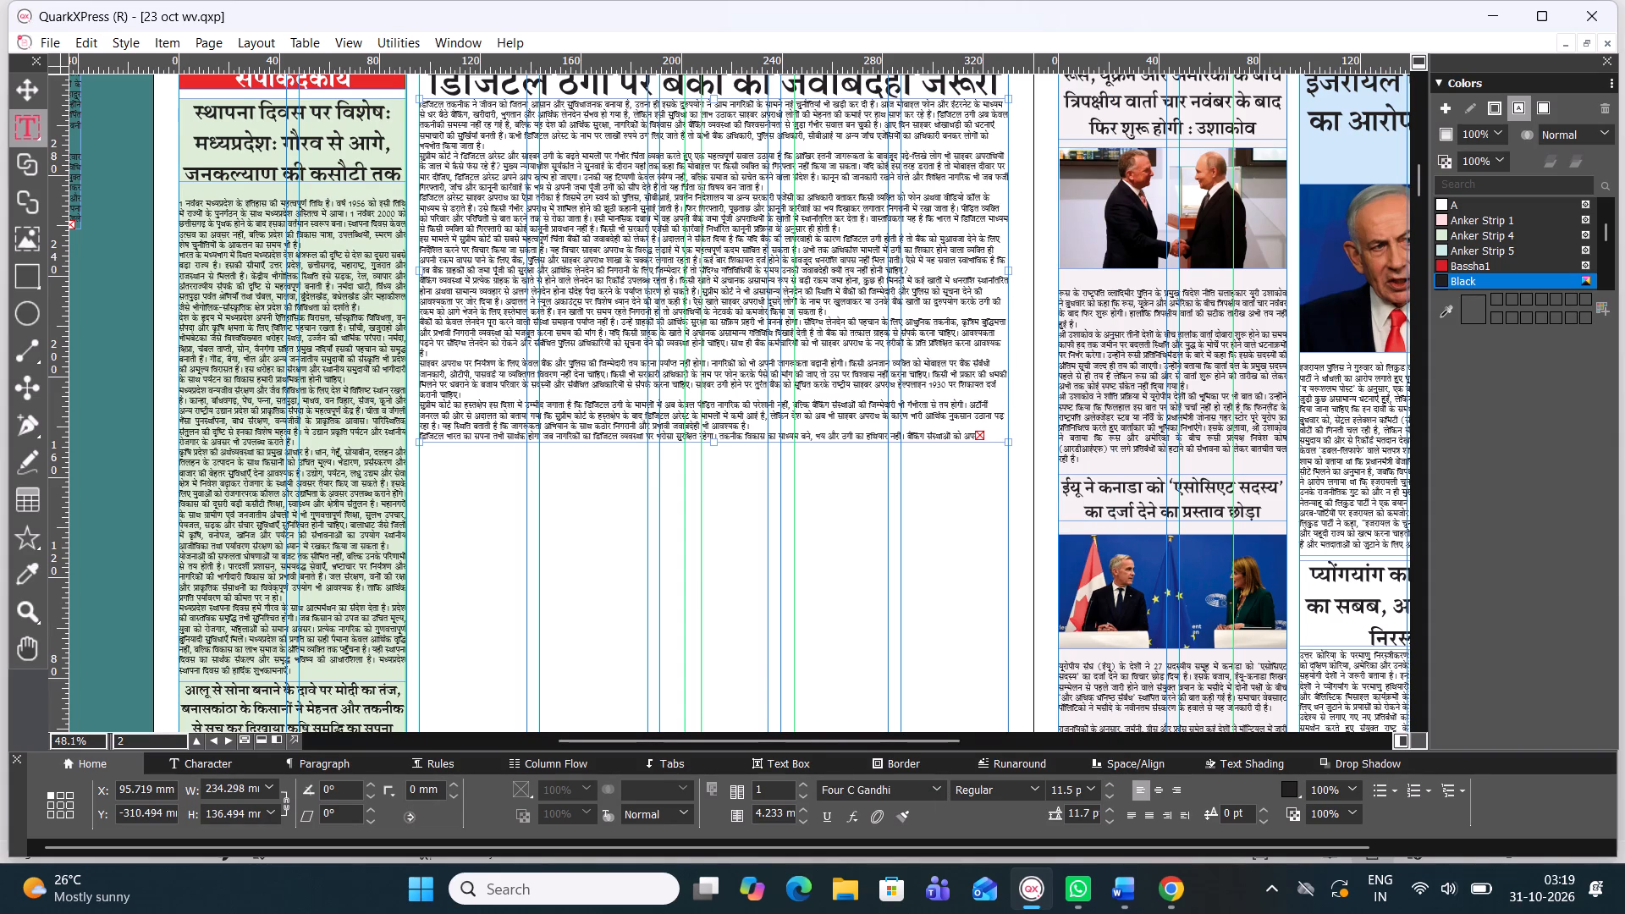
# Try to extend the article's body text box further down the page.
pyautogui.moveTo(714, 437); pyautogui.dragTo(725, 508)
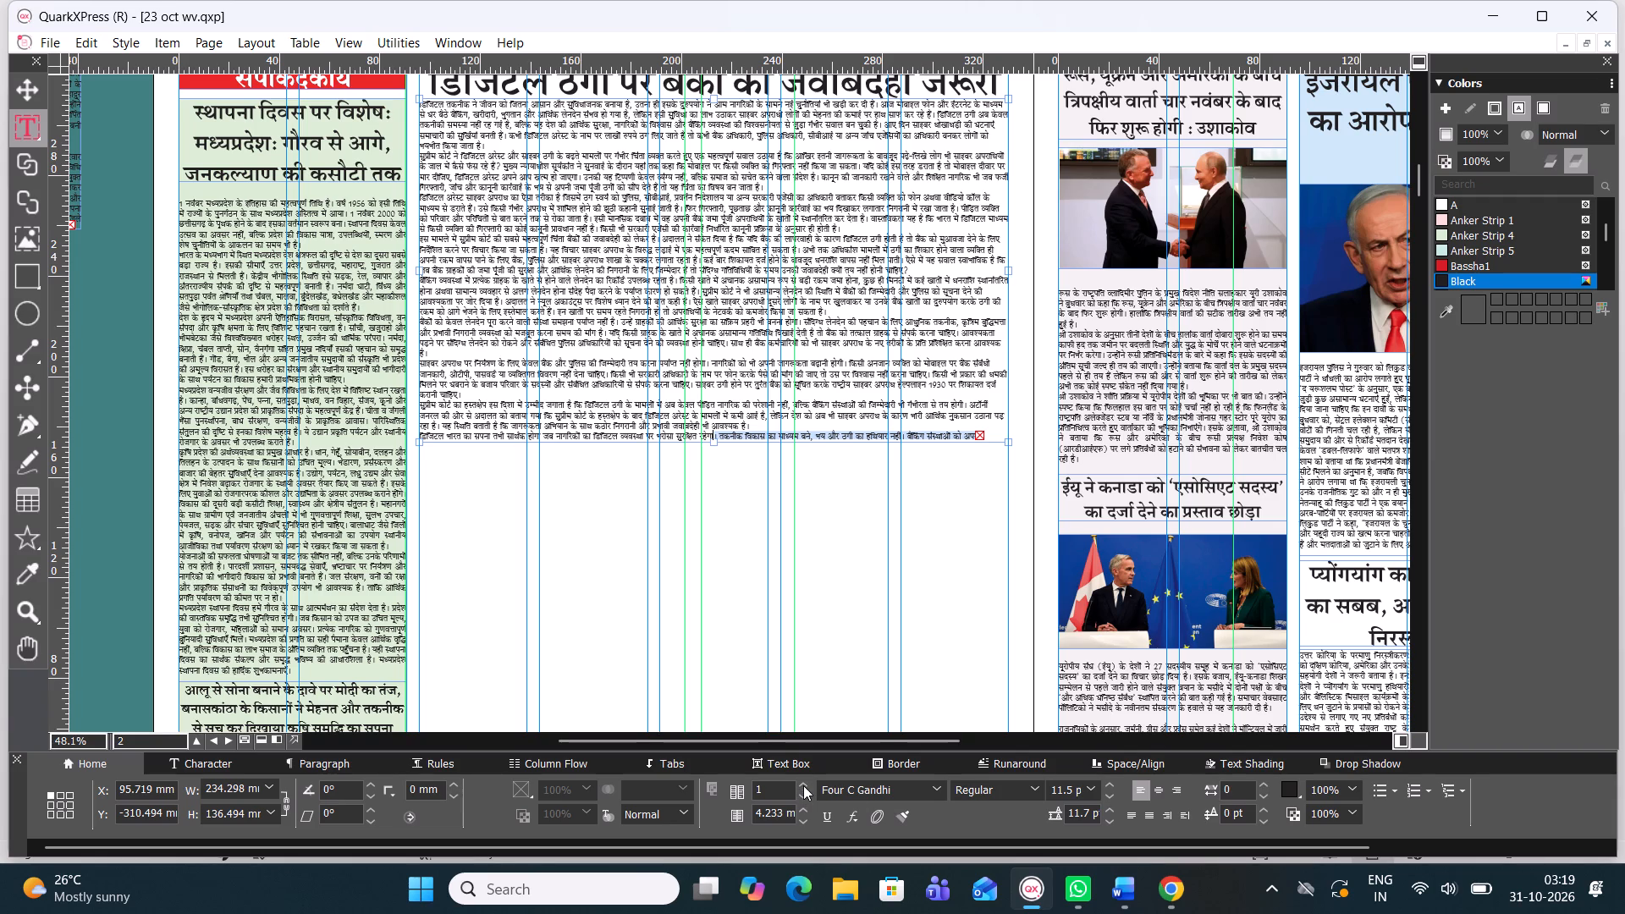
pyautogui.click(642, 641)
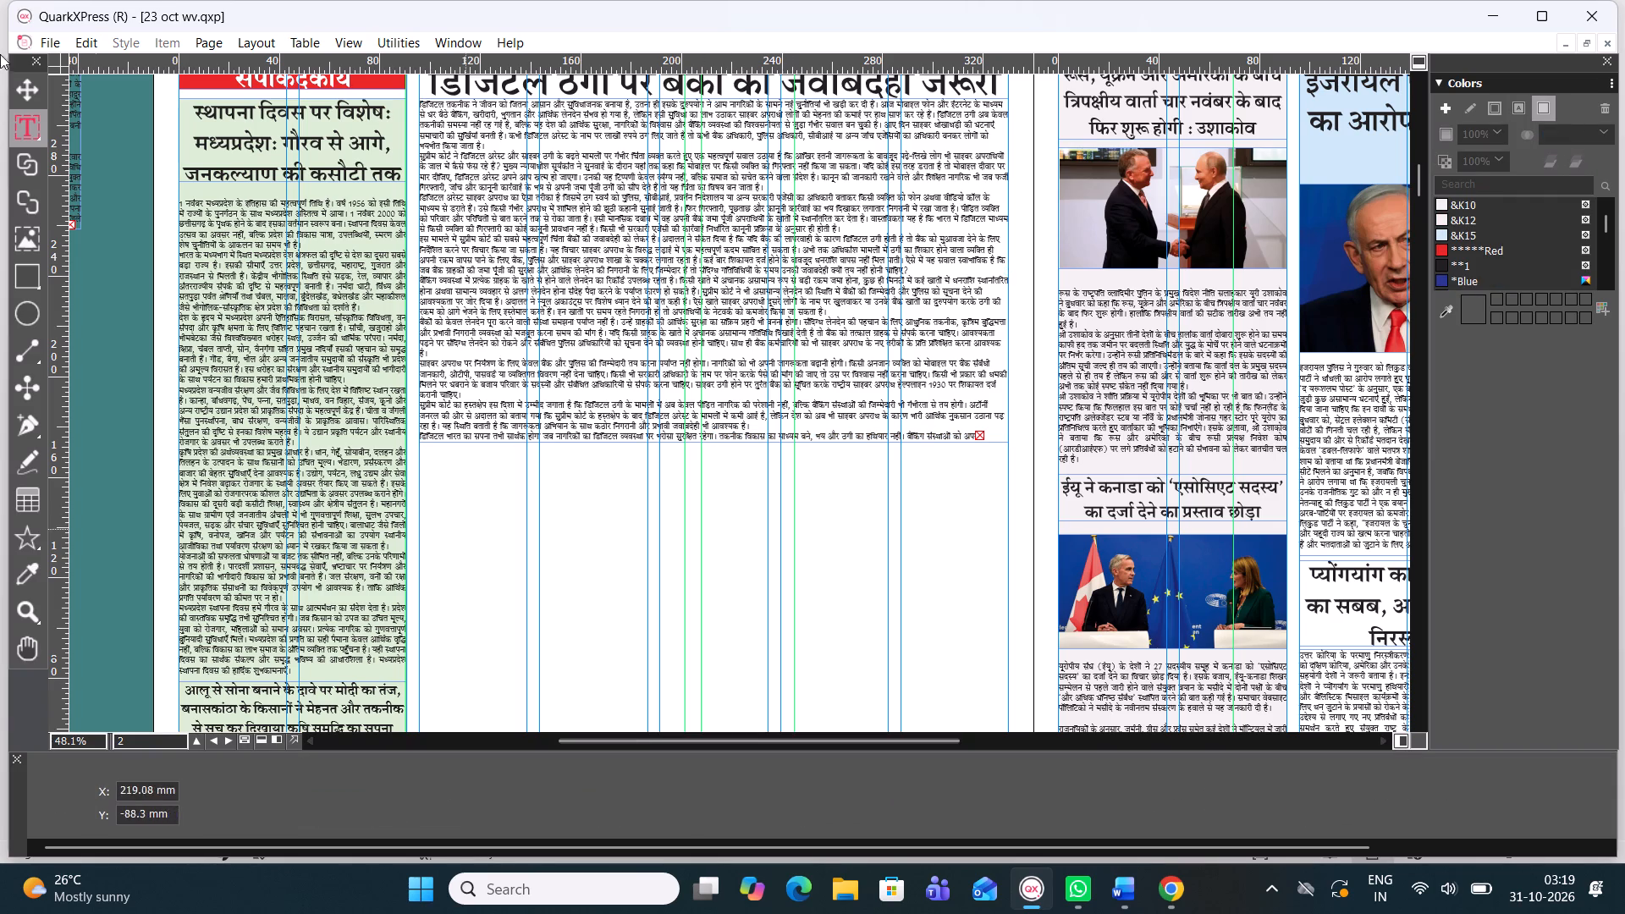
# Select all of the digital-fraud article's body text and set its text box to 5 columns.
pyautogui.click(17, 98)
pyautogui.click(590, 236)
pyautogui.tripleClick(591, 238)
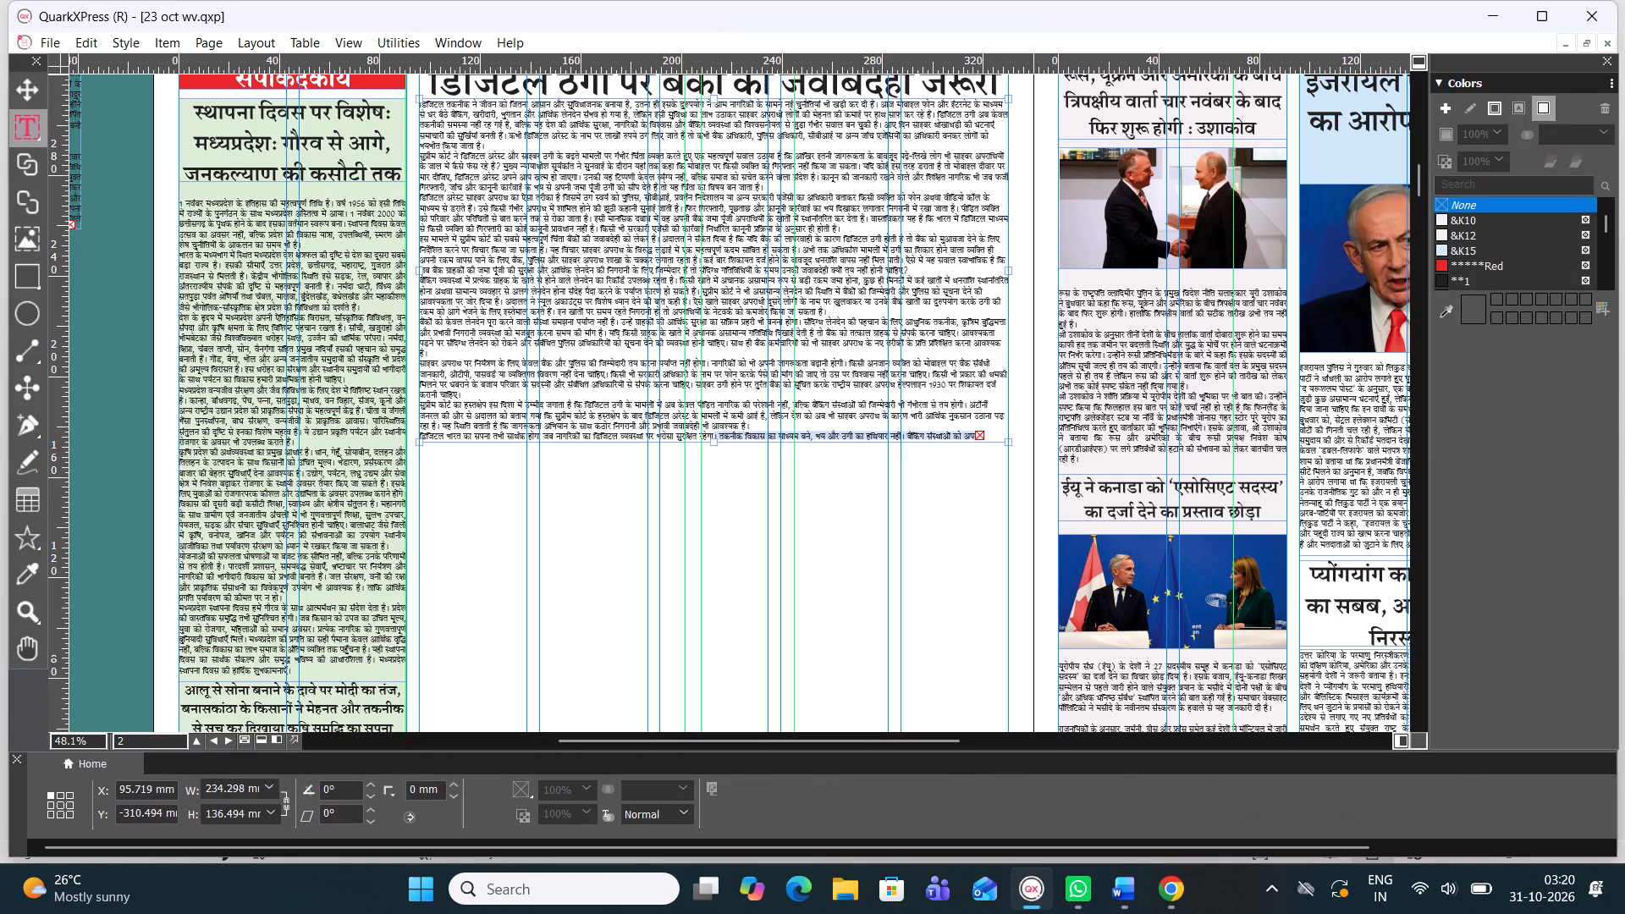
pyautogui.tripleClick(591, 238)
pyautogui.click(591, 238)
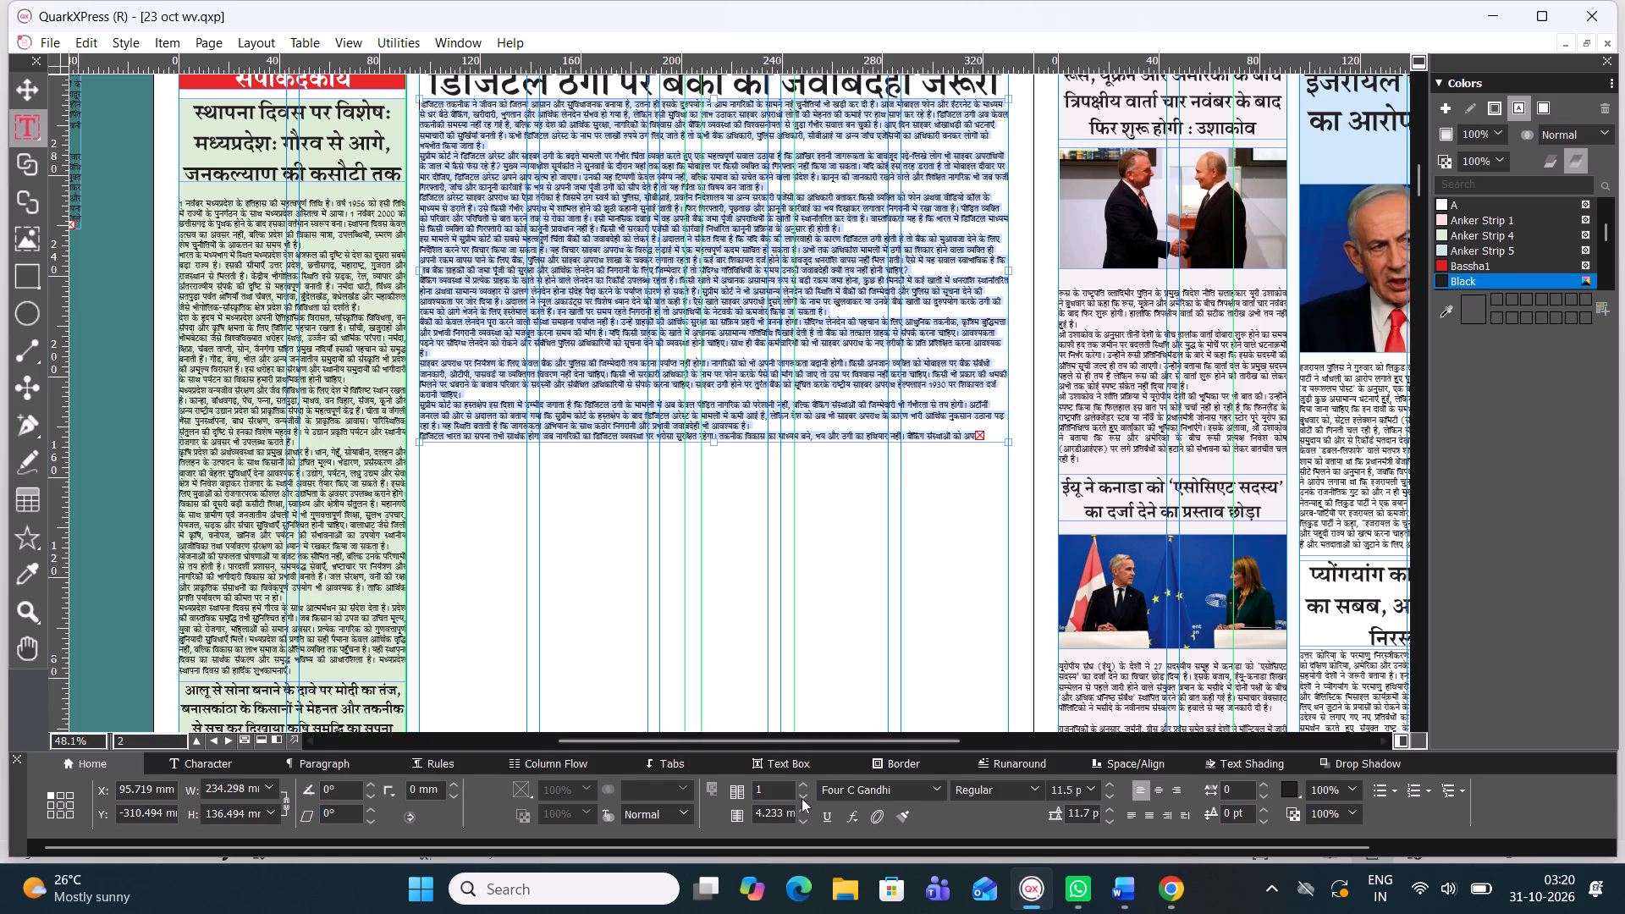
pyautogui.click(803, 780)
pyautogui.click(803, 780)
pyautogui.click(803, 780)
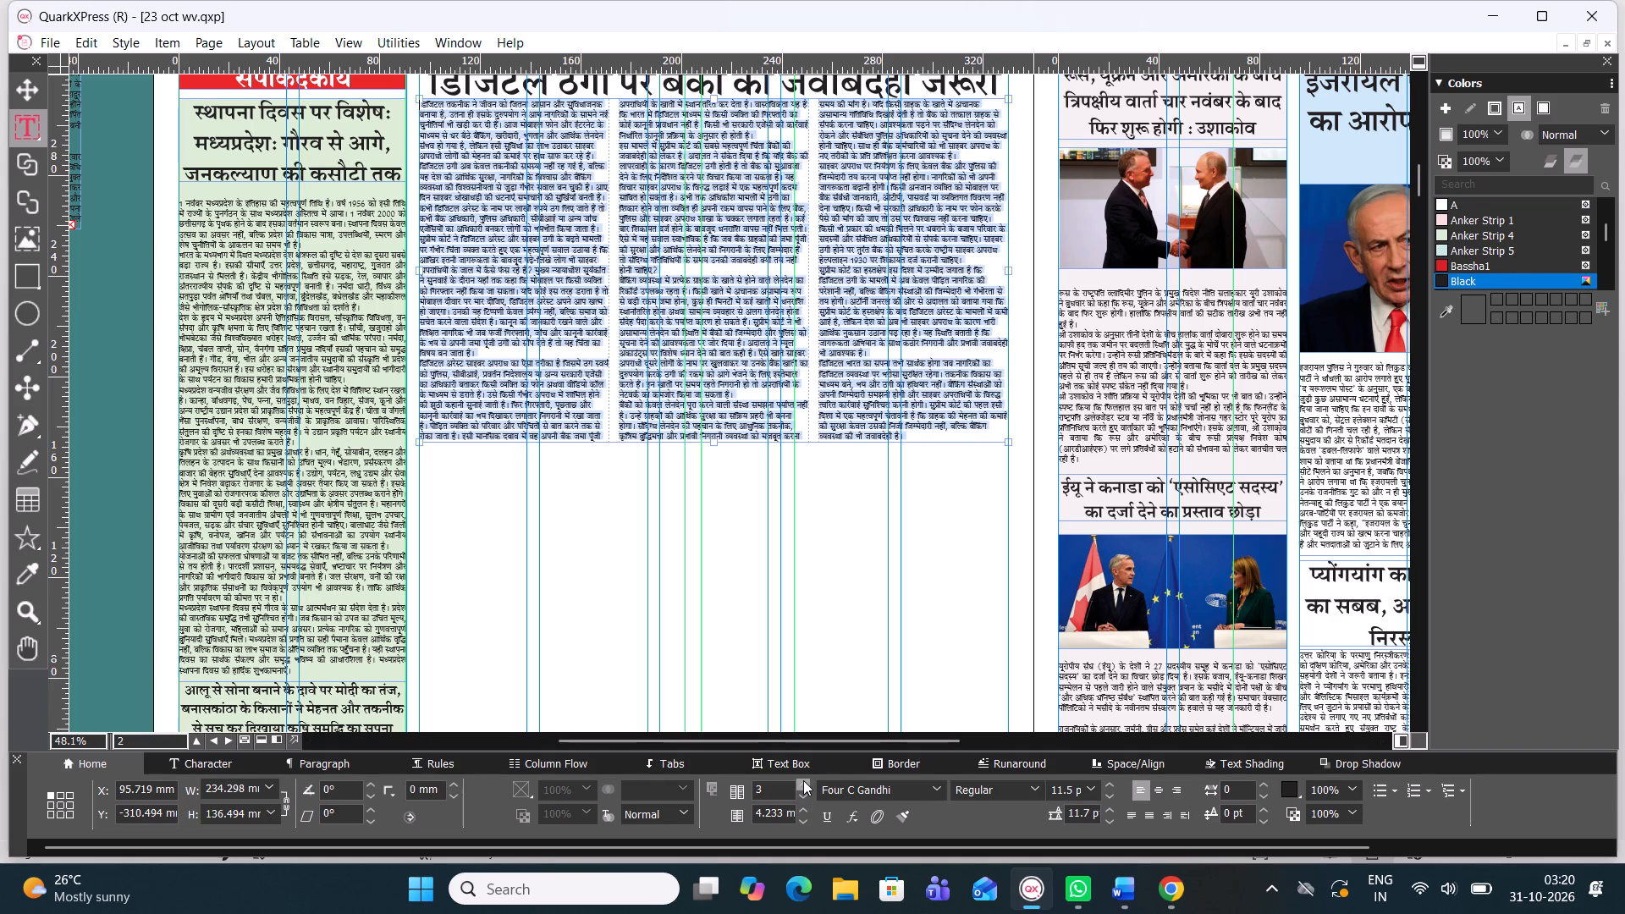
pyautogui.click(803, 780)
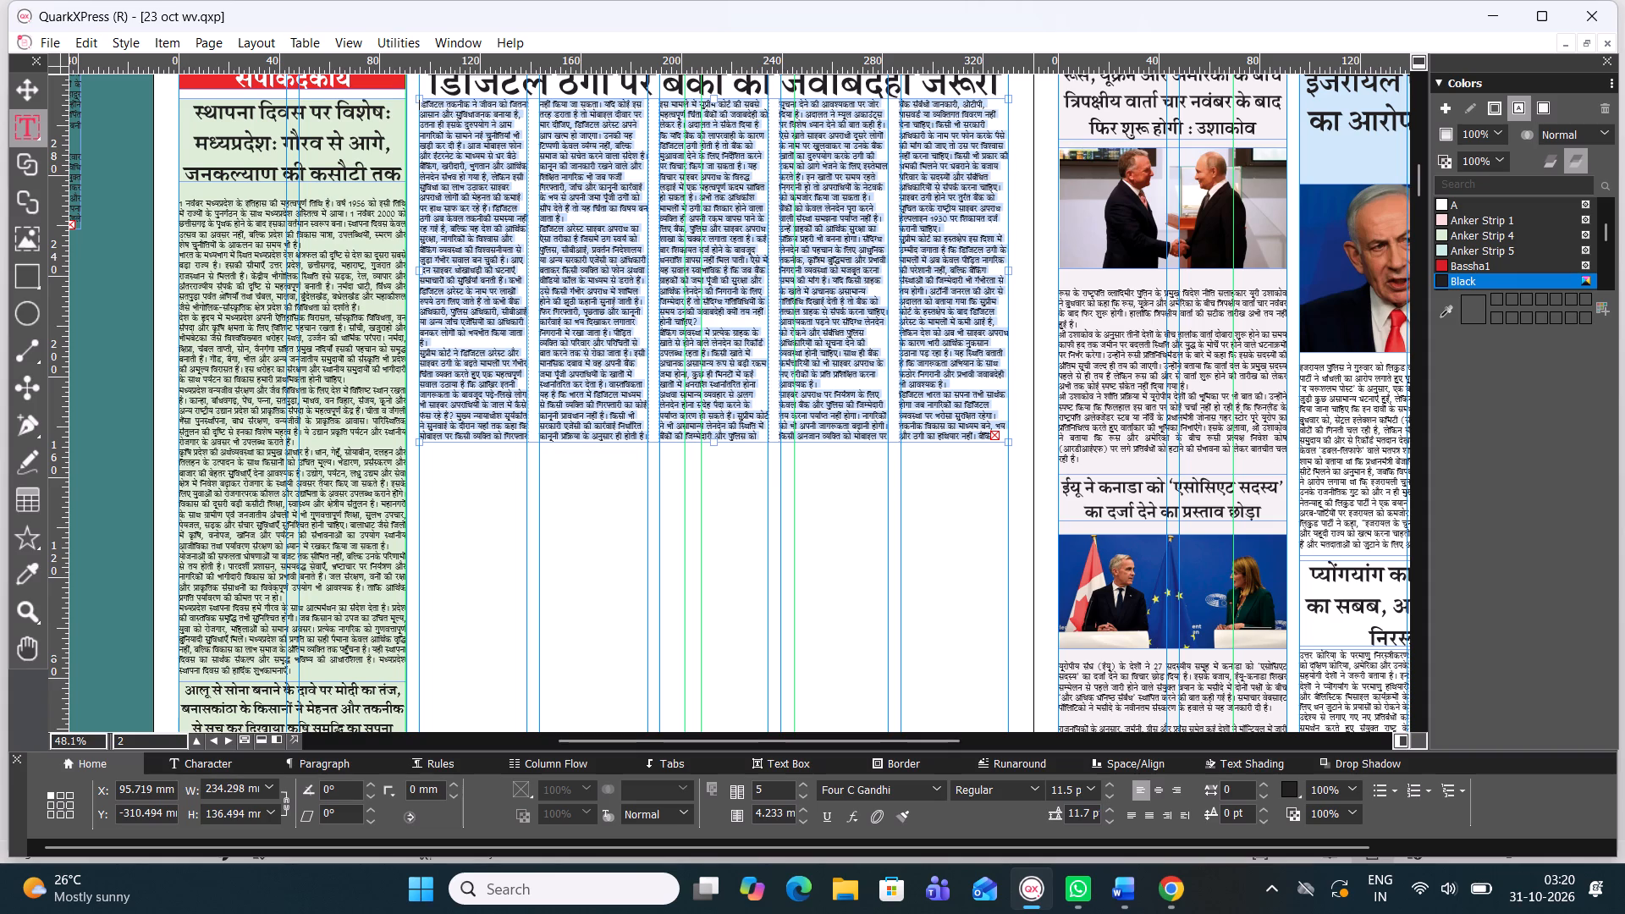
# Resize the five-column body box downward to a height of about 144.4 mm so the whole article fits.
pyautogui.moveTo(713, 446); pyautogui.dragTo(719, 469)
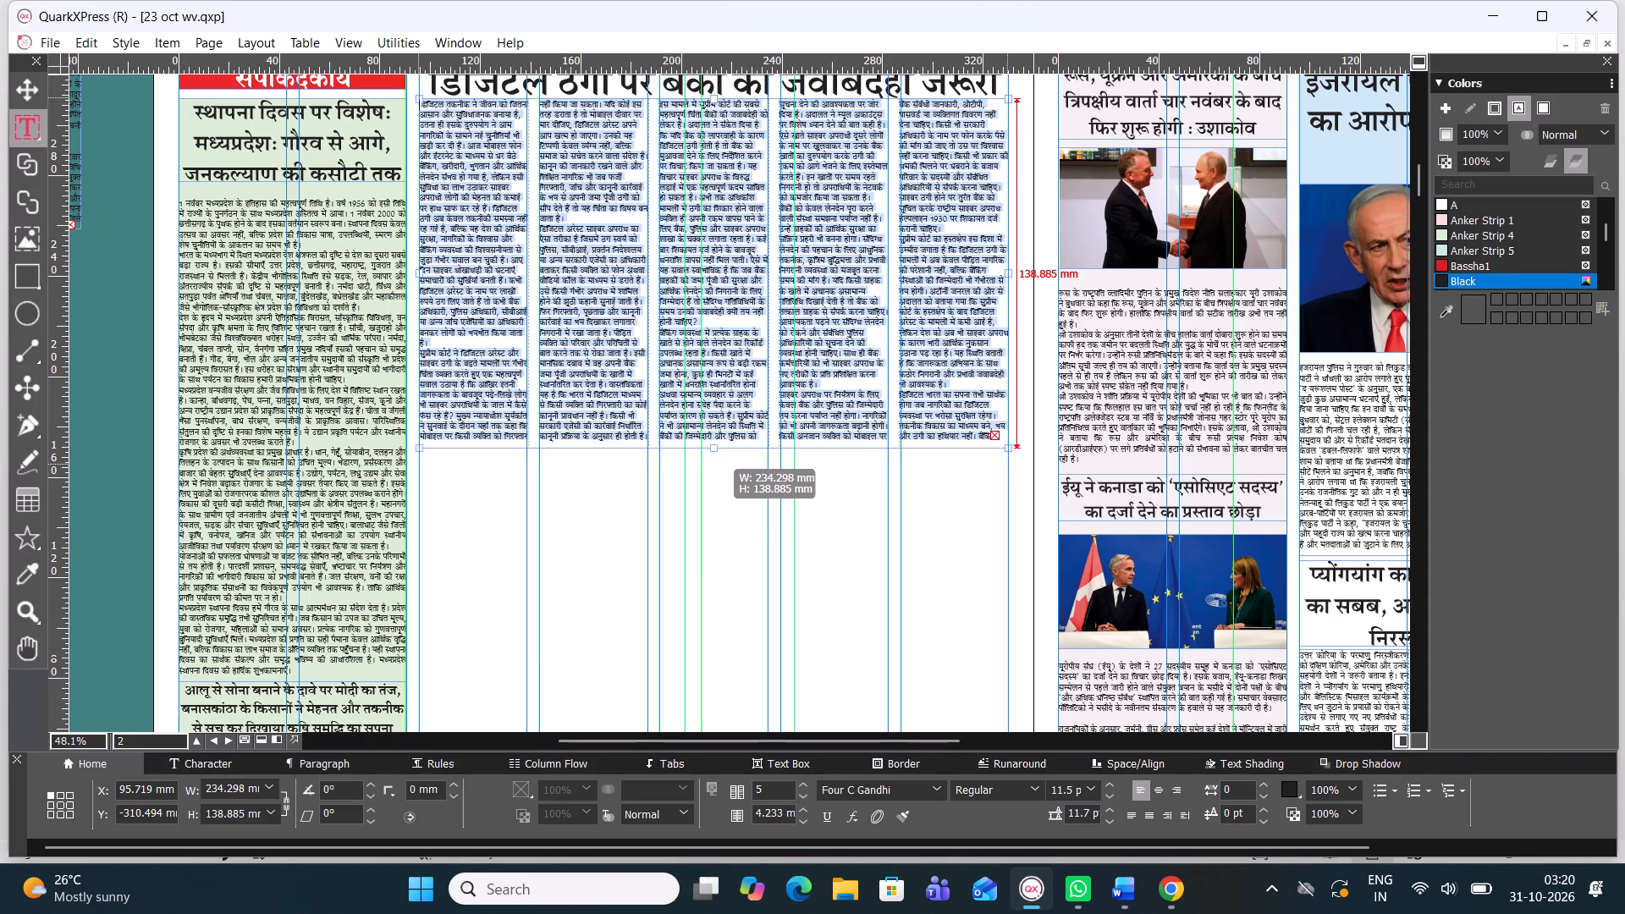
pyautogui.moveTo(719, 469); pyautogui.dragTo(715, 466)
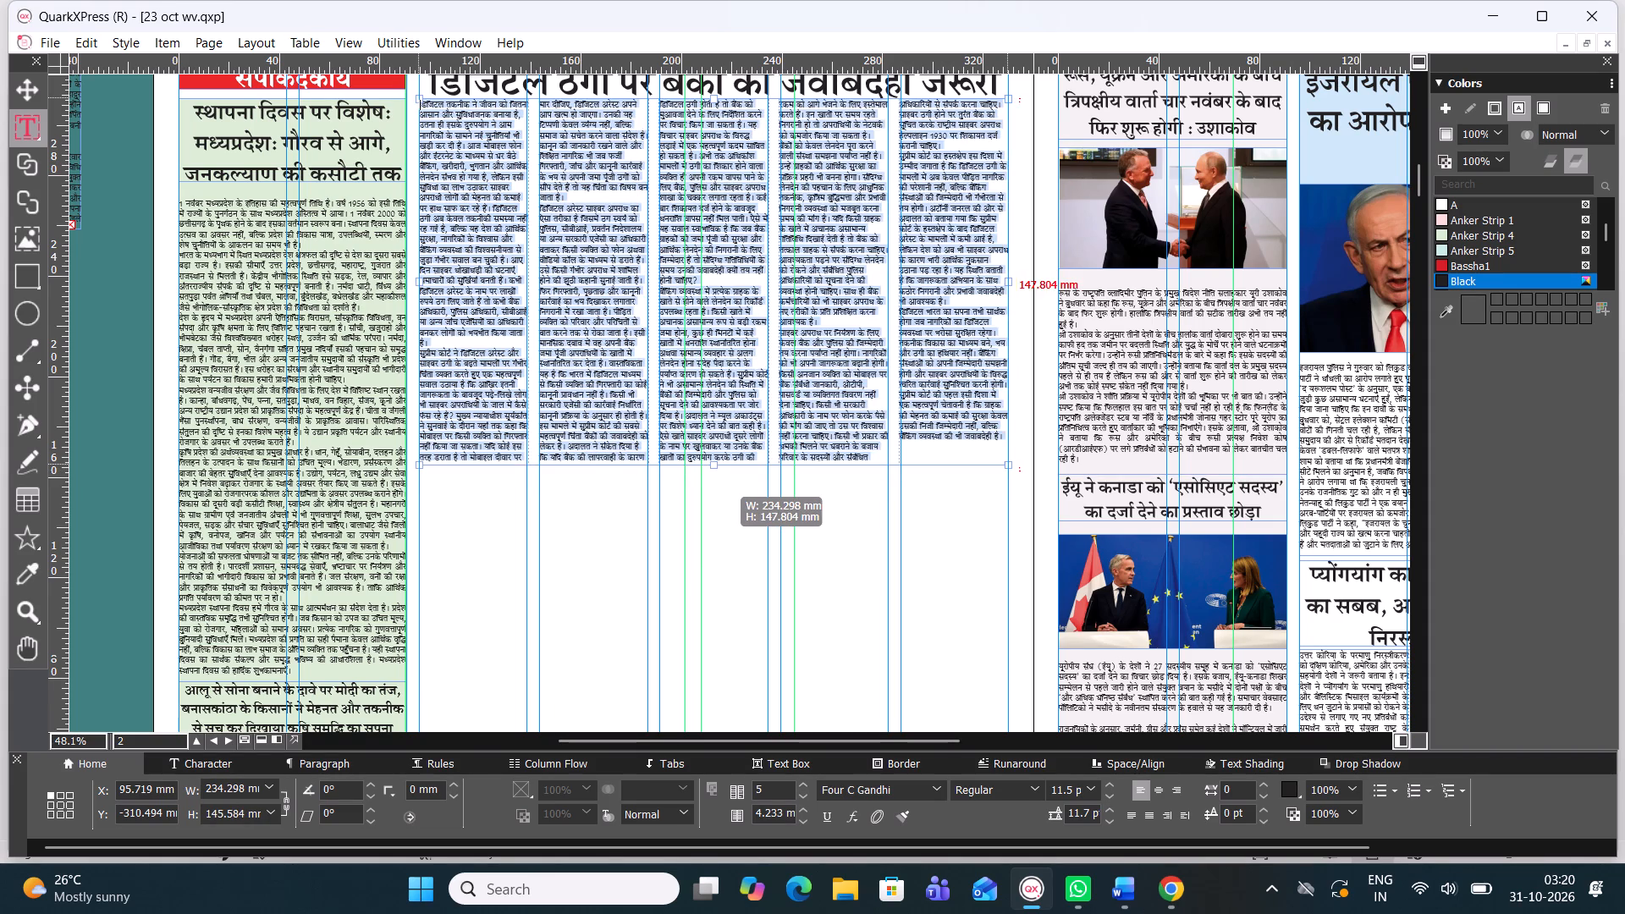
pyautogui.moveTo(715, 466); pyautogui.dragTo(715, 465)
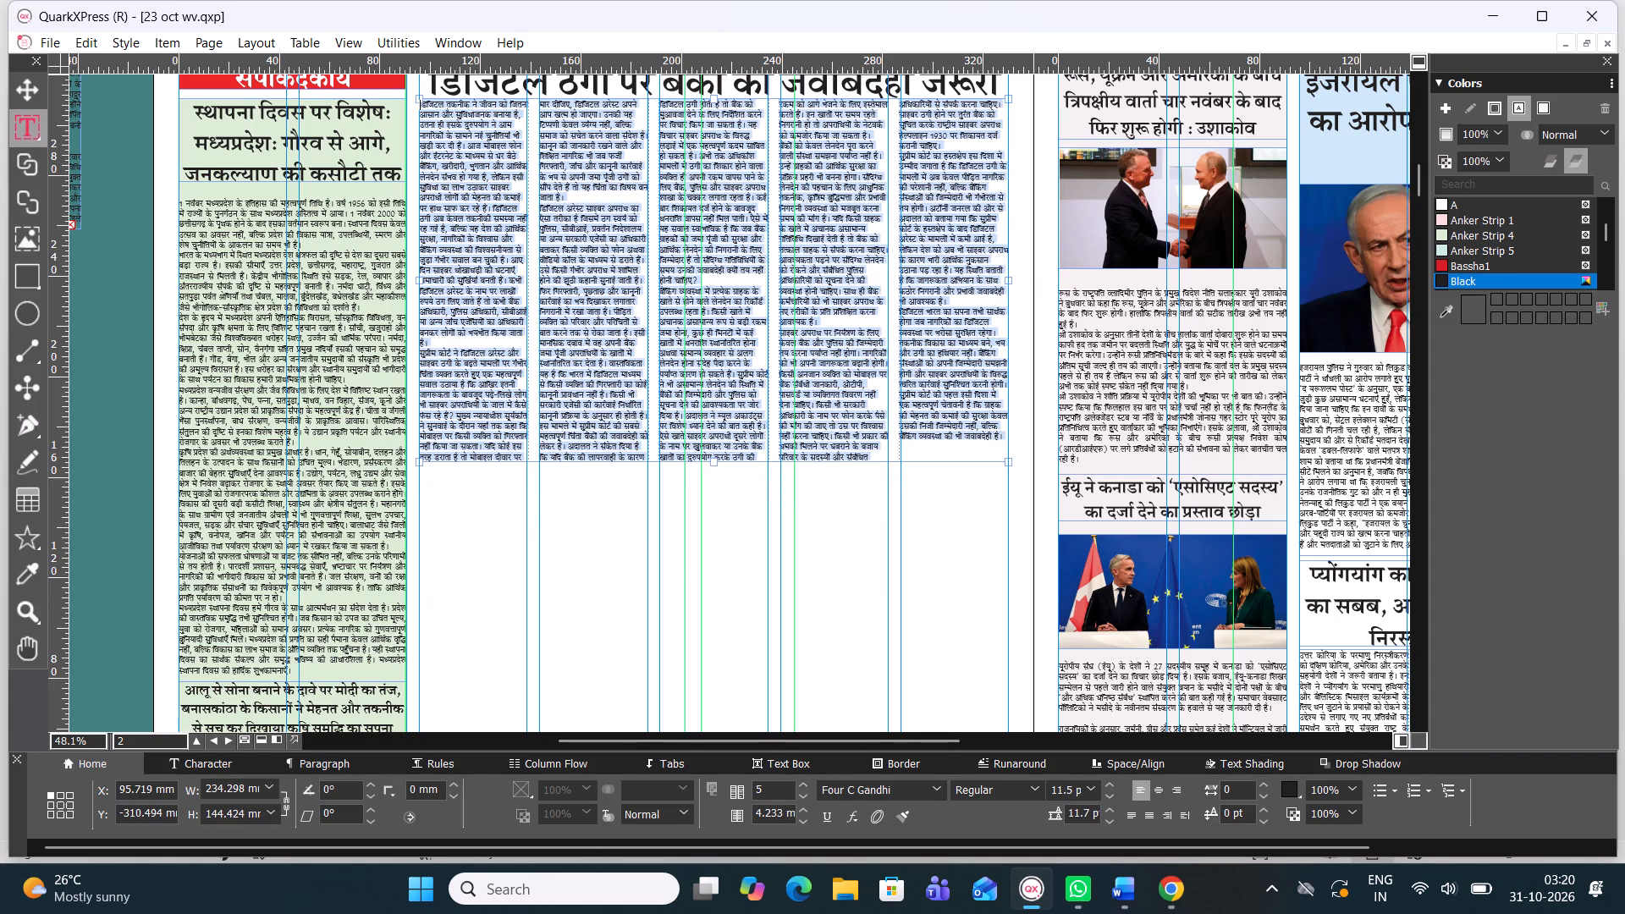
# Justify the selected body text across its columns.
pyautogui.keyDown('ctrl'); pyautogui.scroll(5, 649, 332); pyautogui.keyUp('ctrl')
pyautogui.scroll(-1, 581, 200)
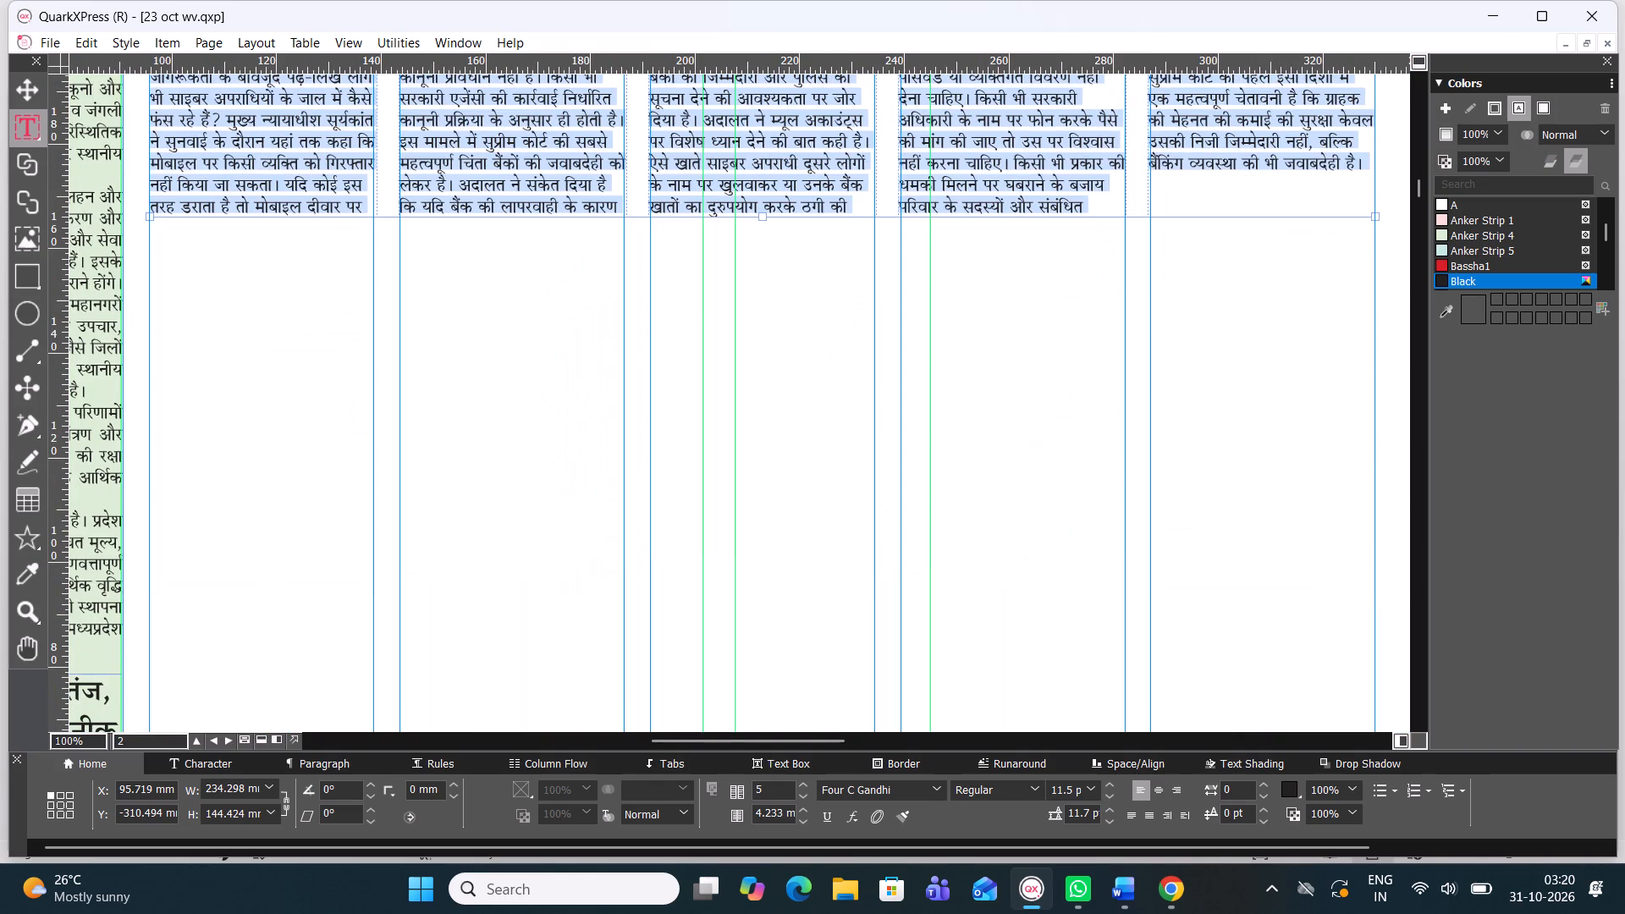
pyautogui.moveTo(1419, 191); pyautogui.dragTo(1417, 170)
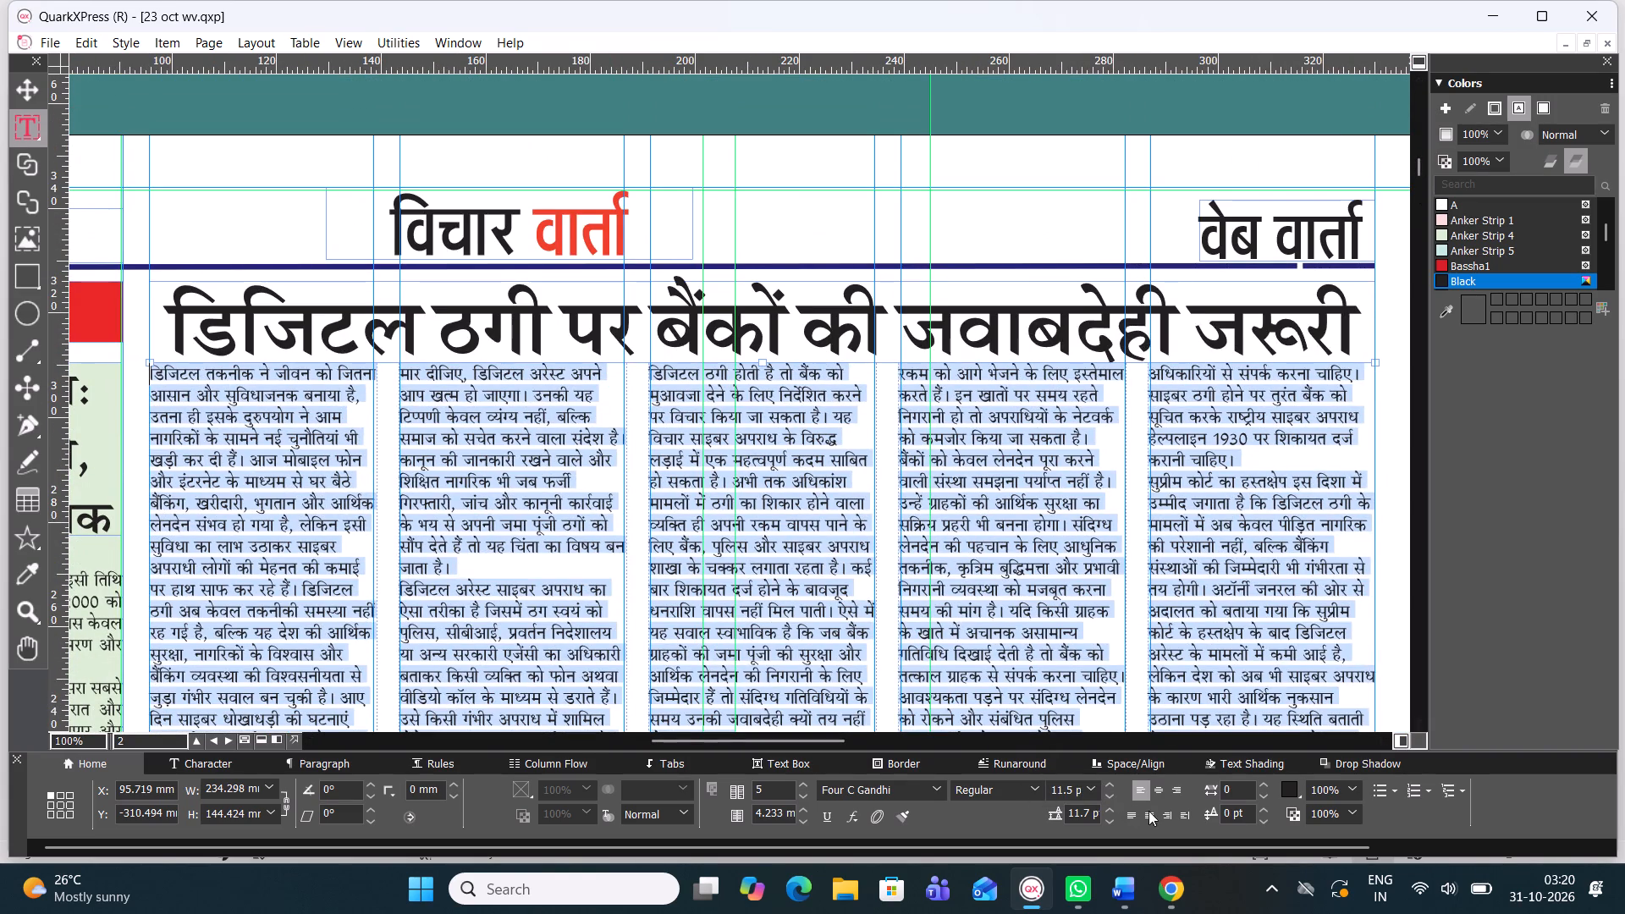
pyautogui.click(1131, 812)
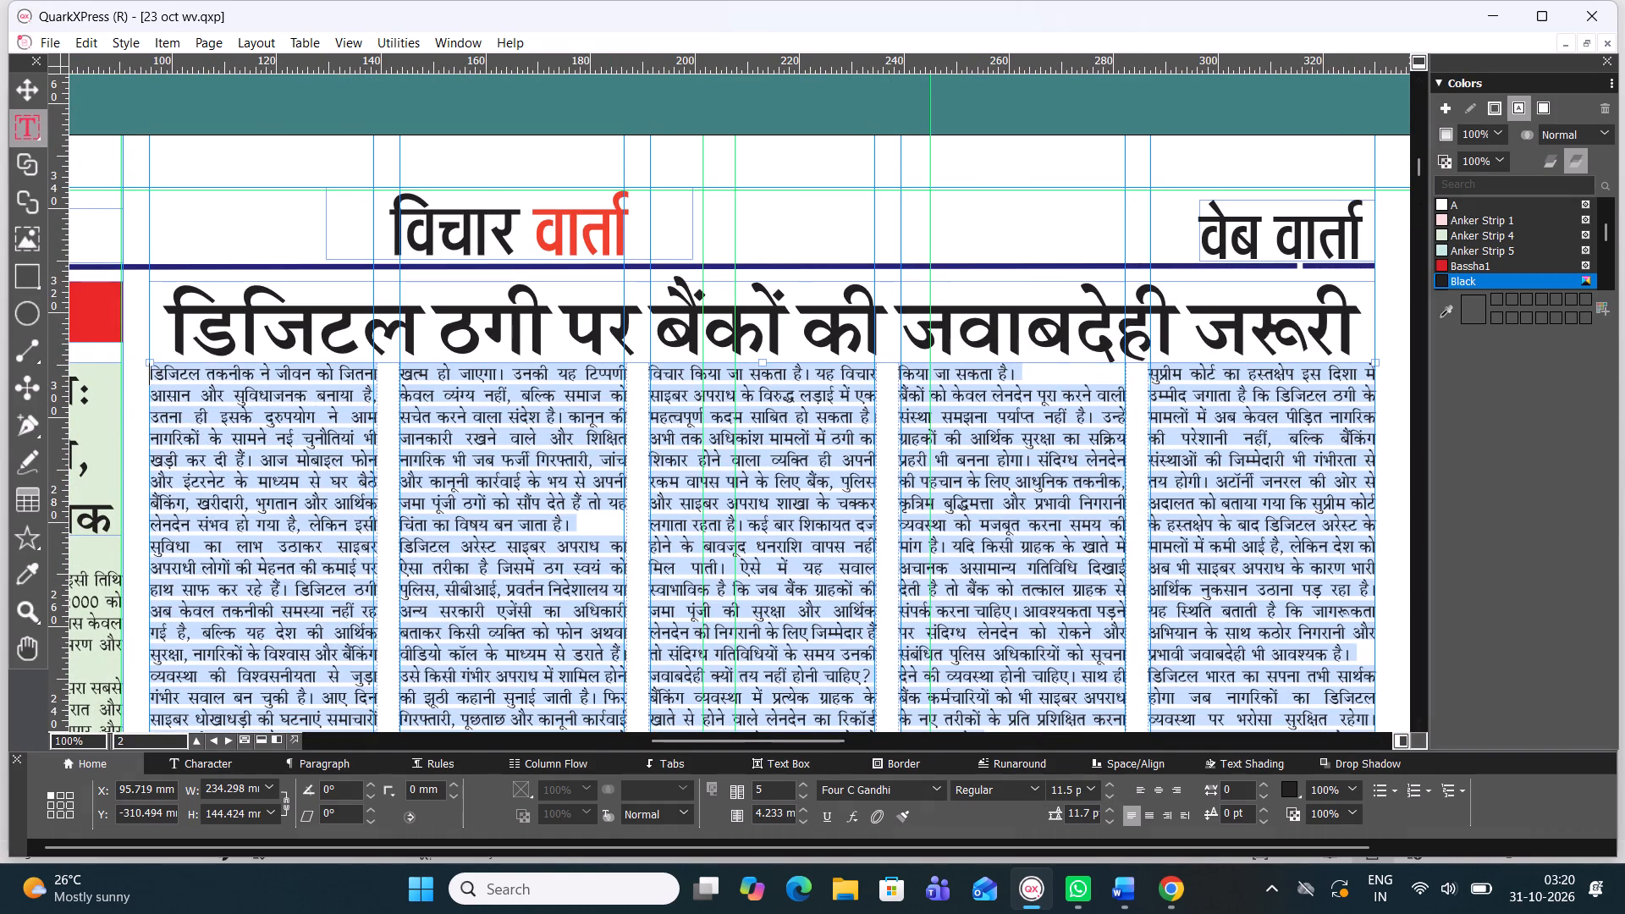
# Merge the paragraphs starting "सुप्रीम कोर्ट ने डिजिटल अरेस्ट" and "इस मामले में सुप्रीम कोर्ट" into the preceding paragraphs, separated by a space.
pyautogui.scroll(-1, 397, 513)
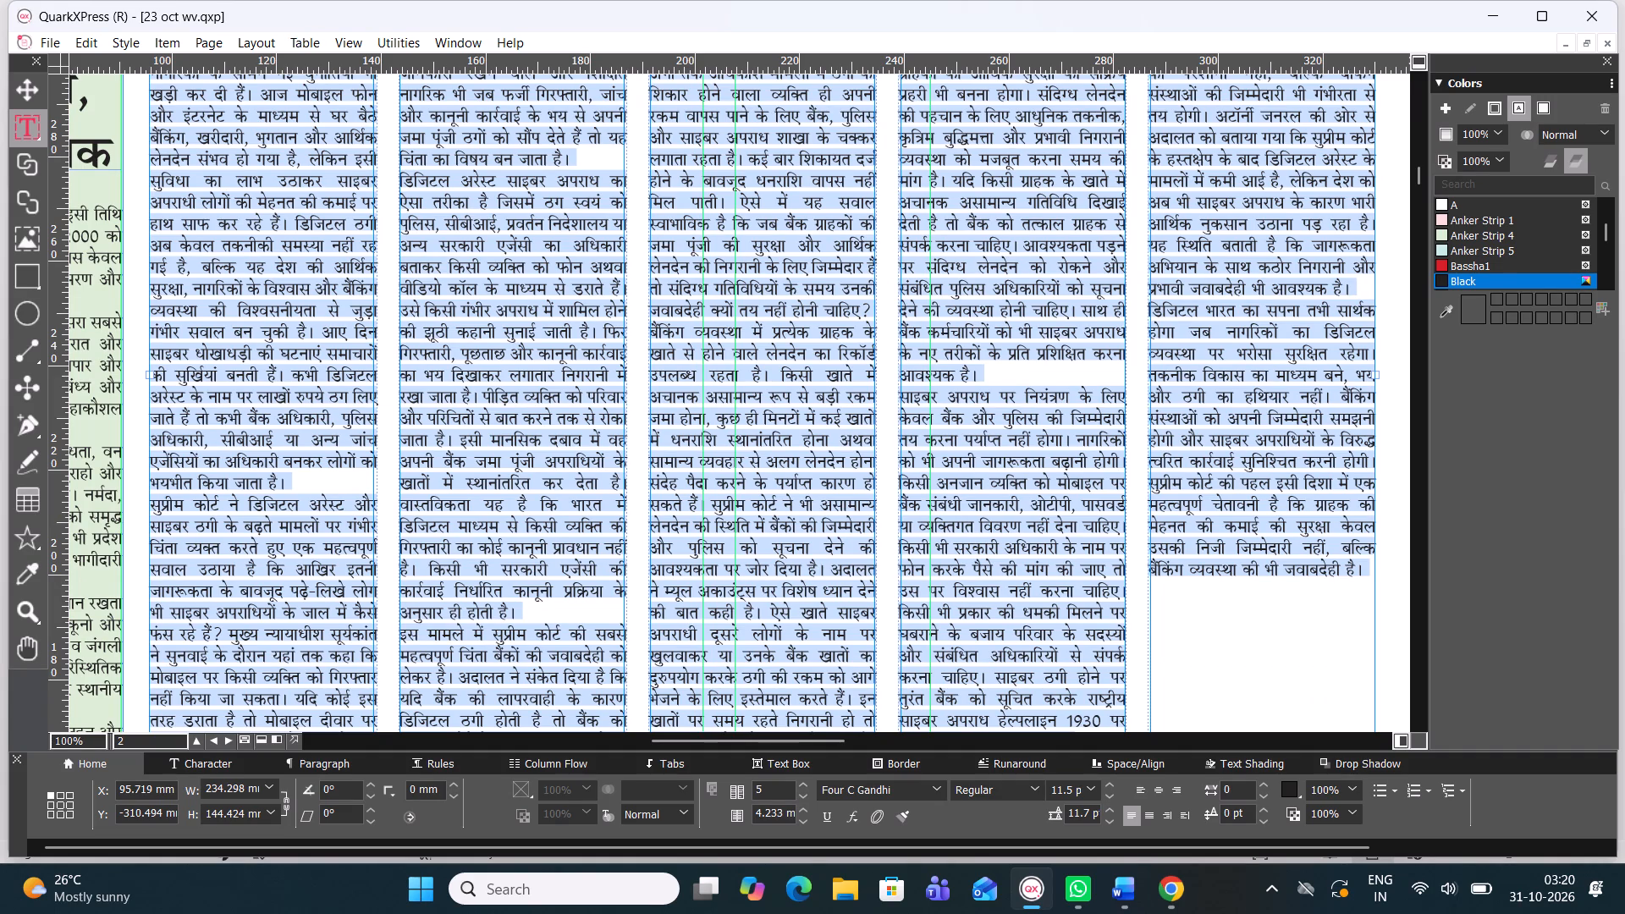
pyautogui.click(154, 508)
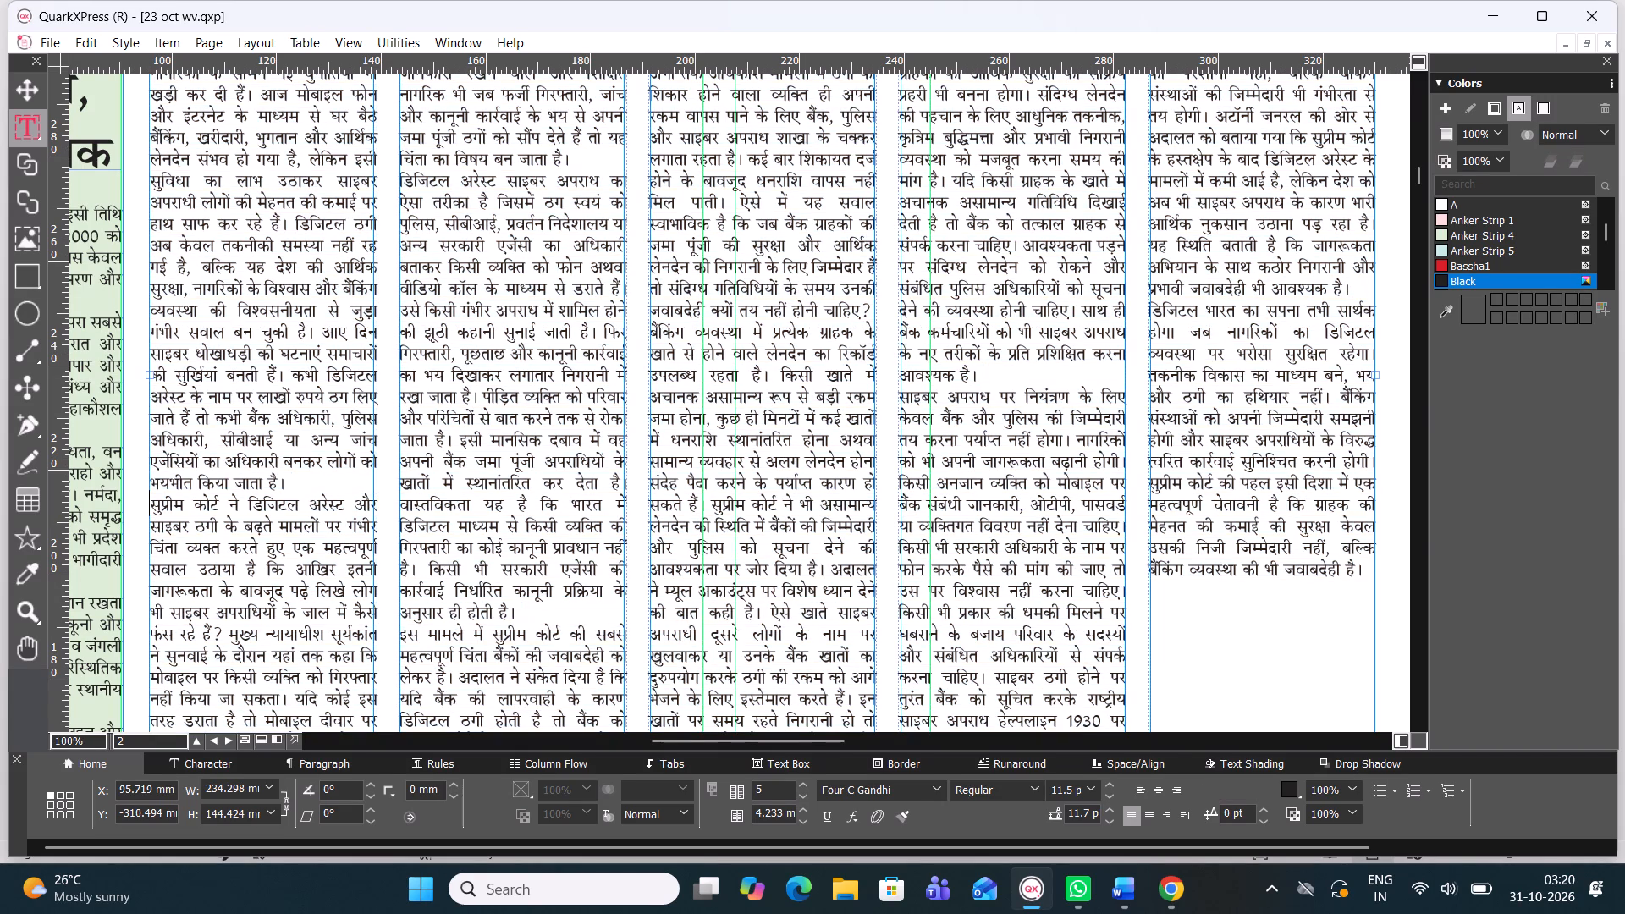
pyautogui.press('BackSpace')
pyautogui.press('space')
pyautogui.scroll(-1, 291, 466)
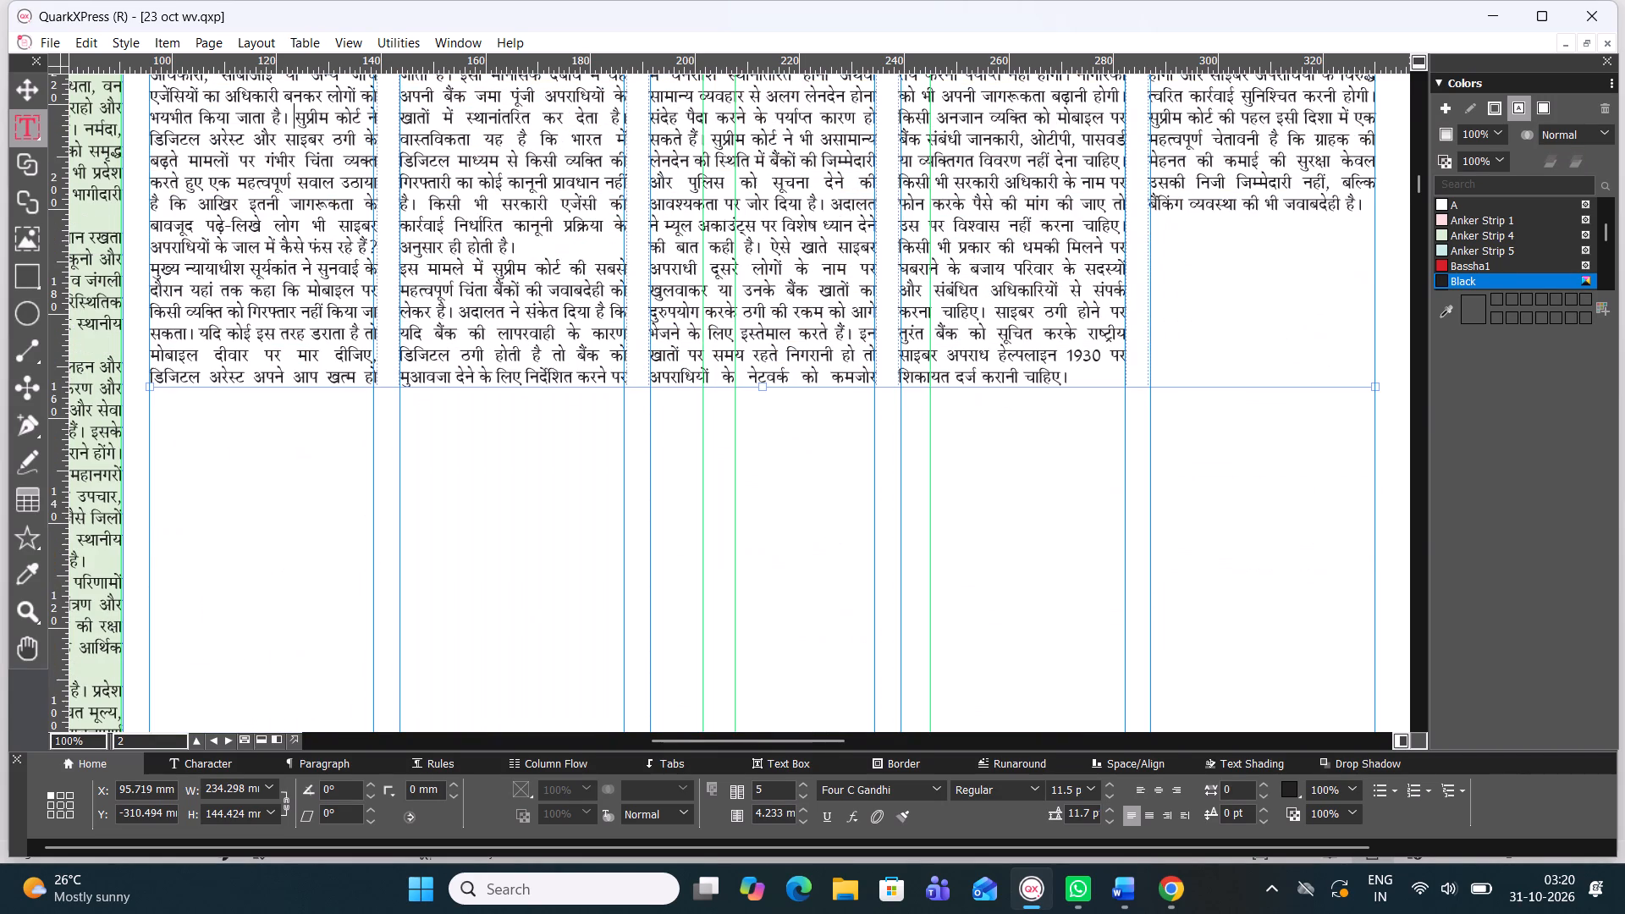
pyautogui.click(399, 268)
pyautogui.press('BackSpace')
pyautogui.press('space')
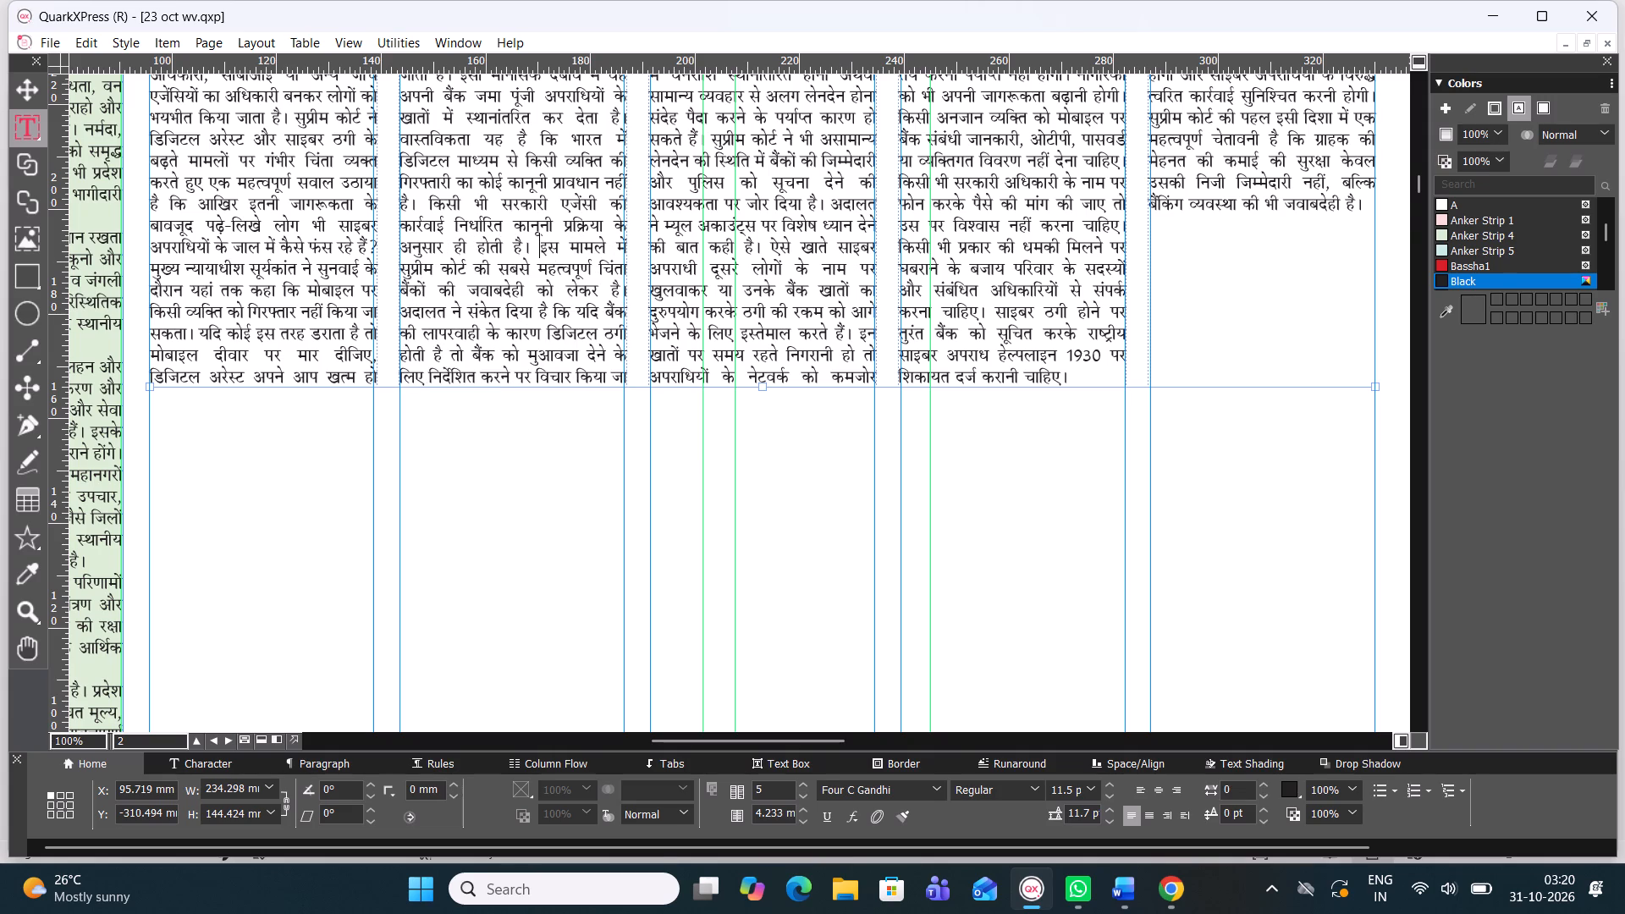
# Merge the paragraphs starting "बैंकिंग व्यवस्था में प्रत्येक" and "साइबर अपराध पर नियंत्रण" into the preceding paragraphs, separated by a space.
pyautogui.scroll(-1, 508, 277)
pyautogui.scroll(2, 508, 277)
pyautogui.scroll(-1, 508, 277)
pyautogui.scroll(2, 508, 277)
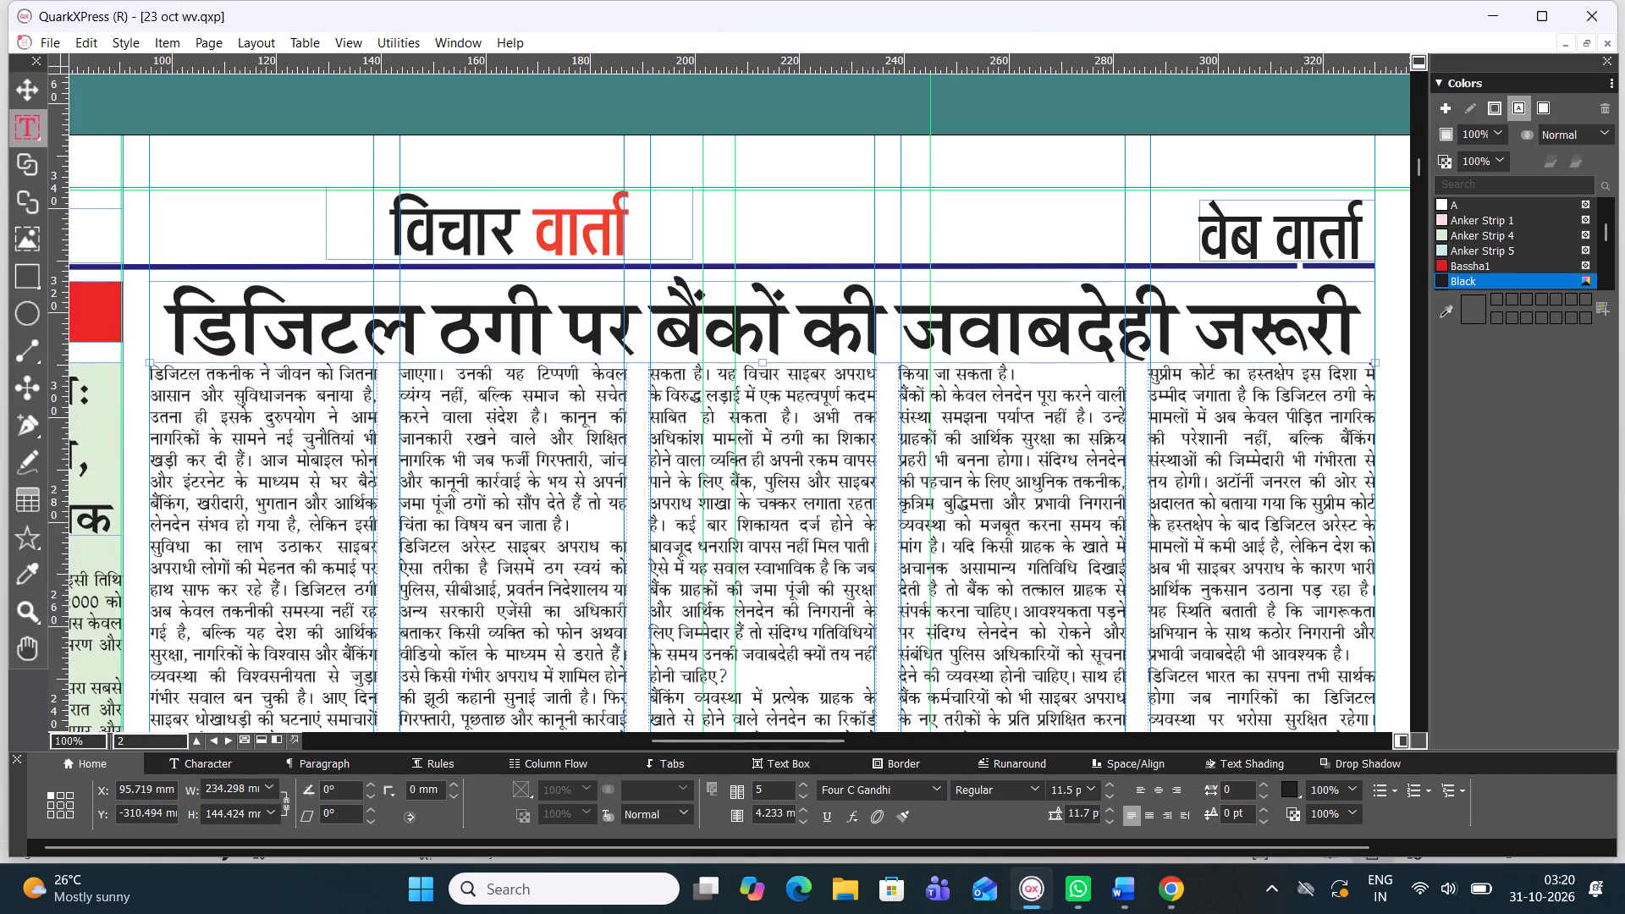
pyautogui.click(650, 695)
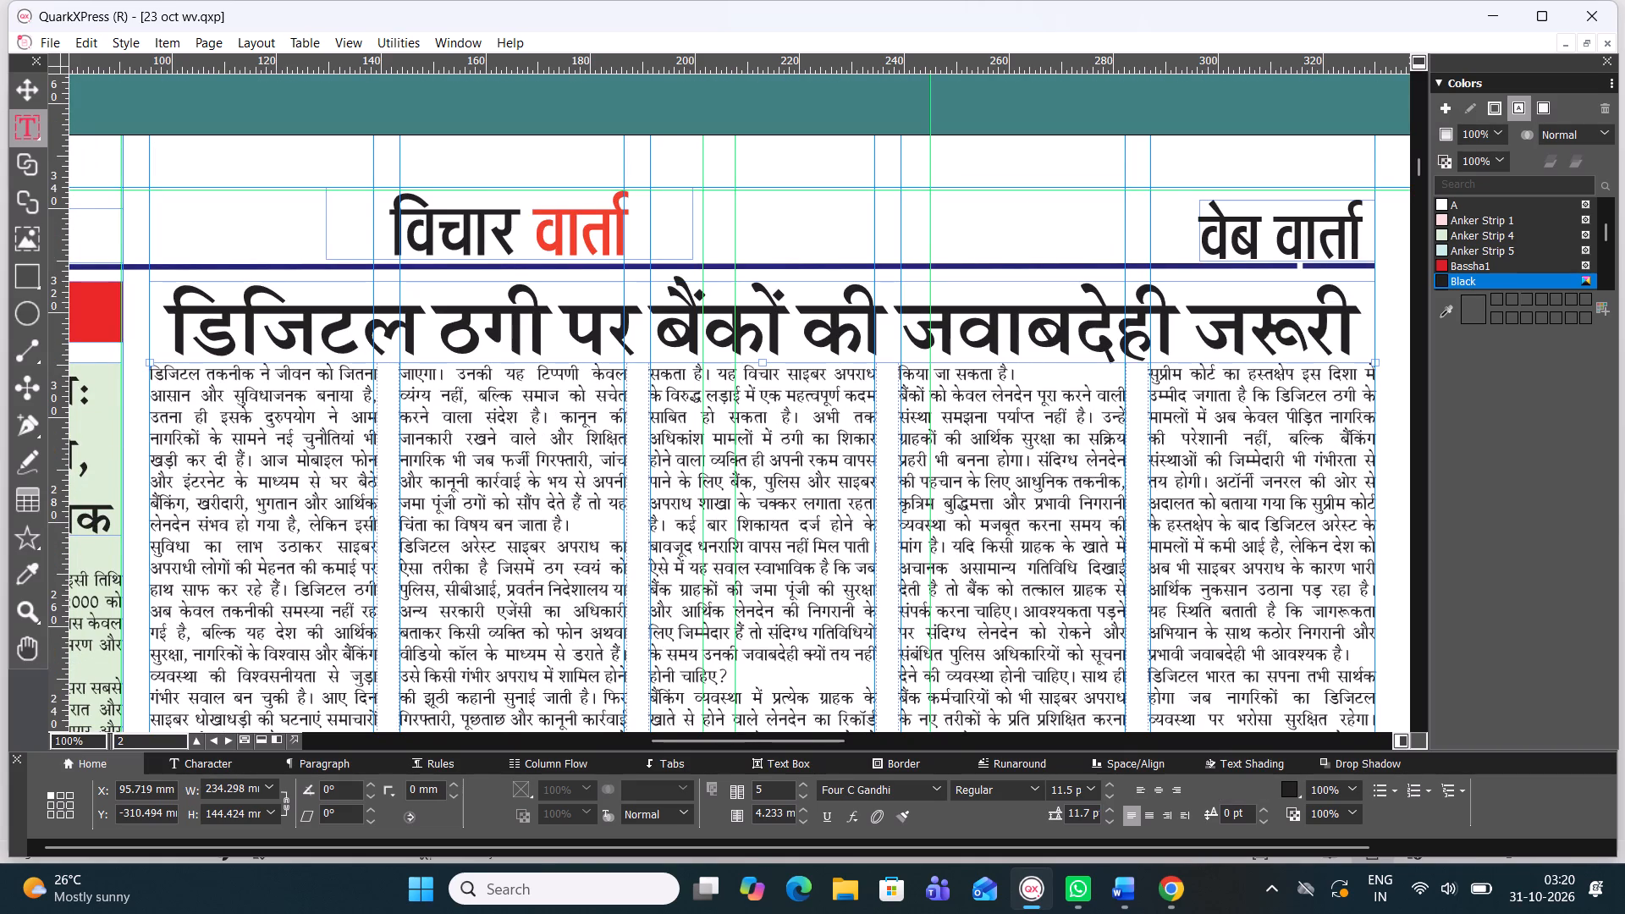
pyautogui.press('BackSpace')
pyautogui.press('space')
pyautogui.scroll(-1, 810, 550)
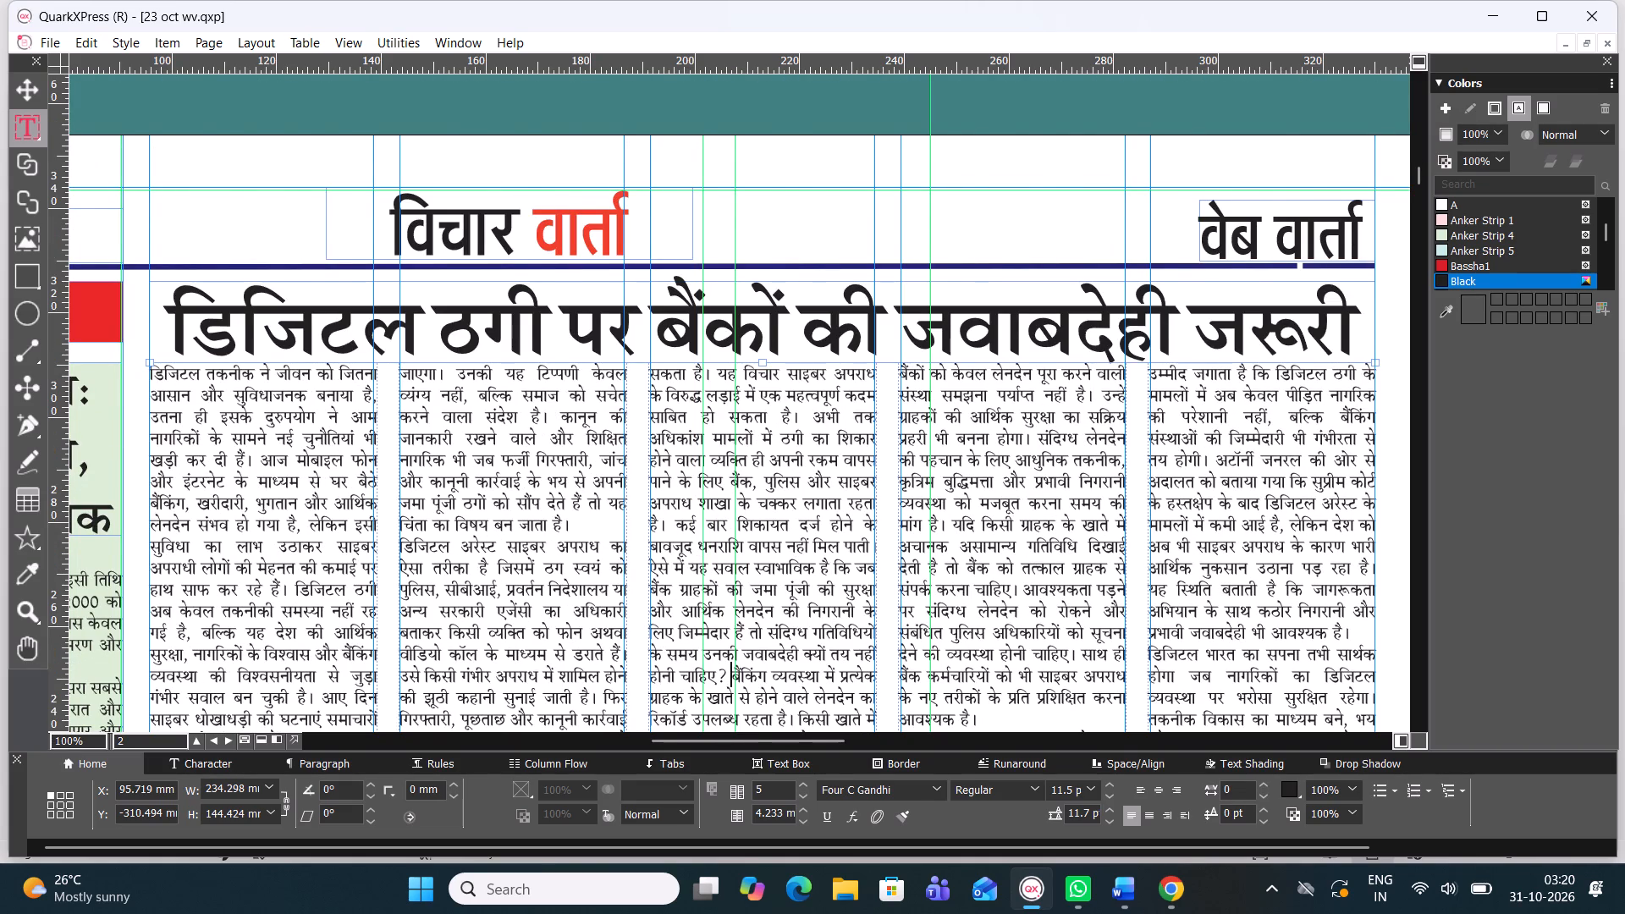
pyautogui.scroll(-1, 818, 546)
pyautogui.scroll(1, 980, 292)
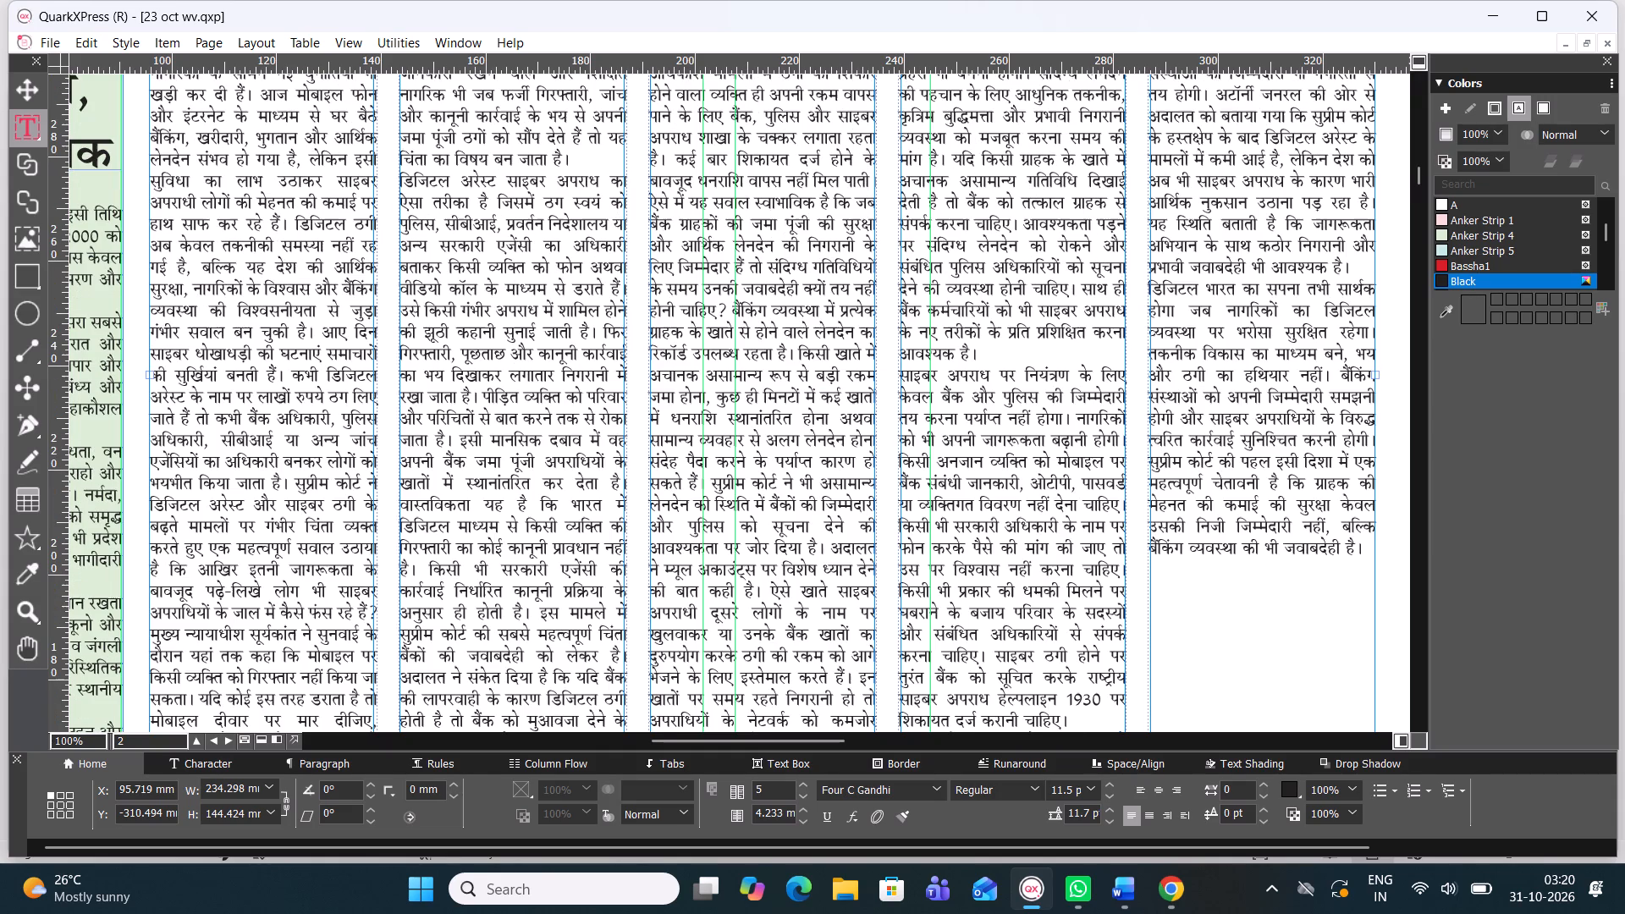
pyautogui.click(901, 374)
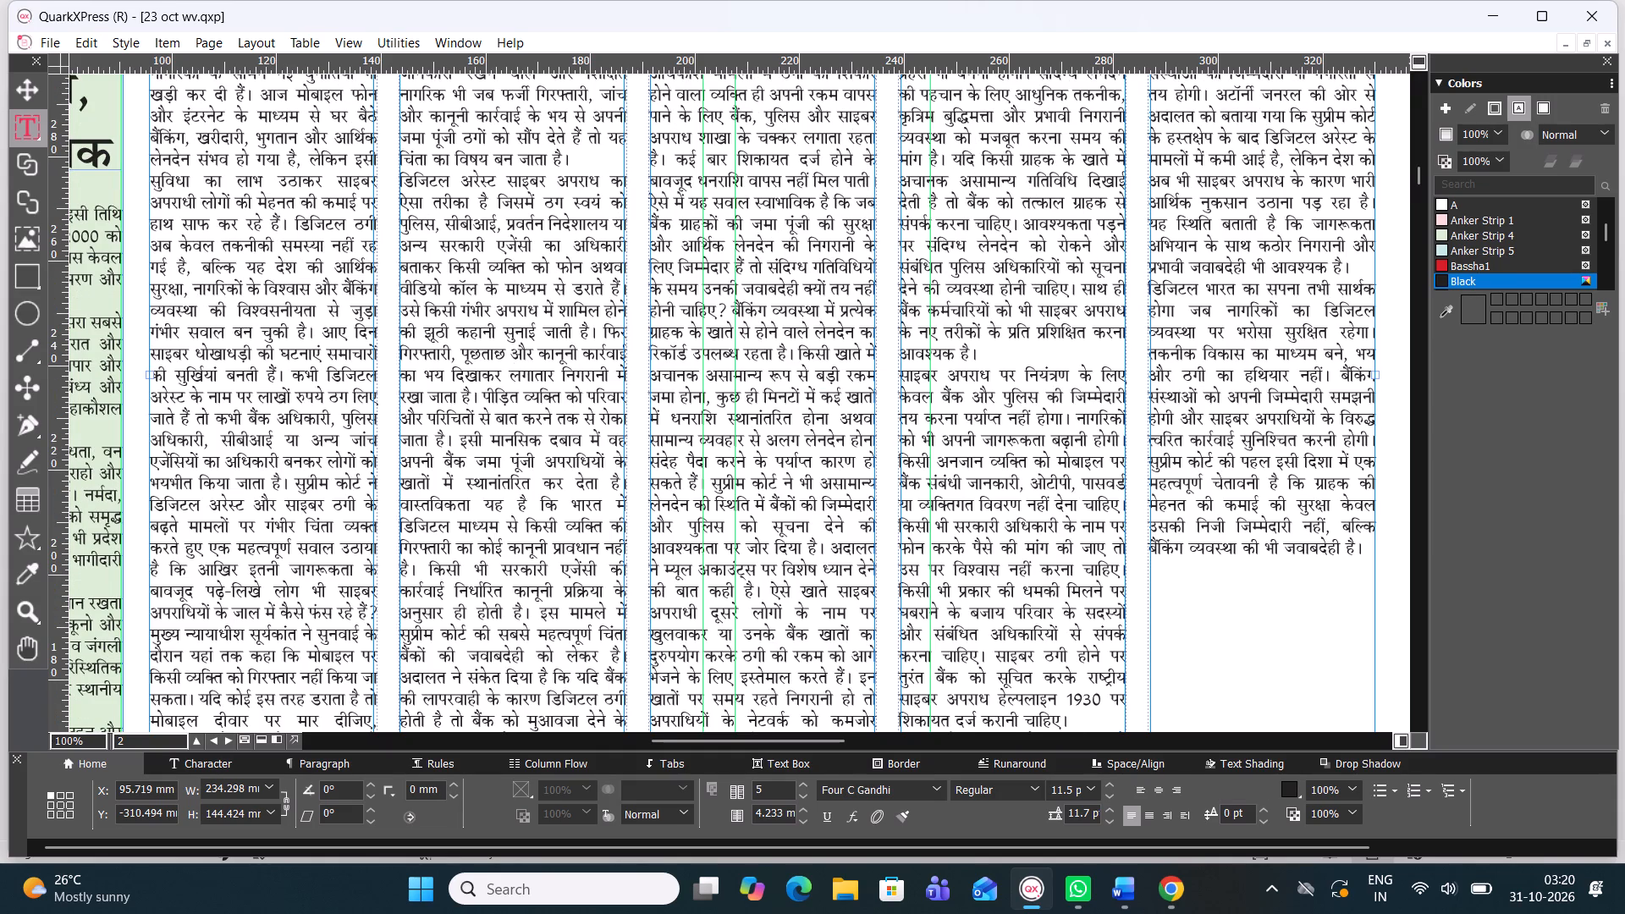
pyautogui.press('BackSpace')
pyautogui.press('space')
# Start new paragraphs in the first column at "आज मोबाइल फोन" and "कभी डिजिटल अरेस्ट के नाम".
pyautogui.scroll(1, 1055, 394)
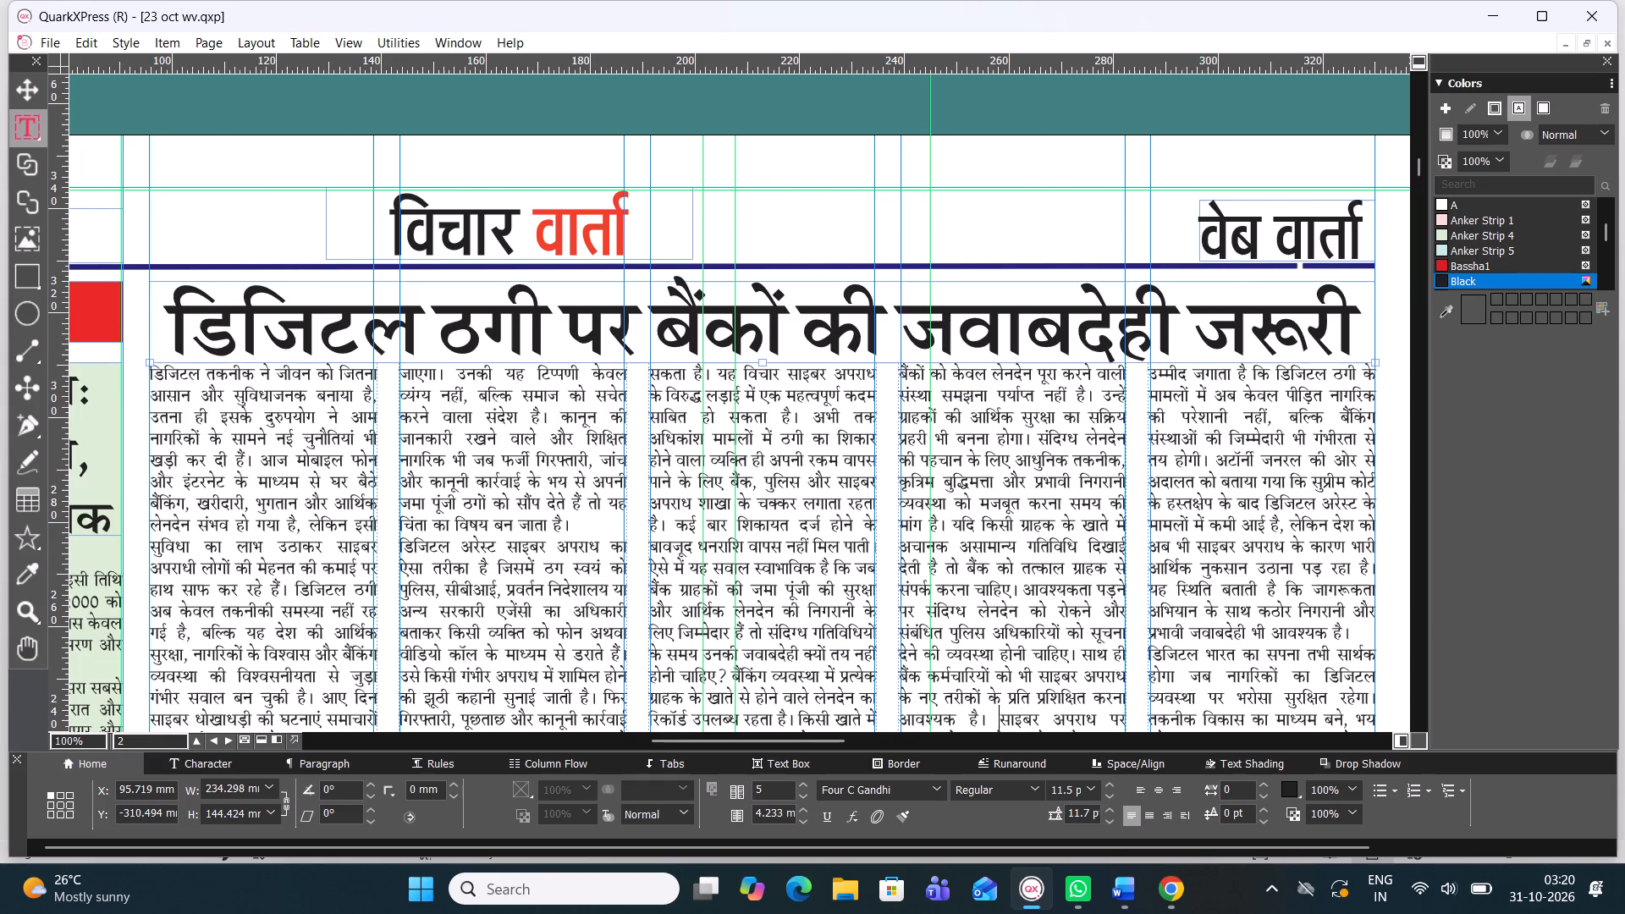
pyautogui.scroll(-1, 1121, 441)
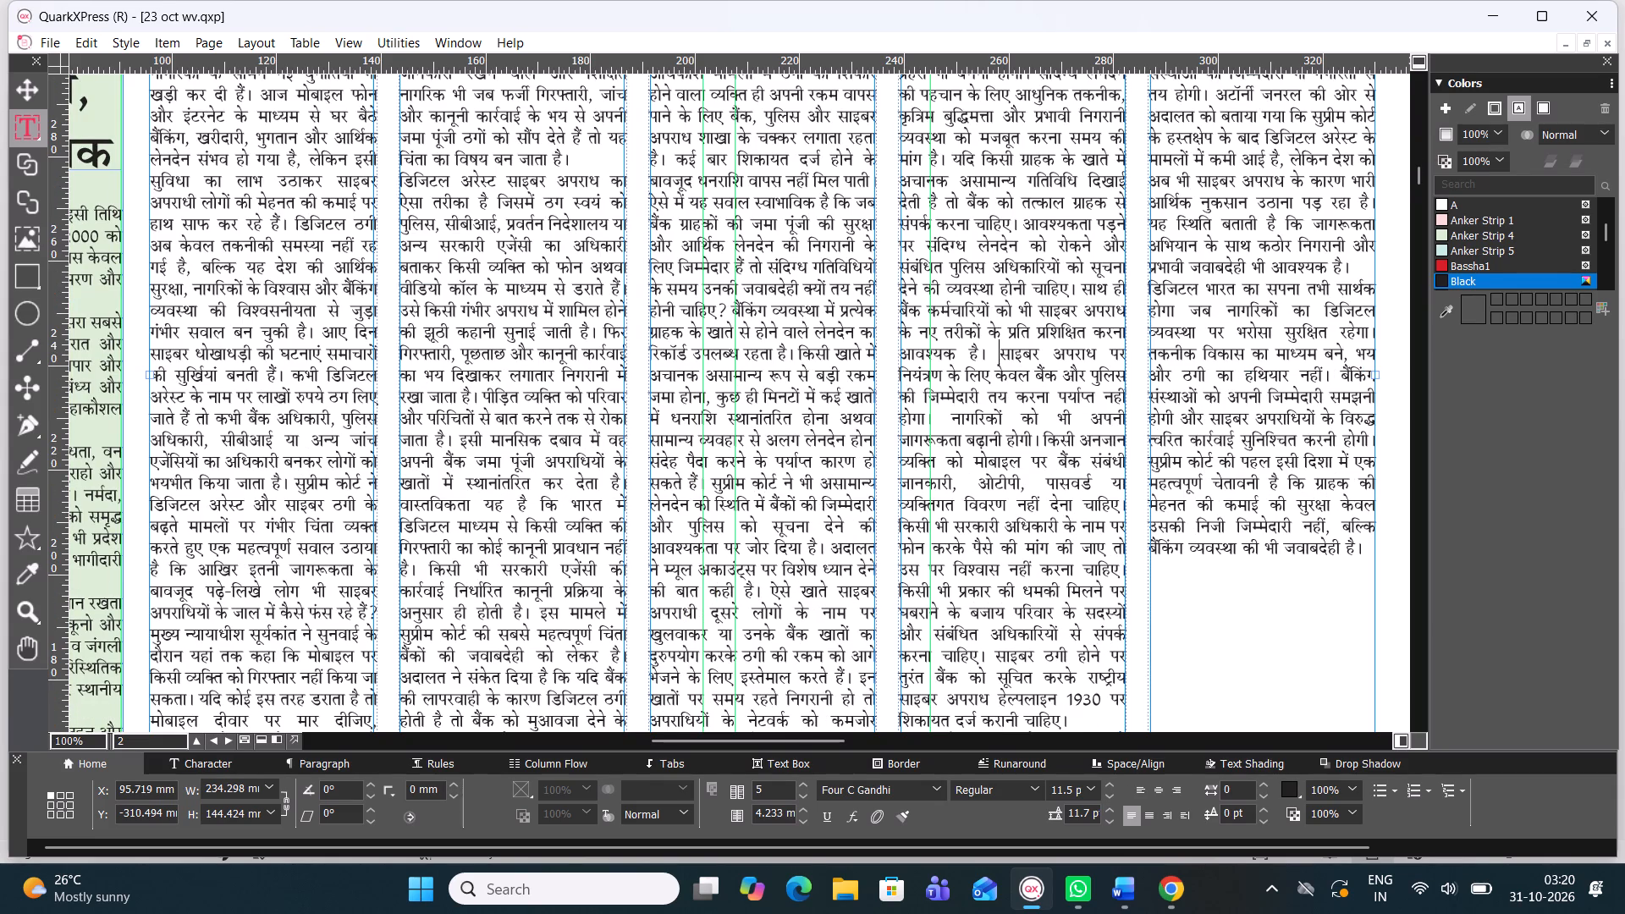
pyautogui.click(254, 91)
pyautogui.press('Return')
pyautogui.scroll(-1, 245, 195)
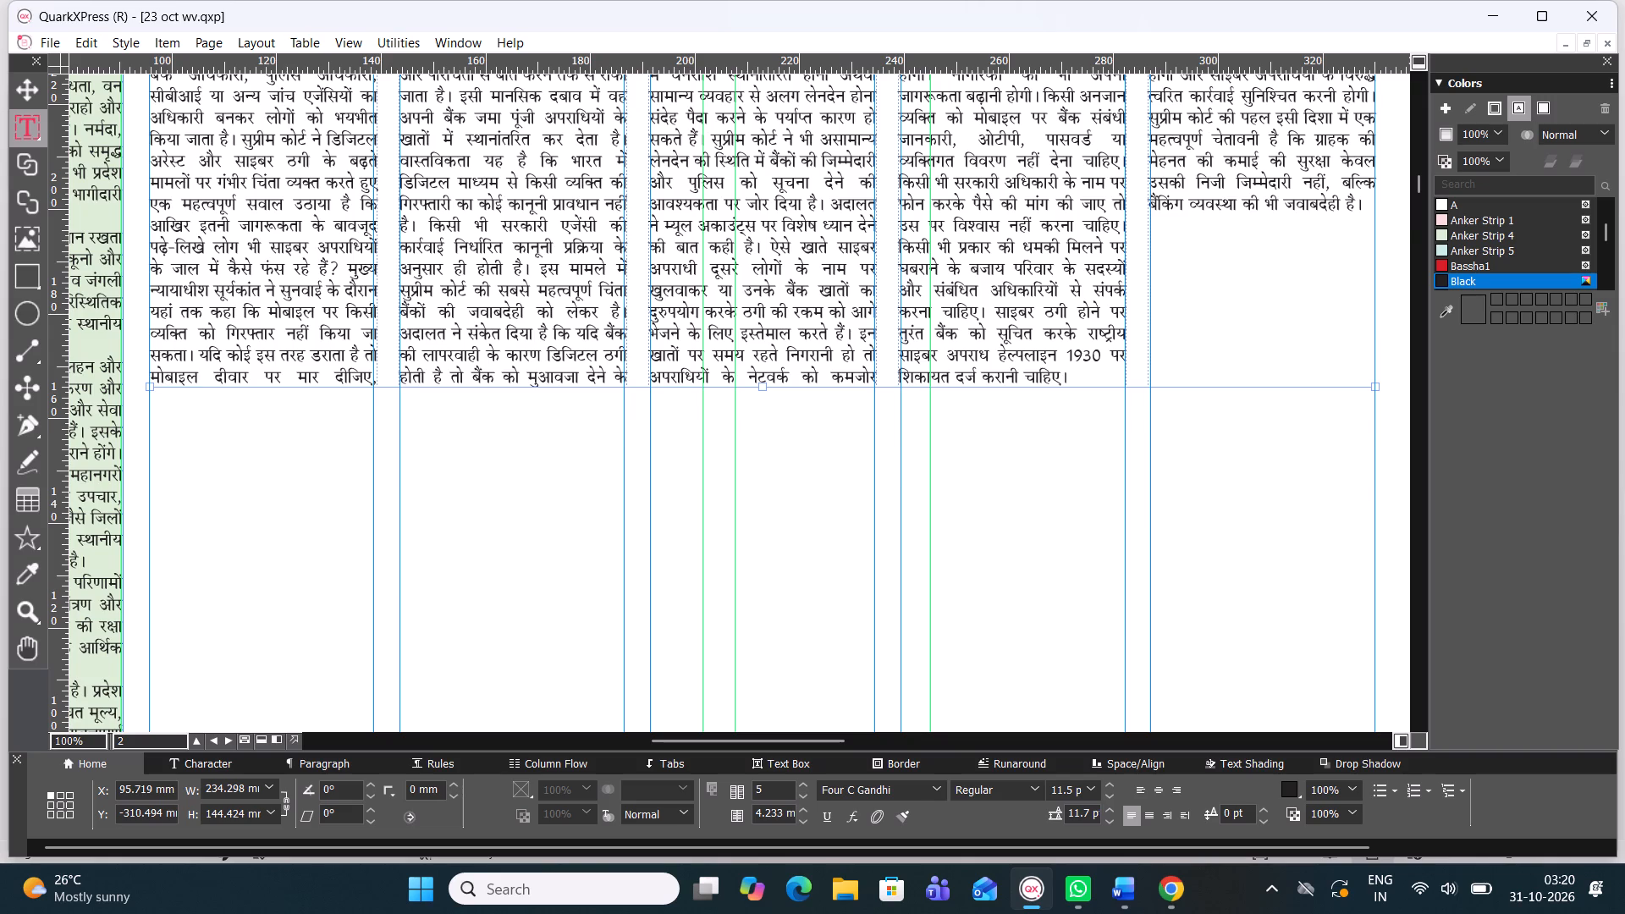
pyautogui.scroll(1, 247, 127)
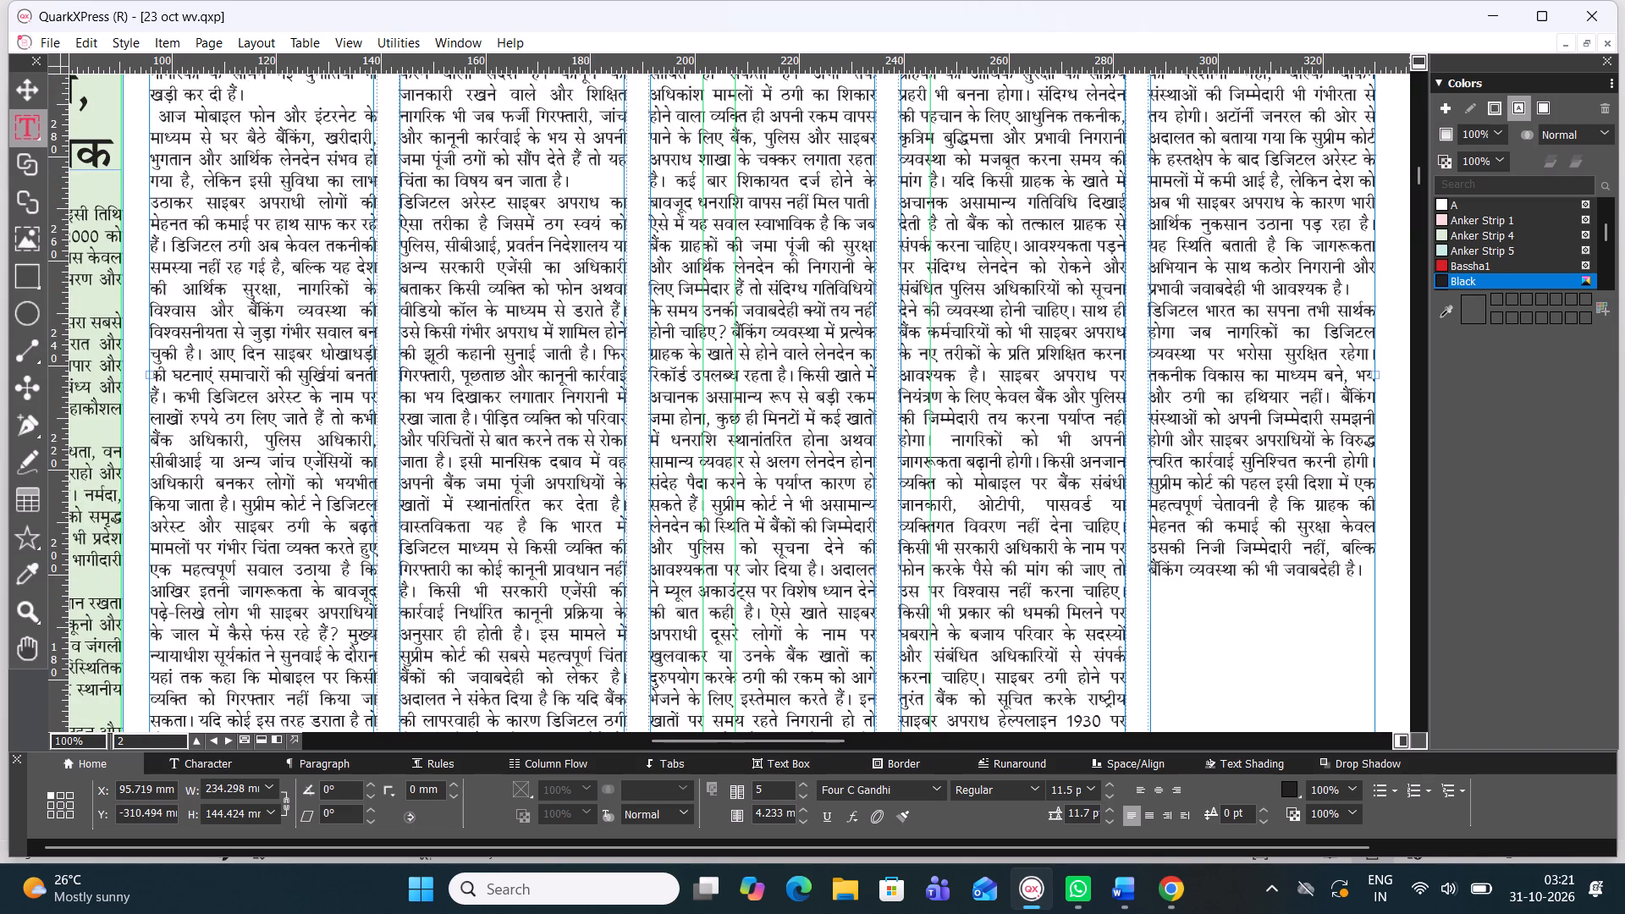
pyautogui.click(171, 396)
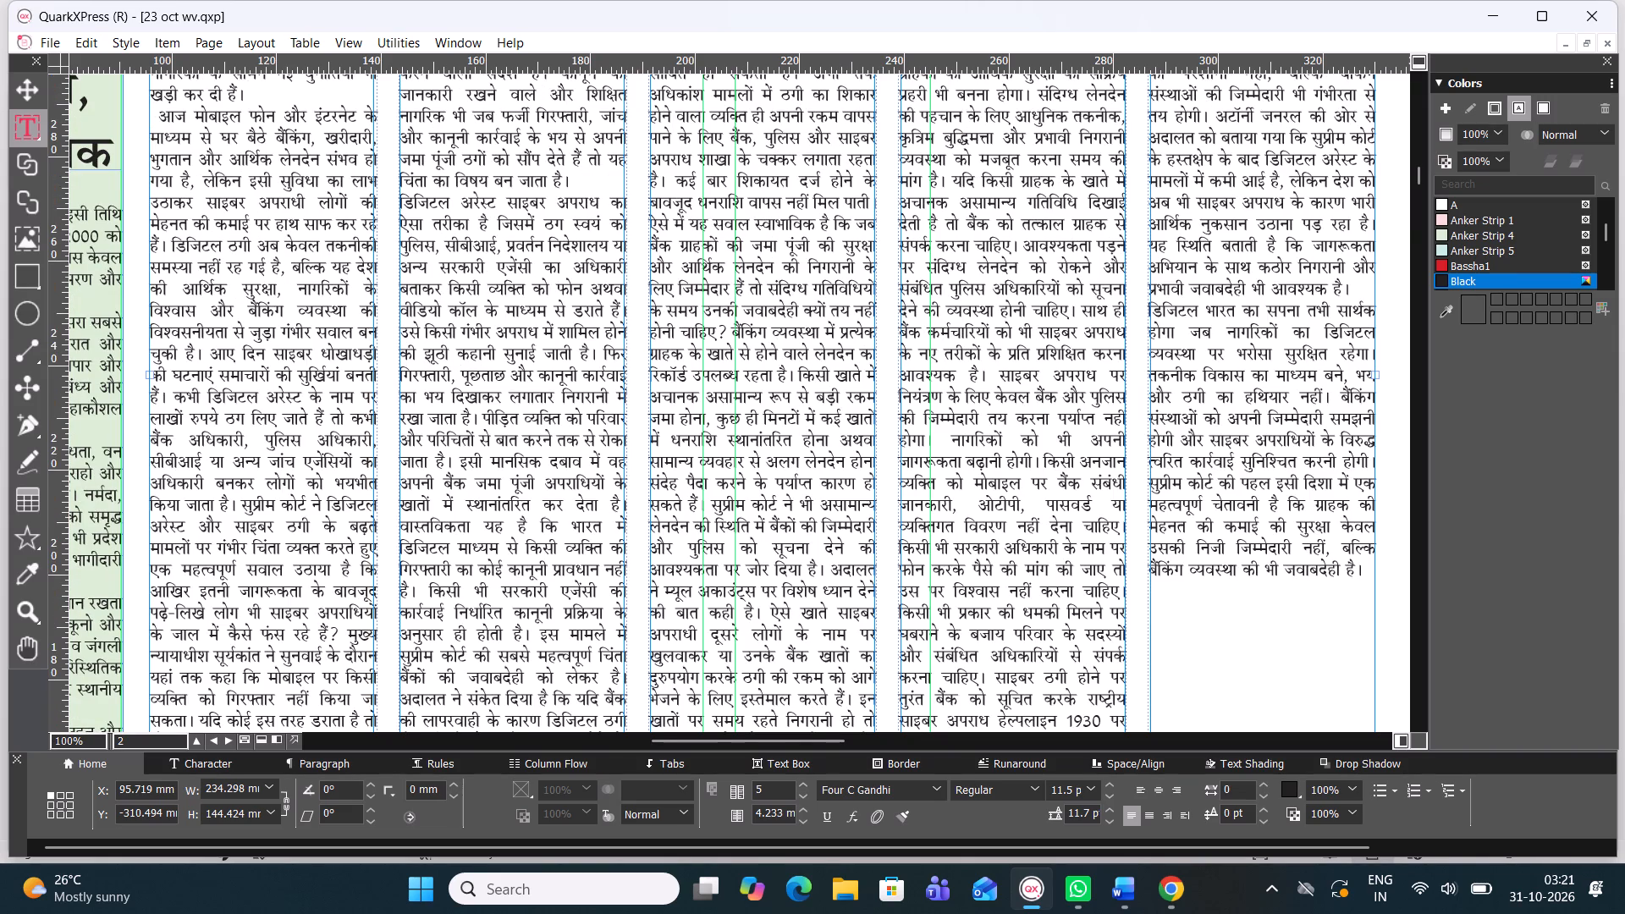
pyautogui.press('BackSpace')
pyautogui.press('Return')
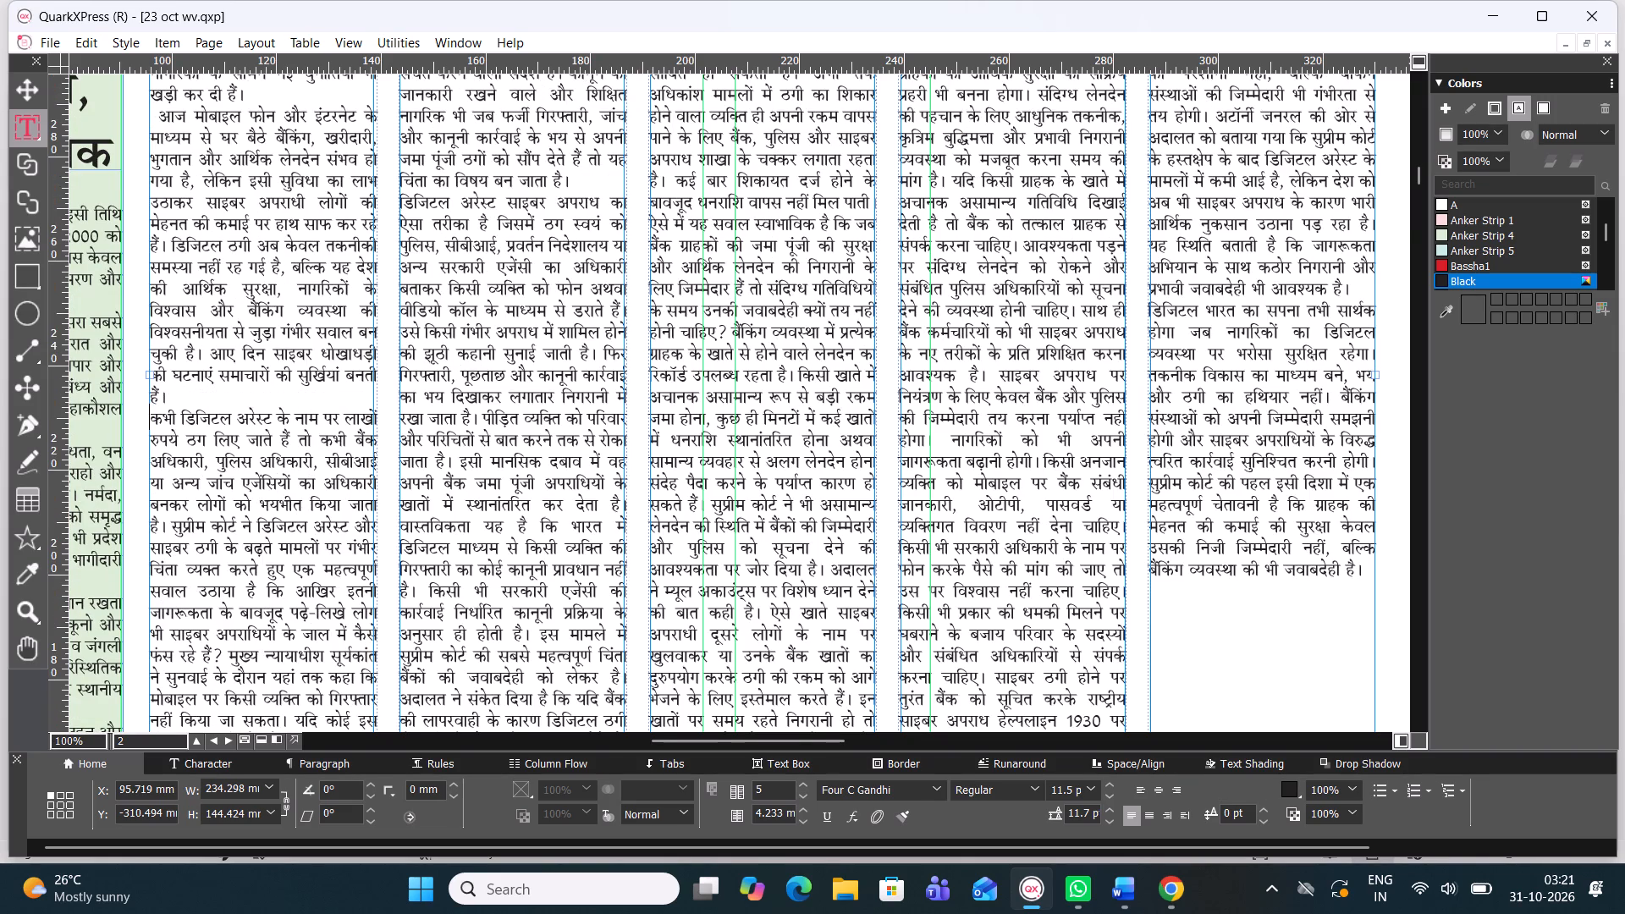
# Start new paragraphs in the second column at "पीड़ित व्यक्ति को परिवार" and "किसी भी सरकारी एजेंसी".
pyautogui.scroll(-1, 234, 275)
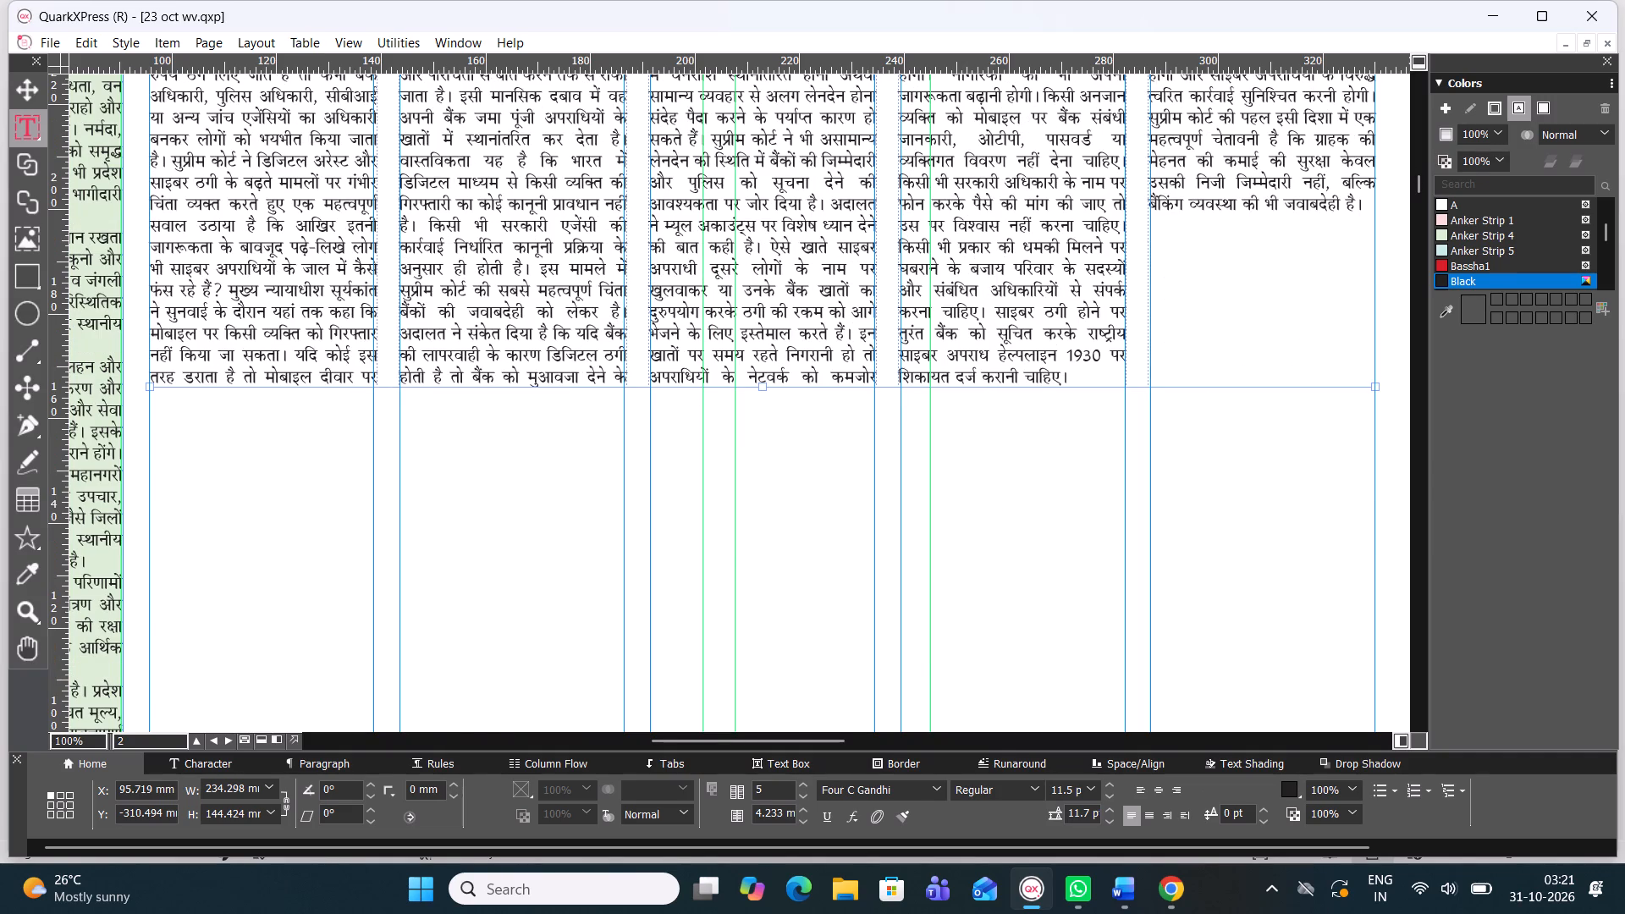
pyautogui.scroll(1, 457, 203)
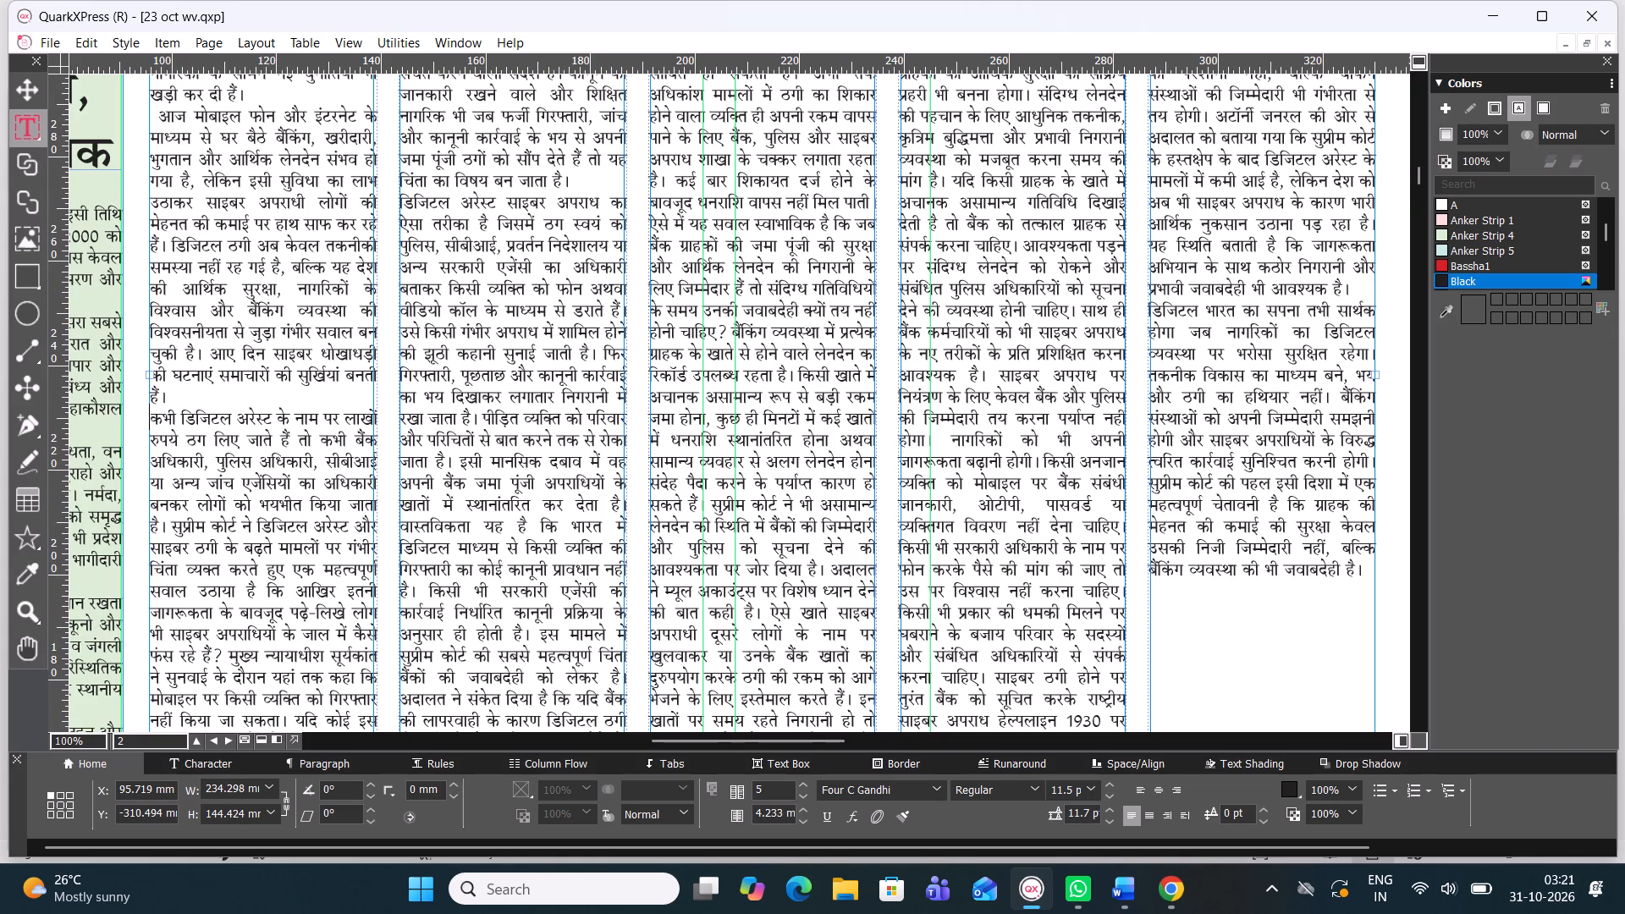
pyautogui.click(478, 418)
pyautogui.press('Return')
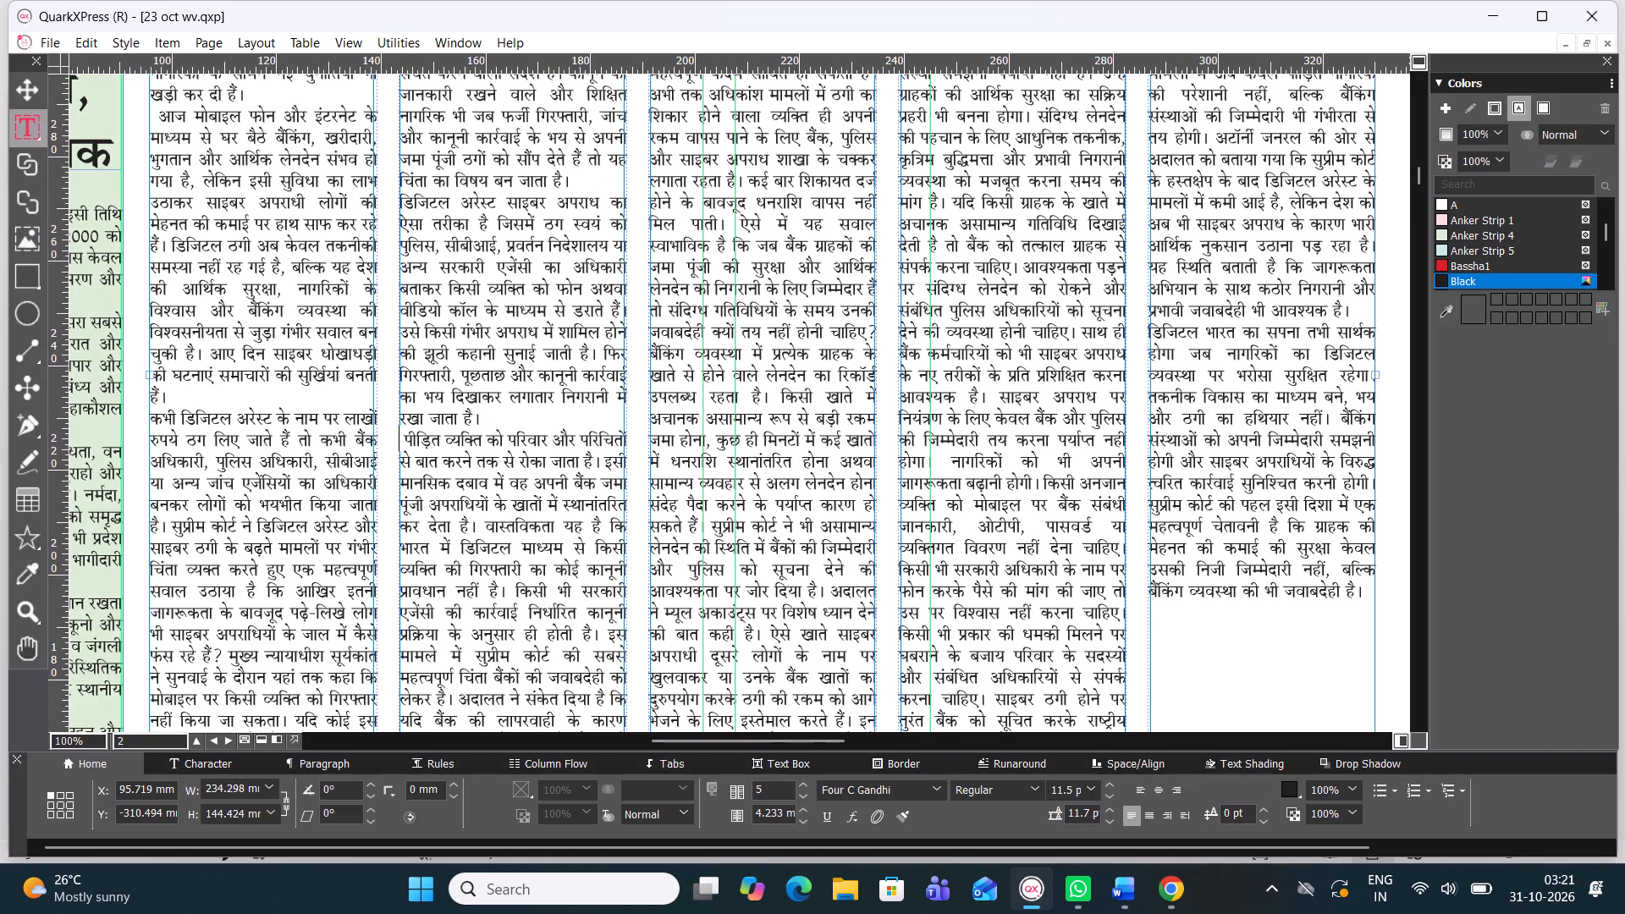
pyautogui.click(508, 590)
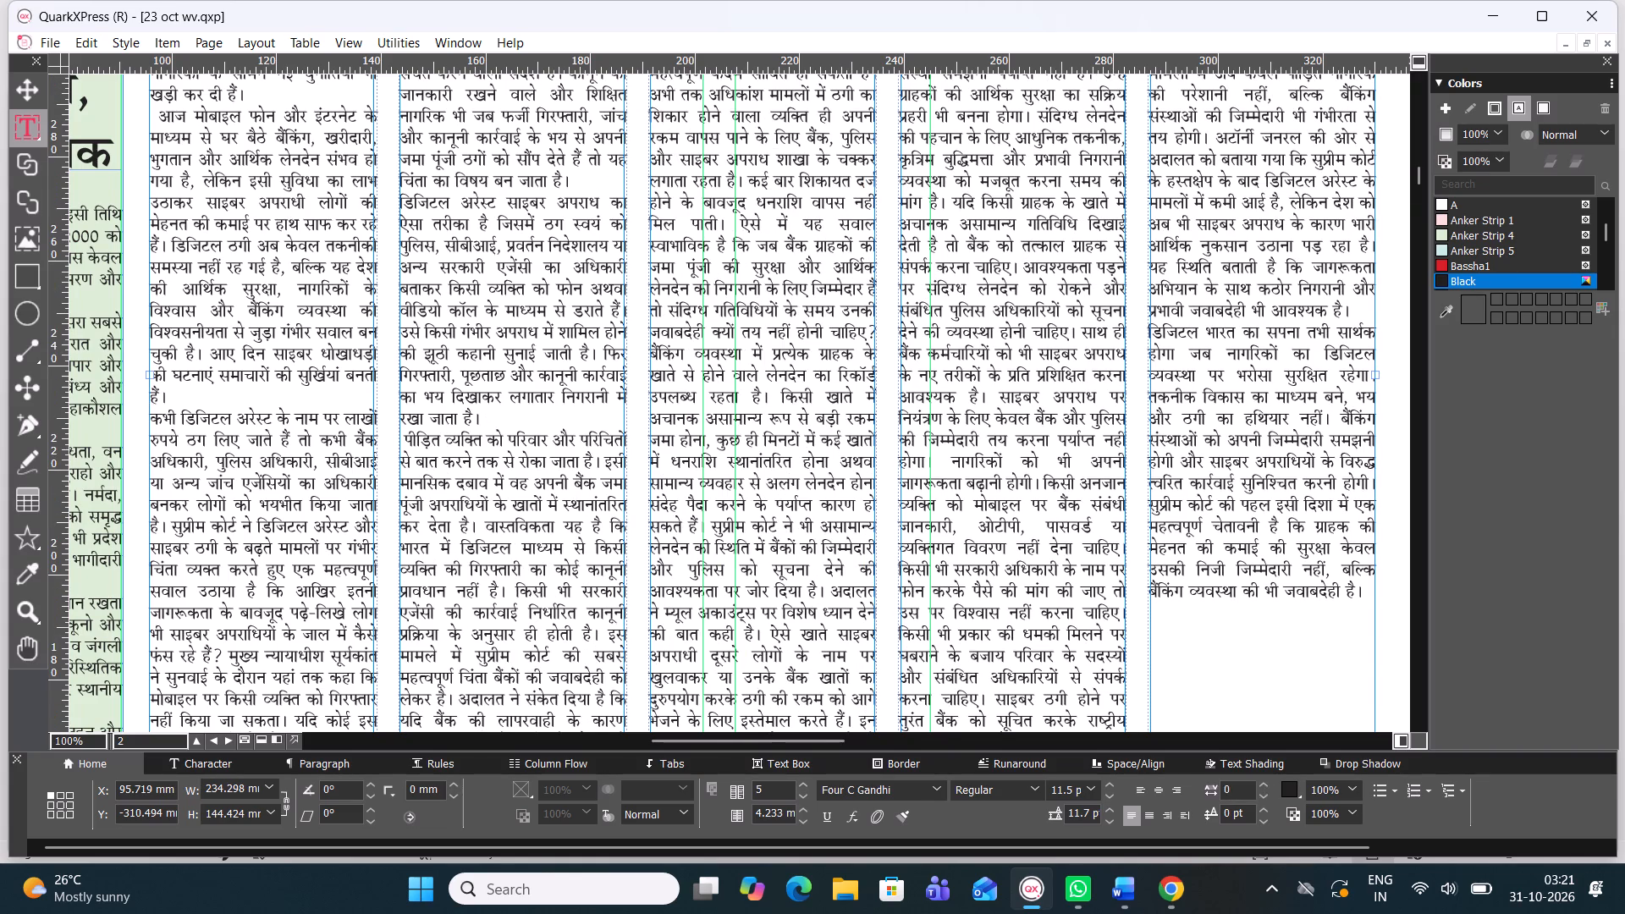
pyautogui.press('Return')
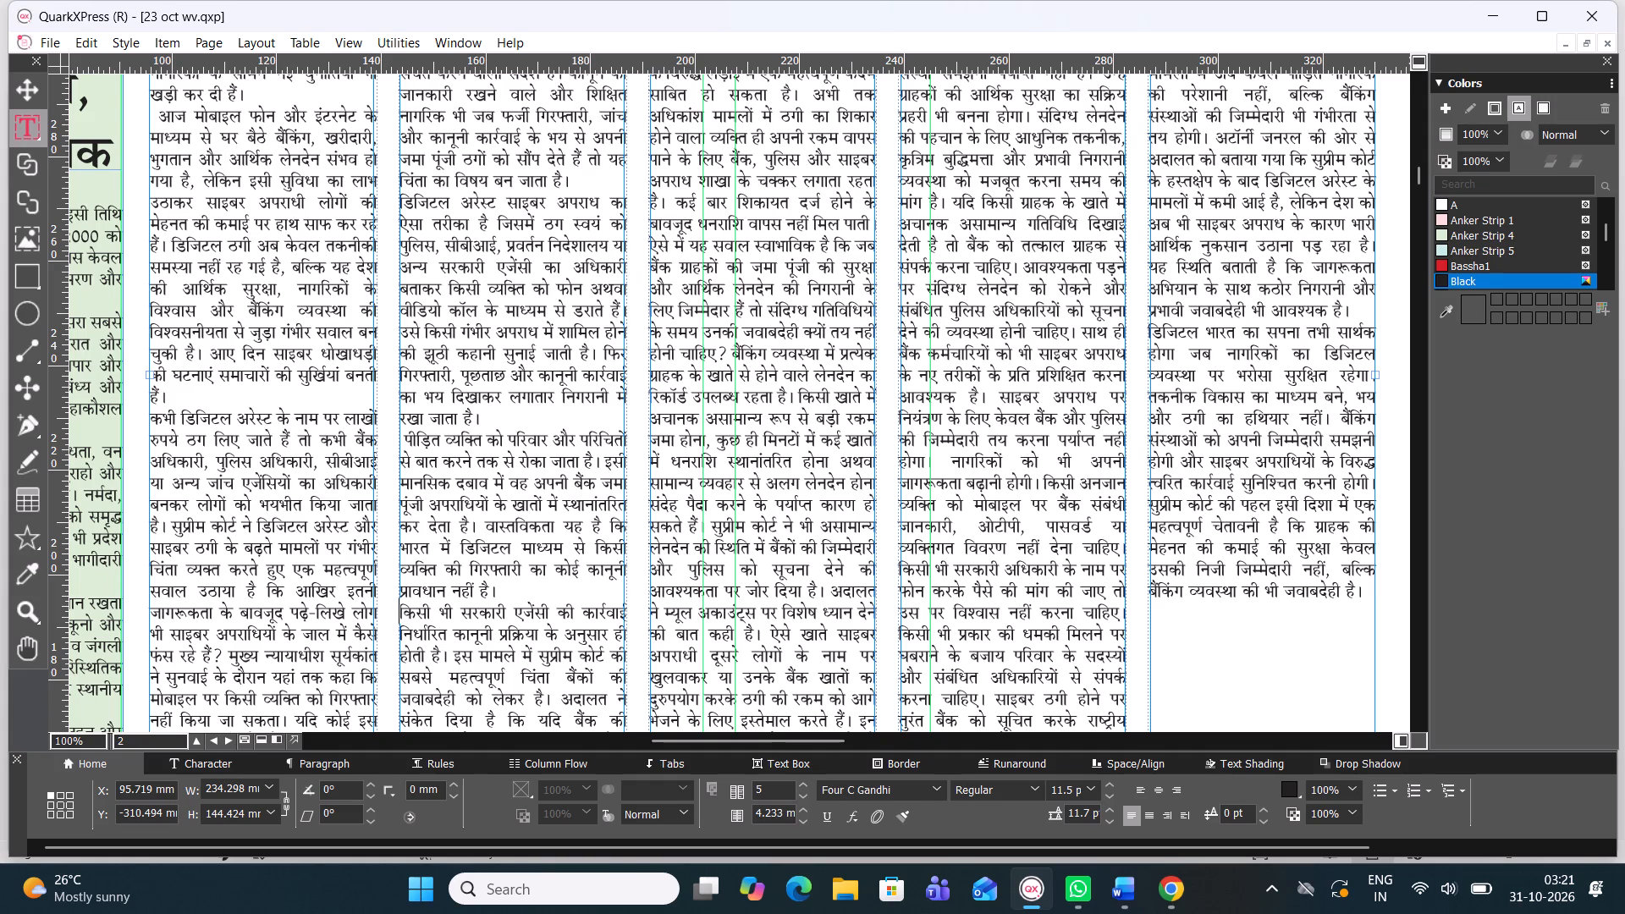
# Start new paragraphs in the third column at "अभी तक अधिकांश मामलों" and "किसी खाते में अचानक".
pyautogui.click(804, 94)
pyautogui.press('Return')
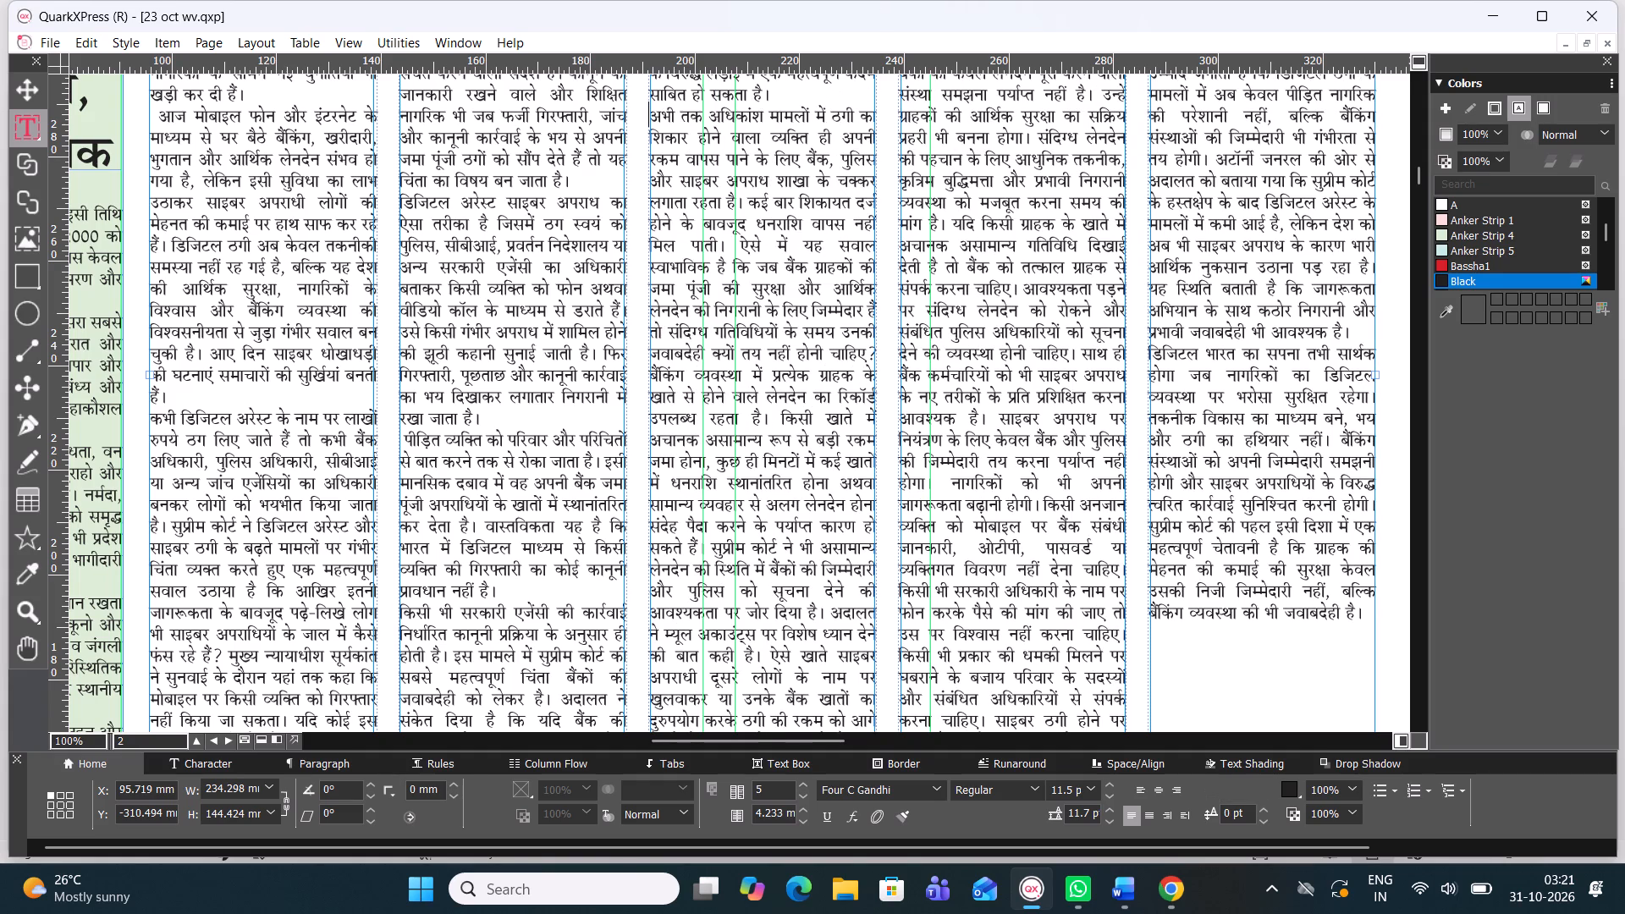
pyautogui.click(773, 416)
pyautogui.press('Return')
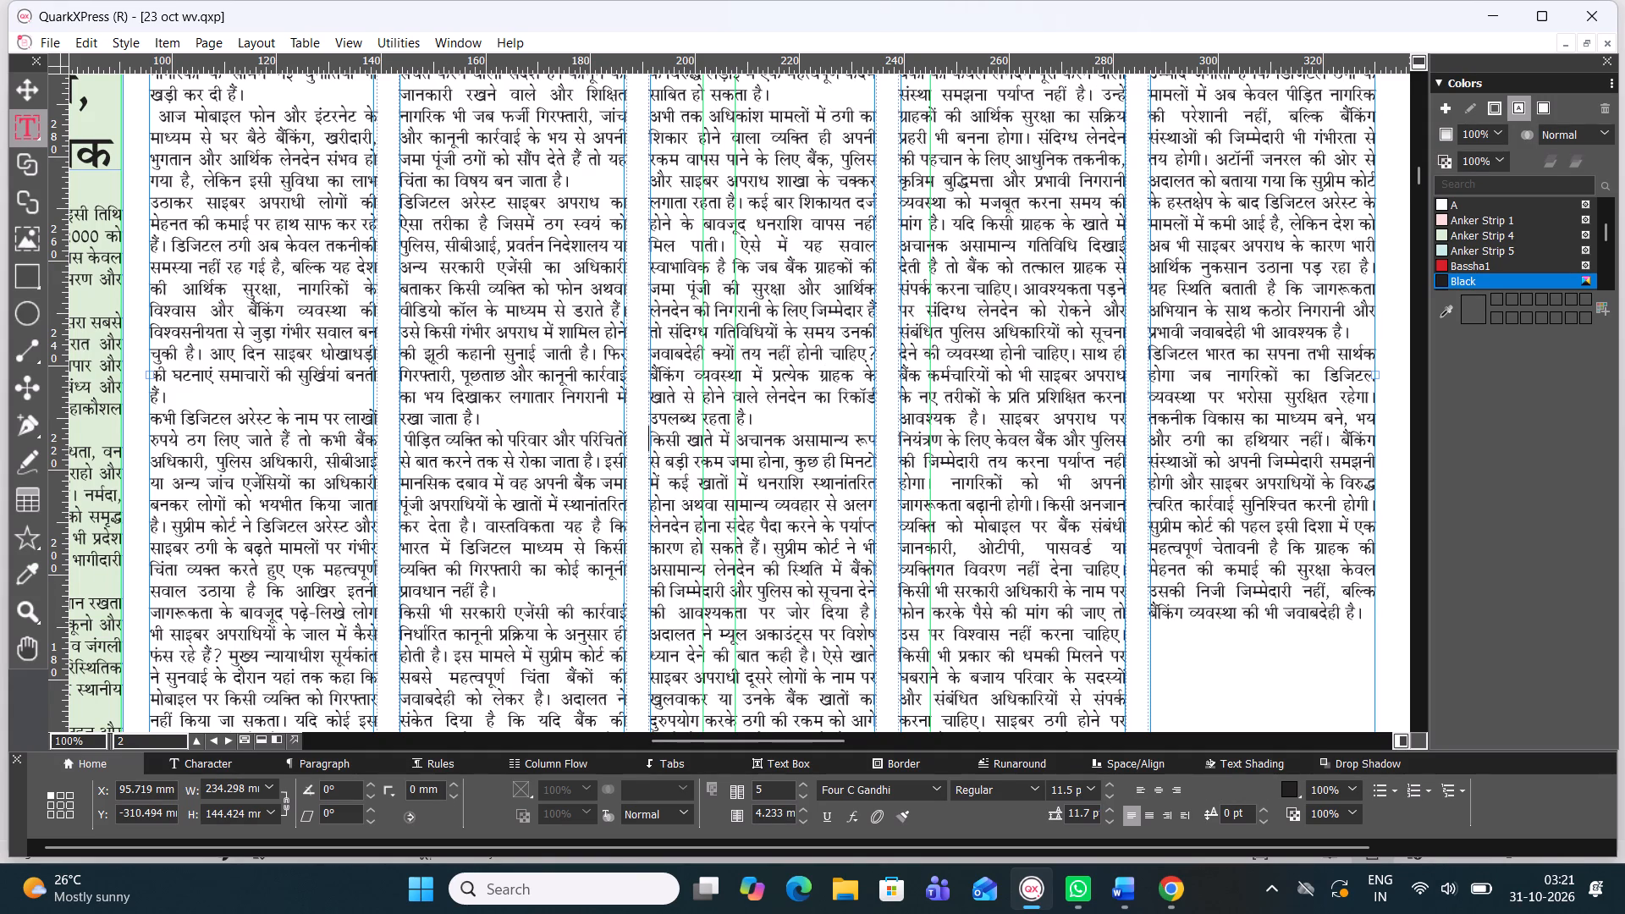
pyautogui.scroll(-1, 782, 447)
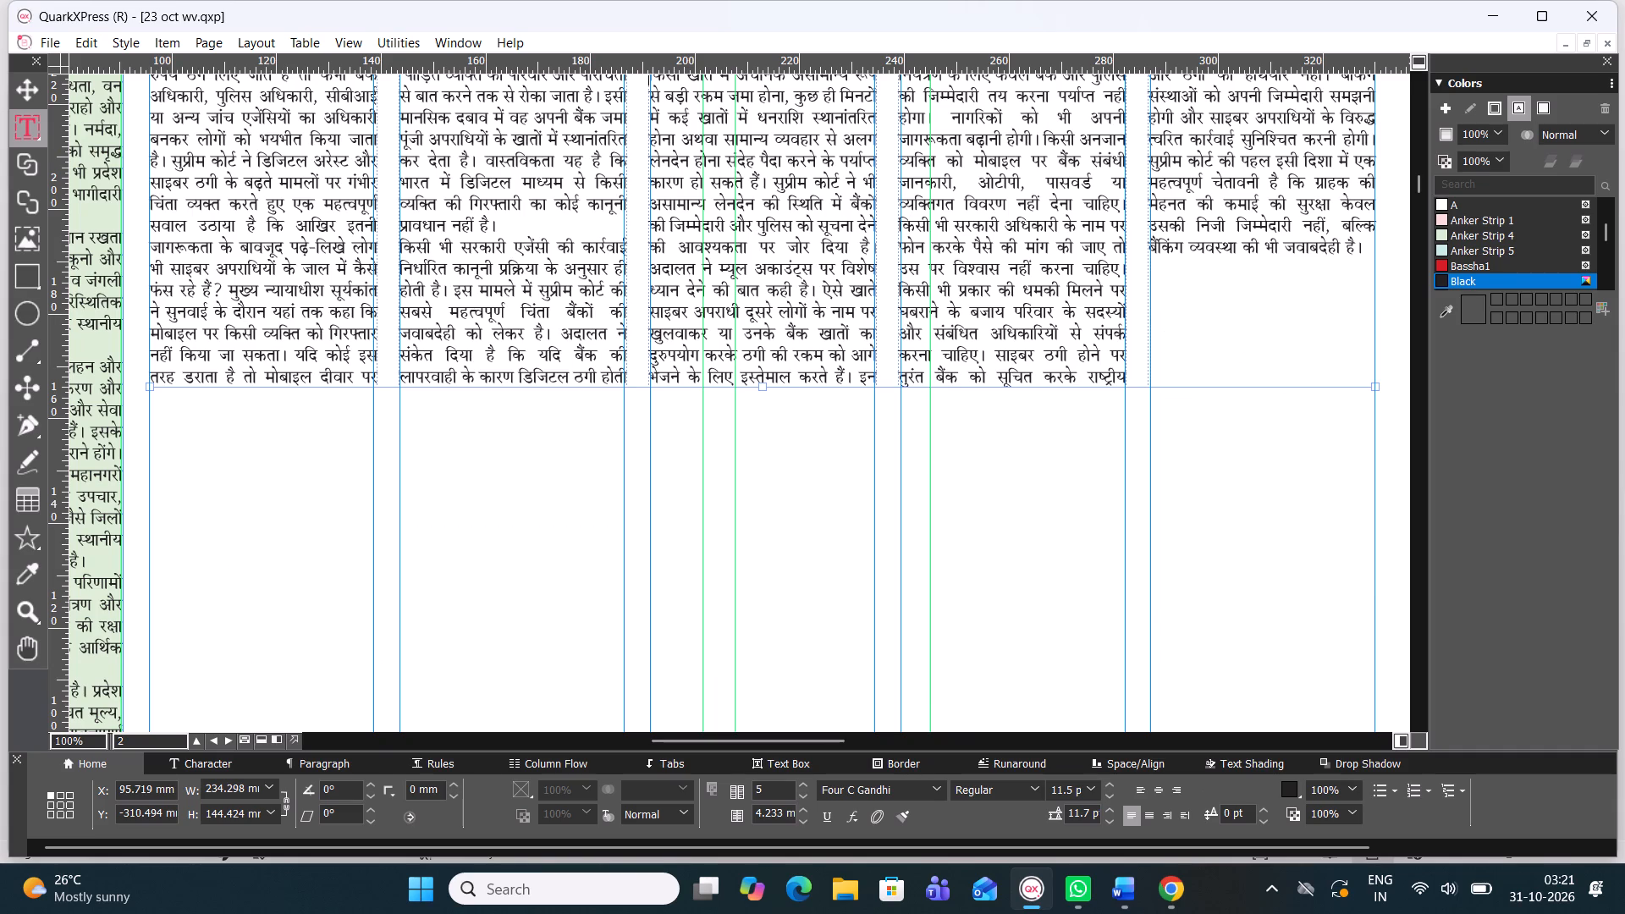
# Start a new paragraph in the third column at "सुप्रीम कोर्ट ने भी असामान्य".
pyautogui.click(767, 177)
pyautogui.press('Return')
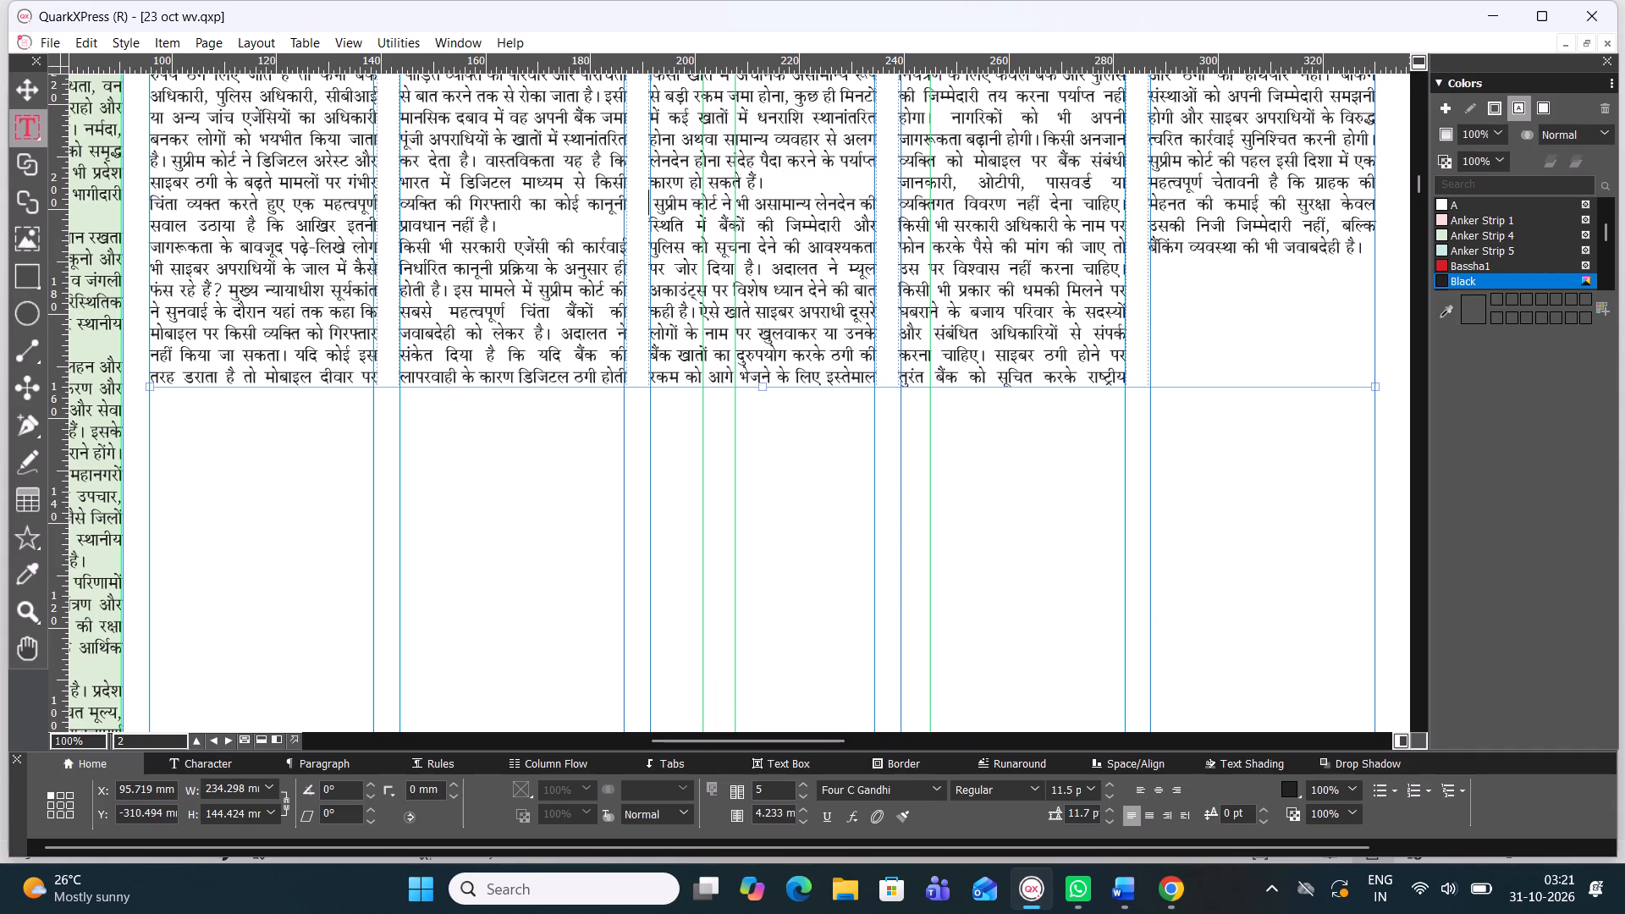
# Start new paragraphs in the fourth column at "यदि किसी ग्राहक", "साथ ही बैंक कर्मचारियों" and "किसी अनजान व्यक्ति".
pyautogui.scroll(1, 1199, 167)
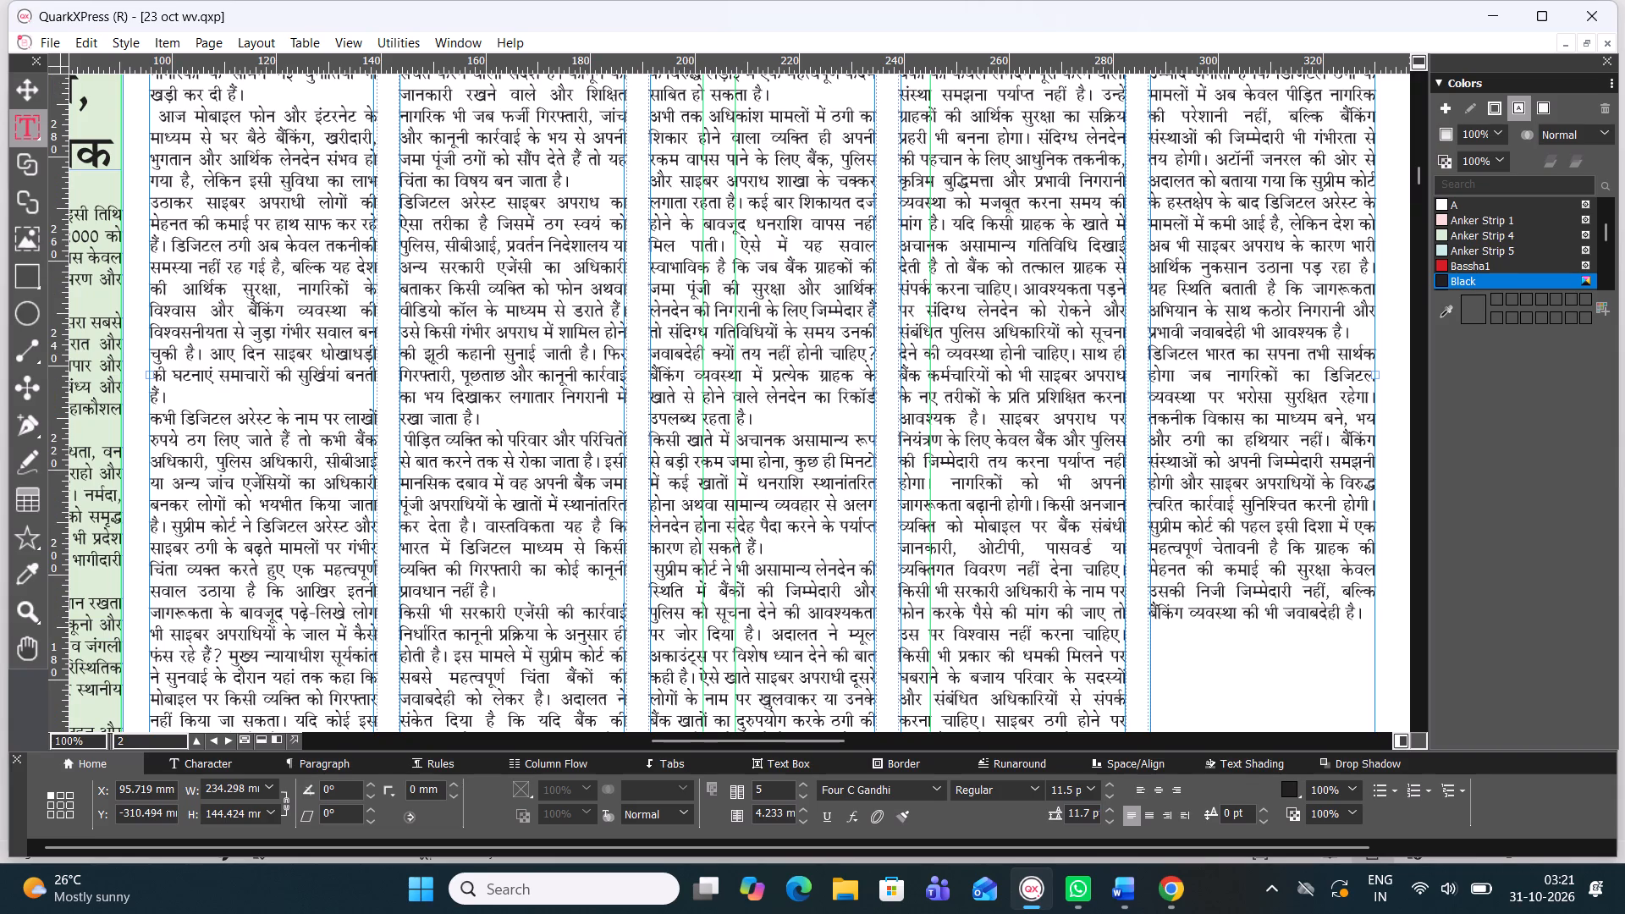
pyautogui.click(950, 222)
pyautogui.press('Return')
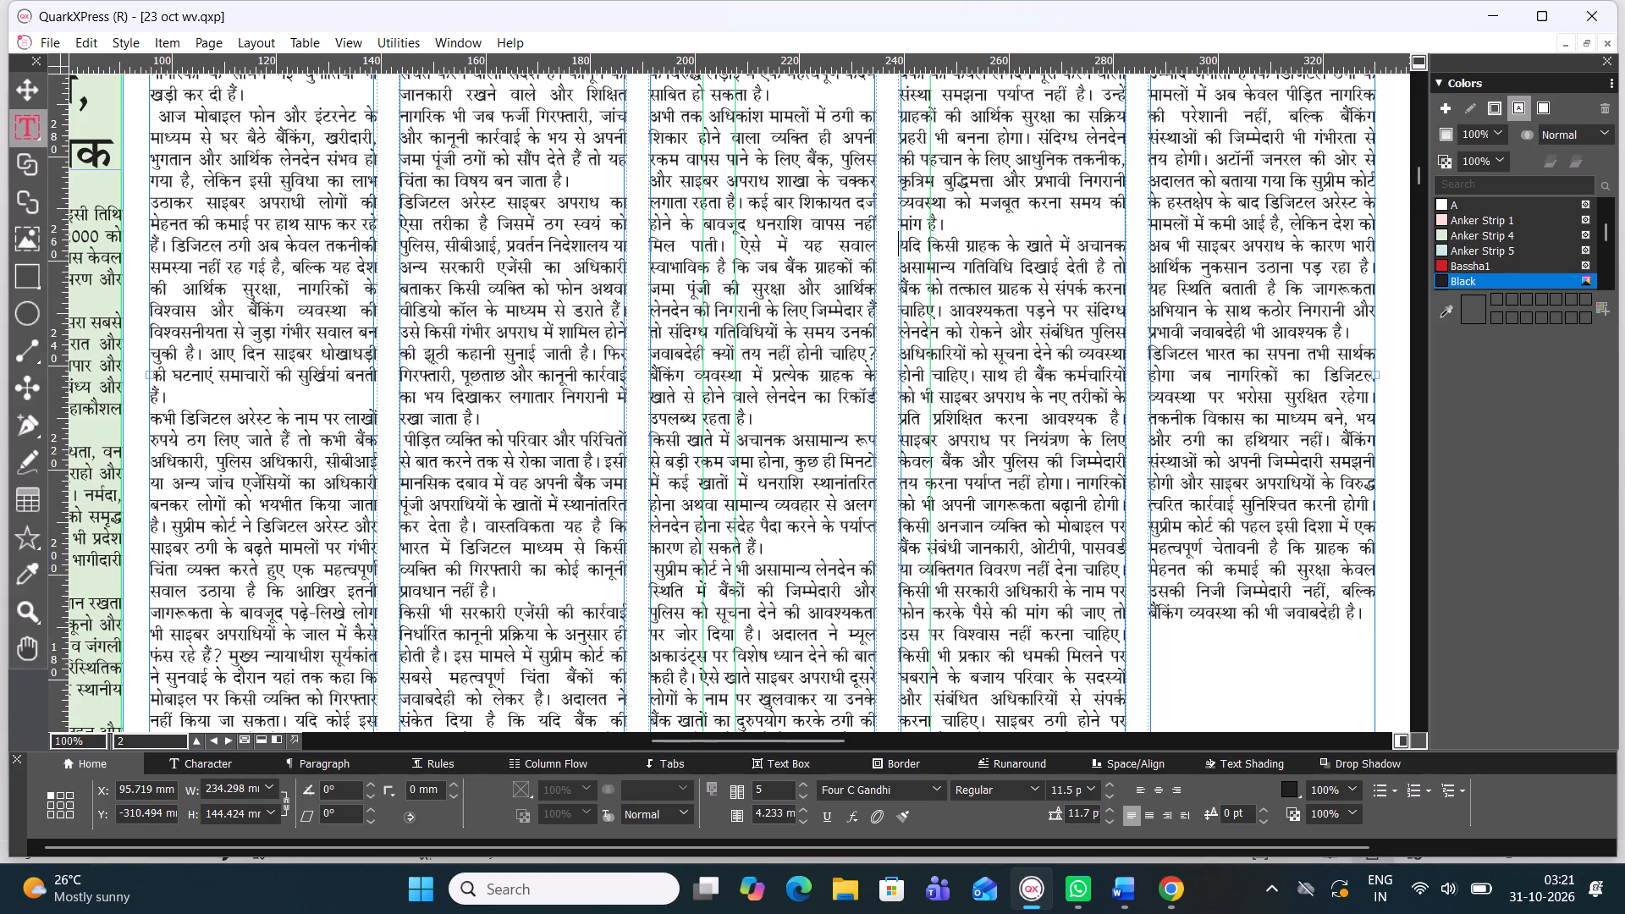
pyautogui.click(978, 372)
pyautogui.press('Return')
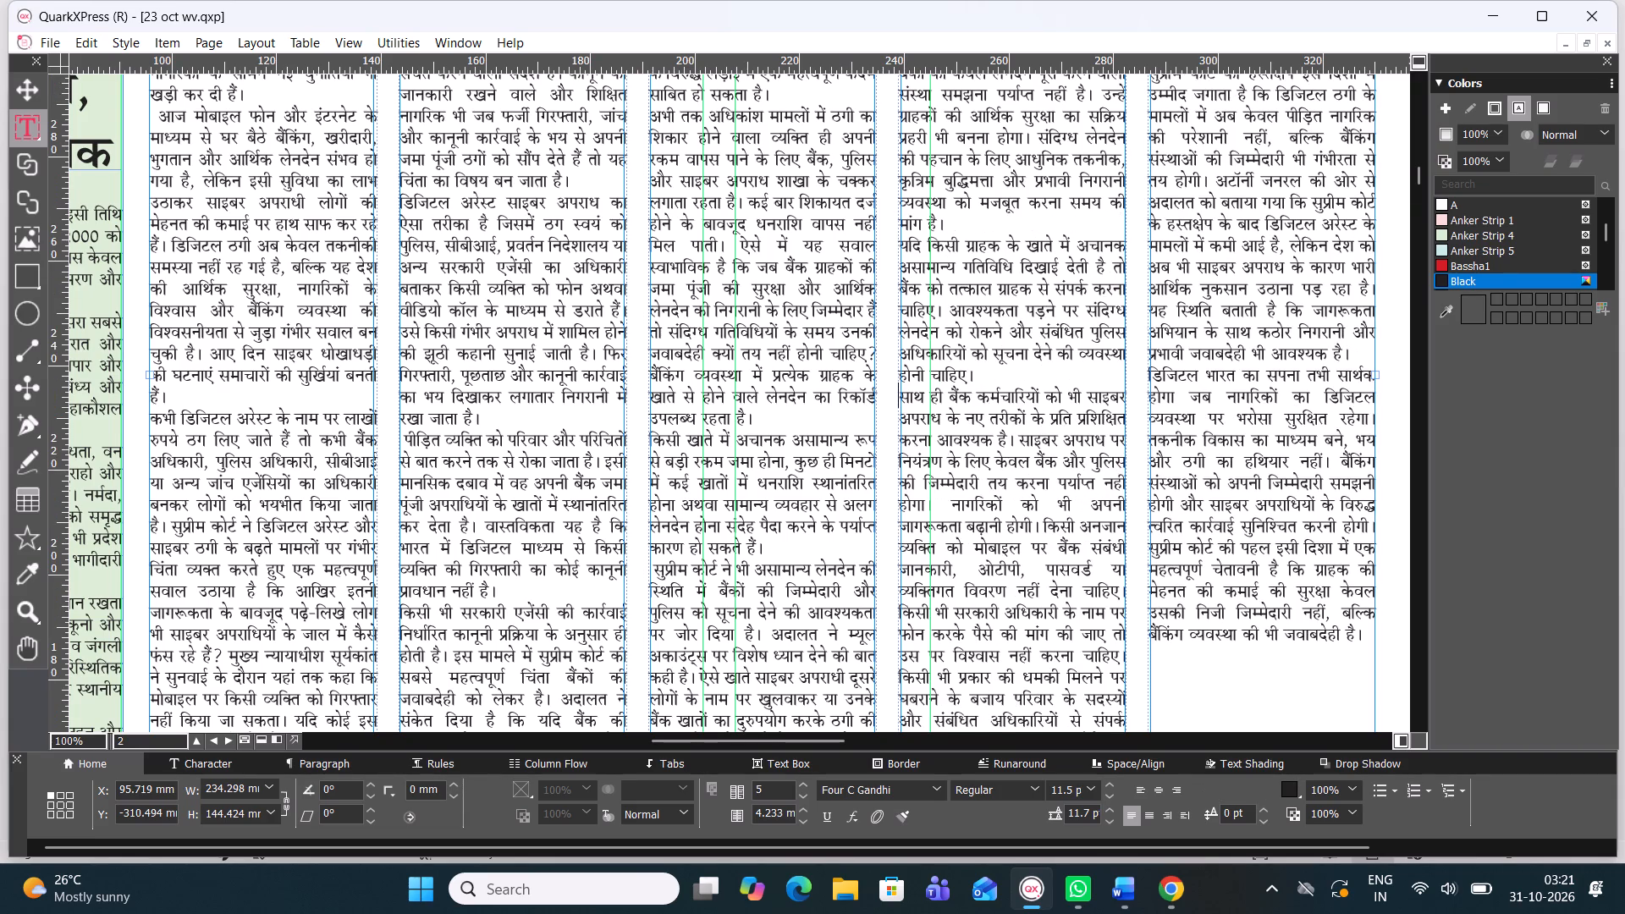
pyautogui.scroll(-1, 1041, 446)
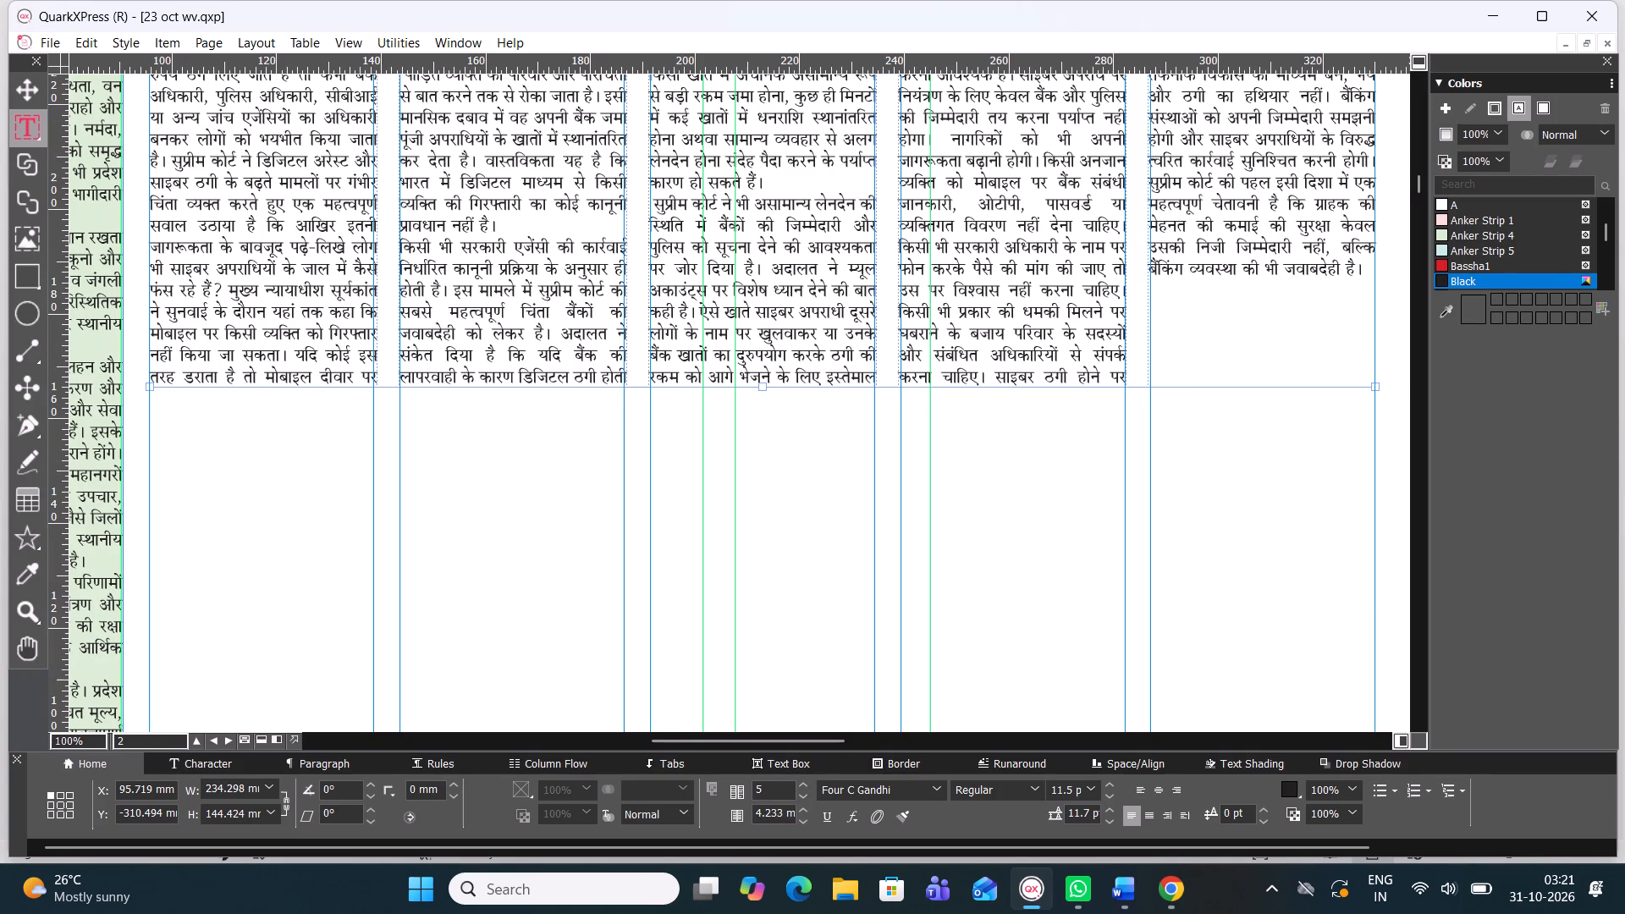
pyautogui.click(1041, 157)
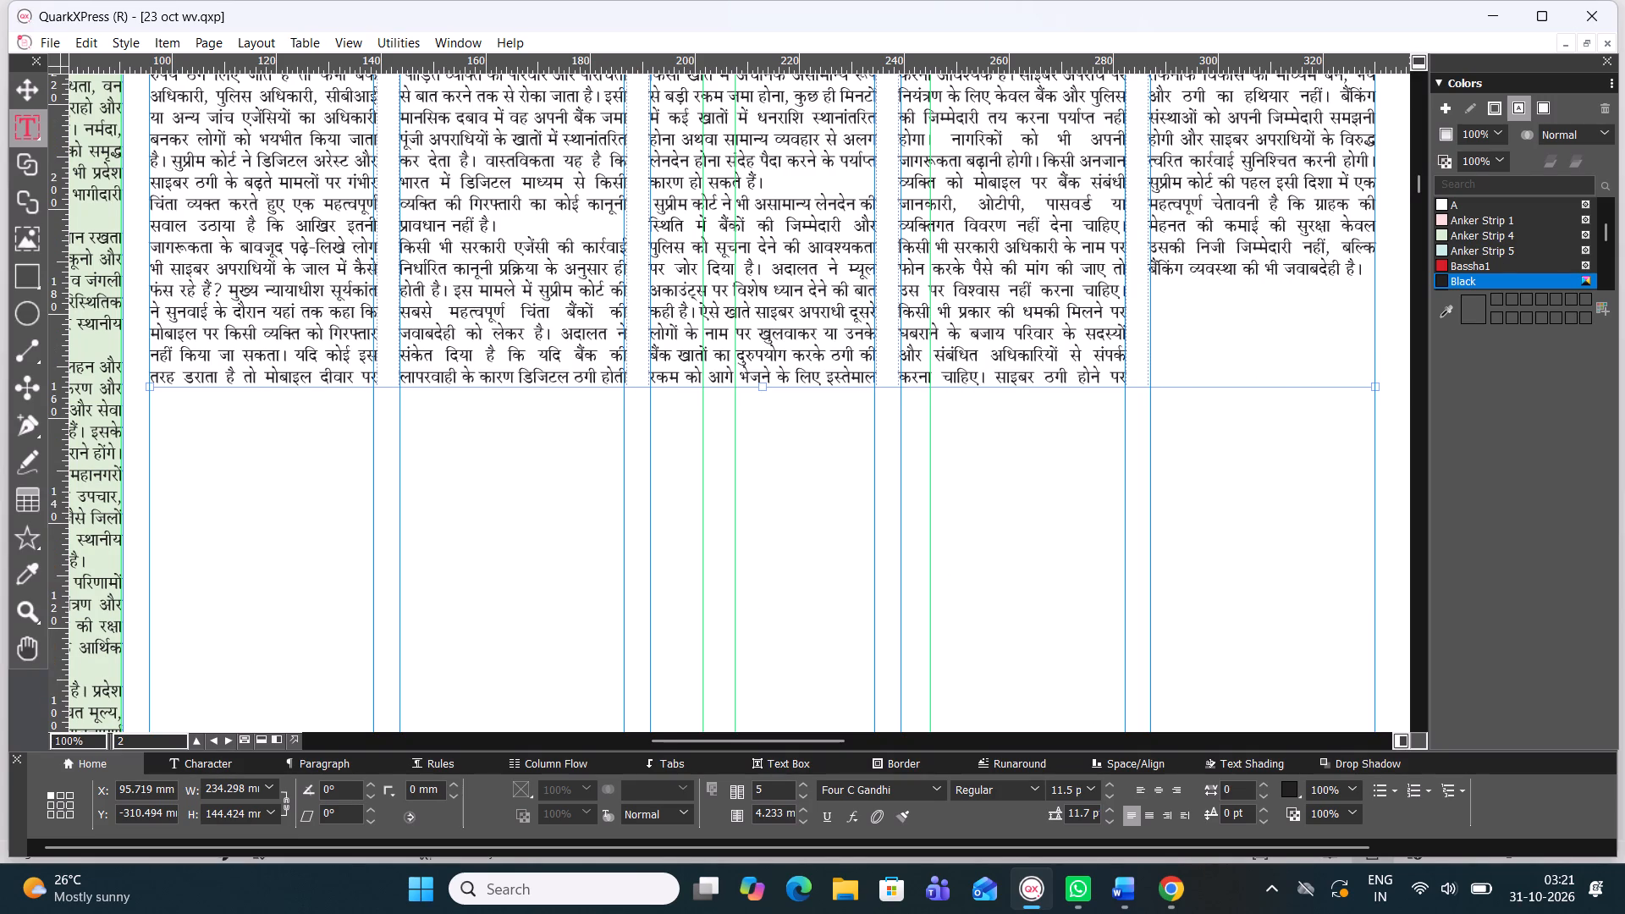
pyautogui.press('Return')
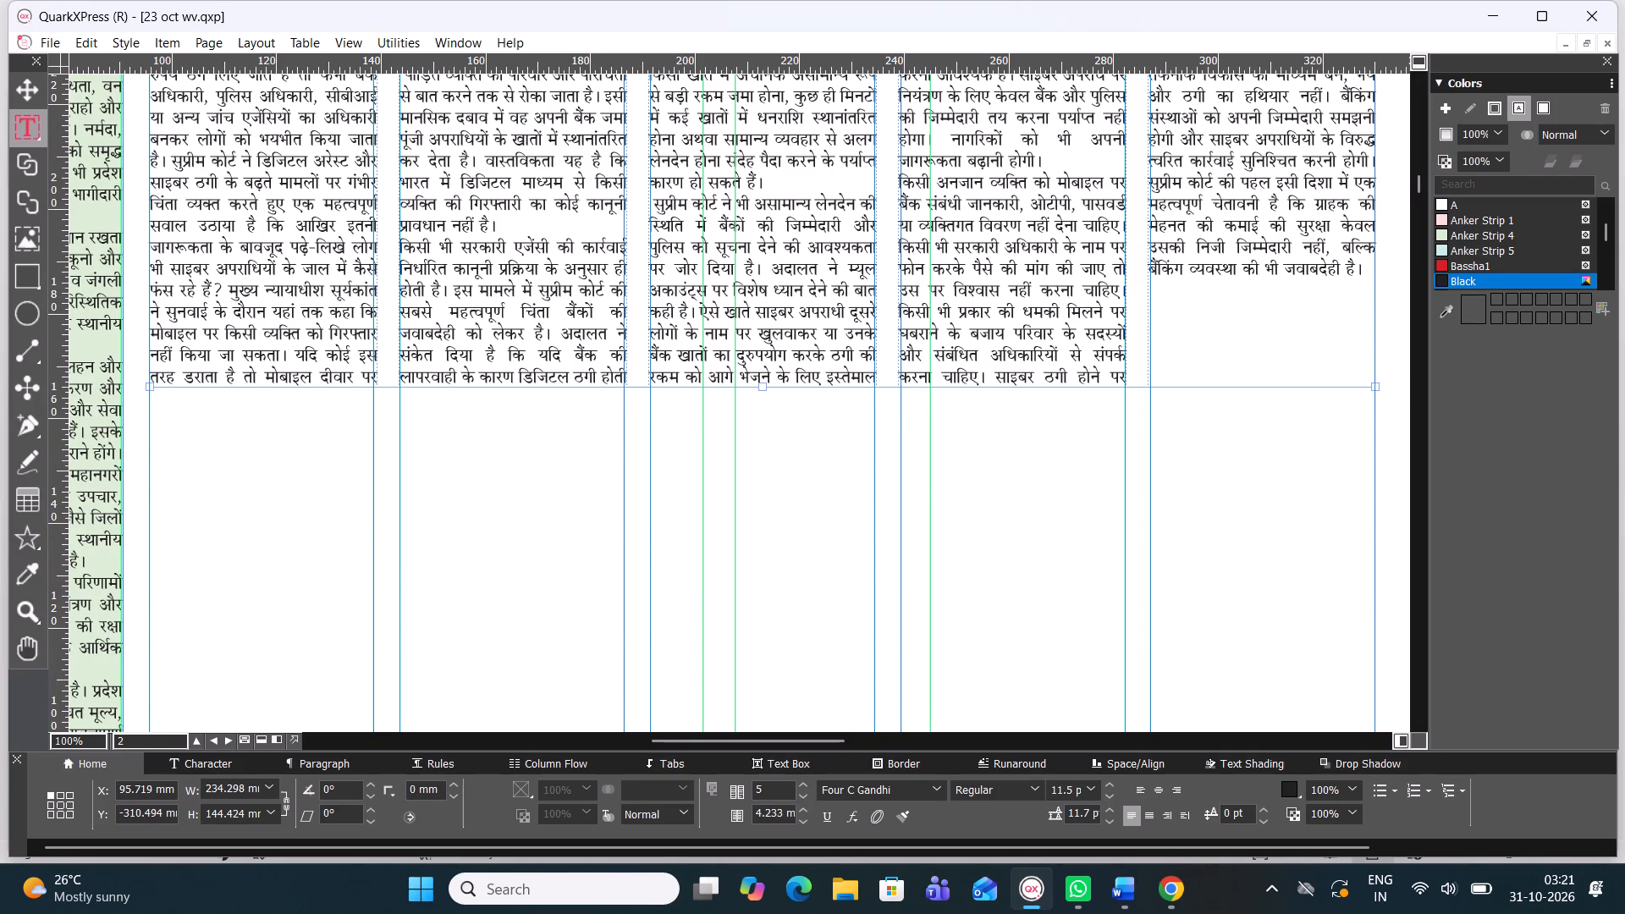
# Start a new paragraph in the fifth column at "अटॉर्नी जनरल की ओर".
pyautogui.scroll(1, 1305, 275)
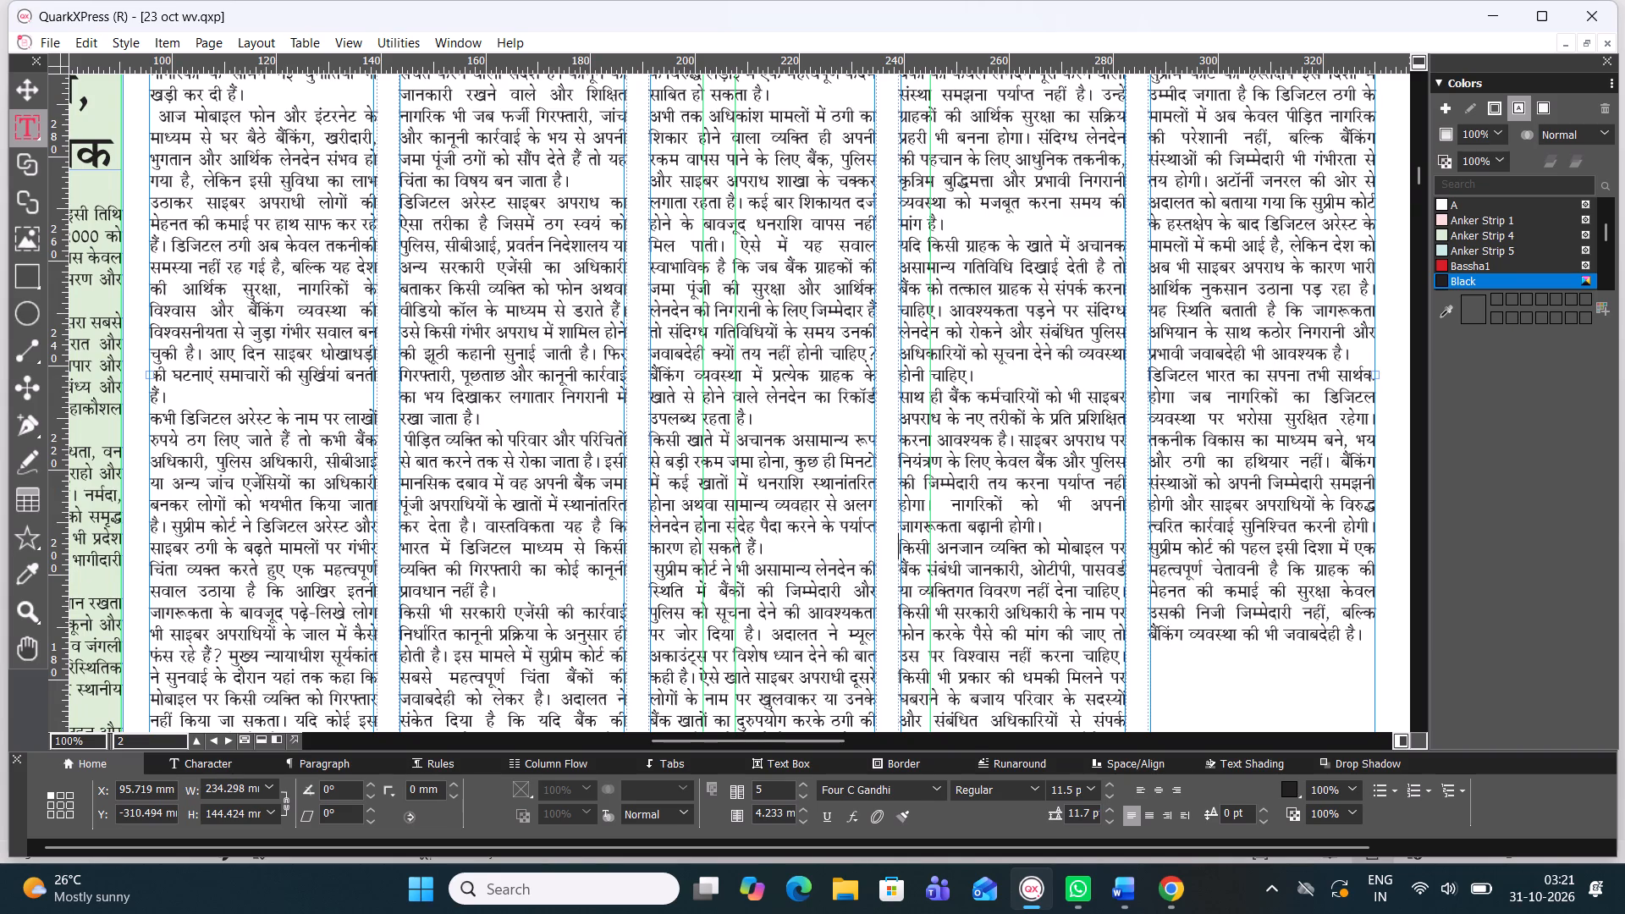
pyautogui.click(1209, 179)
pyautogui.press('Return')
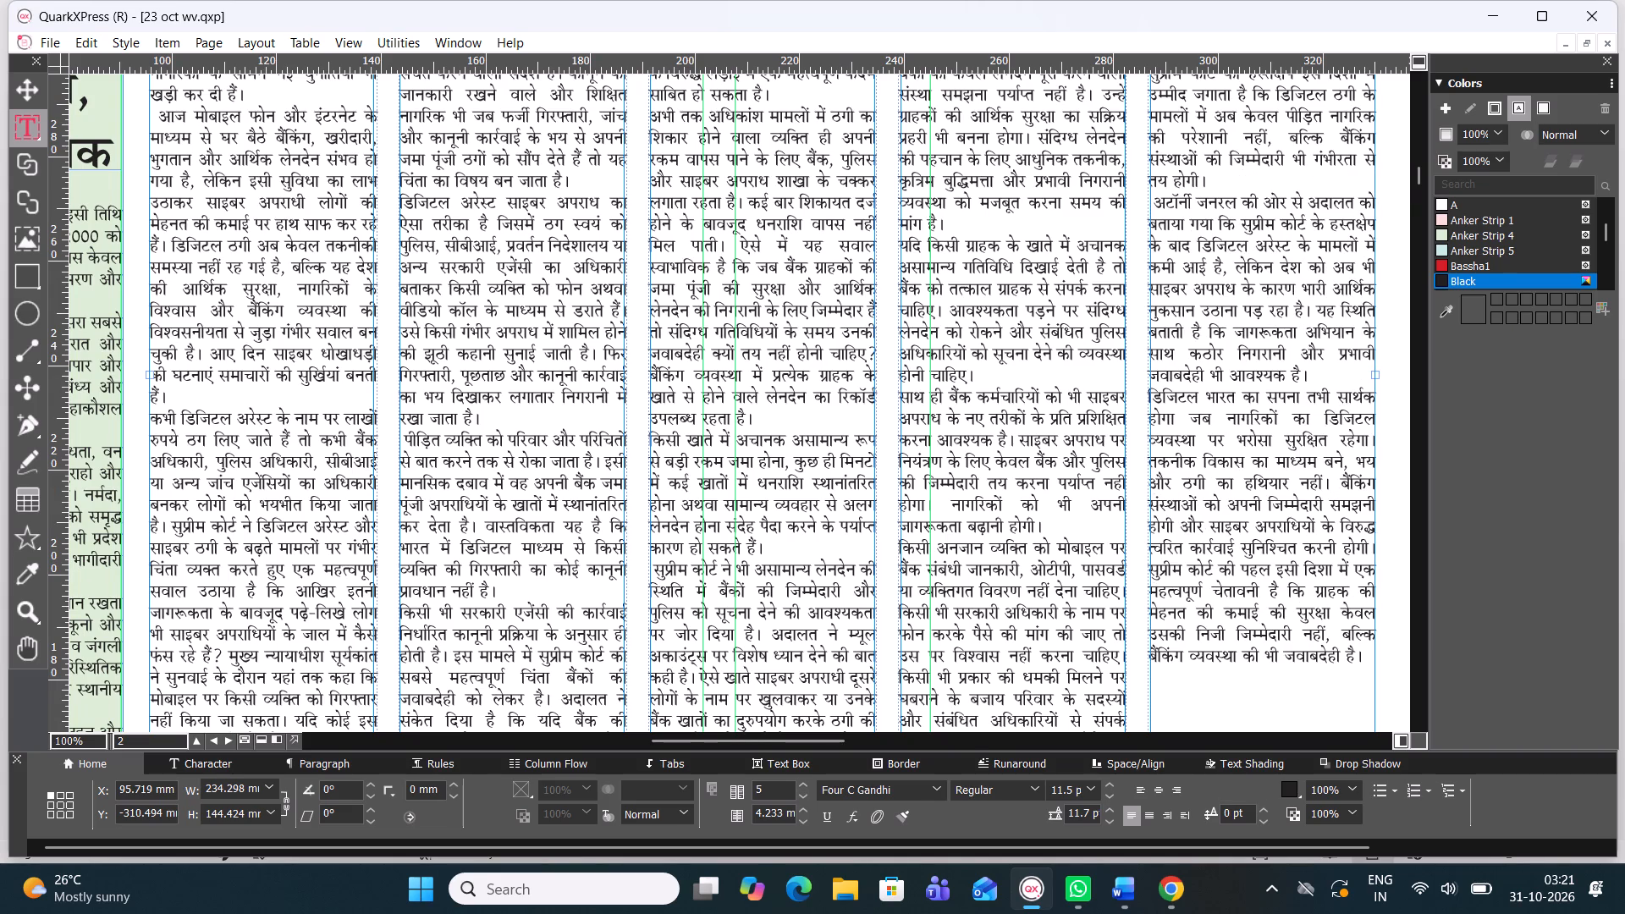
# Adjust the bottom edge of the five-column body text box close under its last text line, making the box about 144 mm high.
pyautogui.scroll(-1, 929, 411)
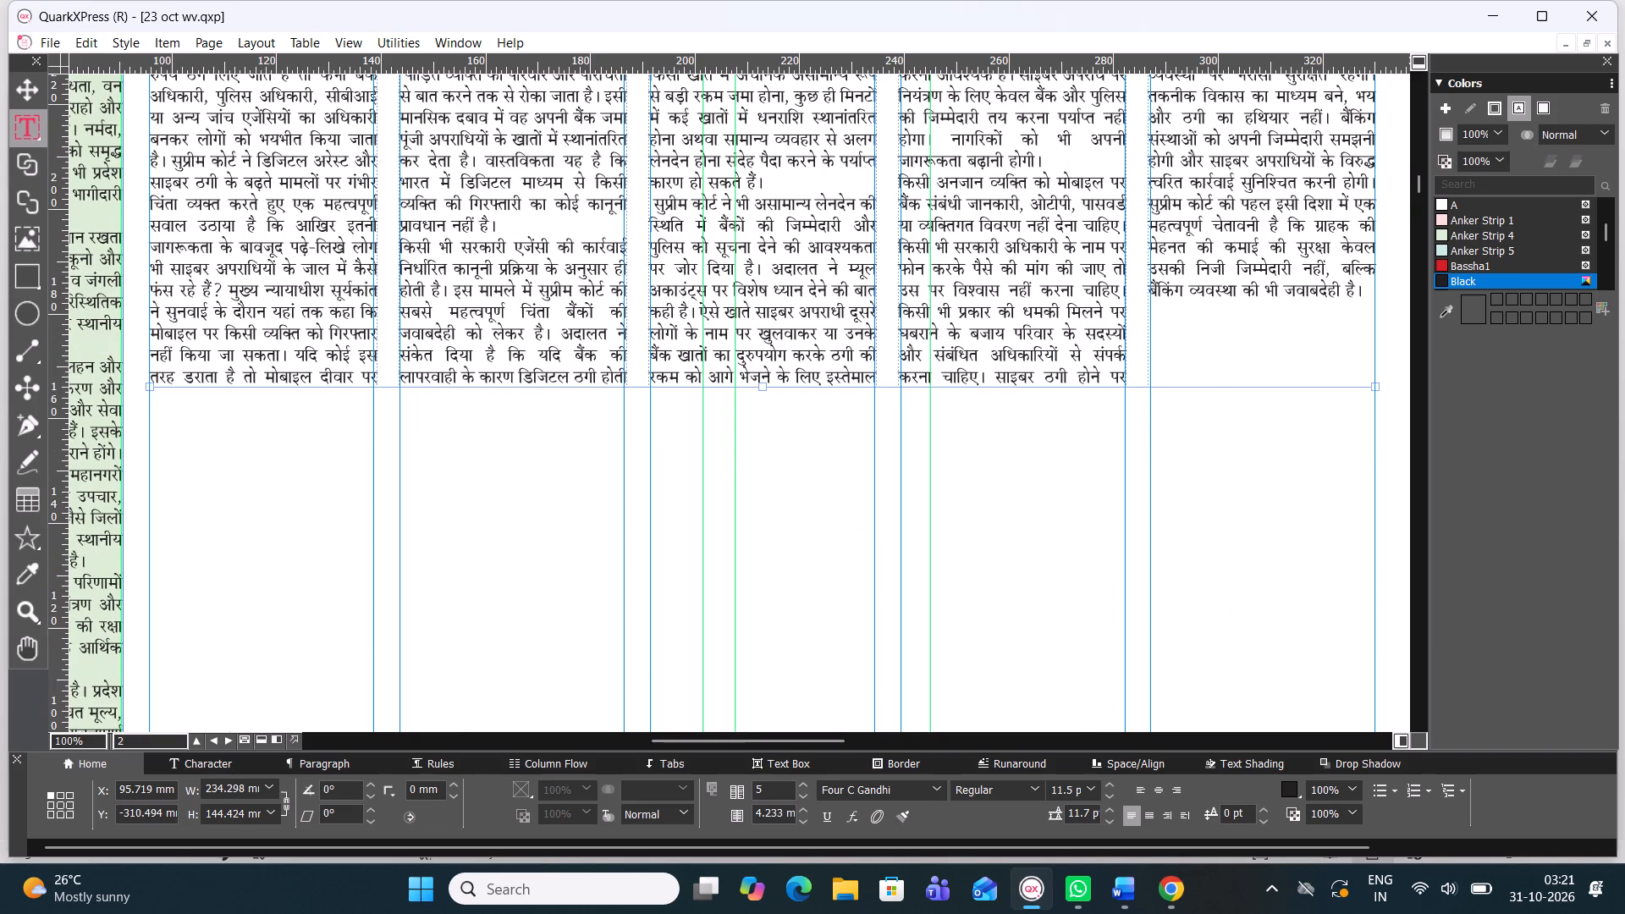
pyautogui.moveTo(767, 388); pyautogui.dragTo(768, 333)
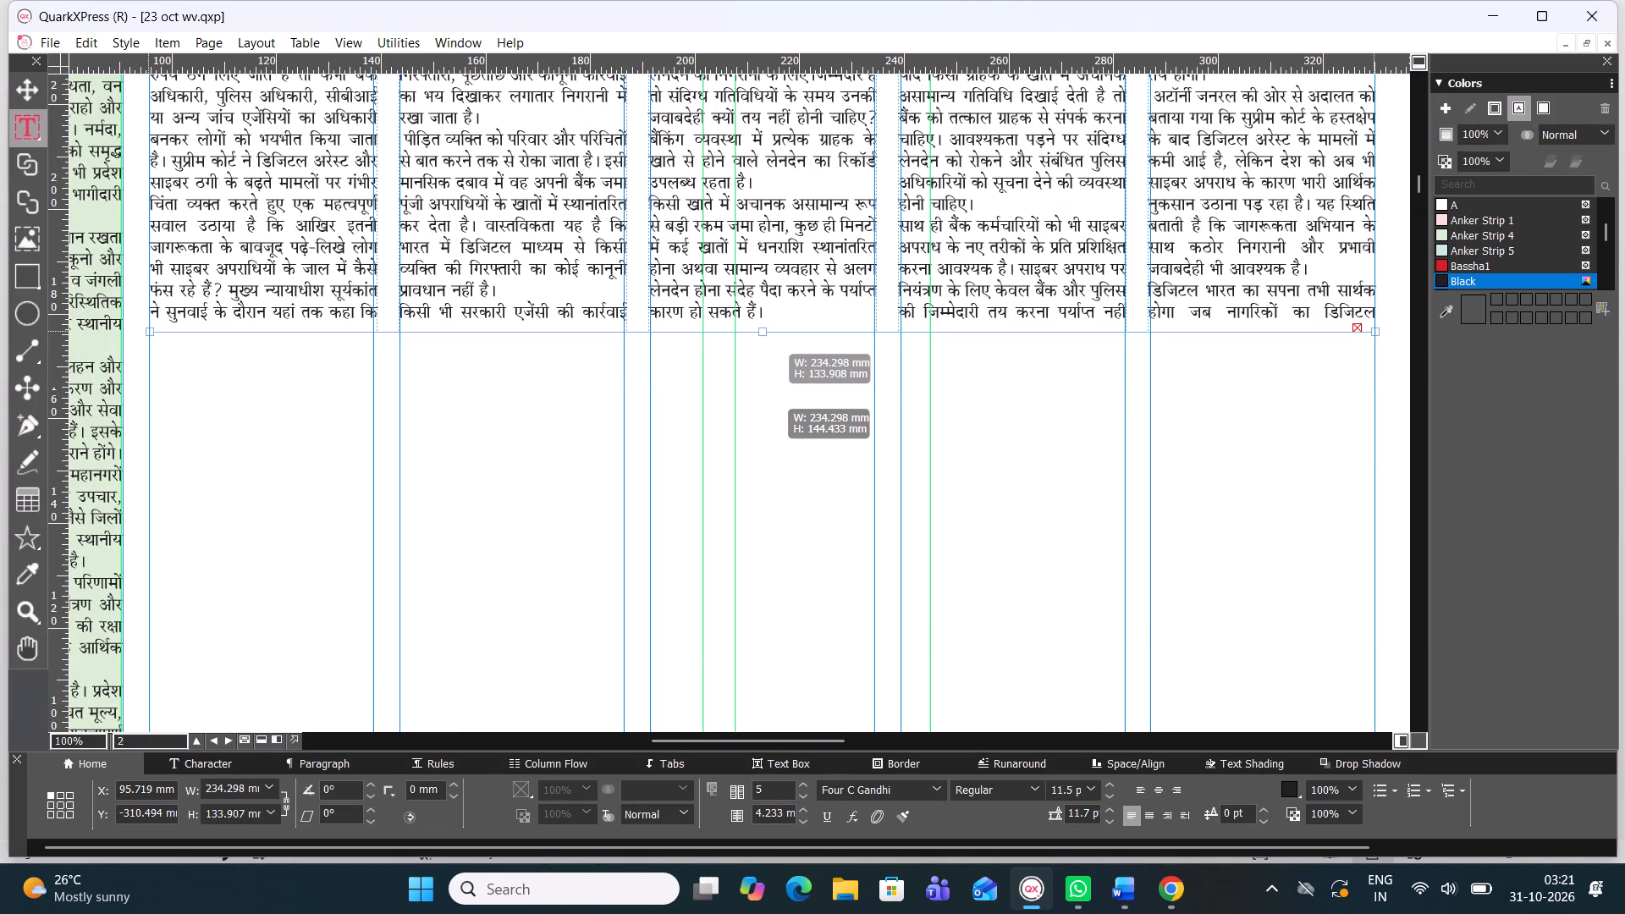
pyautogui.moveTo(768, 333); pyautogui.dragTo(768, 357)
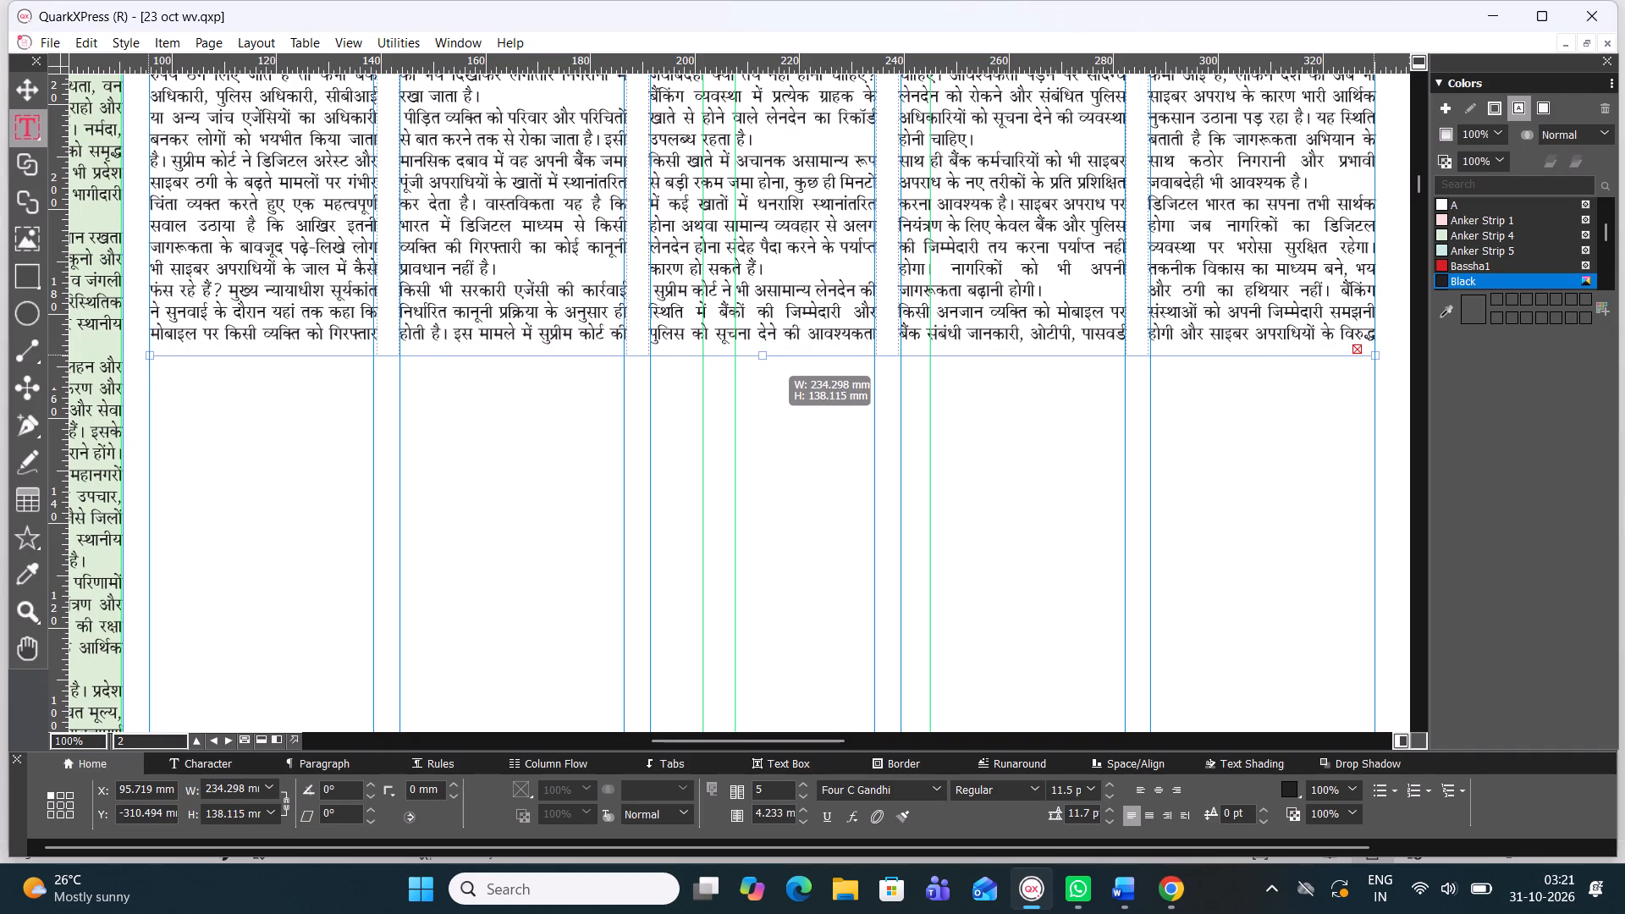
pyautogui.moveTo(768, 357); pyautogui.dragTo(766, 375)
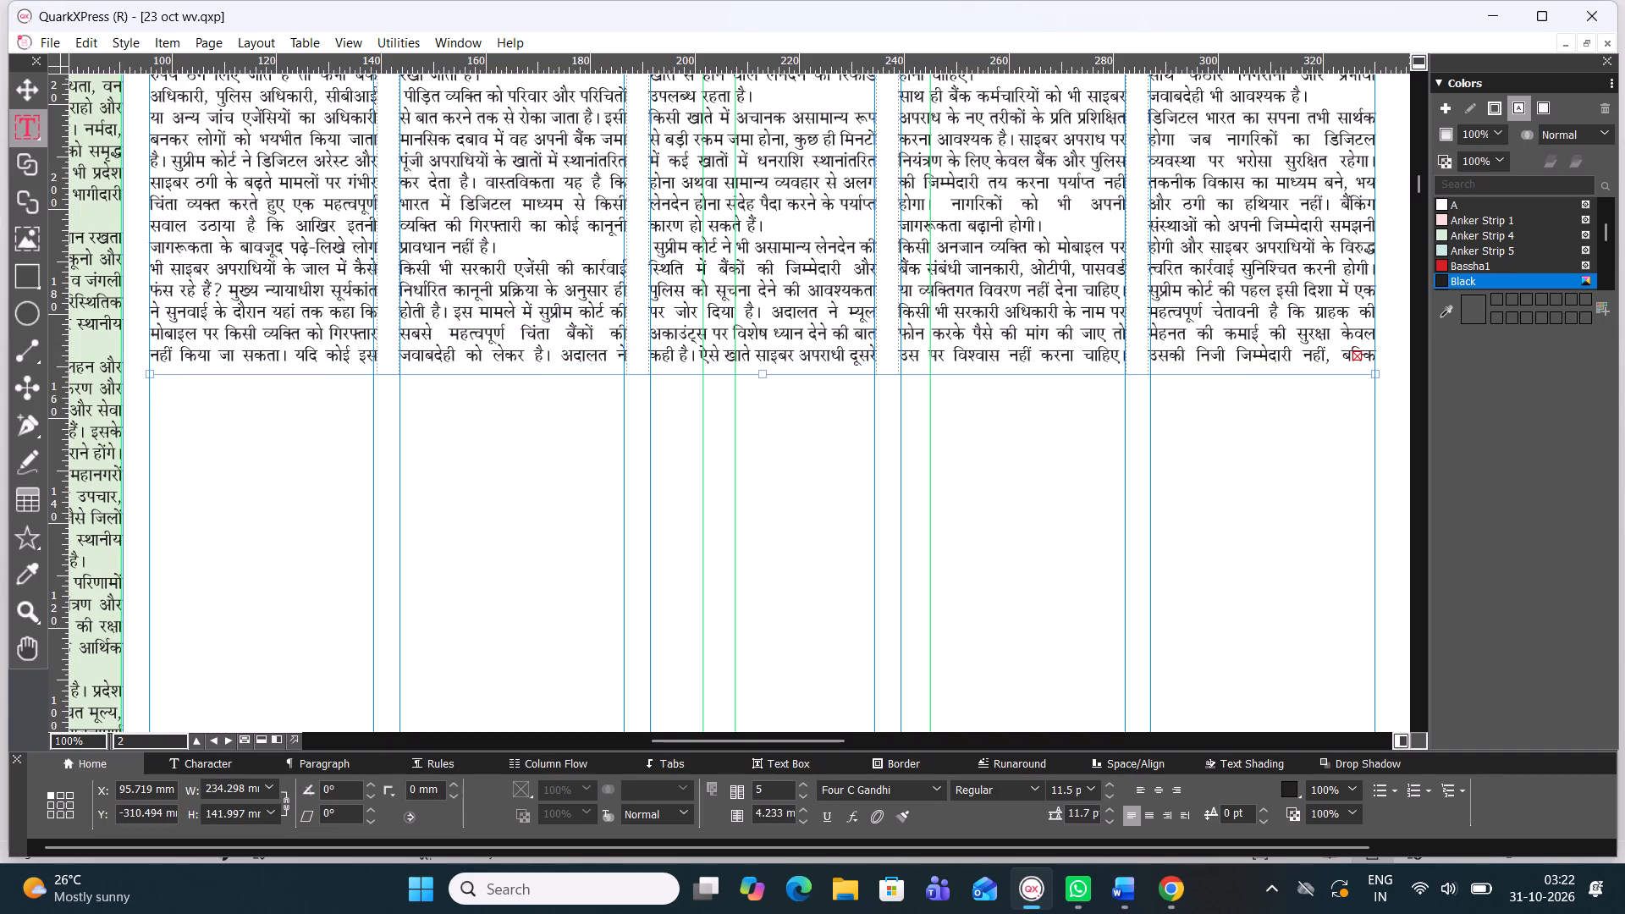
pyautogui.moveTo(766, 377); pyautogui.dragTo(766, 386)
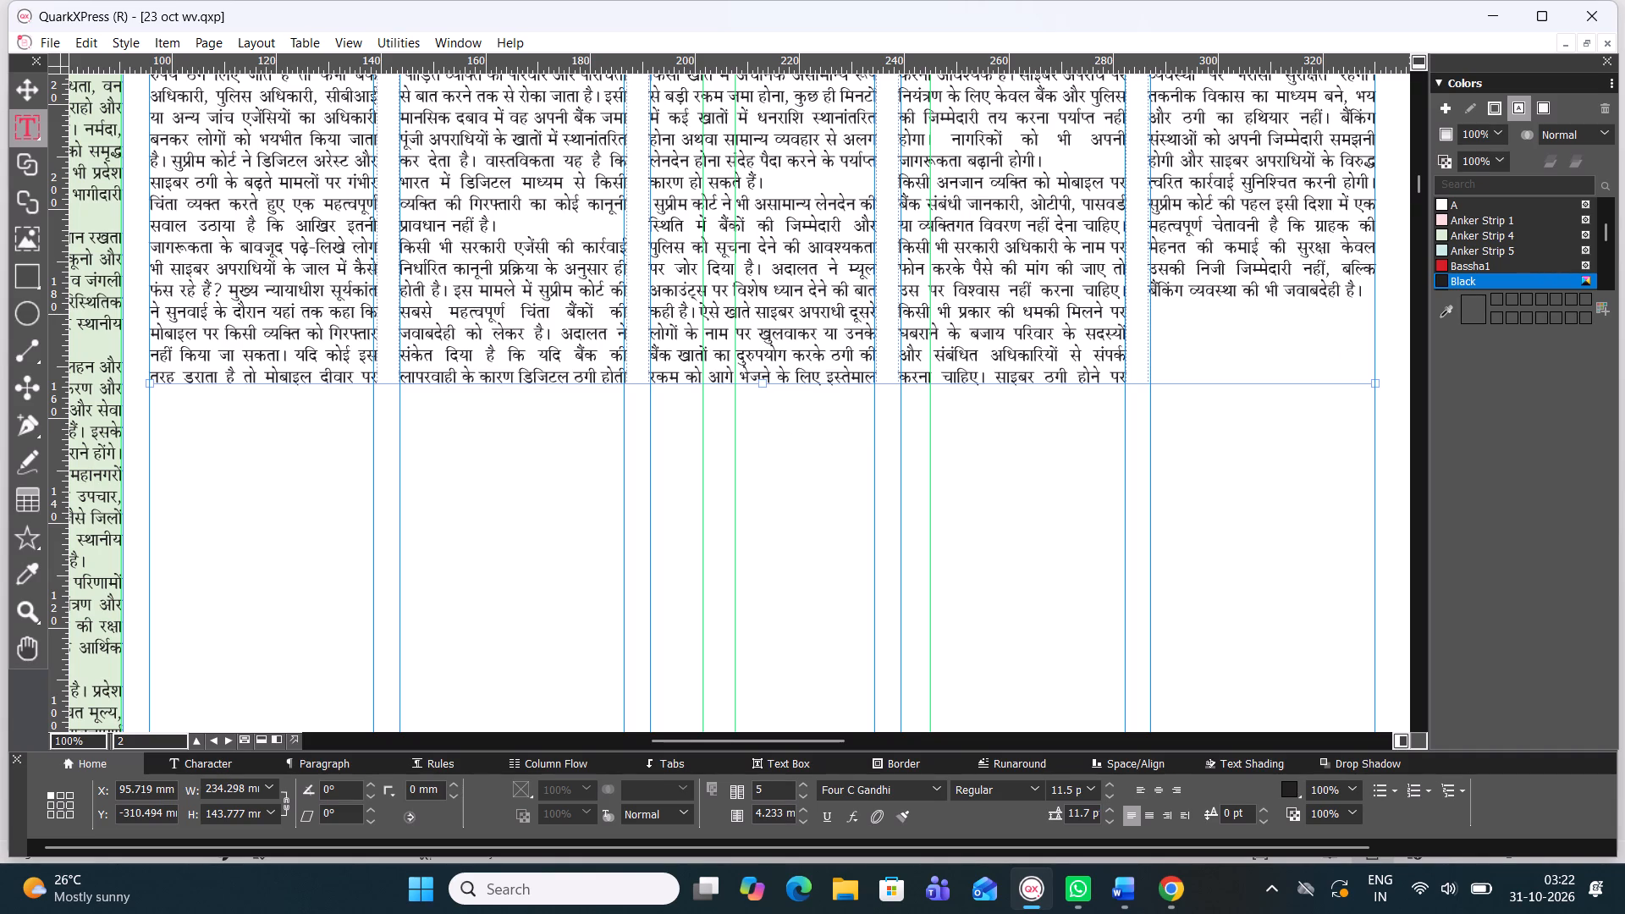
pyautogui.click(760, 383)
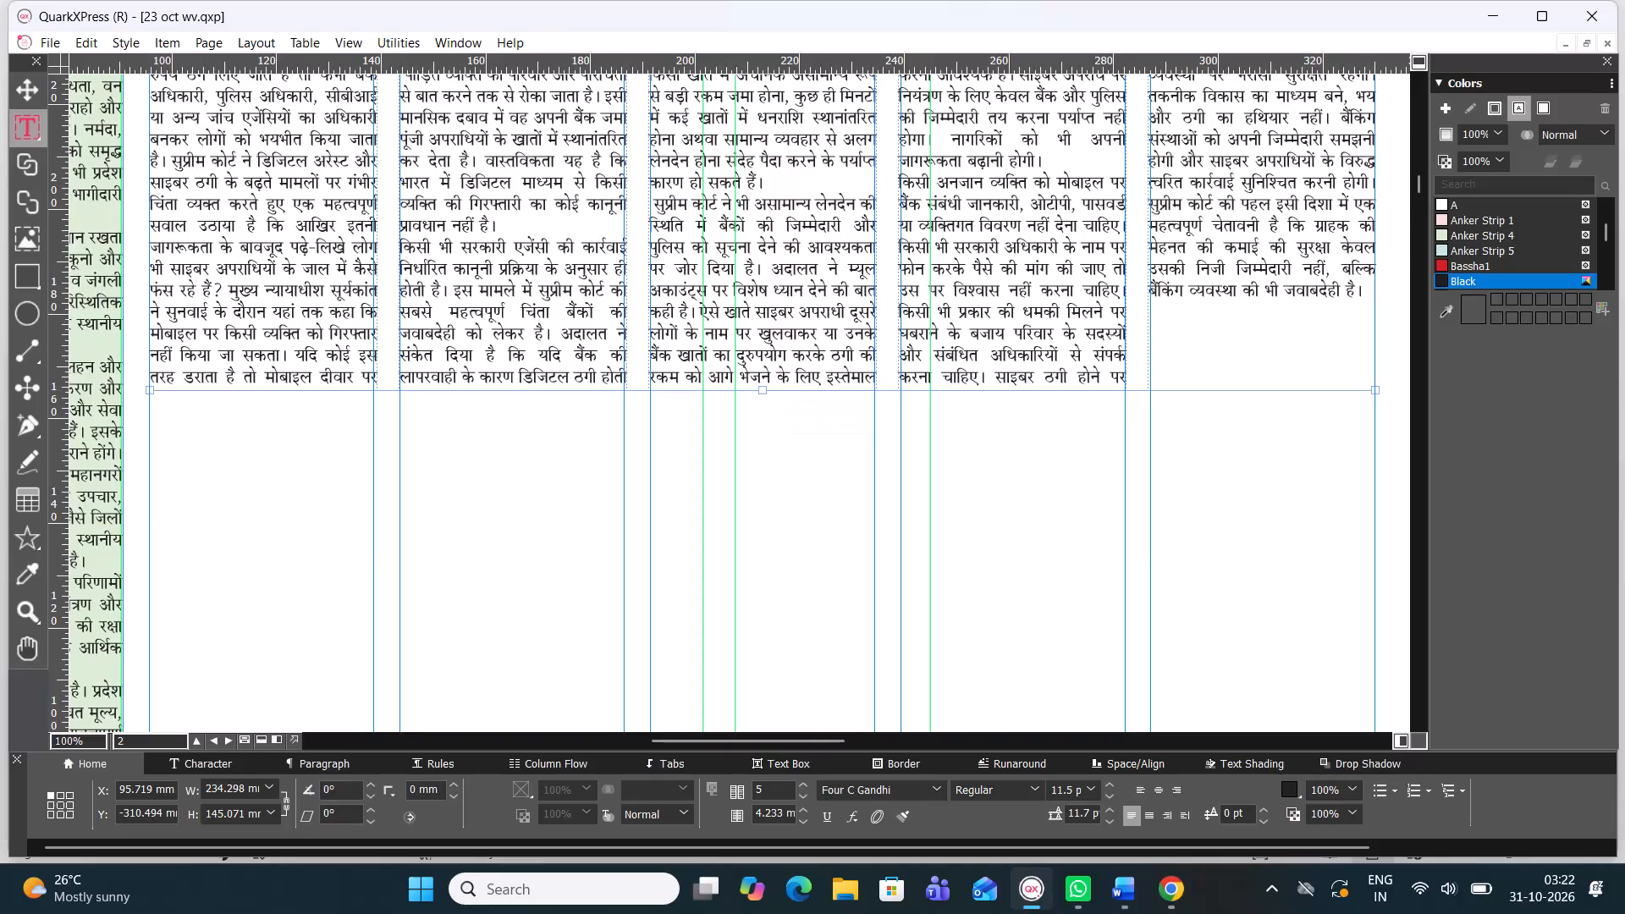
pyautogui.keyDown('ctrl'); pyautogui.scroll(2, 758, 379); pyautogui.keyUp('ctrl')
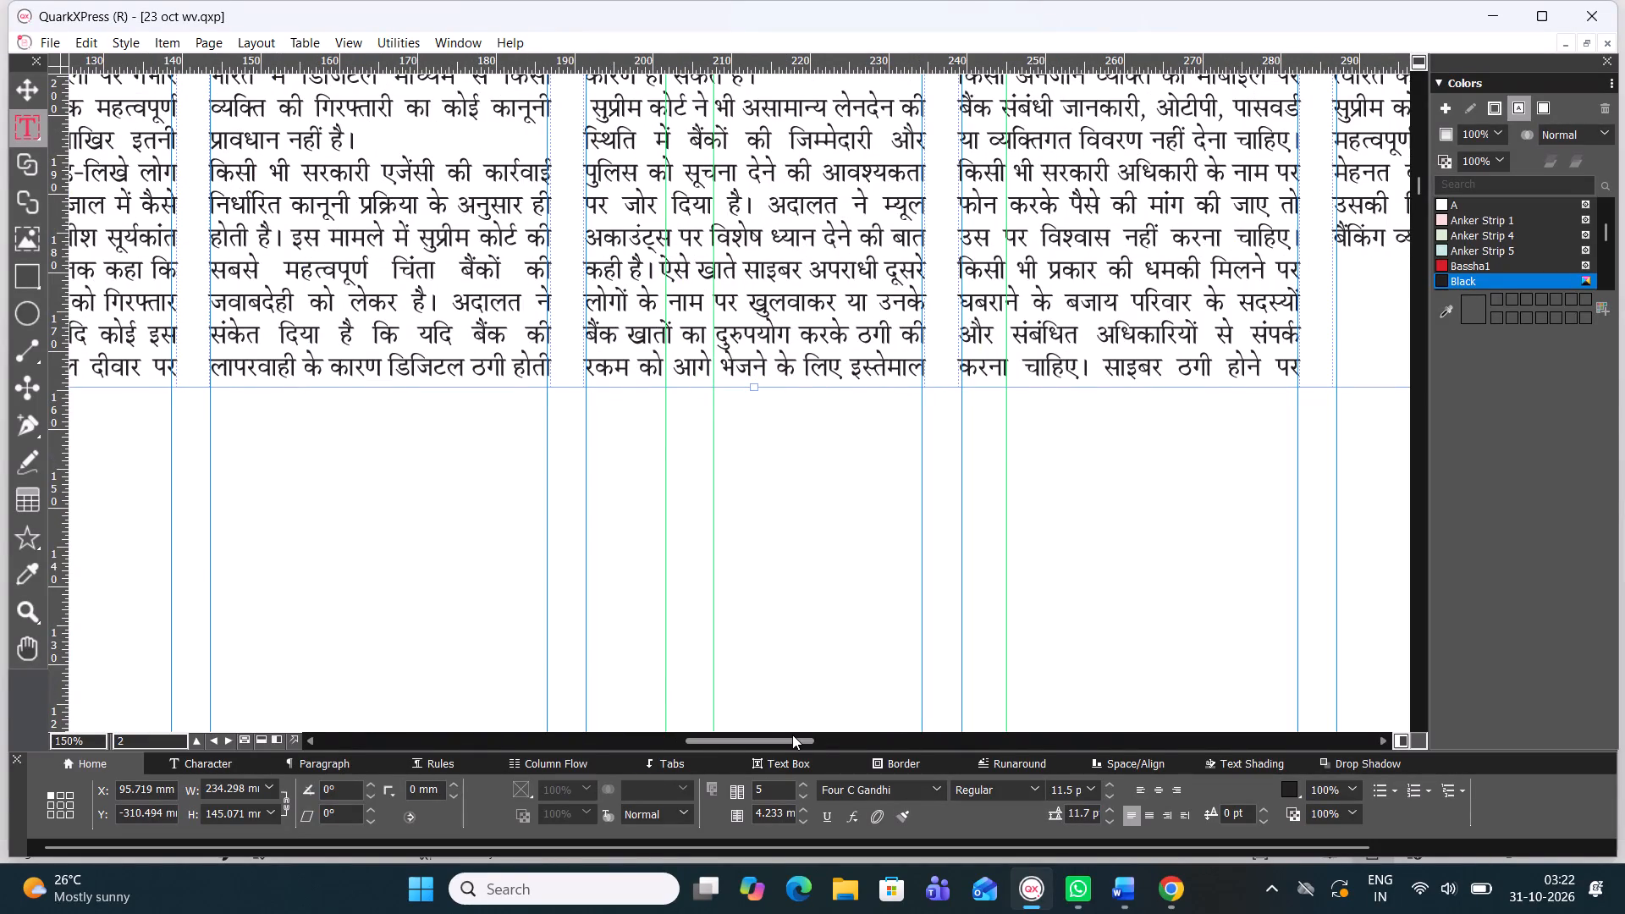
pyautogui.moveTo(793, 734); pyautogui.dragTo(832, 723)
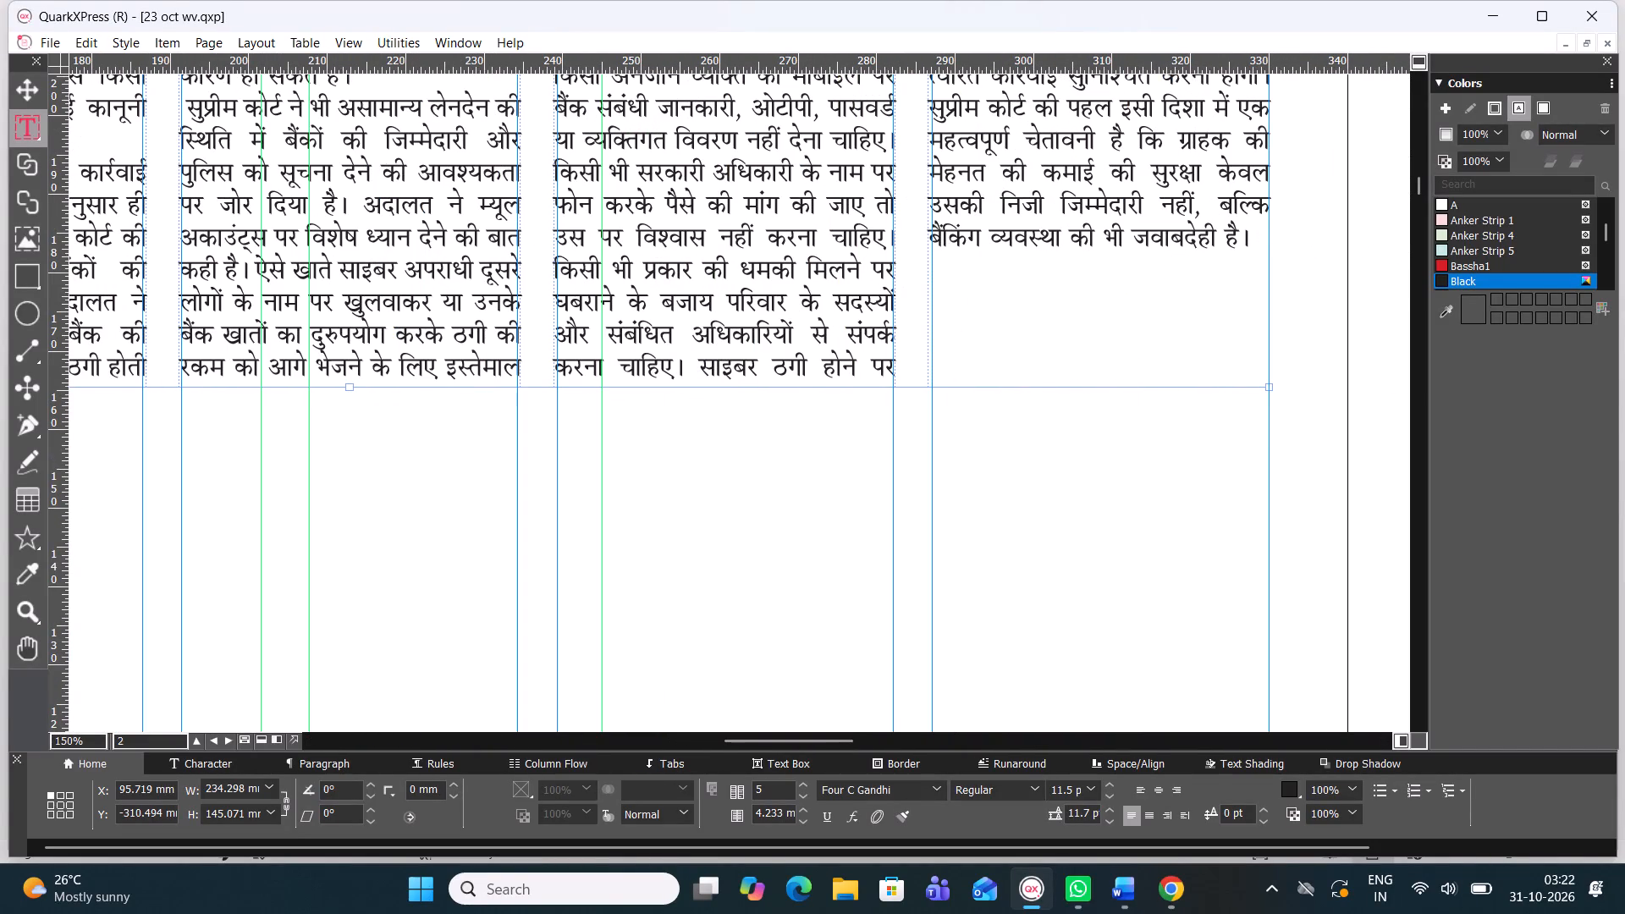
pyautogui.moveTo(354, 387); pyautogui.dragTo(350, 372)
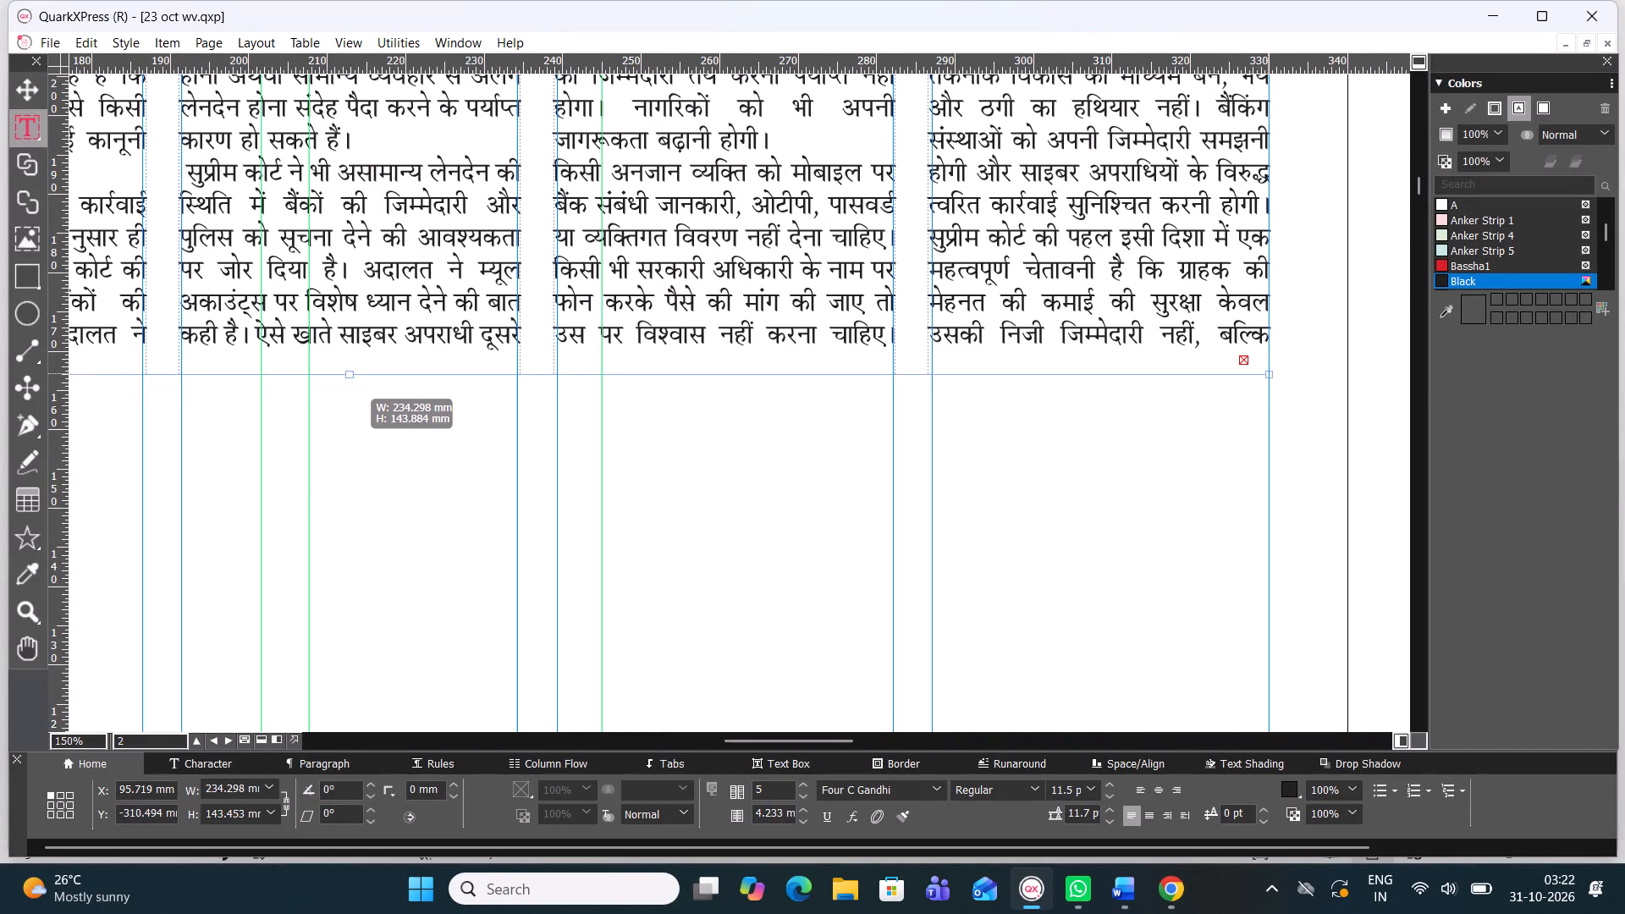
pyautogui.moveTo(350, 372); pyautogui.dragTo(350, 377)
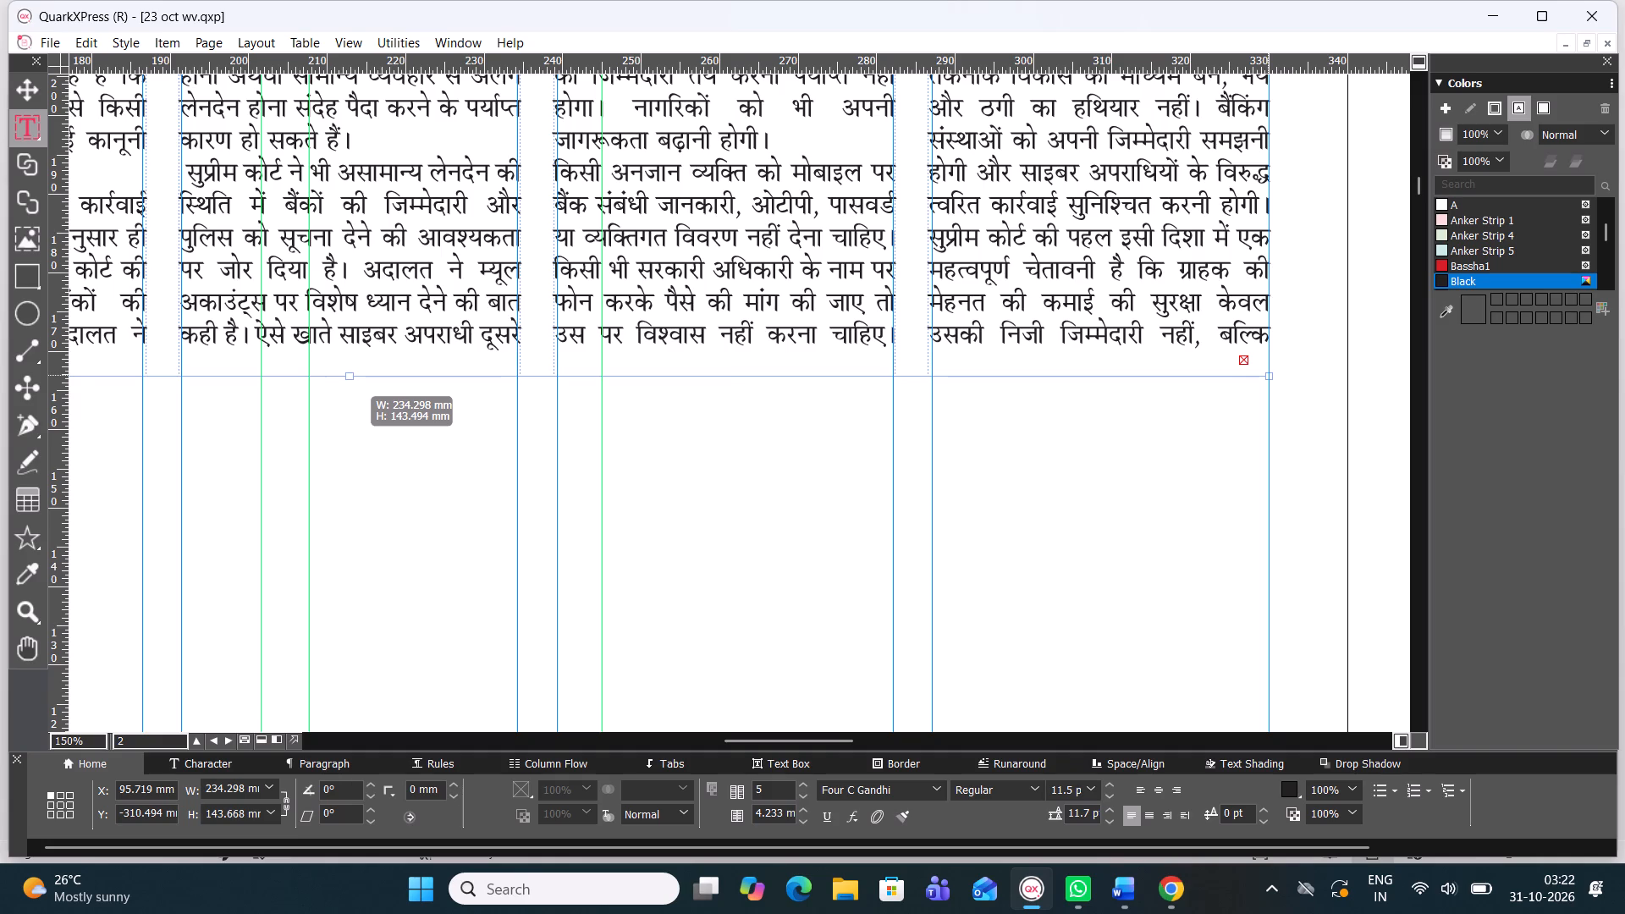
pyautogui.moveTo(350, 377); pyautogui.dragTo(351, 377)
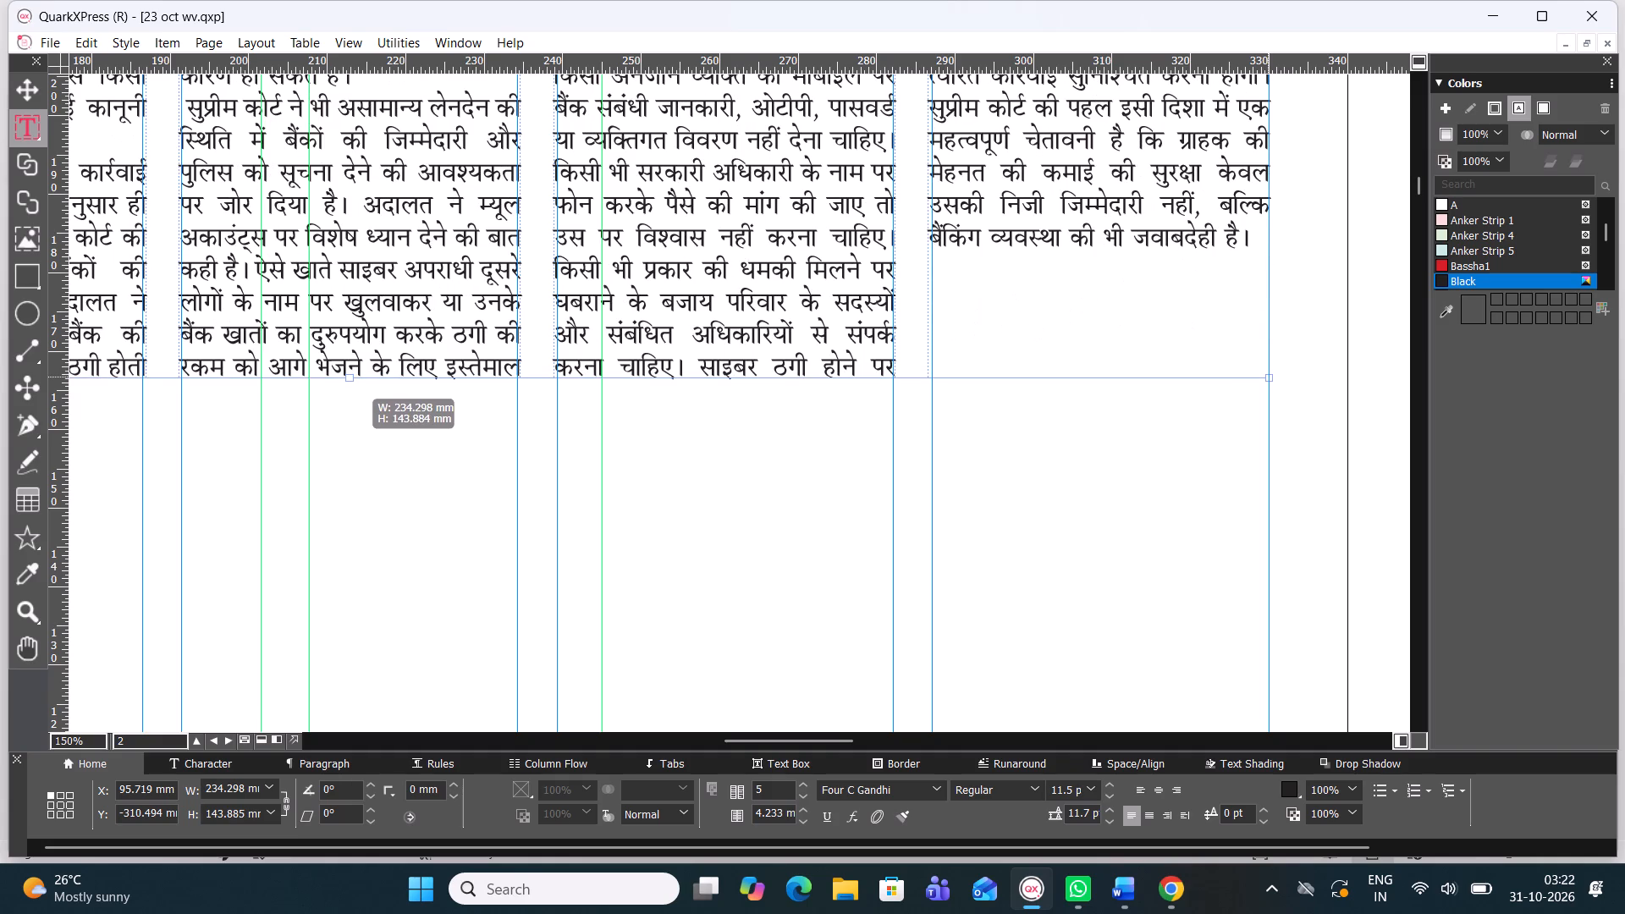
pyautogui.moveTo(351, 377); pyautogui.dragTo(351, 377)
pyautogui.moveTo(351, 377); pyautogui.dragTo(339, 362)
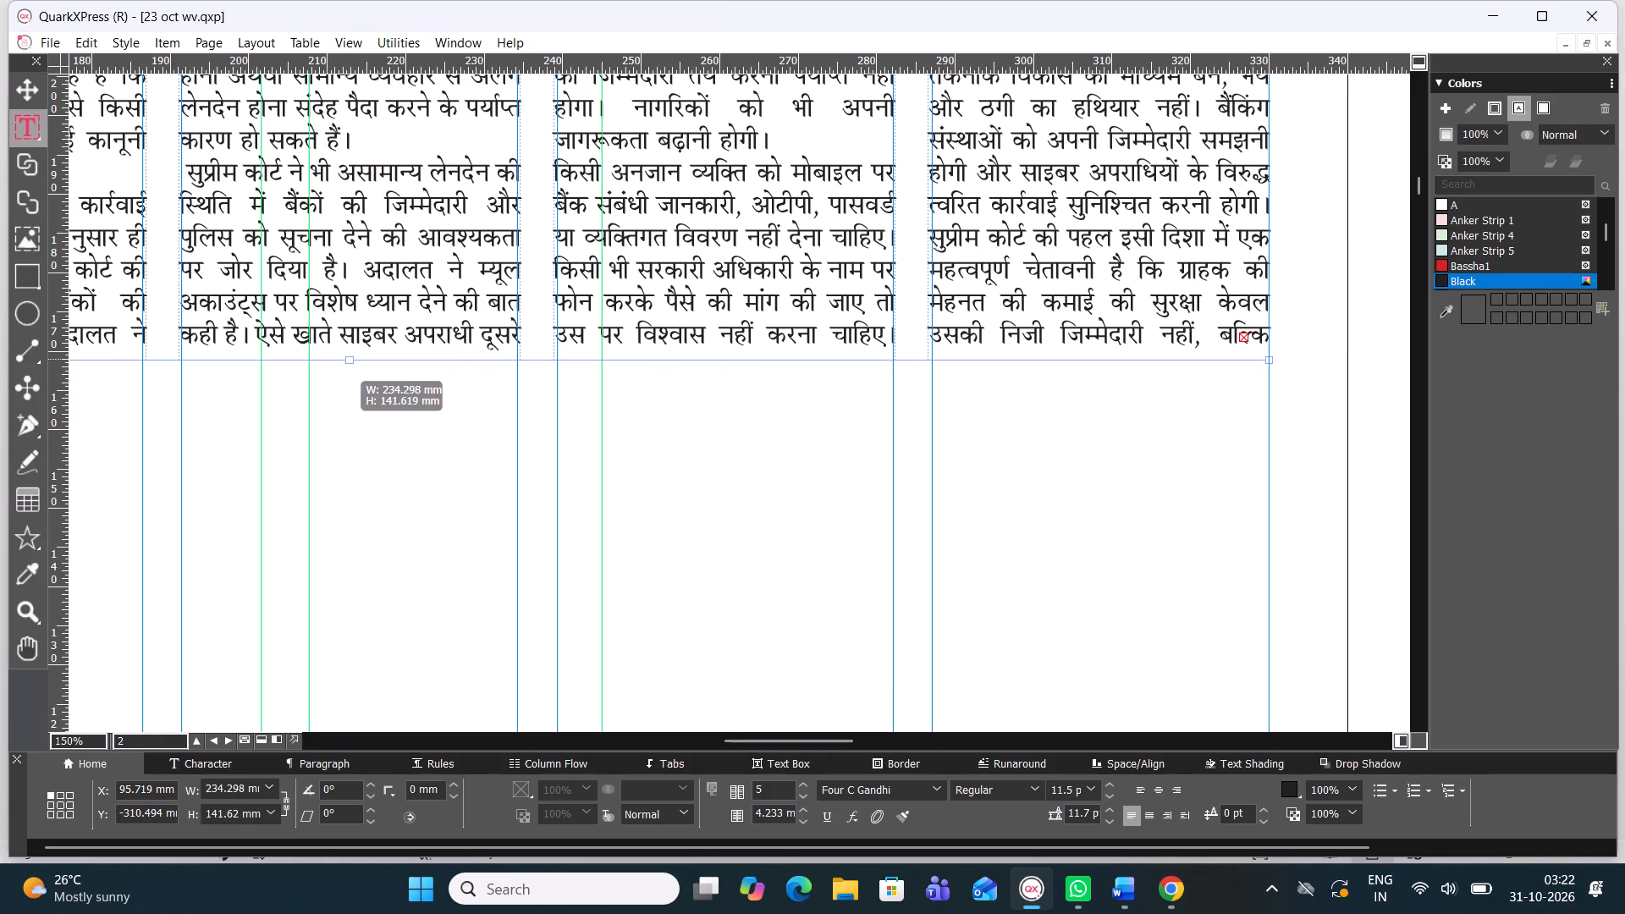
pyautogui.moveTo(339, 362); pyautogui.dragTo(339, 369)
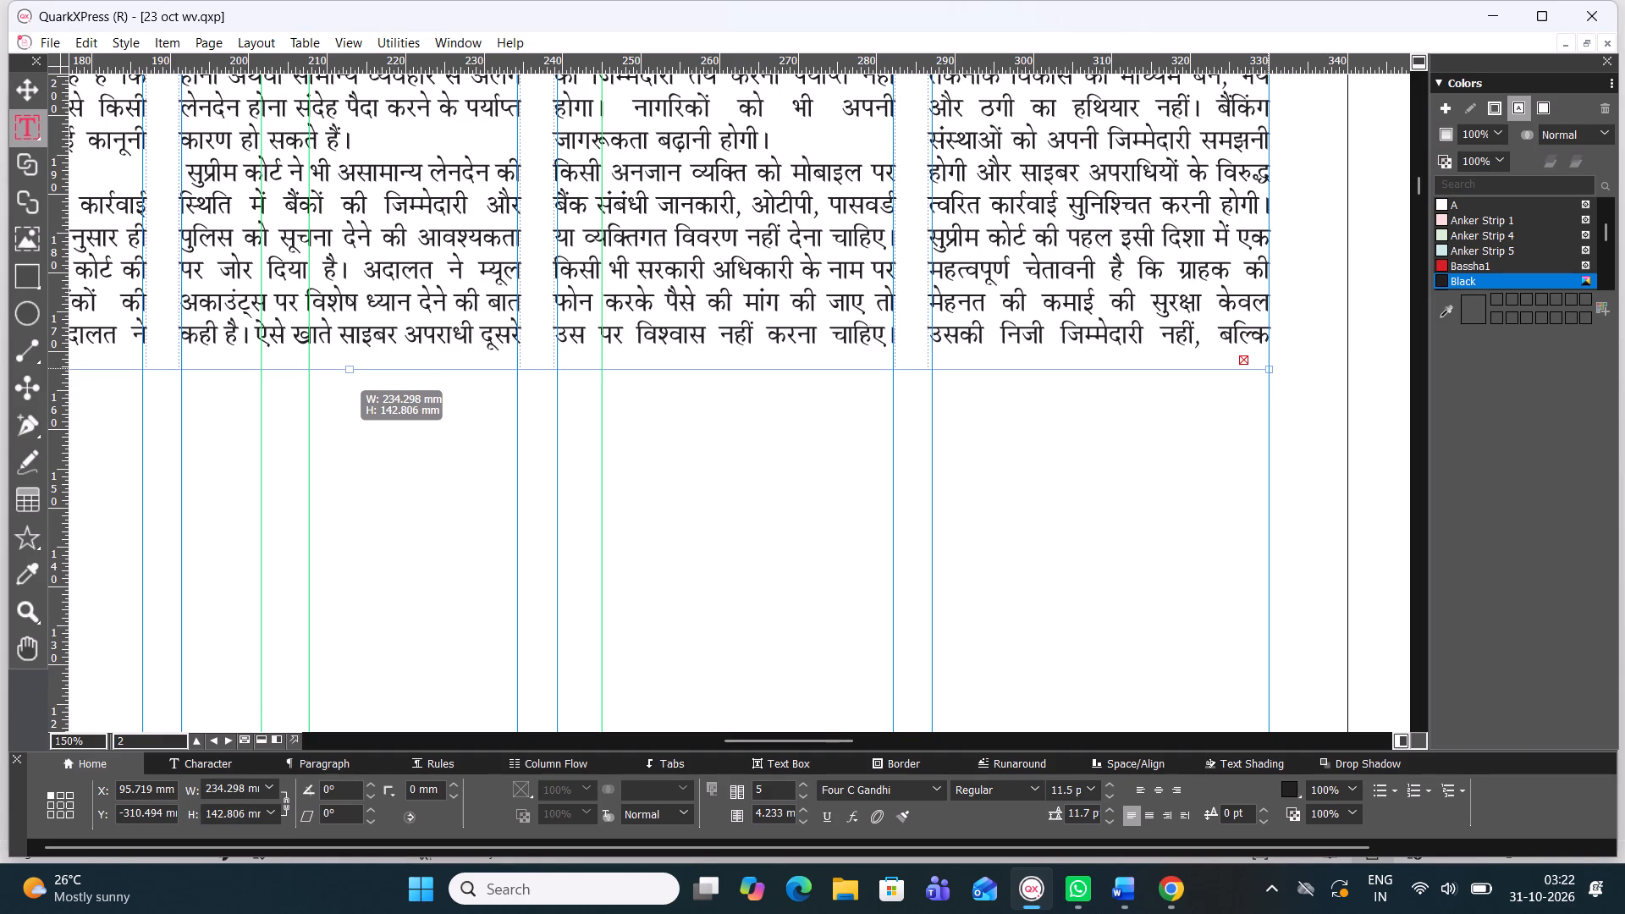
pyautogui.moveTo(339, 369); pyautogui.dragTo(339, 373)
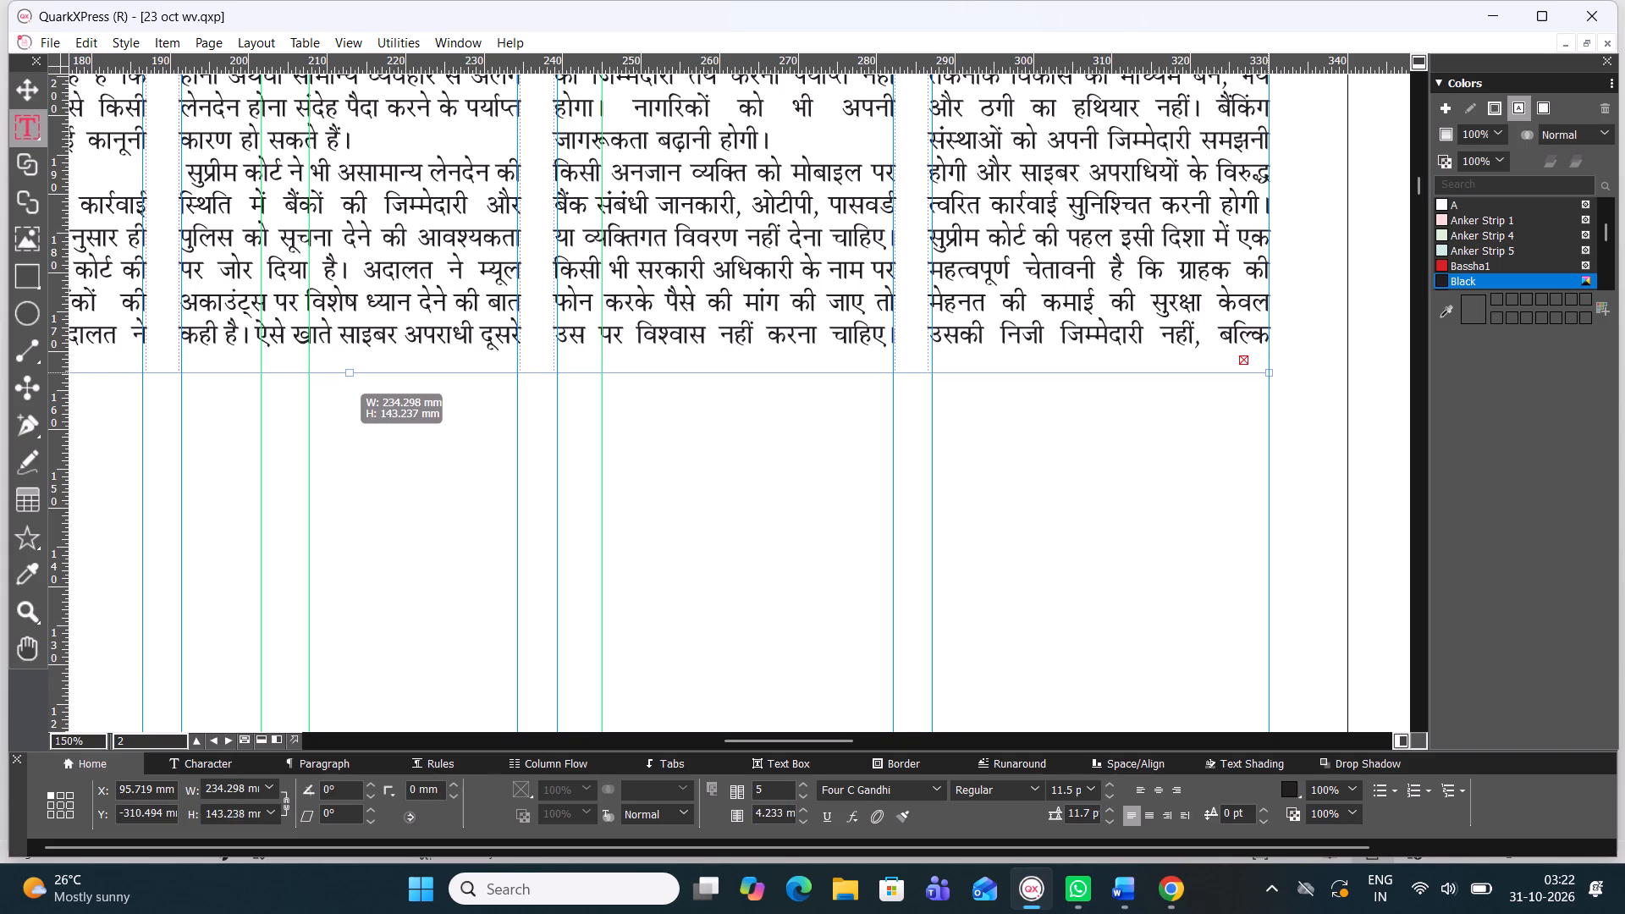
pyautogui.moveTo(339, 373); pyautogui.dragTo(339, 378)
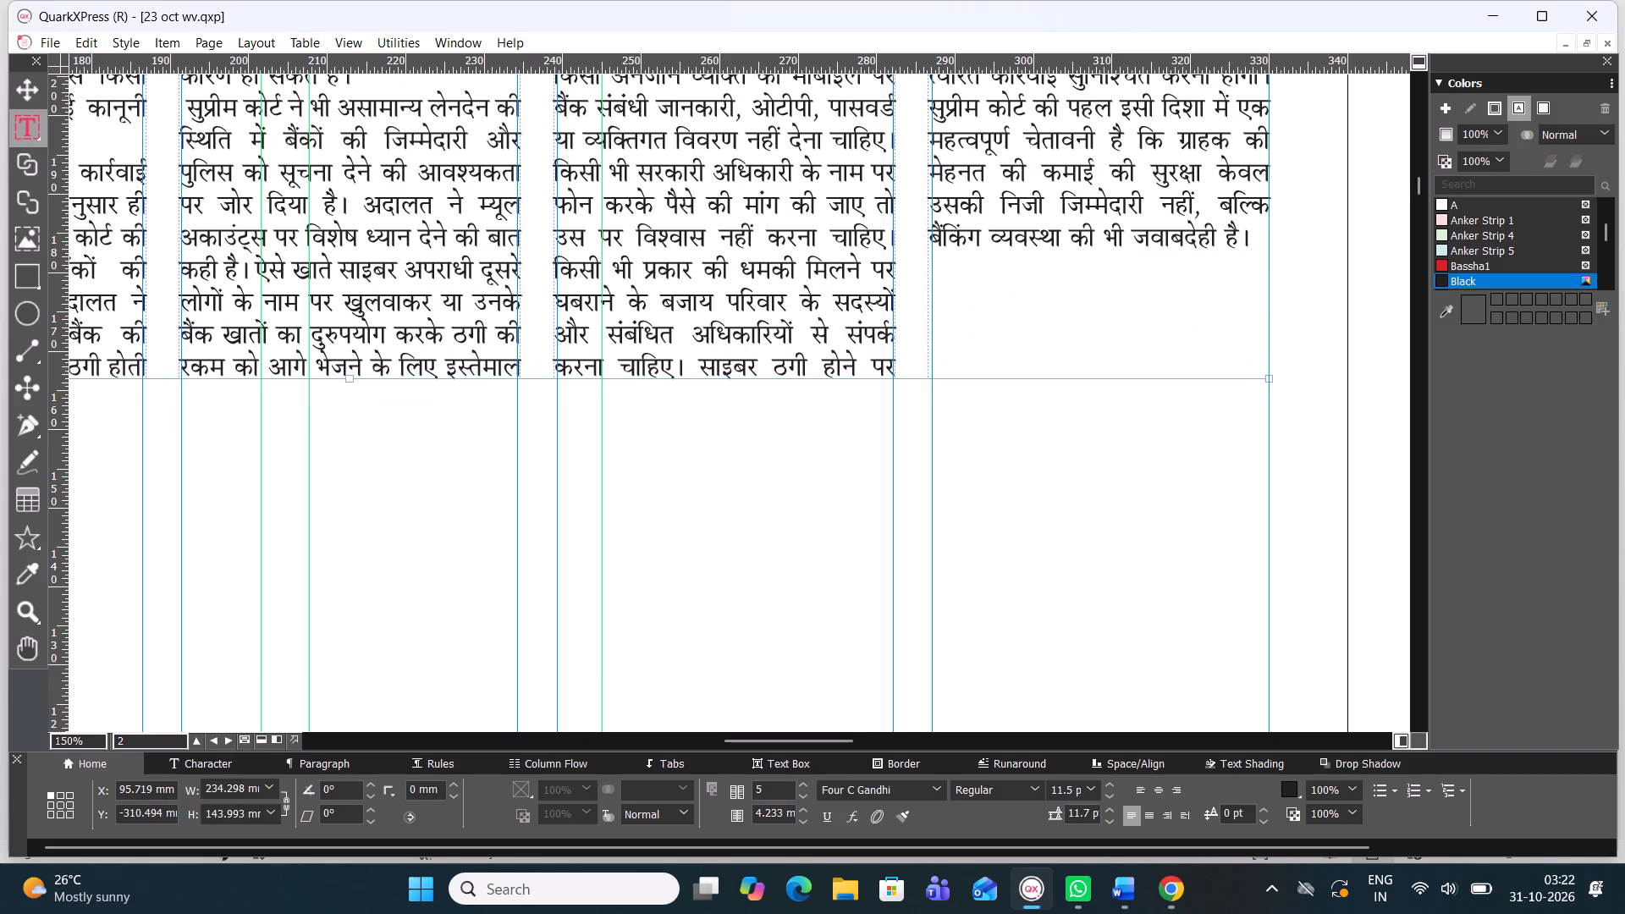
# Add an empty paragraph at the end of the article, after "बैंकिंग व्यवस्था की भी जवाबदेही है।".
pyautogui.keyDown('ctrl'); pyautogui.scroll(-1, 757, 248); pyautogui.keyUp('ctrl')
pyautogui.tripleClick(754, 249)
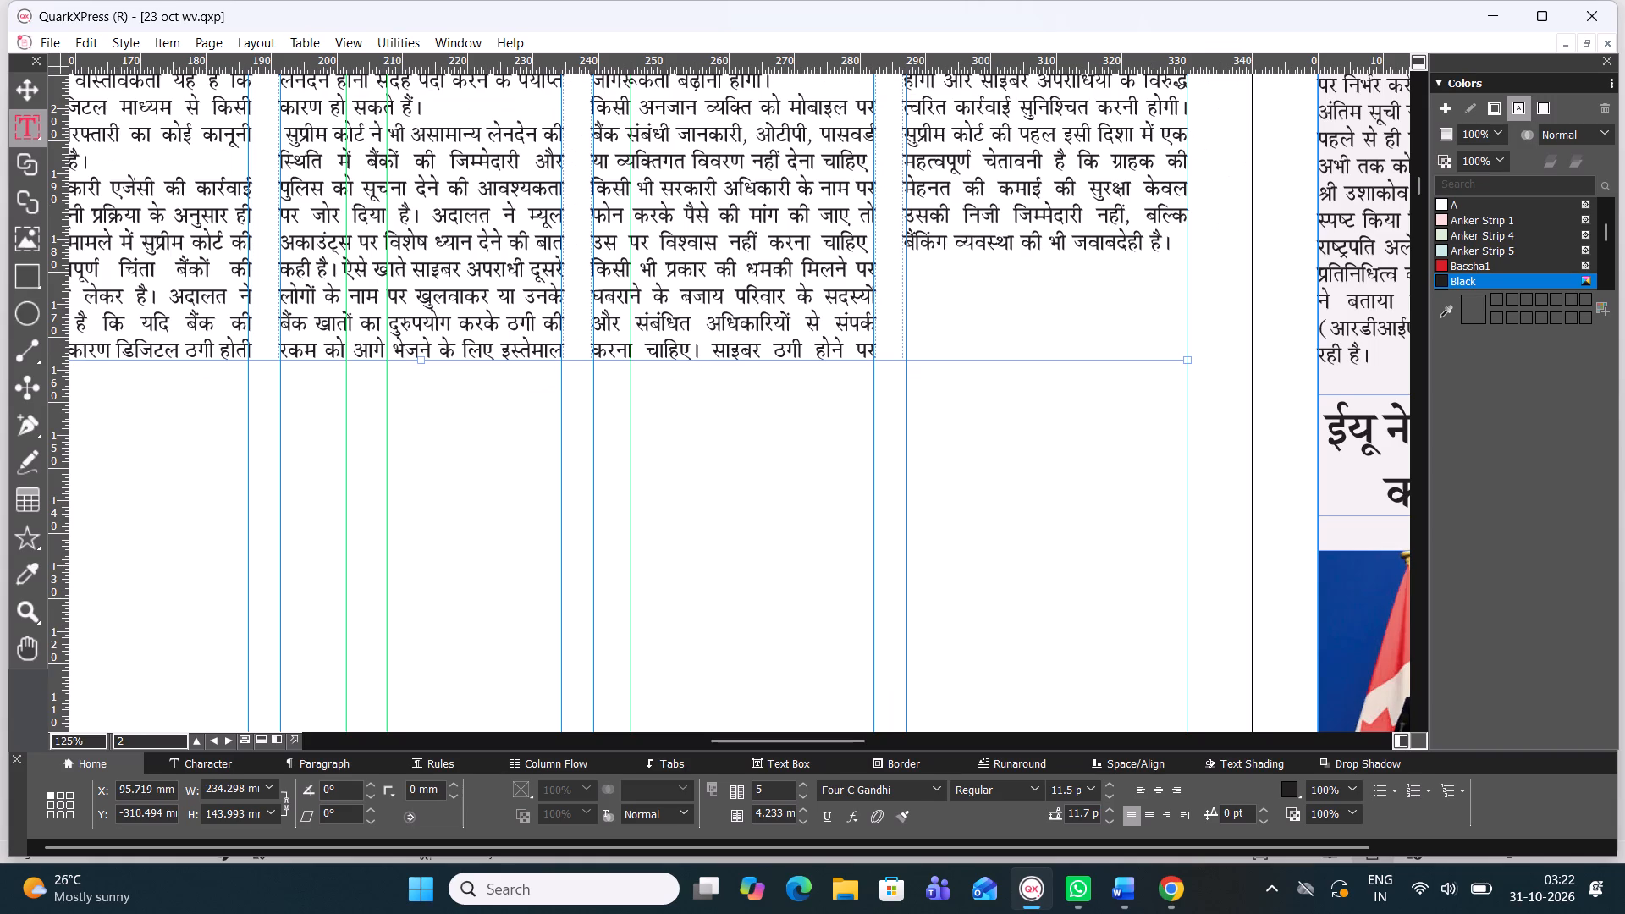
pyautogui.doubleClick(754, 249)
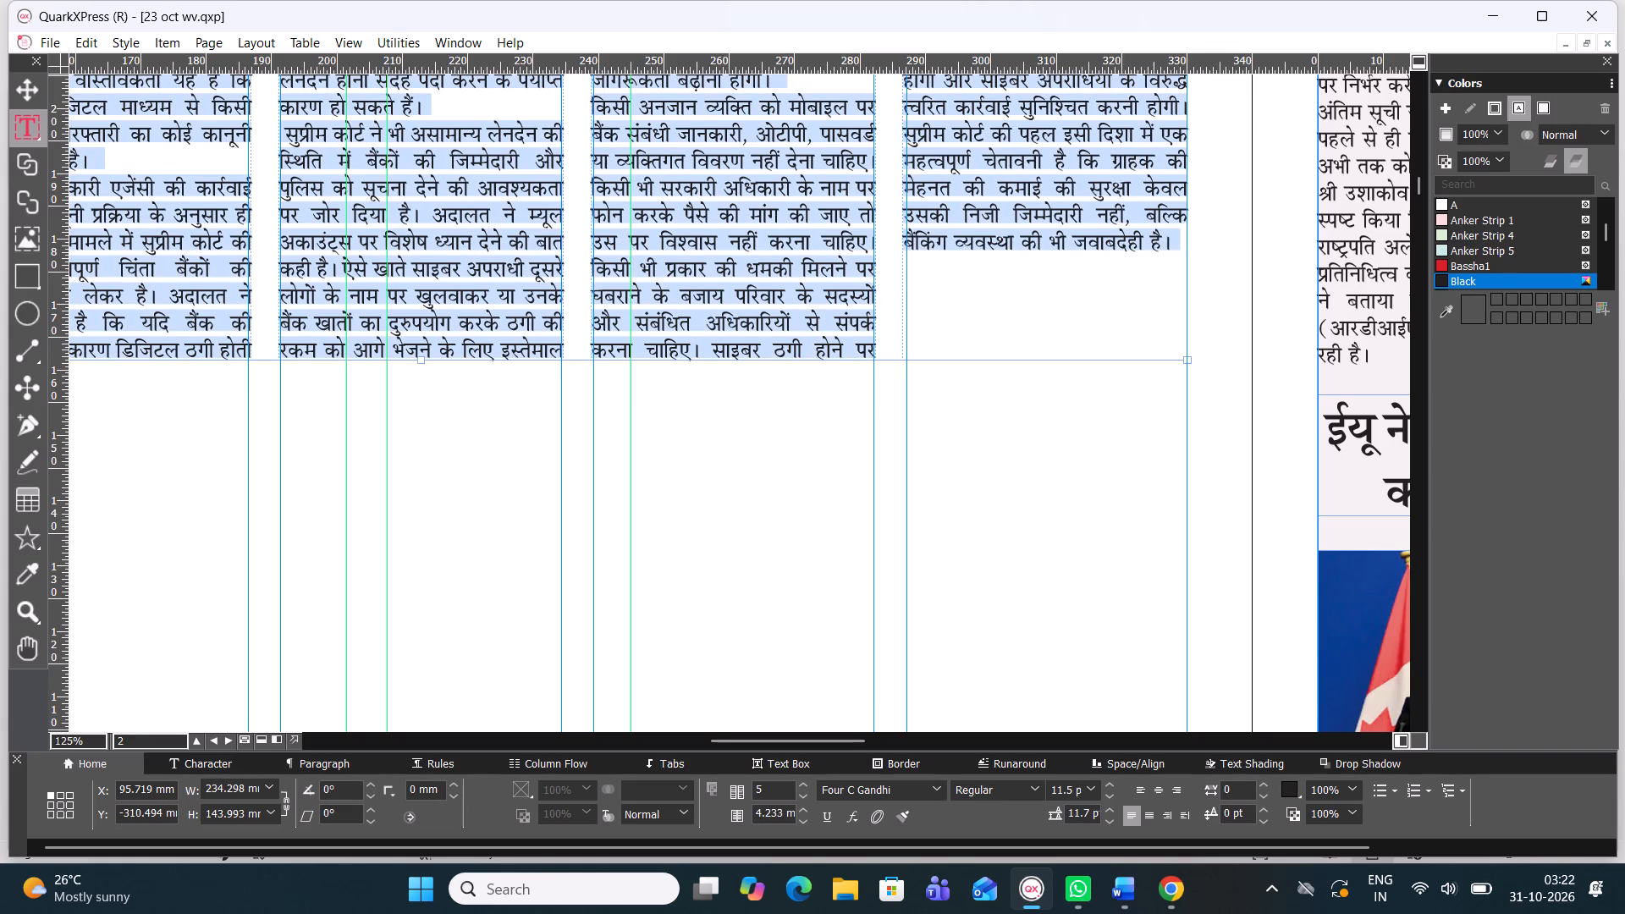
pyautogui.click(1176, 238)
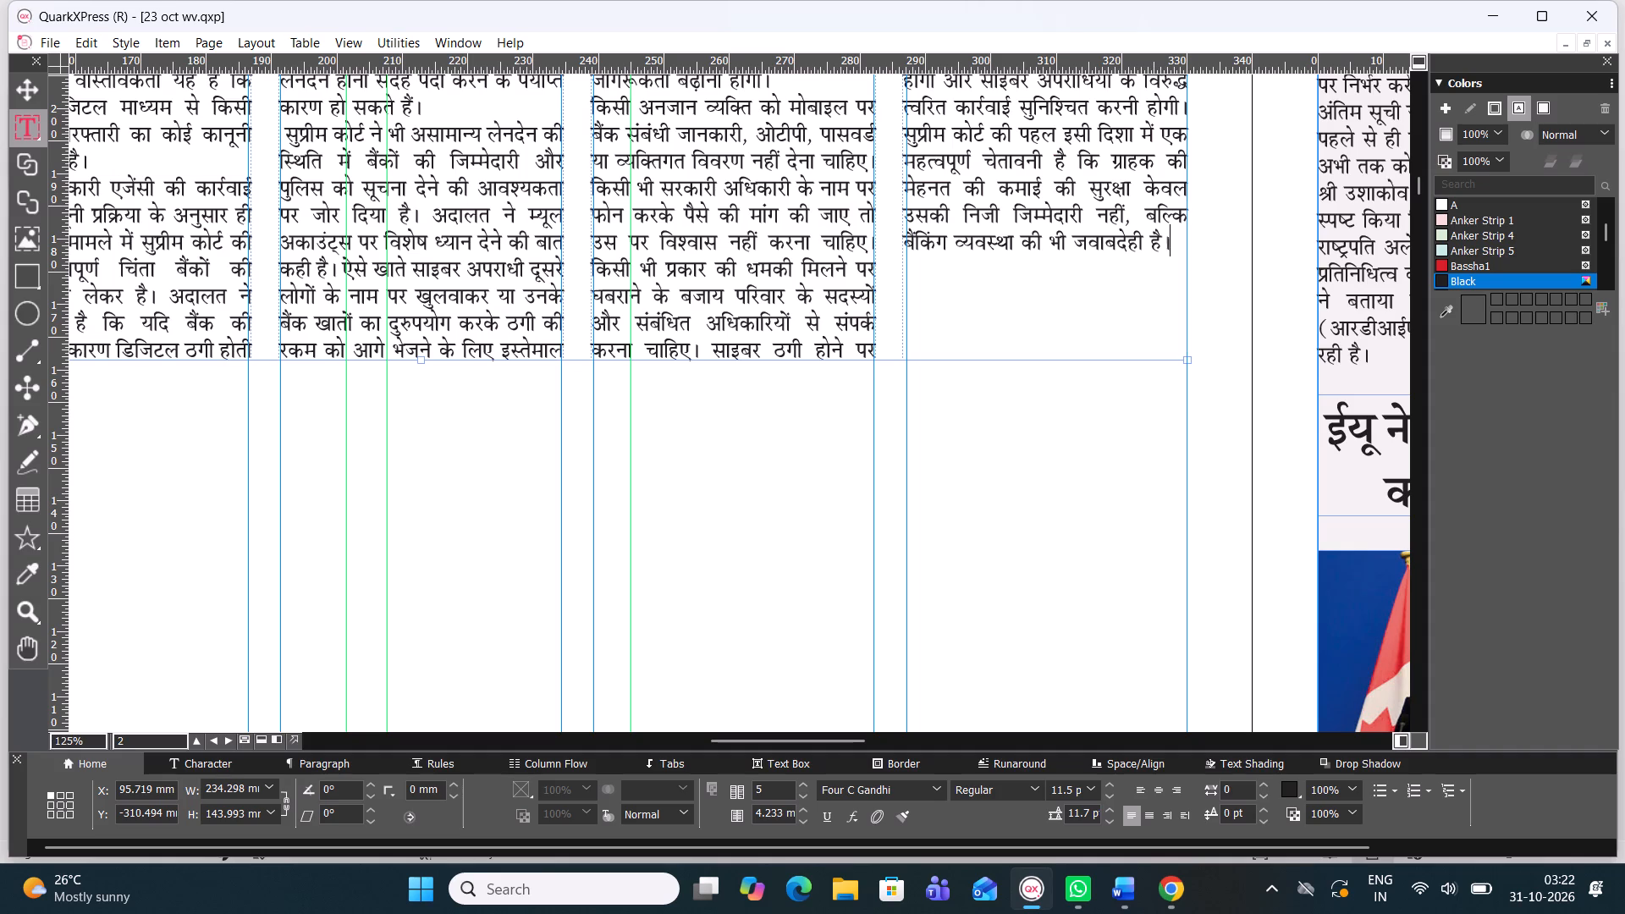
pyautogui.press('Return')
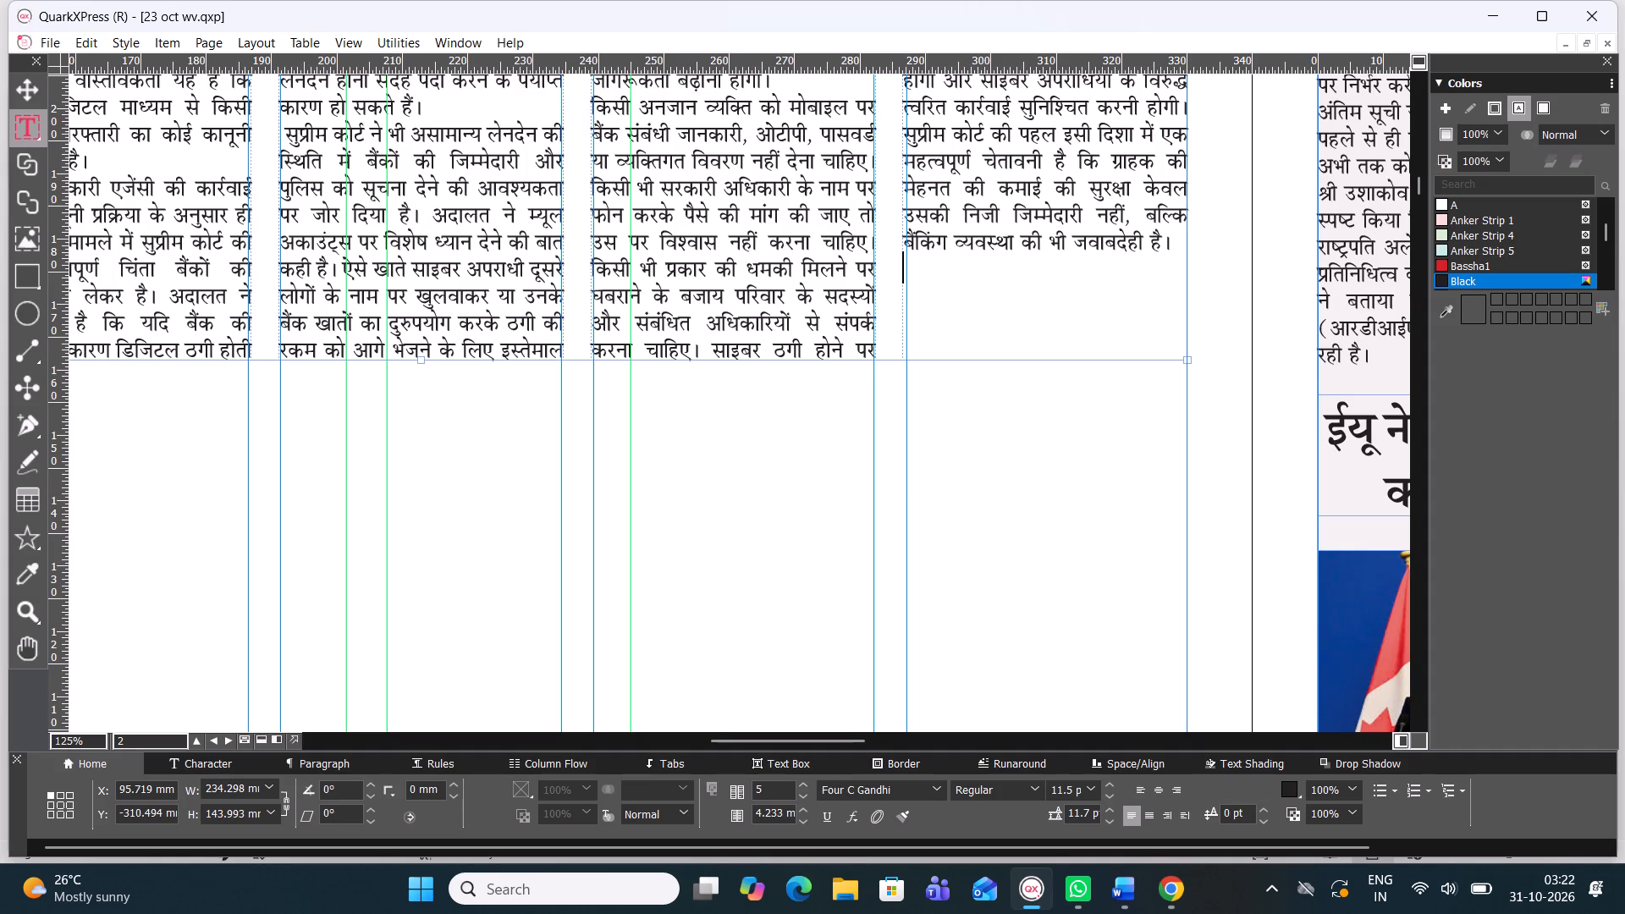
# Extend the body text box slightly downward from its lower corner, to about 144.5 mm high.
pyautogui.click(1188, 357)
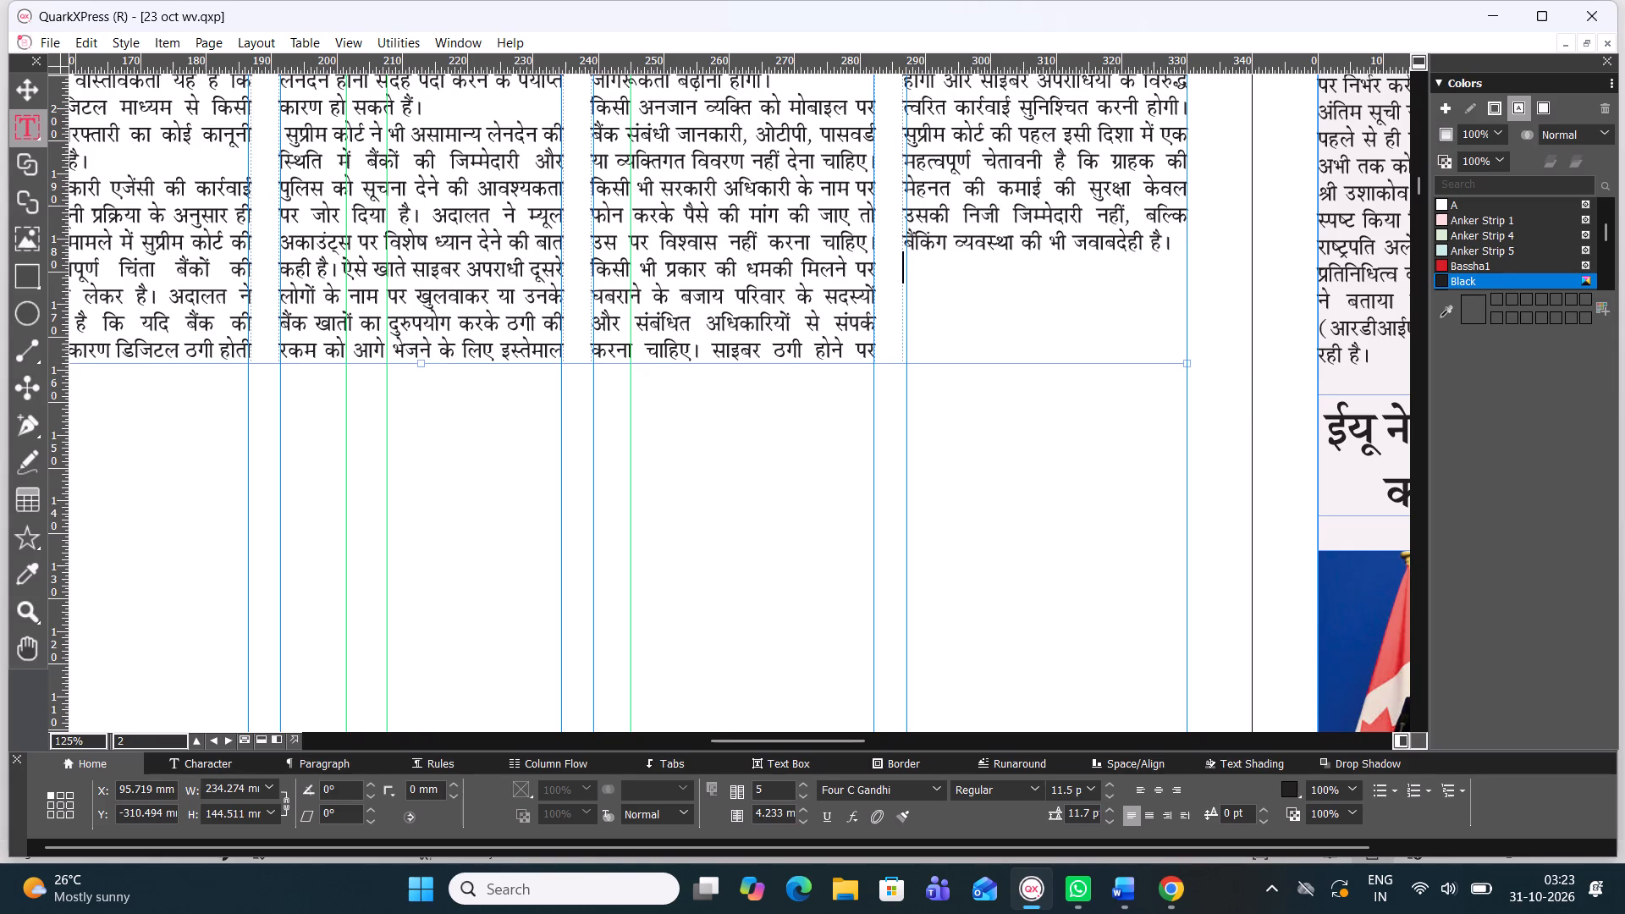
# Lower the top edge of the five-column body text box to clear the headline, making the box about 142 mm high.
pyautogui.click(31, 92)
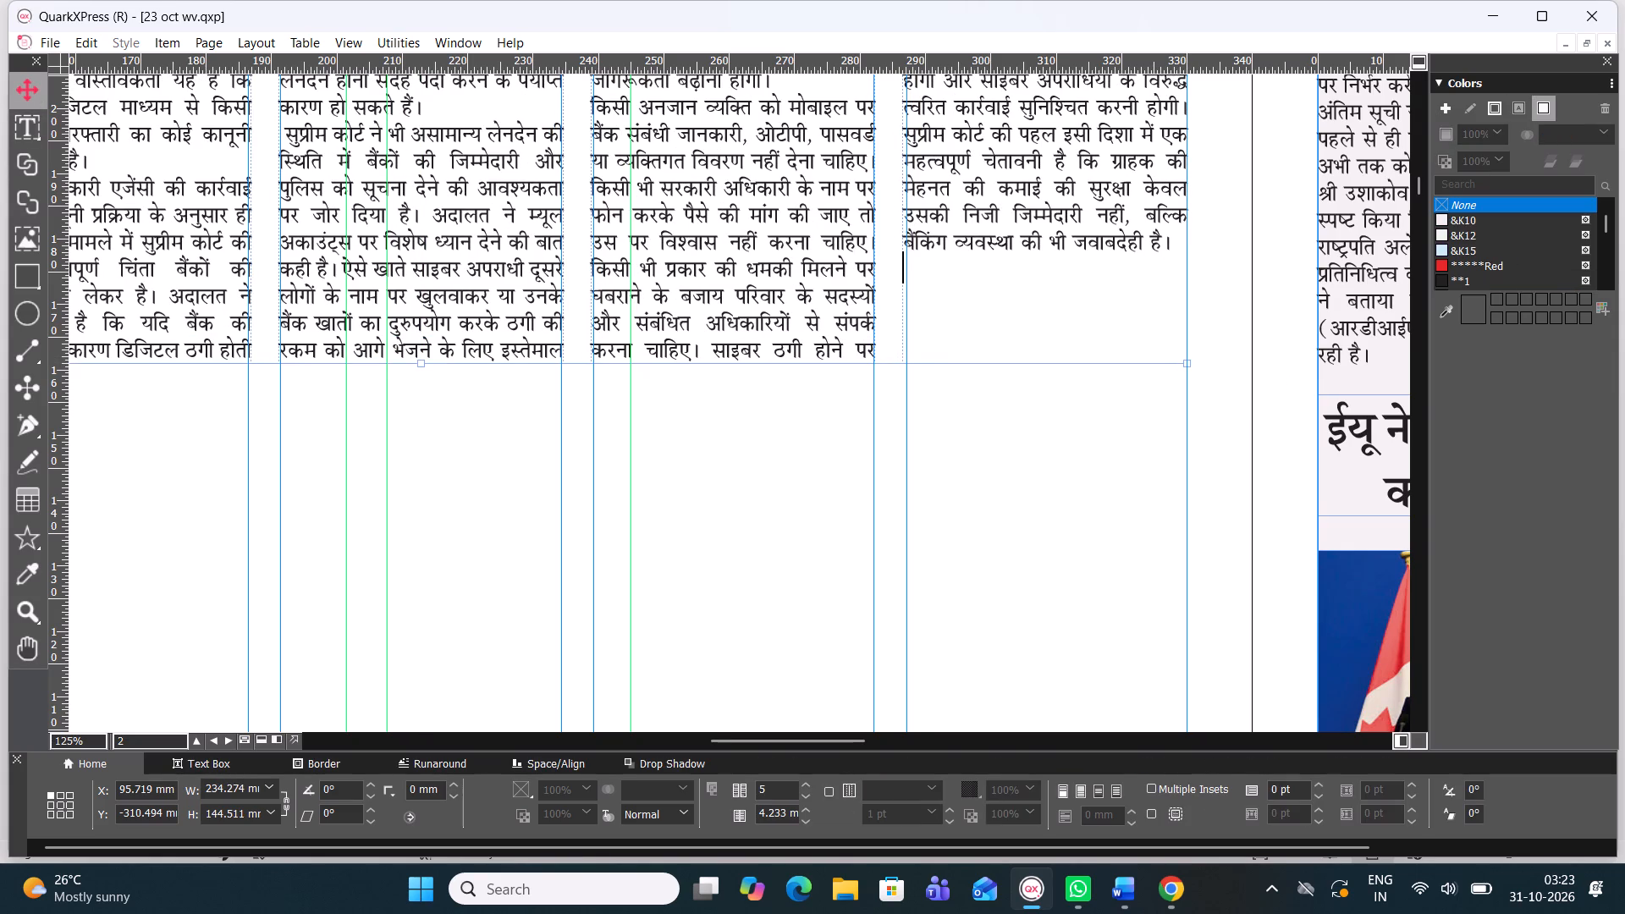
pyautogui.keyDown('ctrl'); pyautogui.scroll(-3, 739, 349); pyautogui.keyUp('ctrl')
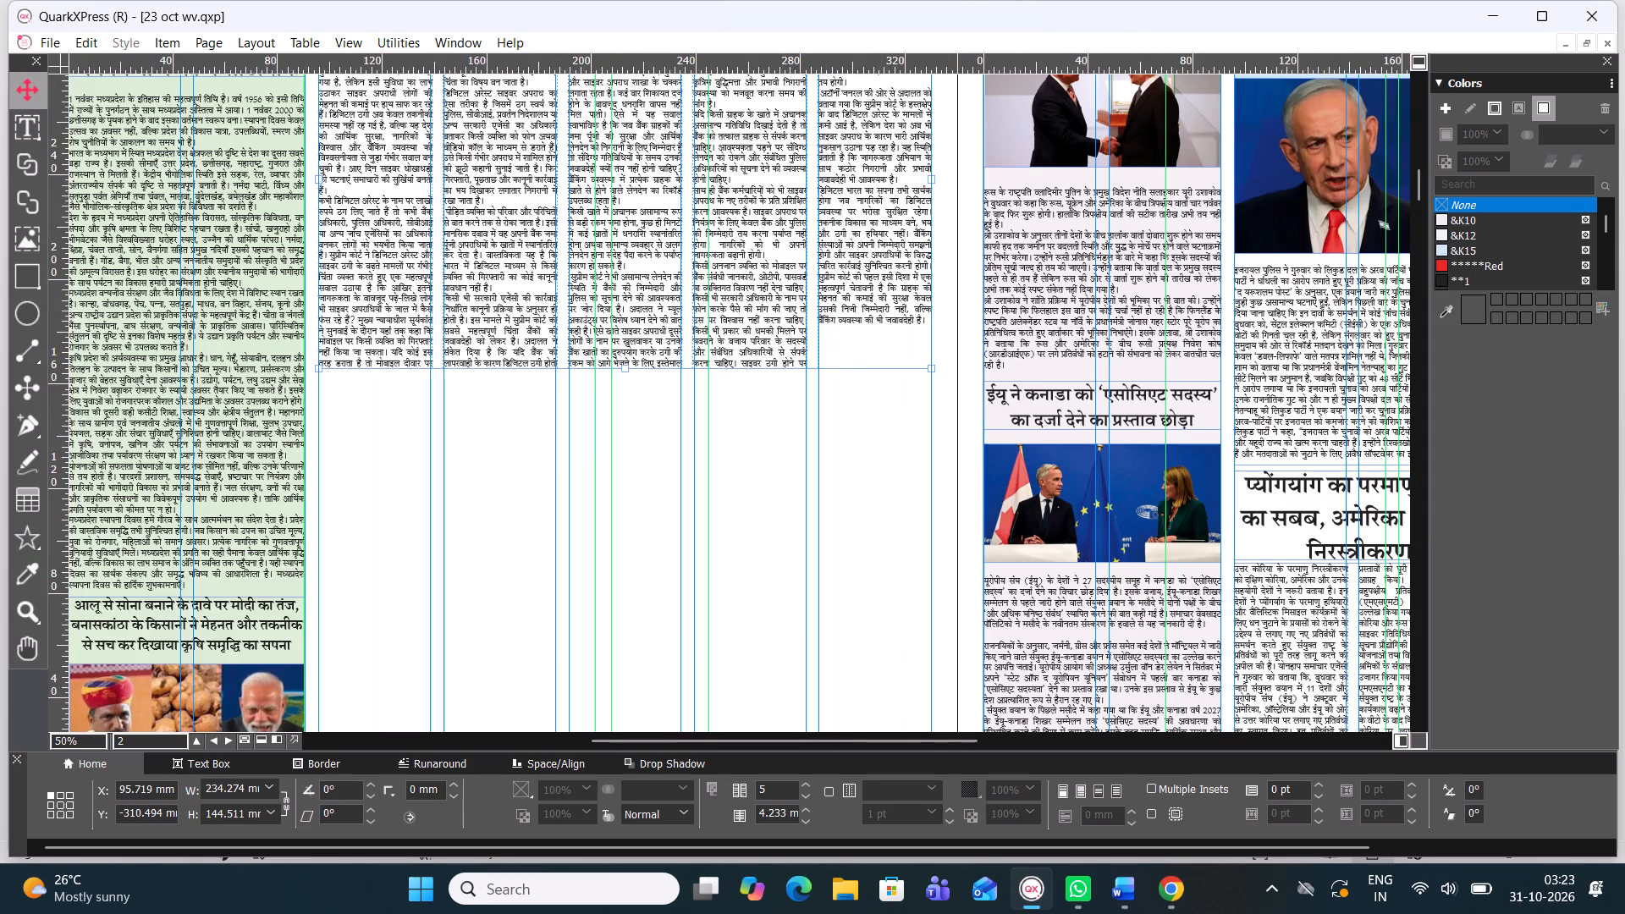
pyautogui.scroll(1, 636, 284)
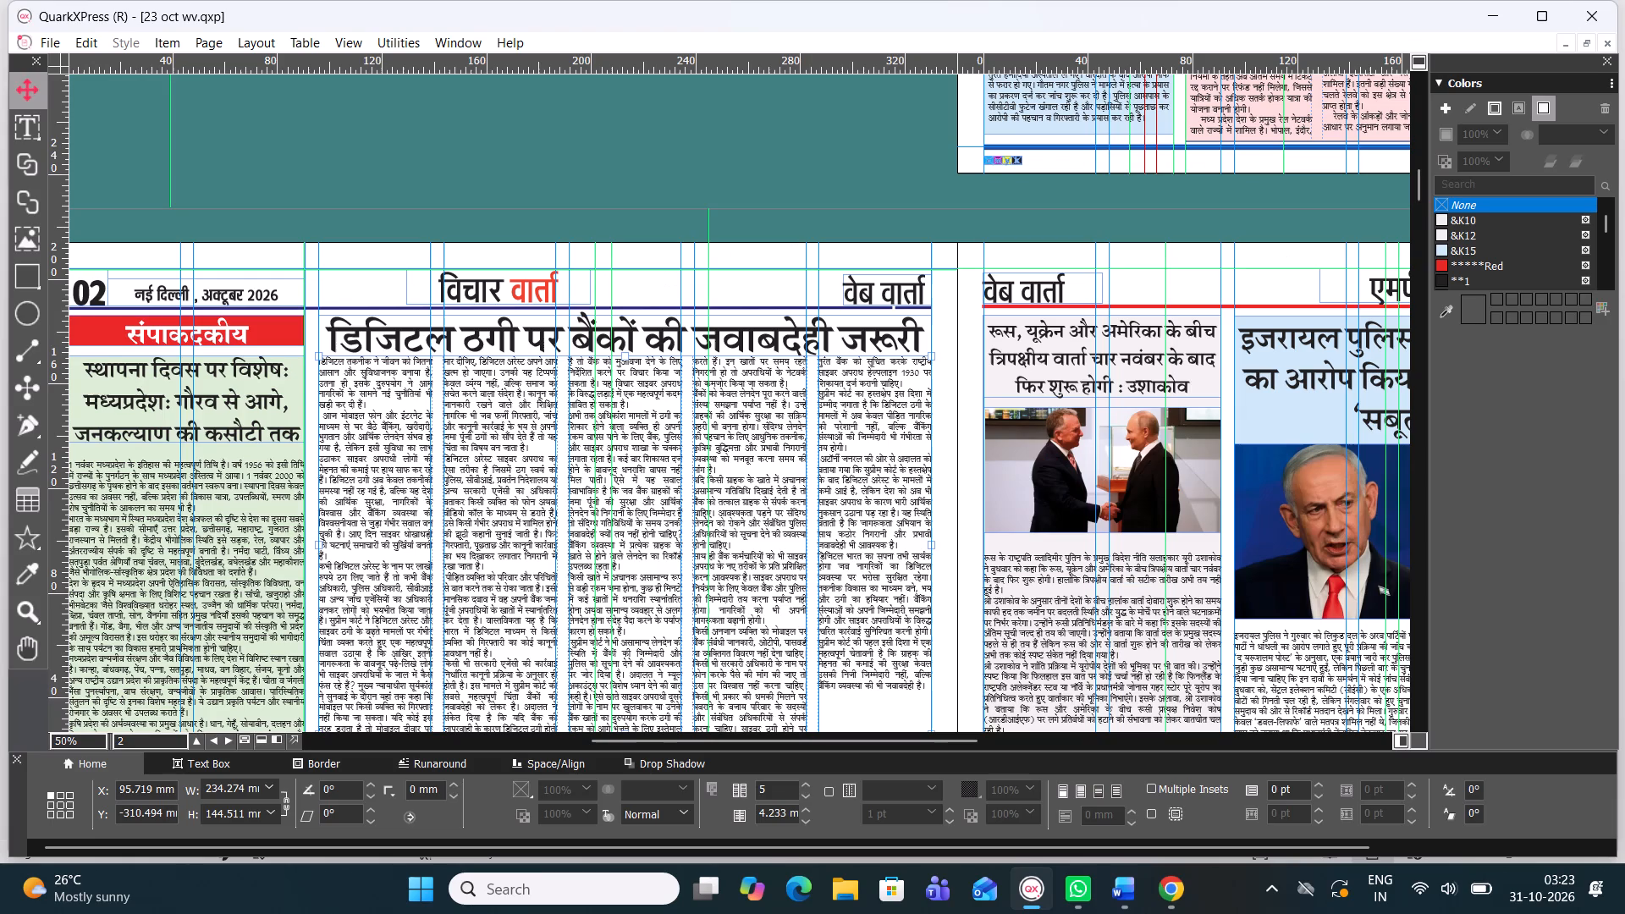
pyautogui.click(620, 426)
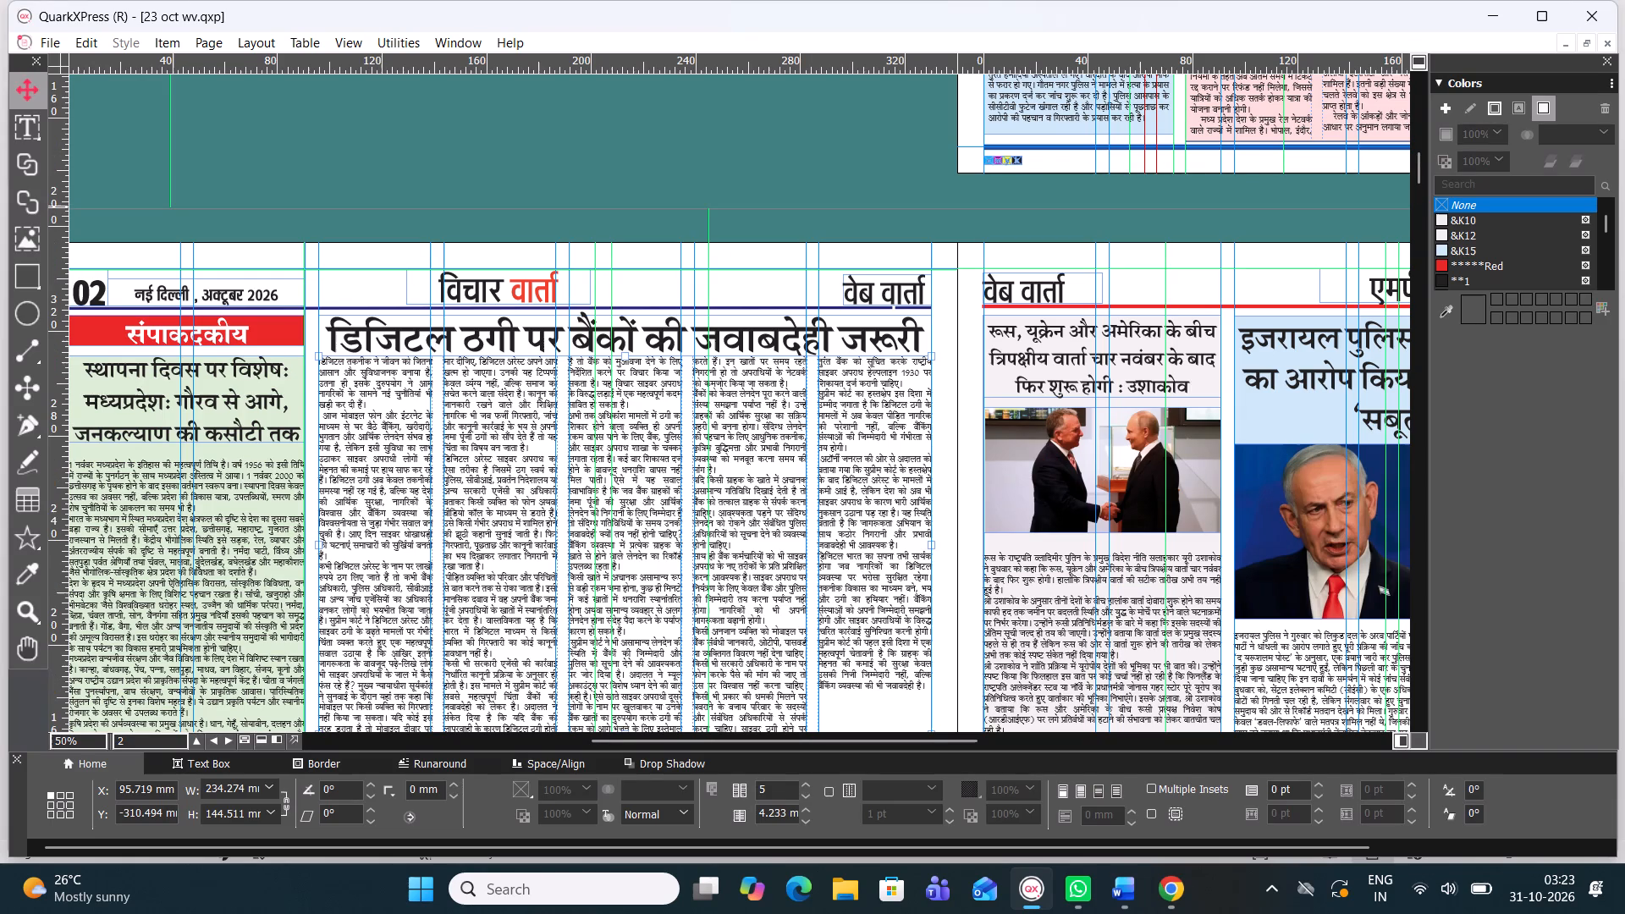
pyautogui.moveTo(624, 358); pyautogui.dragTo(626, 366)
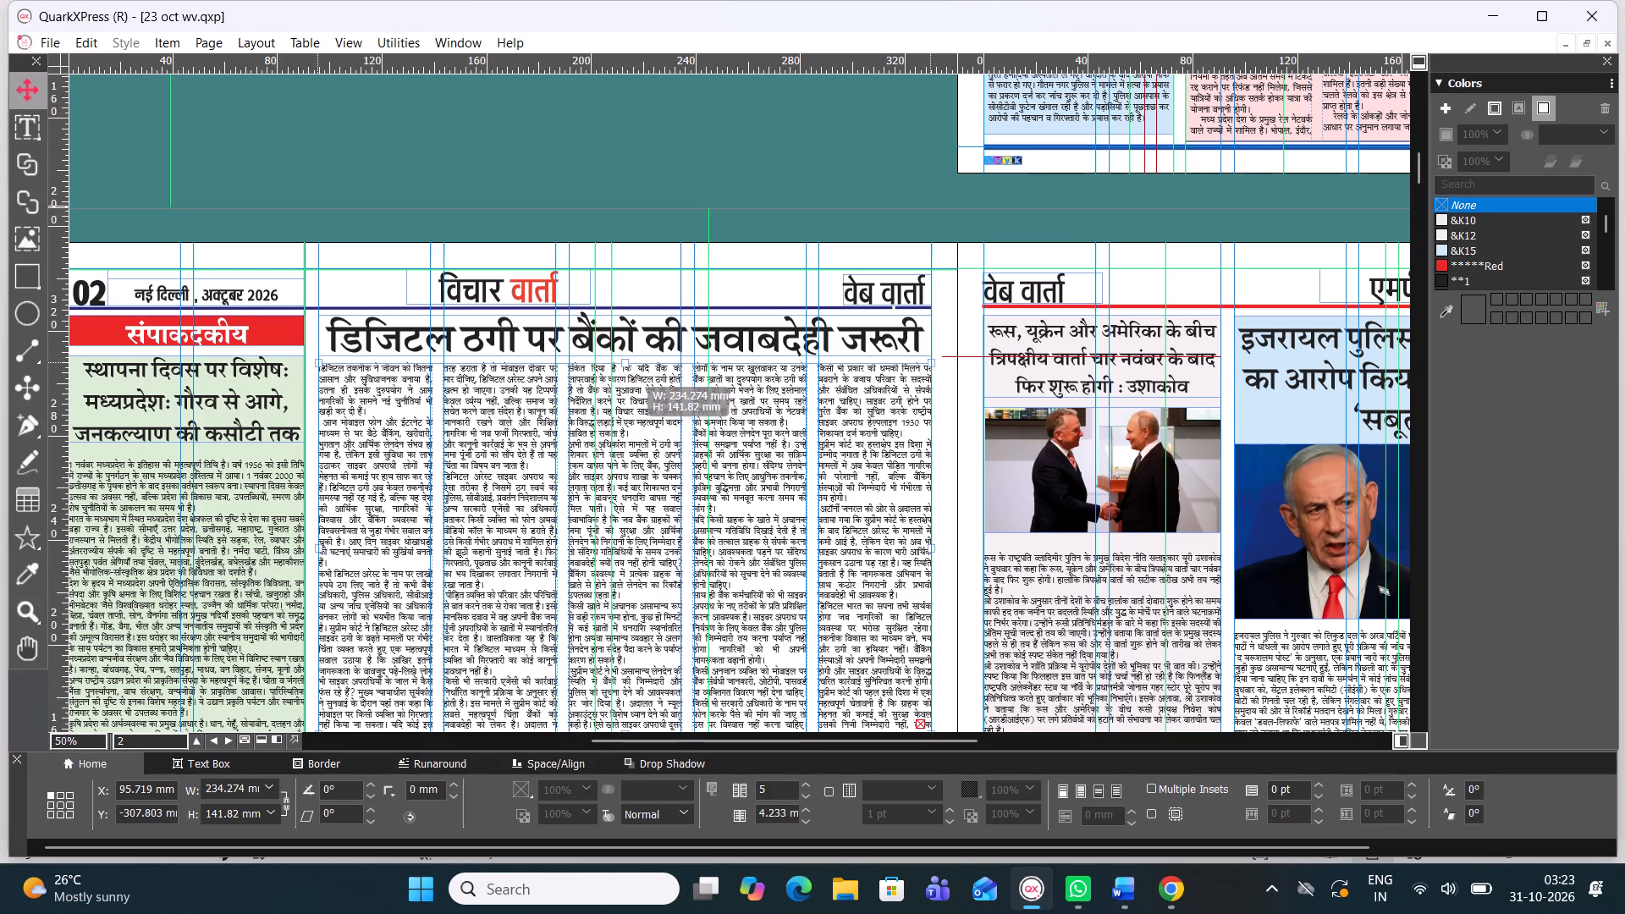
pyautogui.moveTo(626, 366); pyautogui.dragTo(626, 369)
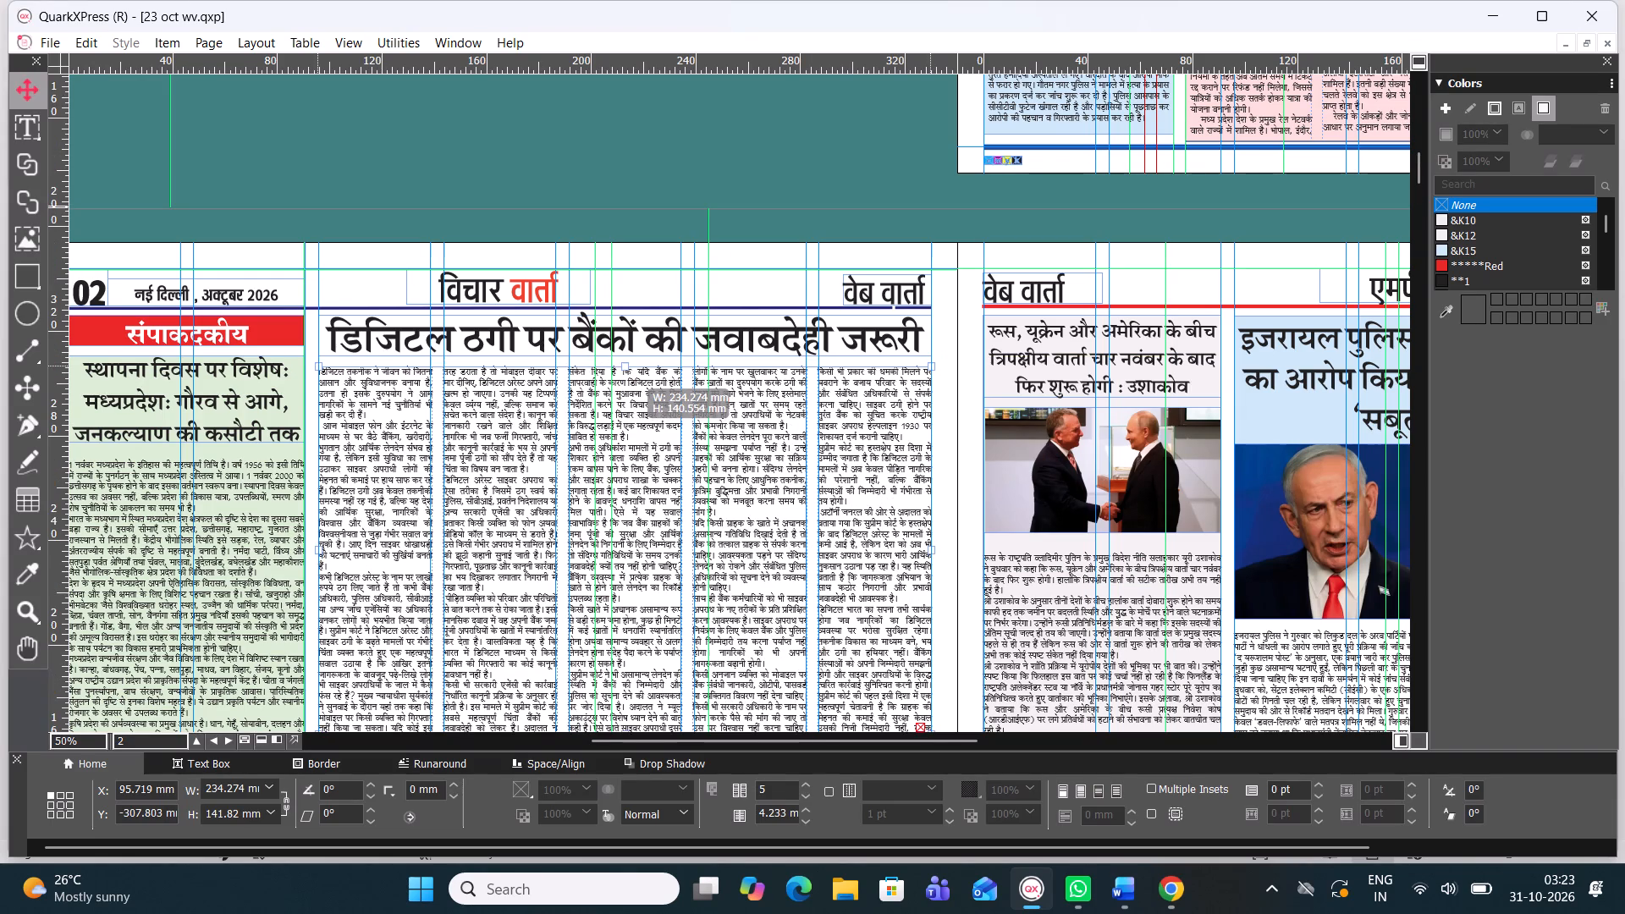
pyautogui.moveTo(626, 369); pyautogui.dragTo(627, 369)
pyautogui.scroll(-1, 627, 369)
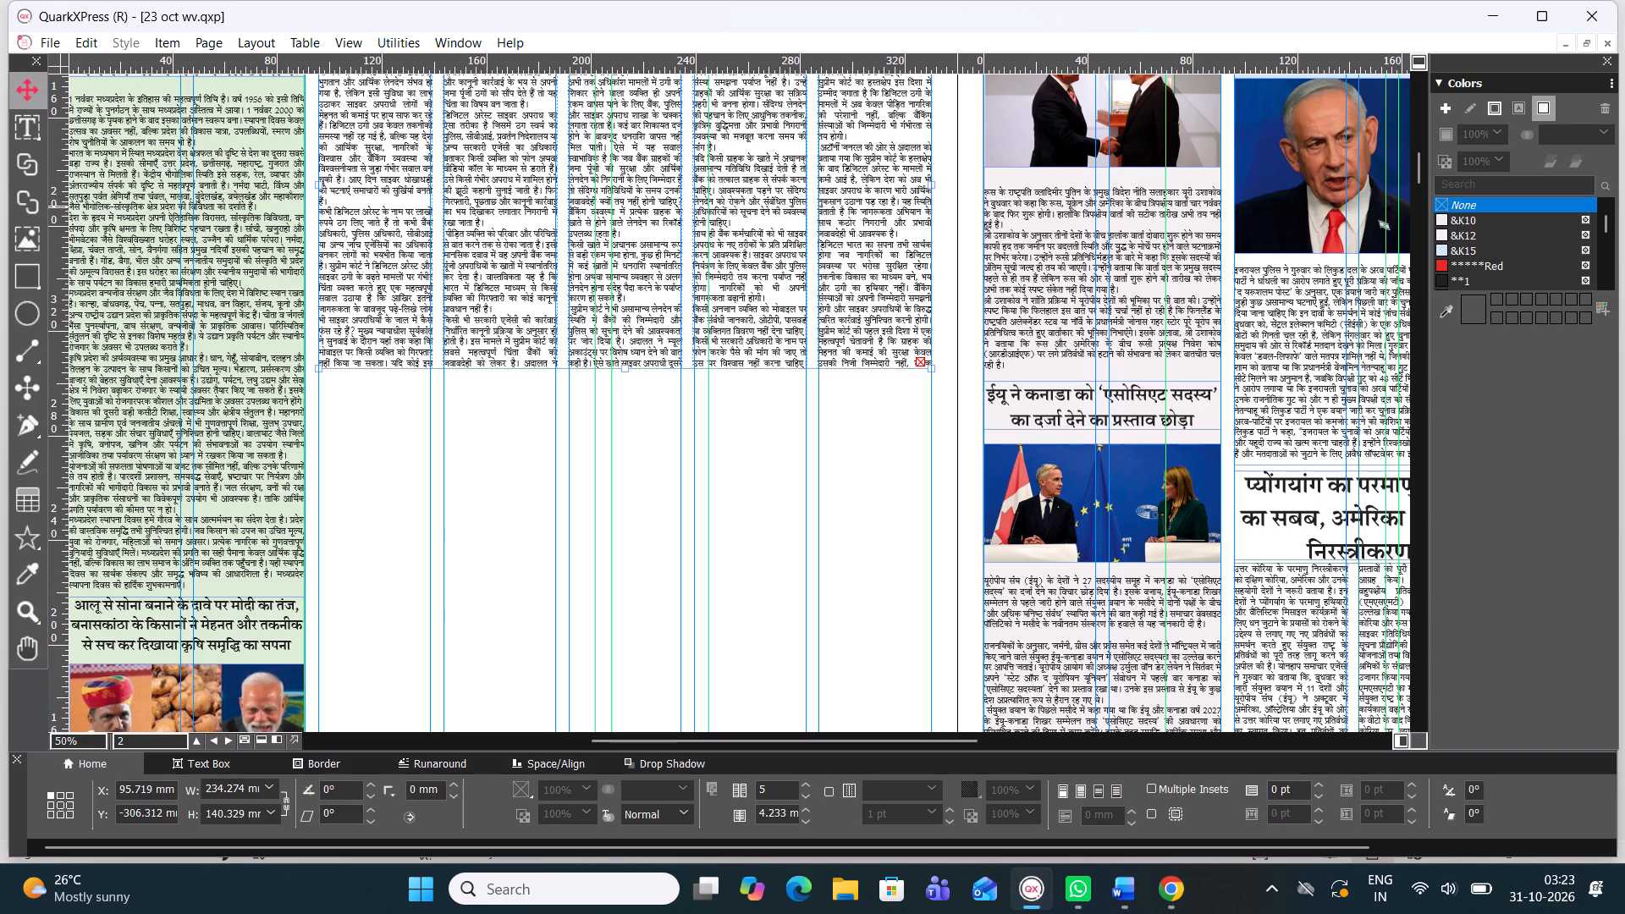
pyautogui.scroll(1, 631, 338)
pyautogui.click(625, 367)
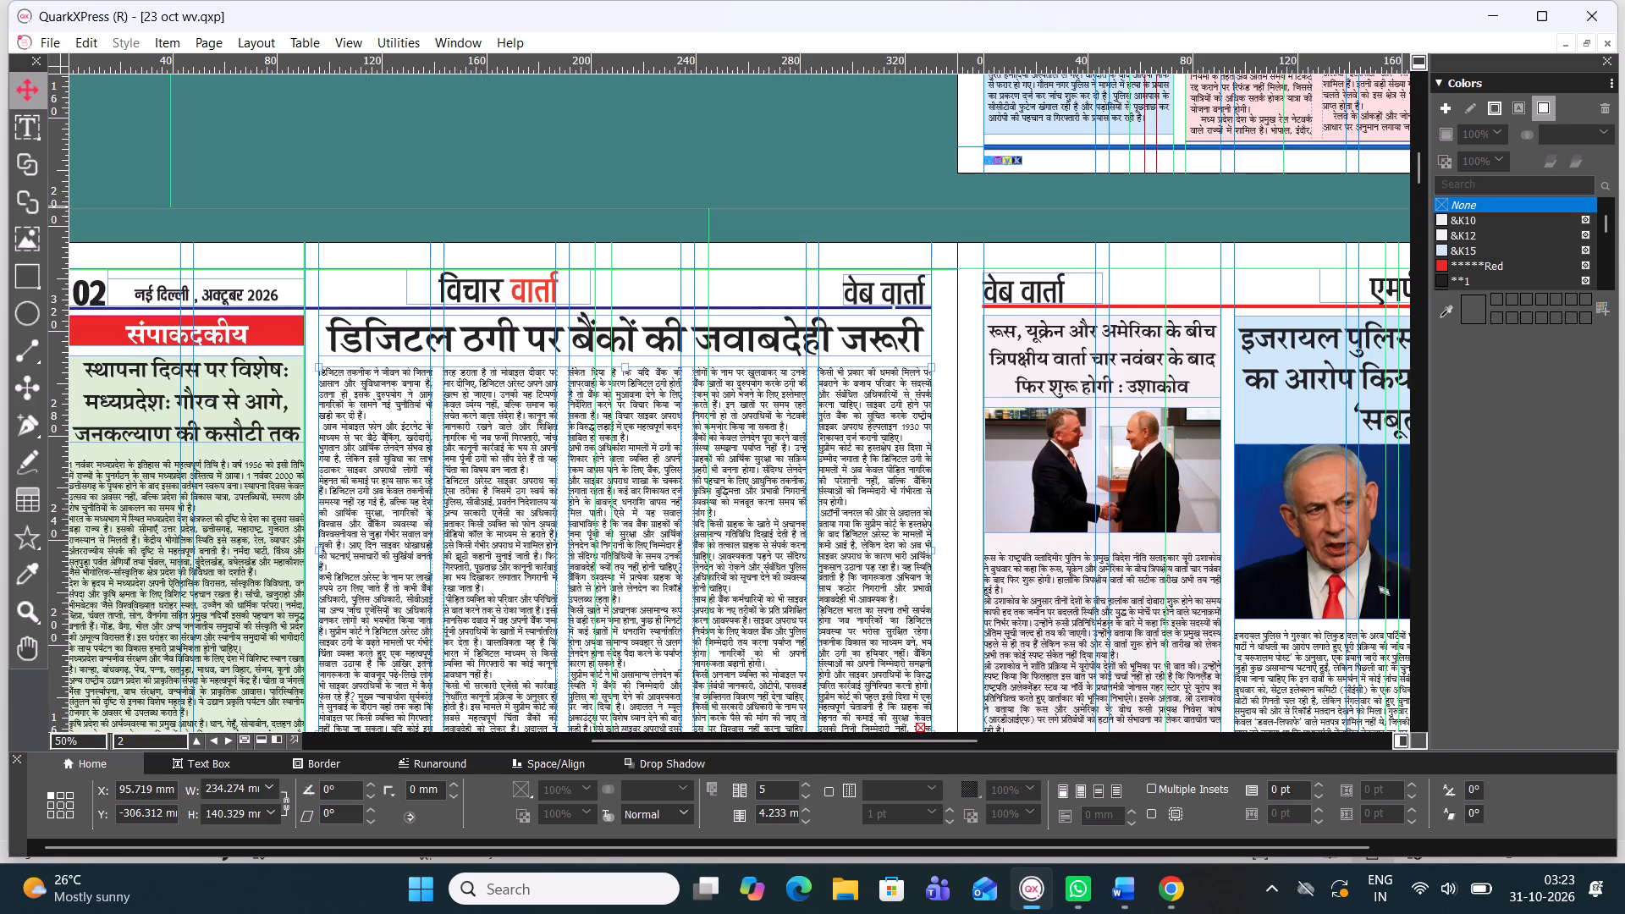
# Extend the bottom edge of the body text box to fit the whole article, making the box about 144 mm high.
pyautogui.scroll(-1, 625, 365)
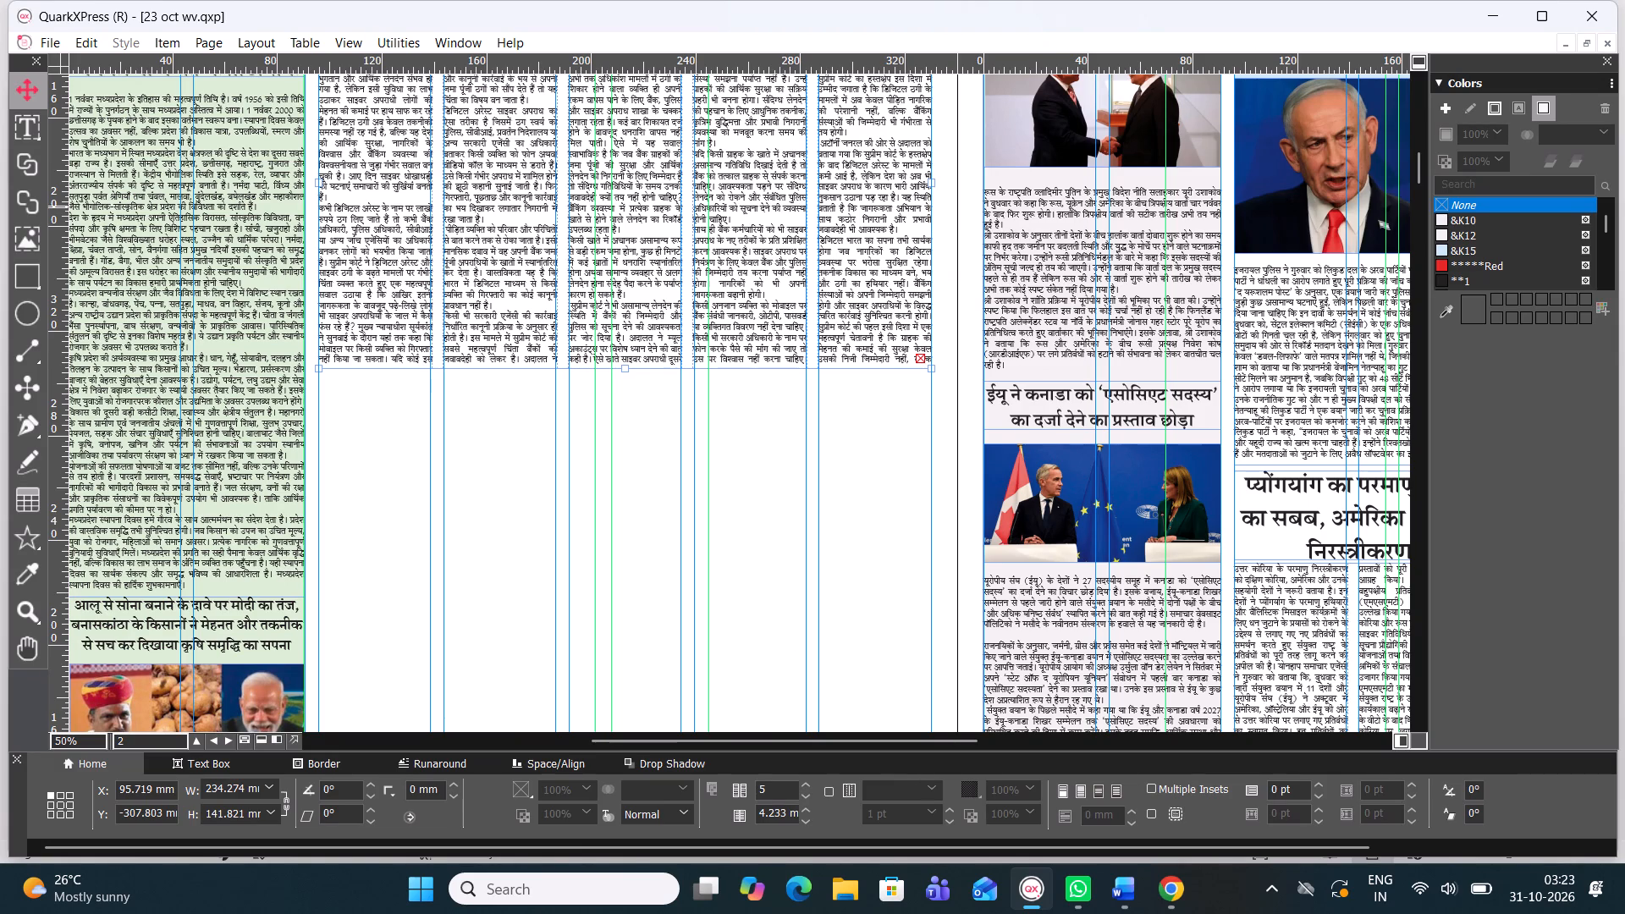
pyautogui.moveTo(623, 372); pyautogui.dragTo(626, 377)
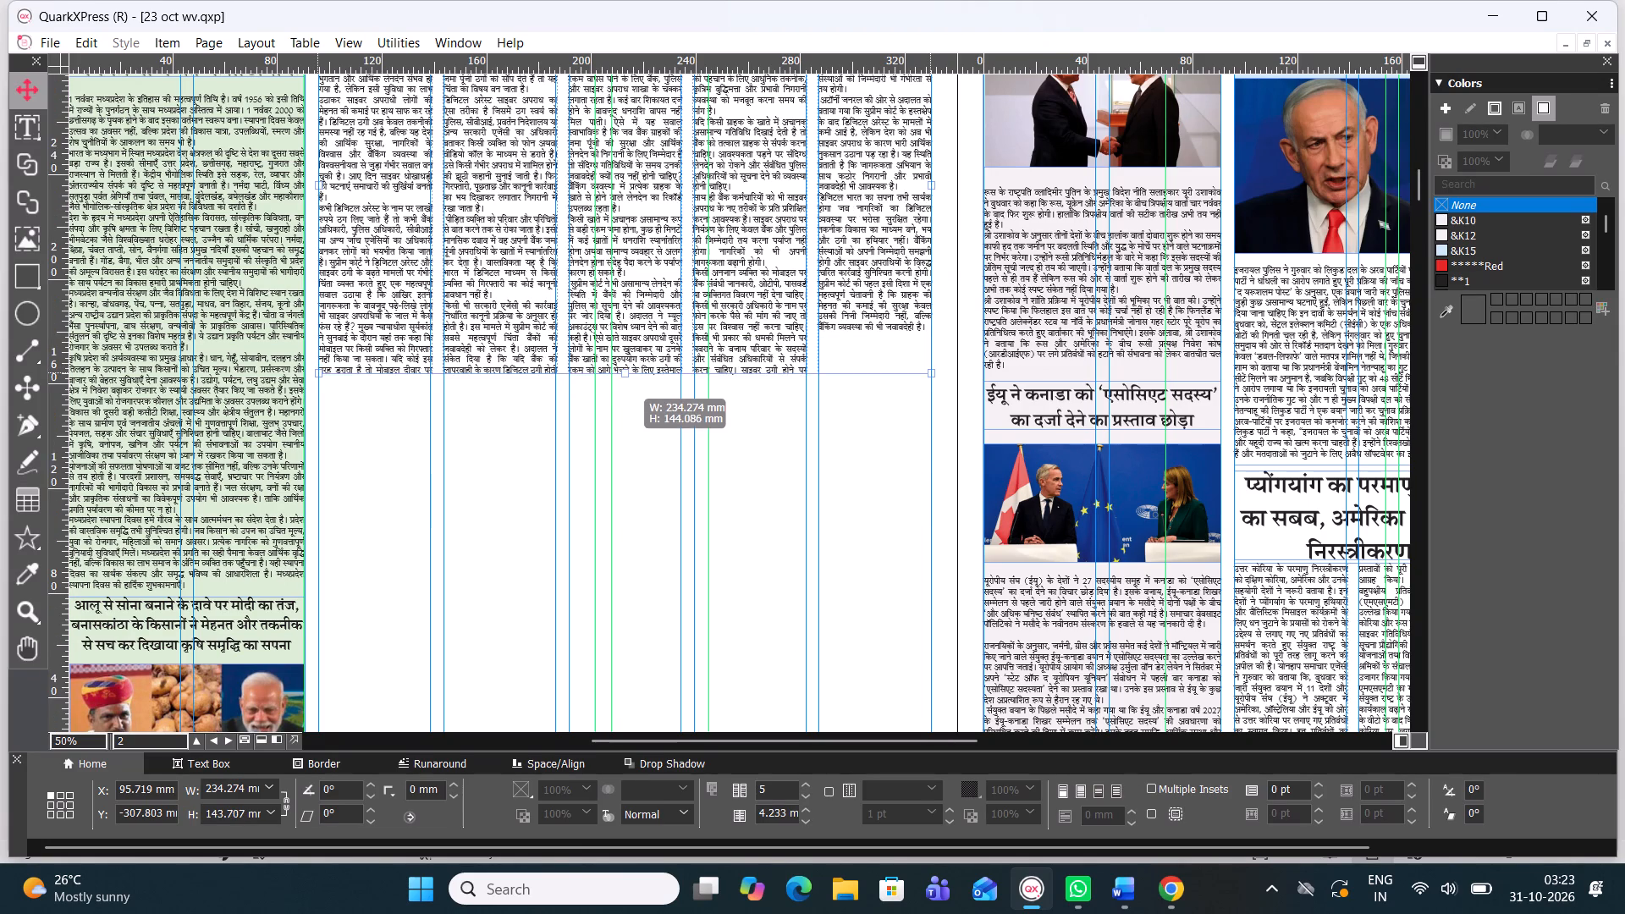
pyautogui.moveTo(626, 377); pyautogui.dragTo(615, 375)
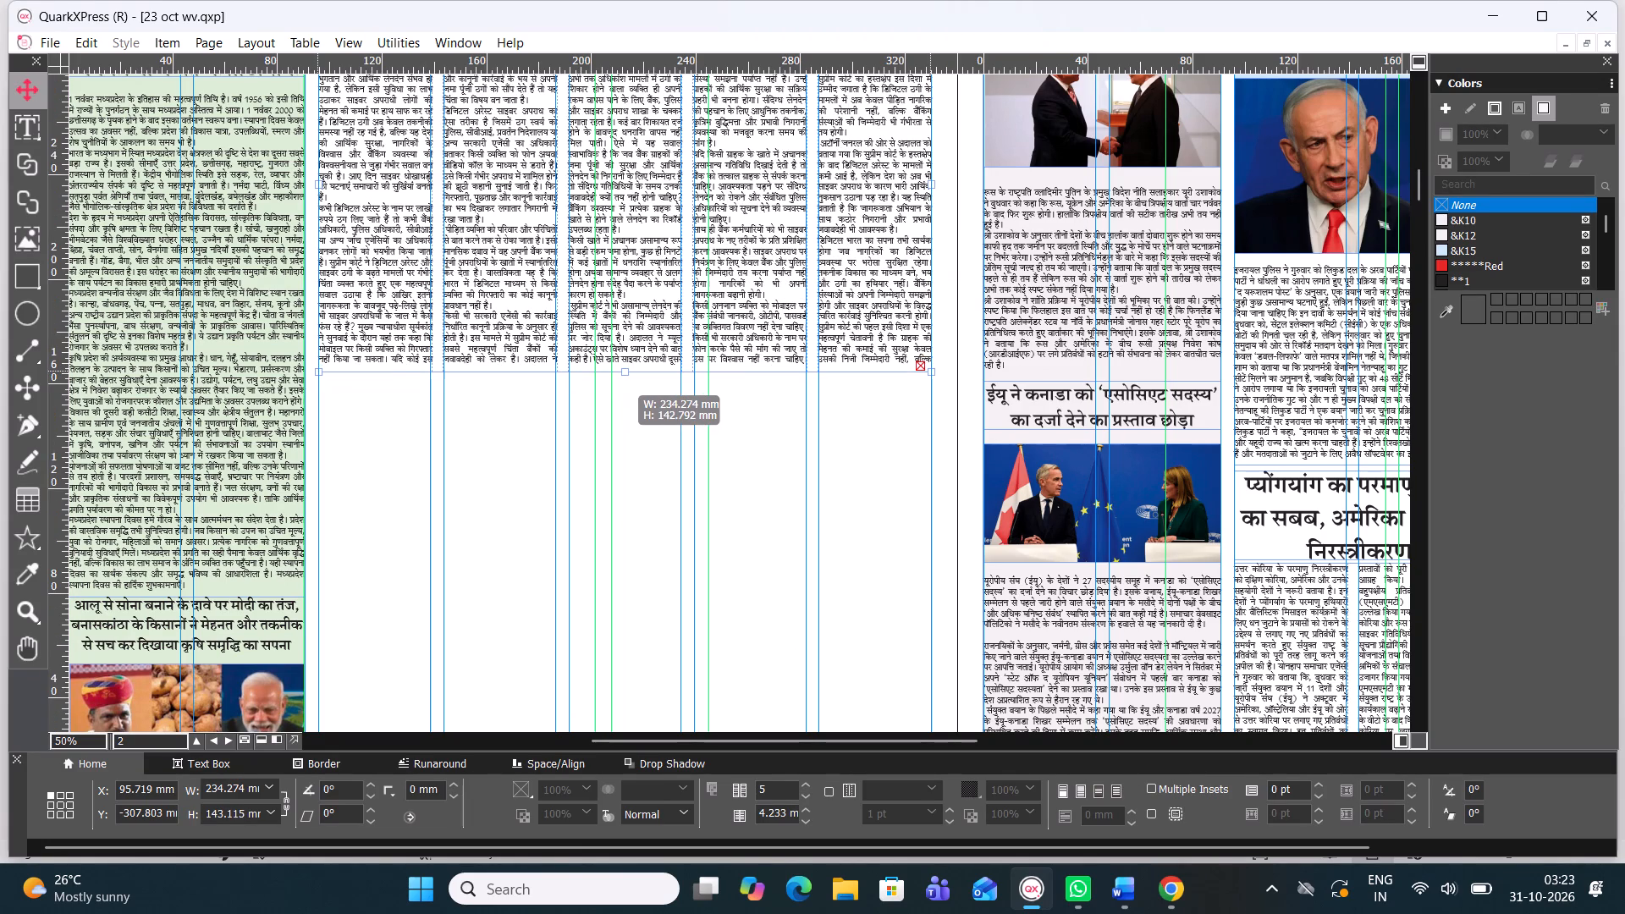
pyautogui.moveTo(615, 375); pyautogui.dragTo(611, 377)
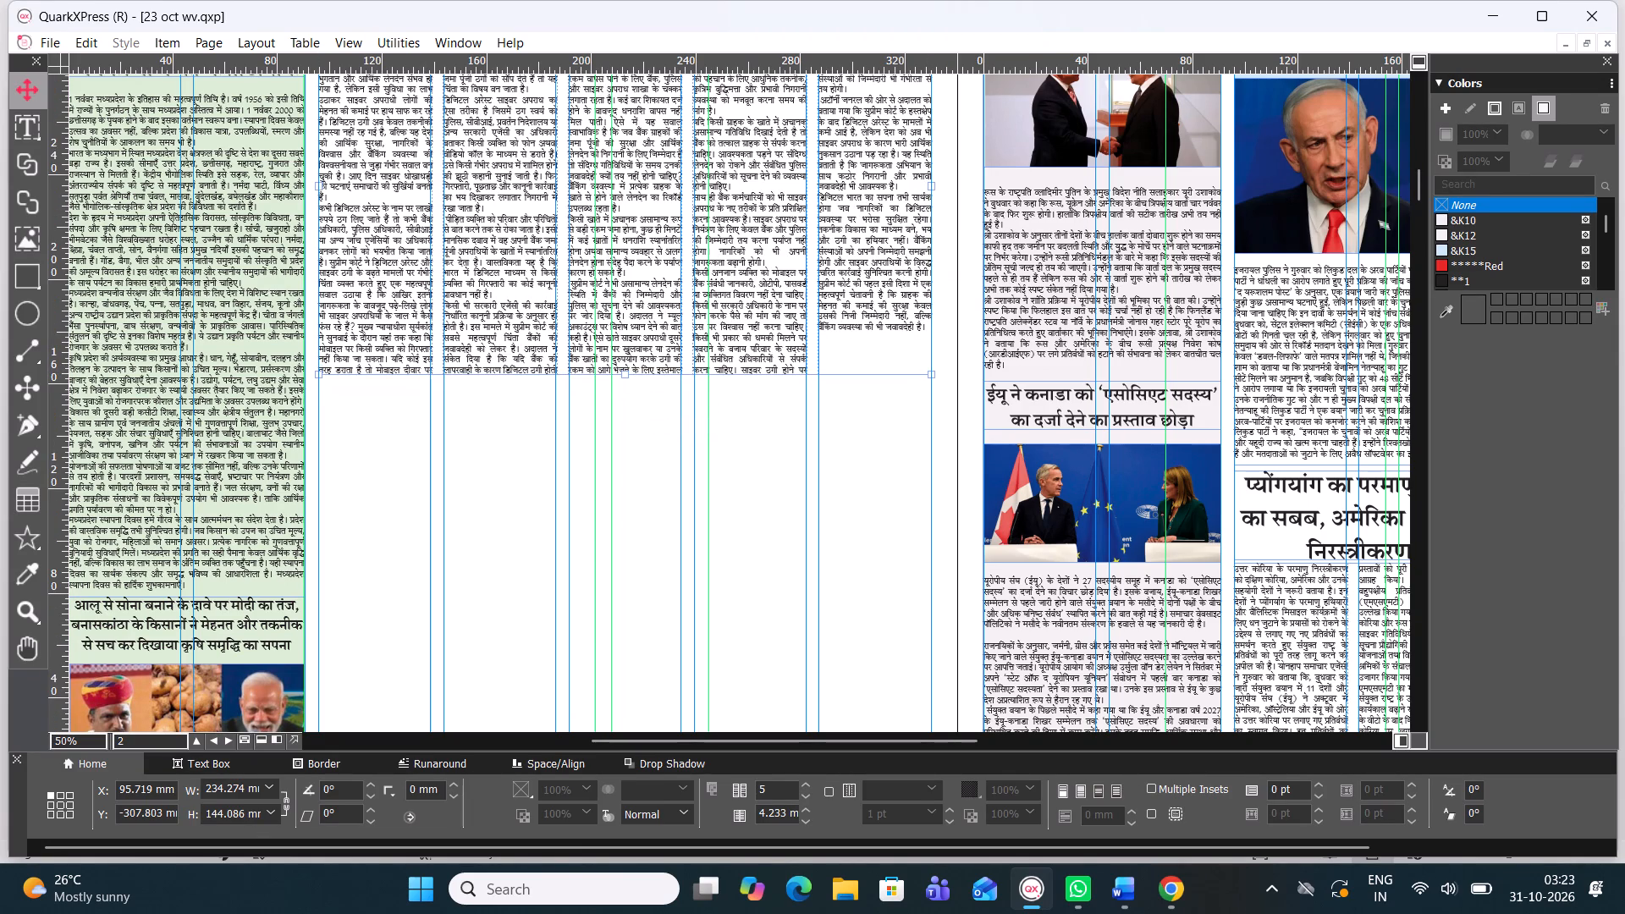
# Join the first-column paragraph beginning "कभी डिजिटल अरेस्ट के नाम पर" to the preceding paragraph with a space, and deselect the box.
pyautogui.doubleClick(320, 206)
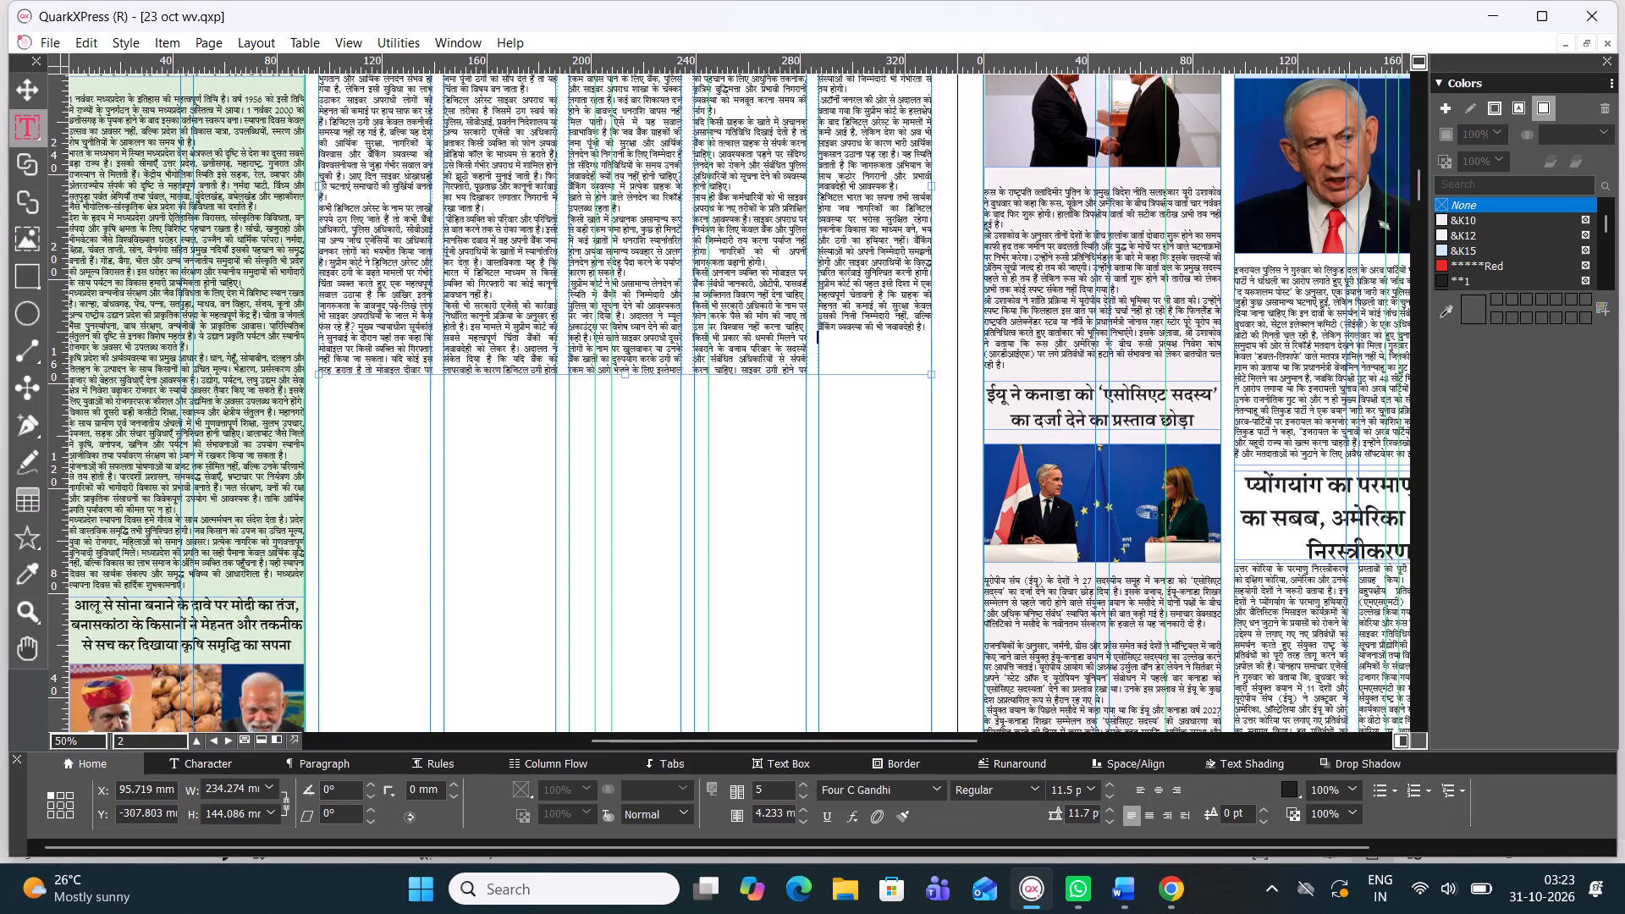
pyautogui.click(320, 206)
pyautogui.press('BackSpace')
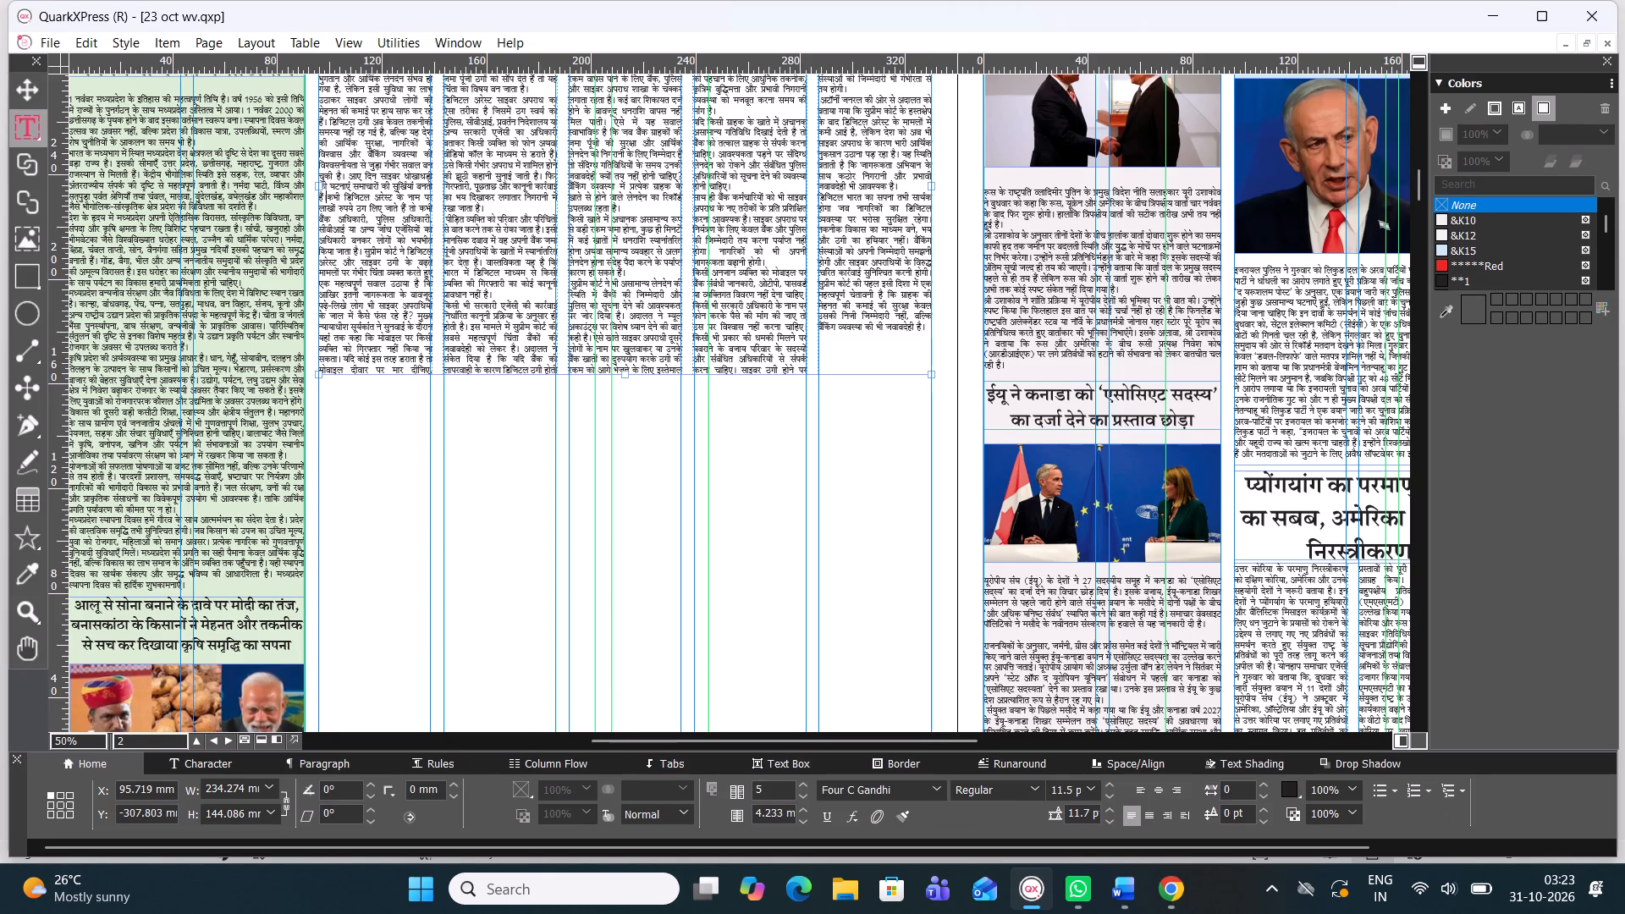
pyautogui.press('space')
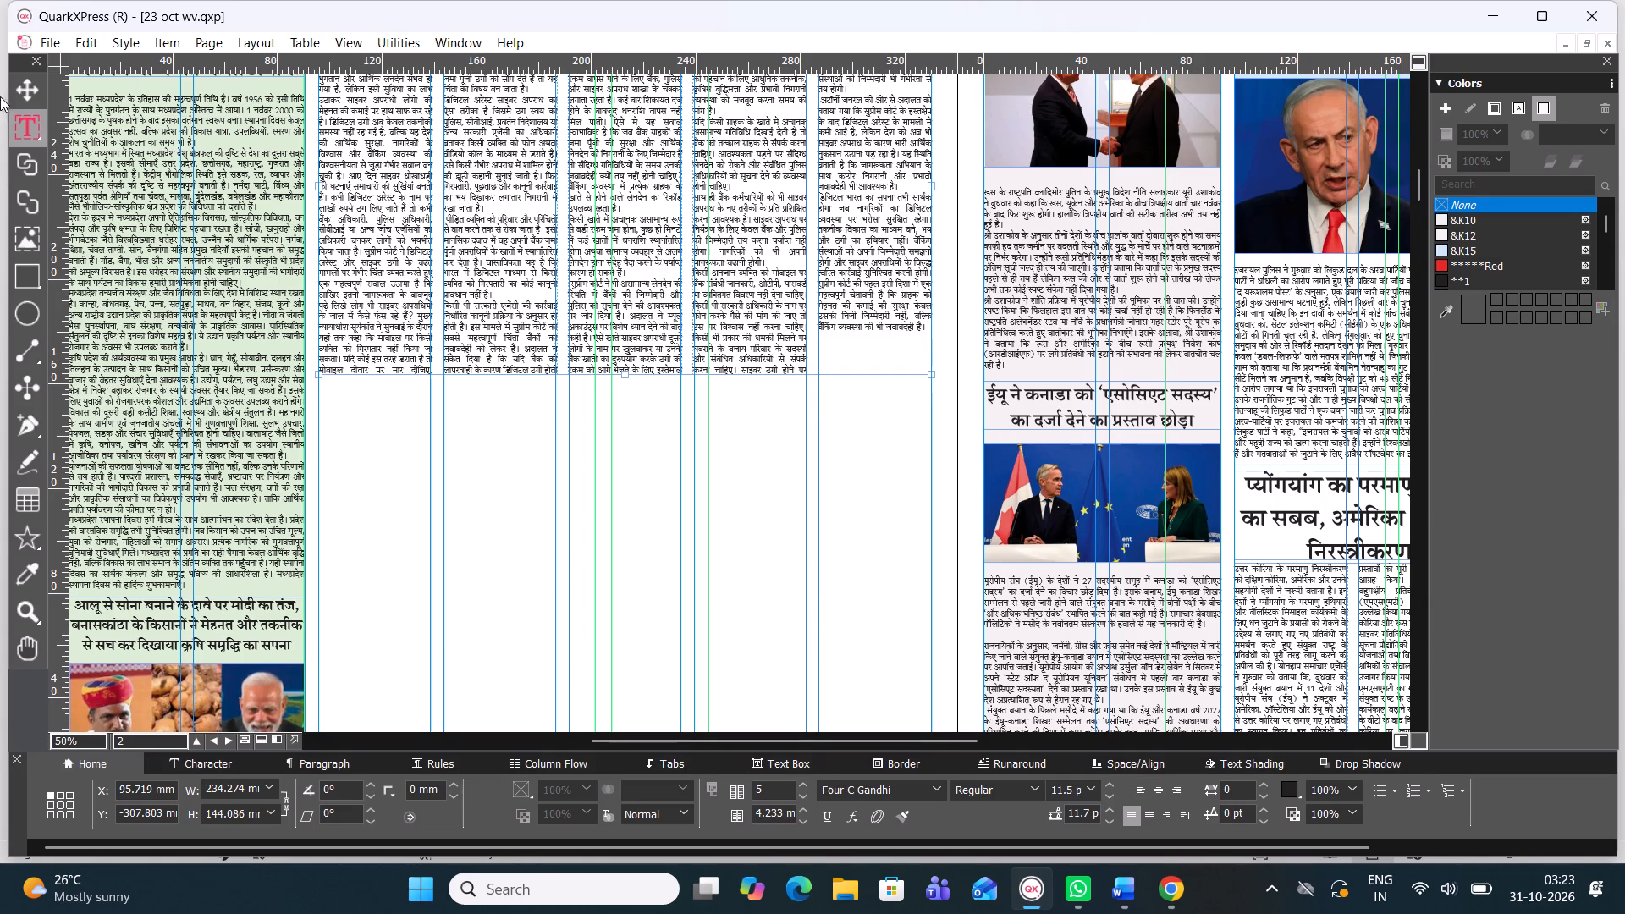
pyautogui.click(27, 94)
pyautogui.click(460, 581)
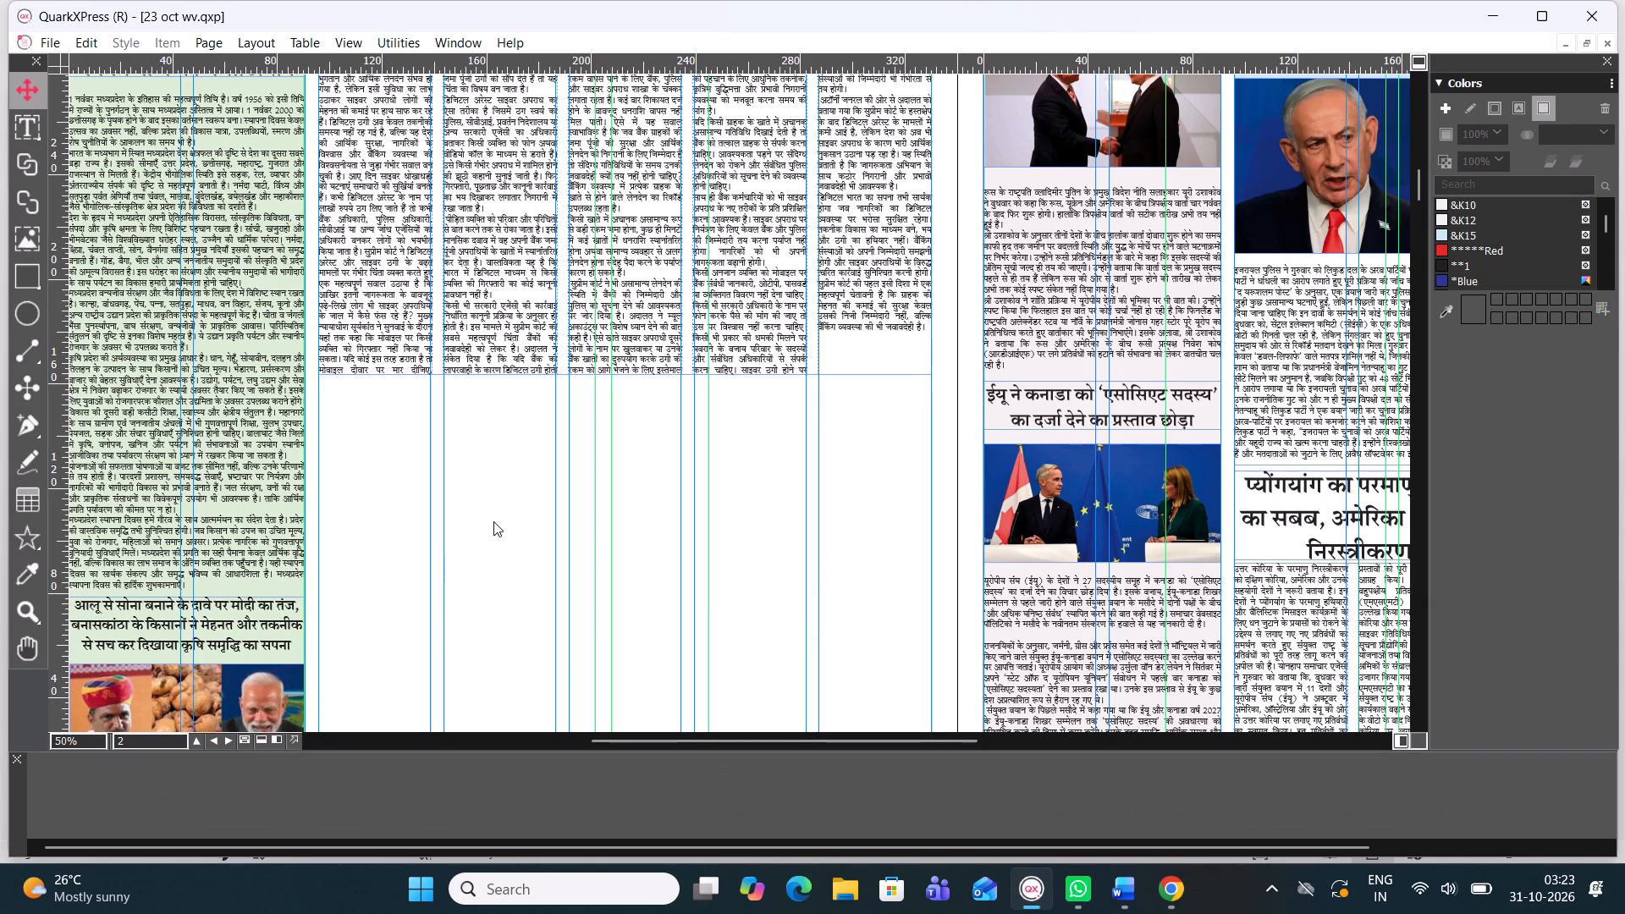
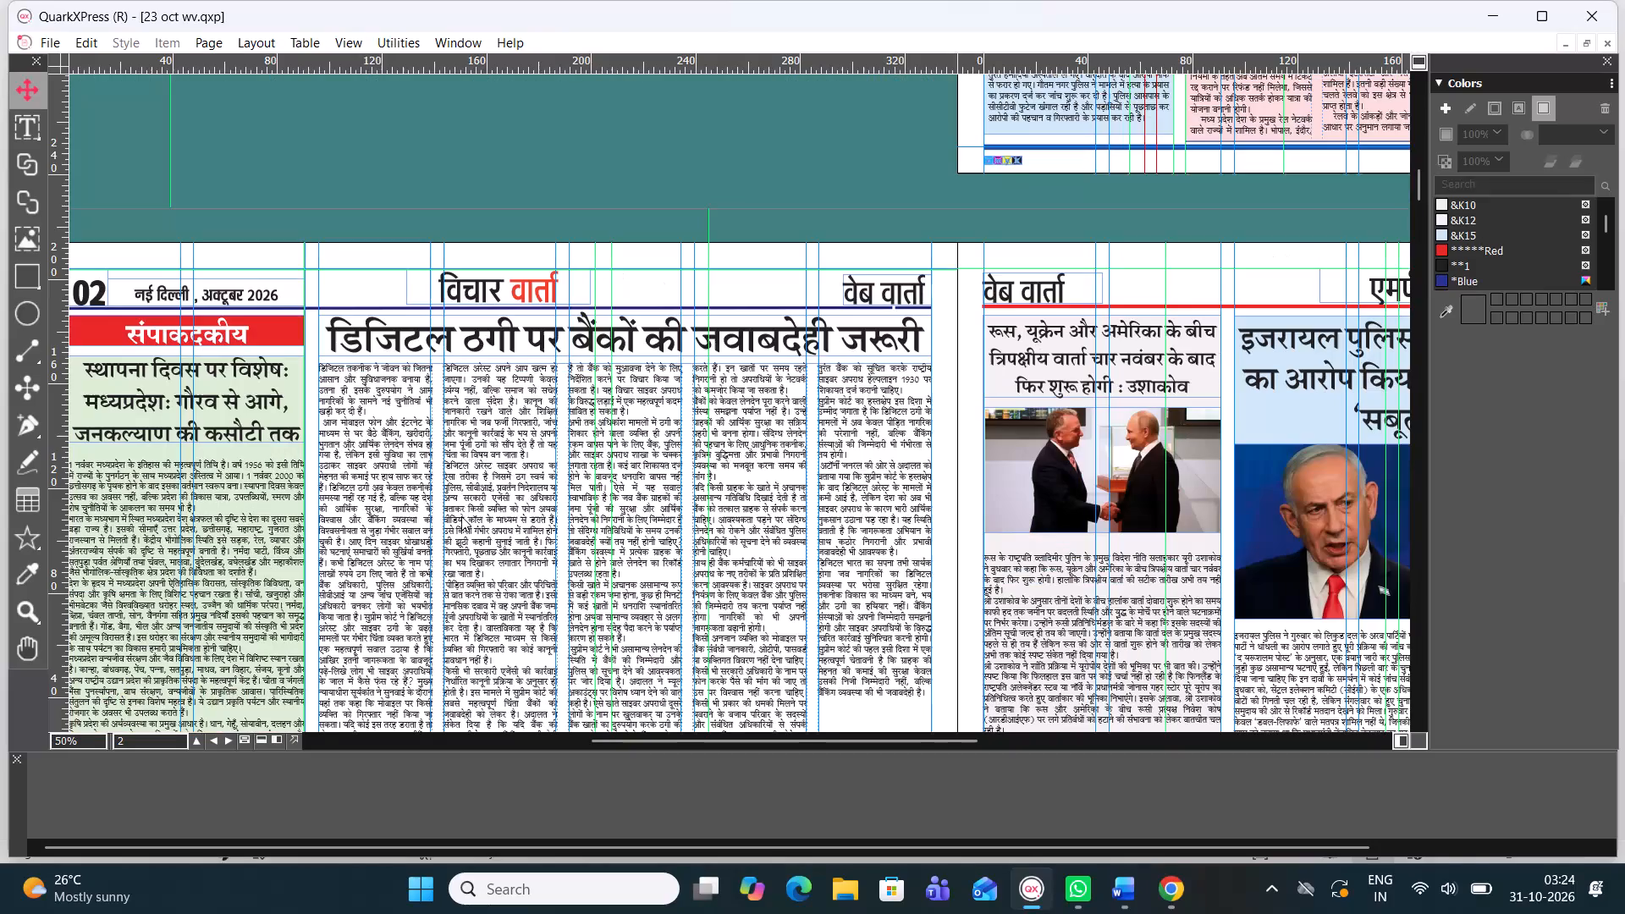
# Draw an empty text box about 139 mm wide and 25.5 mm high beneath the first three columns of the digital-fraud article.
pyautogui.scroll(-1, 373, 571)
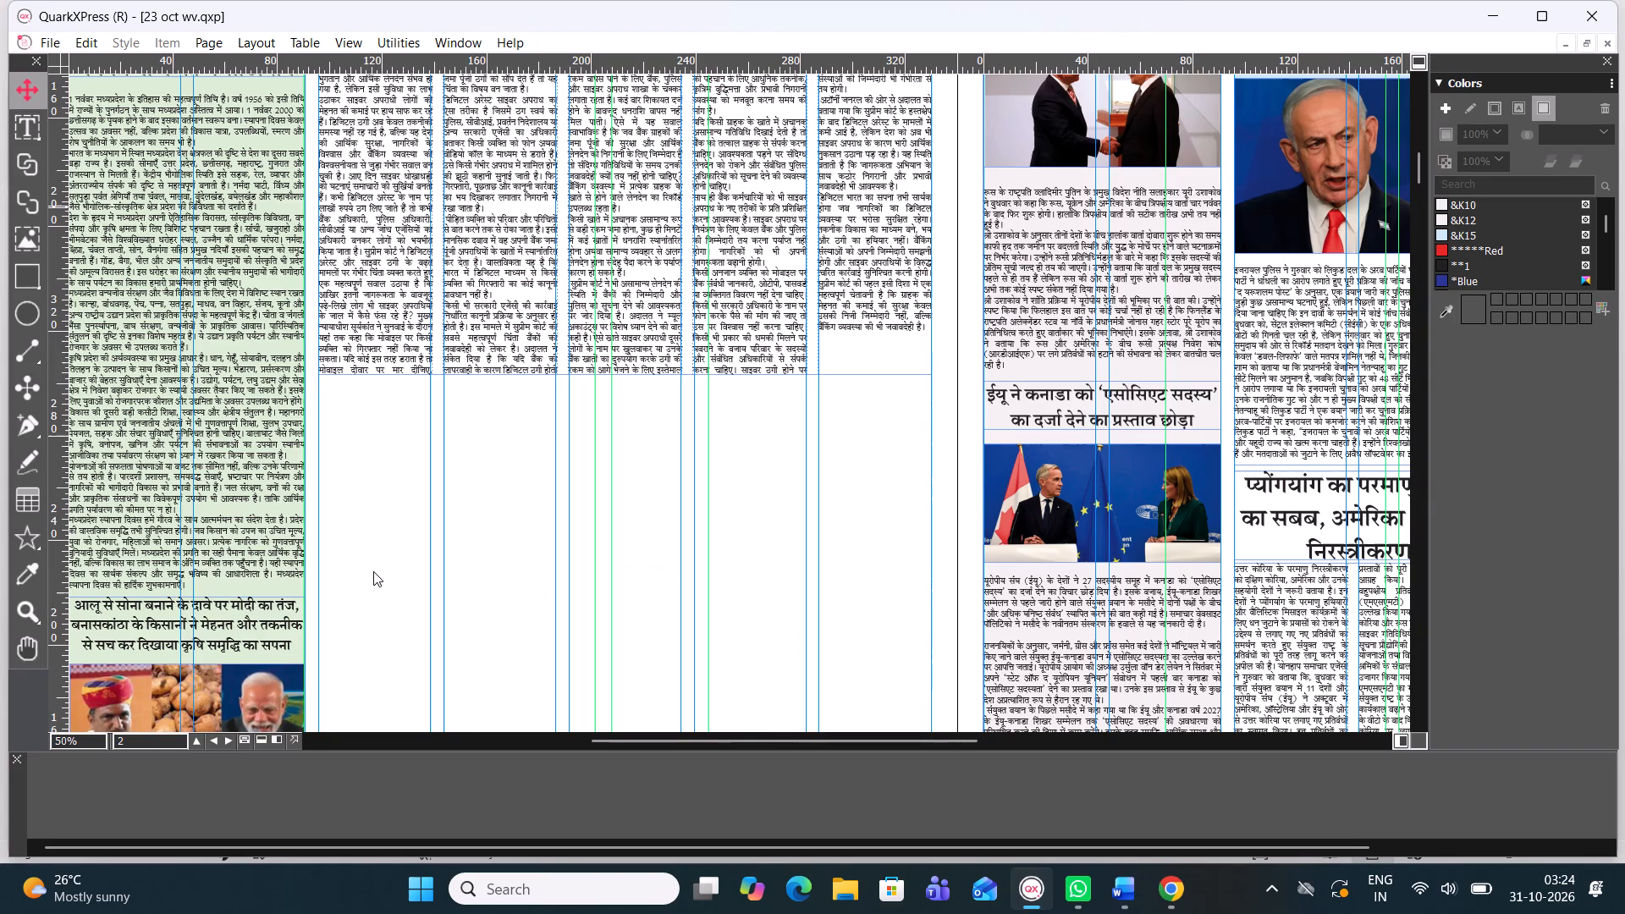
pyautogui.click(23, 118)
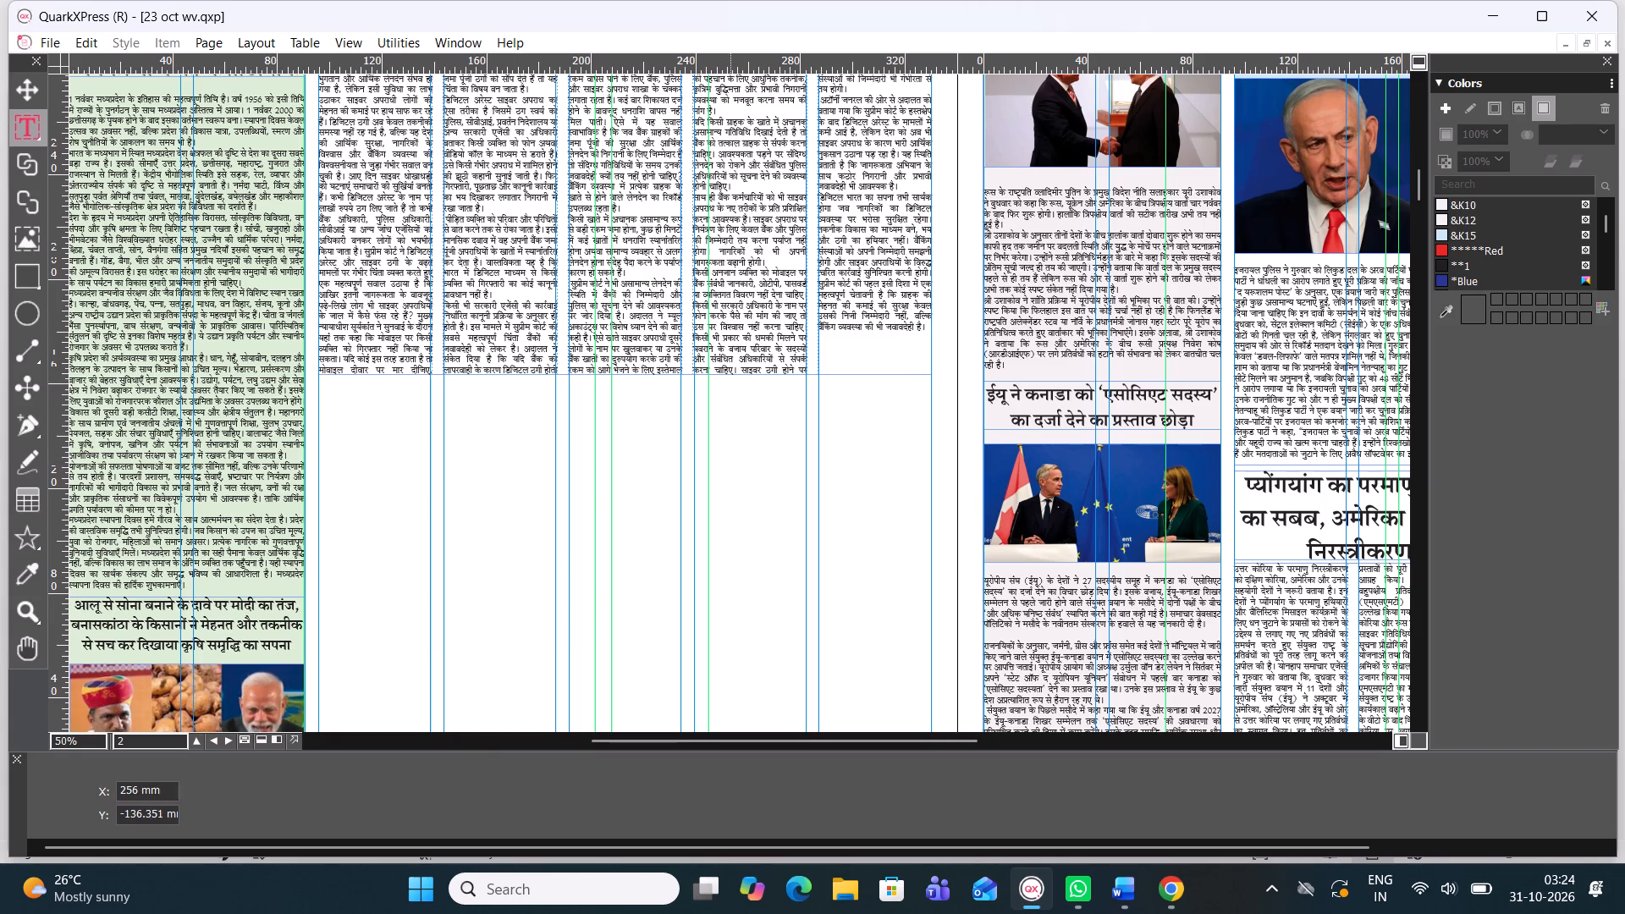
pyautogui.scroll(-1, 726, 450)
pyautogui.scroll(1, 474, 296)
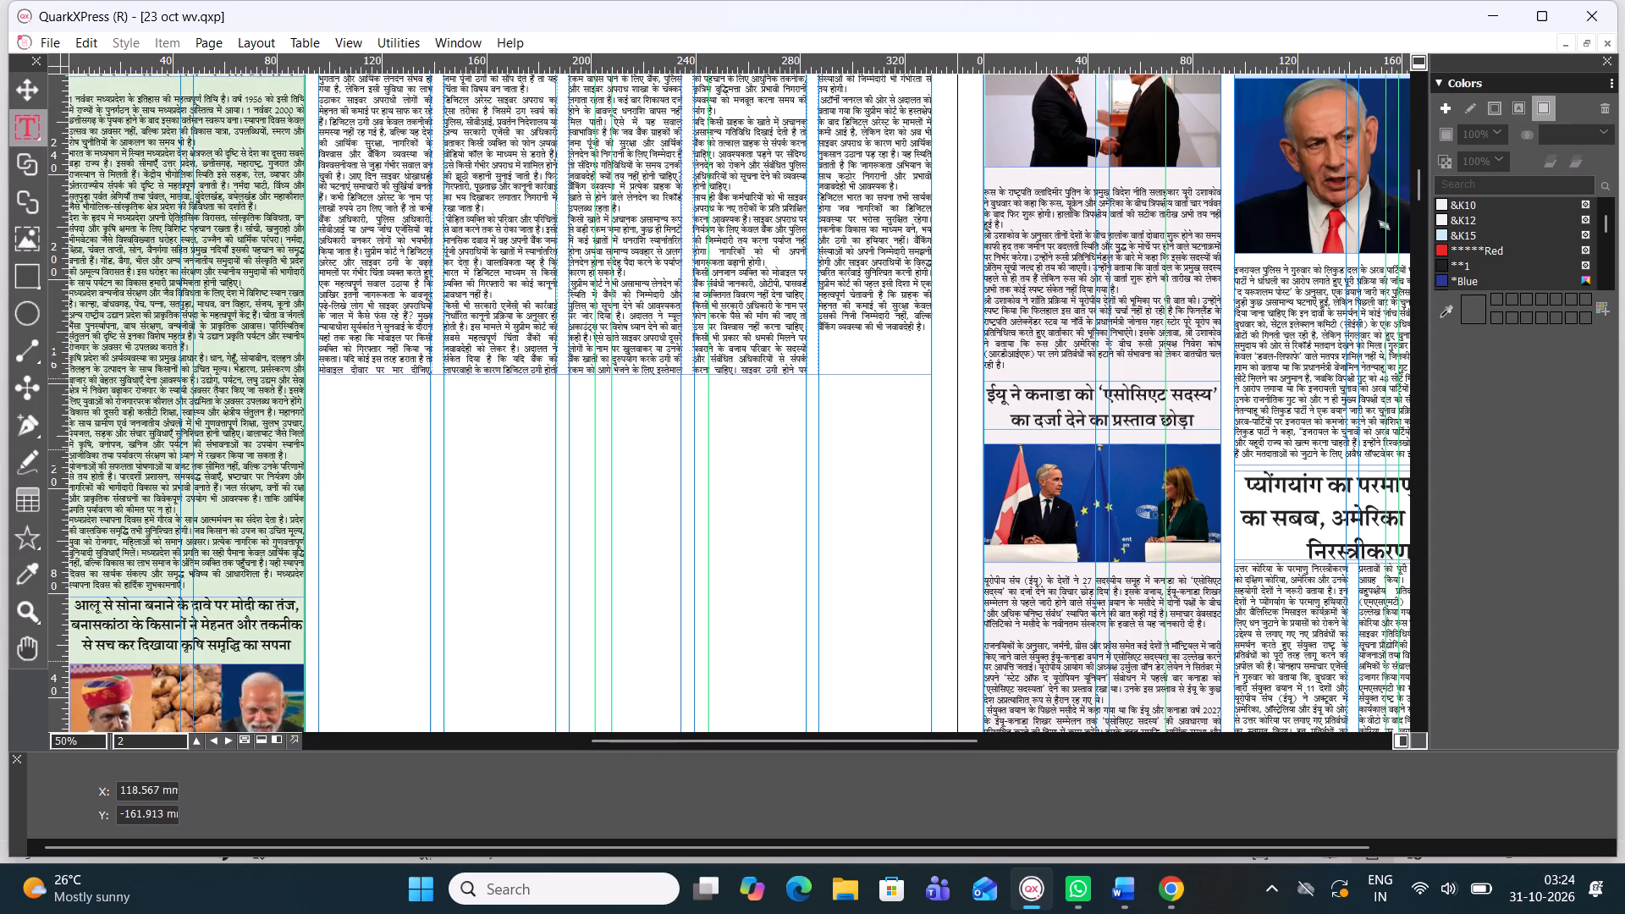
pyautogui.click(320, 376)
pyautogui.moveTo(319, 388); pyautogui.dragTo(683, 454)
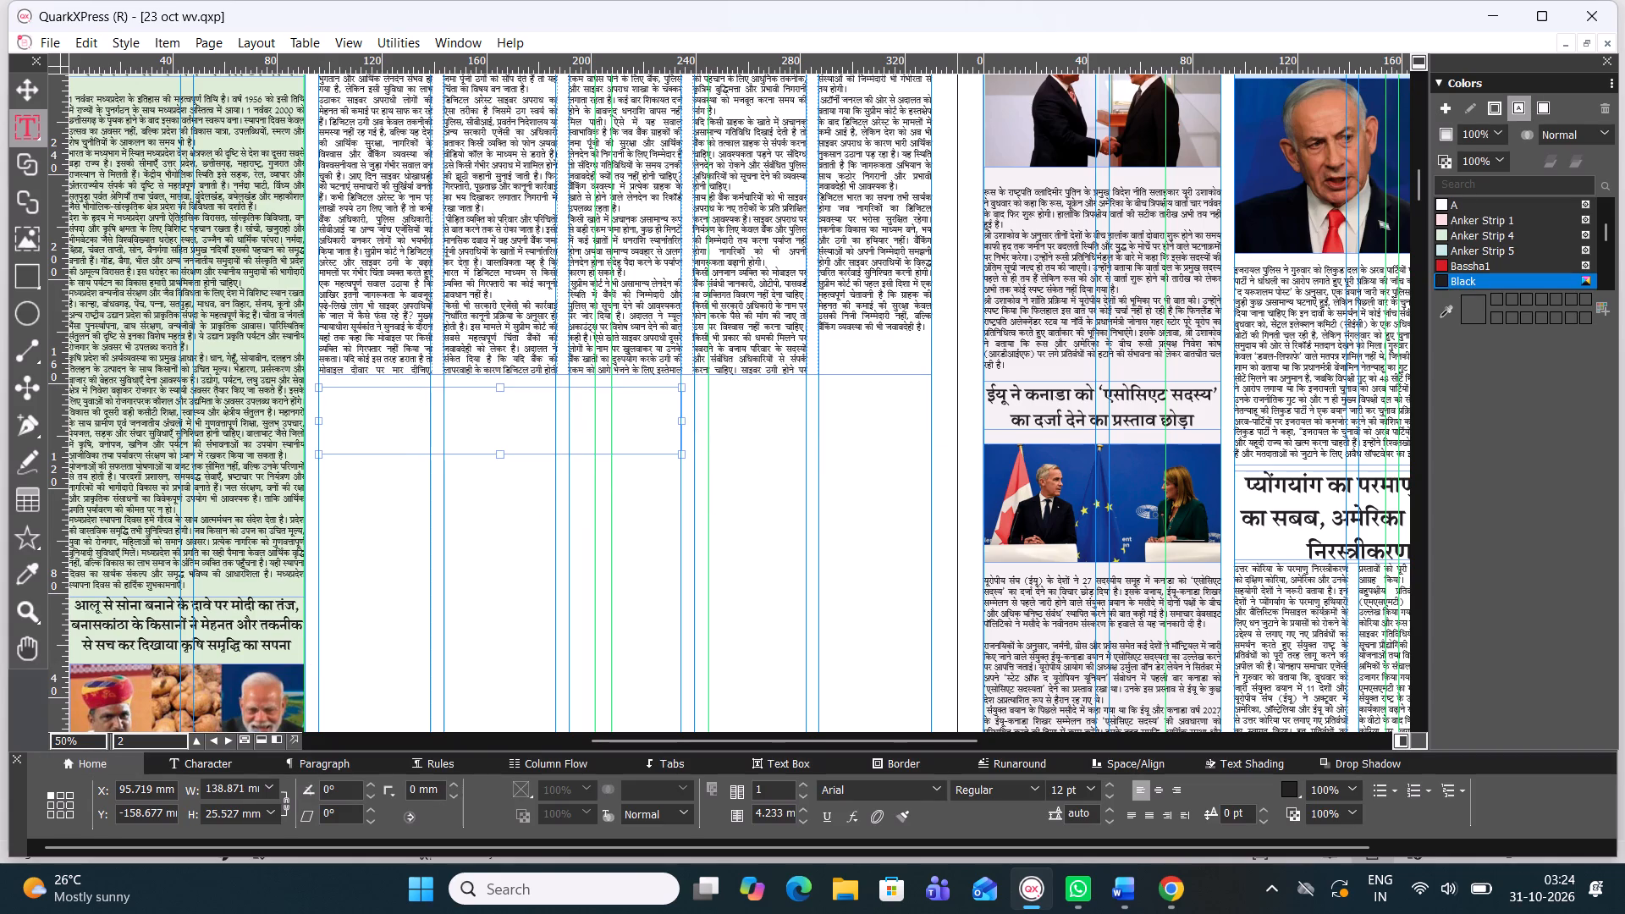
# Switch to Word and delete the selected, already placed body text of the digital-fraud article.
pyautogui.click(1116, 880)
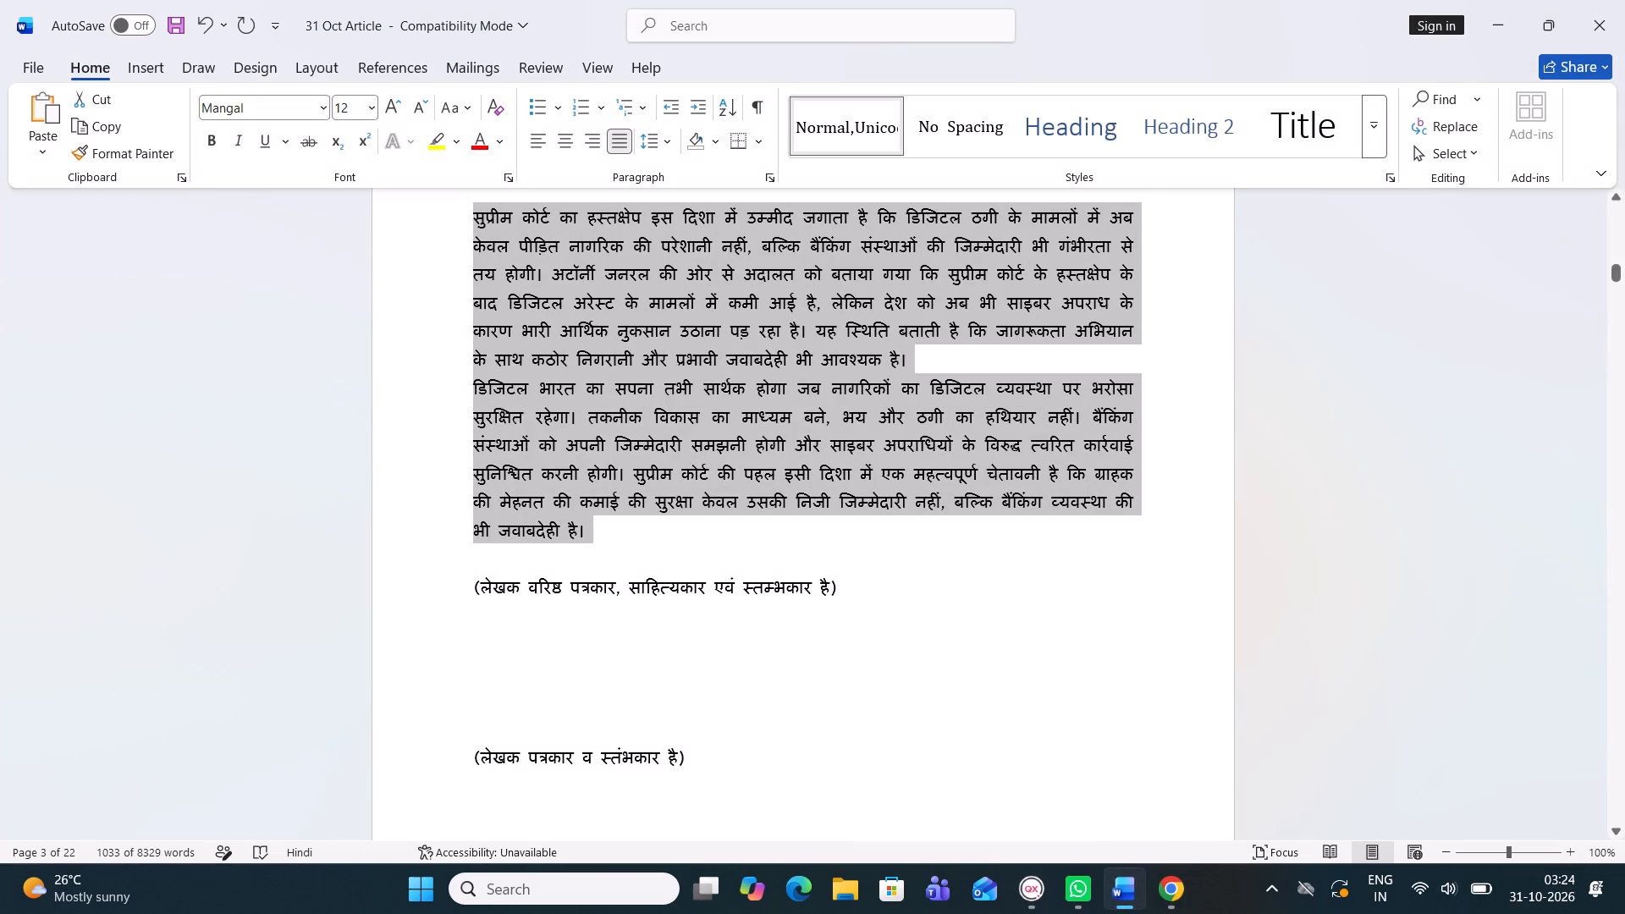
pyautogui.press('BackSpace')
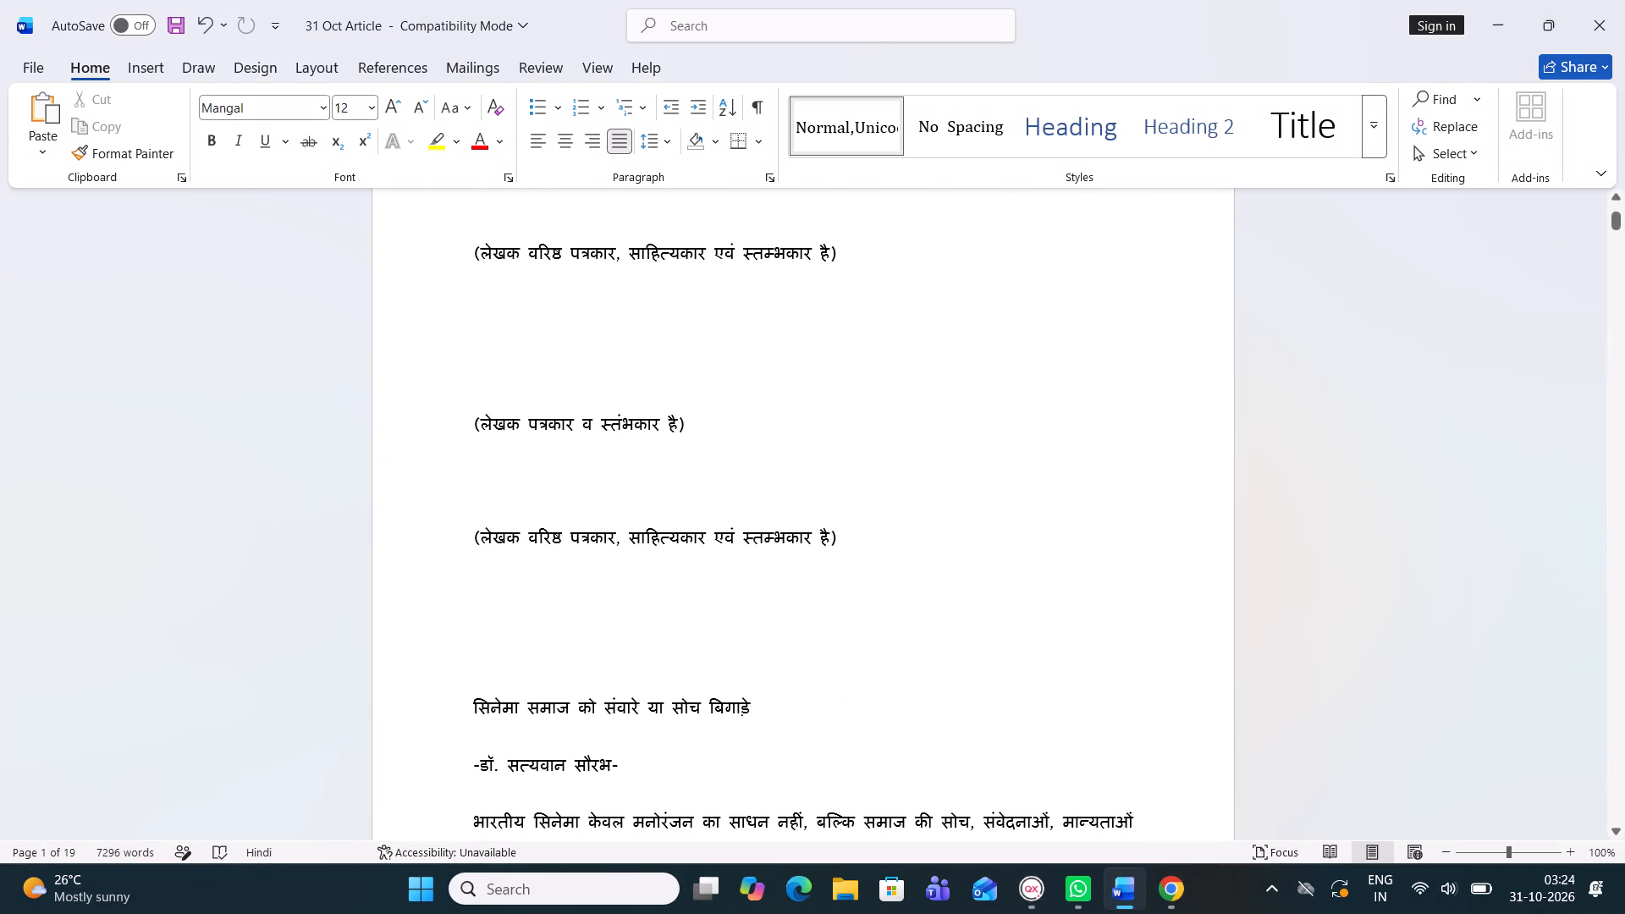
# Delete the leftover digital-fraud headline, byline and author-credit lines above the cinema article's headline.
pyautogui.scroll(1, 728, 436)
pyautogui.scroll(-1, 728, 436)
pyautogui.scroll(1, 728, 436)
pyautogui.scroll(-1, 728, 436)
pyautogui.scroll(2, 728, 436)
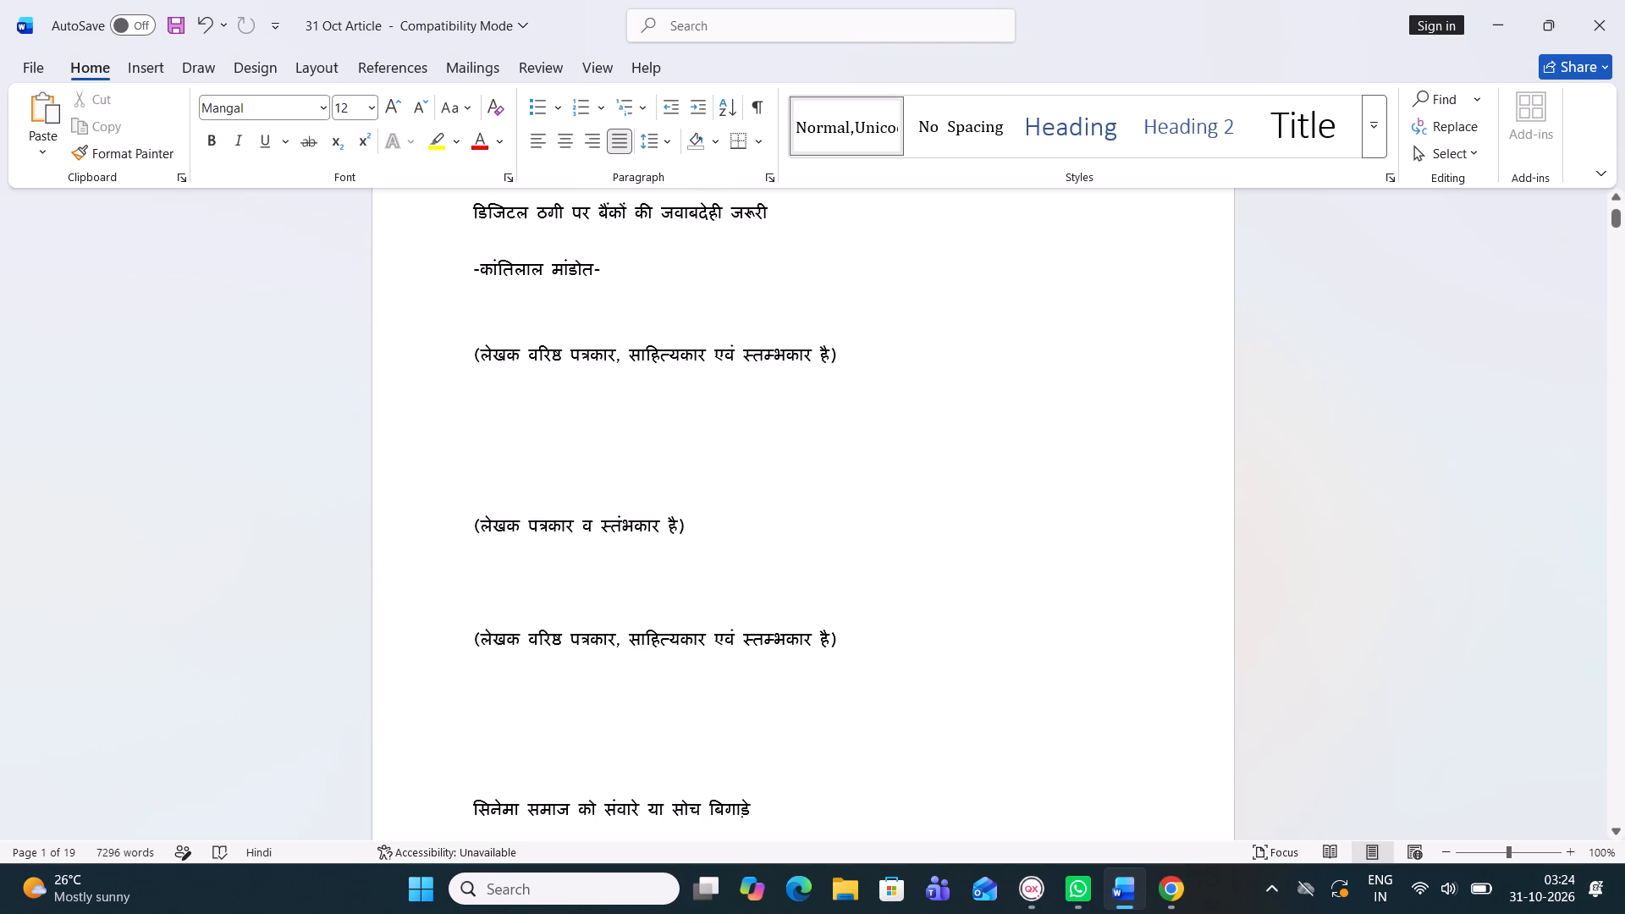
pyautogui.scroll(3, 633, 586)
pyautogui.scroll(-1, 634, 585)
pyautogui.scroll(2, 635, 585)
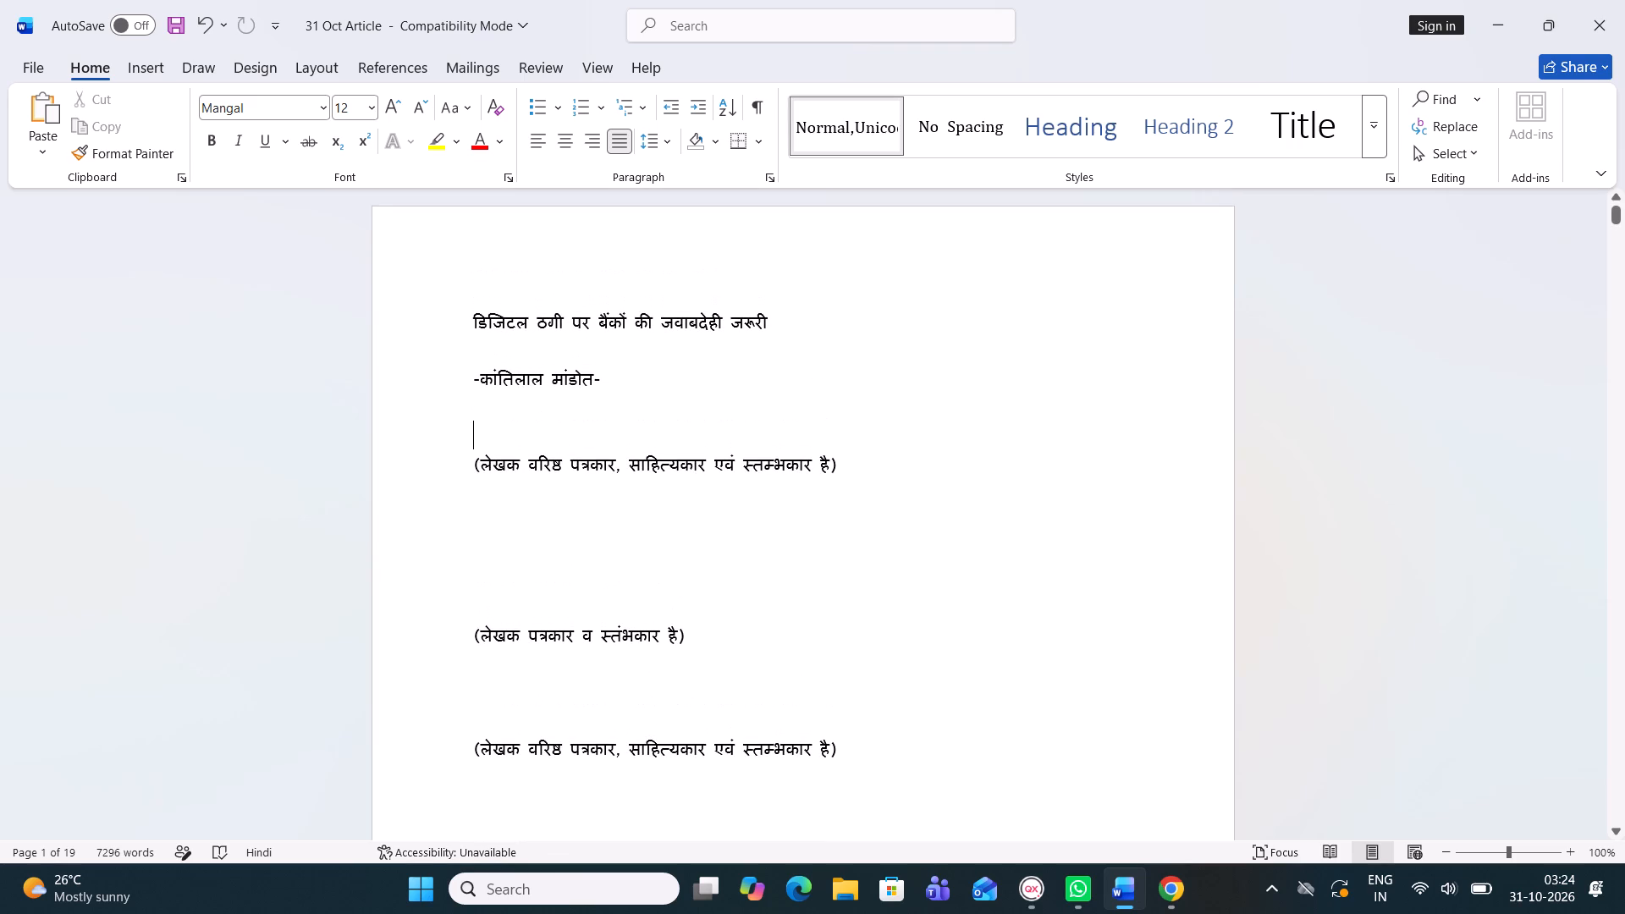
pyautogui.scroll(1, 637, 584)
pyautogui.scroll(-4, 555, 548)
pyautogui.scroll(1, 735, 636)
pyautogui.scroll(-4, 676, 709)
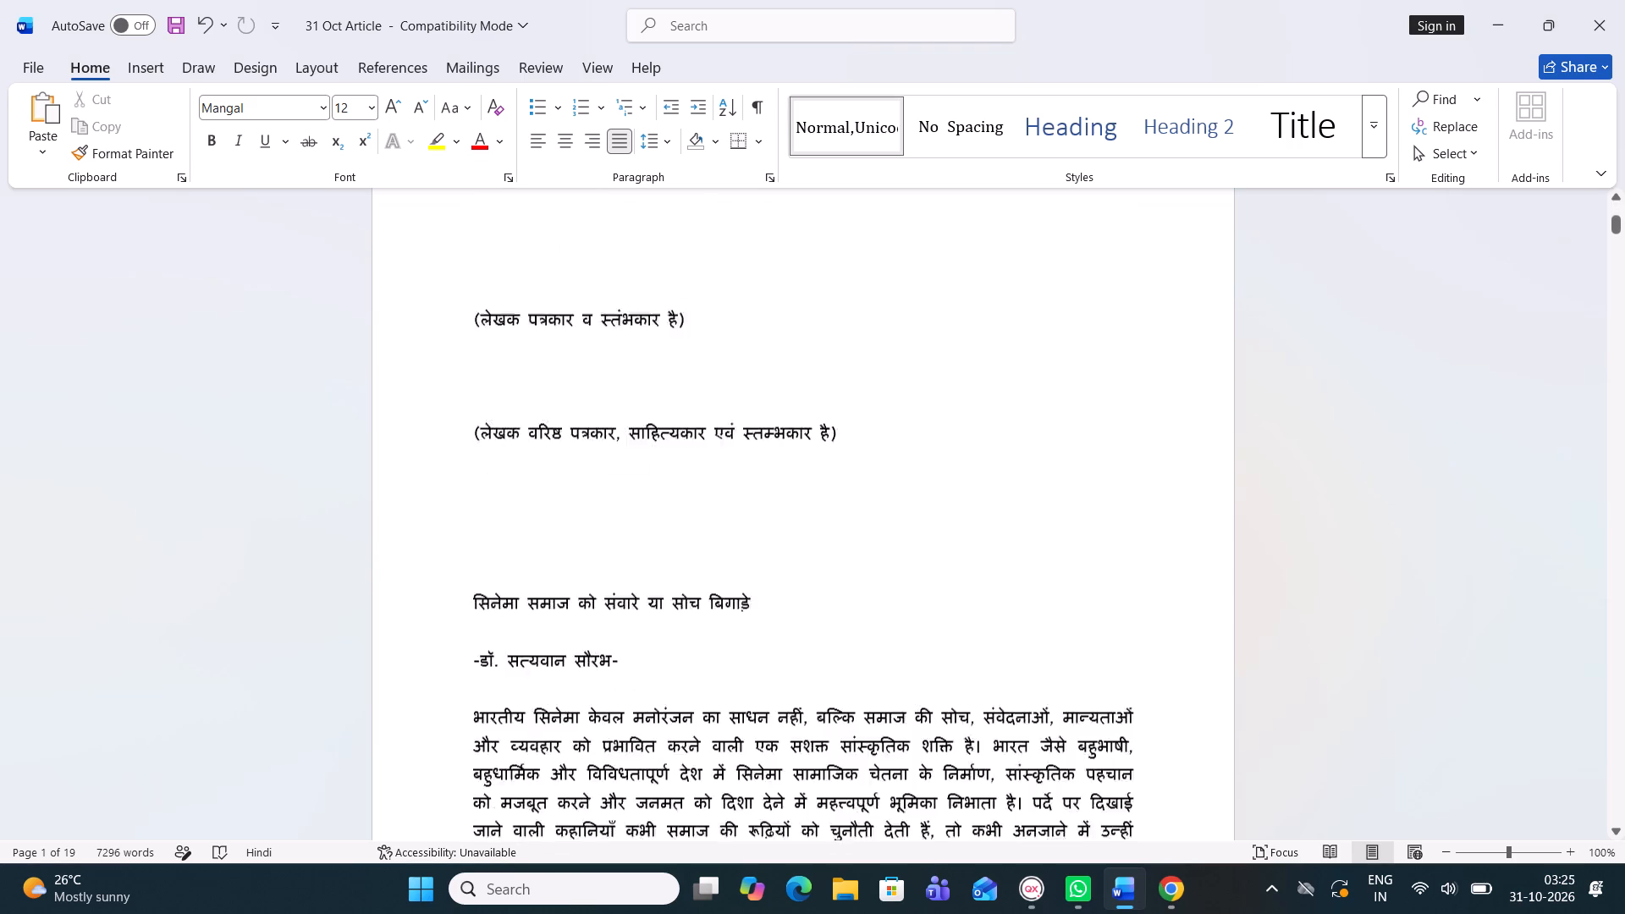
pyautogui.scroll(-2, 664, 725)
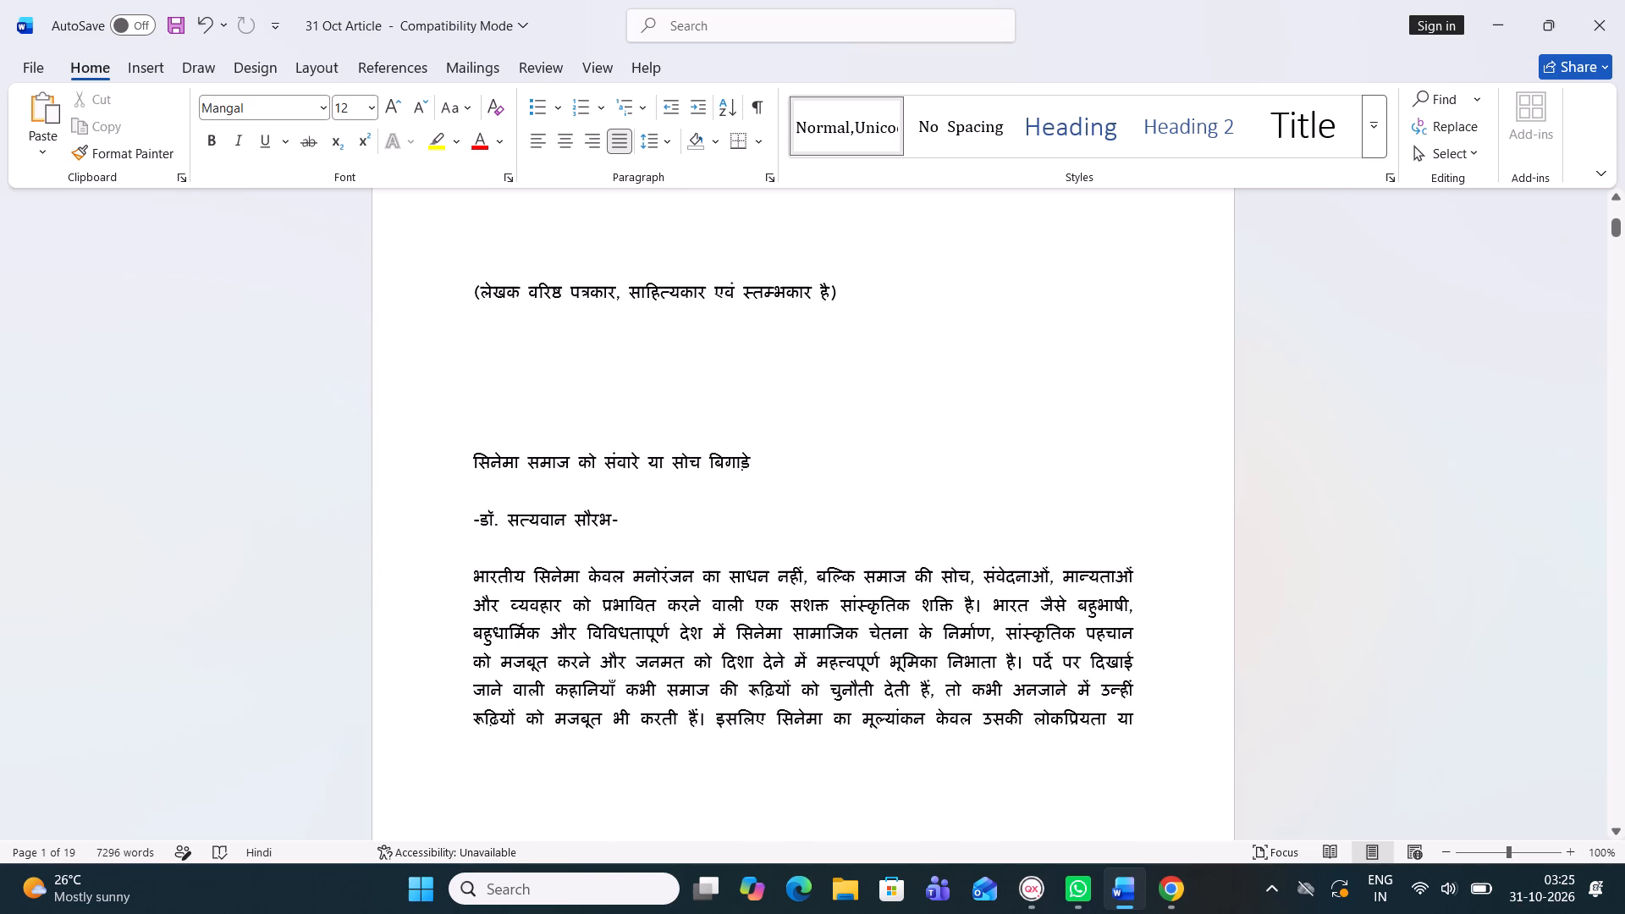
pyautogui.moveTo(476, 453); pyautogui.dragTo(593, 453)
pyautogui.moveTo(593, 453); pyautogui.dragTo(802, 444)
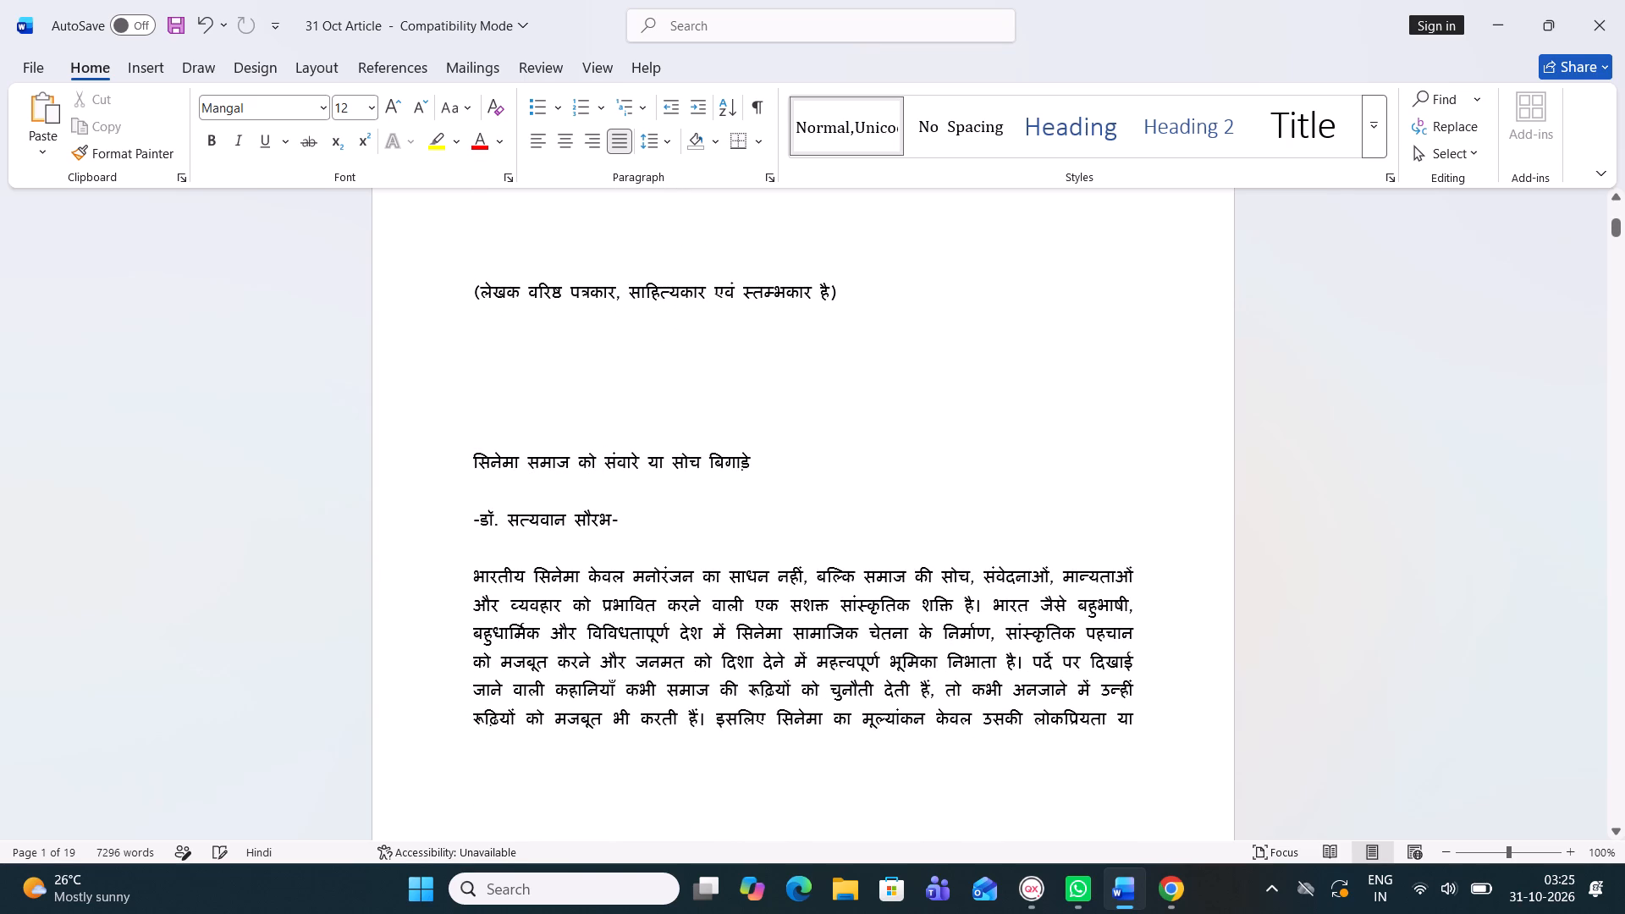
pyautogui.moveTo(839, 306); pyautogui.dragTo(191, 121)
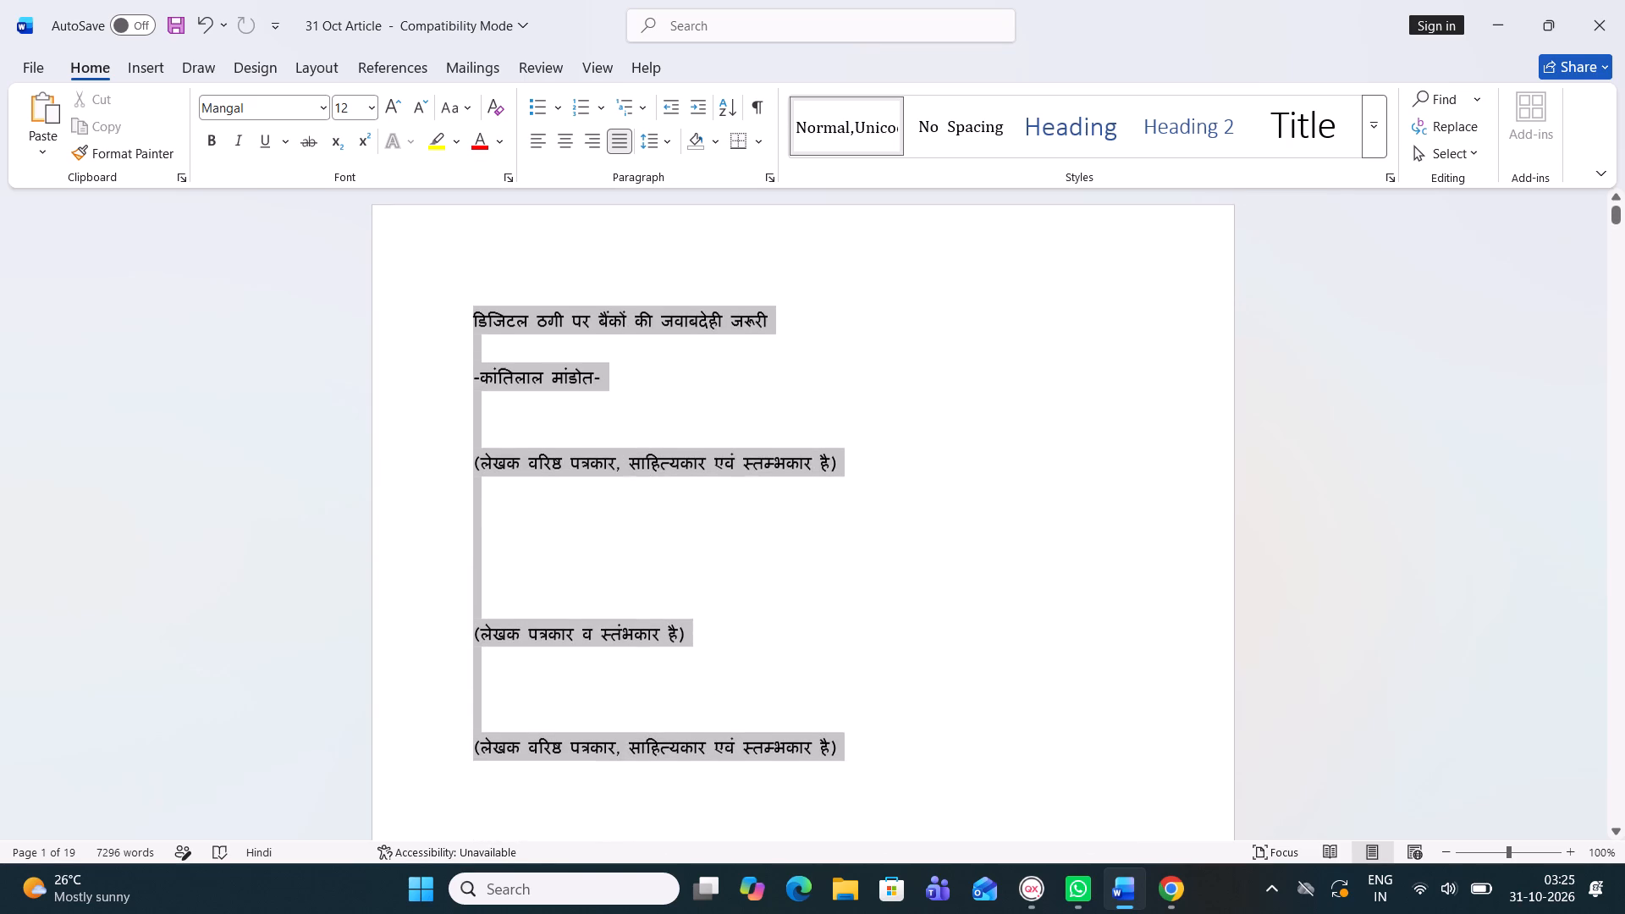
pyautogui.moveTo(191, 121); pyautogui.dragTo(180, 144)
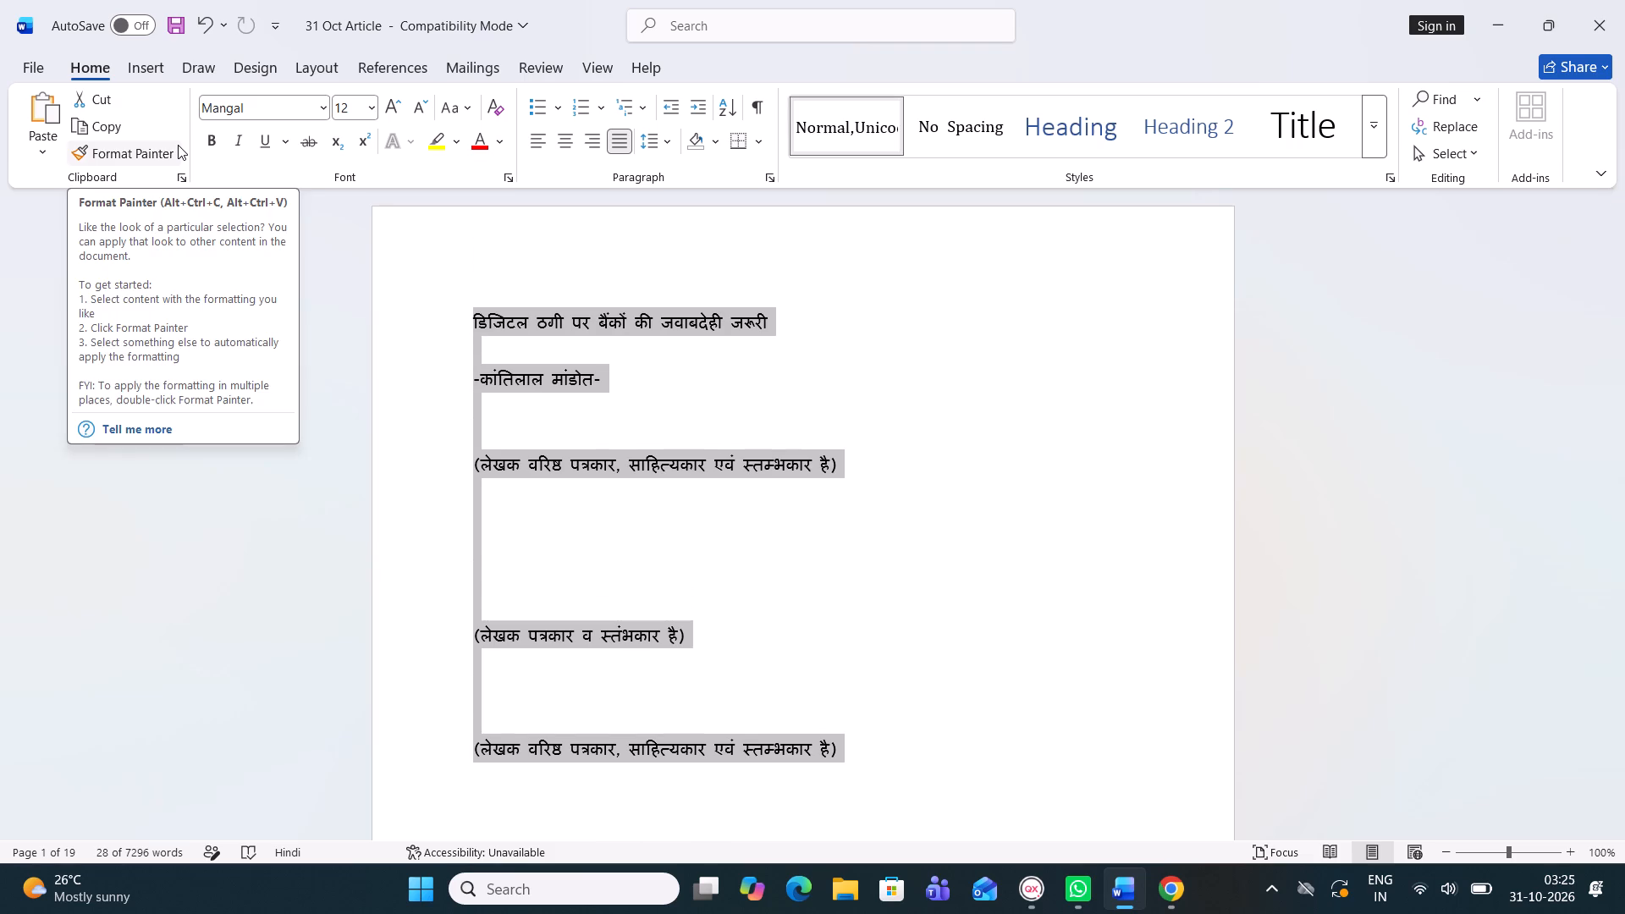
pyautogui.press('BackSpace')
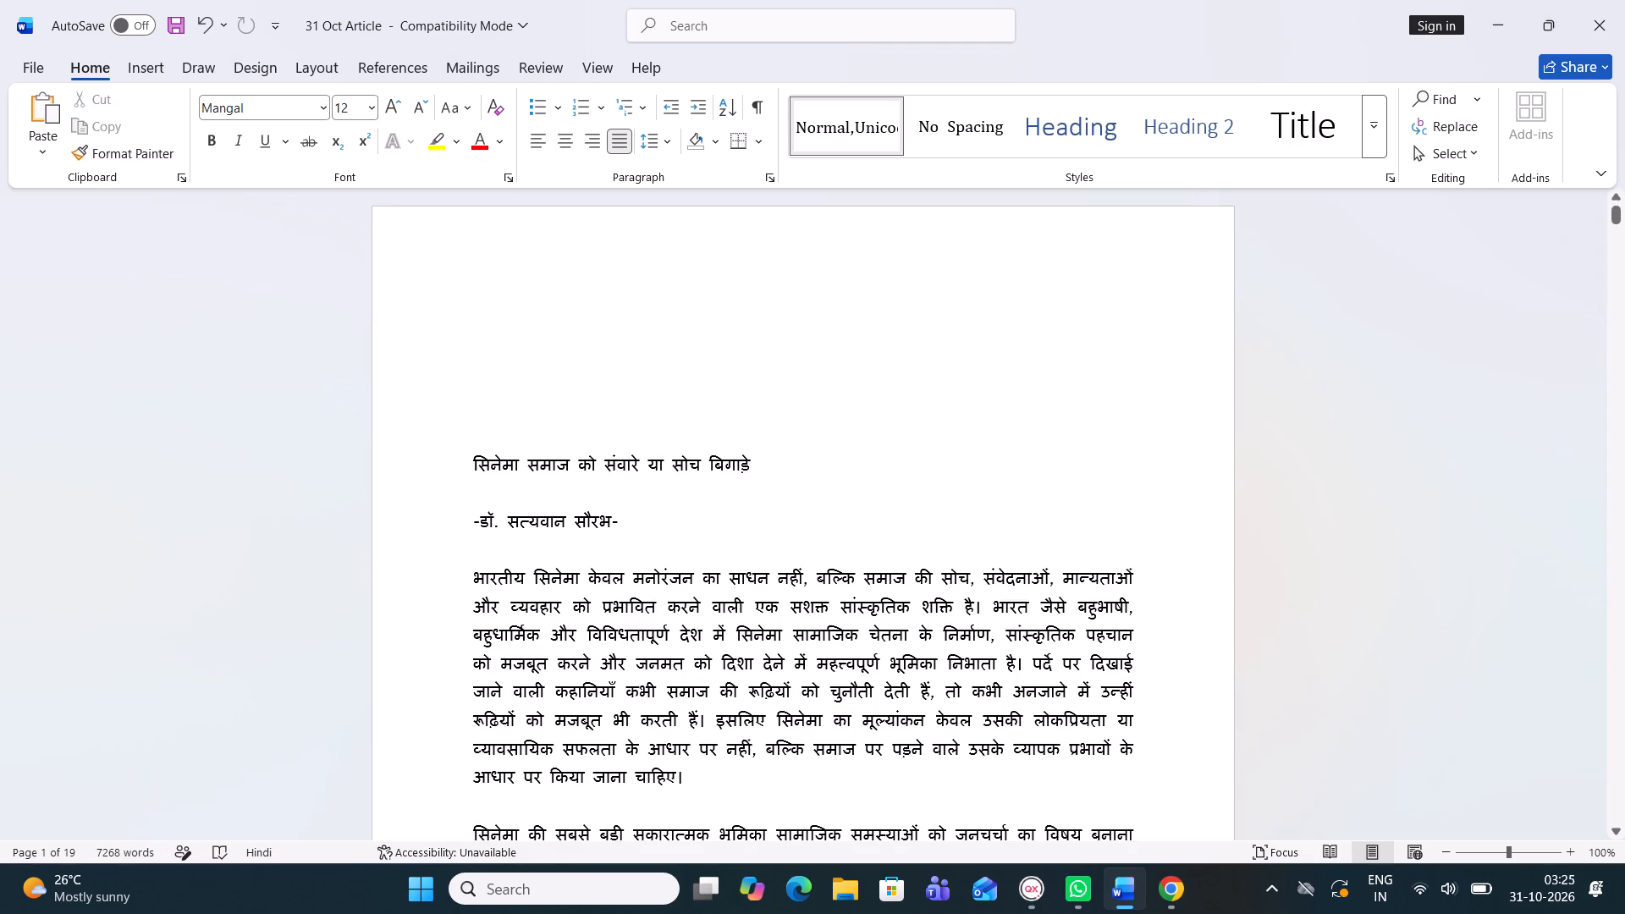
# Switch to QuarkXPress and examine the page 2 layout and the empty space below the digital-fraud article.
pyautogui.click(1027, 896)
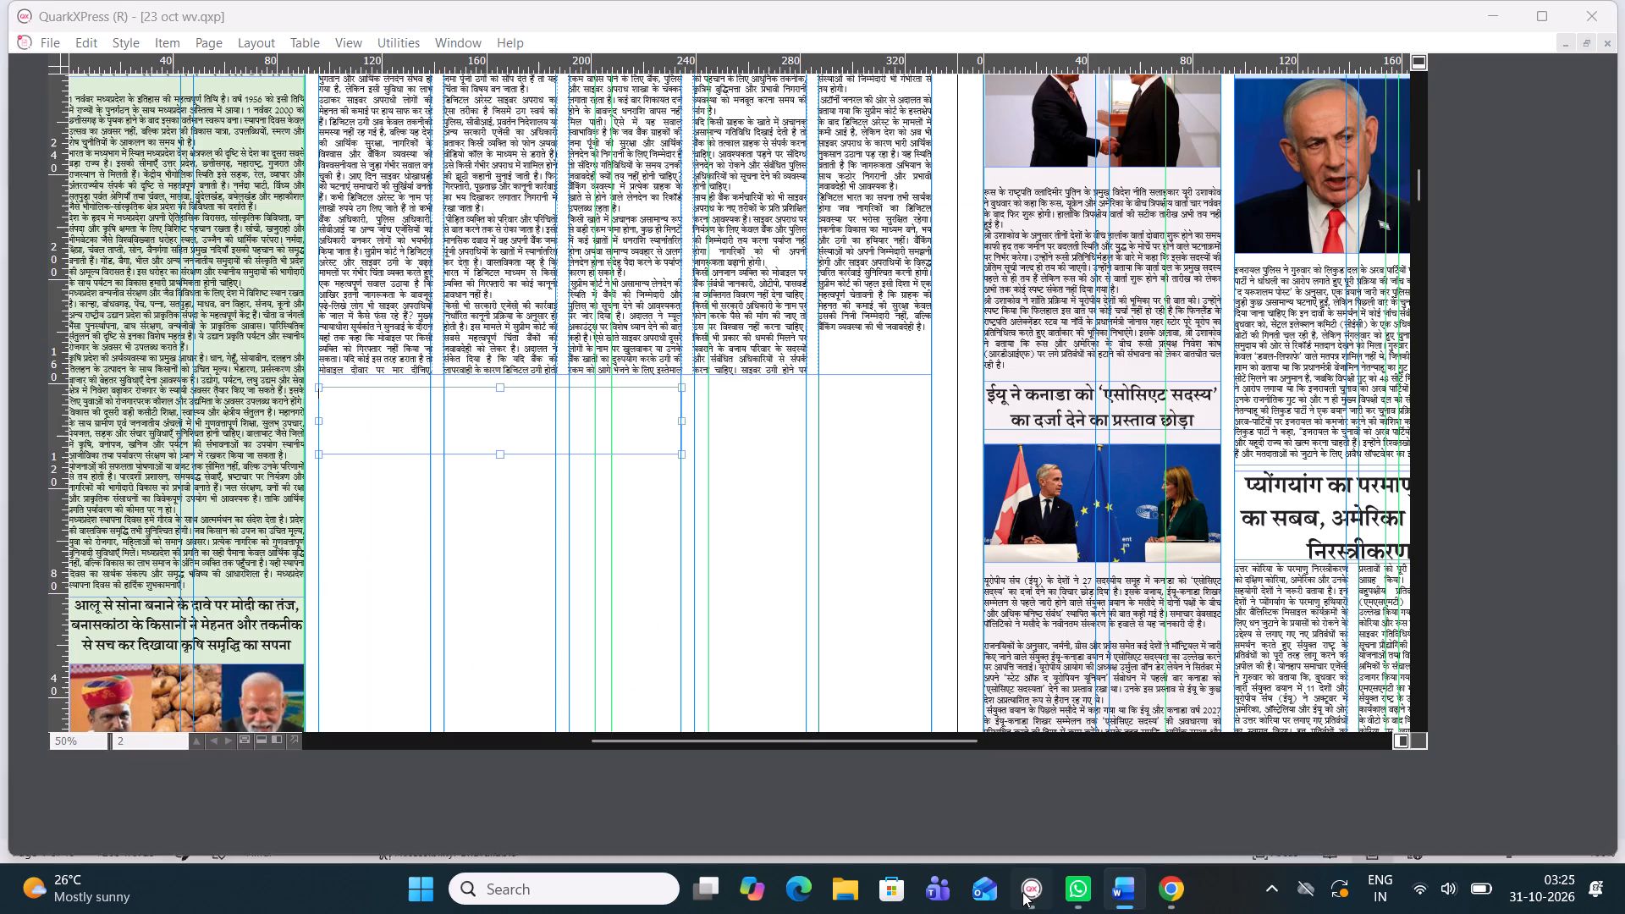
pyautogui.scroll(-1, 802, 625)
pyautogui.scroll(2, 657, 379)
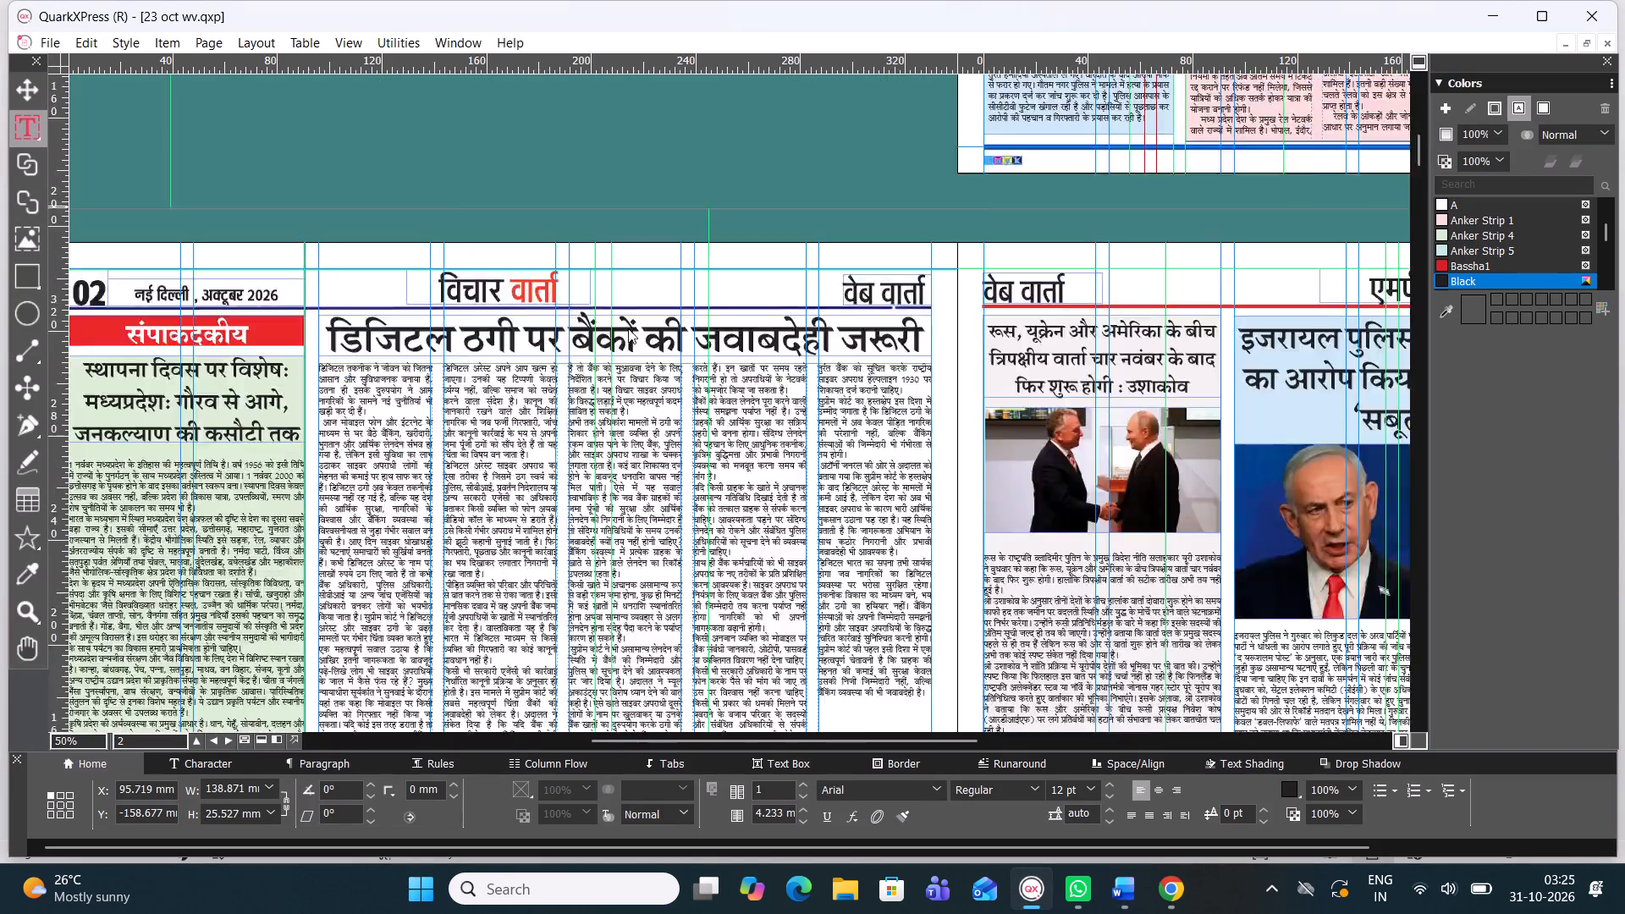
pyautogui.scroll(2, 628, 328)
pyautogui.scroll(-4, 628, 328)
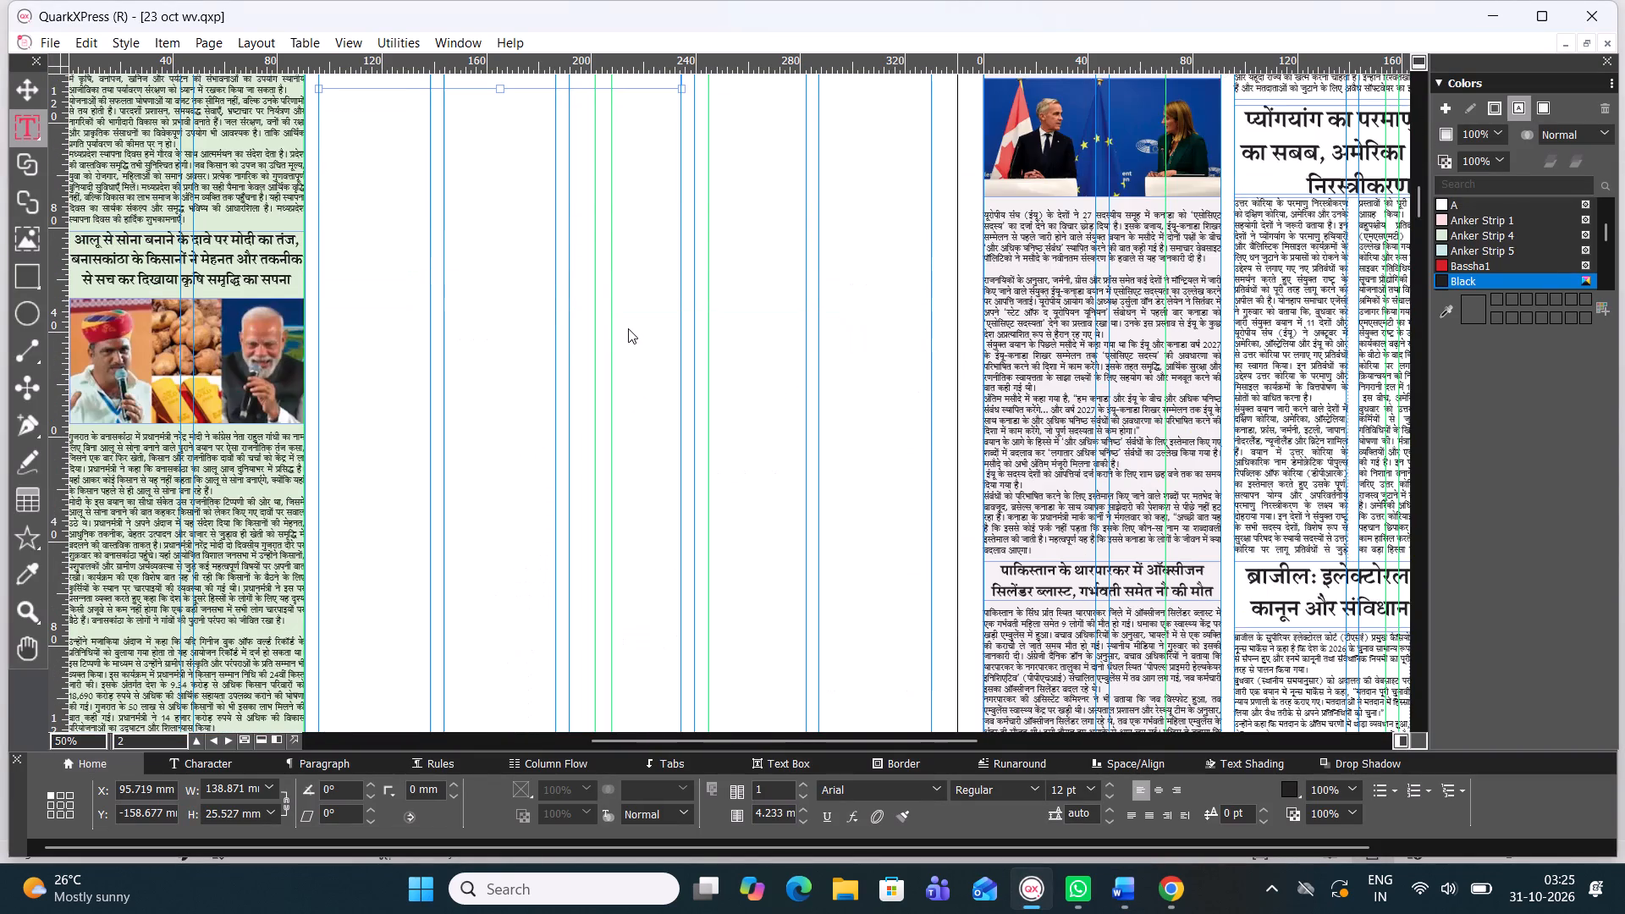
# Copy the headline "सिनेमा समाज को संवारे या सोच बिगाड़े" from Word and paste it into the new text box in QuarkXPress.
pyautogui.click(1031, 900)
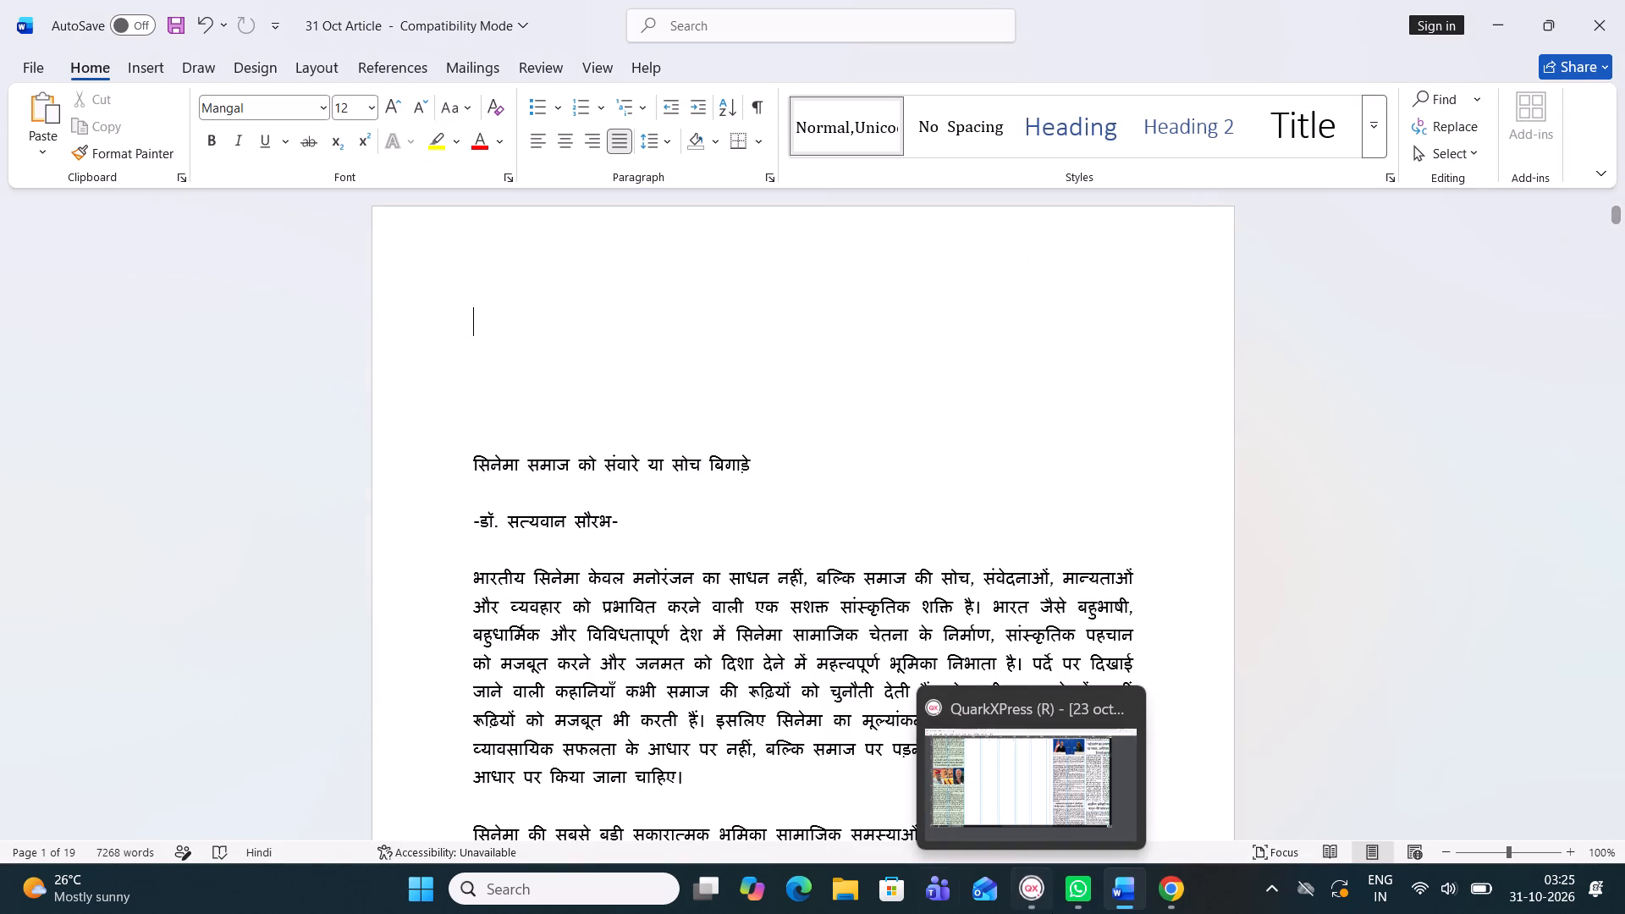
pyautogui.moveTo(464, 465); pyautogui.dragTo(871, 462)
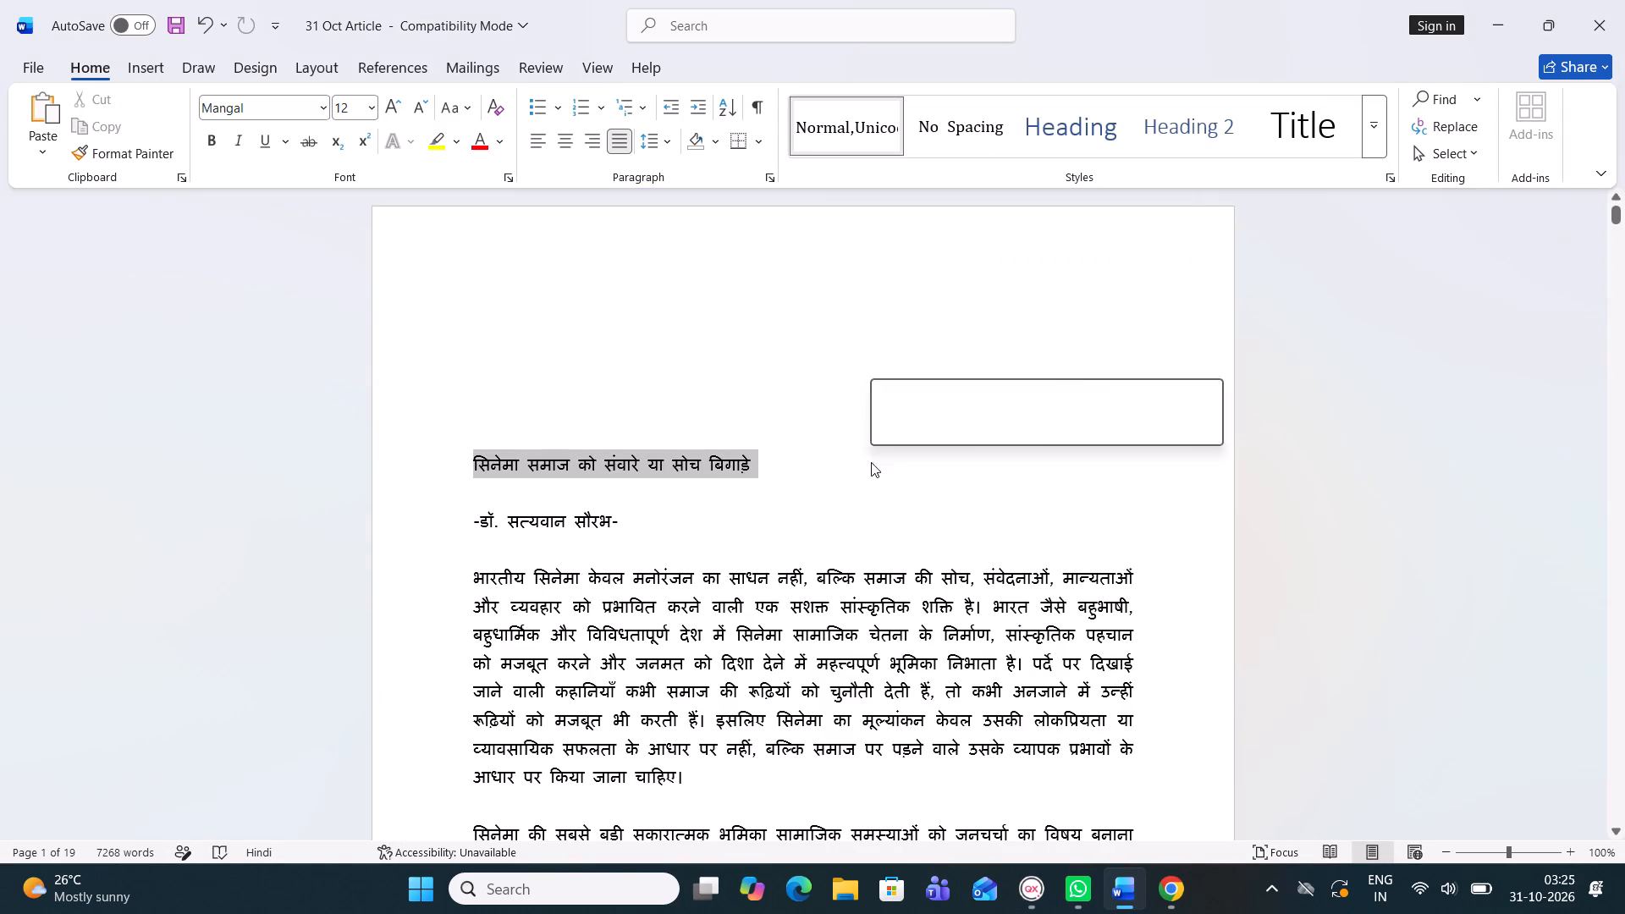
pyautogui.hotkey('ctrl', 'c')
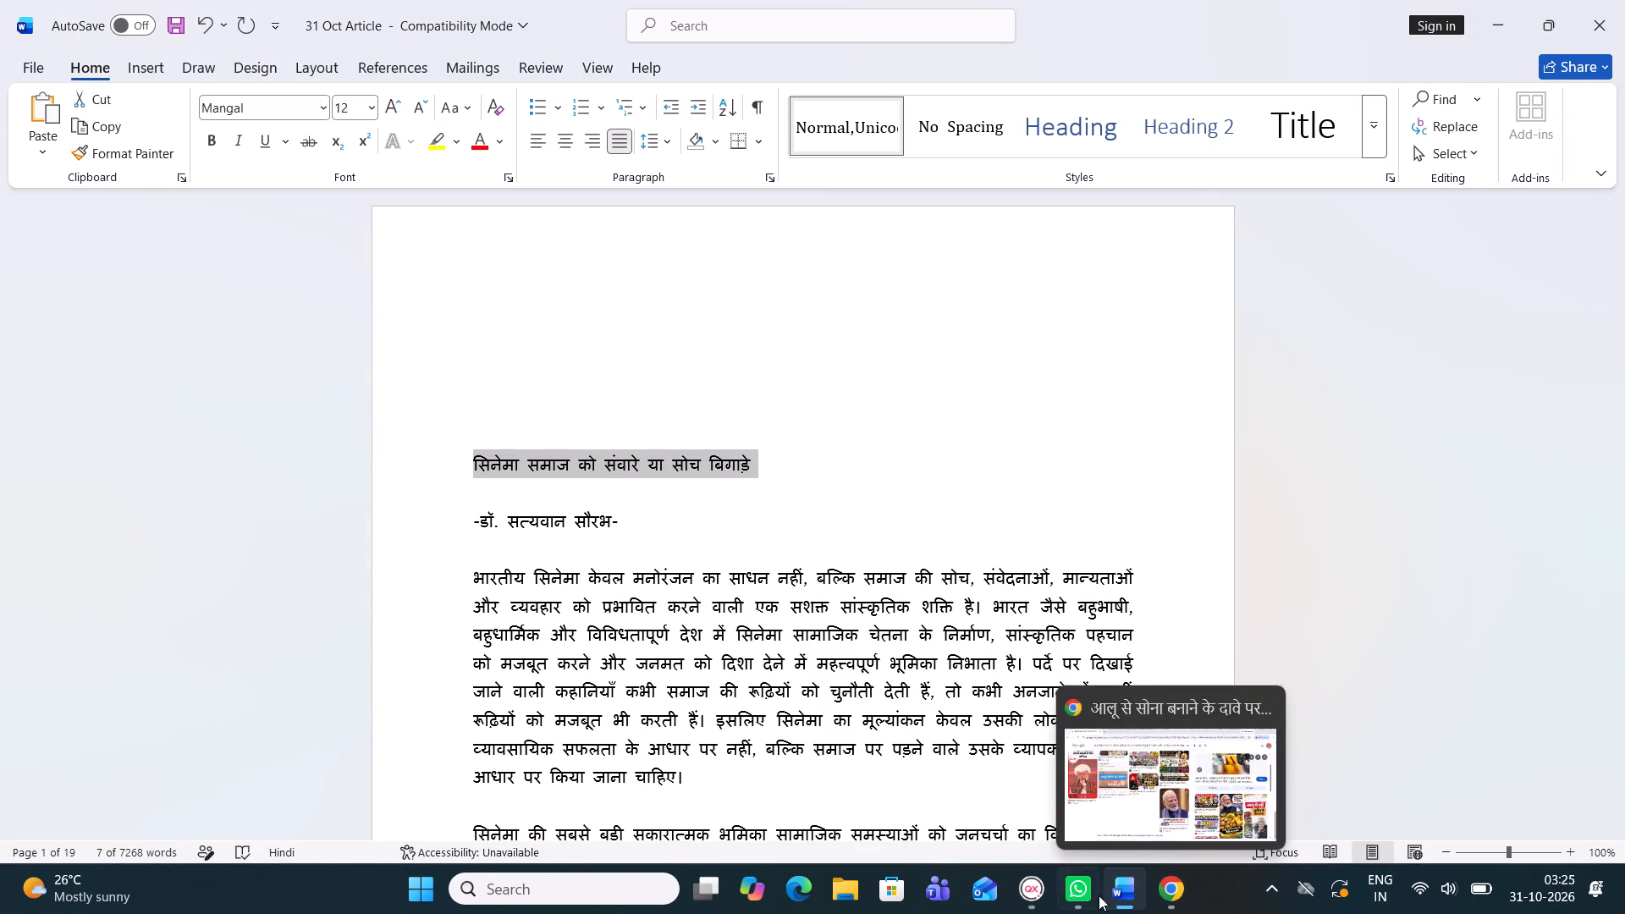
pyautogui.click(1038, 891)
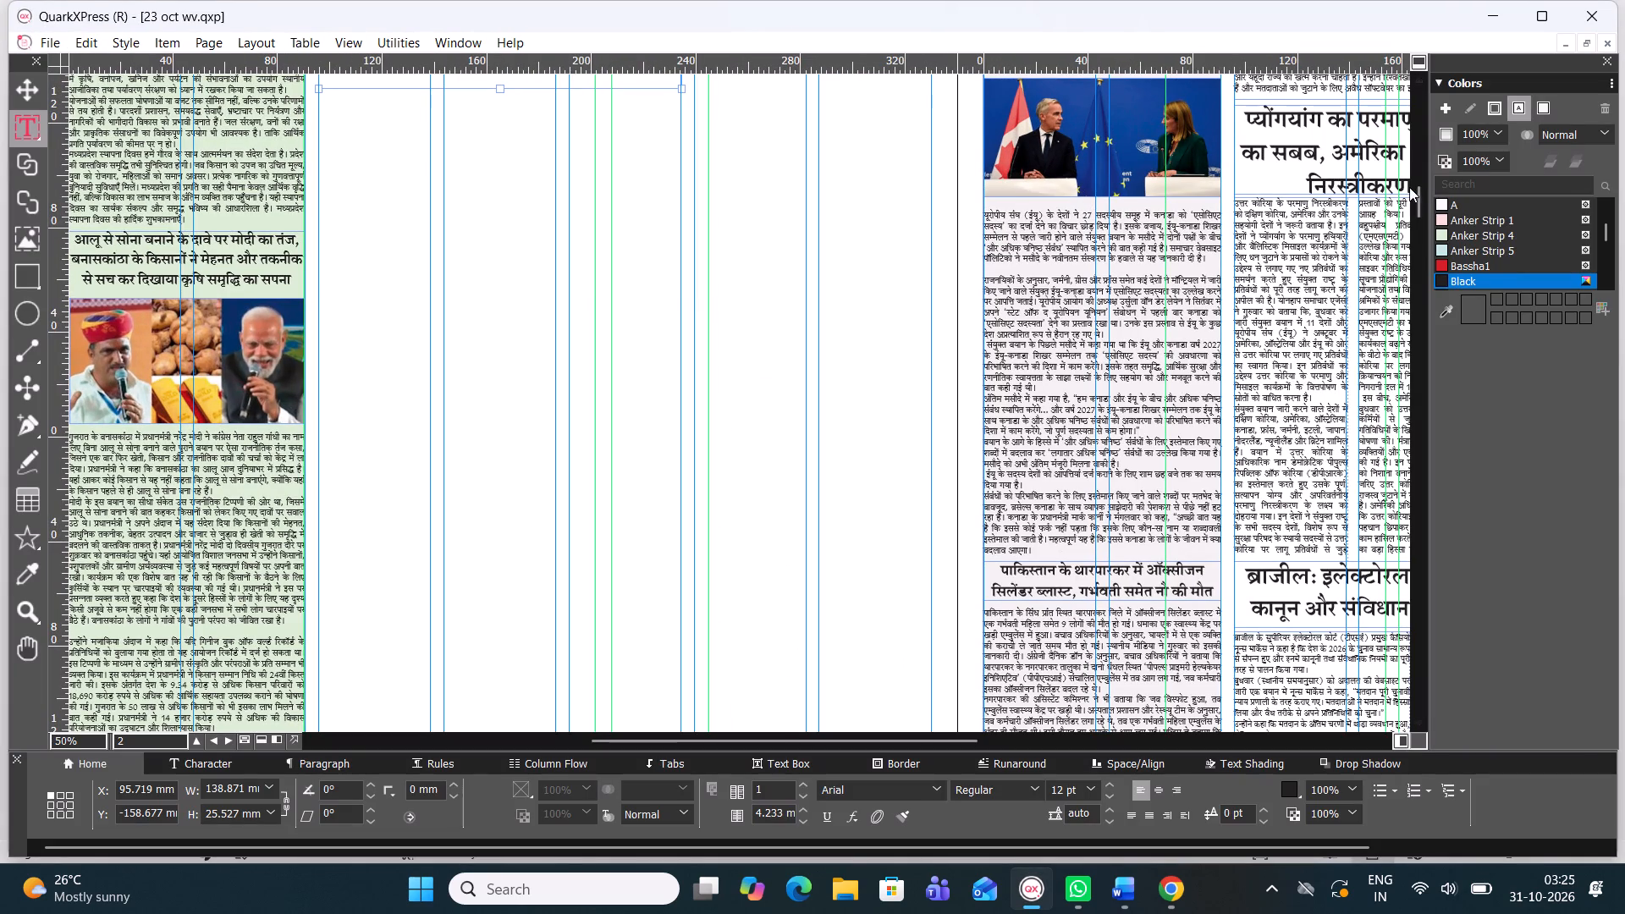
pyautogui.moveTo(1420, 199); pyautogui.dragTo(1421, 190)
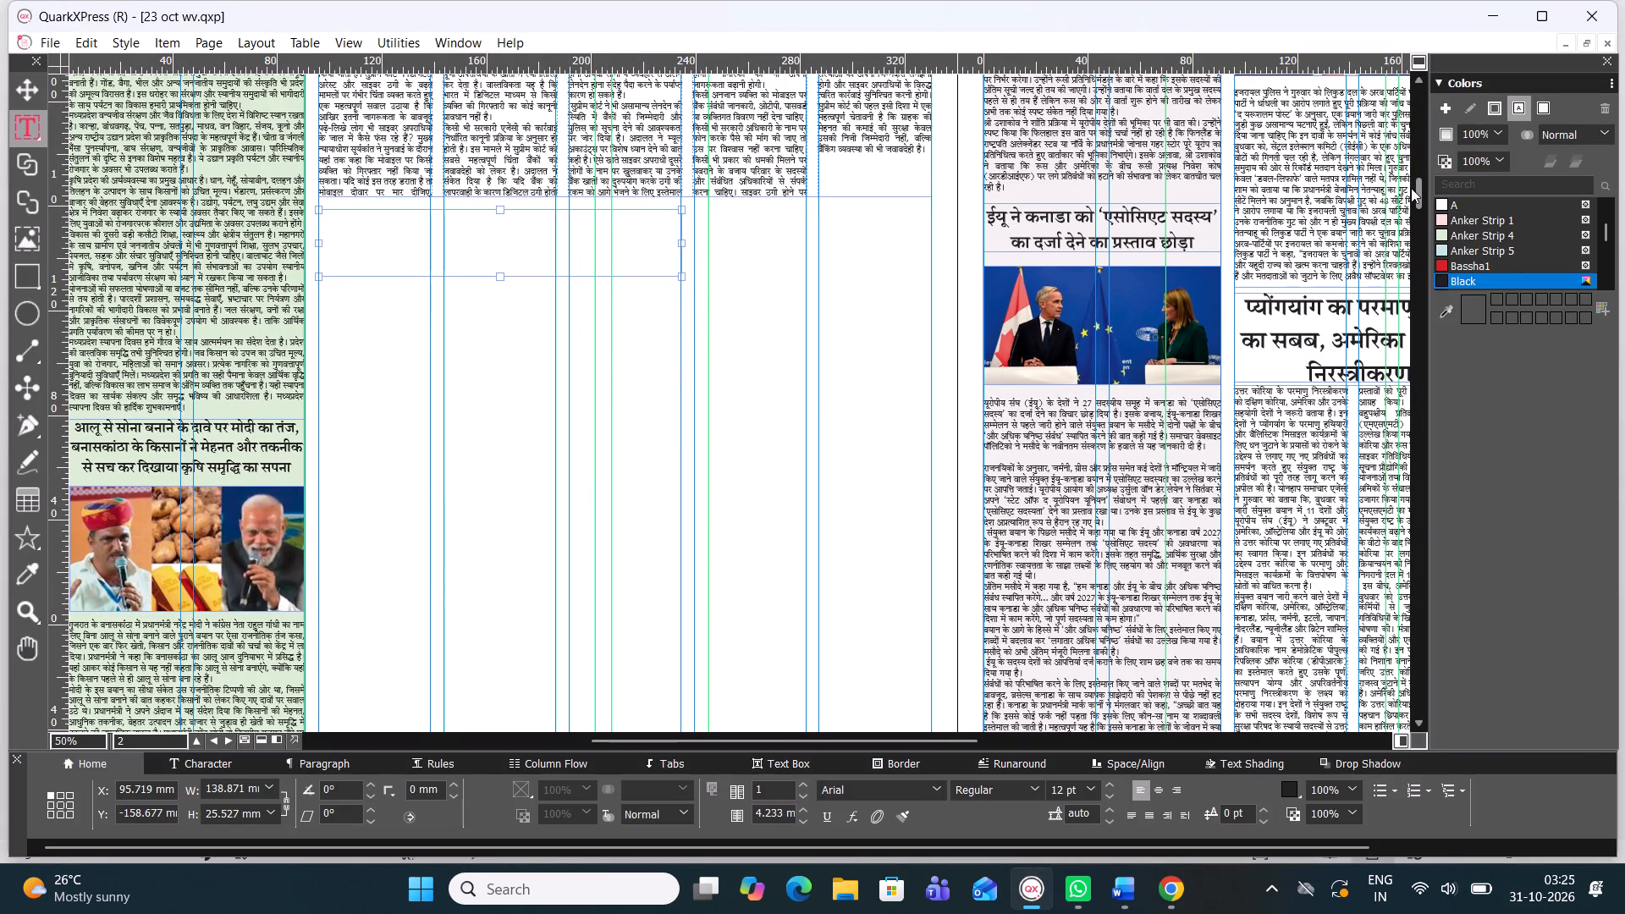
pyautogui.hotkey('ctrl', 'v')
# Set the font of the whole cinema headline to Four C Gandhihead.
pyautogui.hotkey('ctrl', 'a')
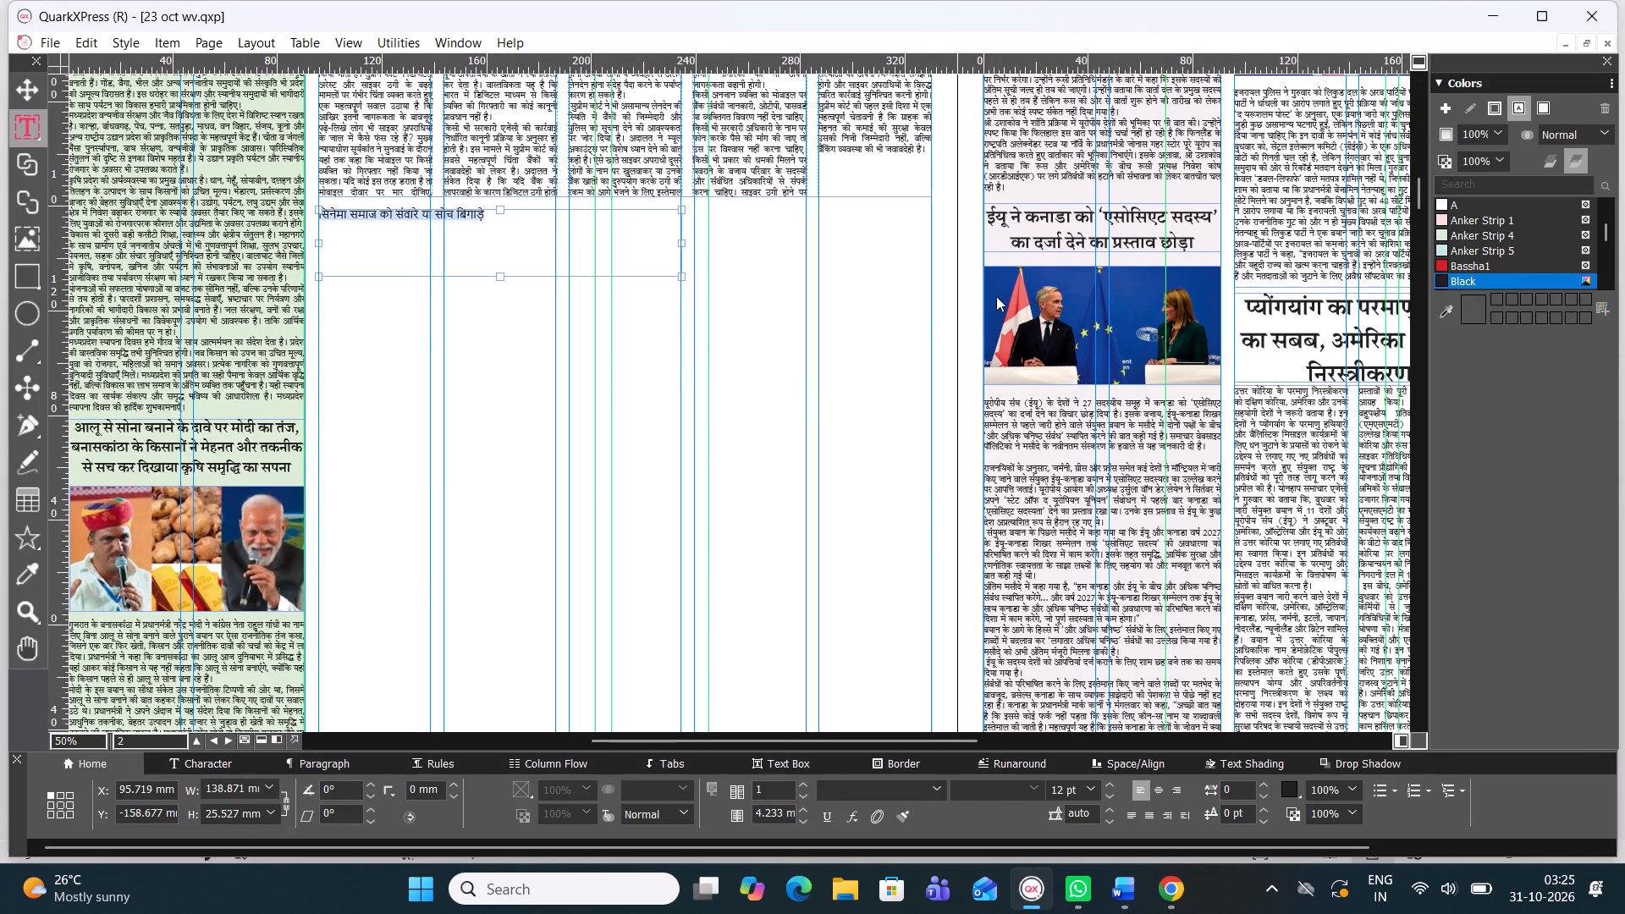
pyautogui.click(939, 790)
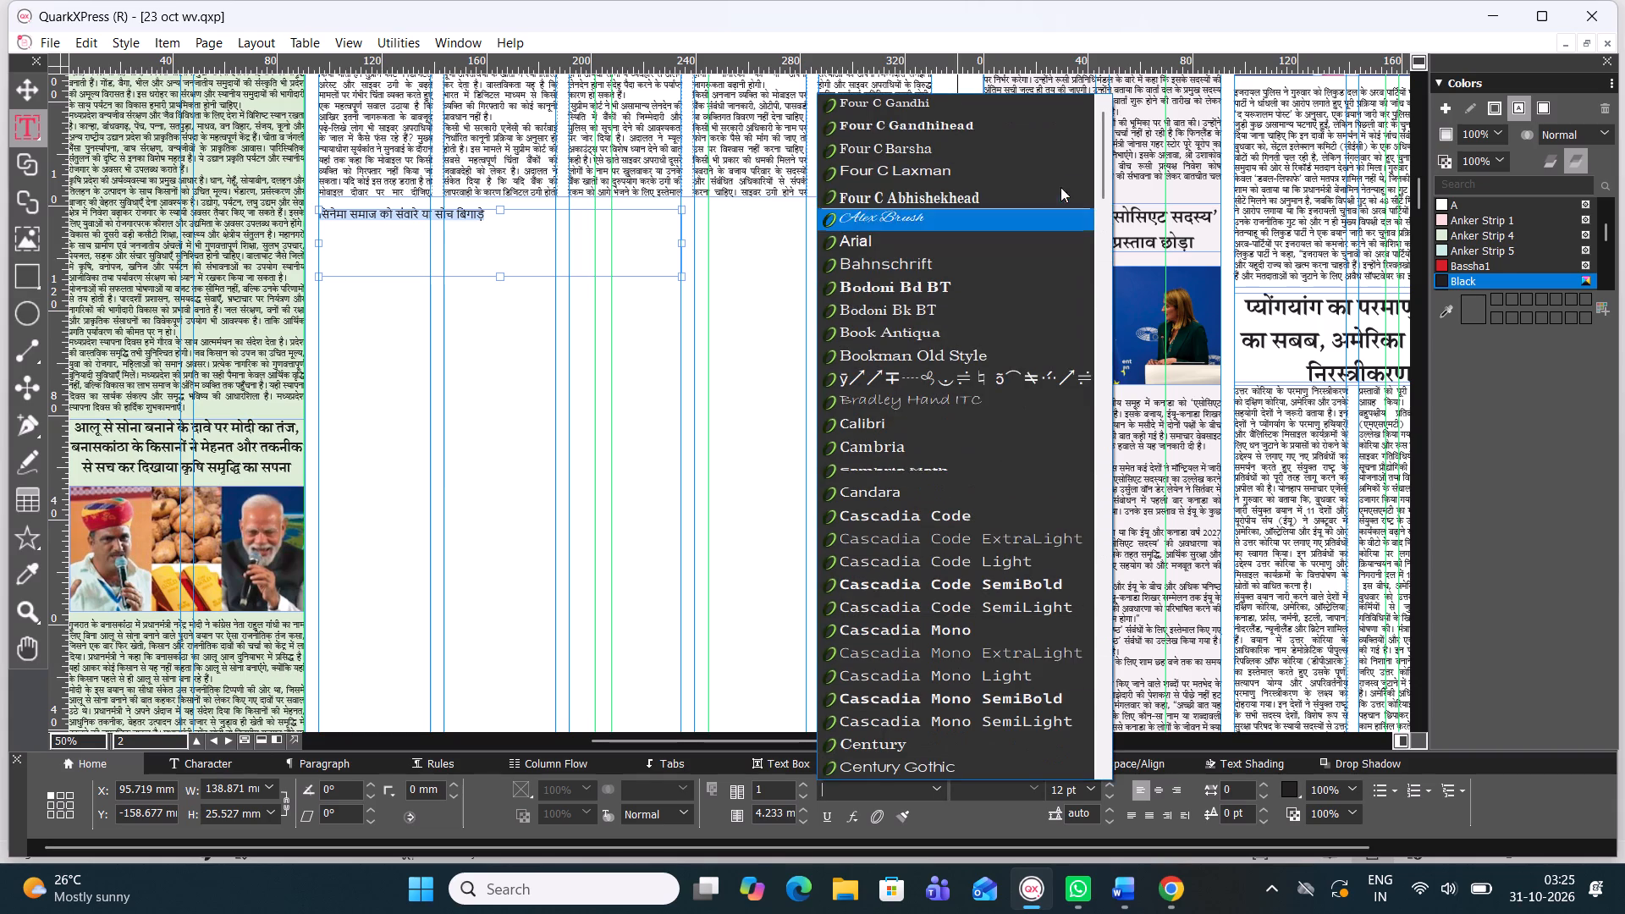
pyautogui.click(965, 122)
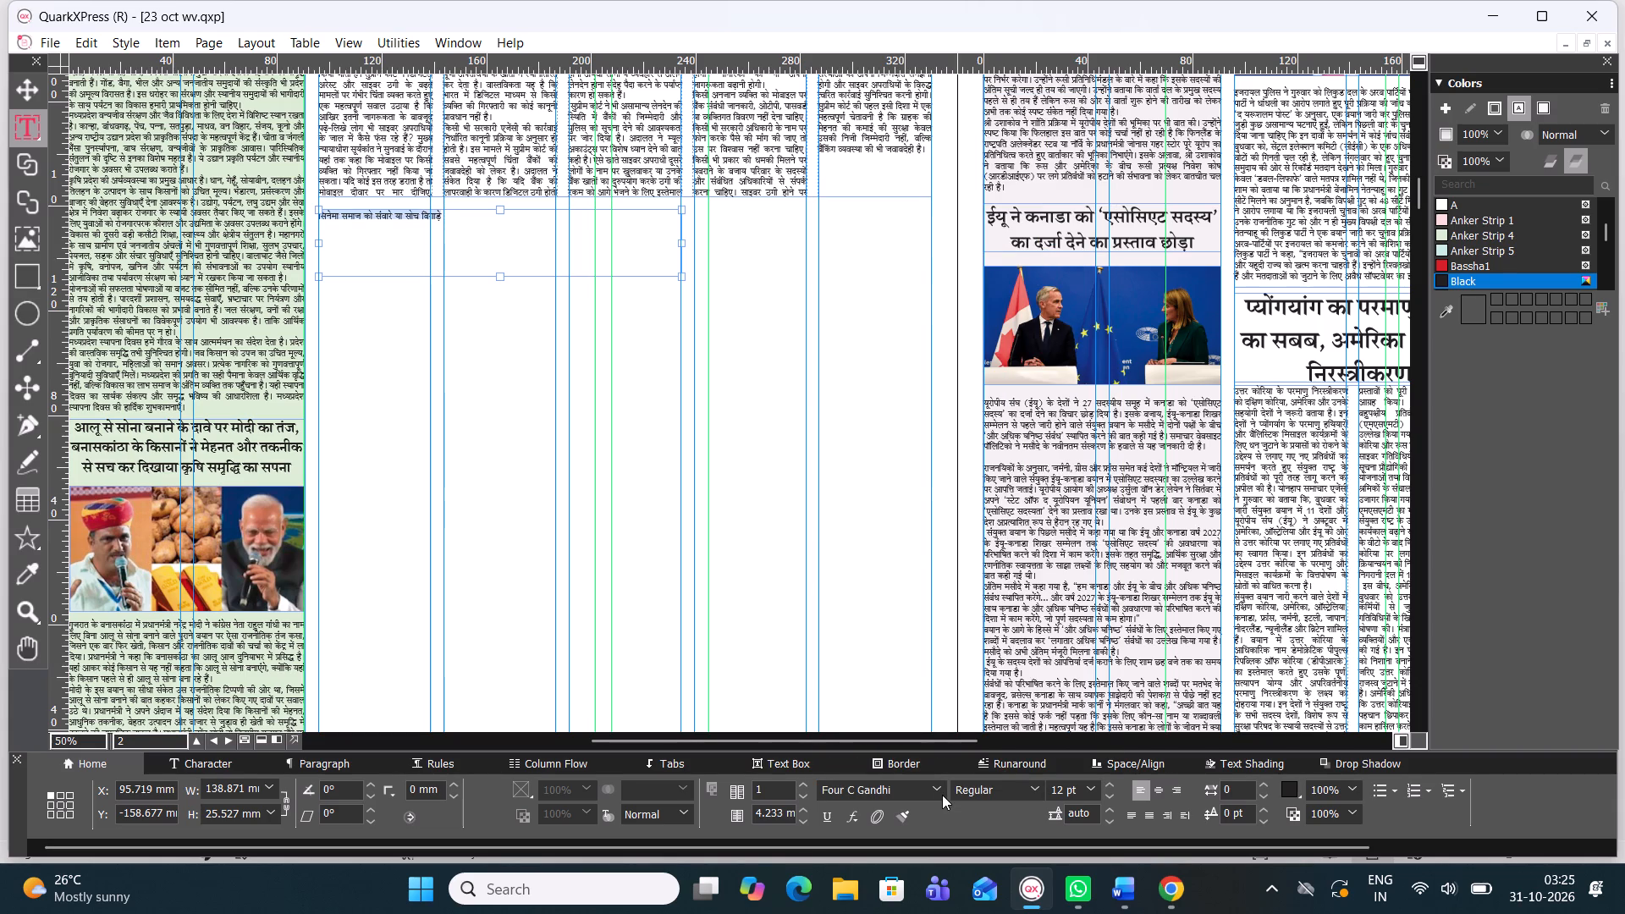
pyautogui.click(942, 795)
pyautogui.click(985, 90)
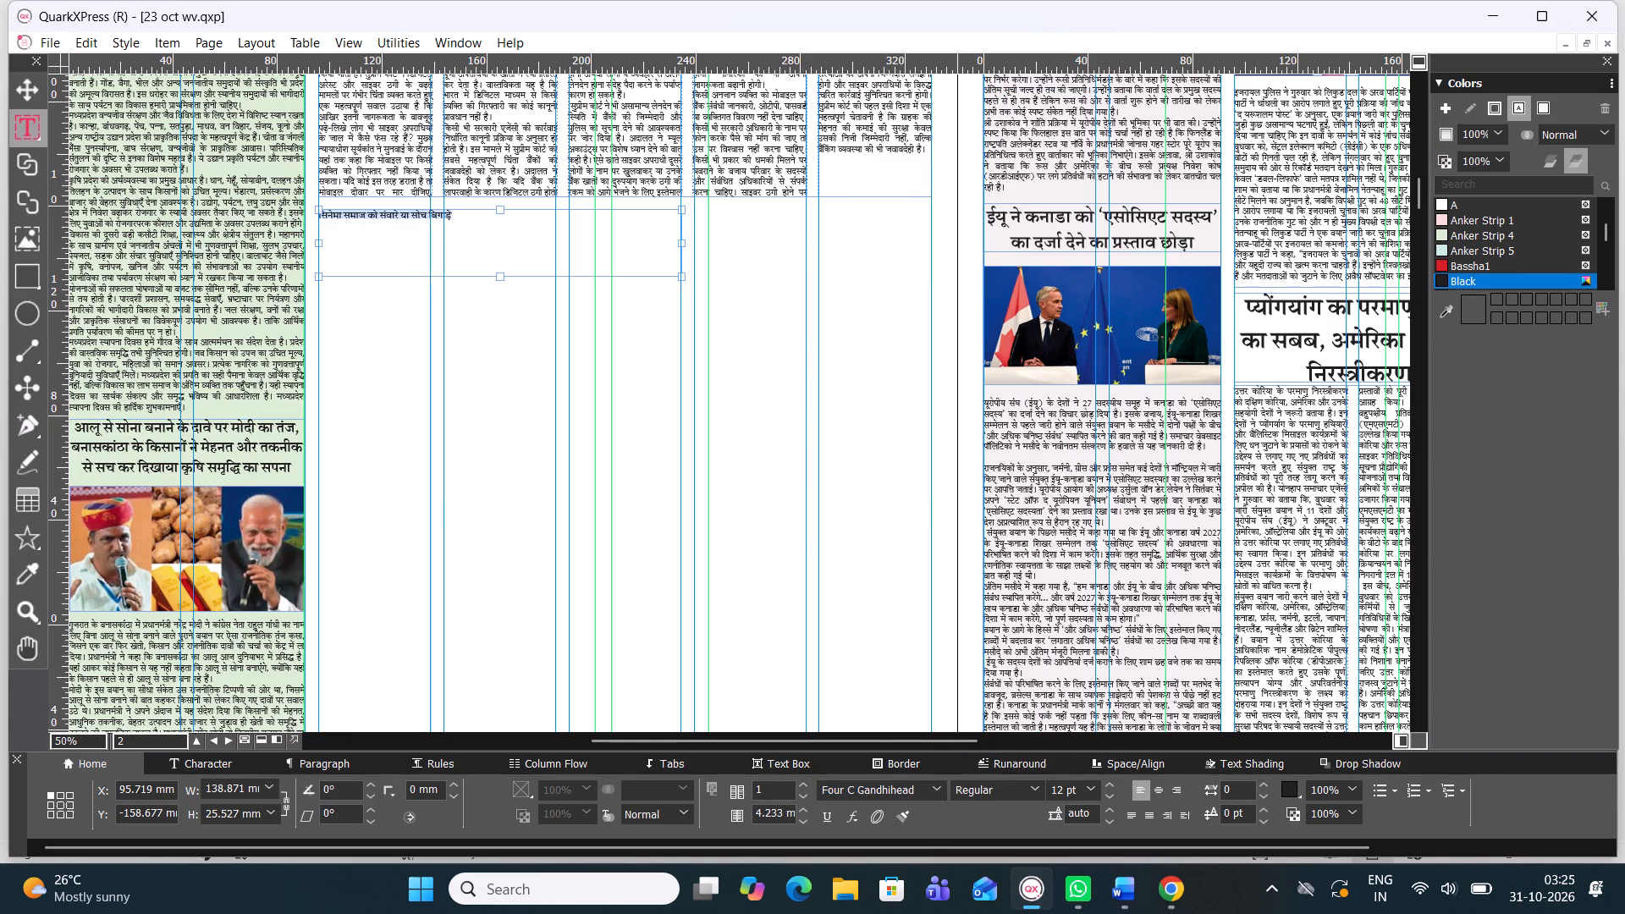
# Enlarge the cinema headline text to 47 pt.
pyautogui.hotkey('ctrl', 'alt', 'shift', '.')
pyautogui.hotkey('ctrl', 'alt', 'shift', '.')
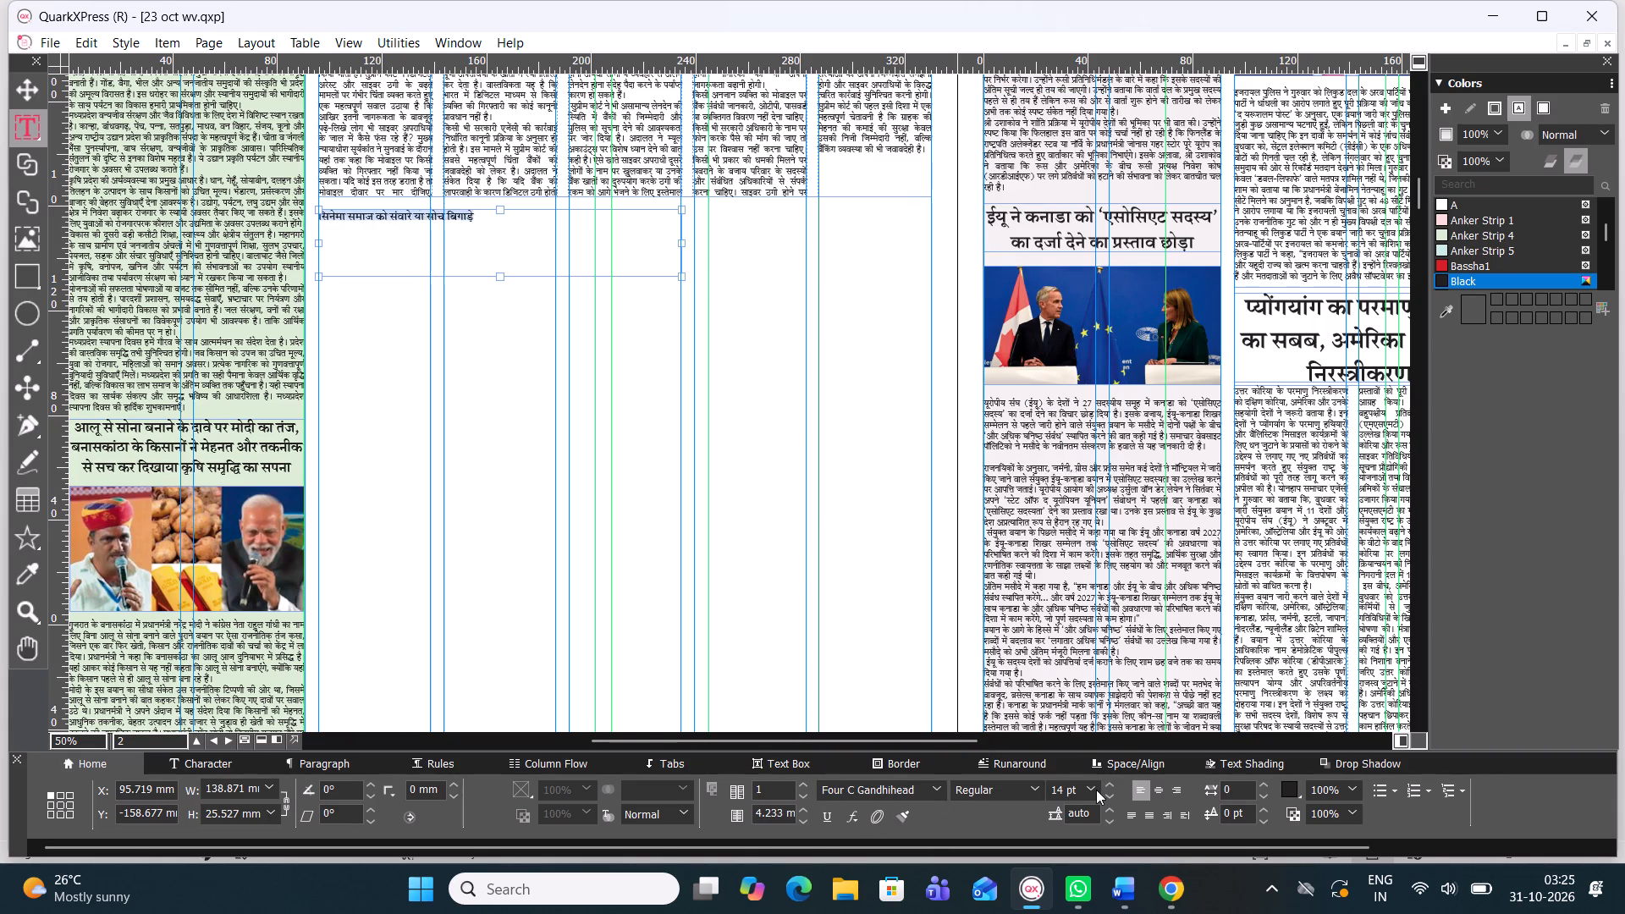
pyautogui.hotkey('ctrl', 'alt', 'shift', '.')
pyautogui.hotkey('ctrl', 'alt', 'shift', '.')
pyautogui.hotkey('ctrl', 'alt', 'shift', '.')
pyautogui.hotkey('ctrl', 'alt', 'shift', '.')
pyautogui.hotkey('ctrl', 'alt', 'shift', '.')
pyautogui.hotkey('ctrl', 'alt', 'shift', '.')
pyautogui.hotkey('ctrl', 'alt', 'shift', '.')
pyautogui.hotkey('ctrl', 'alt', 'shift', '.')
pyautogui.hotkey('ctrl', 'alt', 'shift', '.')
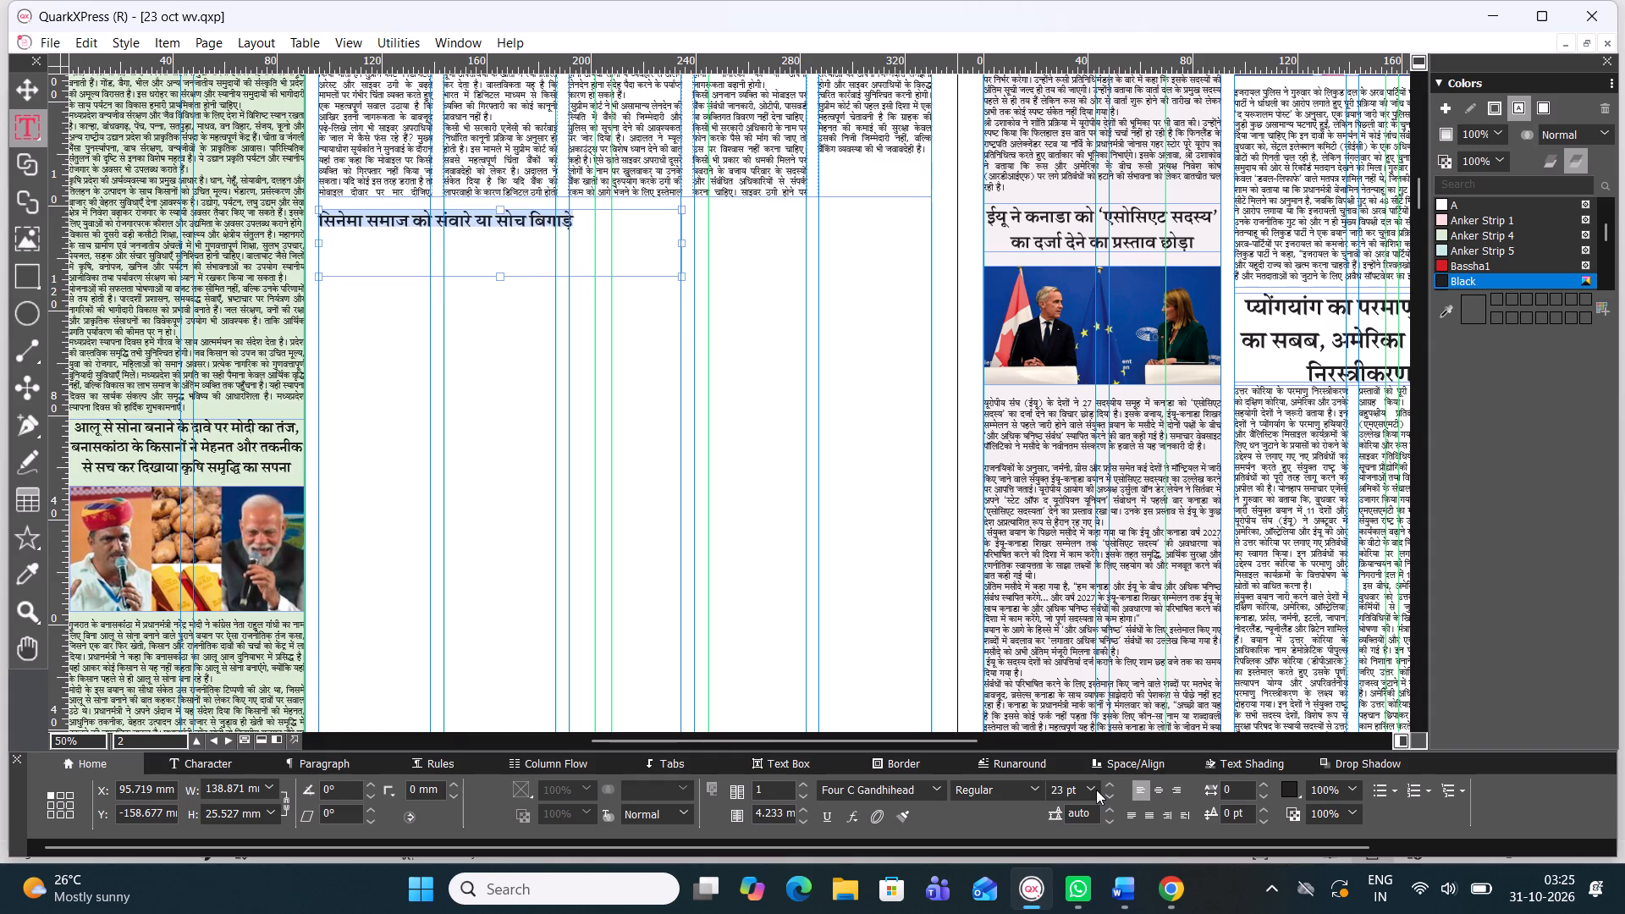
pyautogui.hotkey('ctrl', 'alt', 'shift', '.')
pyautogui.hotkey('ctrl', 'alt', 'shift', '.')
pyautogui.hotkey('ctrl', 'alt', 'shift', '.')
pyautogui.hotkey('ctrl', 'alt', 'shift', '.')
pyautogui.hotkey('ctrl', 'alt', 'shift', '.')
pyautogui.hotkey('ctrl', 'alt', 'shift', '.')
pyautogui.hotkey('ctrl', 'alt', 'shift', '.')
pyautogui.hotkey('ctrl', 'alt', 'shift', '.')
pyautogui.hotkey('ctrl', 'alt', 'shift', '.')
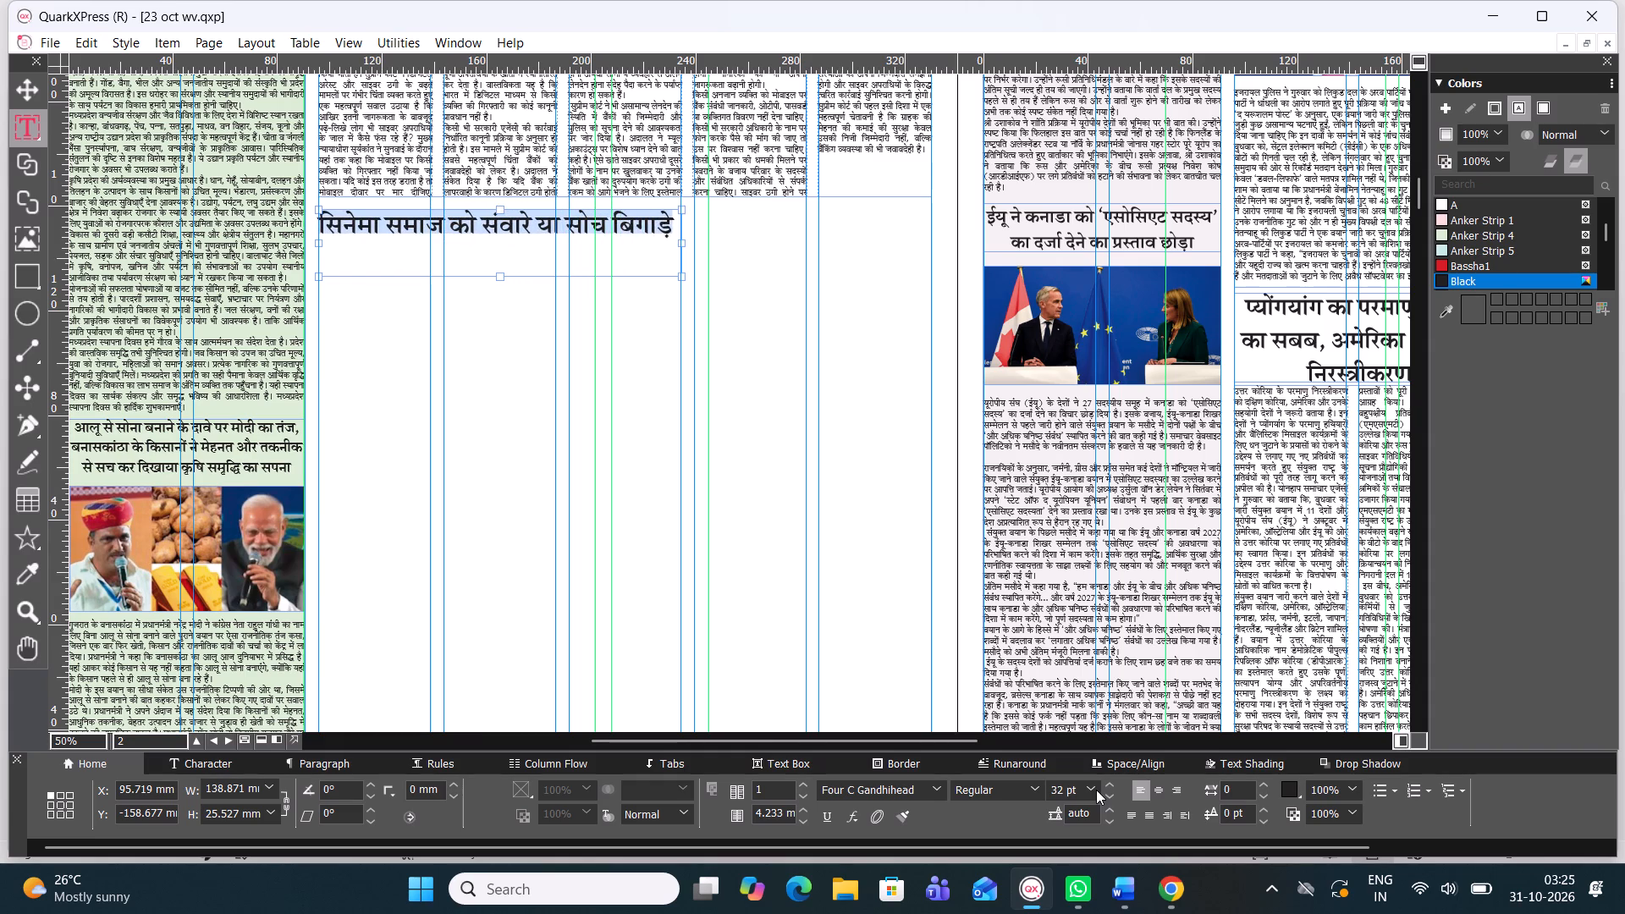
pyautogui.hotkey('ctrl', 'alt', 'shift', '.')
pyautogui.hotkey('ctrl', 'alt', 'shift', '.')
pyautogui.hotkey('ctrl', 'alt', 'shift', '.')
pyautogui.hotkey('ctrl', 'alt', 'shift', '.')
pyautogui.hotkey('ctrl', 'alt', 'shift', '.')
pyautogui.hotkey('ctrl', 'alt', 'shift', '.')
pyautogui.hotkey('ctrl', 'alt', 'shift', '.')
pyautogui.hotkey('ctrl', 'alt', 'shift', '.')
pyautogui.hotkey('ctrl', 'alt', 'shift', '.')
pyautogui.hotkey('ctrl', 'alt', 'shift', '.')
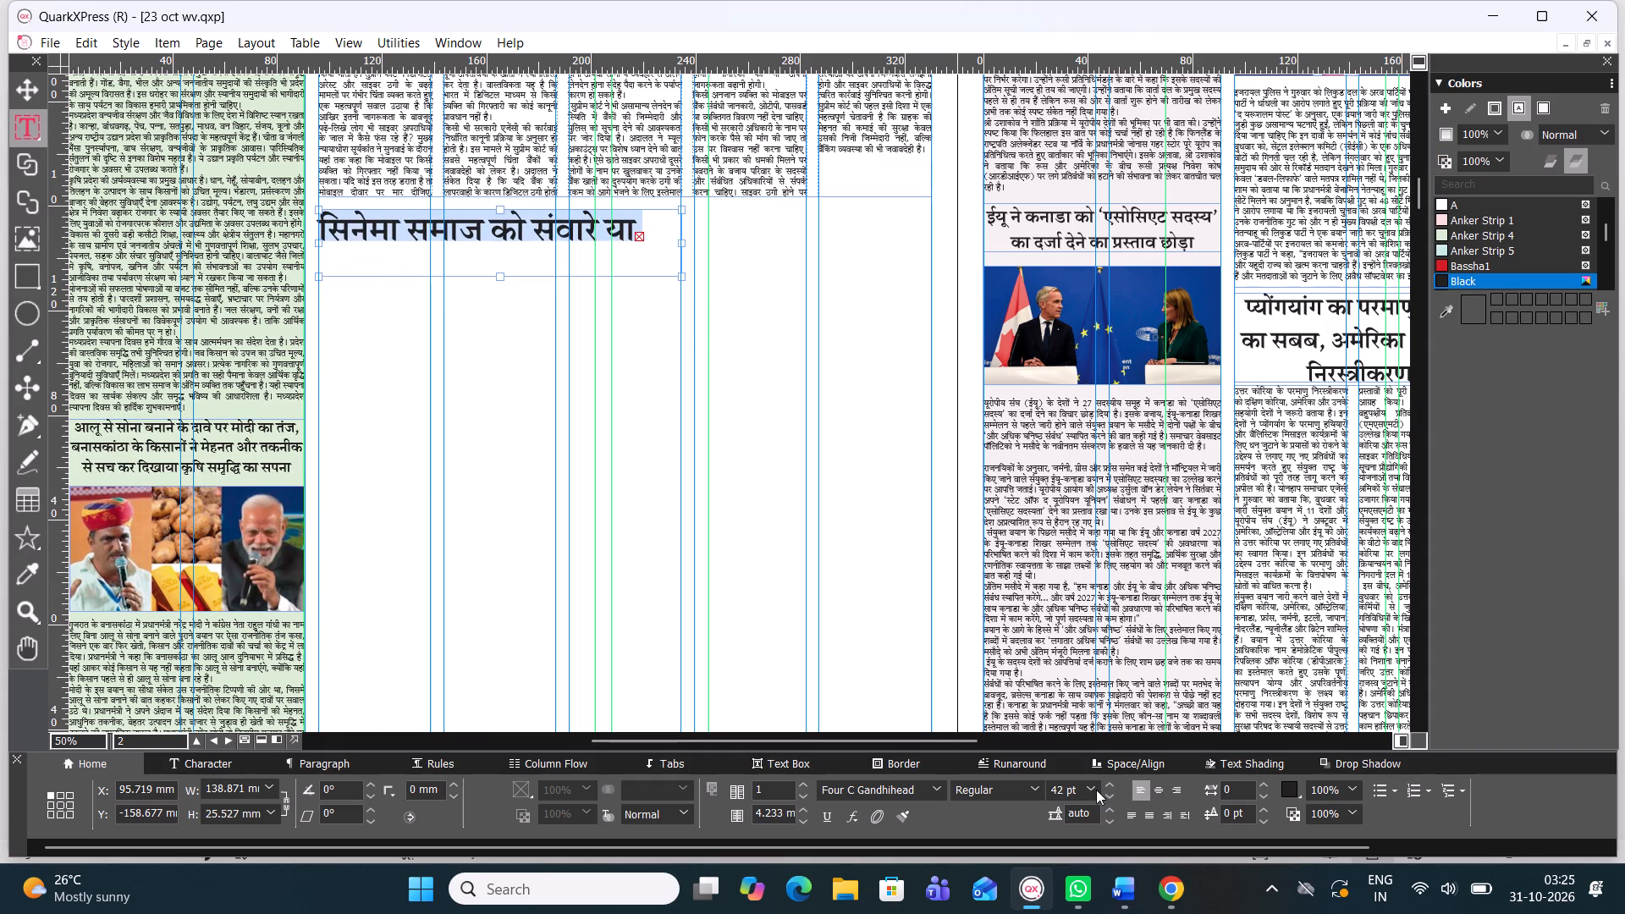
pyautogui.hotkey('ctrl', 'alt', 'shift', '.')
pyautogui.hotkey('ctrl', 'alt', 'shift', '.')
pyautogui.hotkey('ctrl', 'alt', 'shift', '.')
pyautogui.hotkey('ctrl', 'alt', 'shift', '.')
pyautogui.hotkey('ctrl', 'alt', 'shift', '.')
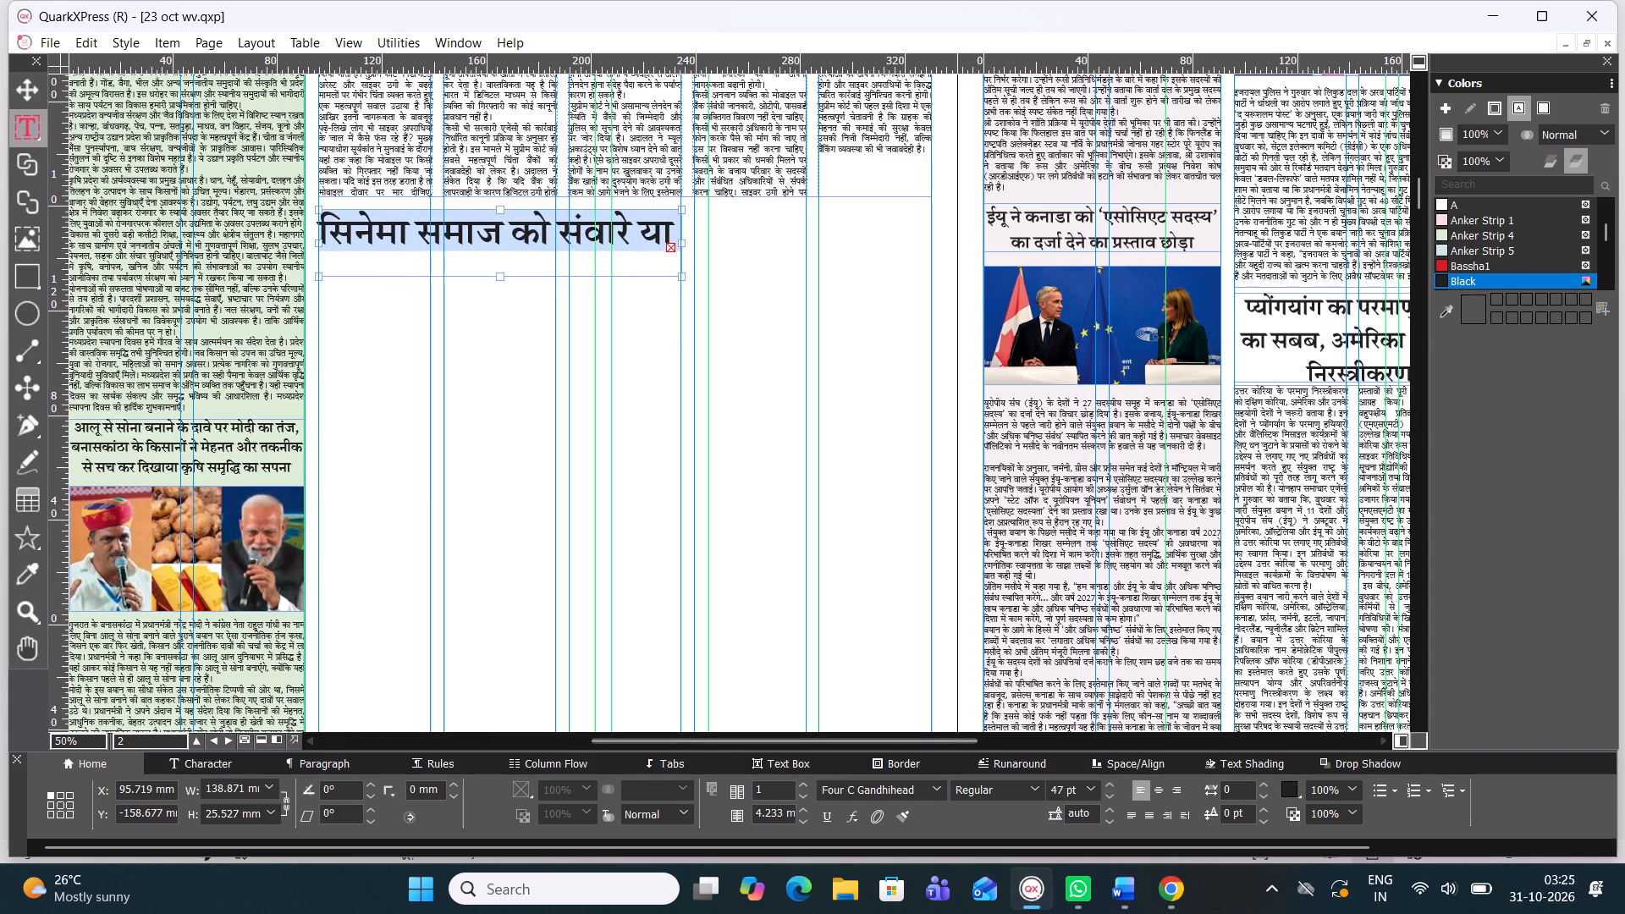
# Extend the bottom edge of the headline box to fit two lines, making the box about 38 mm high.
pyautogui.moveTo(499, 276); pyautogui.dragTo(493, 308)
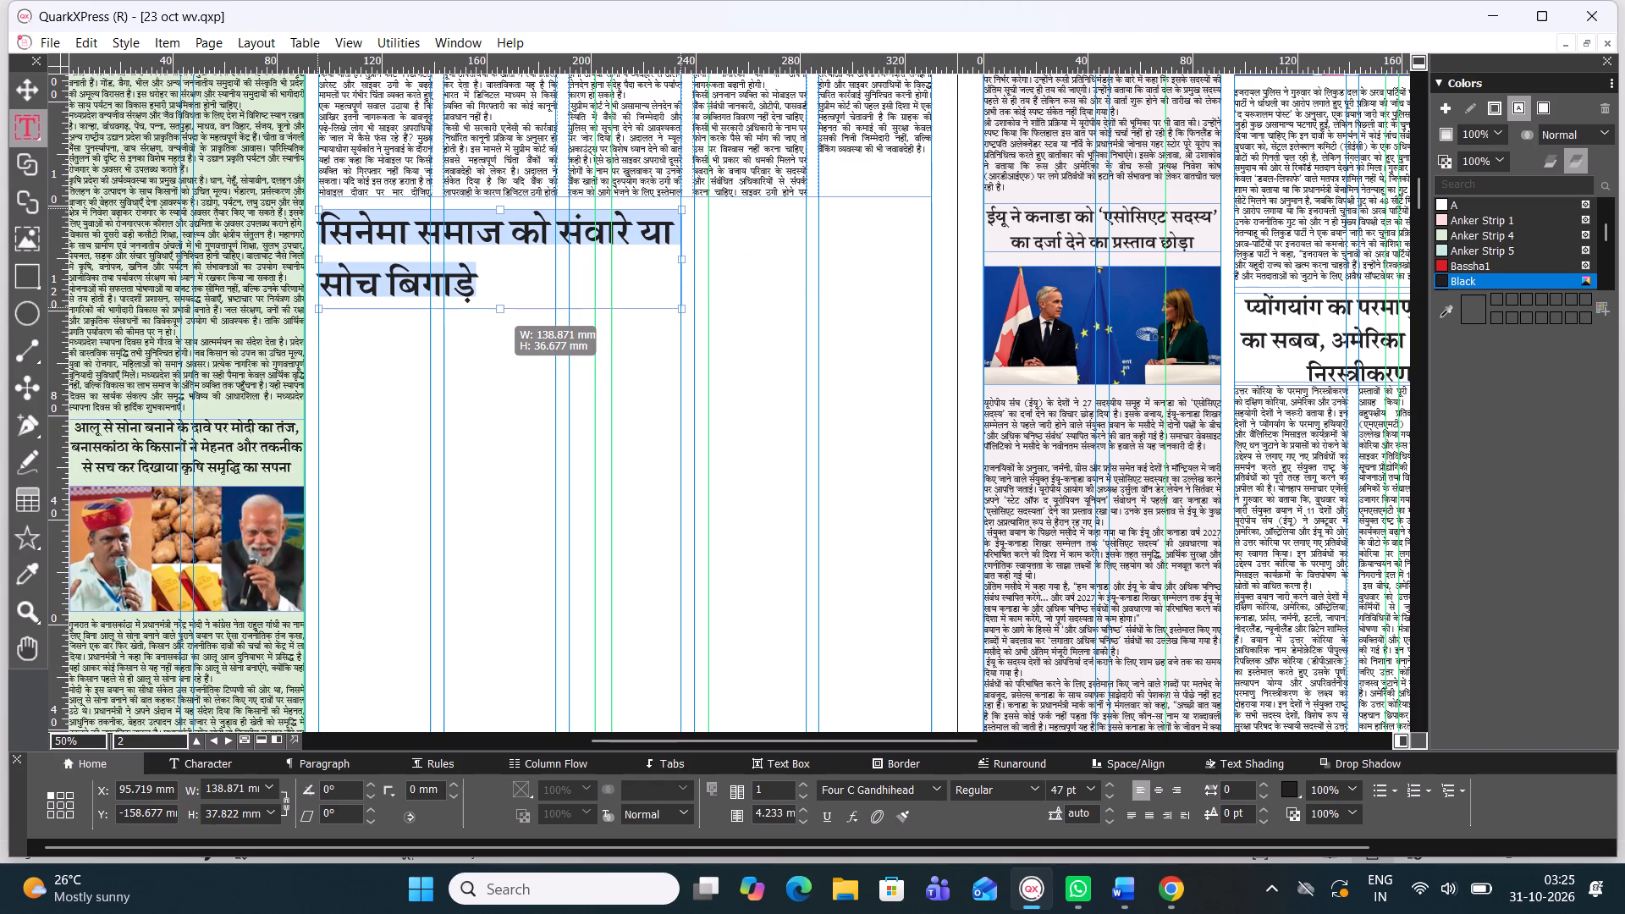
# Extend the bottom edge of the cinema headline box, making the box about 45 mm high.
pyautogui.moveTo(493, 308); pyautogui.dragTo(490, 348)
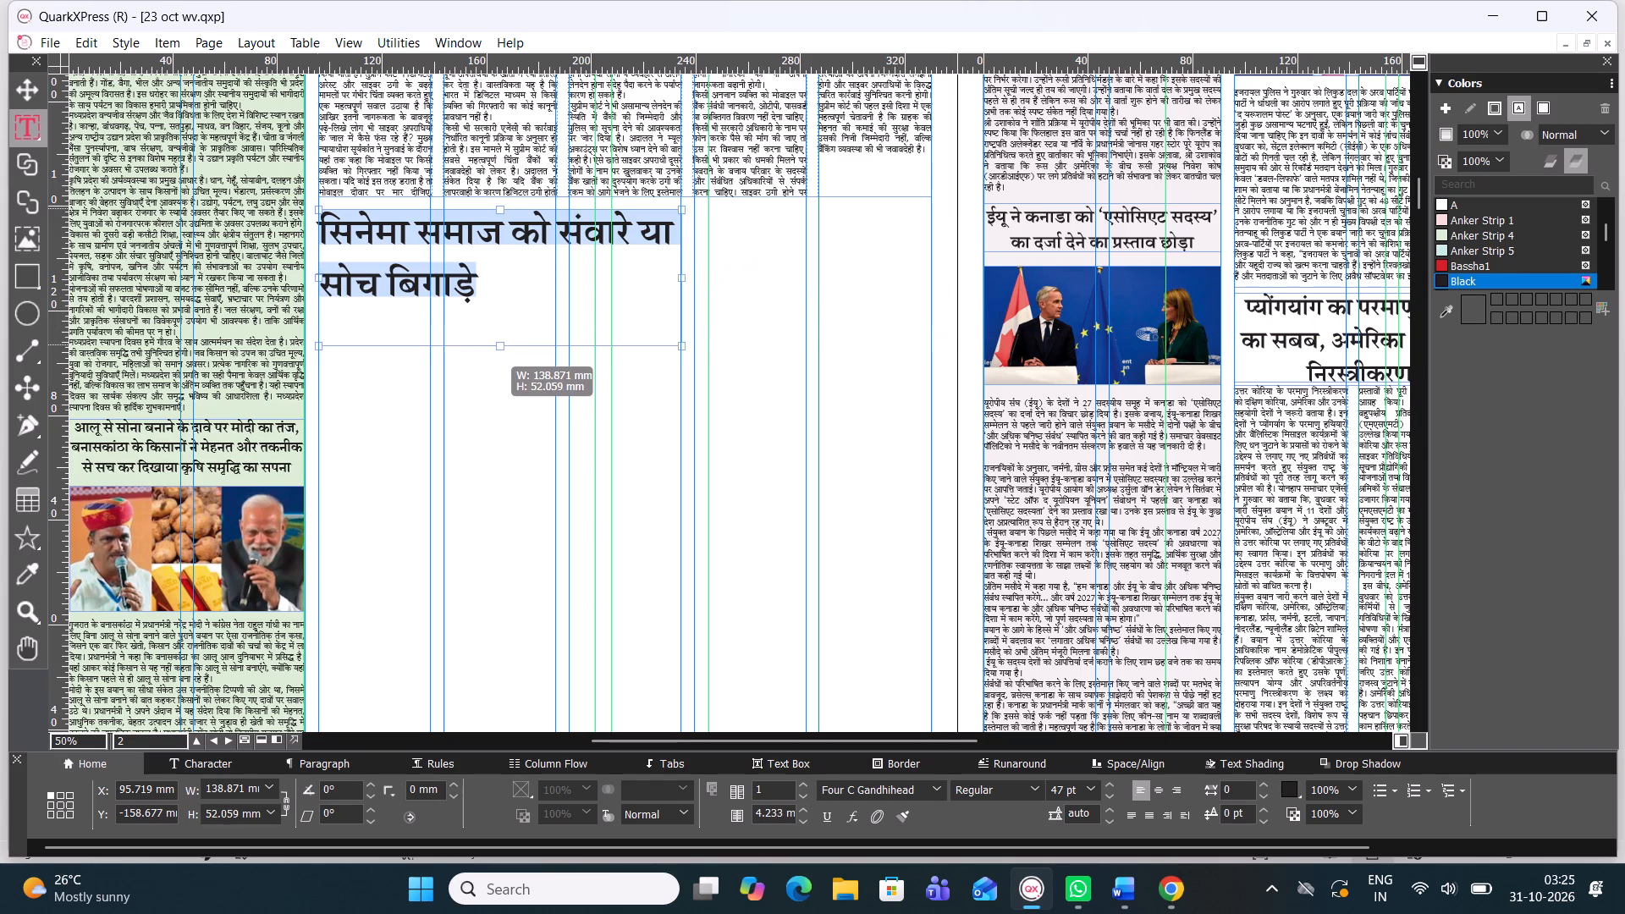
pyautogui.moveTo(490, 348); pyautogui.dragTo(476, 329)
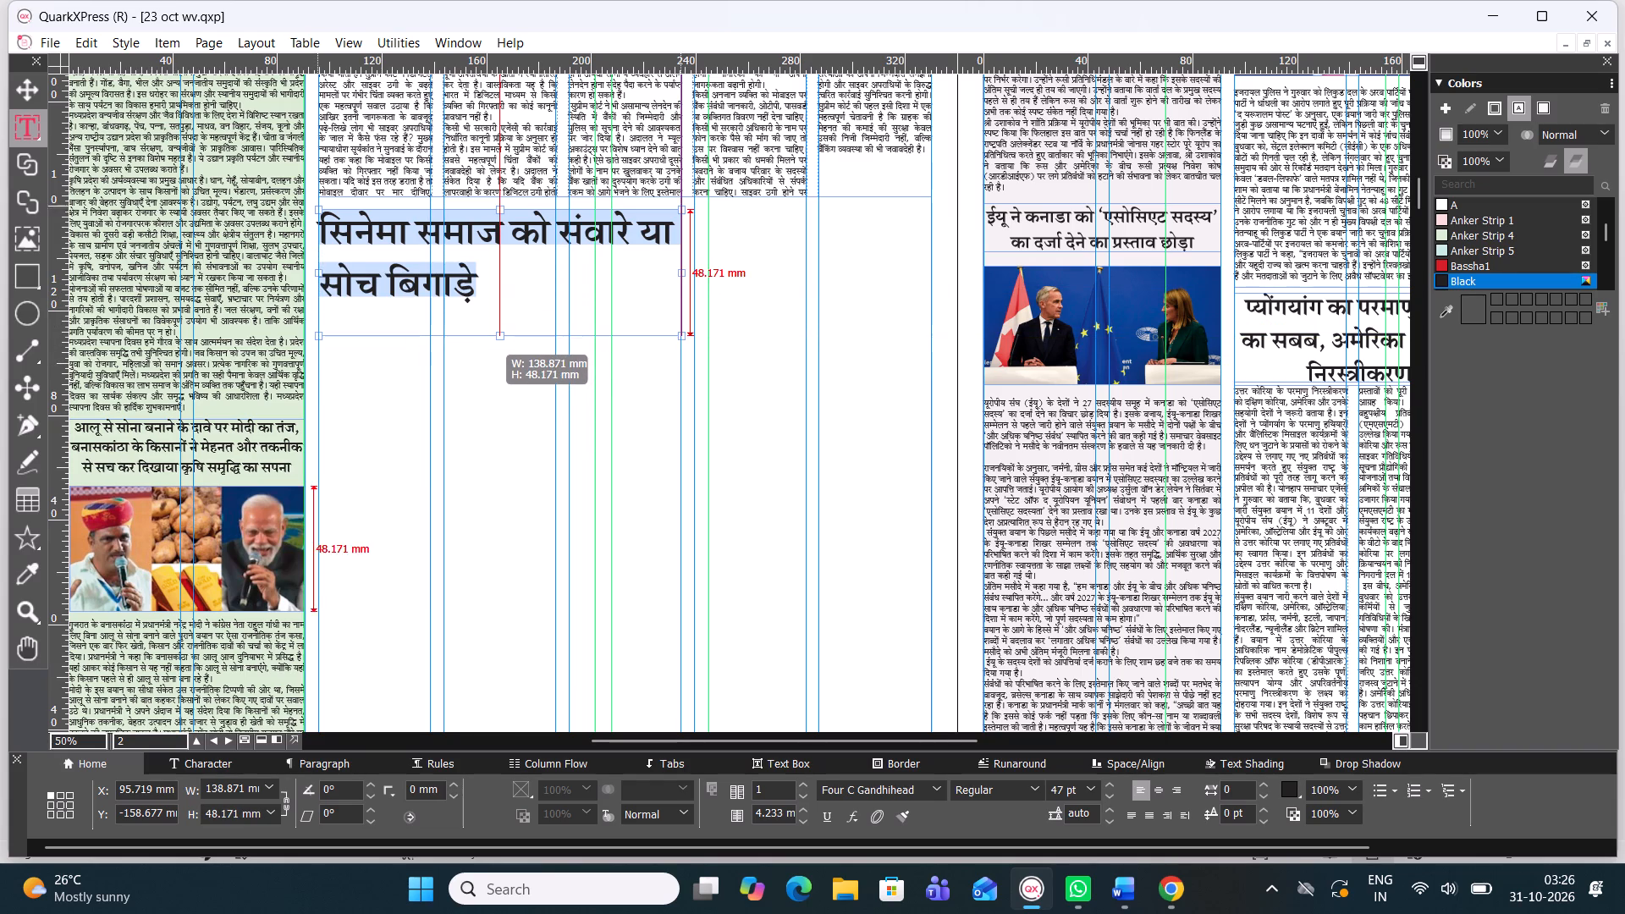
pyautogui.moveTo(476, 329); pyautogui.dragTo(465, 329)
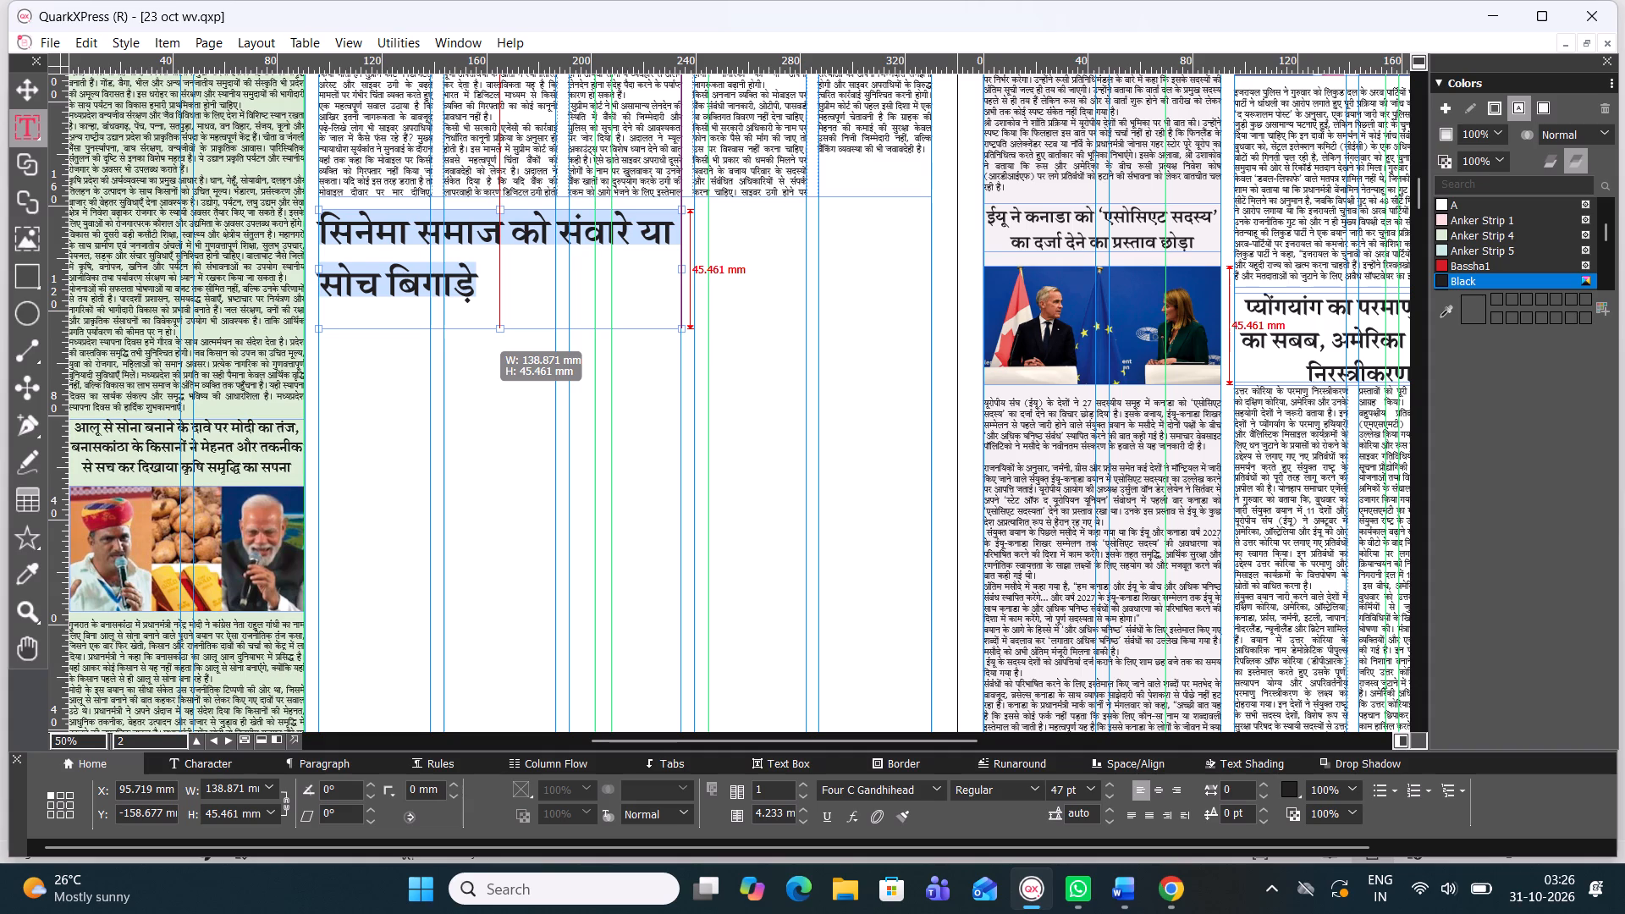
# Enlarge the cinema headline text to 60 pt.
pyautogui.hotkey('ctrl', 'alt', 'shift', '.')
pyautogui.hotkey('ctrl', 'alt', 'shift', '.')
pyautogui.hotkey('ctrl', 'alt', 'shift', '.')
pyautogui.hotkey('ctrl', 'alt', 'shift', '.')
pyautogui.hotkey('ctrl', 'alt', 'shift', '.')
pyautogui.hotkey('ctrl', 'alt', 'shift', '.')
pyautogui.hotkey('ctrl', 'alt', 'shift', '.')
pyautogui.hotkey('ctrl', 'alt', 'shift', '.')
pyautogui.hotkey('ctrl', 'alt', 'shift', '.')
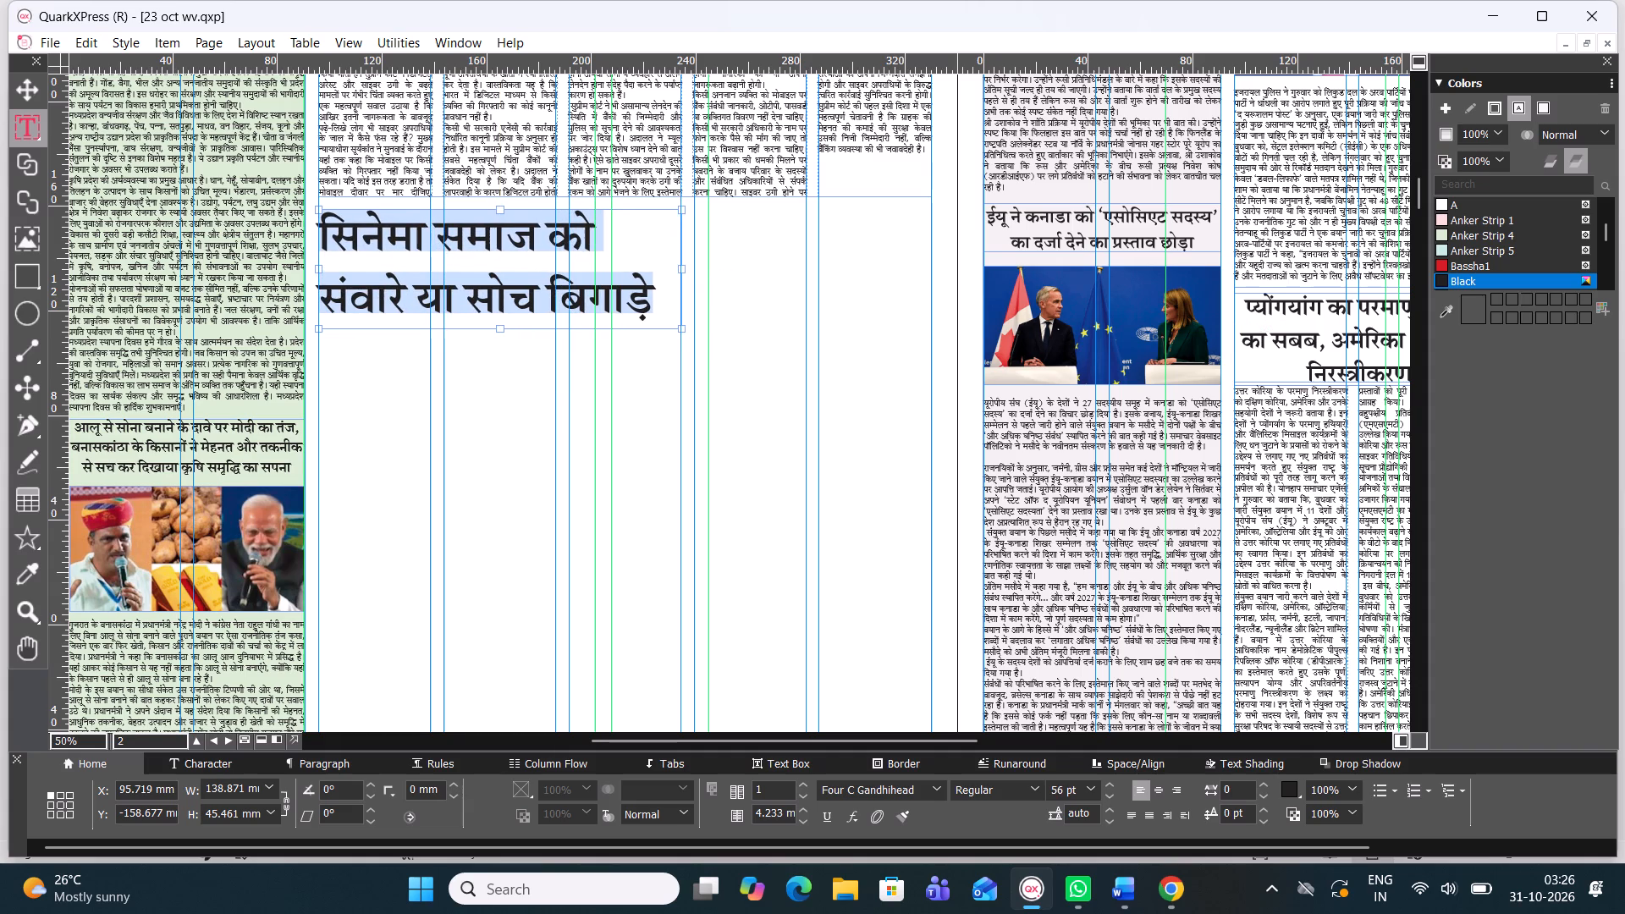
pyautogui.hotkey('ctrl', 'alt', 'shift', '.')
pyautogui.hotkey('ctrl', 'alt', 'shift', '.')
pyautogui.hotkey('ctrl', 'alt', 'shift', '.')
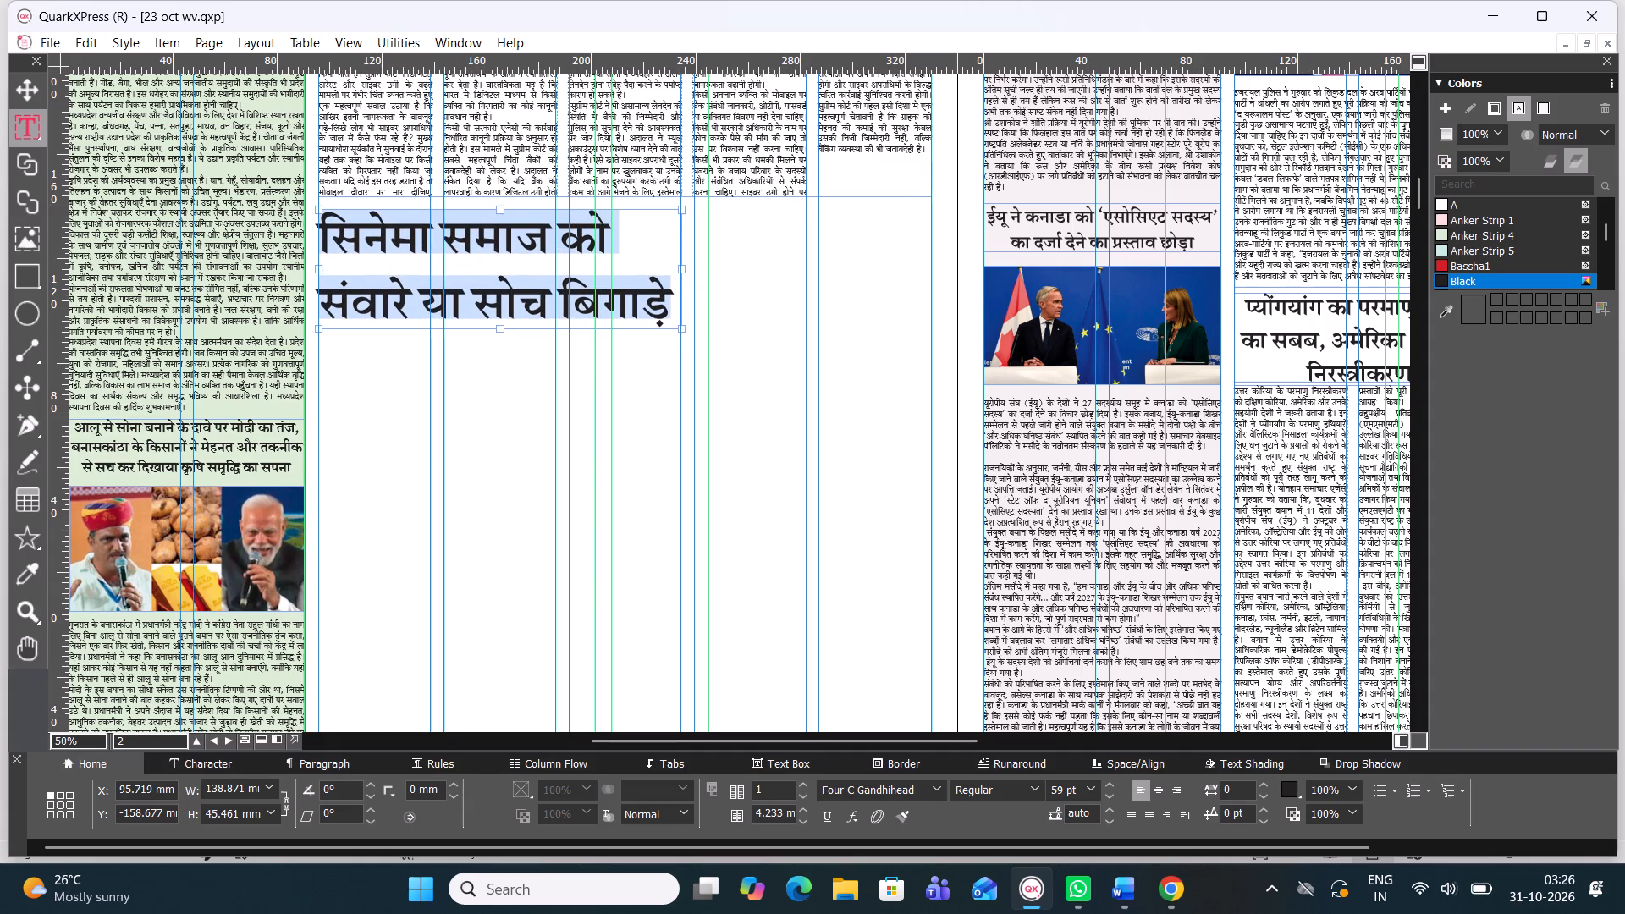
pyautogui.hotkey('ctrl', 'alt', 'shift', '.')
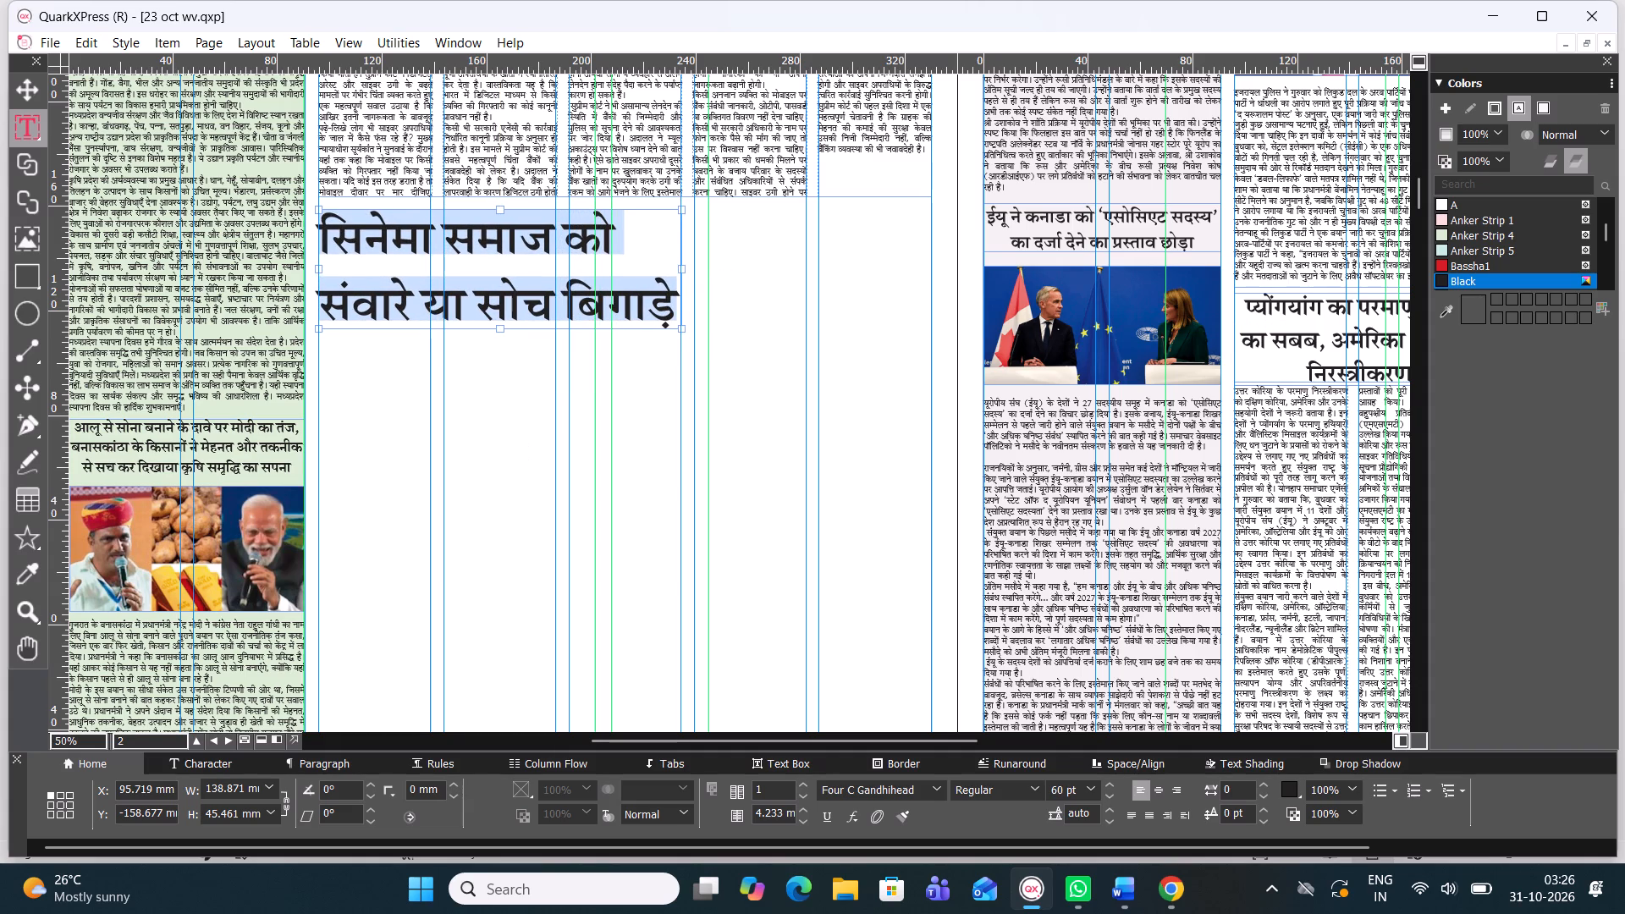
# Centre the cinema headline in its box.
pyautogui.click(1154, 786)
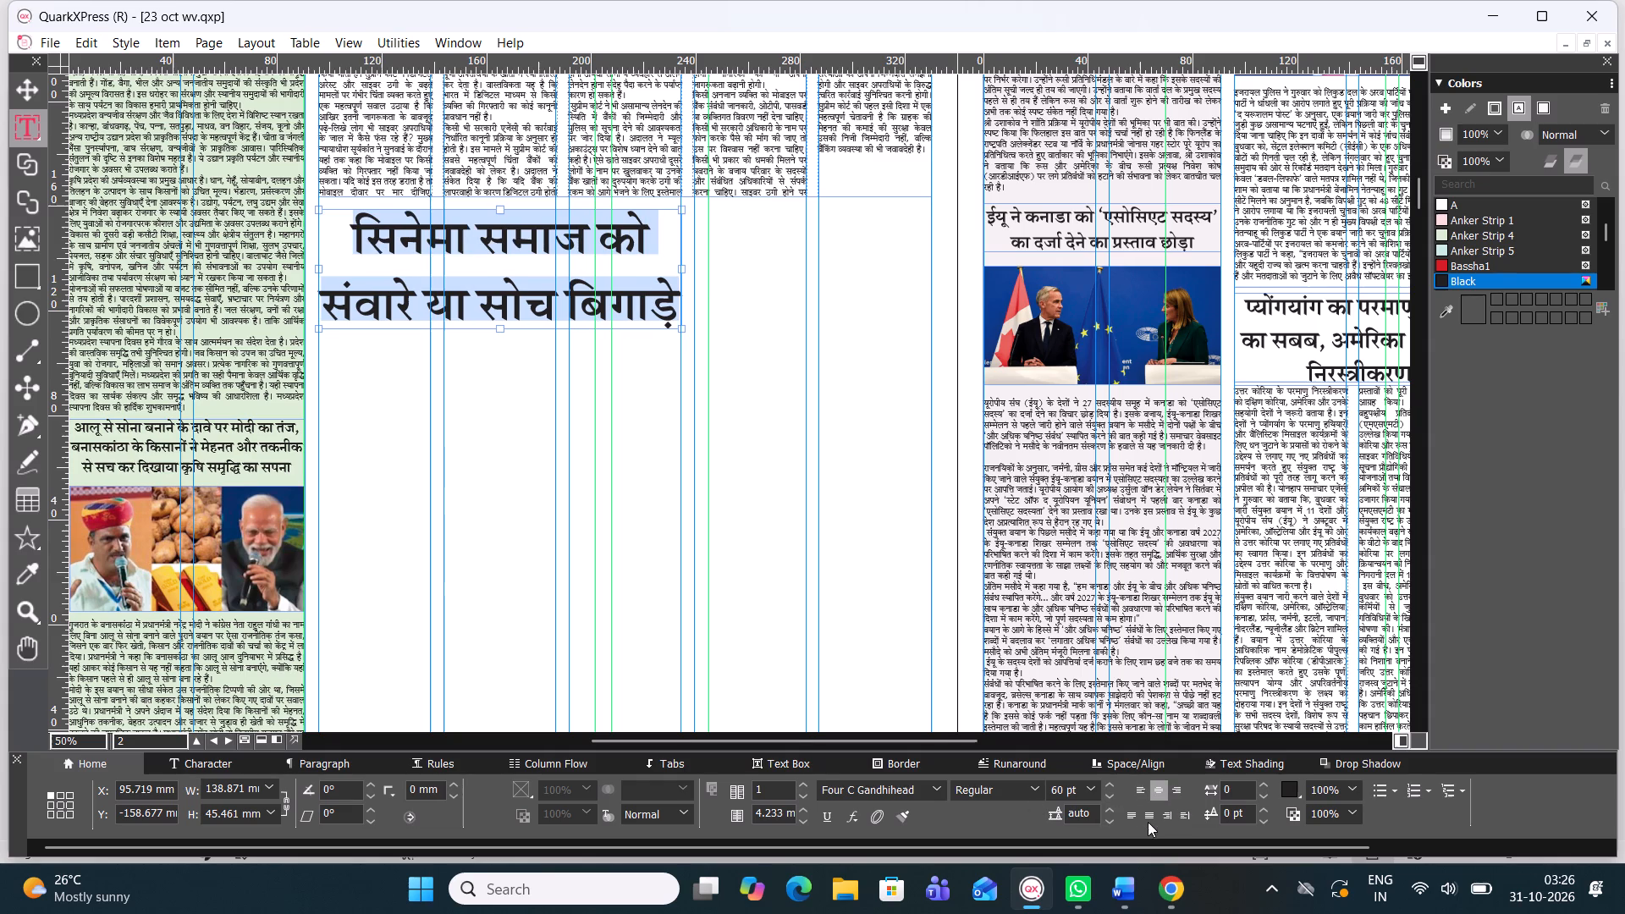
# Set the cinema headline's tracking to -2 and its baseline shift to -4 pt.
pyautogui.click(1262, 785)
pyautogui.doubleClick(1262, 795)
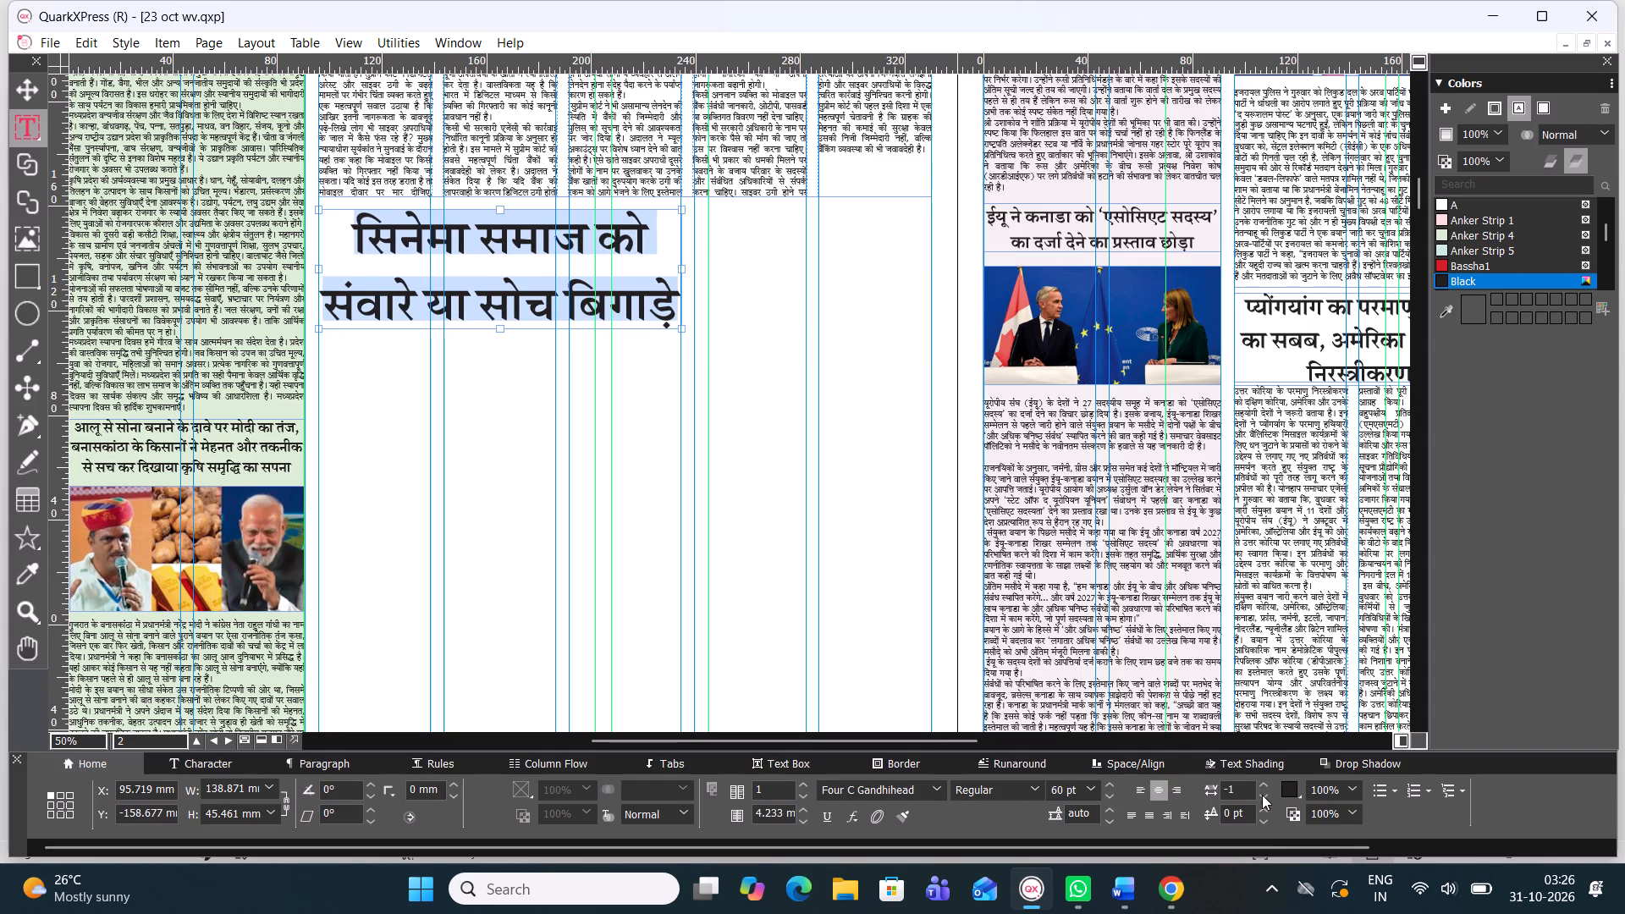
pyautogui.click(1262, 795)
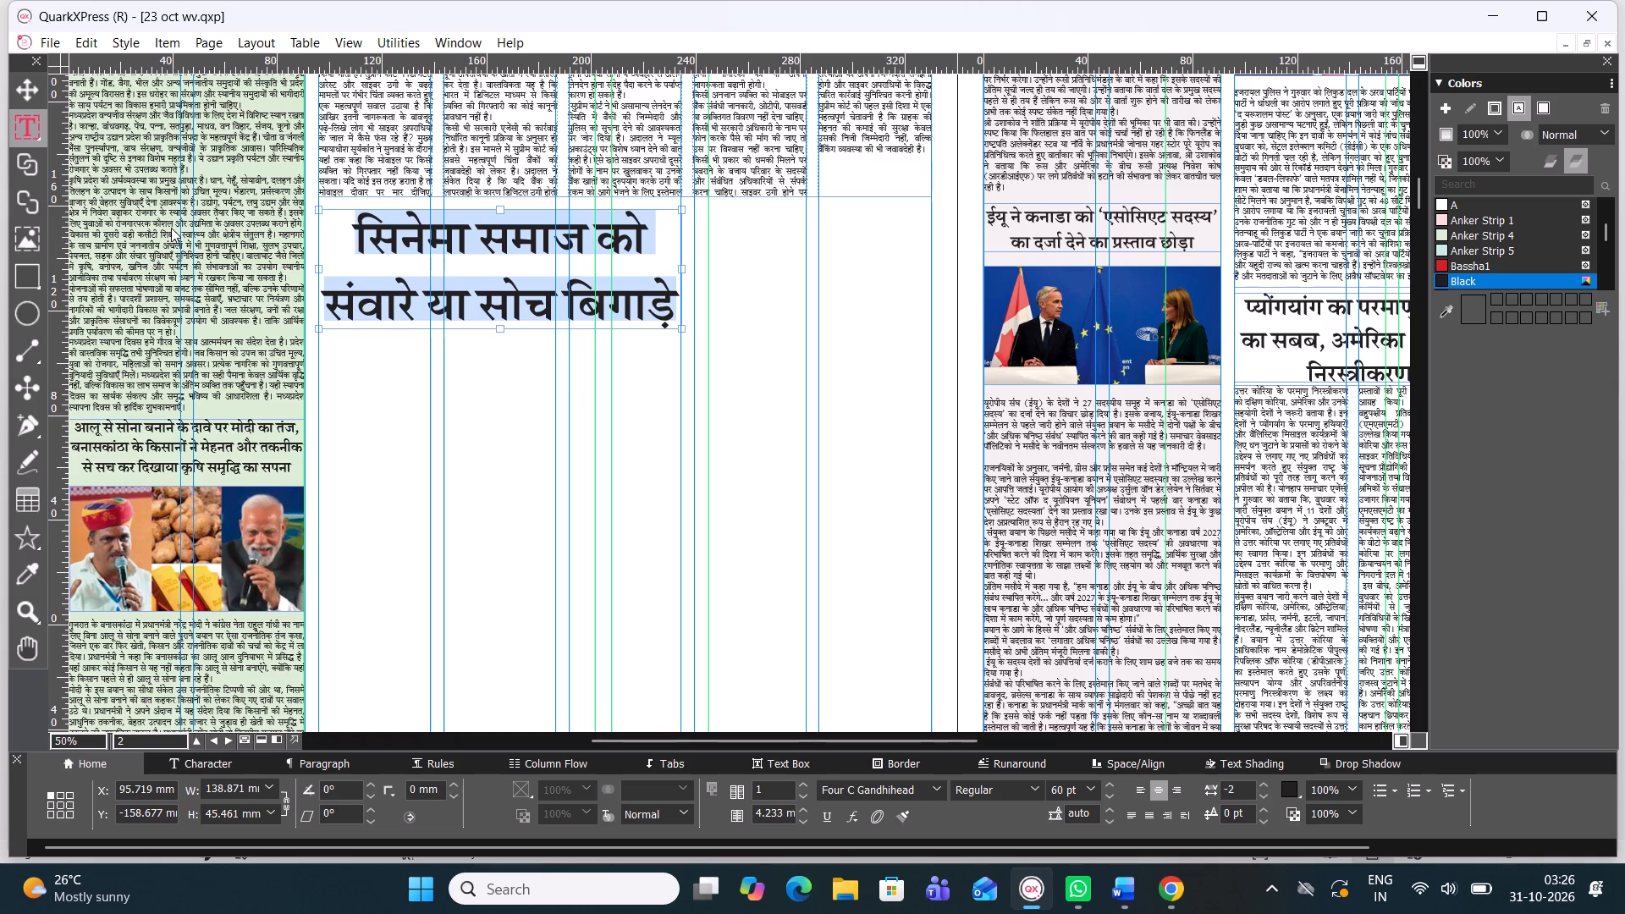
pyautogui.doubleClick(1262, 807)
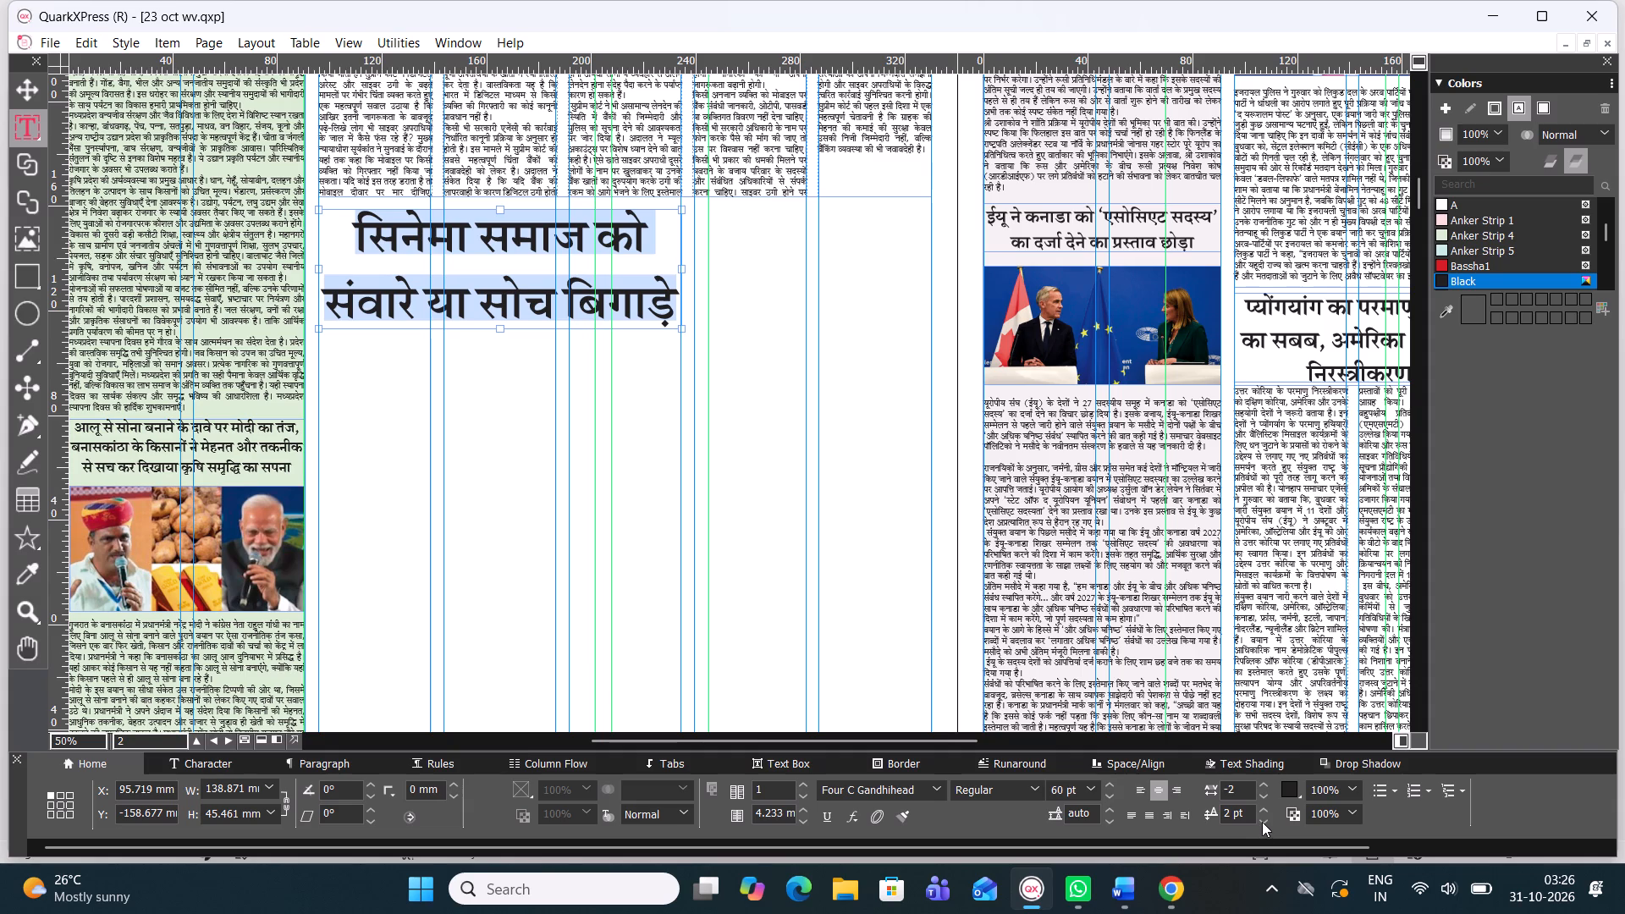
pyautogui.doubleClick(1262, 822)
pyautogui.tripleClick(1262, 822)
pyautogui.click(1262, 822)
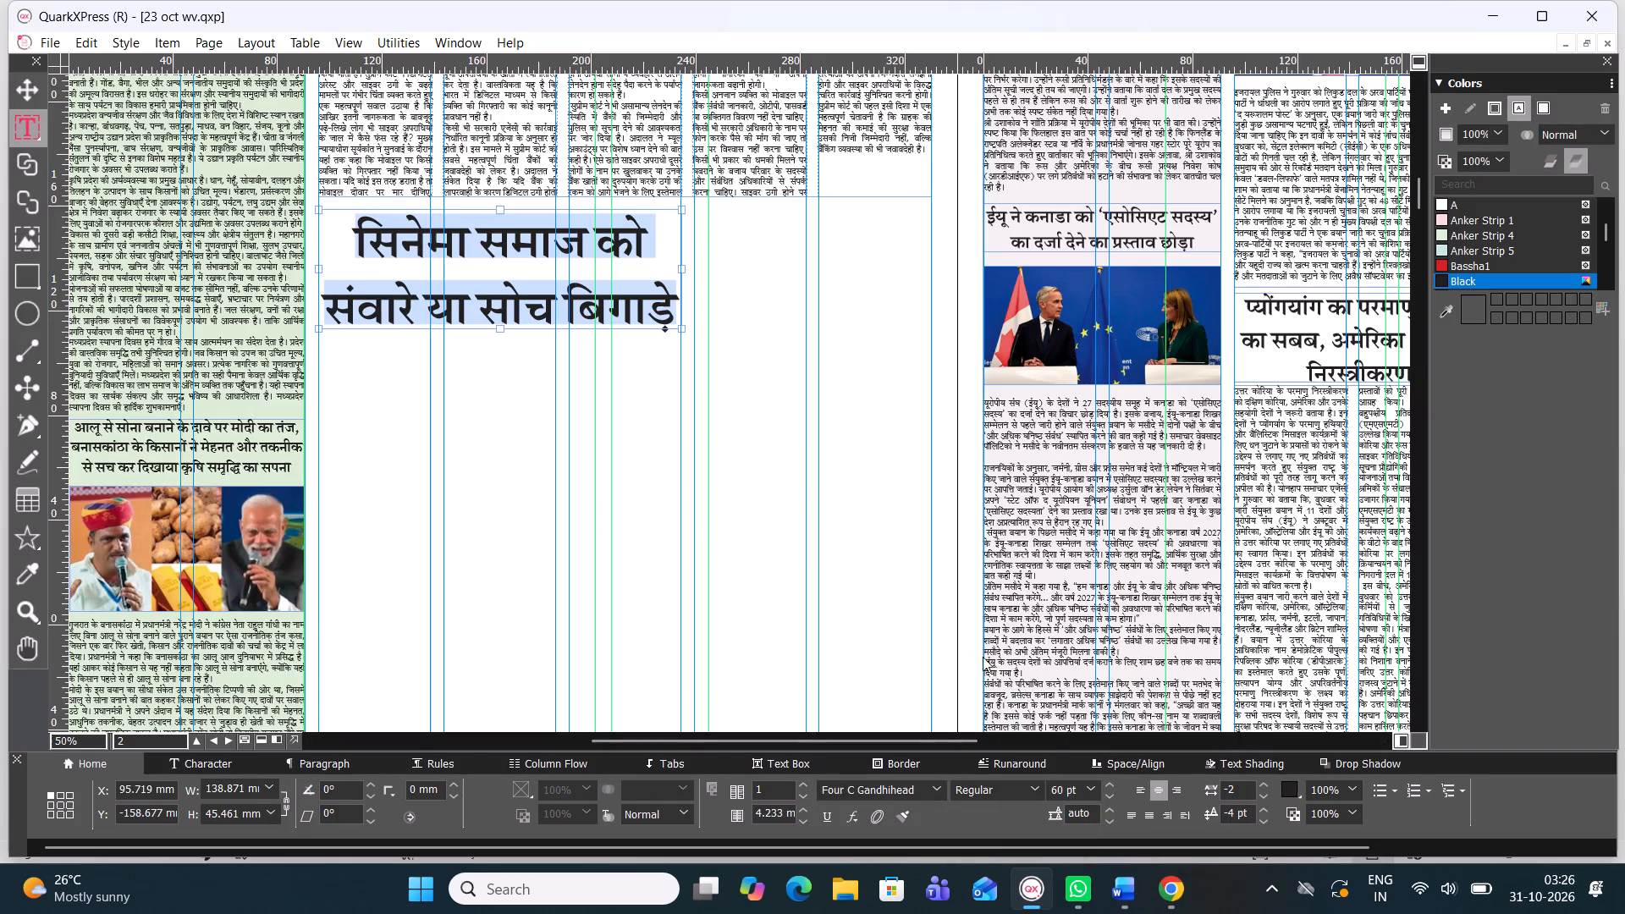
# Set the cinema headline's leading to 64 pt and deselect the headline box.
pyautogui.click(1110, 805)
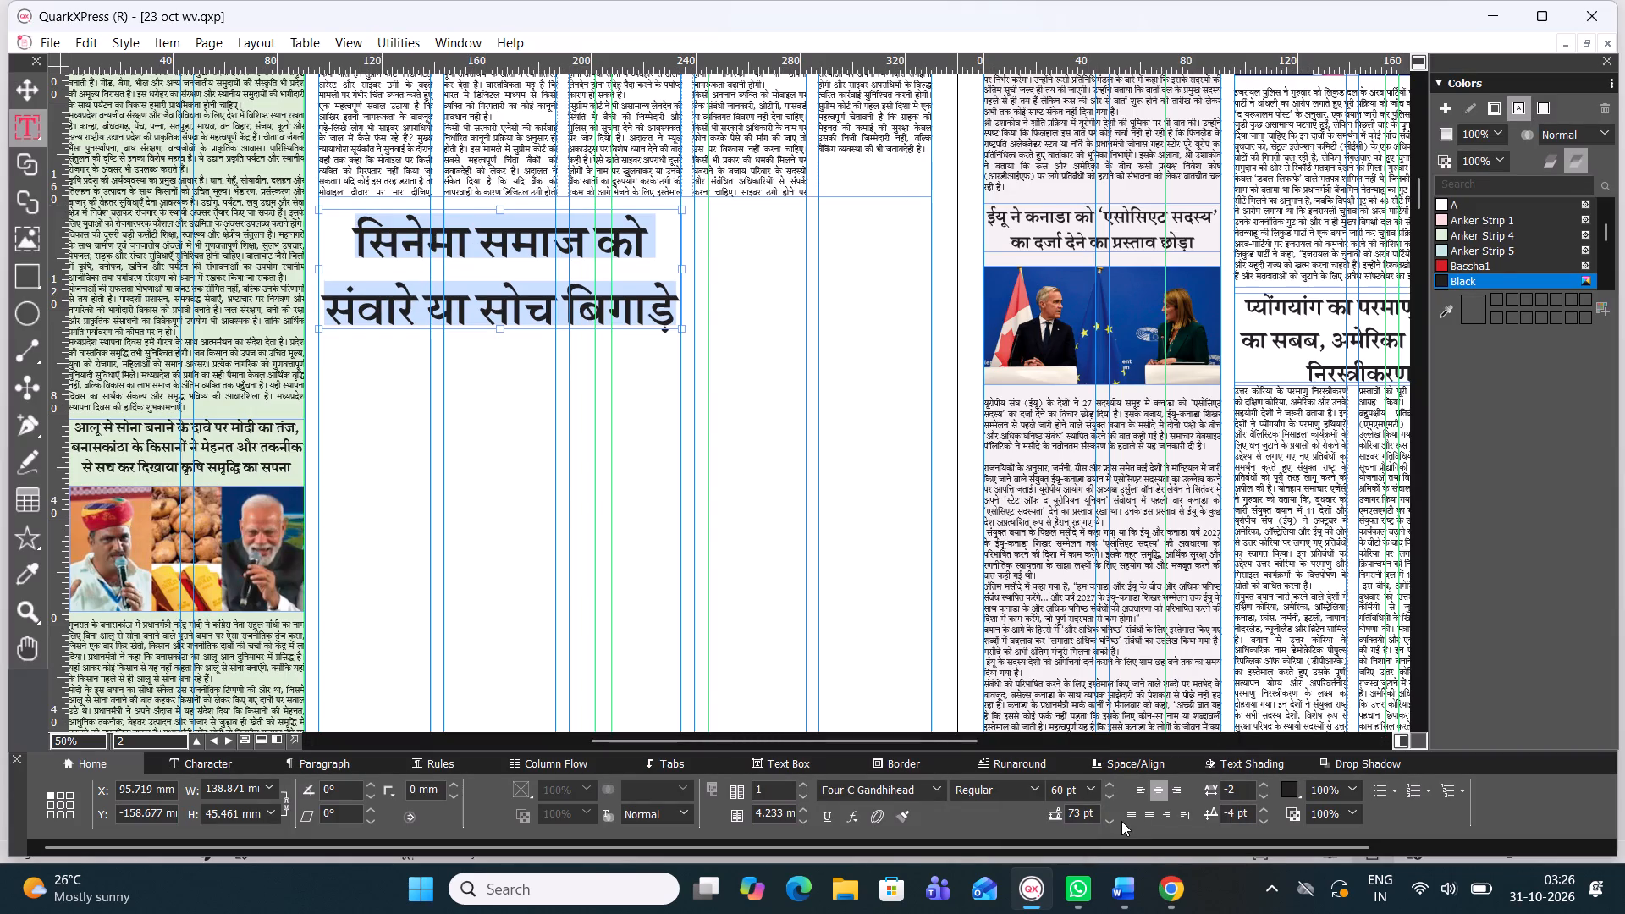
pyautogui.tripleClick(1107, 818)
pyautogui.tripleClick(1107, 818)
pyautogui.tripleClick(1107, 818)
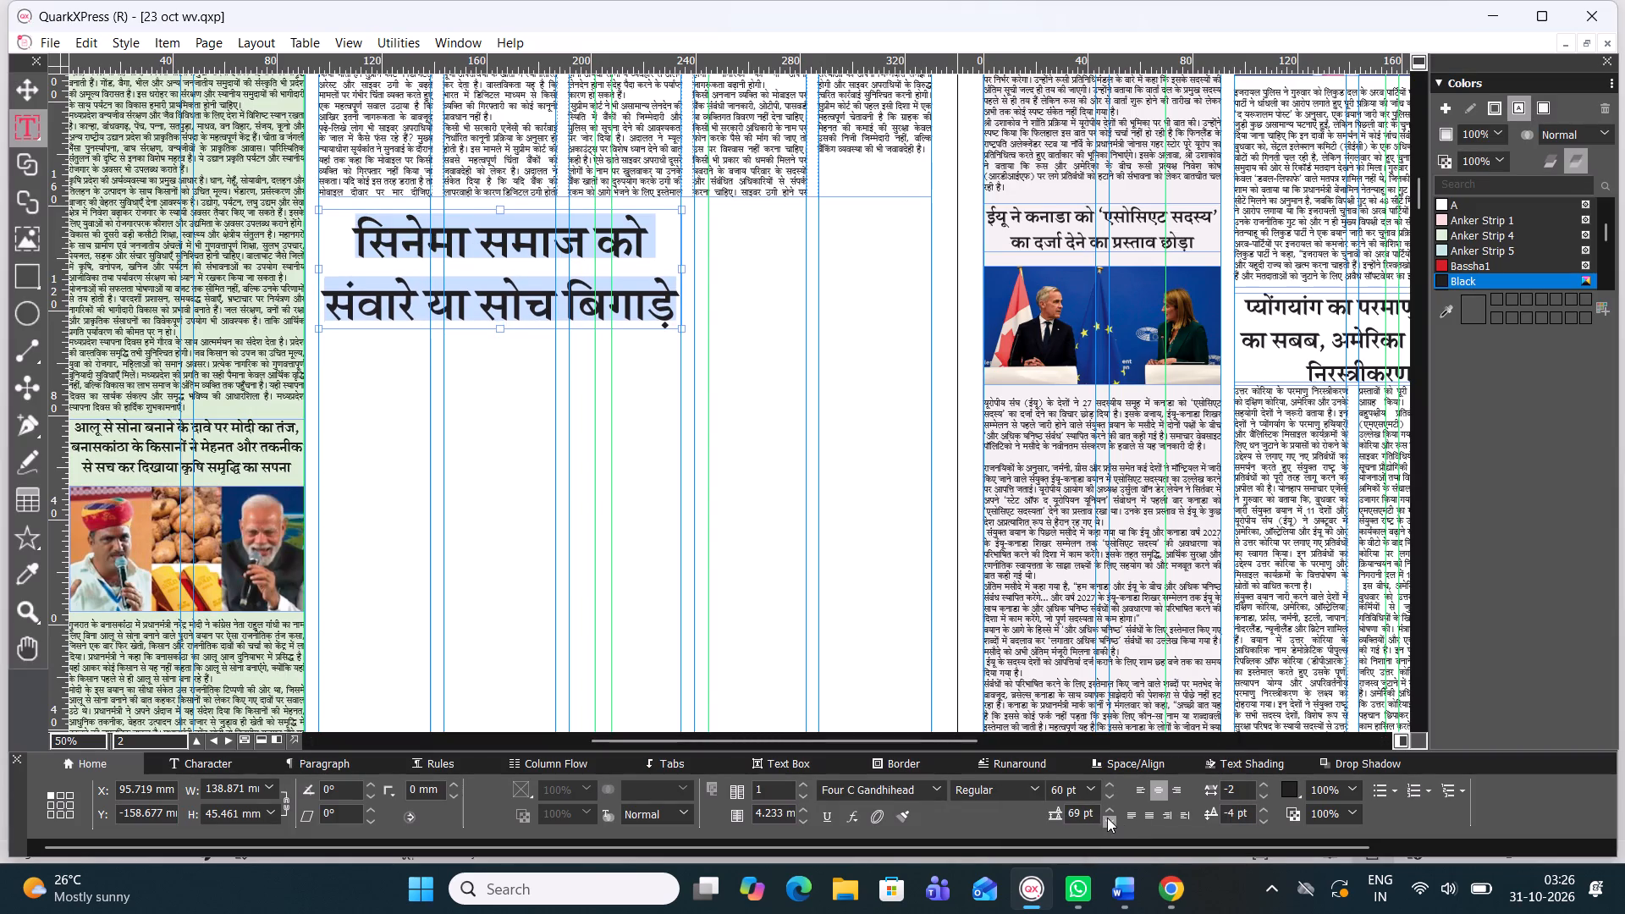
pyautogui.tripleClick(1107, 818)
pyautogui.doubleClick(1107, 818)
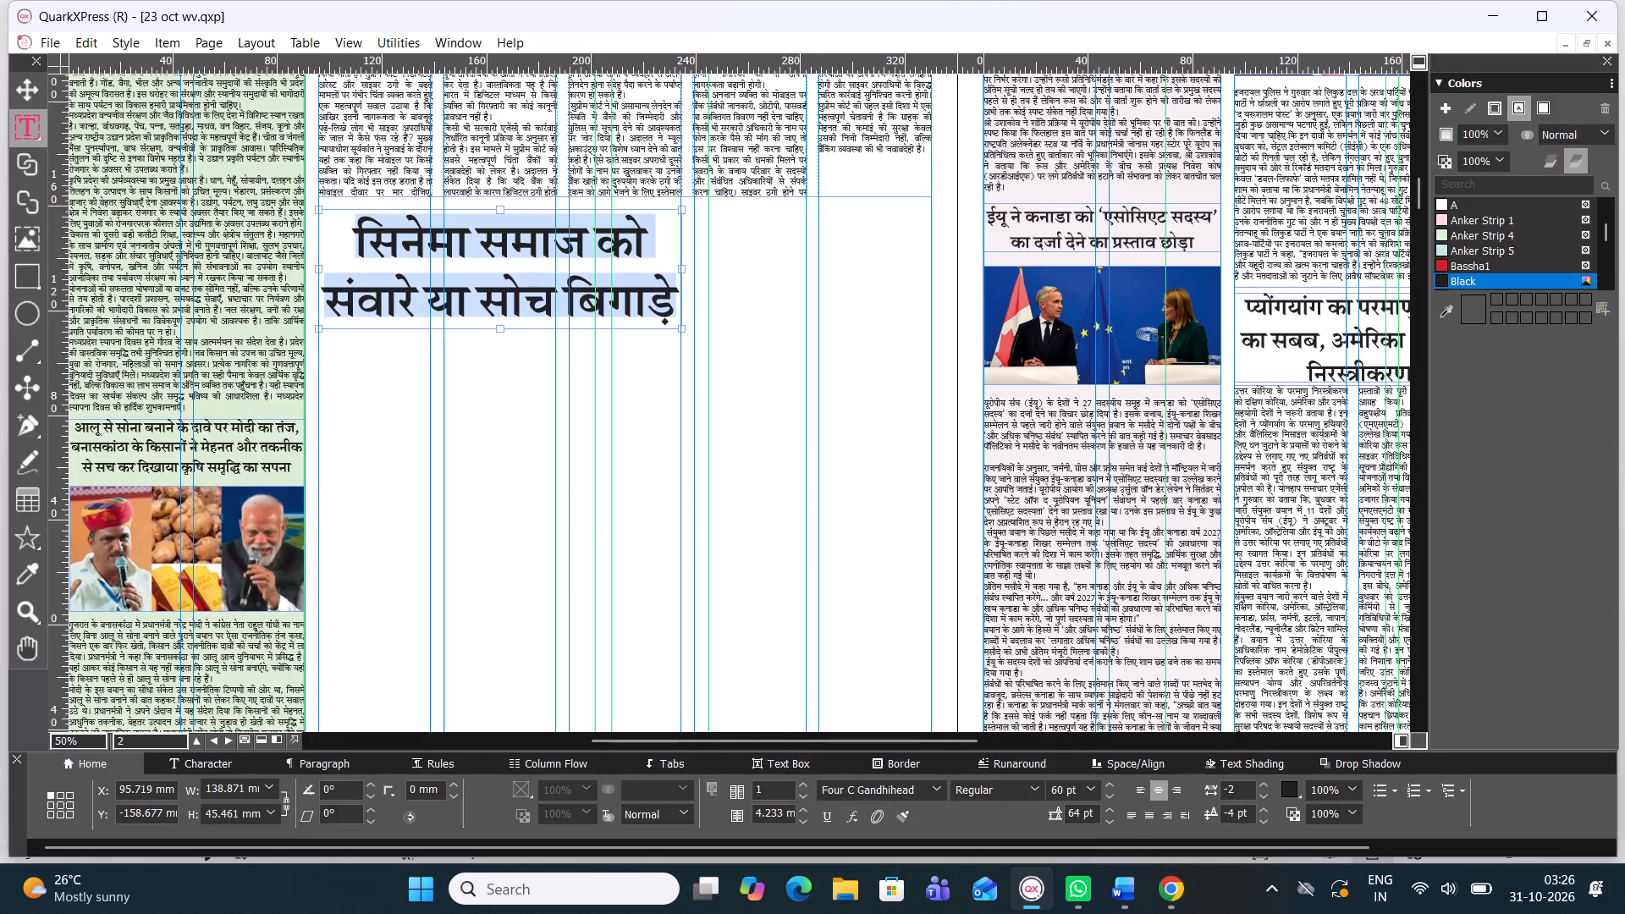
pyautogui.click(18, 96)
pyautogui.click(578, 454)
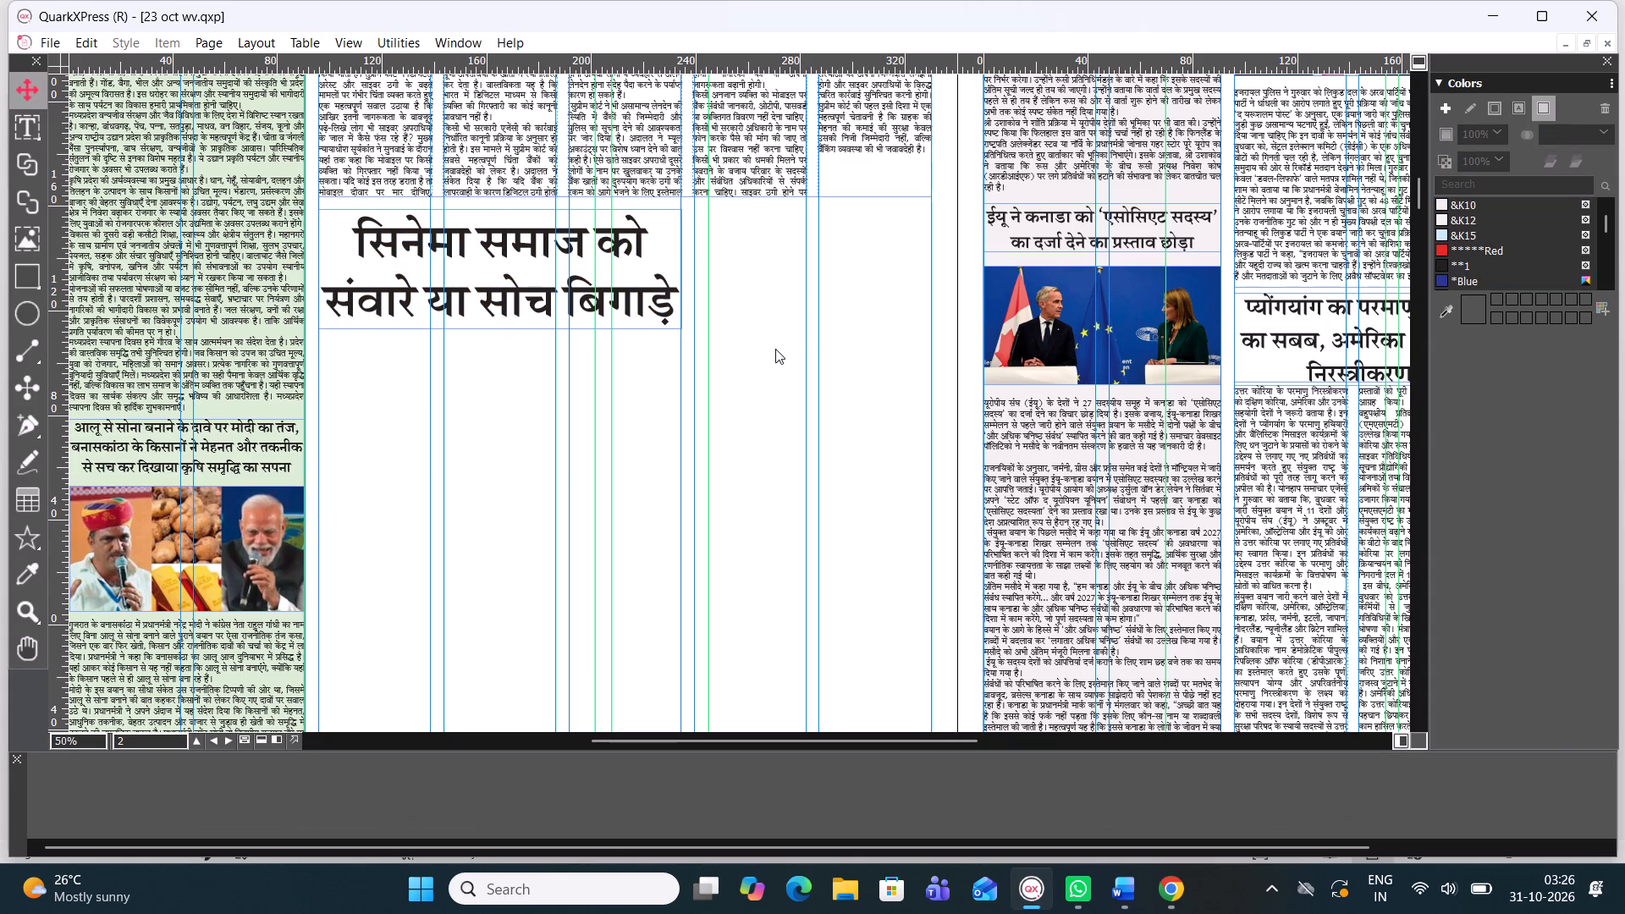
# Draw a text box directly below the cinema headline at the same width, about 139 mm wide and 176 mm high.
pyautogui.click(20, 118)
pyautogui.moveTo(320, 331); pyautogui.dragTo(333, 374)
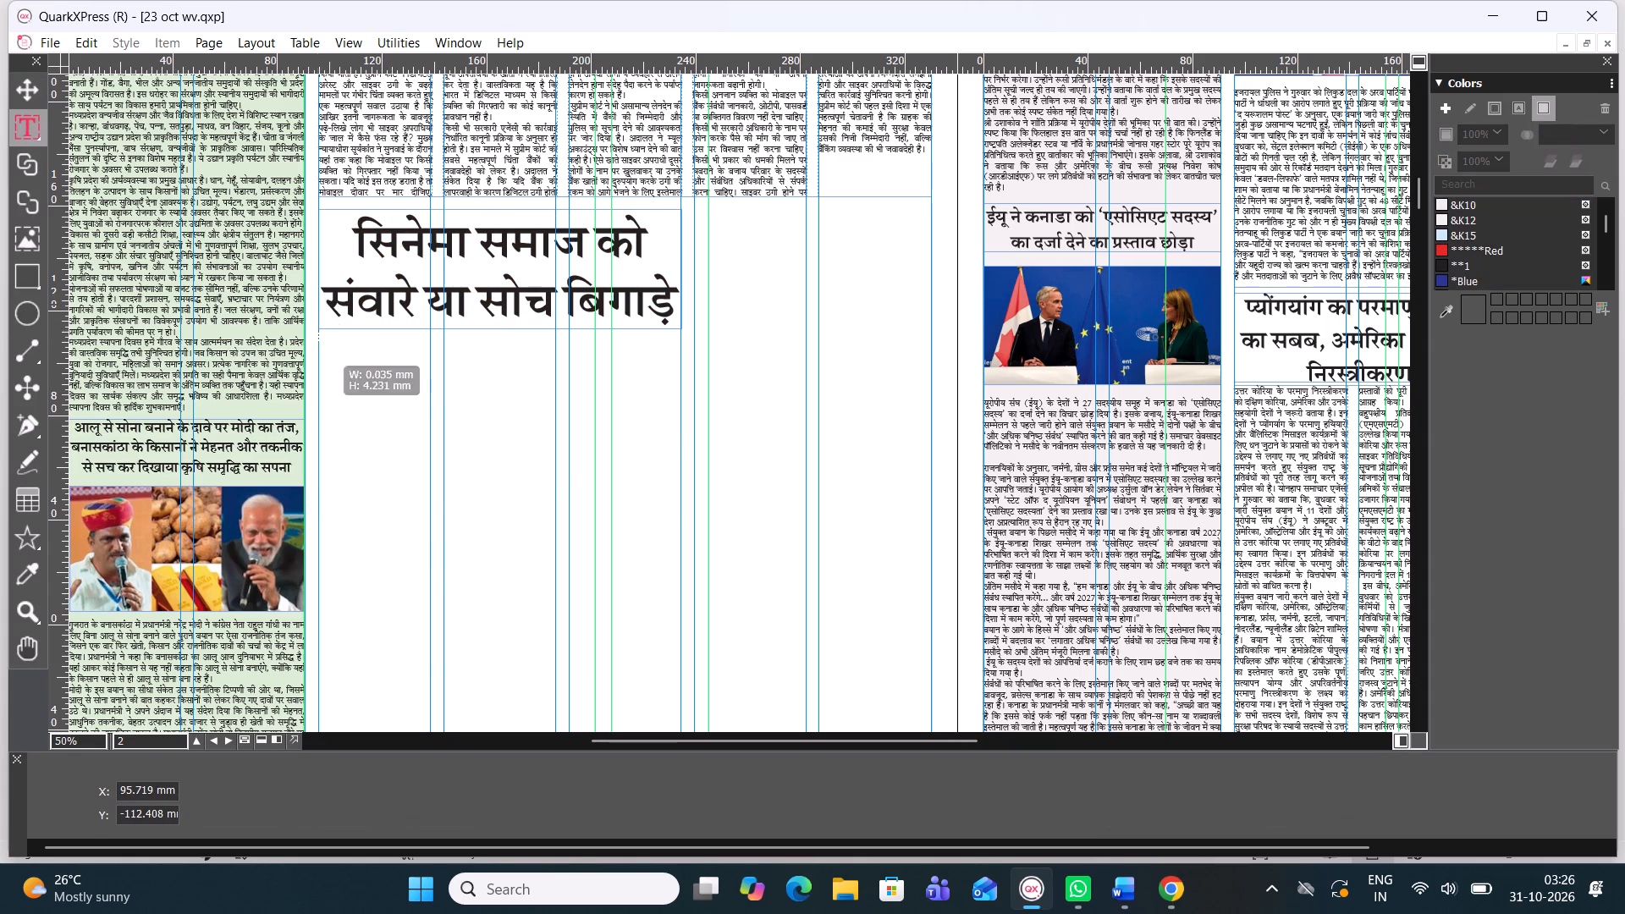
pyautogui.moveTo(333, 374); pyautogui.dragTo(680, 677)
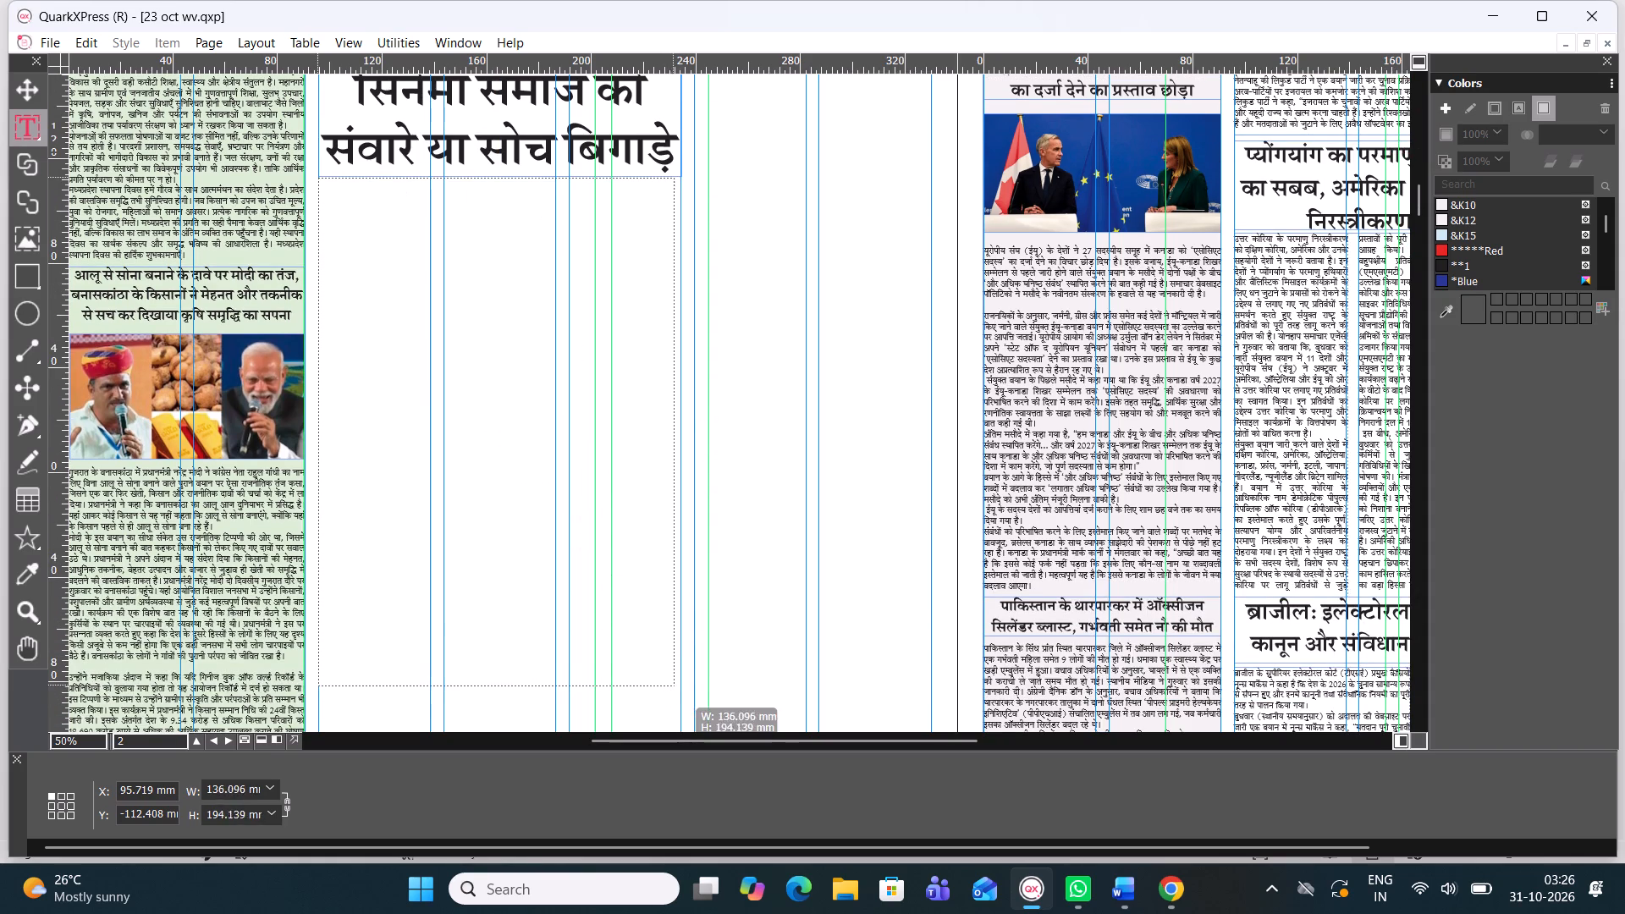
pyautogui.moveTo(680, 677); pyautogui.dragTo(684, 640)
pyautogui.scroll(-2, 686, 629)
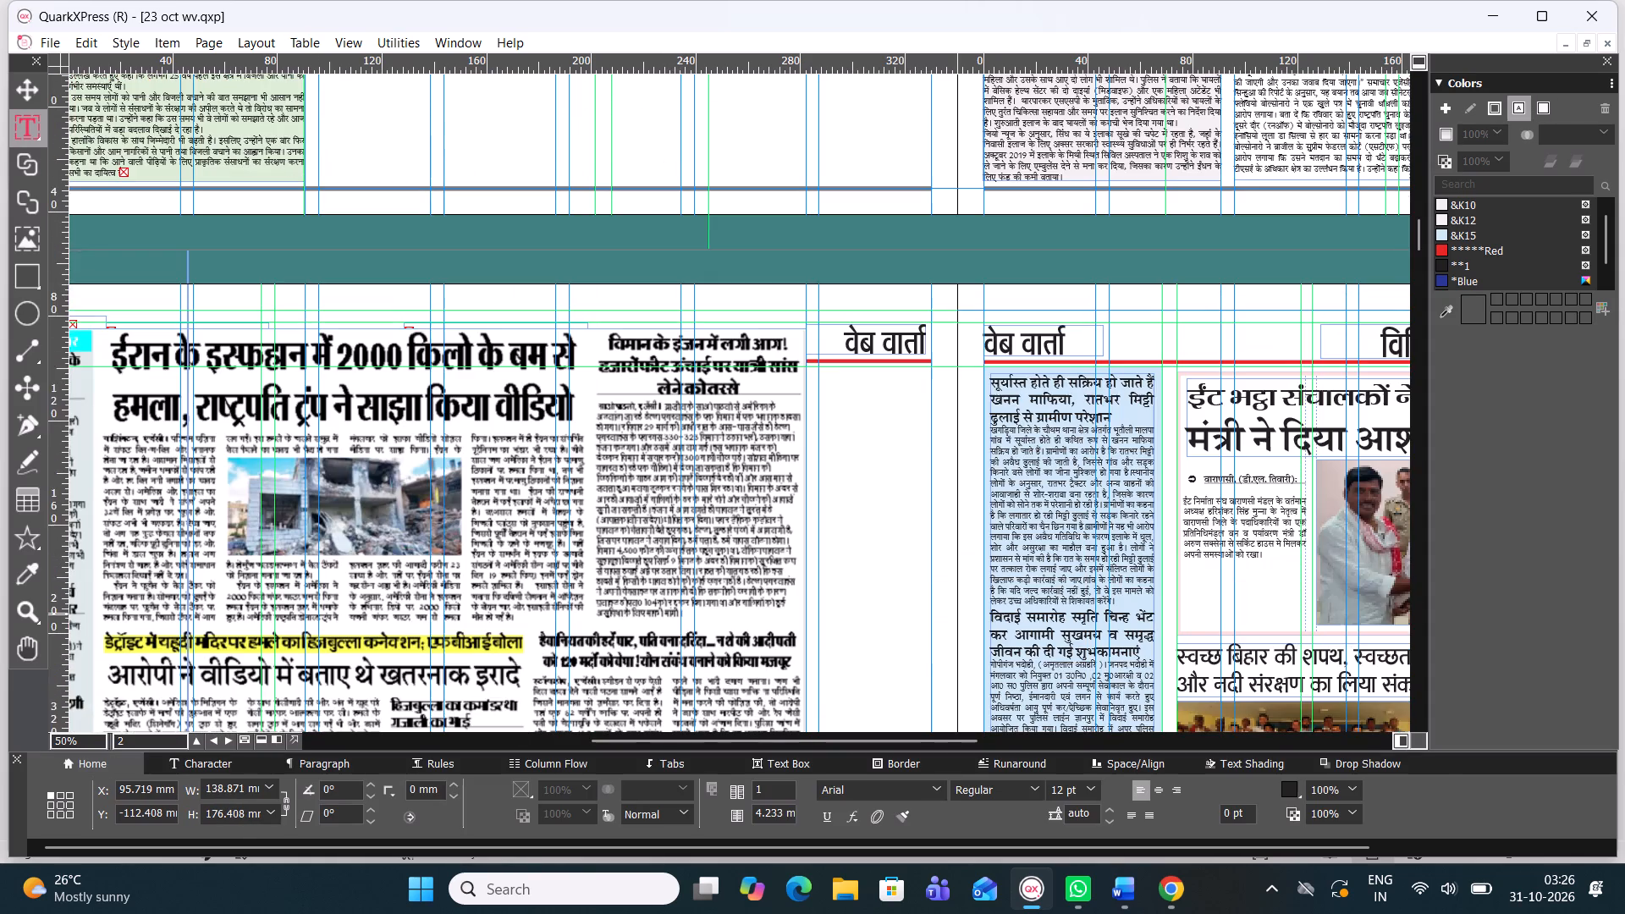
pyautogui.scroll(1, 686, 598)
pyautogui.scroll(1, 626, 508)
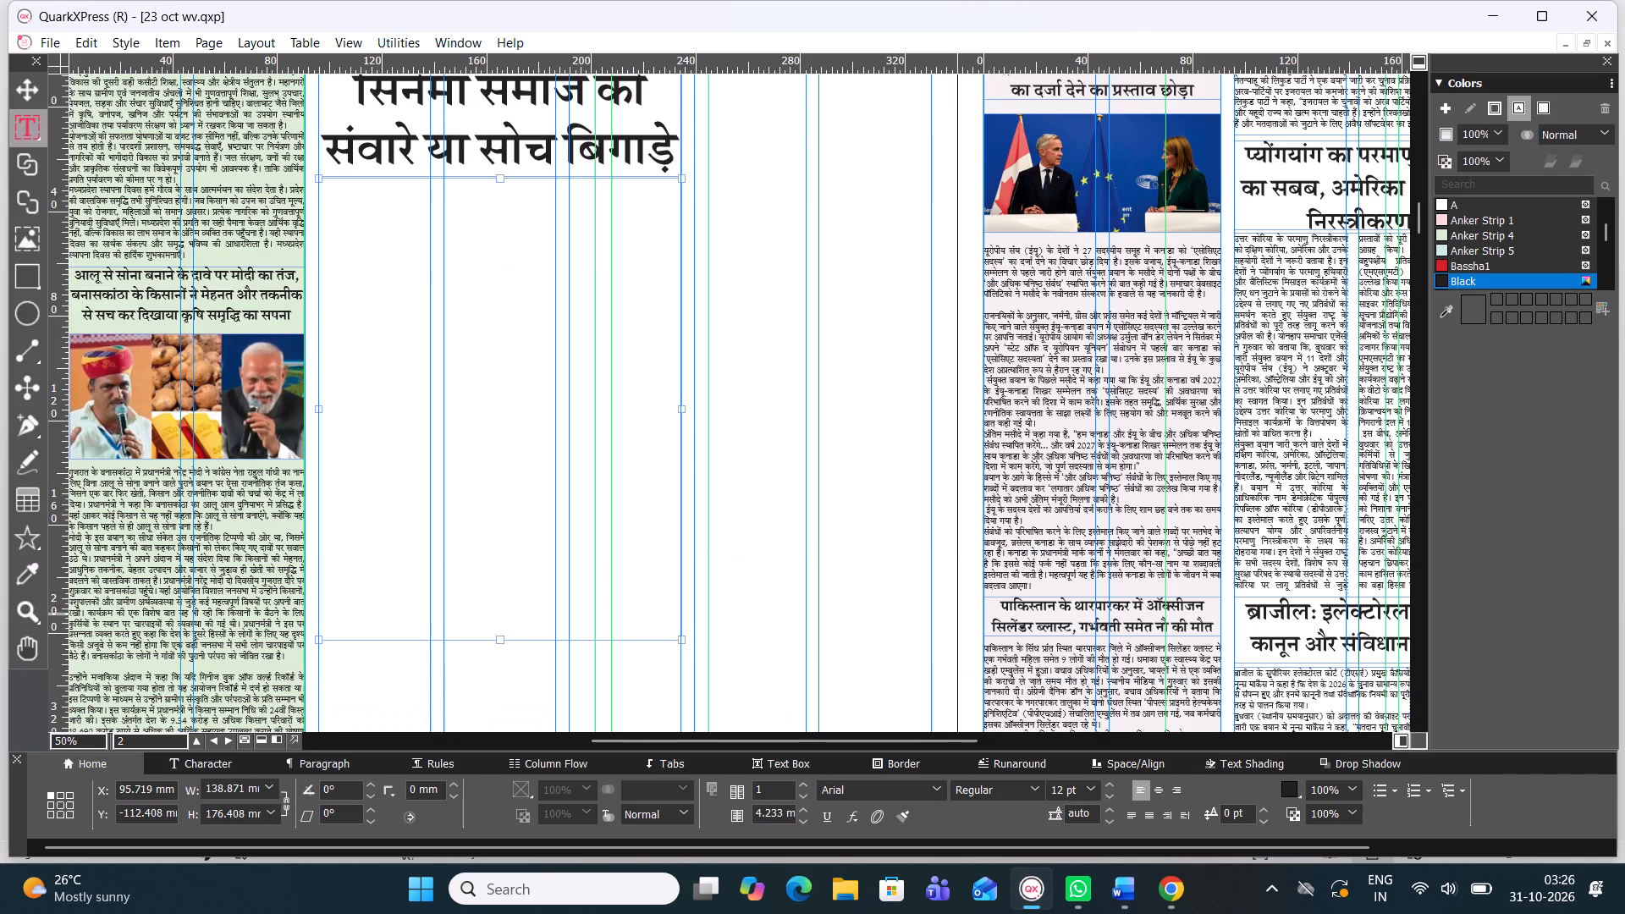
# In Word, copy the cinema article's body text without the byline and author note, and delete it from the document.
pyautogui.click(1114, 903)
pyautogui.scroll(-1, 872, 648)
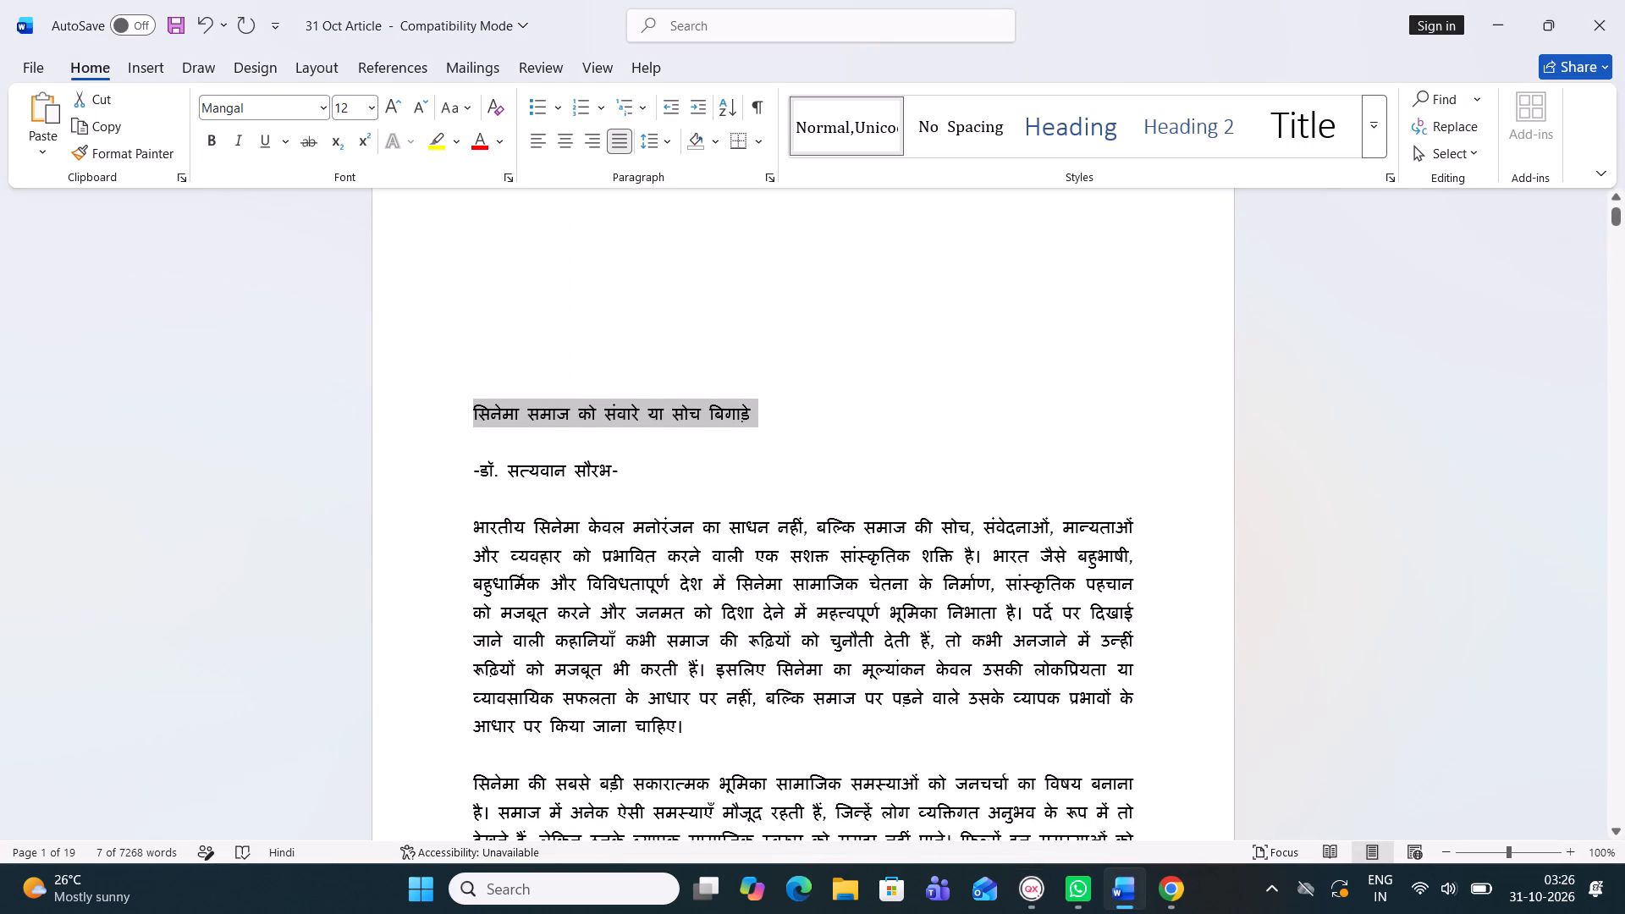
pyautogui.moveTo(477, 526); pyautogui.dragTo(1130, 886)
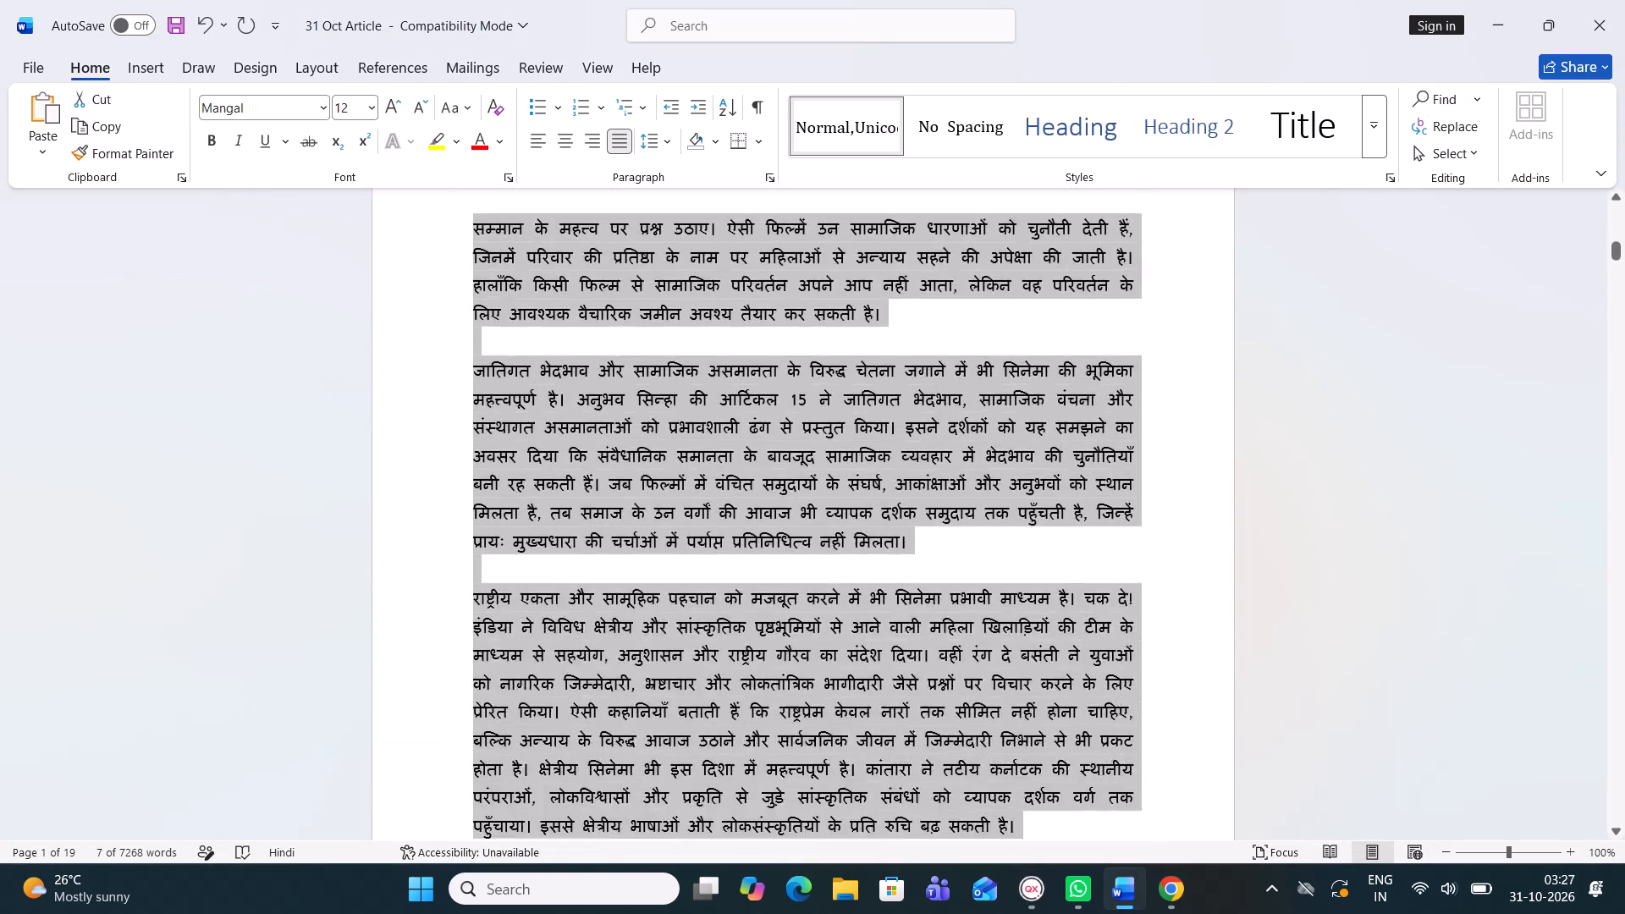
pyautogui.moveTo(1130, 886); pyautogui.dragTo(1149, 902)
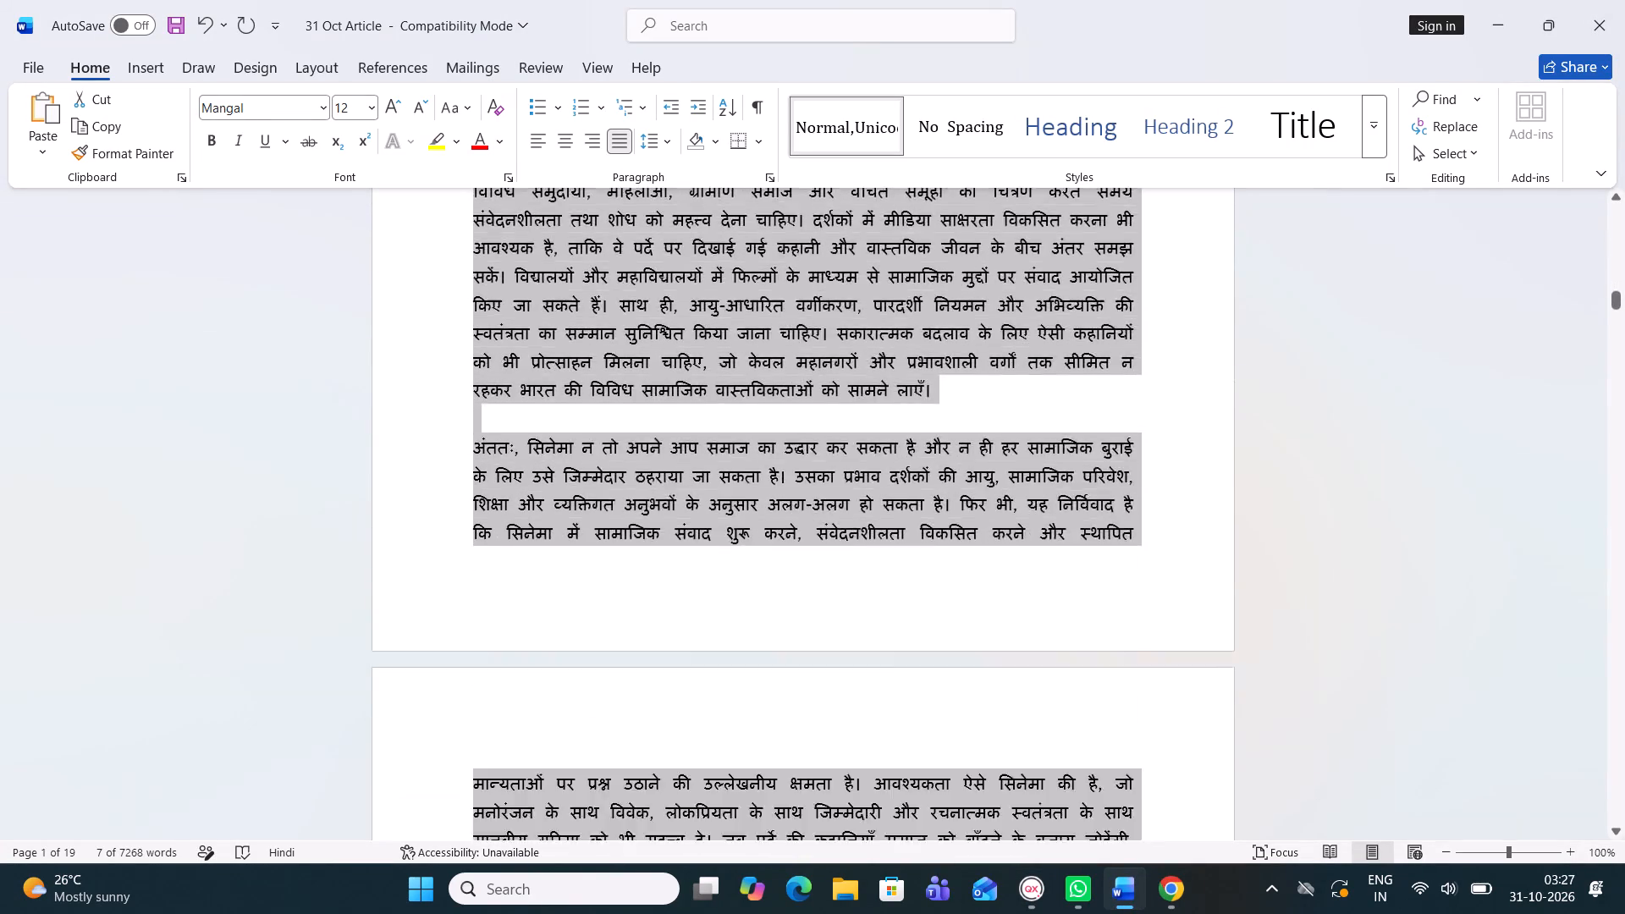
pyautogui.moveTo(1149, 902); pyautogui.dragTo(919, 658)
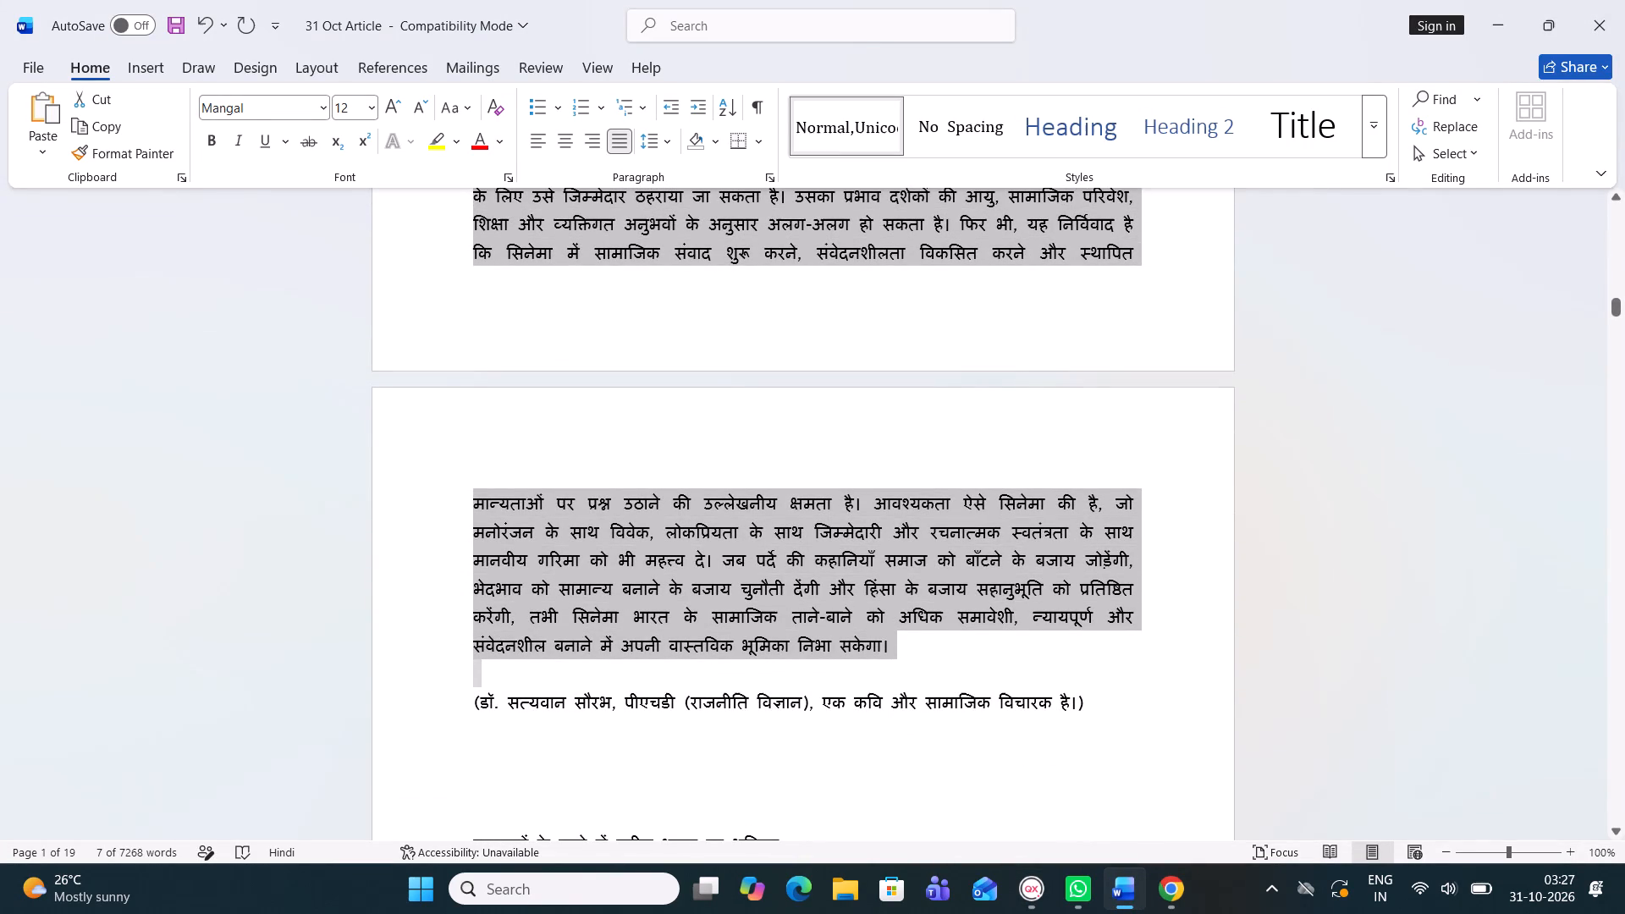
pyautogui.moveTo(919, 658); pyautogui.dragTo(889, 652)
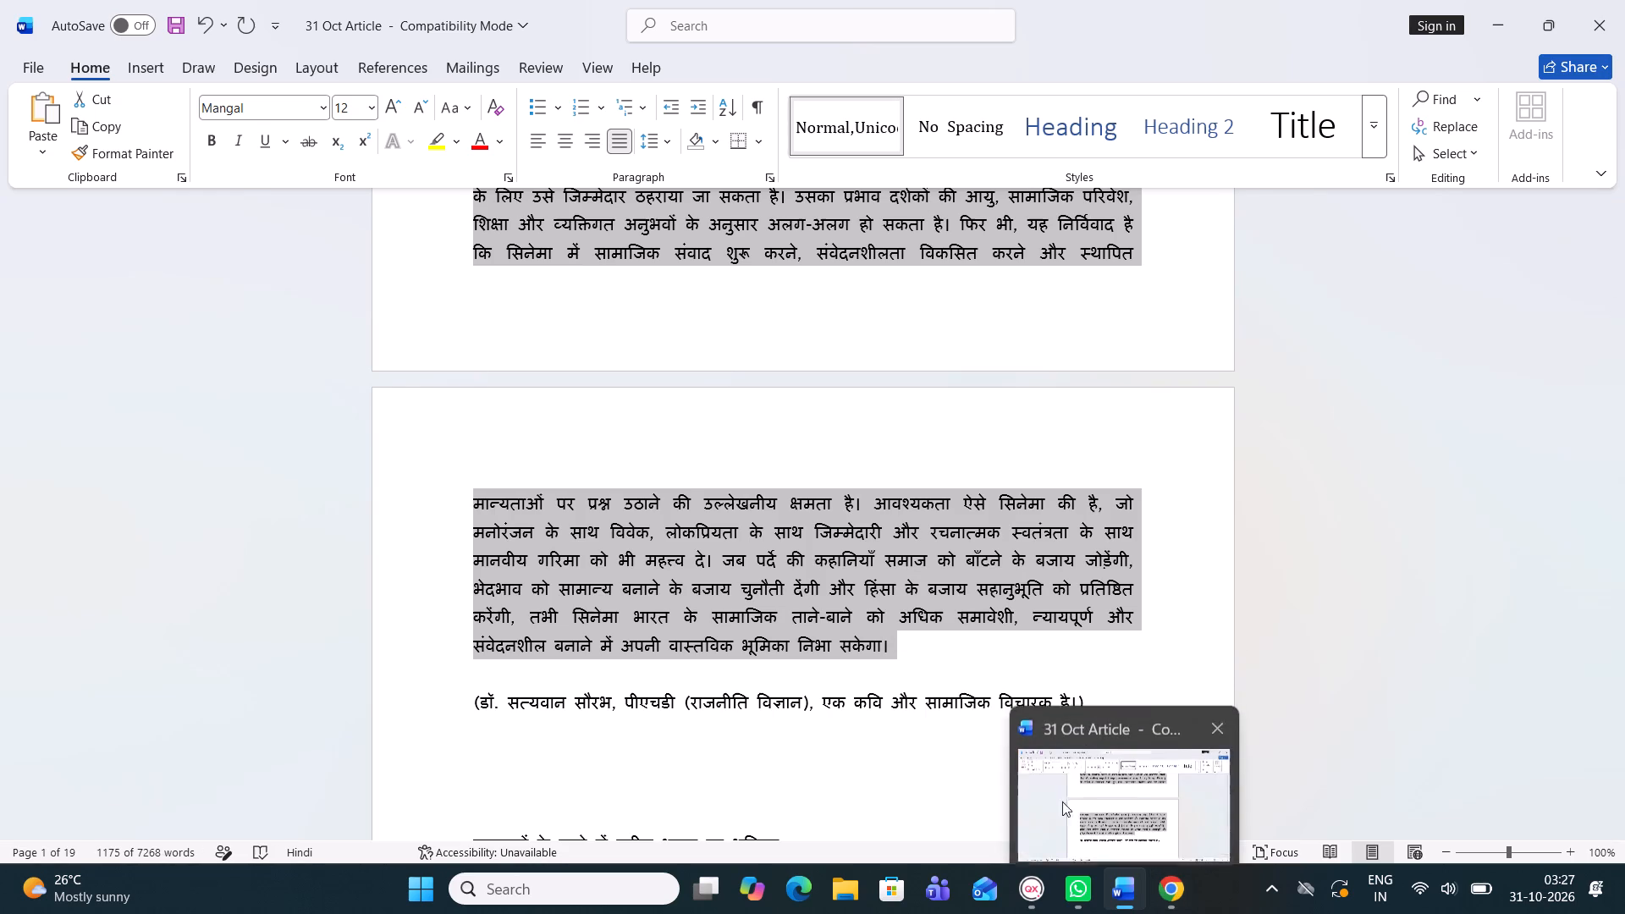
pyautogui.hotkey('ctrl', 'c')
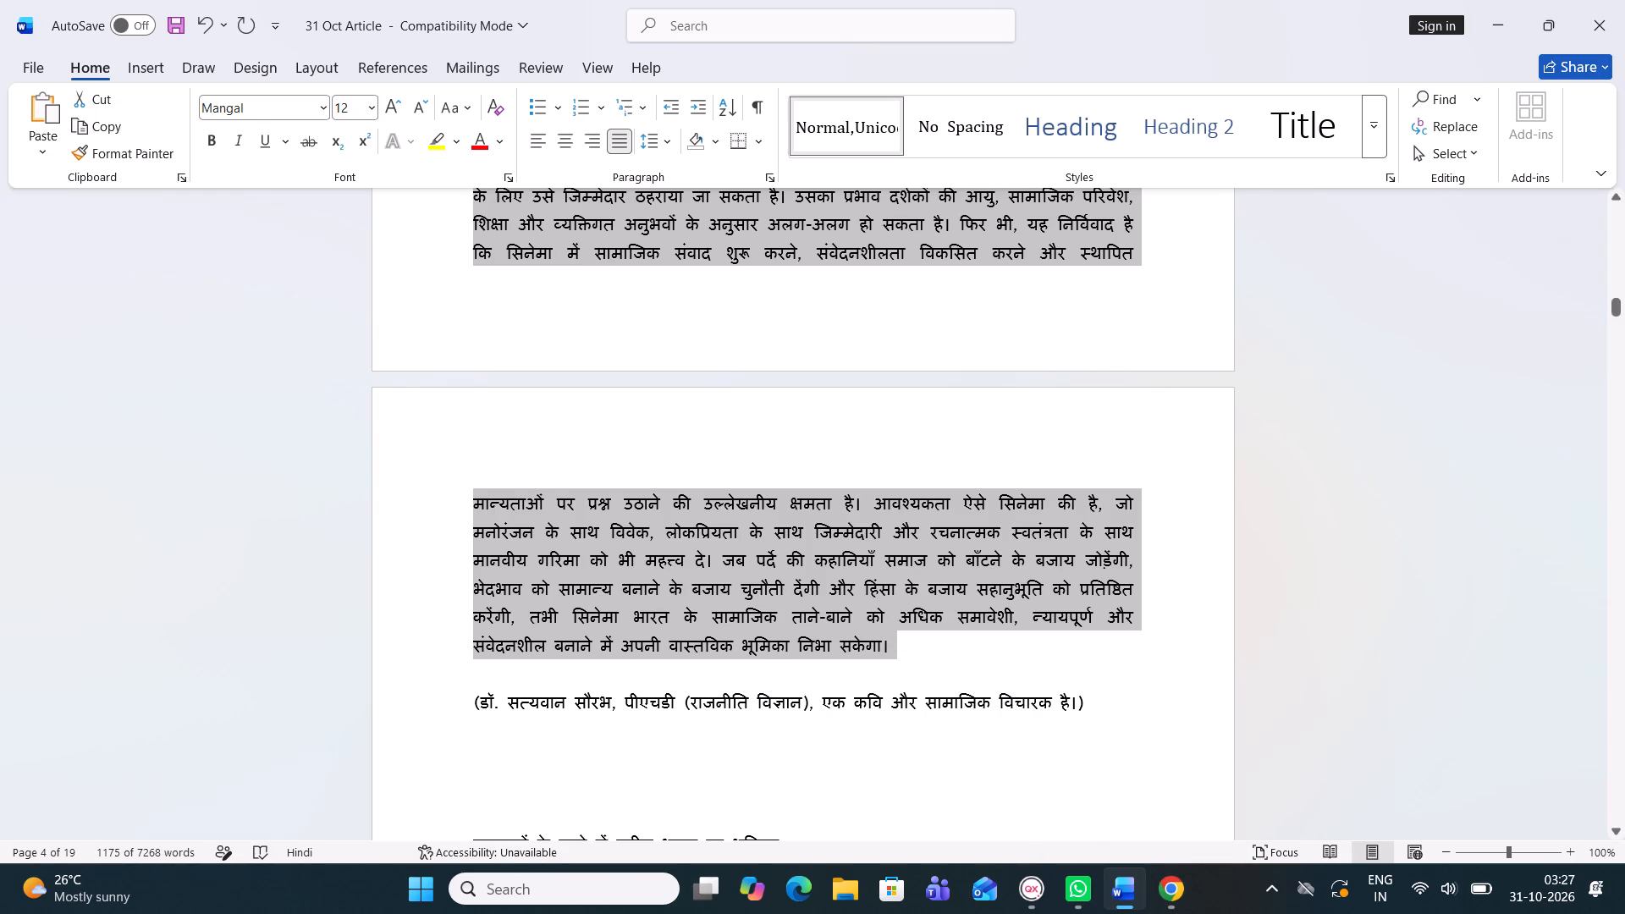
pyautogui.press('BackSpace')
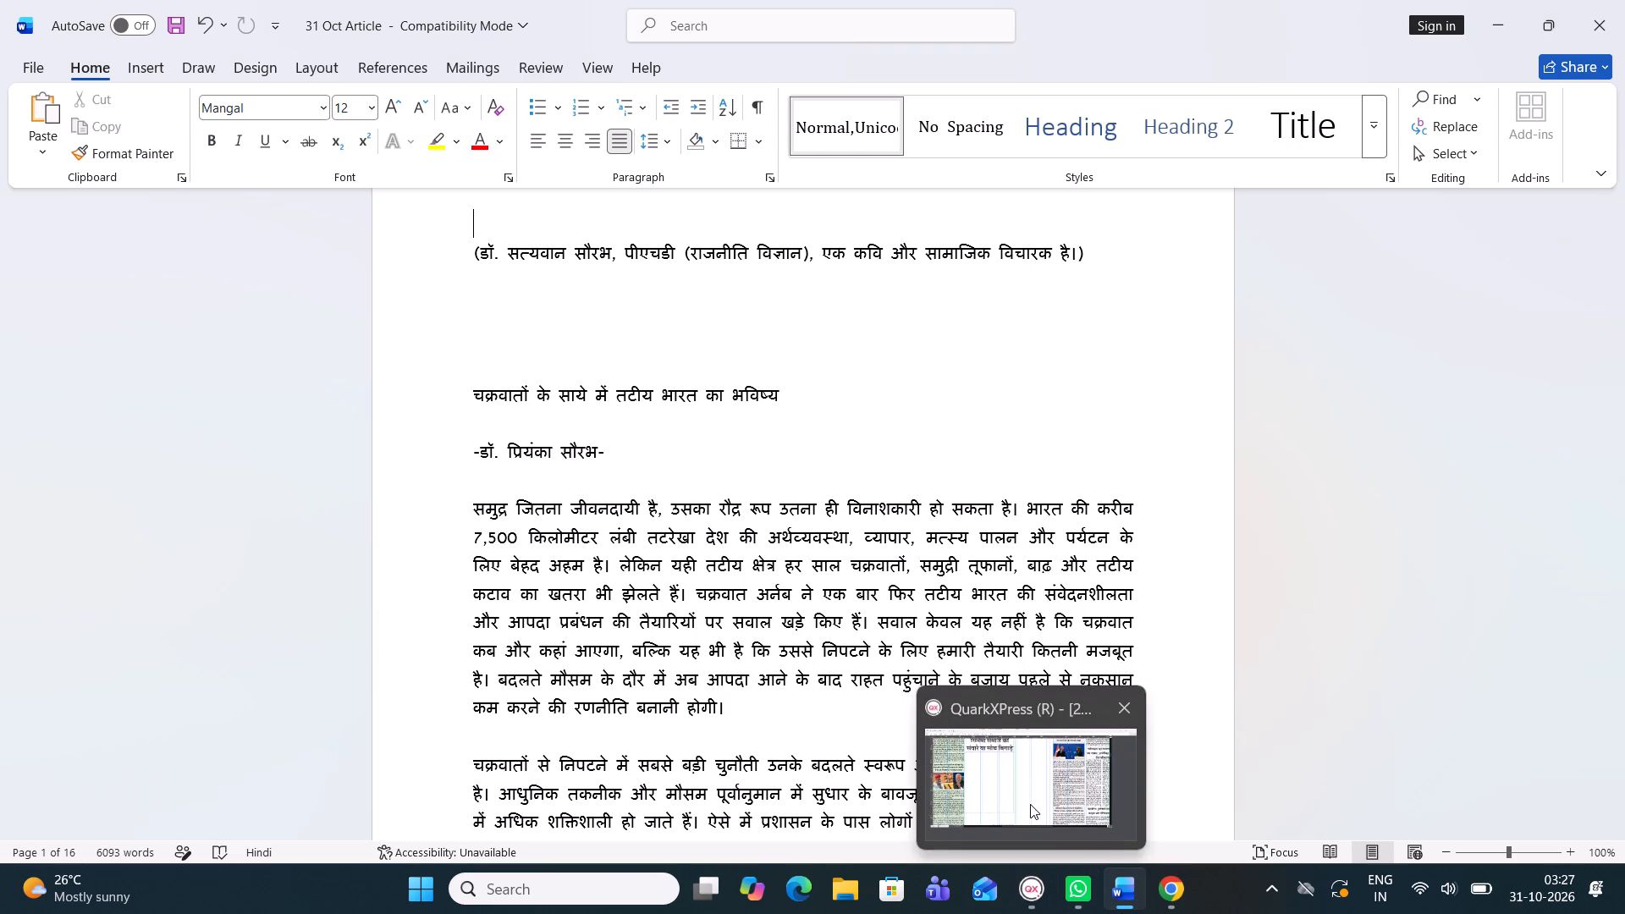
# Switch to QuarkXPress and paste the cinema article's body text into the new text box.
pyautogui.click(1038, 894)
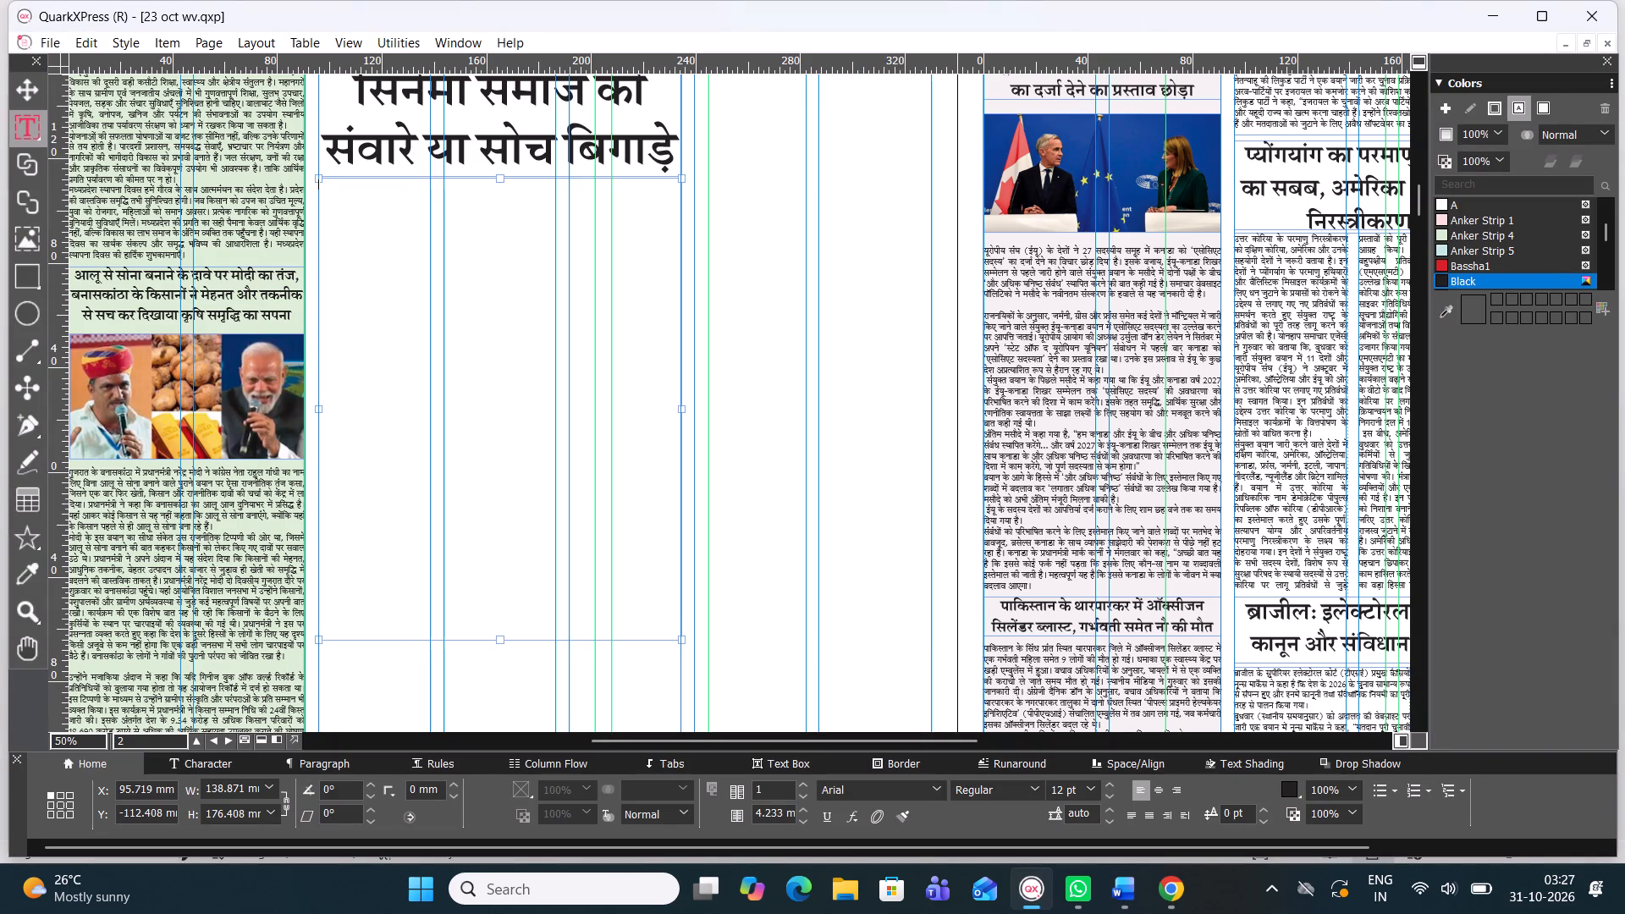
pyautogui.hotkey('ctrl', 'v')
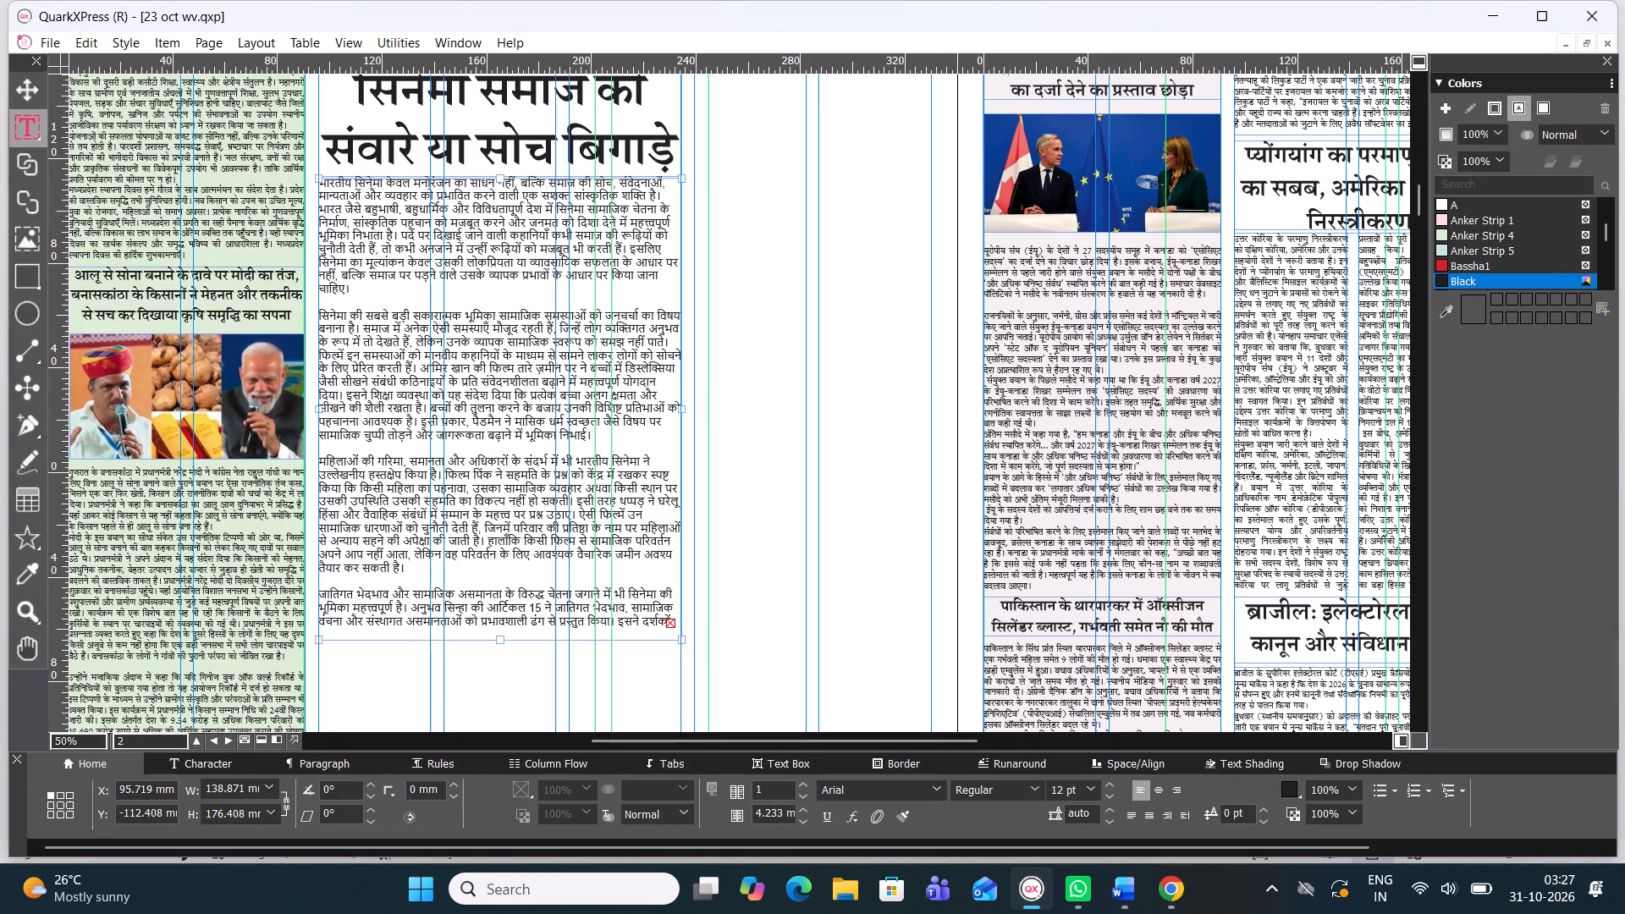
# Extend the bottom edge of the cinema body text box past the page's bottom rule, making it about 301 mm high.
pyautogui.scroll(-1, 512, 487)
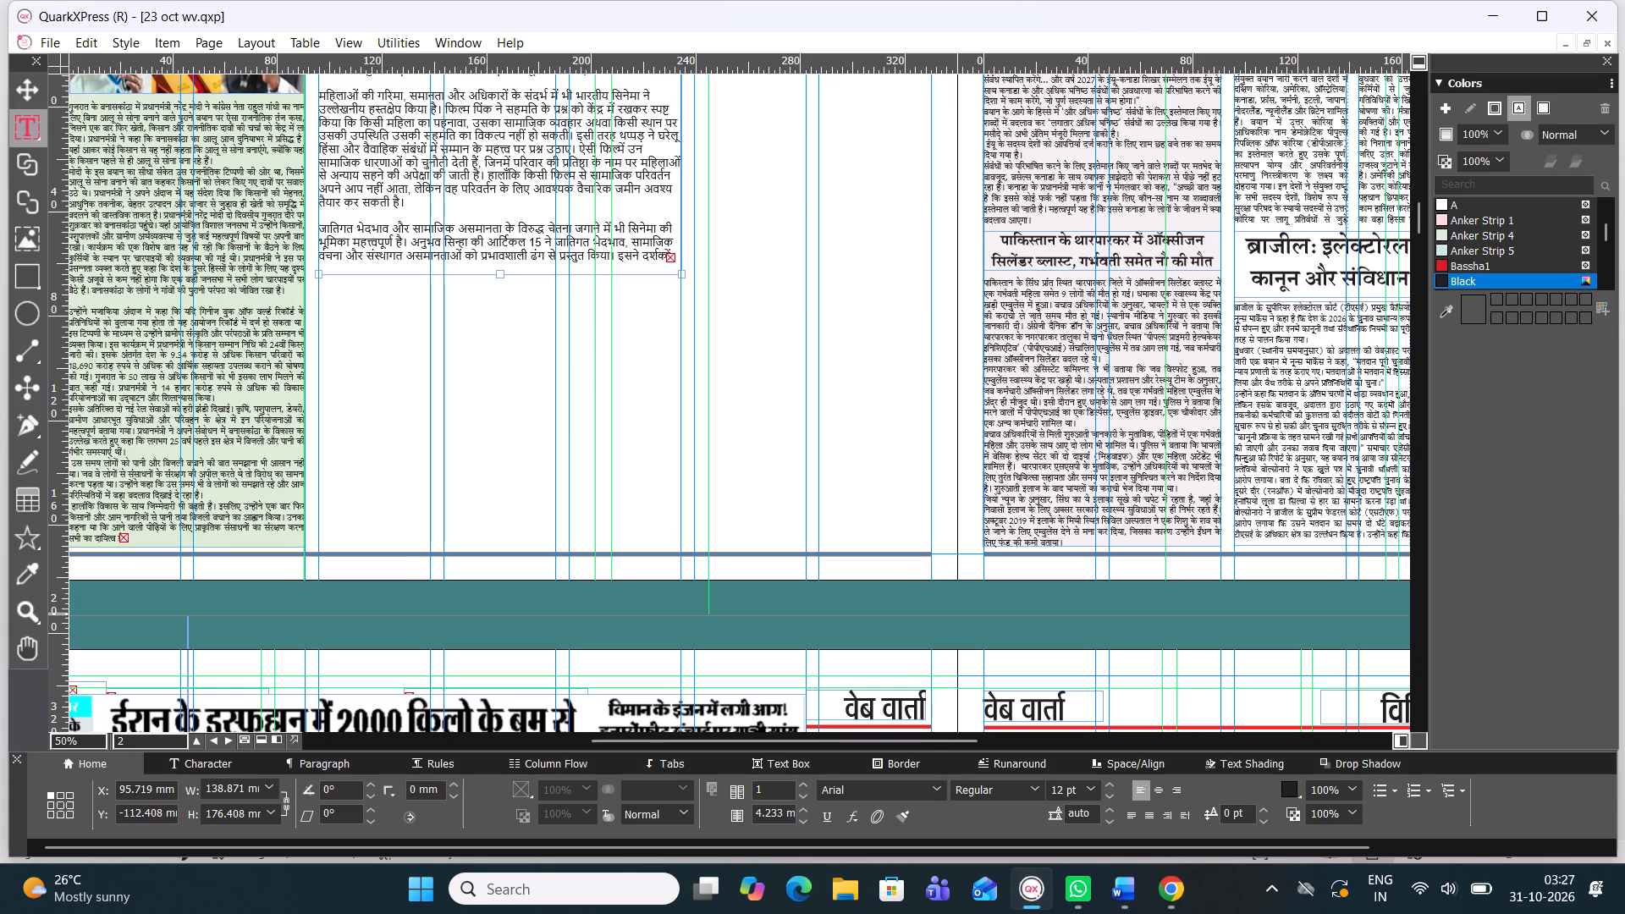
pyautogui.moveTo(500, 274); pyautogui.dragTo(499, 350)
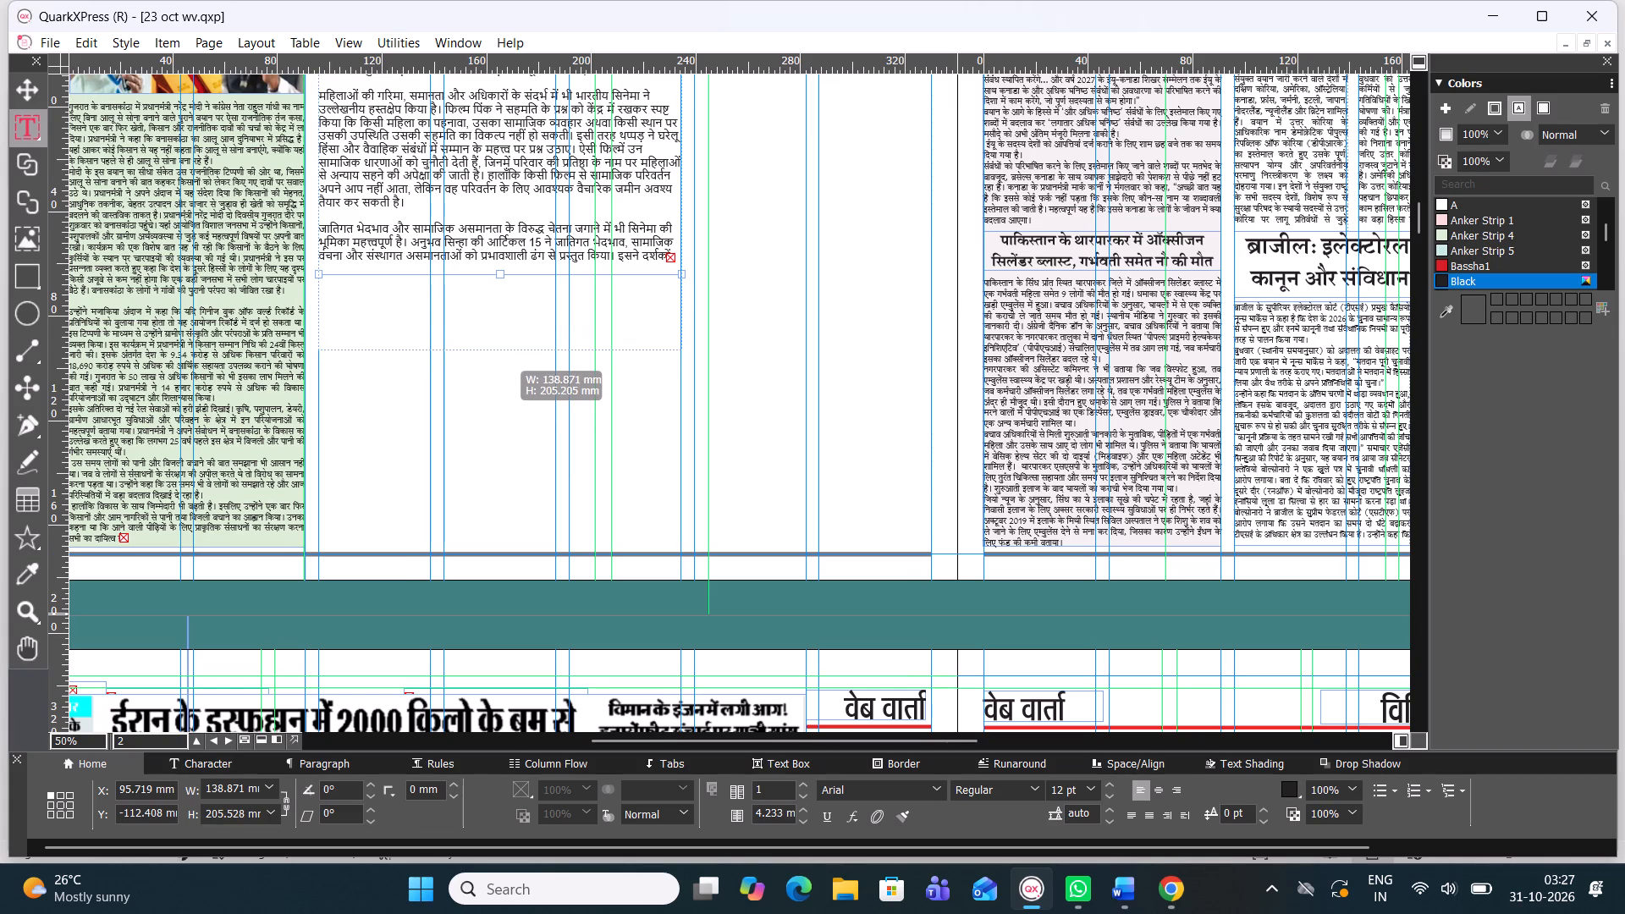
pyautogui.moveTo(499, 350); pyautogui.dragTo(504, 449)
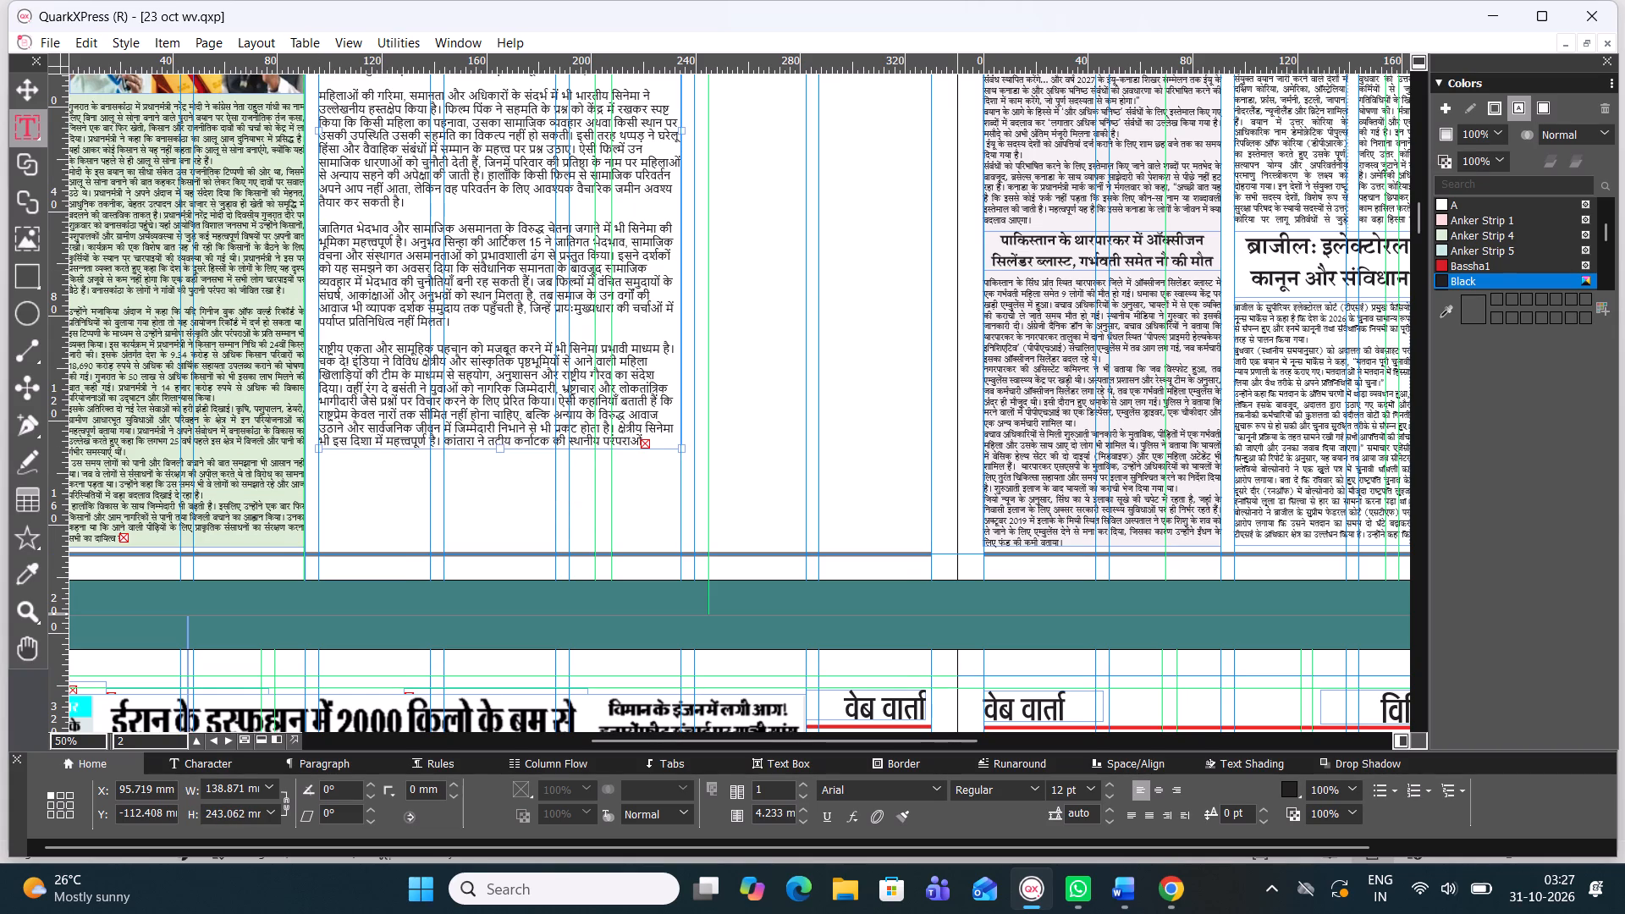
pyautogui.moveTo(505, 449); pyautogui.dragTo(505, 535)
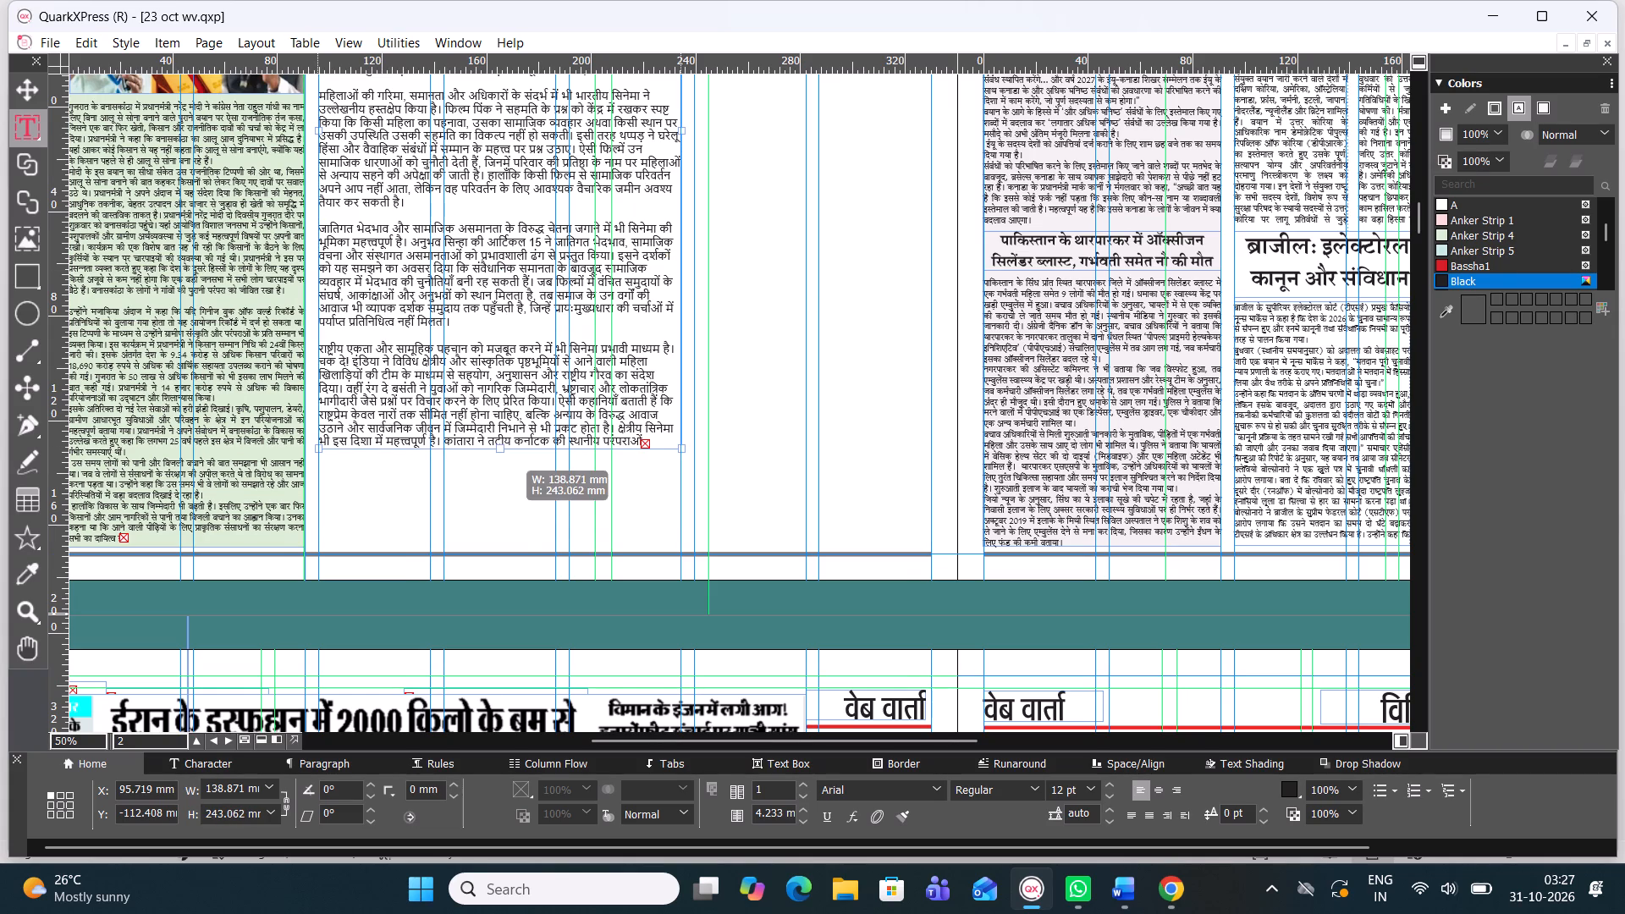
pyautogui.moveTo(505, 535); pyautogui.dragTo(520, 581)
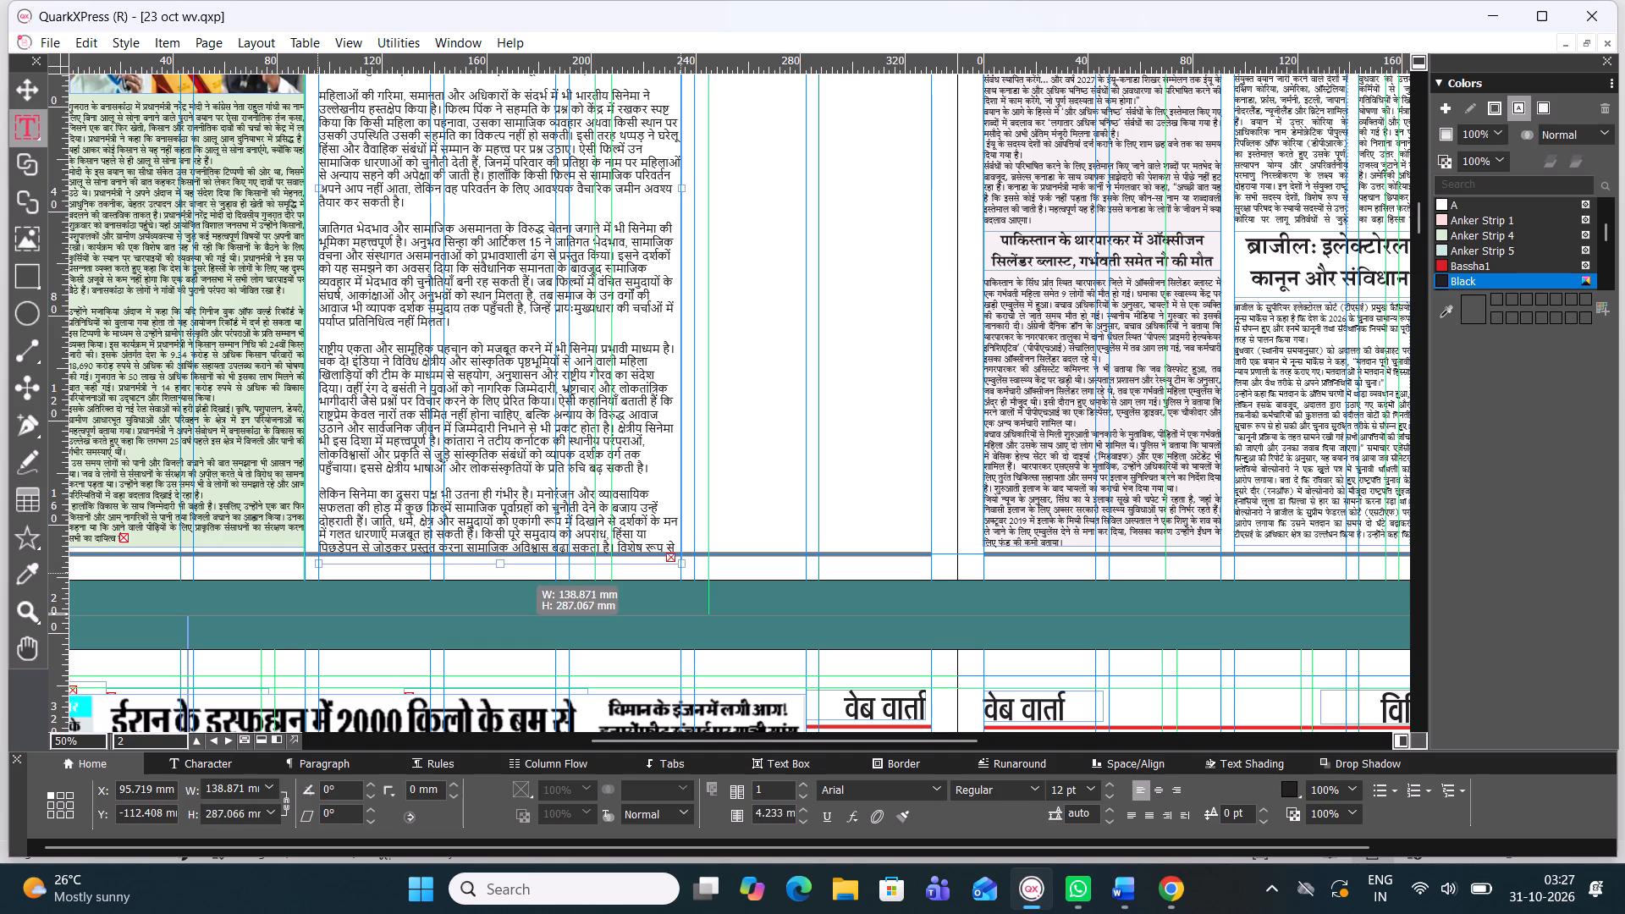
pyautogui.moveTo(520, 581); pyautogui.dragTo(525, 602)
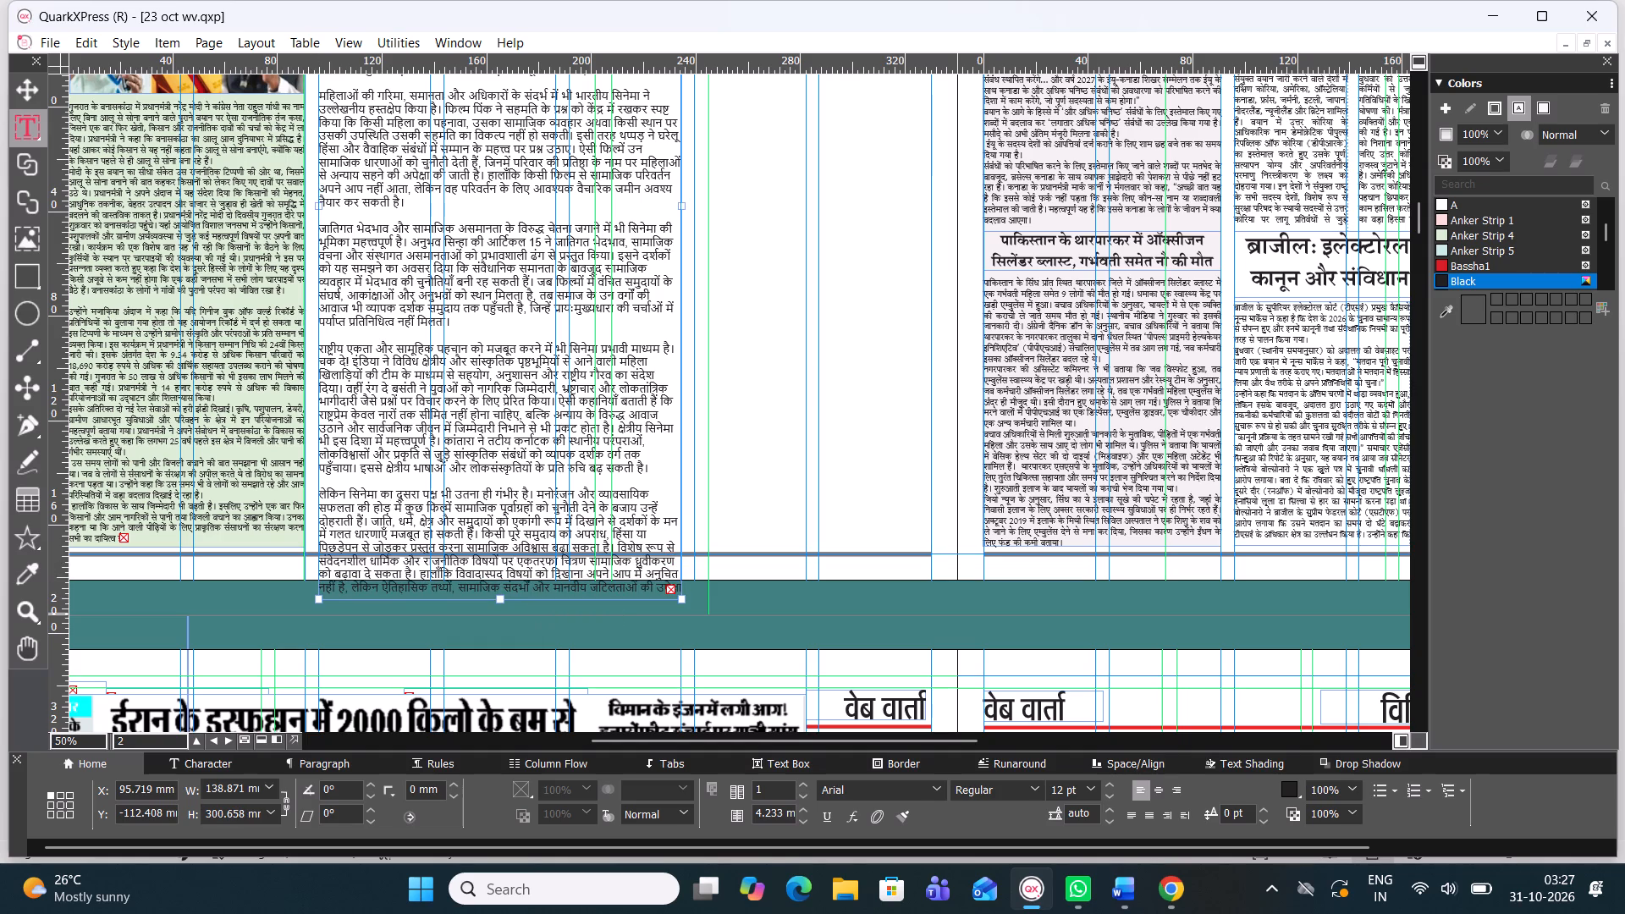
# Widen the cinema body text box across onto the facing page until it is about 312 mm wide, so all its text fits.
pyautogui.moveTo(682, 206); pyautogui.dragTo(768, 217)
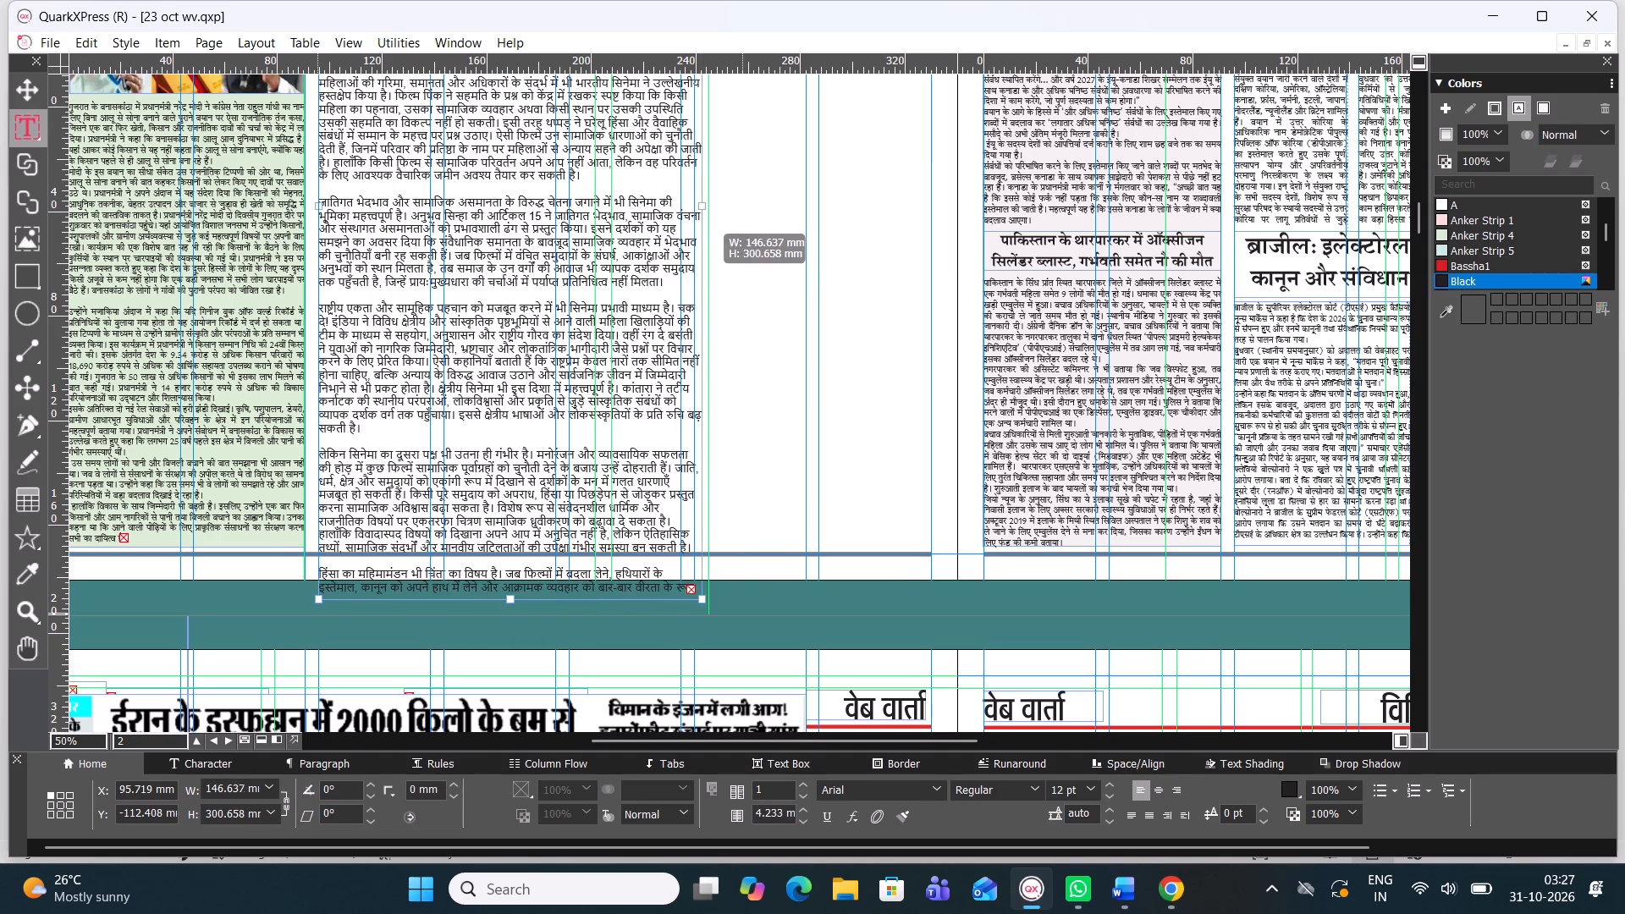
pyautogui.moveTo(768, 217); pyautogui.dragTo(844, 226)
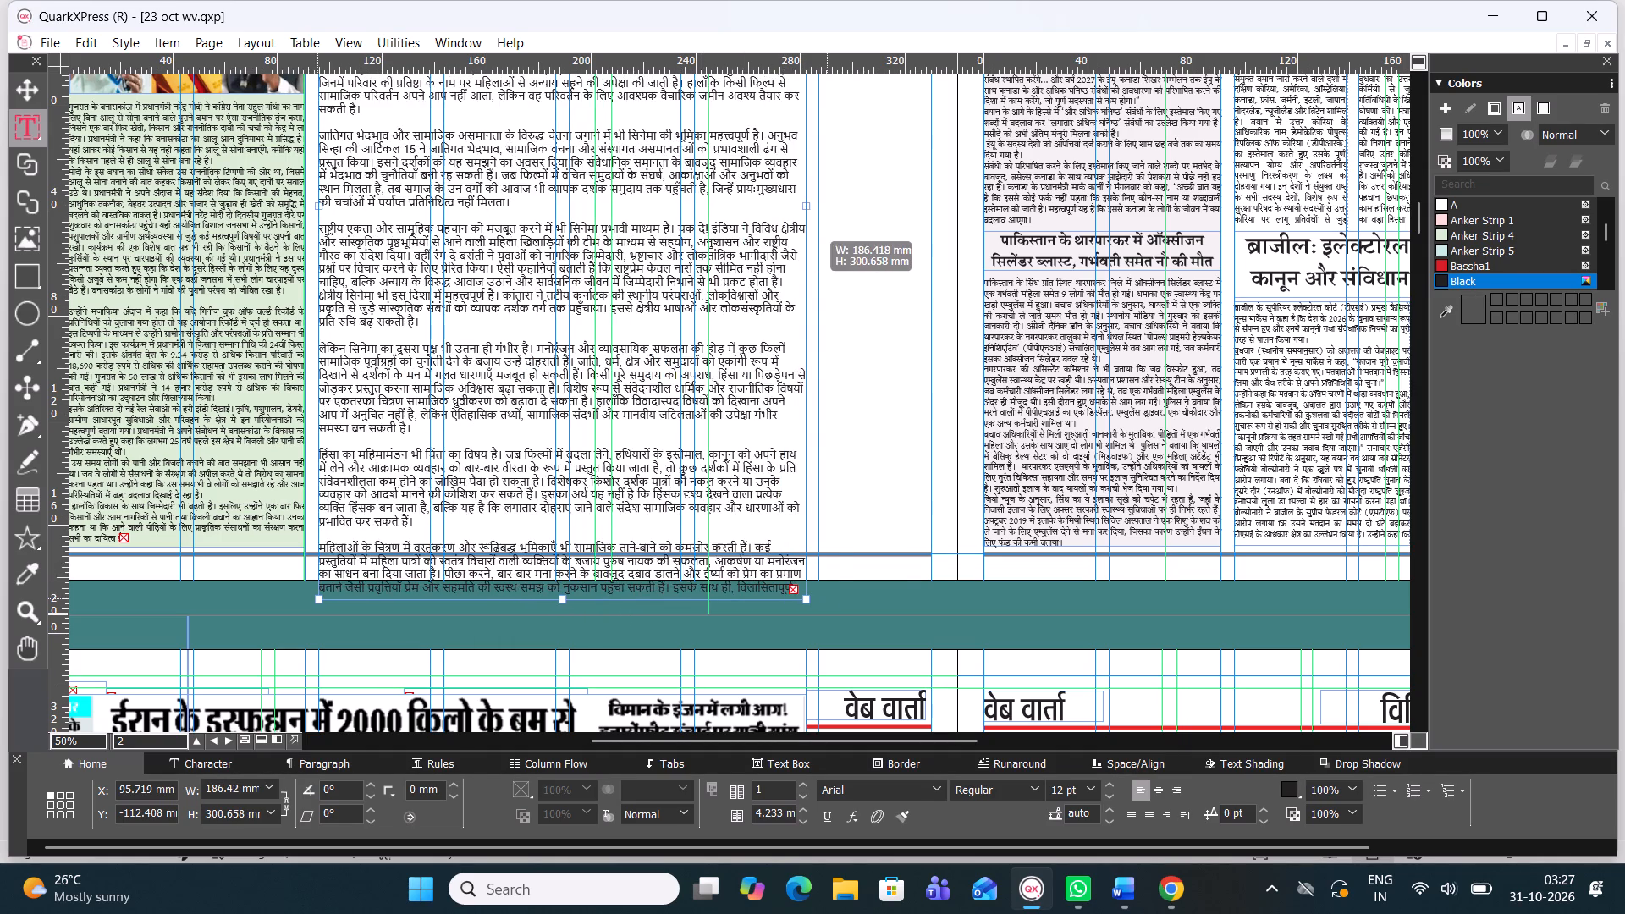
pyautogui.moveTo(844, 226); pyautogui.dragTo(941, 238)
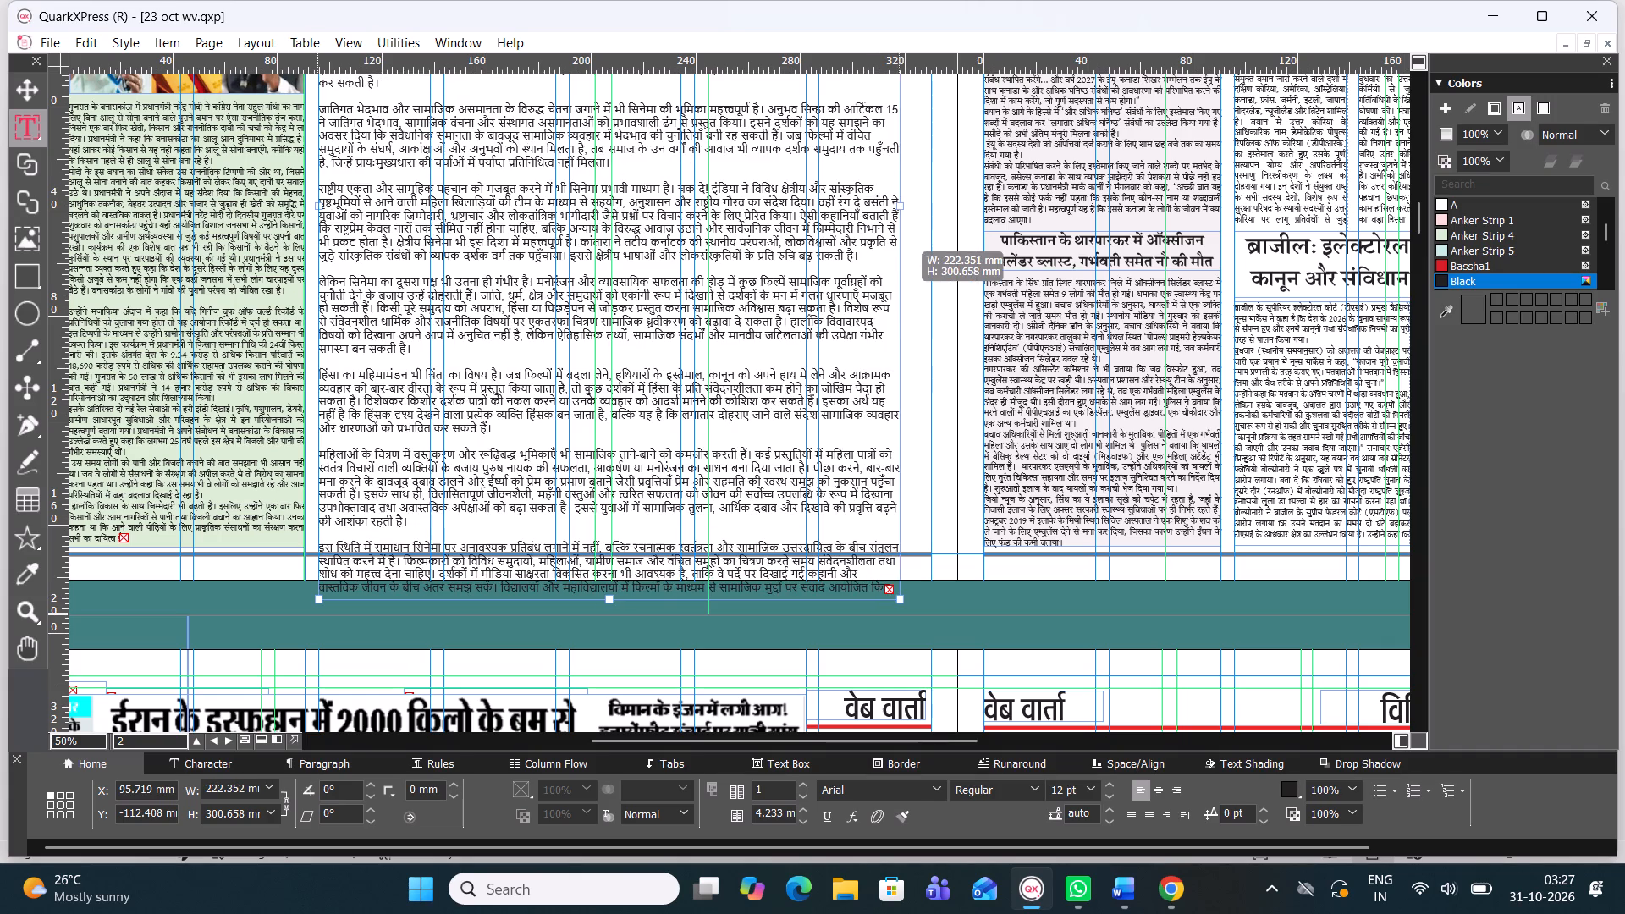
pyautogui.moveTo(941, 238); pyautogui.dragTo(1003, 246)
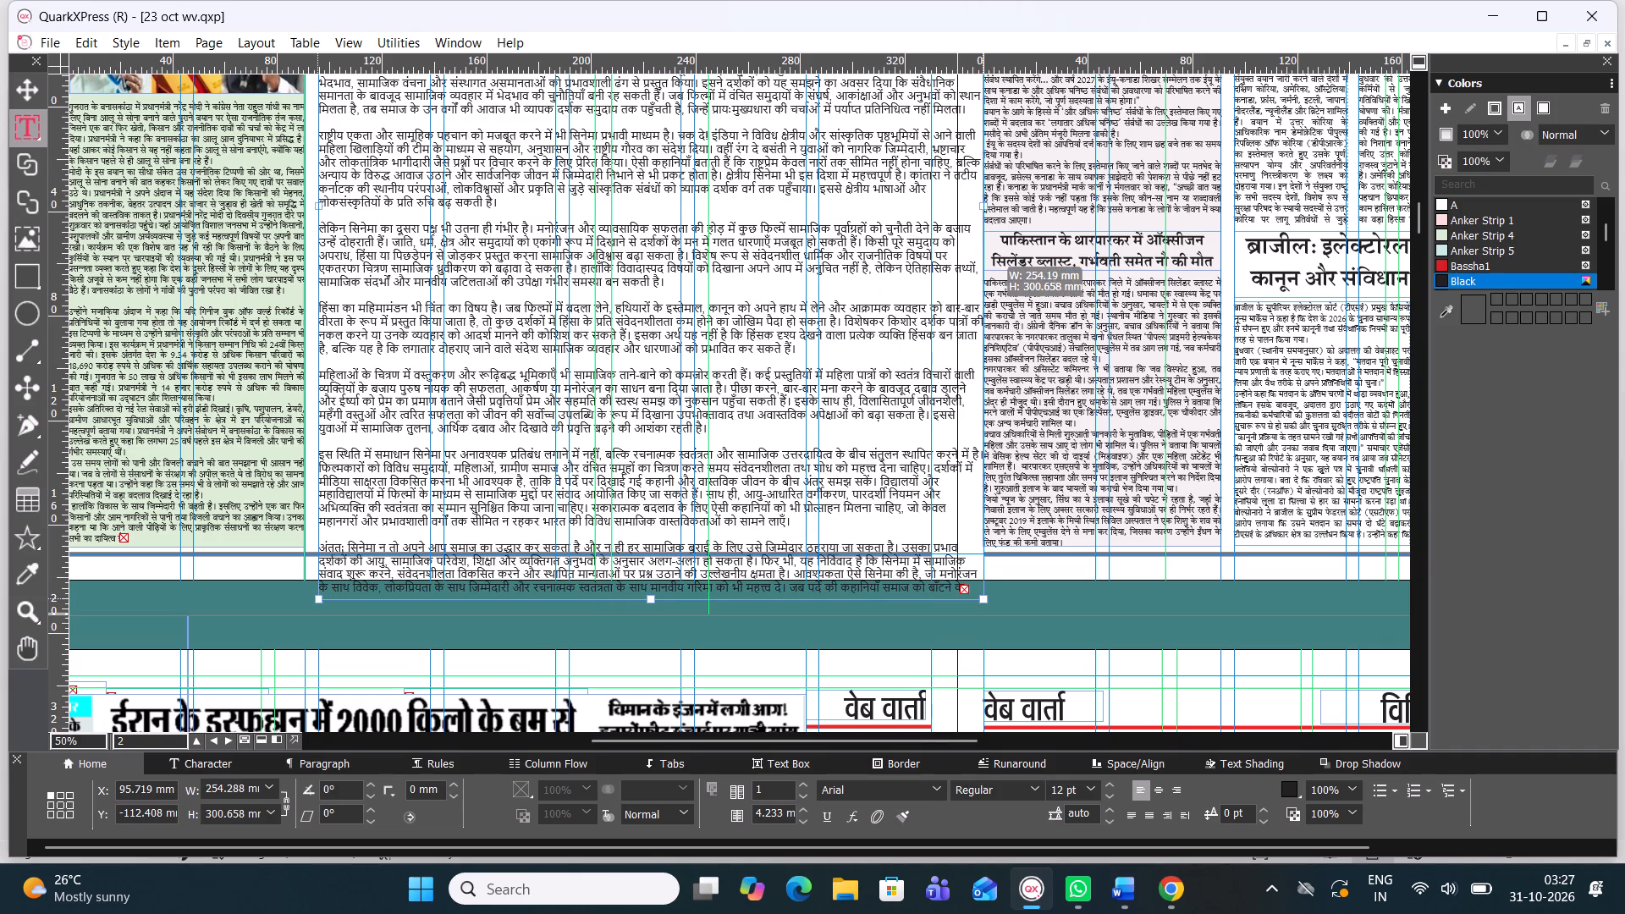
pyautogui.moveTo(1003, 246); pyautogui.dragTo(1062, 260)
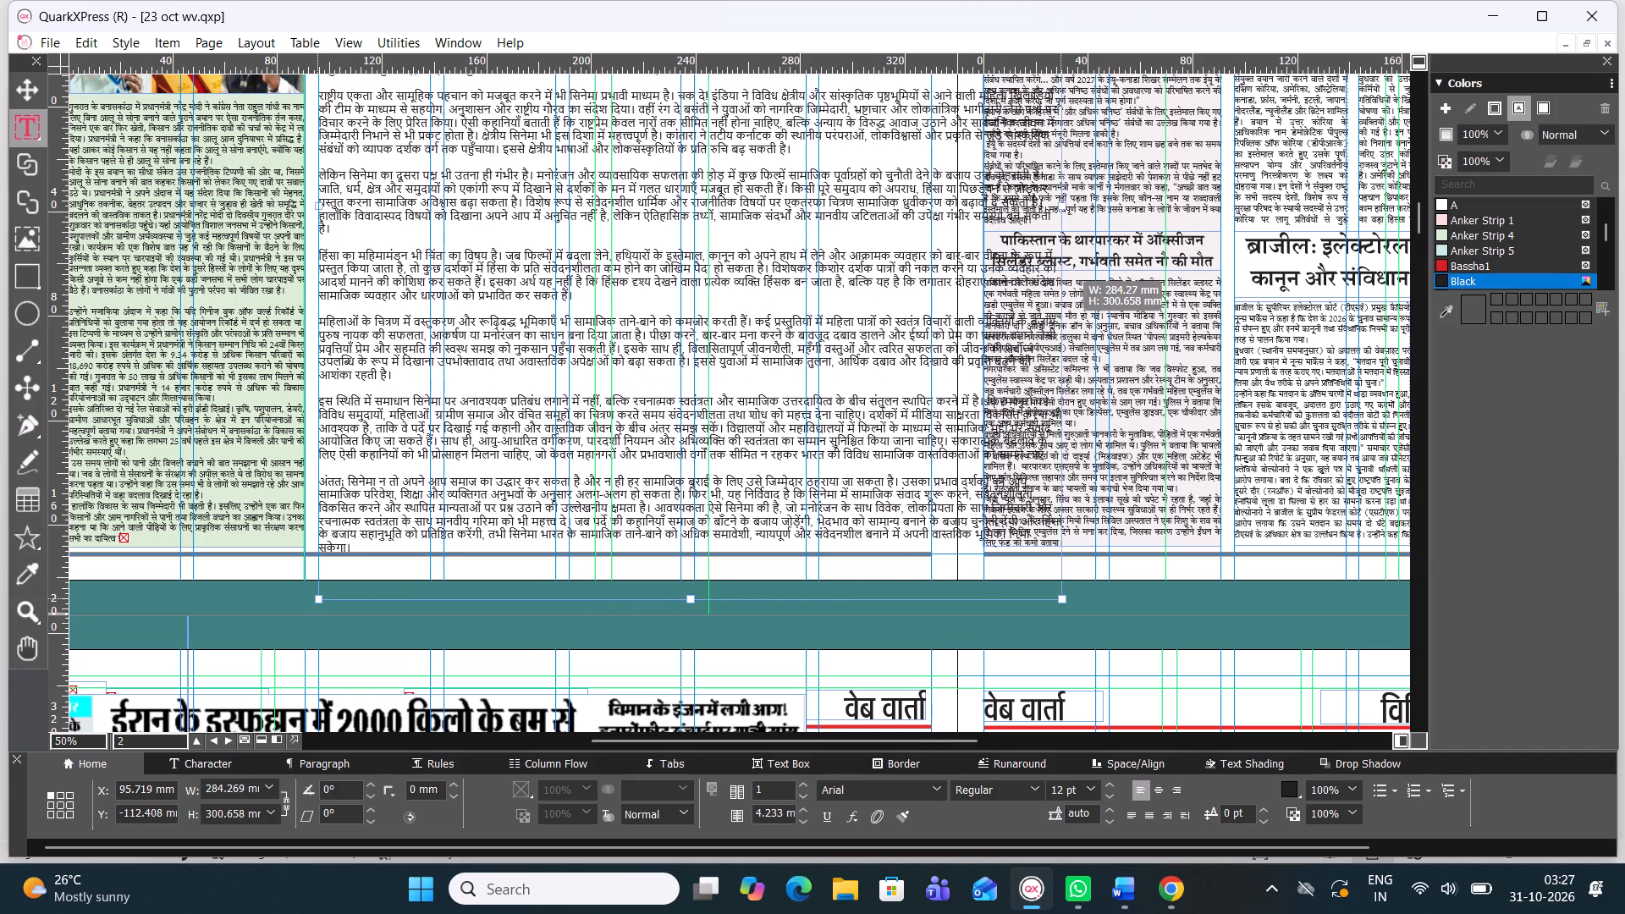
pyautogui.moveTo(1062, 260); pyautogui.dragTo(1135, 271)
# Select the whole cinema body text and set it to 11.5 pt with 11.7 pt leading.
pyautogui.moveTo(796, 511); pyautogui.dragTo(380, 711)
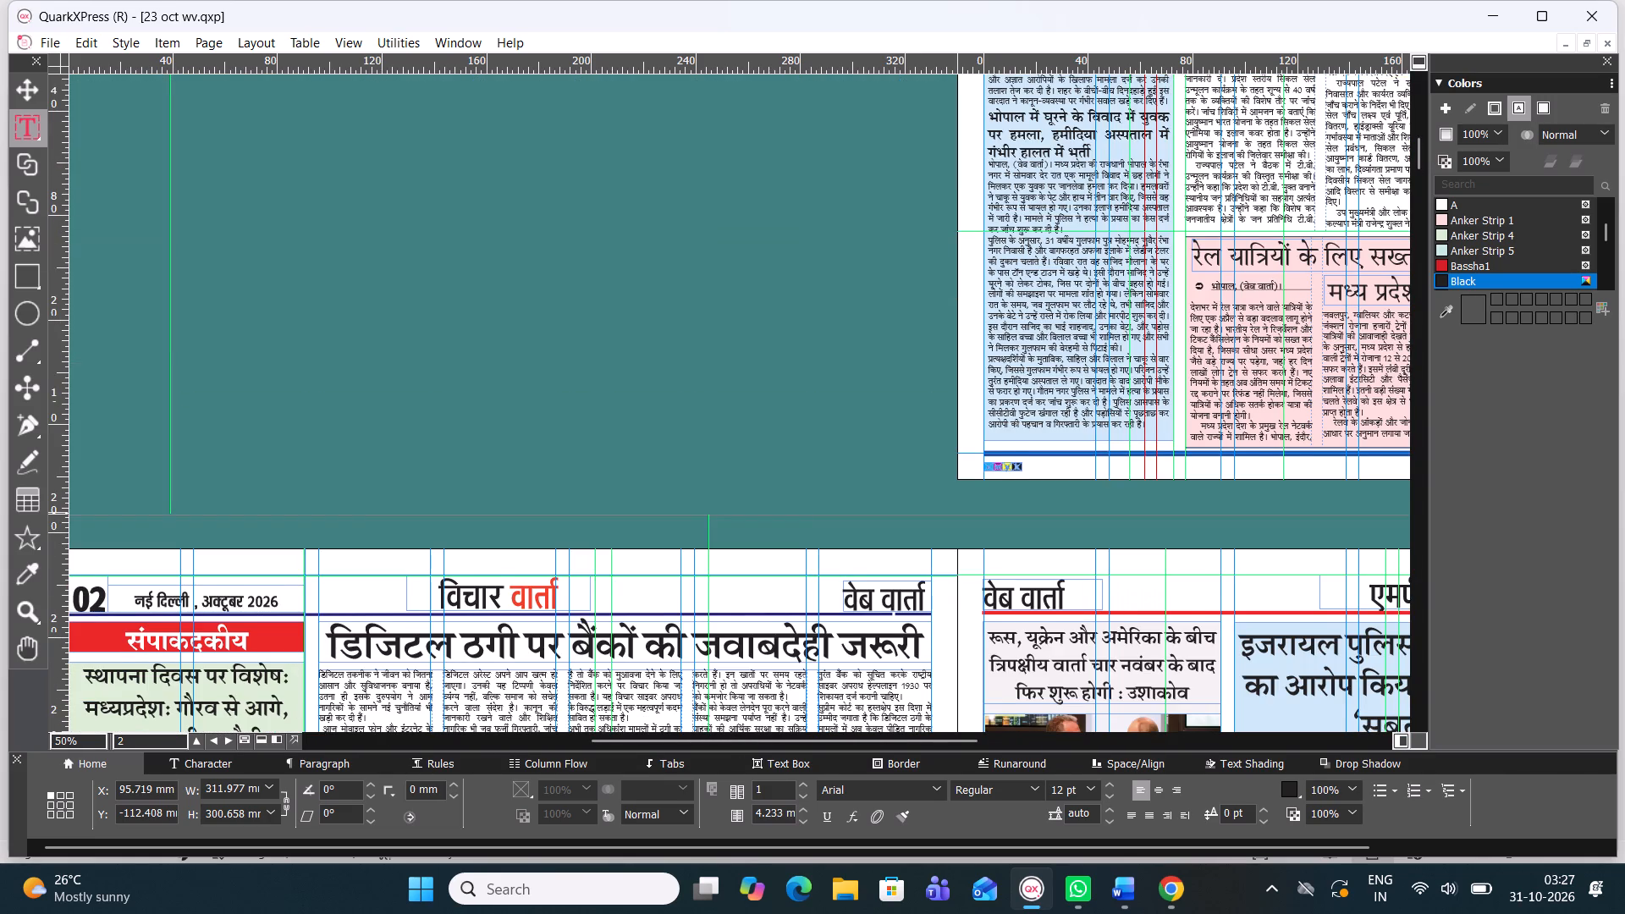
pyautogui.moveTo(380, 711); pyautogui.dragTo(320, 523)
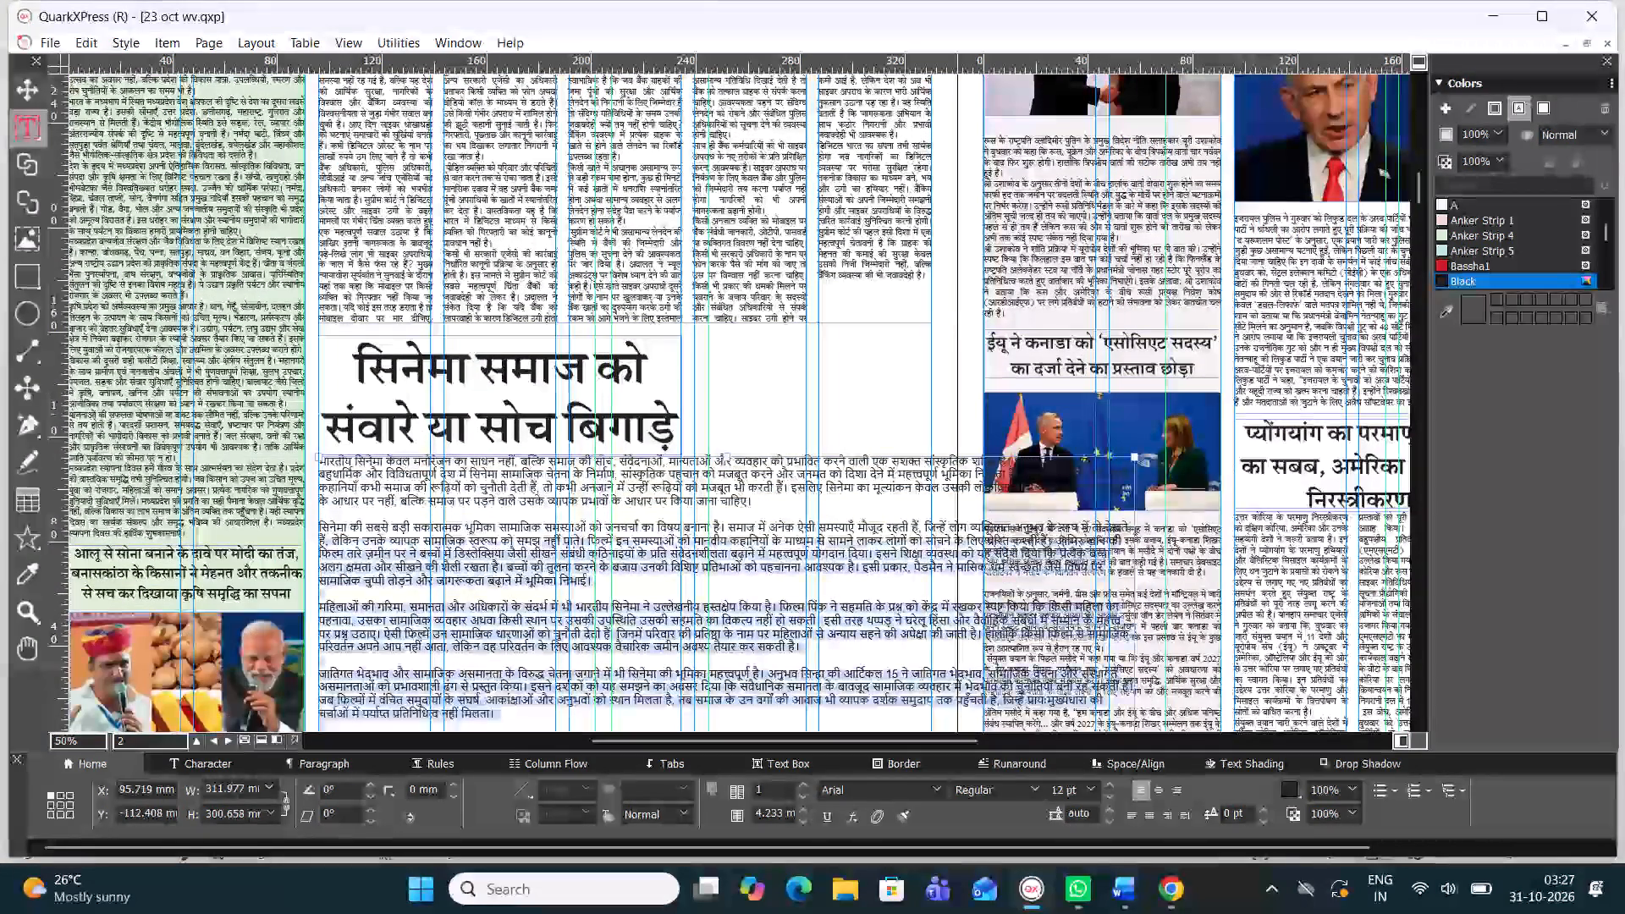
pyautogui.moveTo(320, 523); pyautogui.dragTo(307, 465)
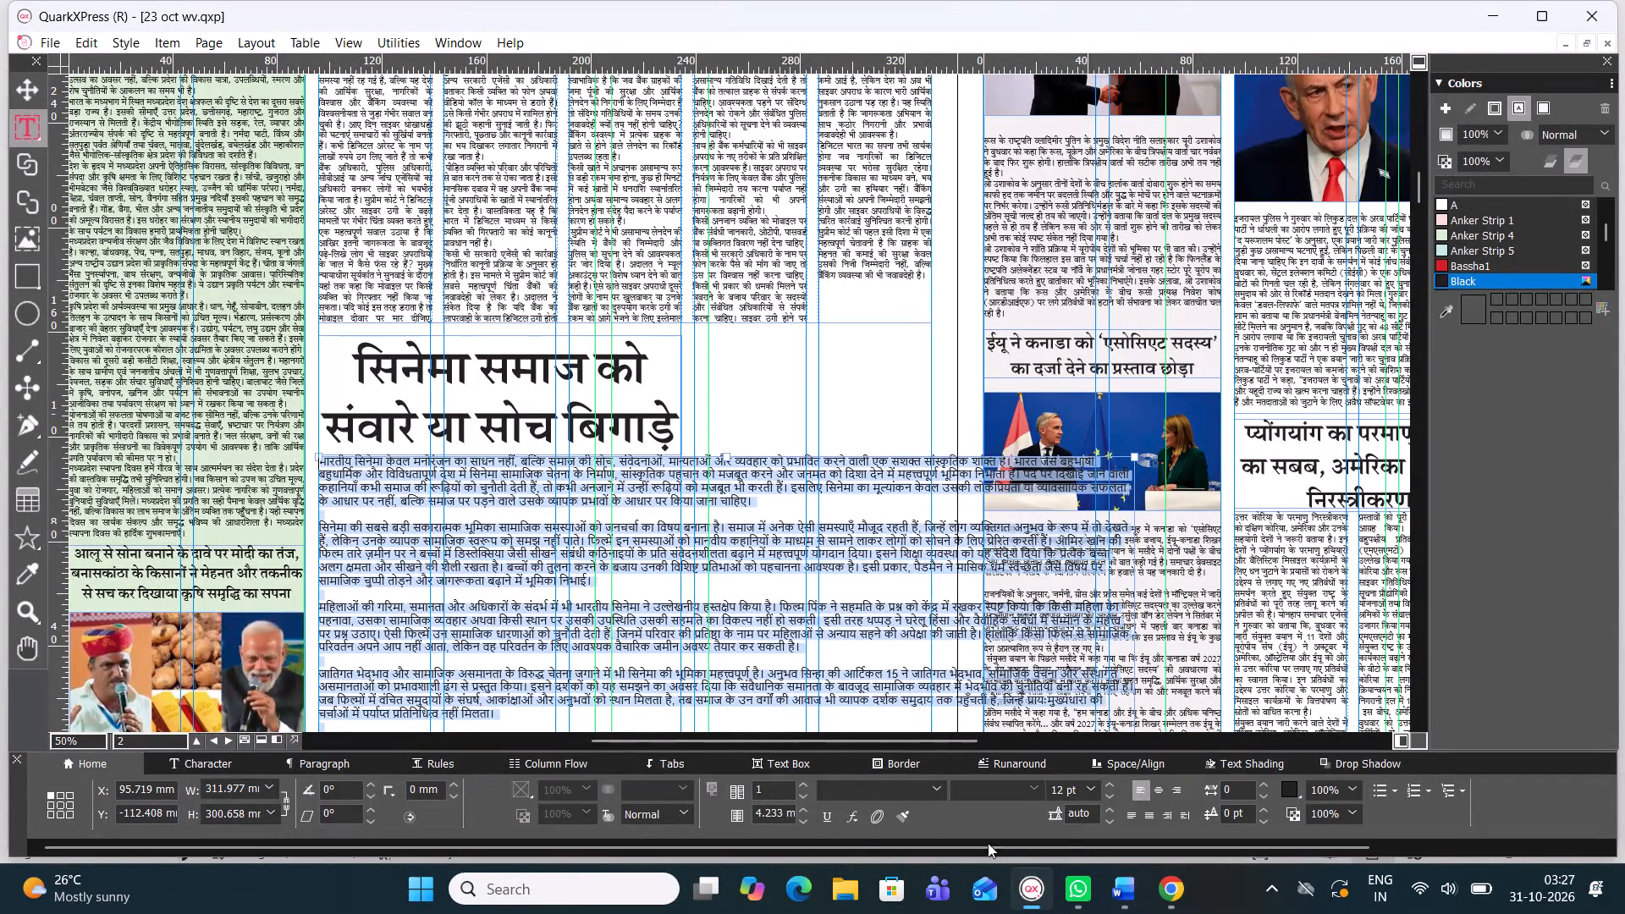
pyautogui.moveTo(1074, 788); pyautogui.dragTo(950, 802)
pyautogui.write('11')
pyautogui.press('.')
pyautogui.press('5')
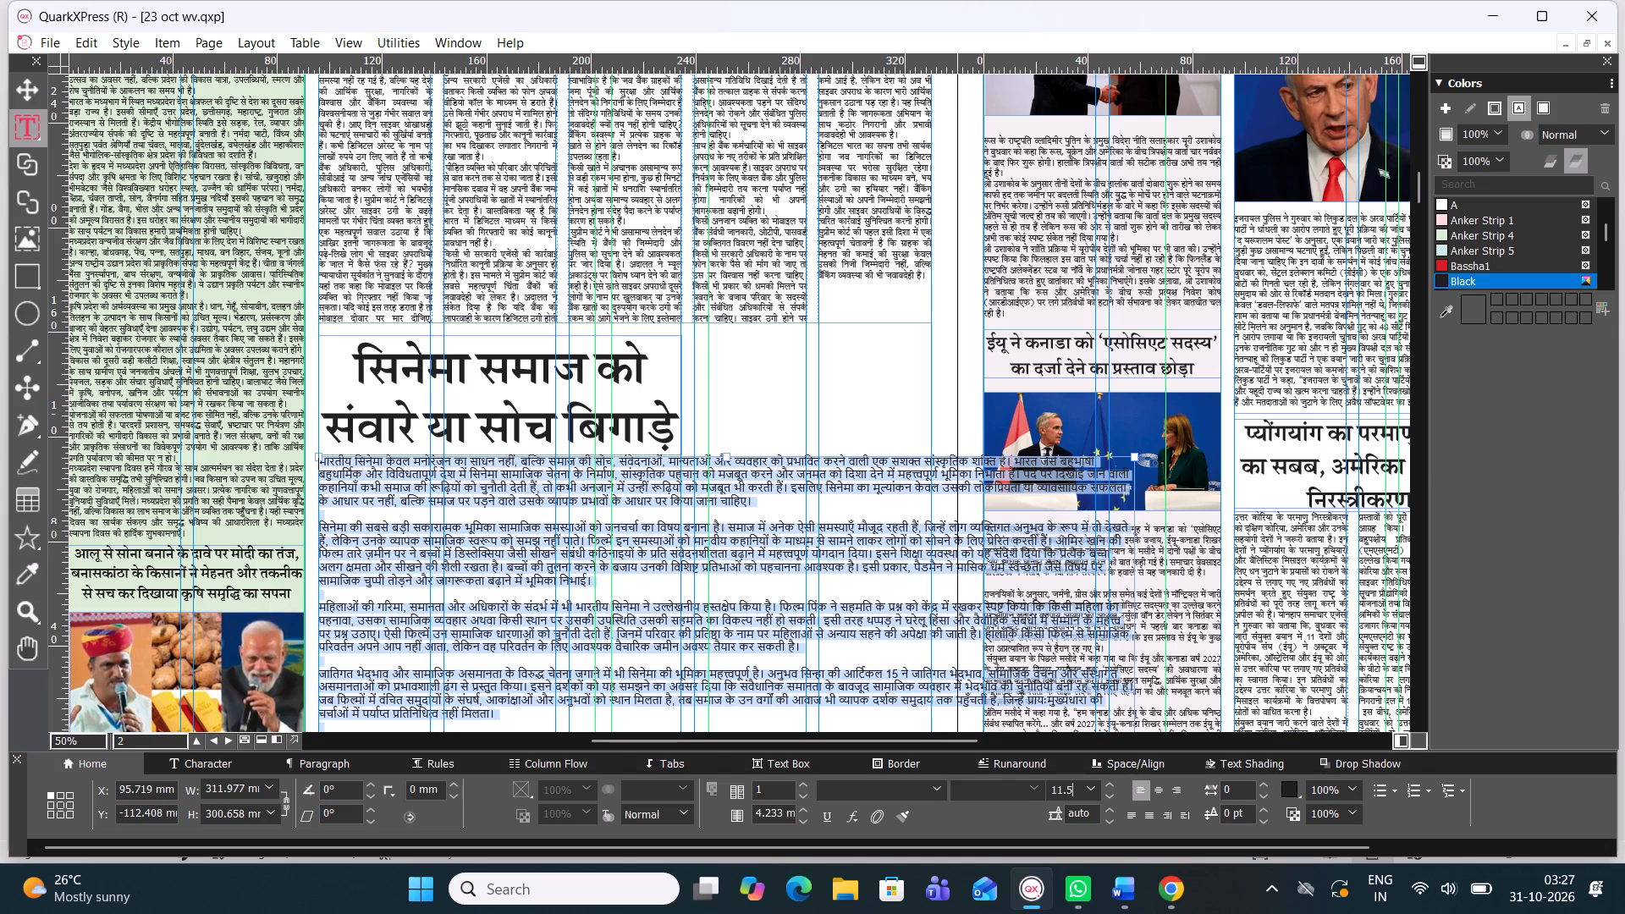
pyautogui.press('Return')
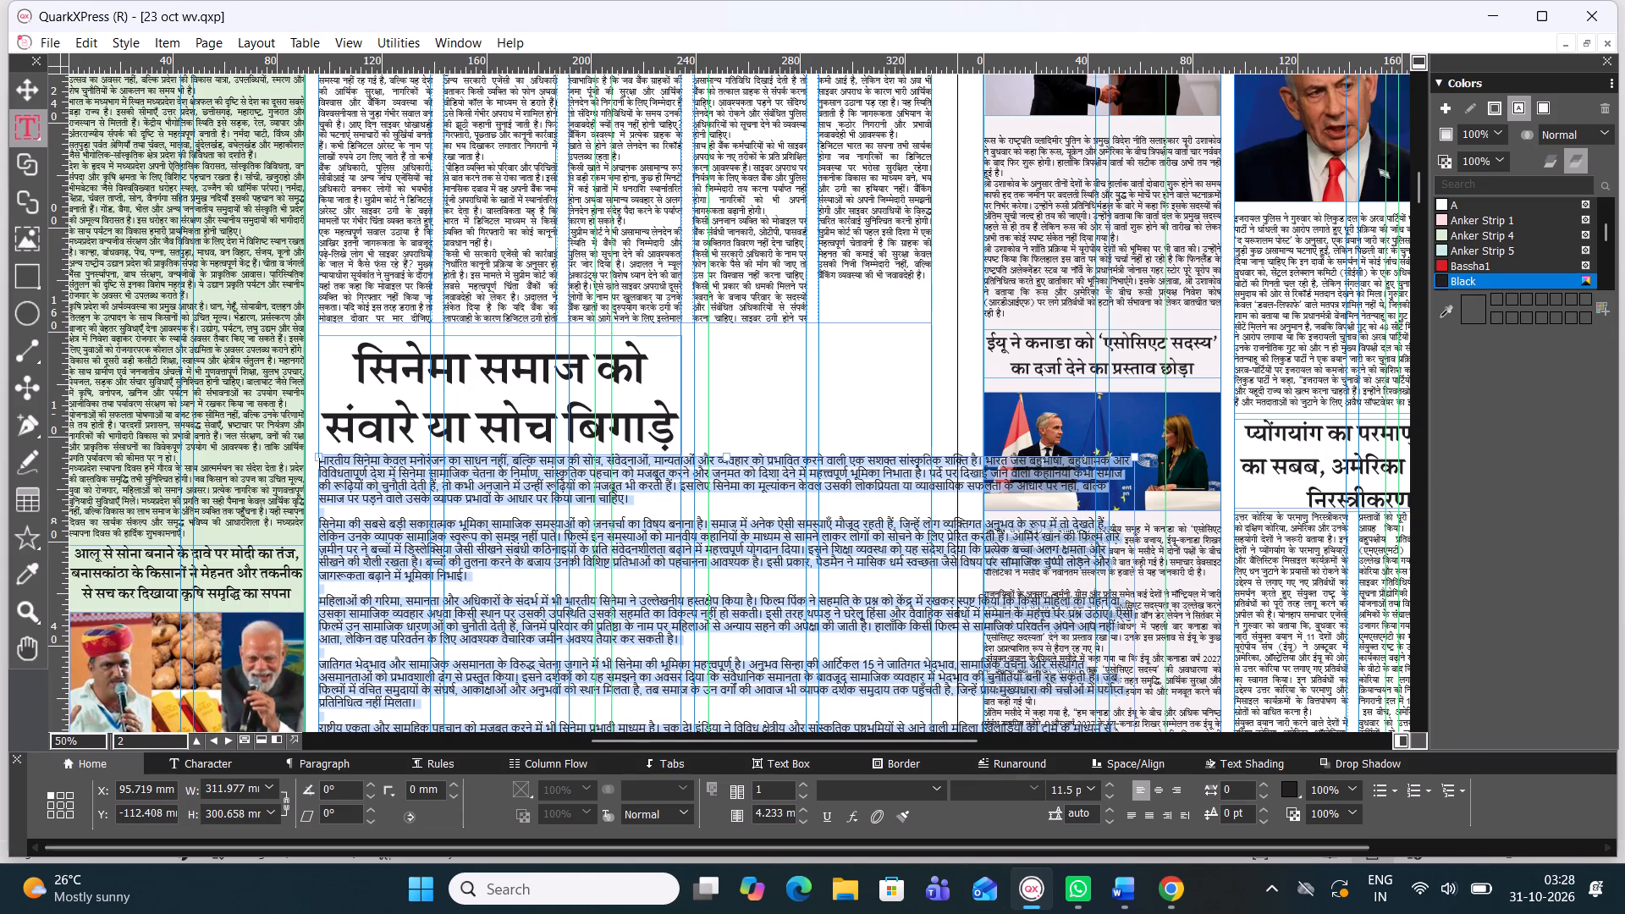
pyautogui.moveTo(1088, 812); pyautogui.dragTo(929, 841)
pyautogui.write('11')
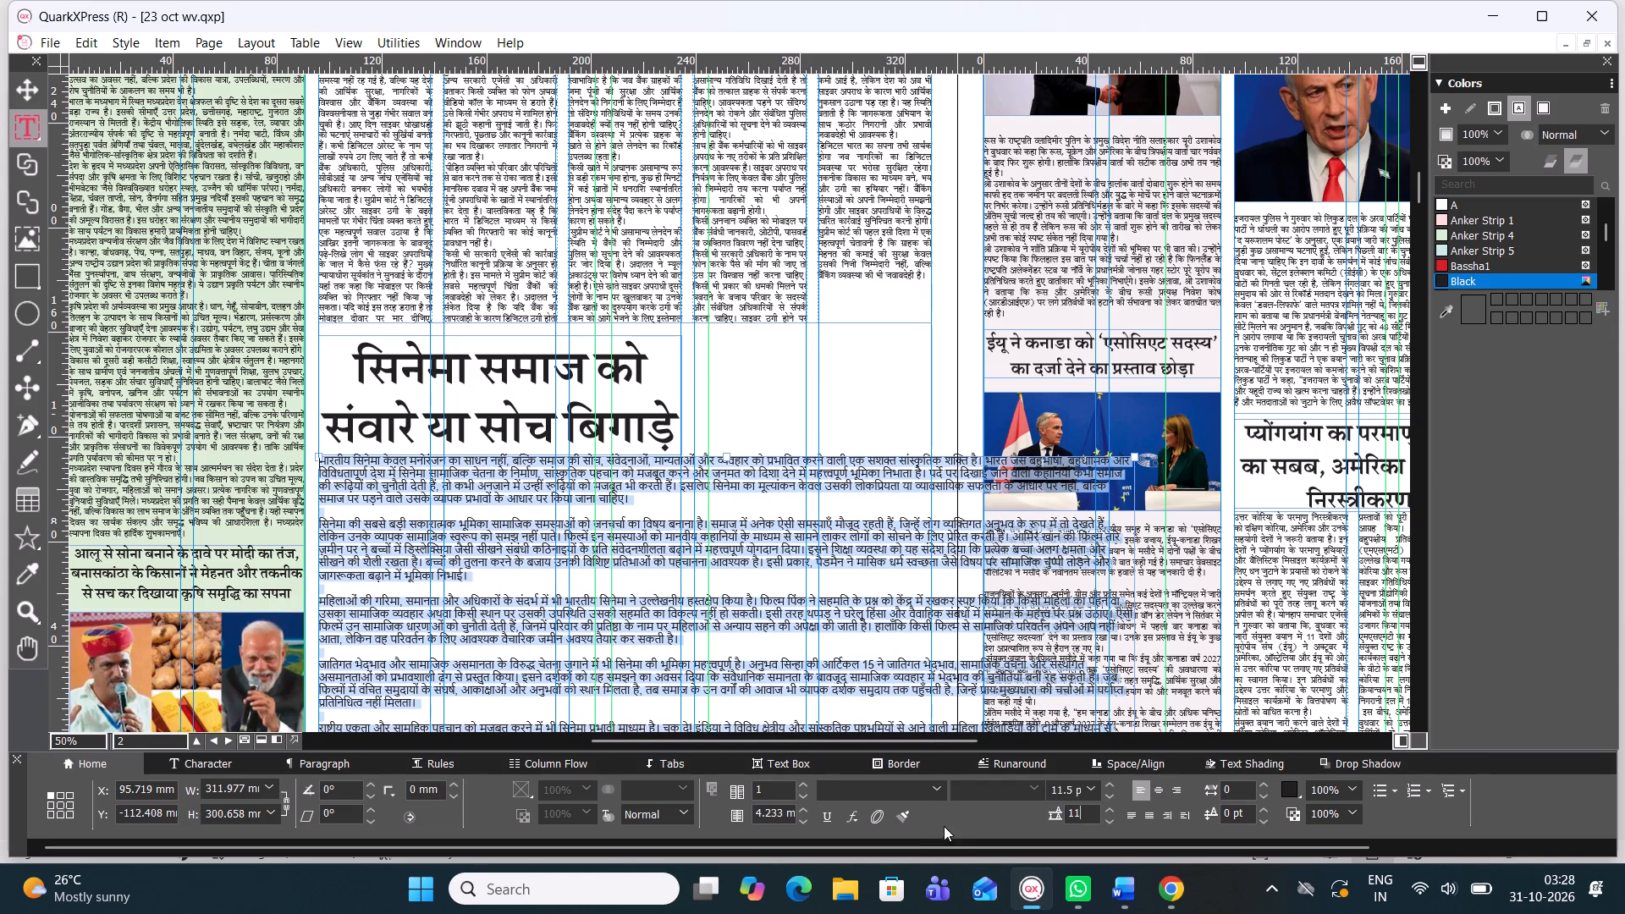
pyautogui.write('.7')
pyautogui.press('Return')
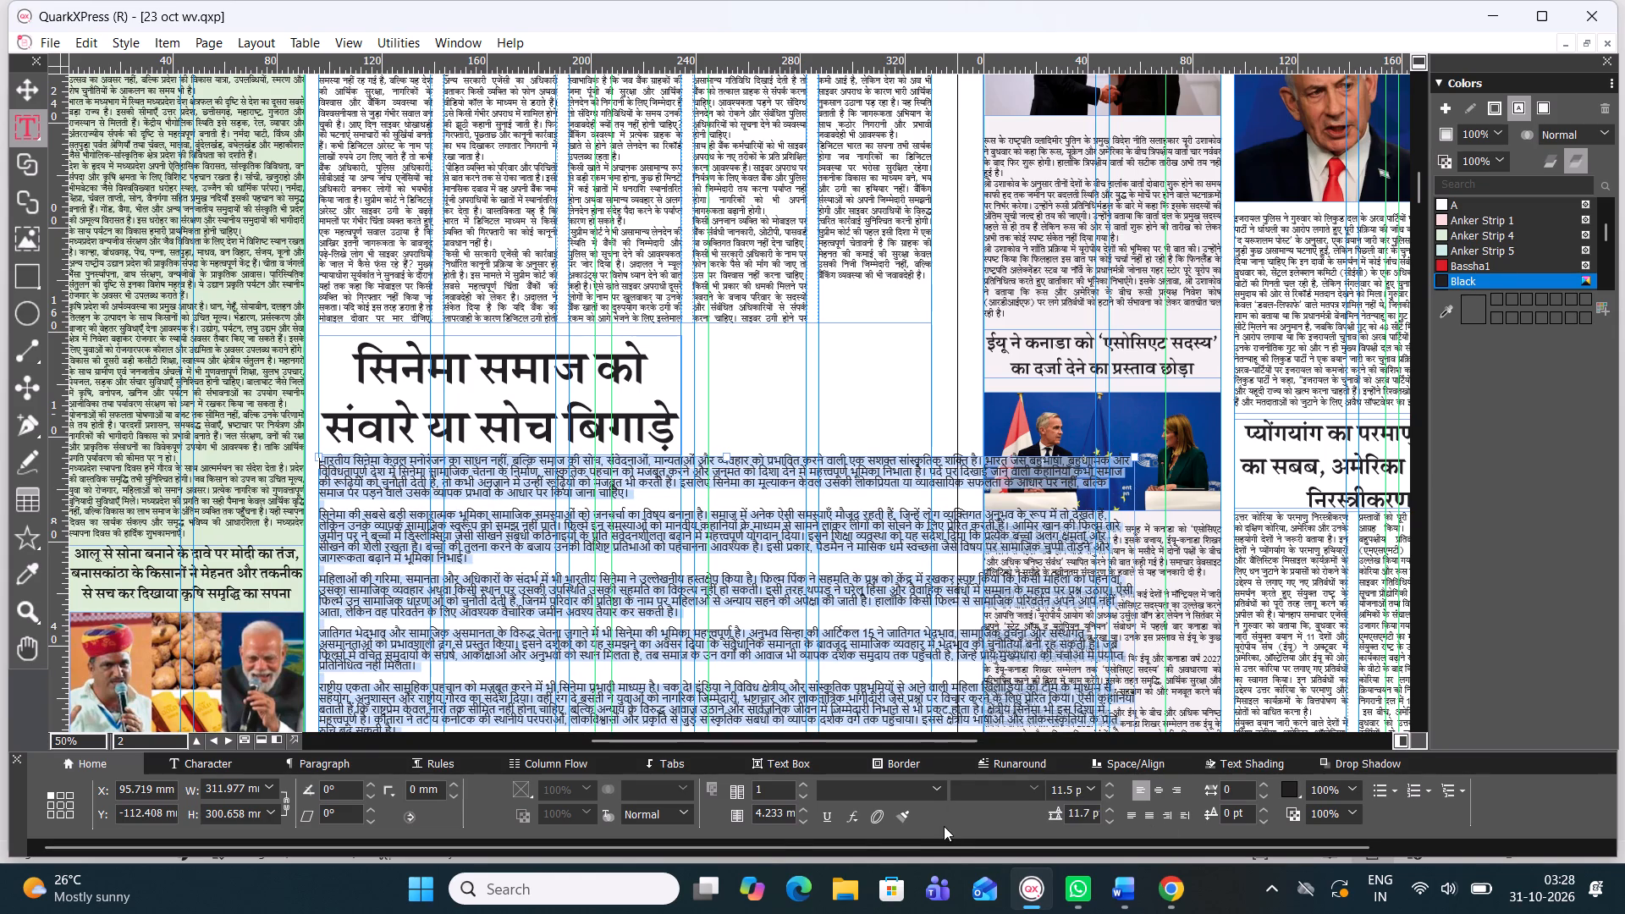
# Apply the Four C Gandhi font to the cinema body text and justify it with the last lines left-aligned.
pyautogui.click(935, 779)
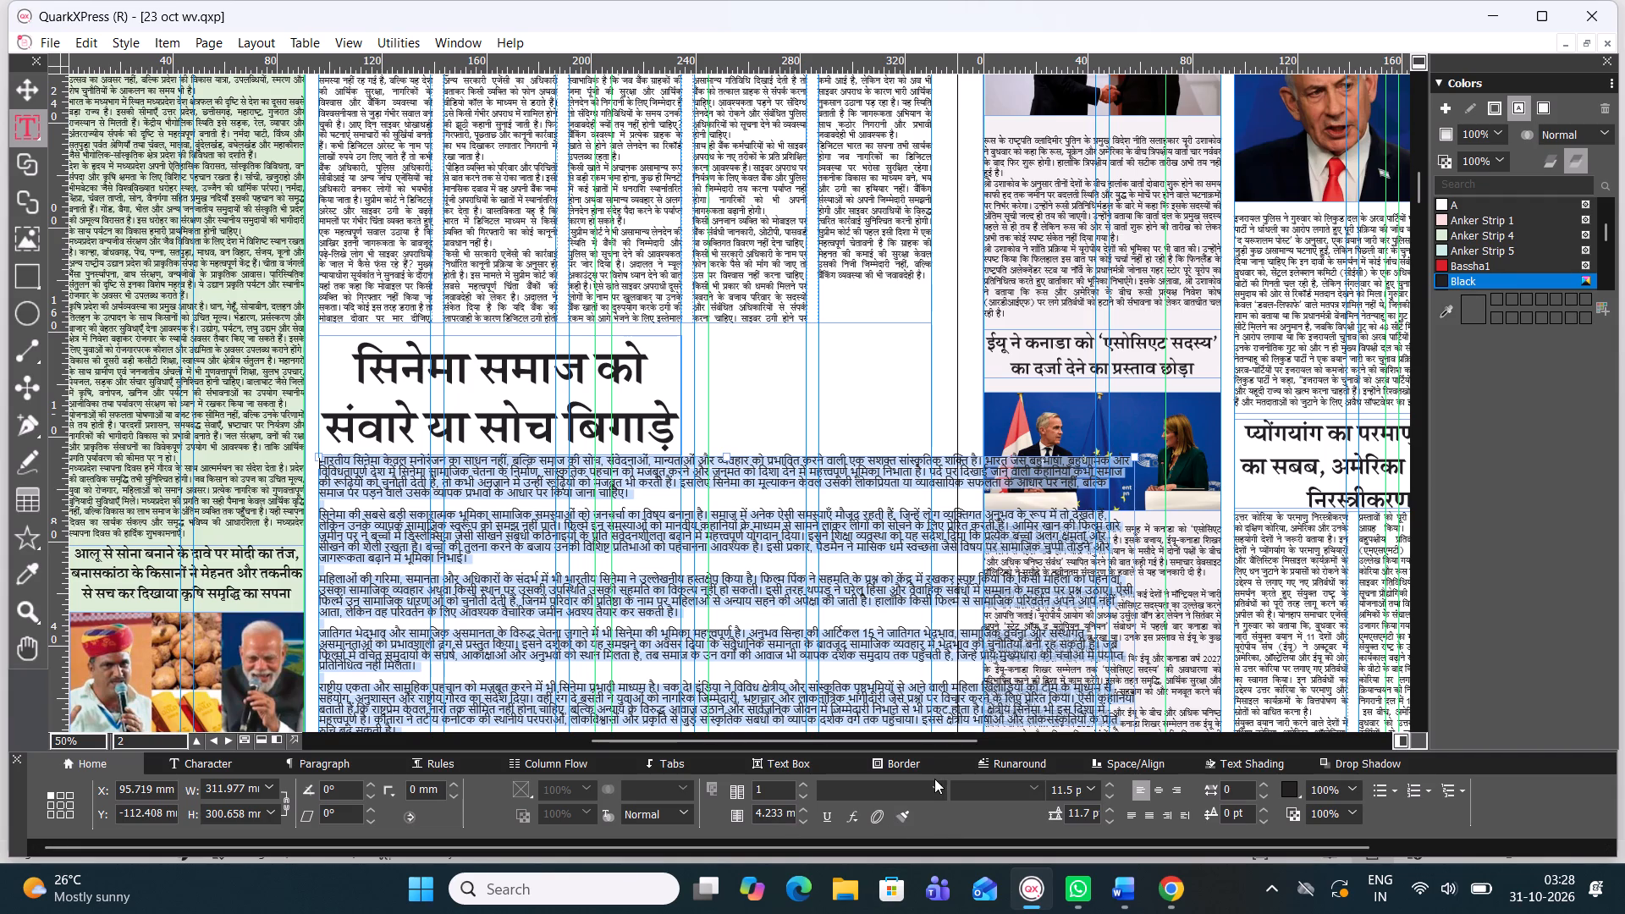
pyautogui.click(937, 787)
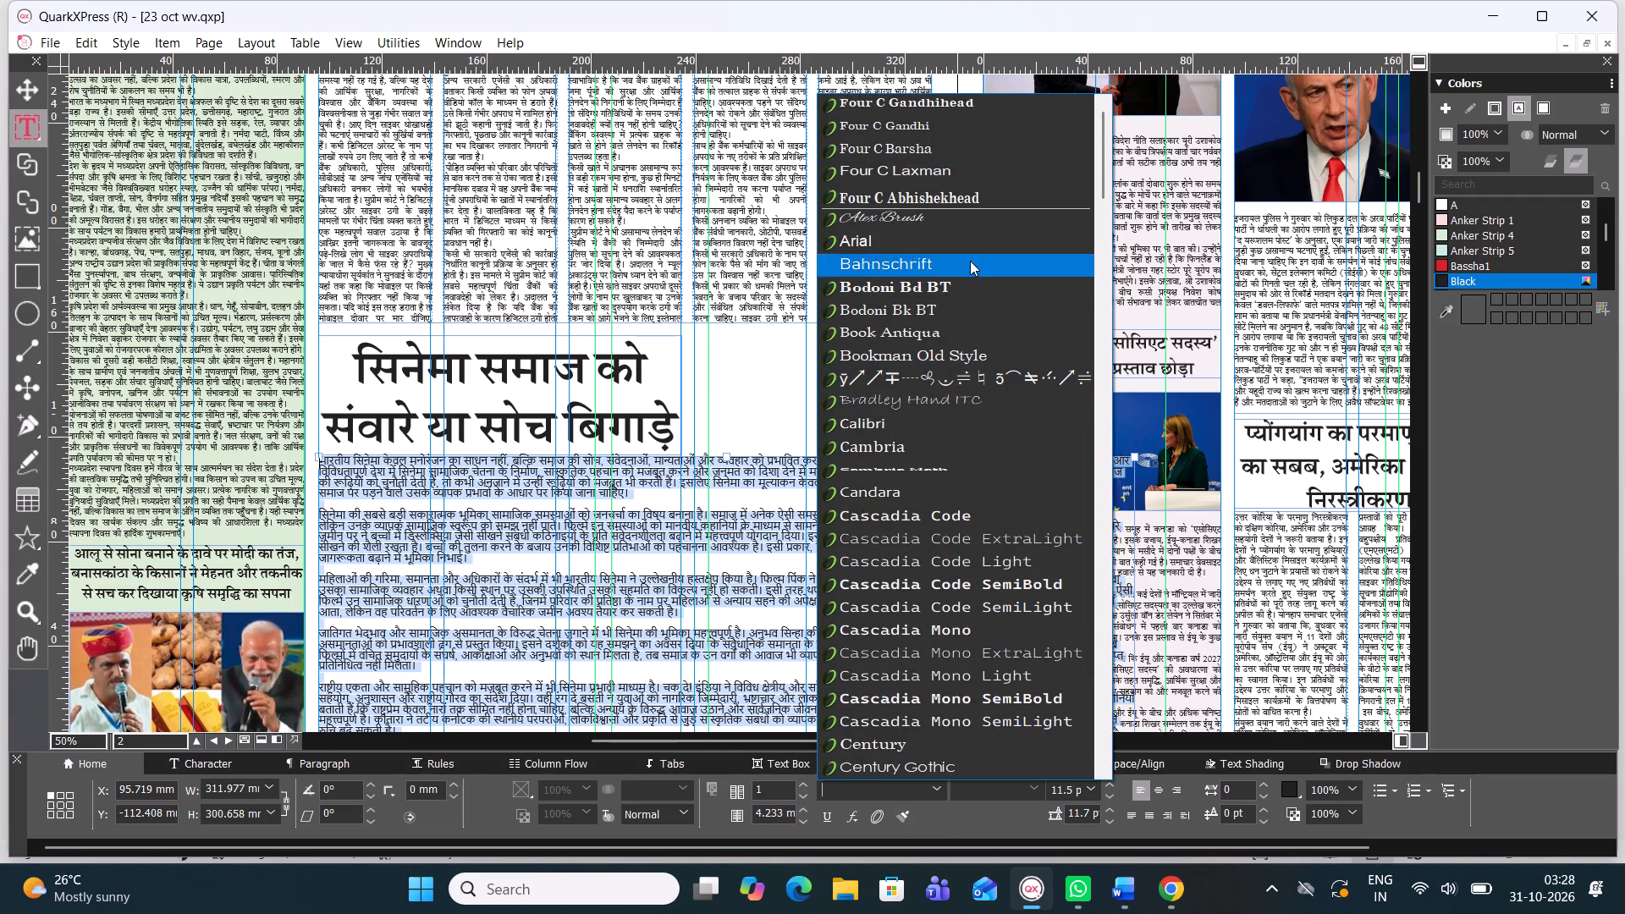
pyautogui.click(966, 129)
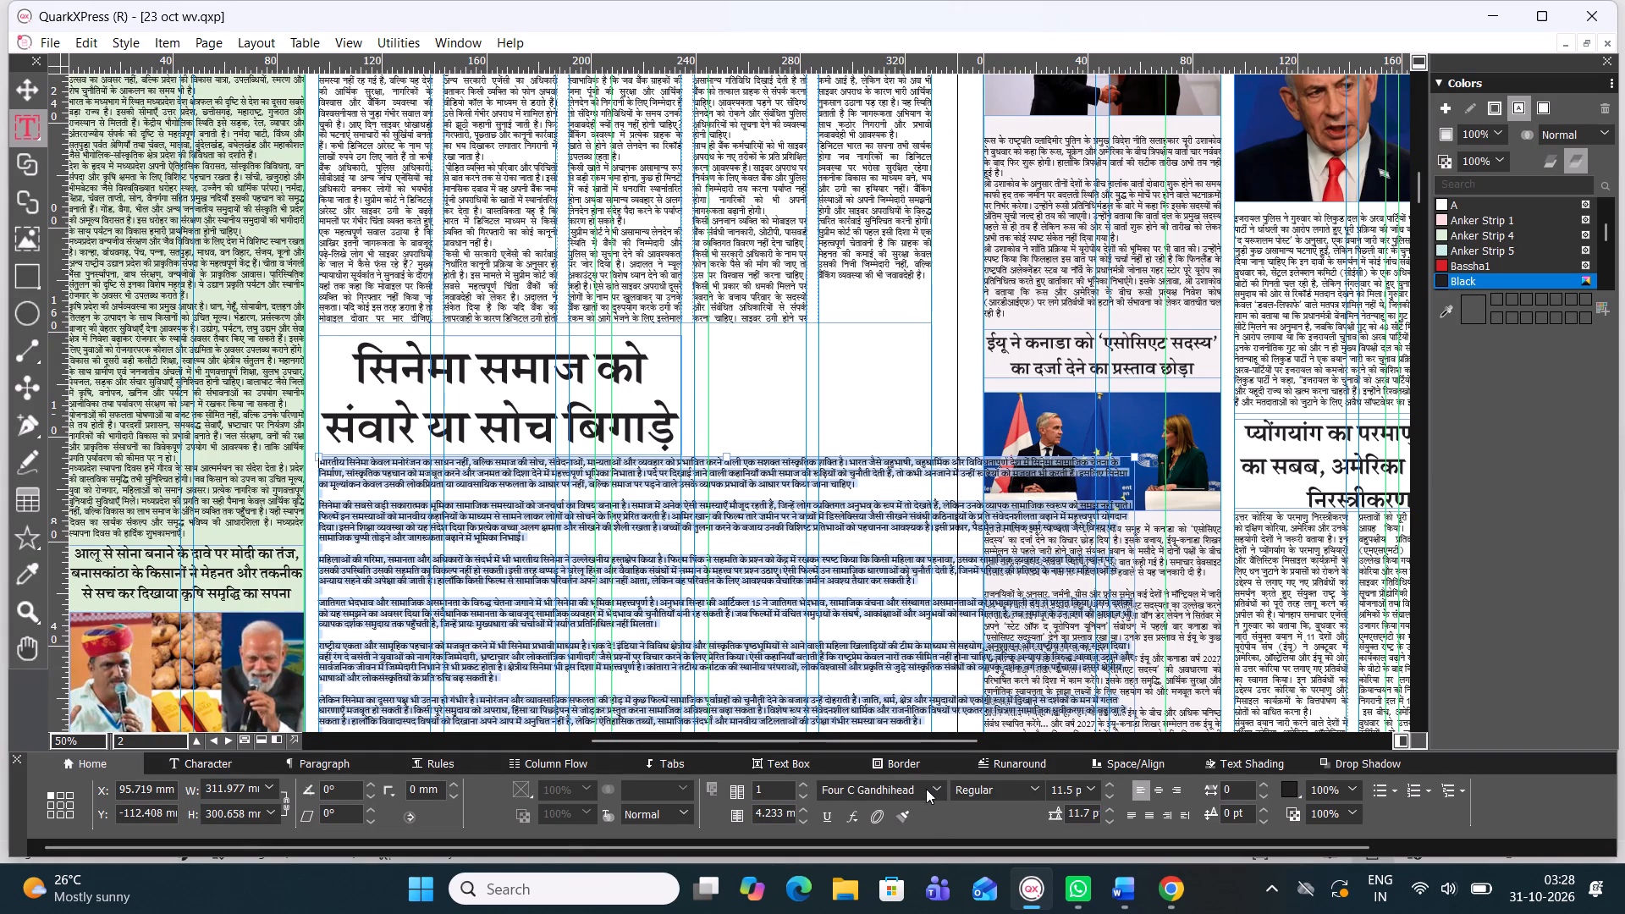
pyautogui.click(933, 785)
pyautogui.scroll(1, 945, 113)
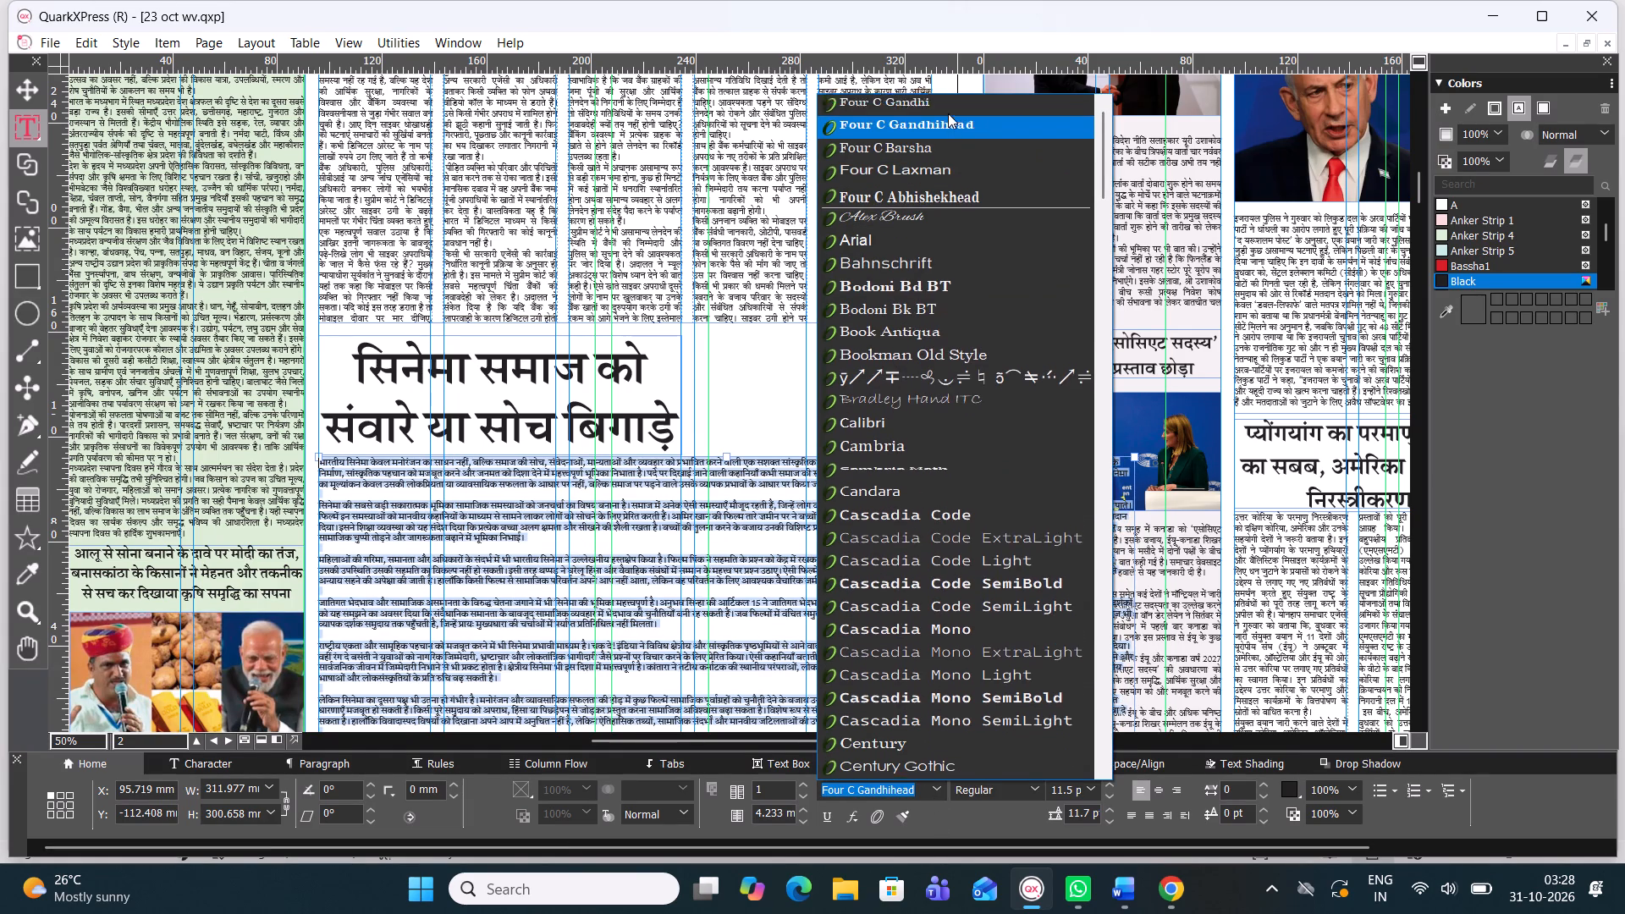
pyautogui.click(948, 113)
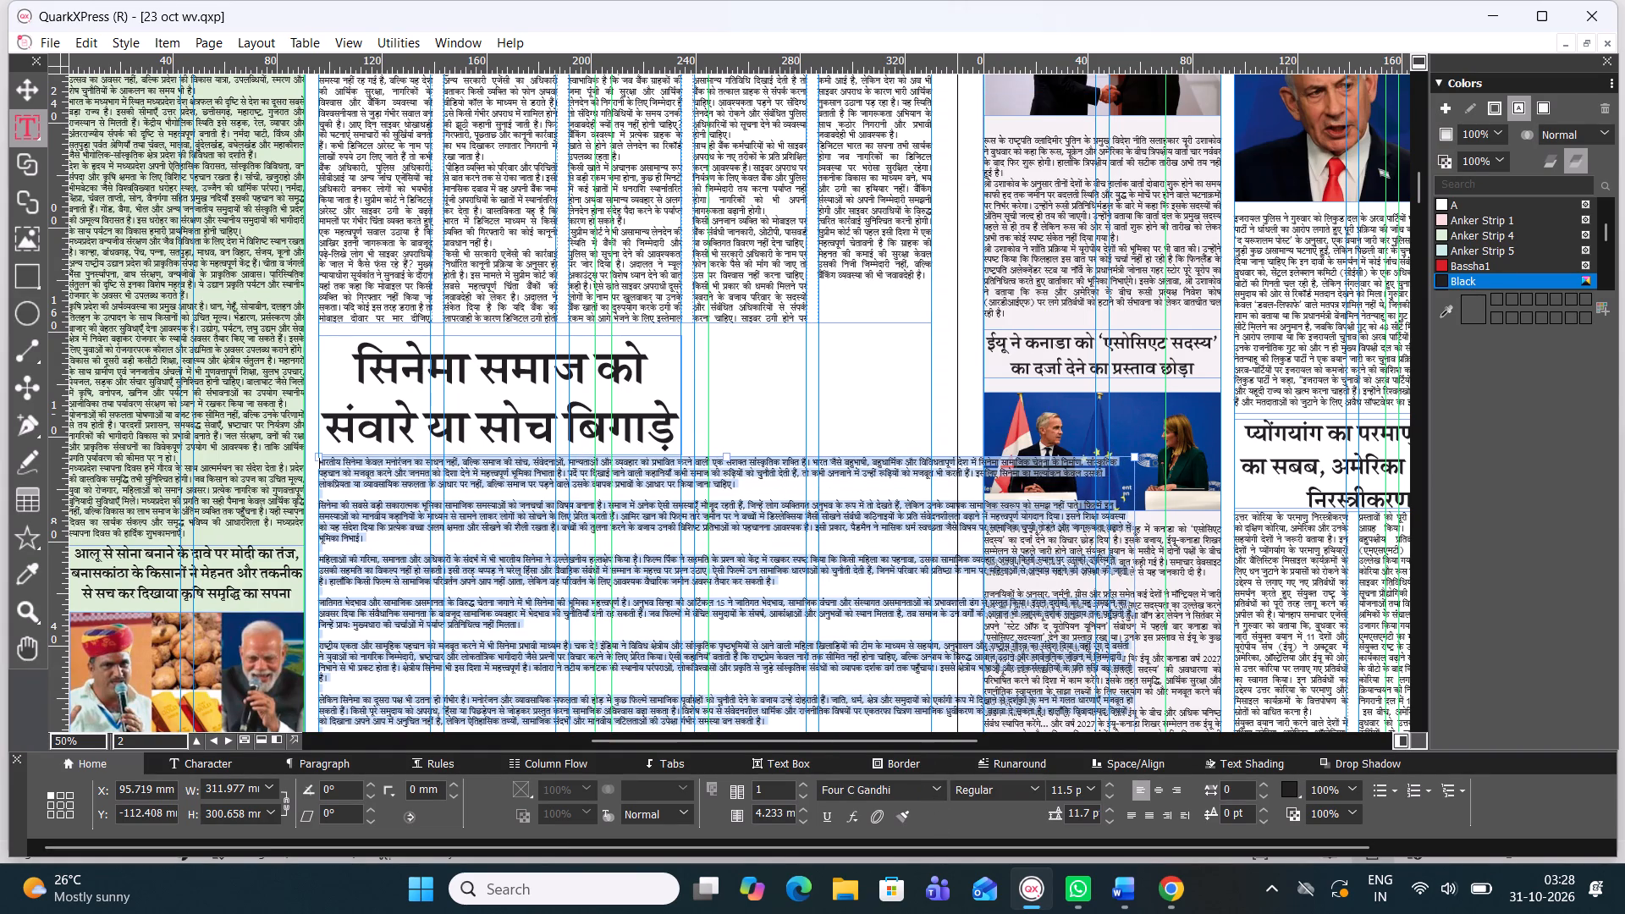
pyautogui.click(1132, 821)
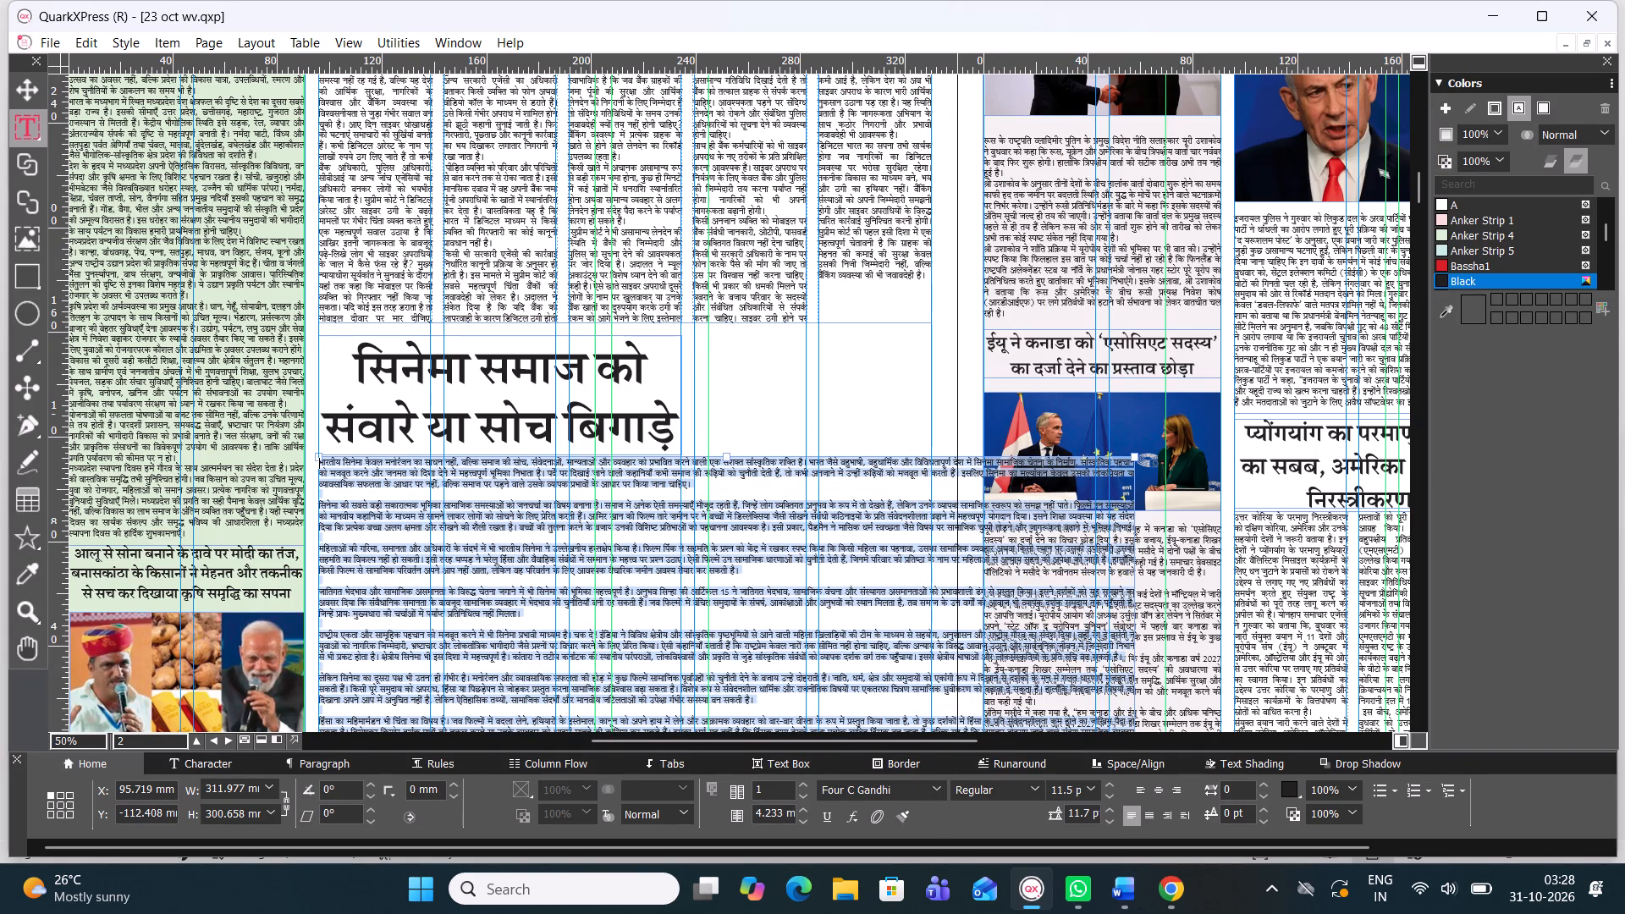
# Narrow the cinema body text box back to the headline's width, about 139 mm.
pyautogui.scroll(-1, 832, 600)
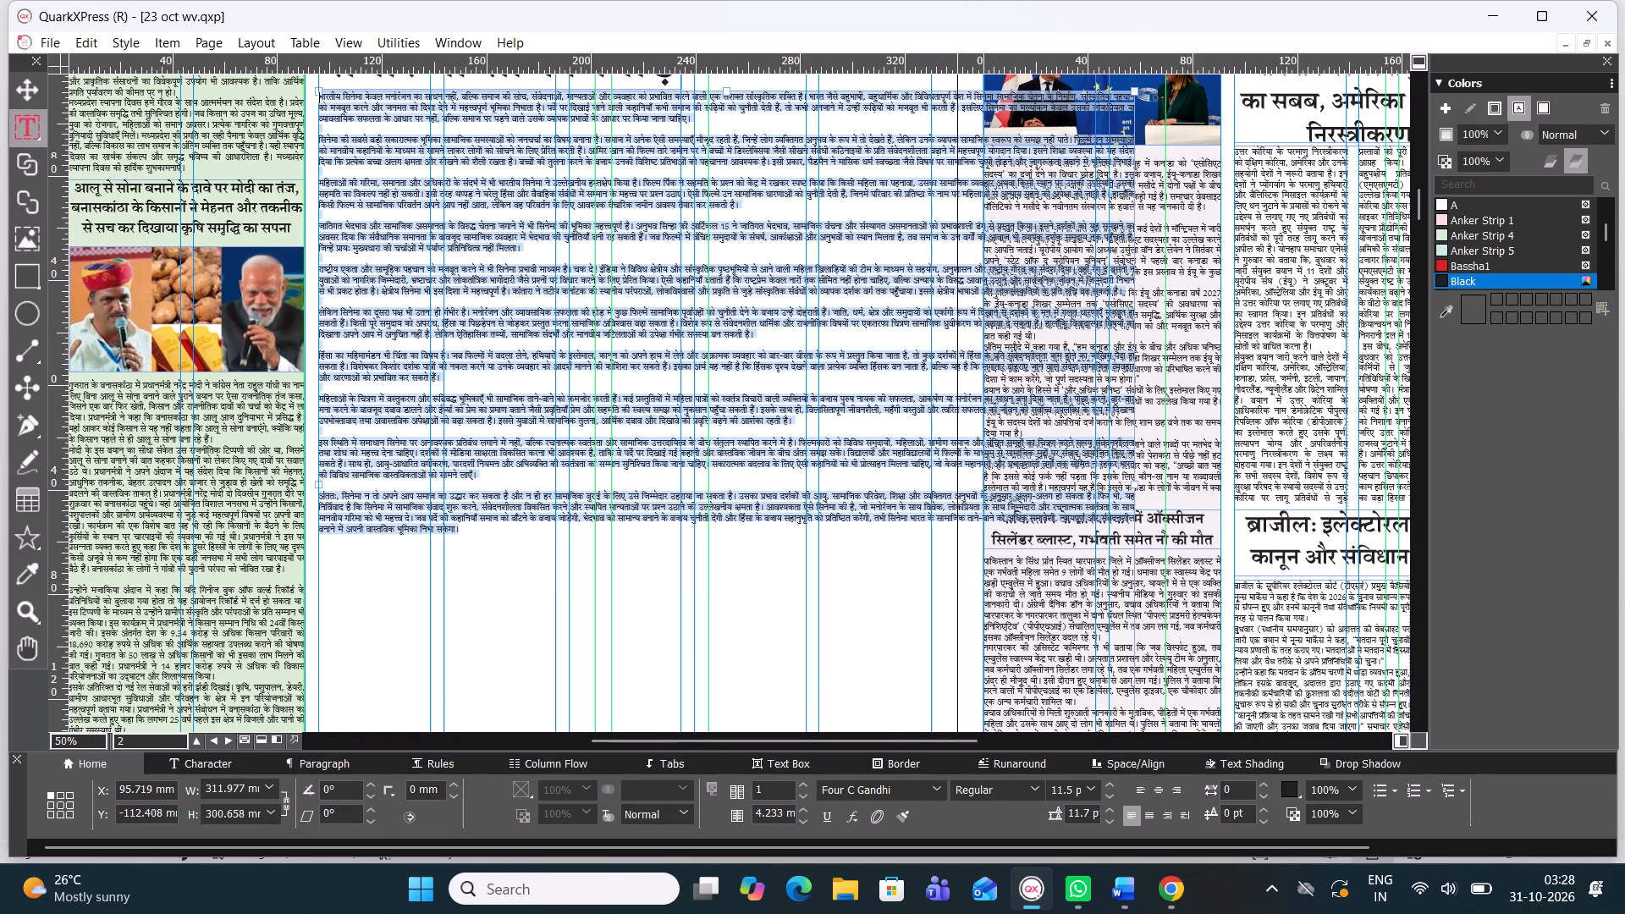
pyautogui.moveTo(1135, 228); pyautogui.dragTo(989, 245)
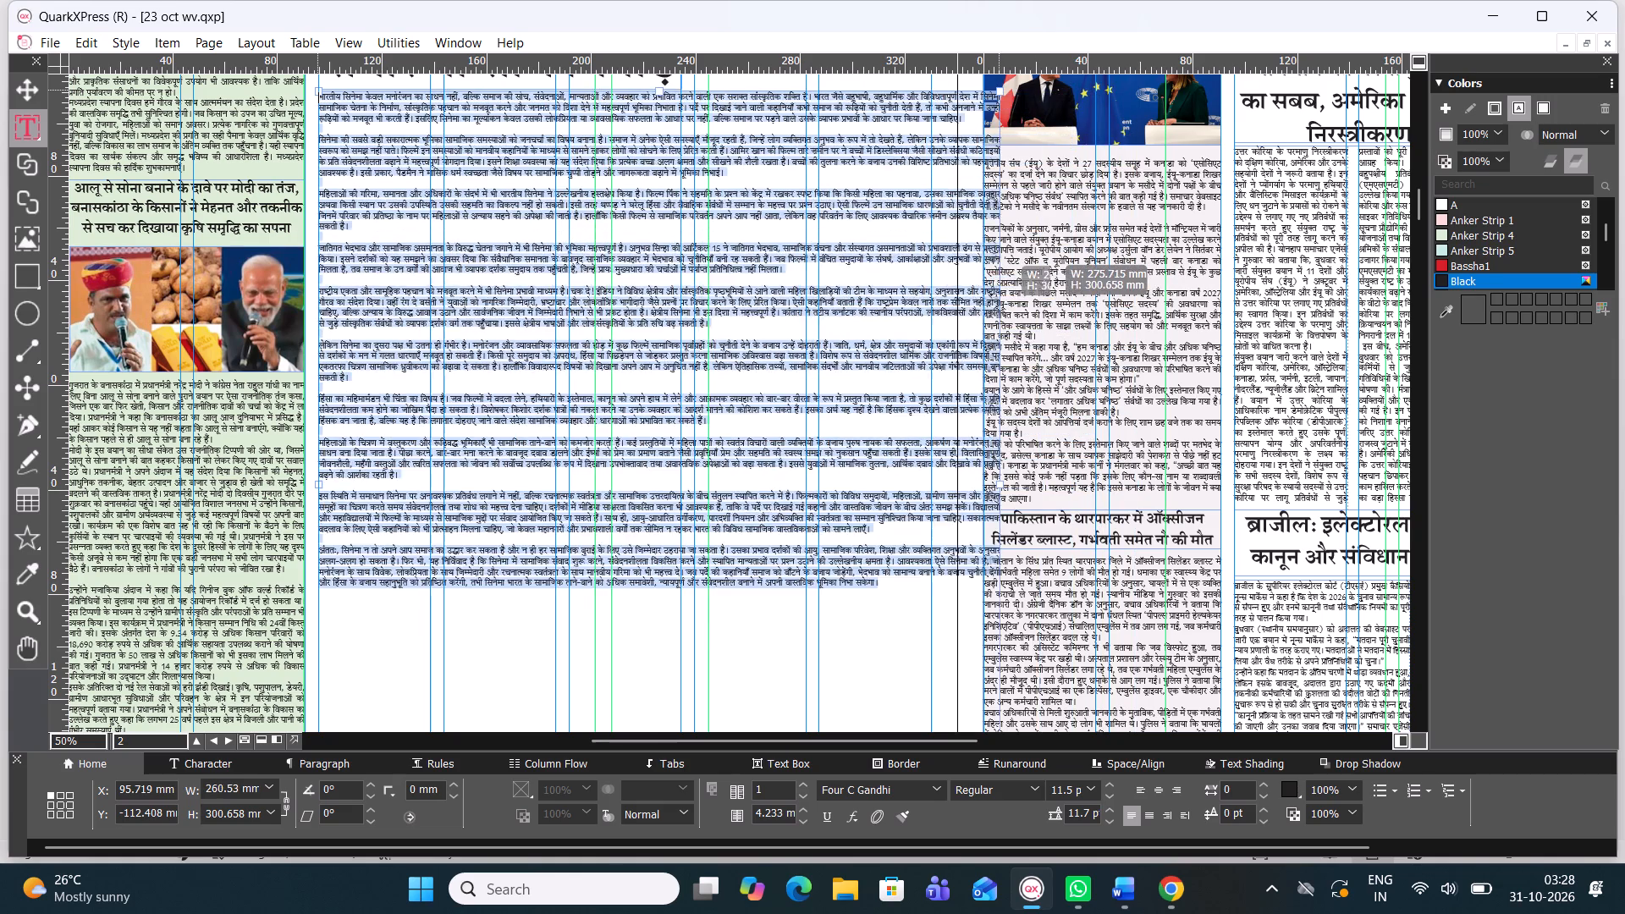
pyautogui.moveTo(989, 245); pyautogui.dragTo(785, 245)
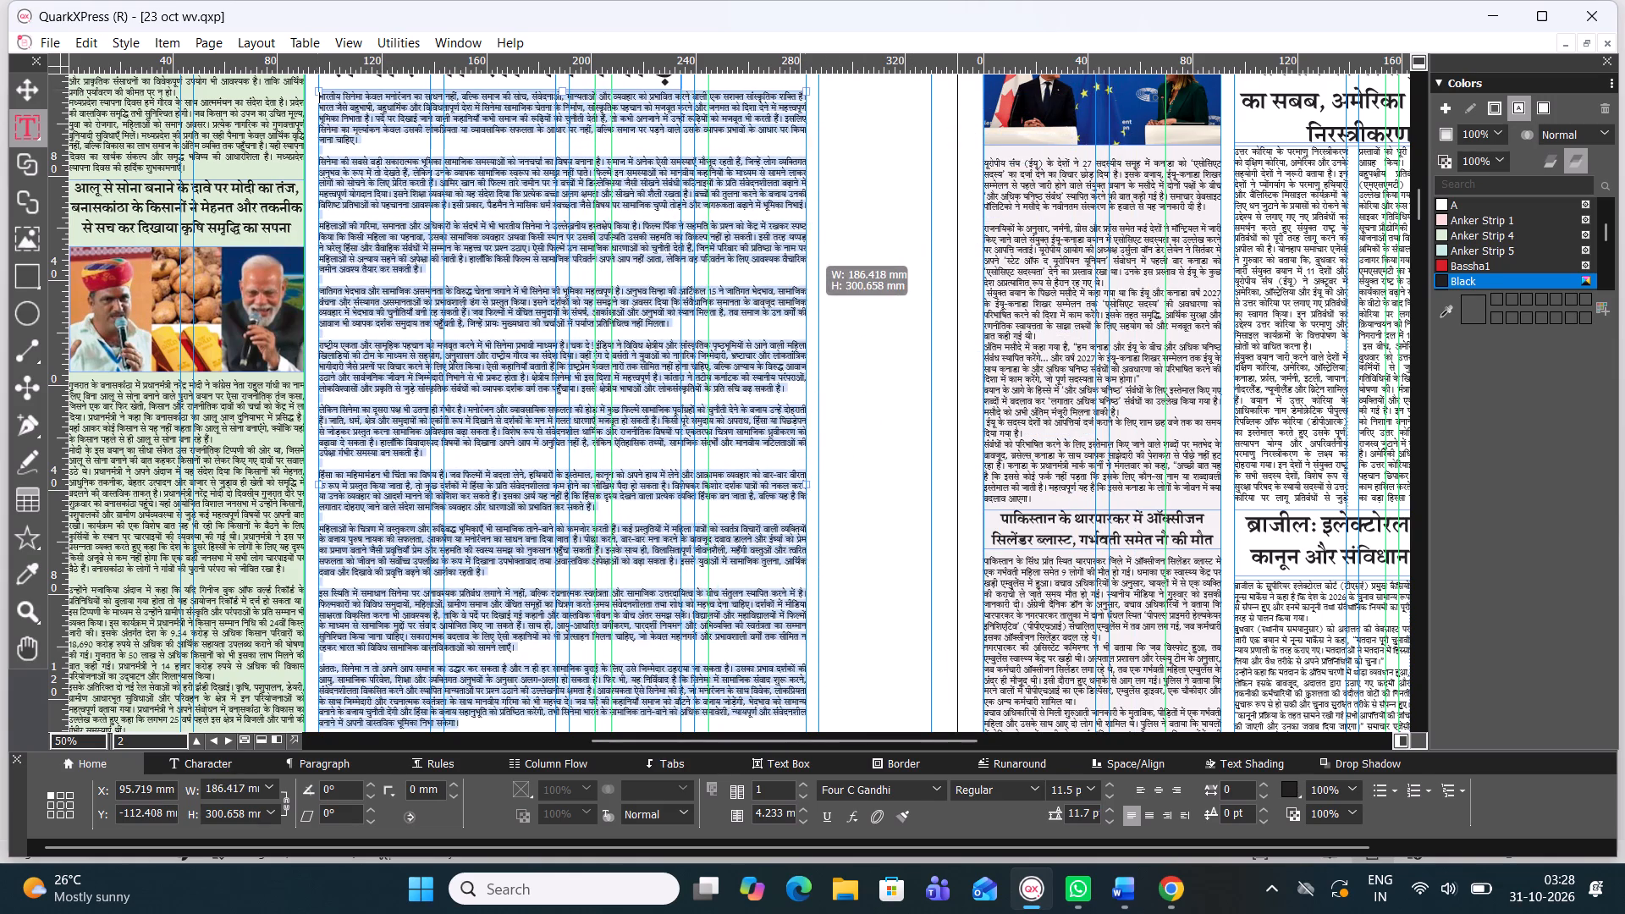
pyautogui.moveTo(785, 245); pyautogui.dragTo(684, 244)
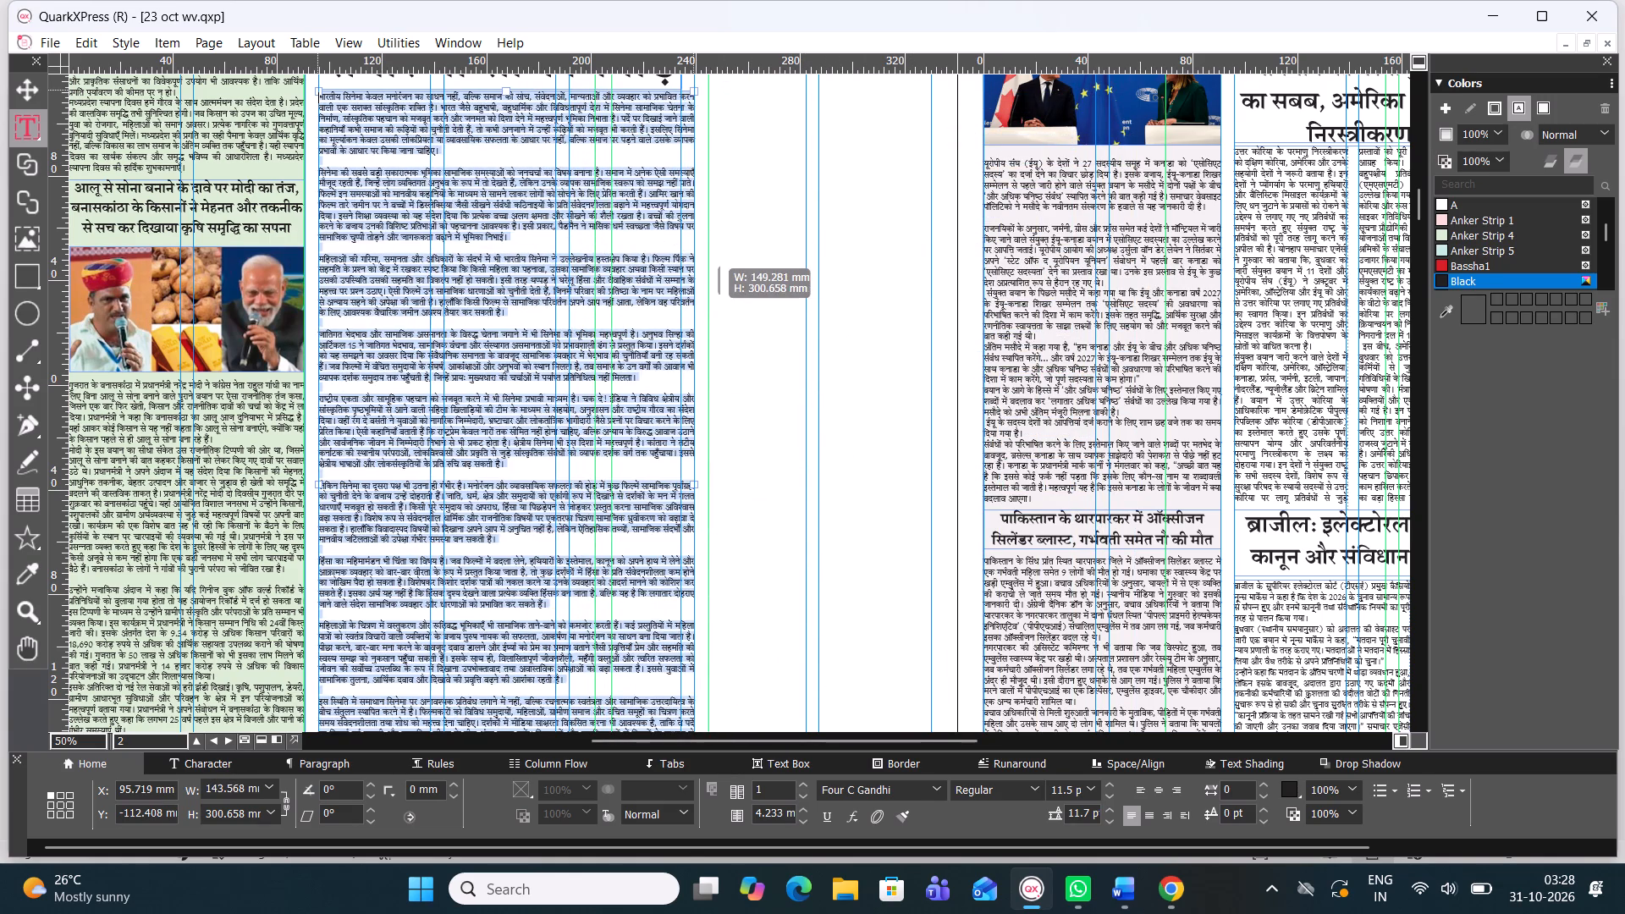
pyautogui.moveTo(684, 244); pyautogui.dragTo(676, 235)
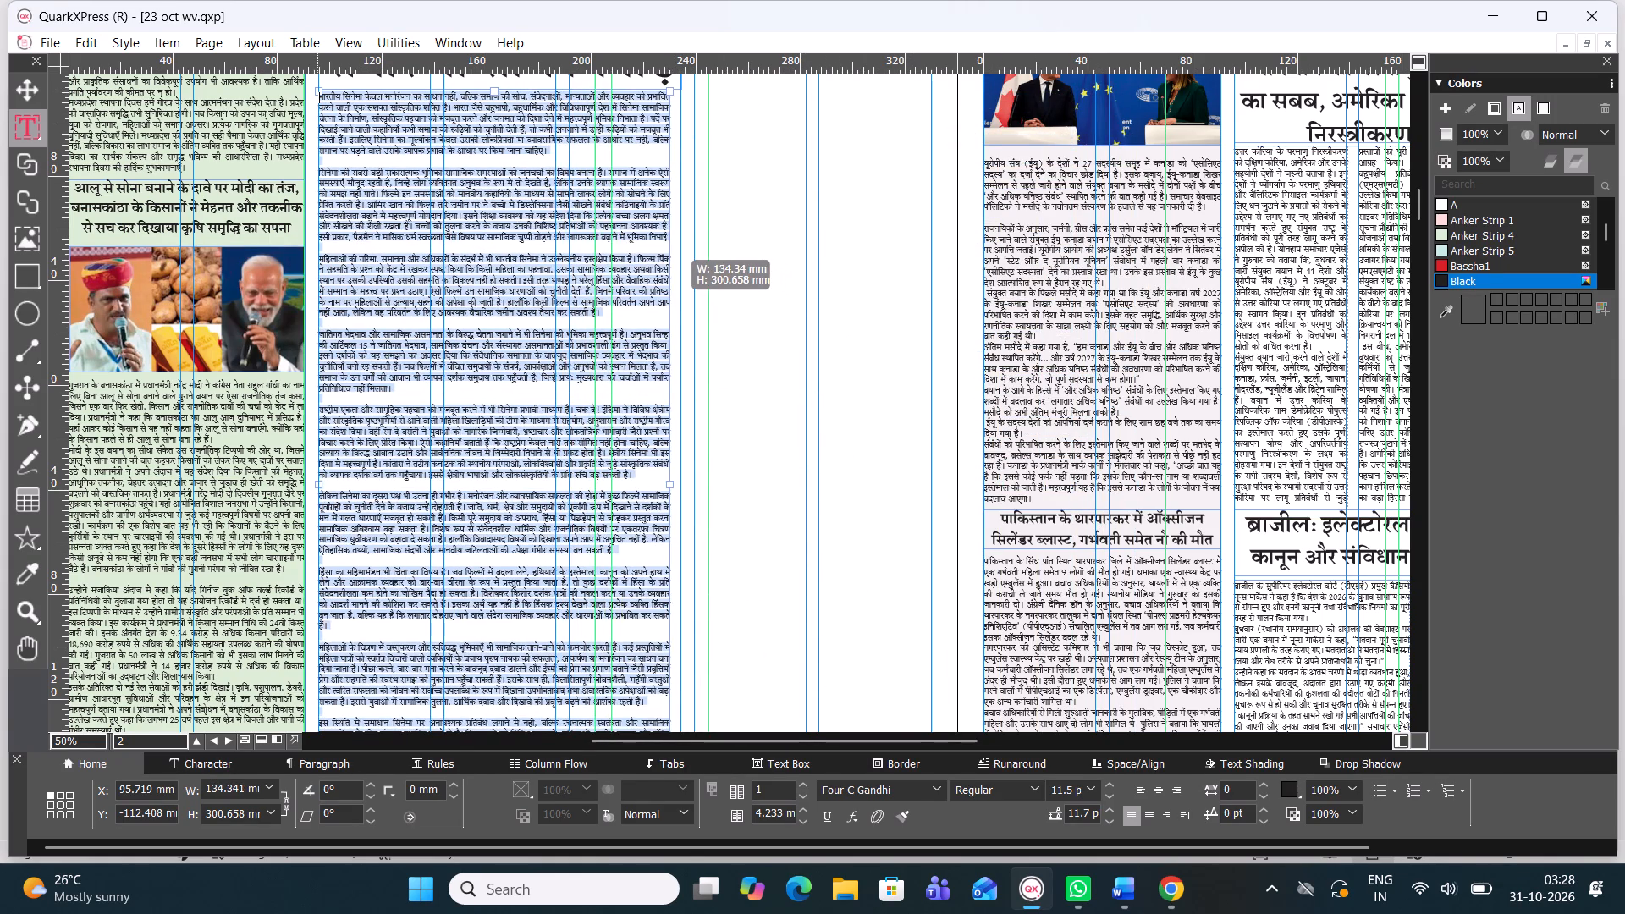
pyautogui.moveTo(676, 235); pyautogui.dragTo(680, 233)
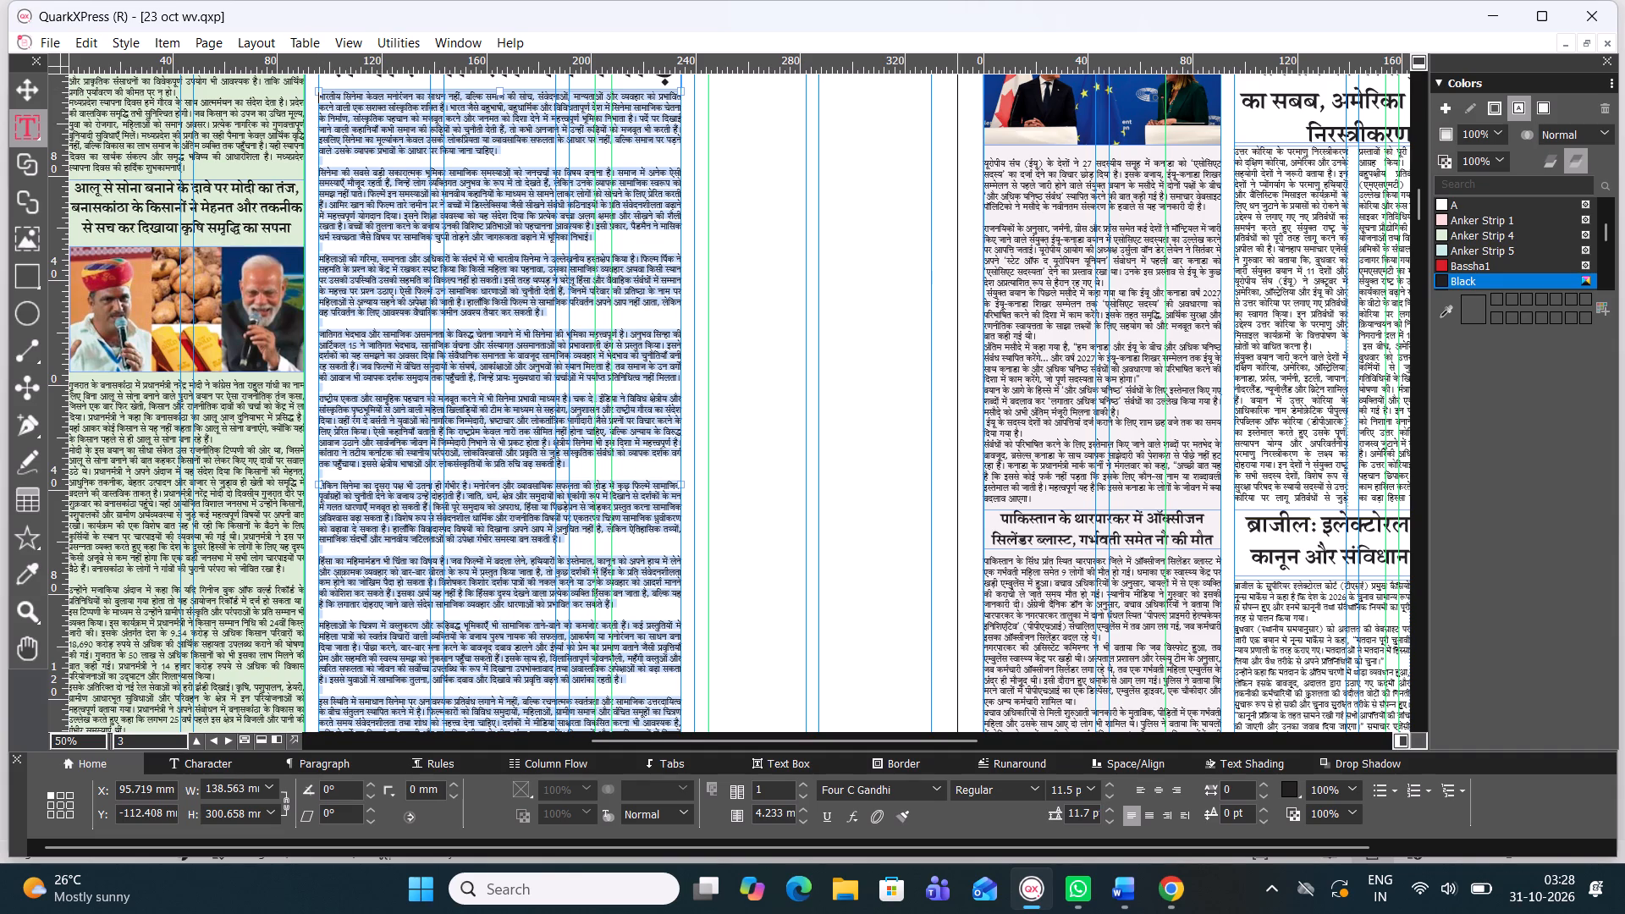
# Remove the blank line between the cinema article's first and second paragraphs and join them with a space.
pyautogui.click(389, 161)
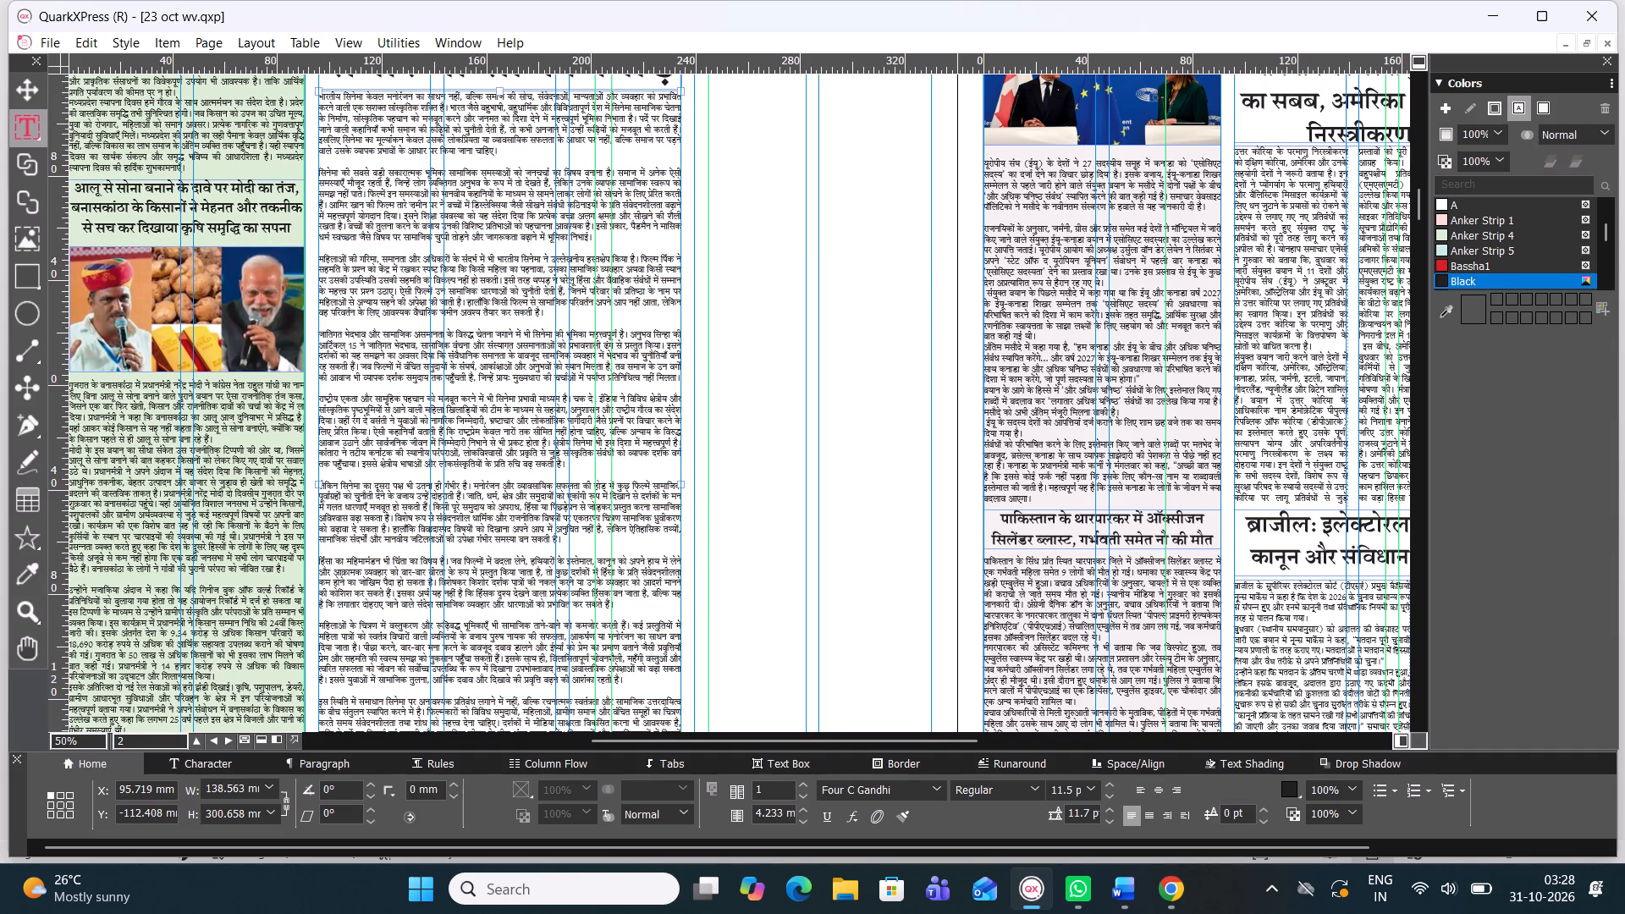
pyautogui.press('BackSpace')
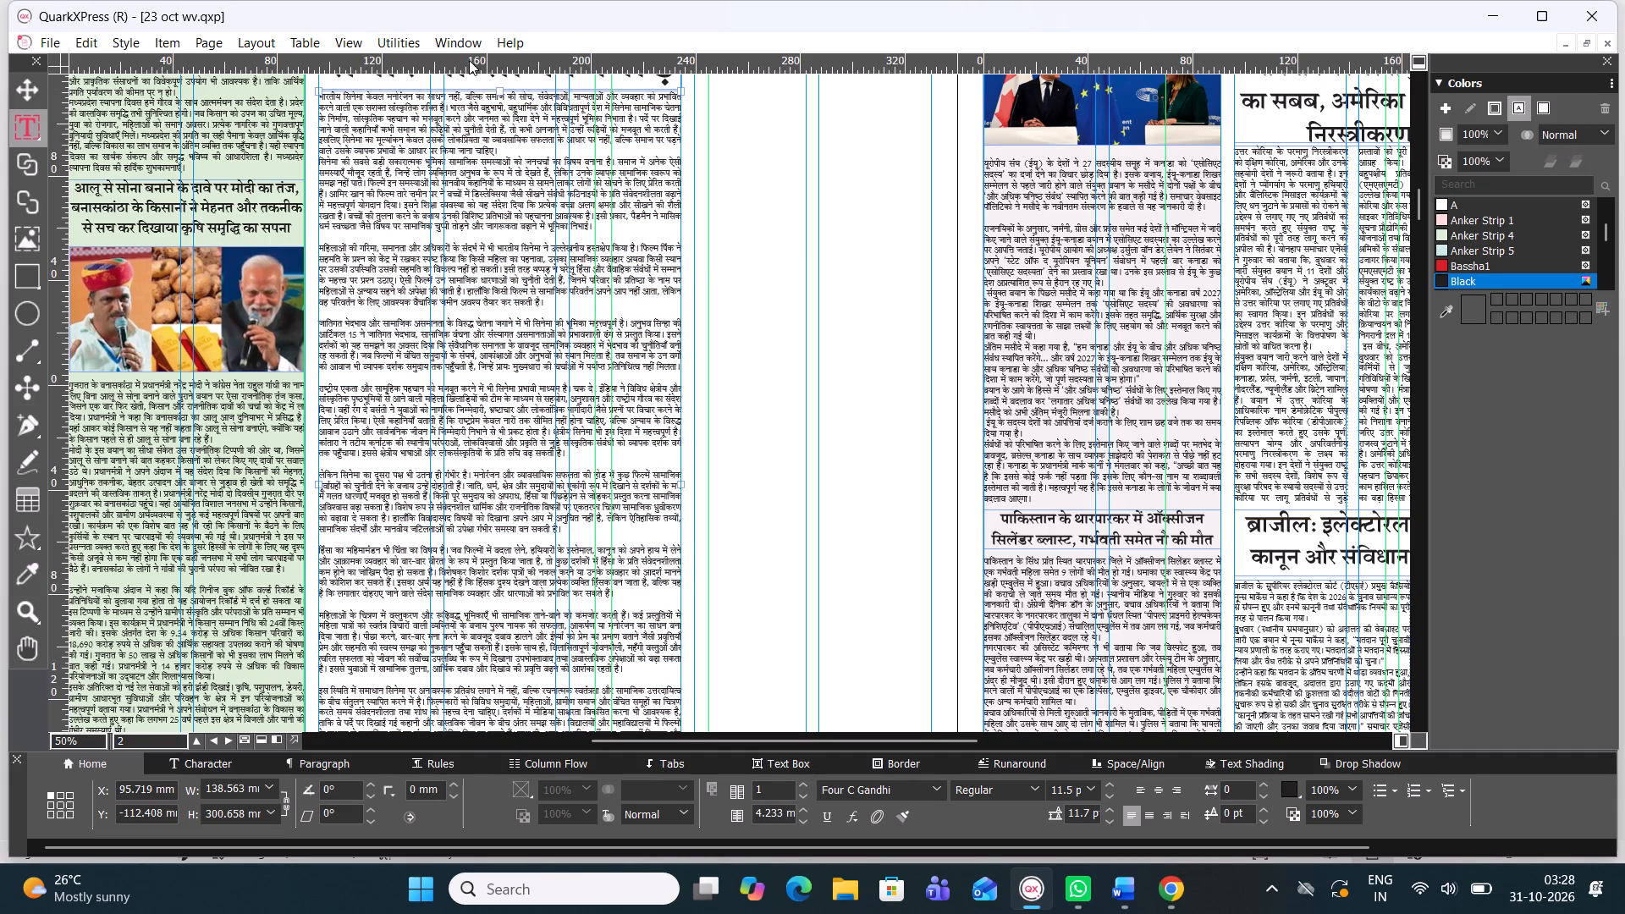
pyautogui.click(319, 149)
pyautogui.click(320, 146)
pyautogui.press('BackSpace')
pyautogui.press('space')
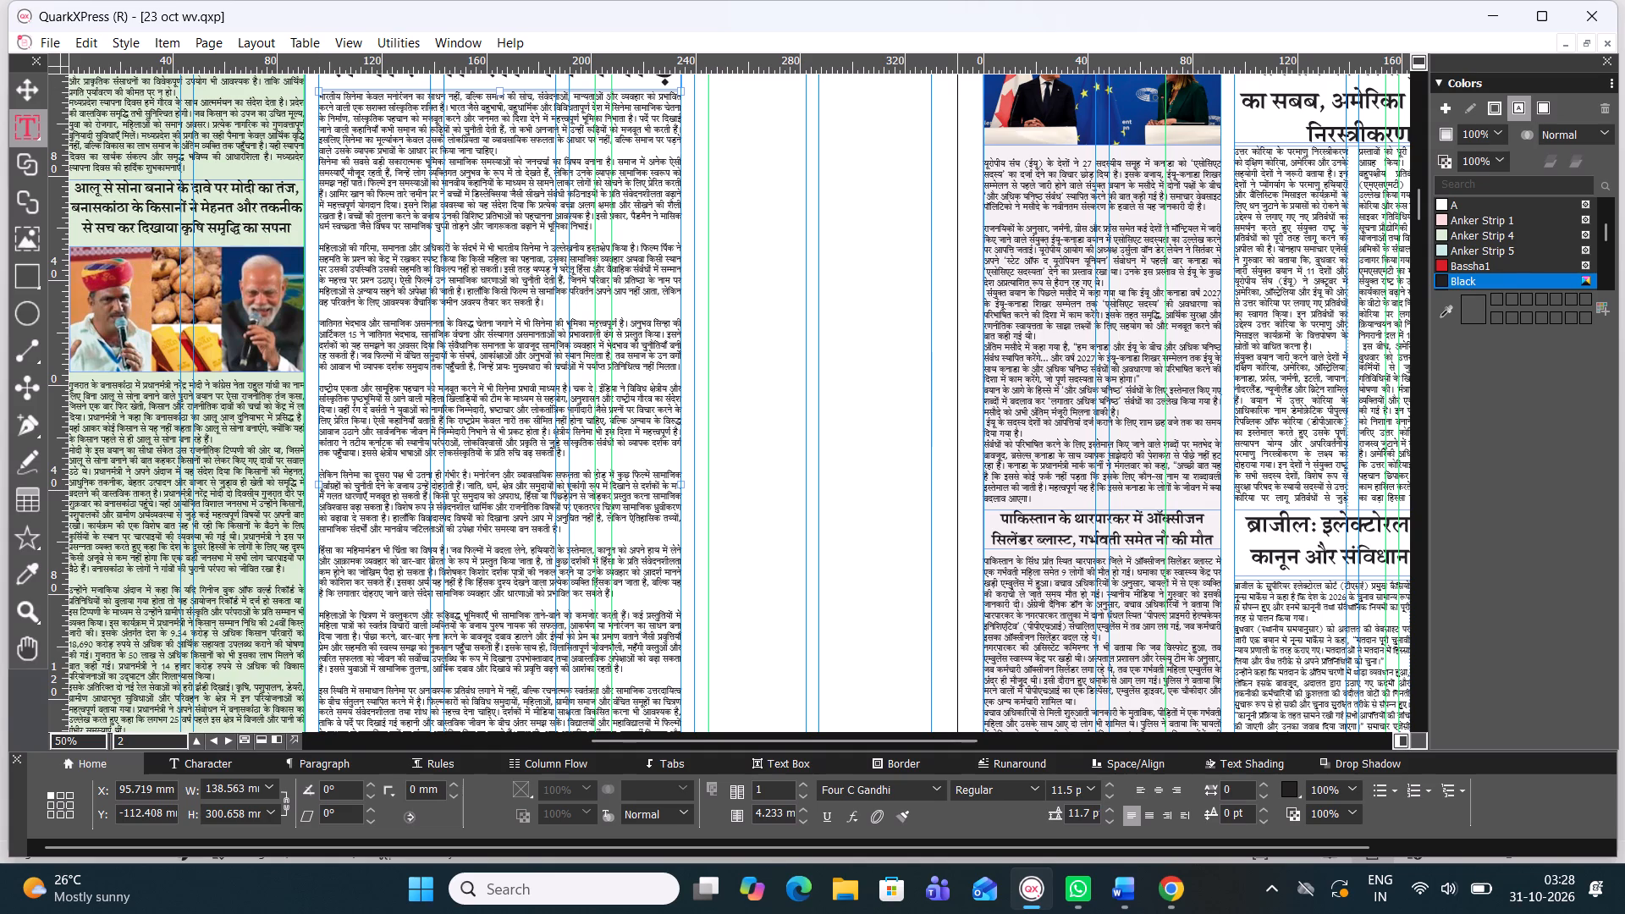
pyautogui.click(321, 157)
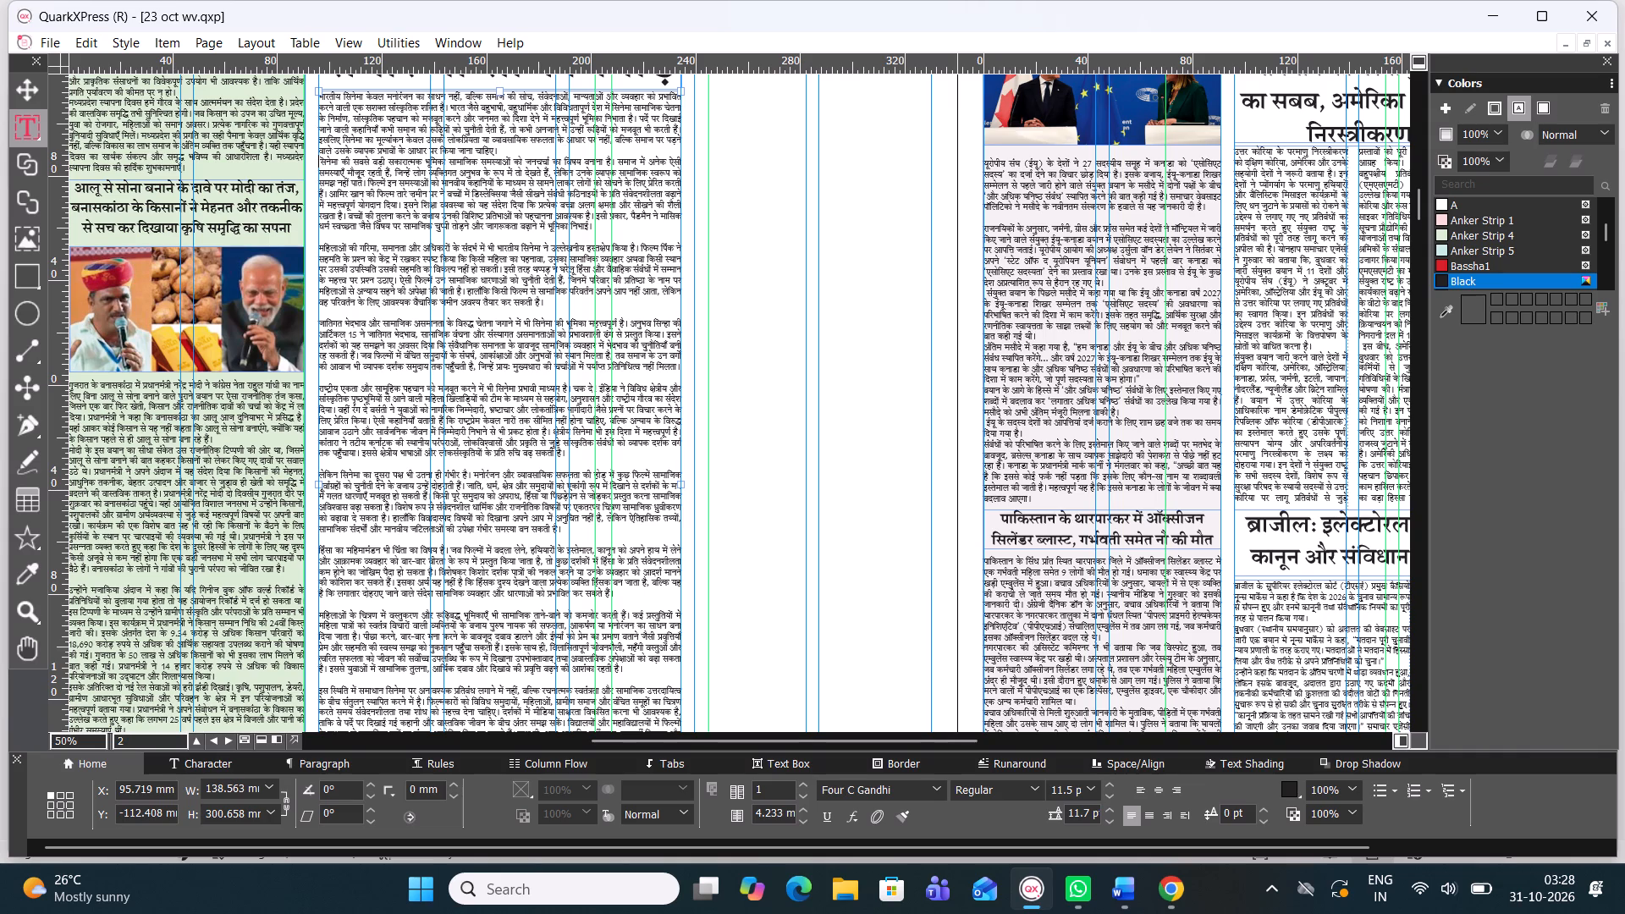
pyautogui.press('BackSpace')
pyautogui.press('space')
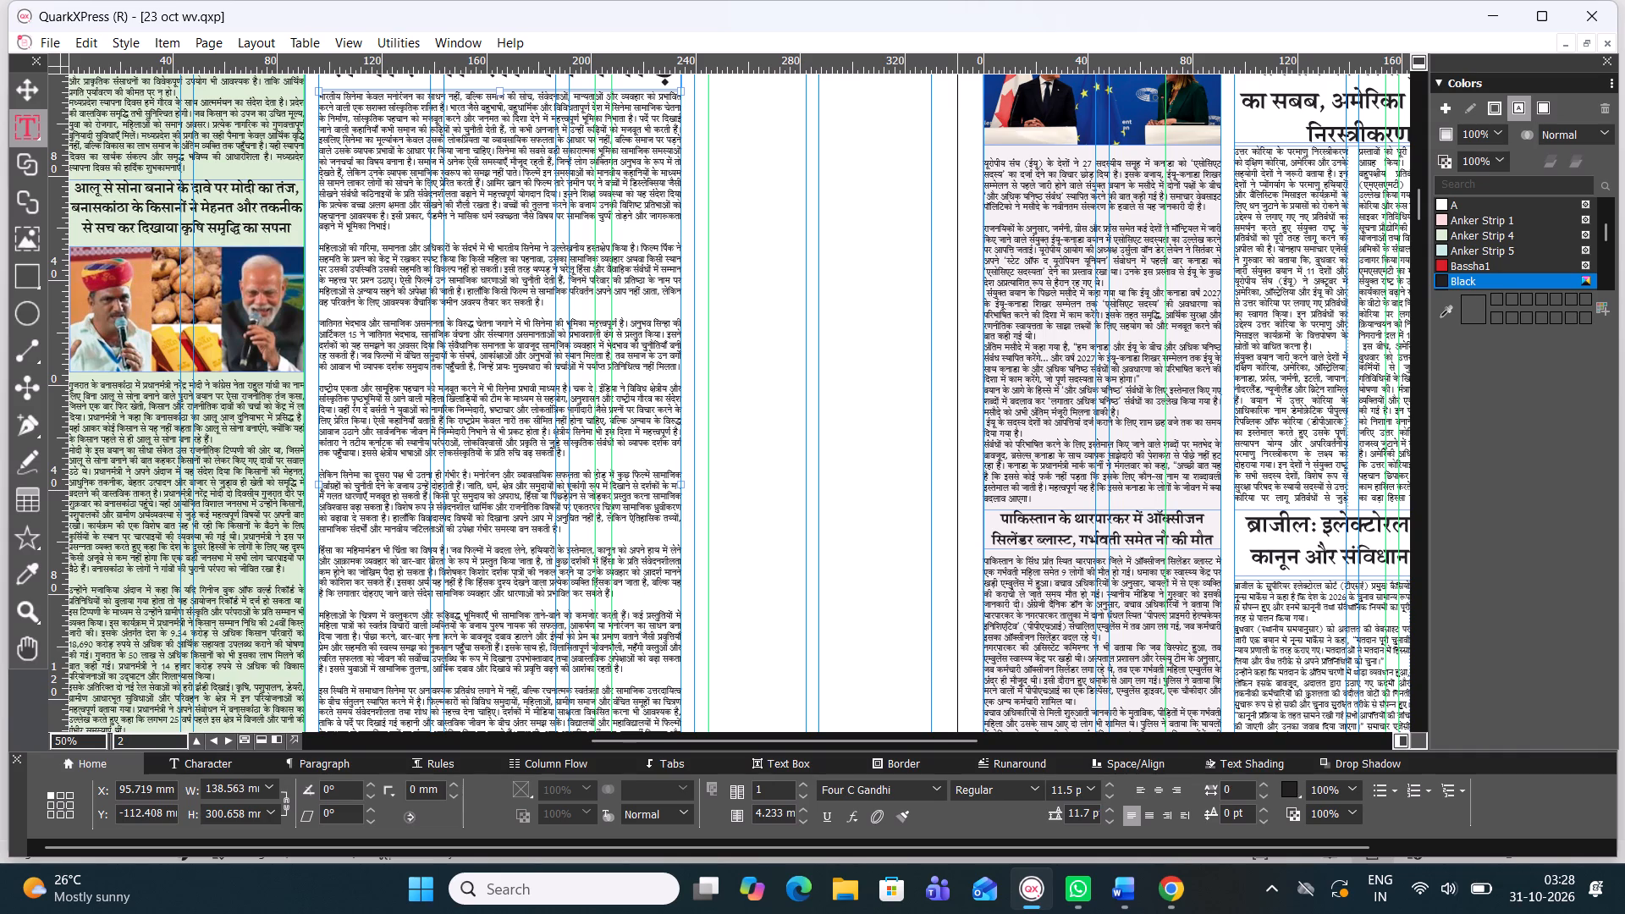
# Remove the blank line before the paragraph on women's dignity and join that paragraph to the preceding text with a space.
pyautogui.click(326, 234)
pyautogui.press('BackSpace')
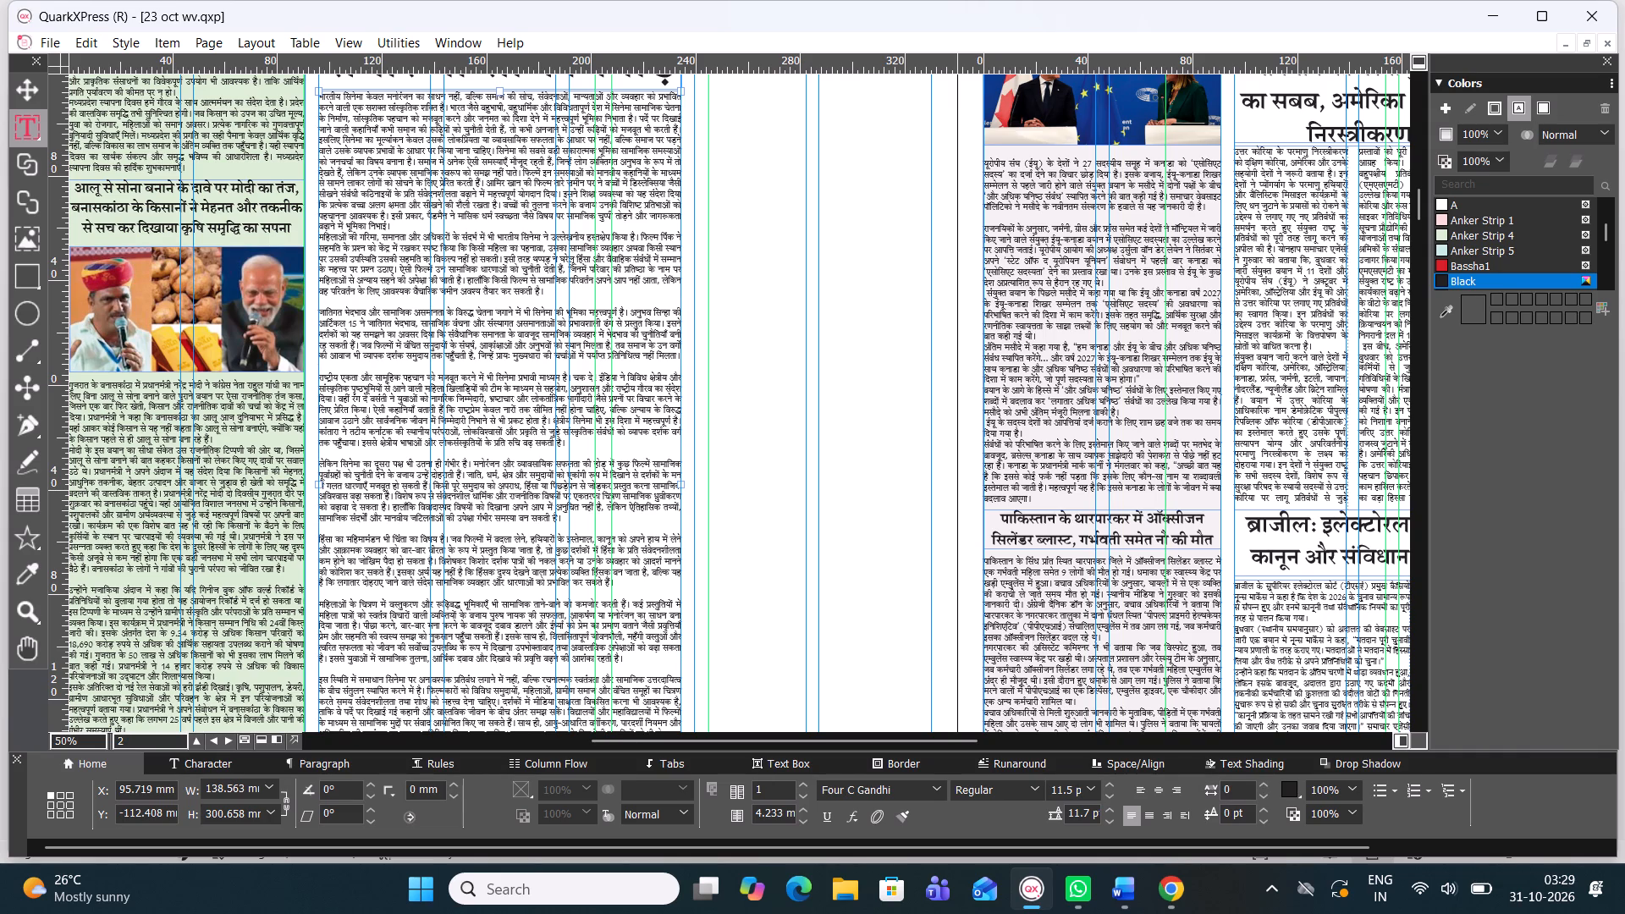
pyautogui.click(320, 231)
pyautogui.press('BackSpace')
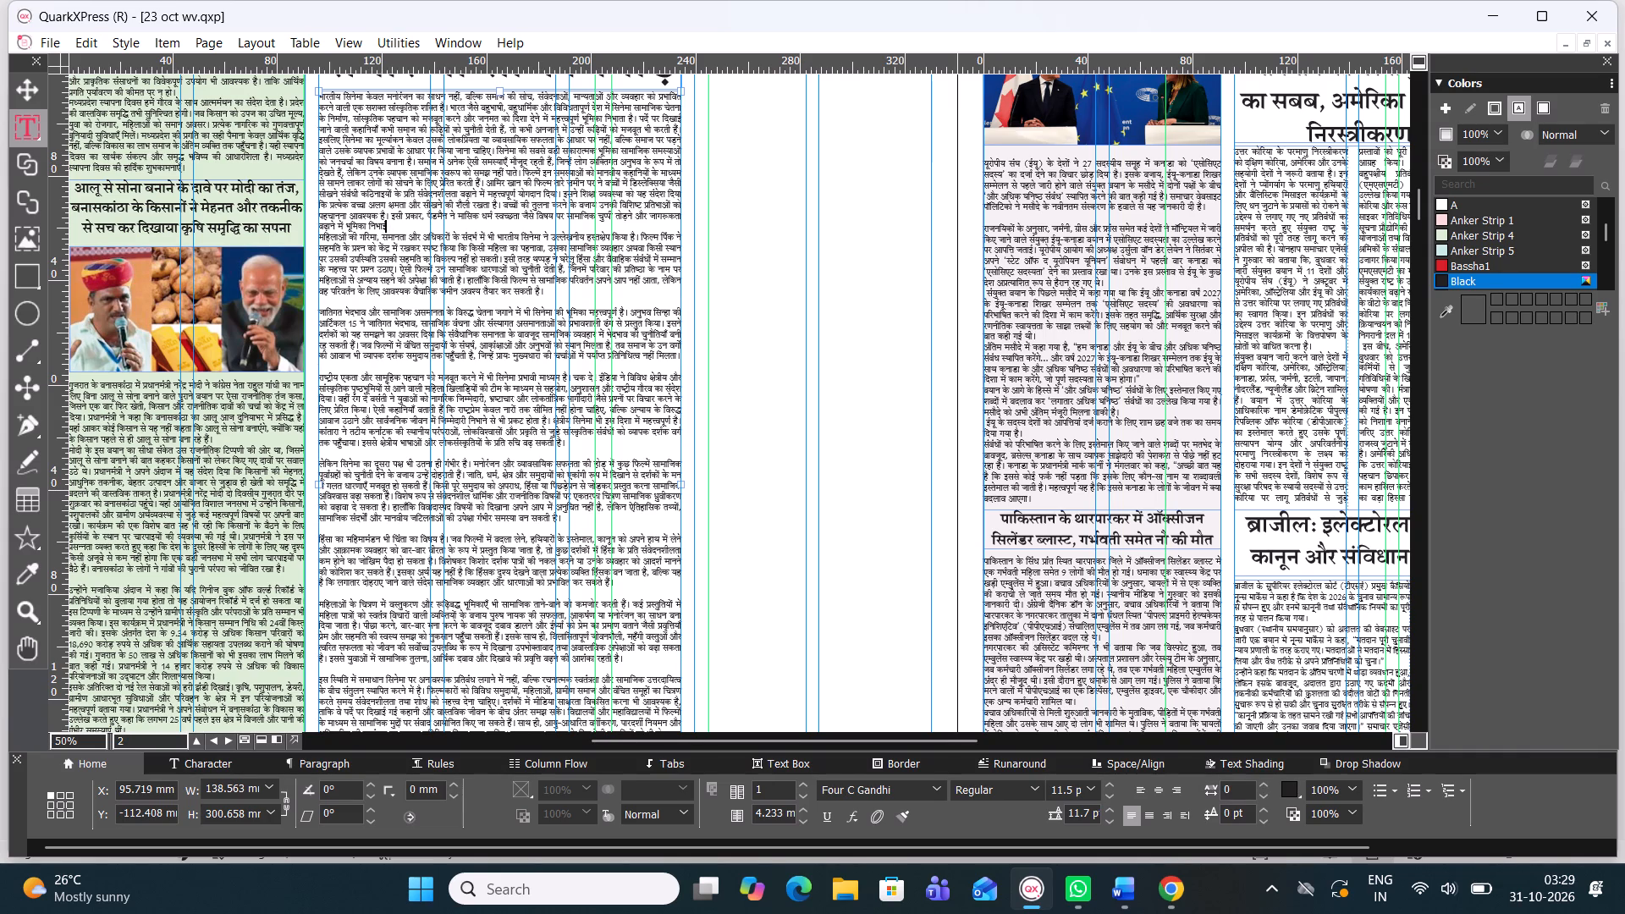
pyautogui.click(320, 237)
pyautogui.press('BackSpace')
pyautogui.press('space')
# Set the cinema body text box to three columns.
pyautogui.scroll(-1, 450, 223)
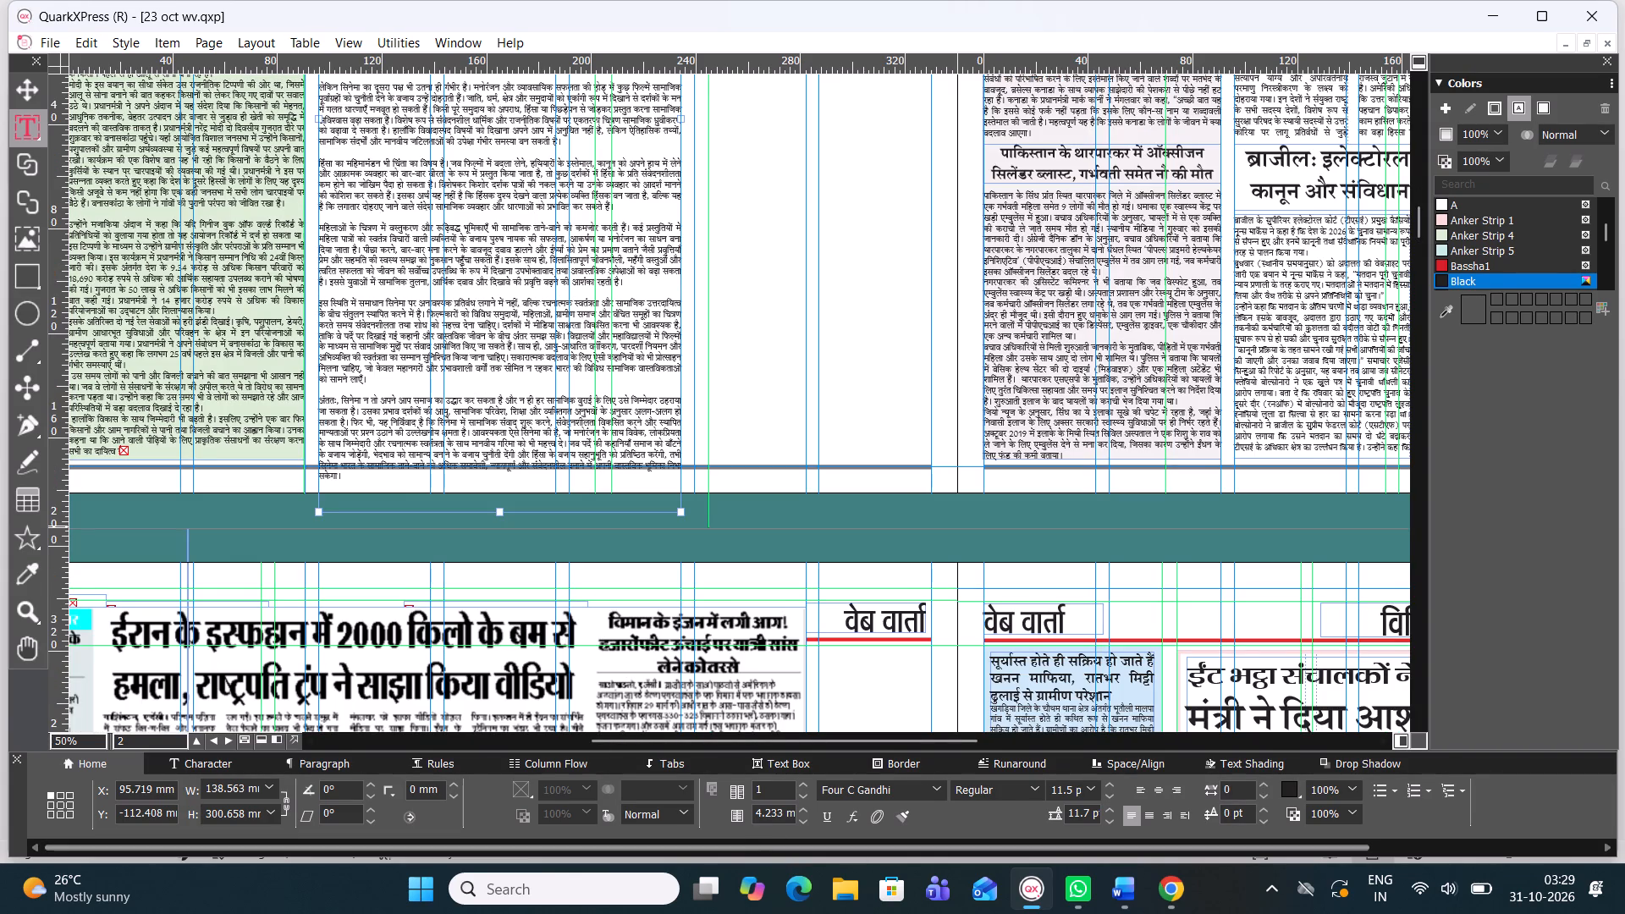
pyautogui.click(802, 784)
pyautogui.click(802, 784)
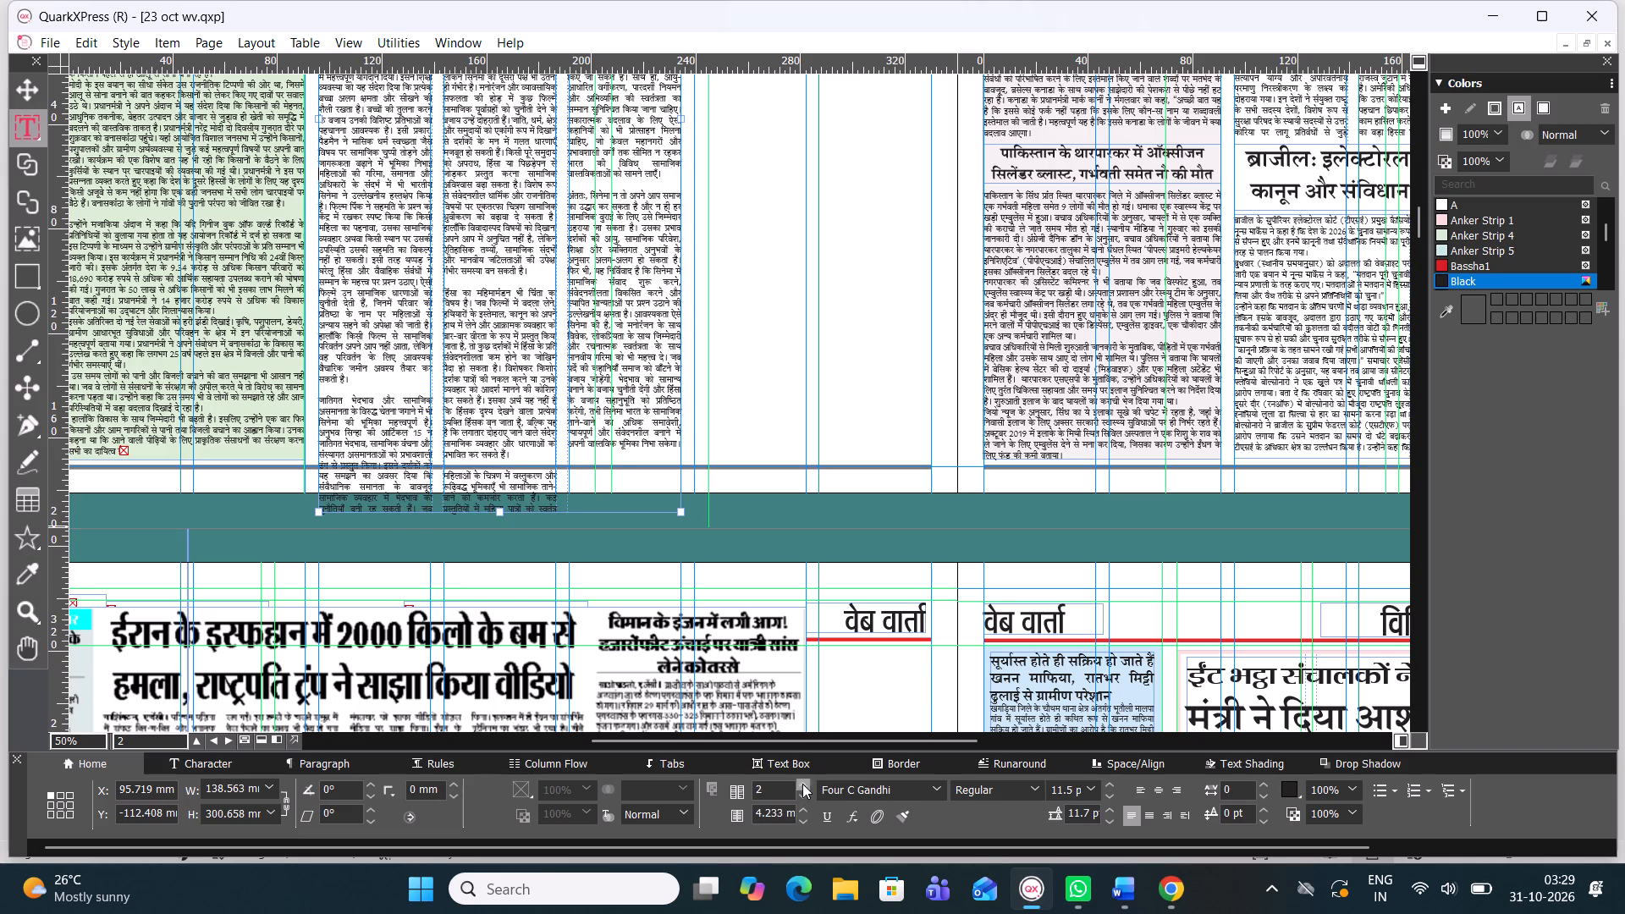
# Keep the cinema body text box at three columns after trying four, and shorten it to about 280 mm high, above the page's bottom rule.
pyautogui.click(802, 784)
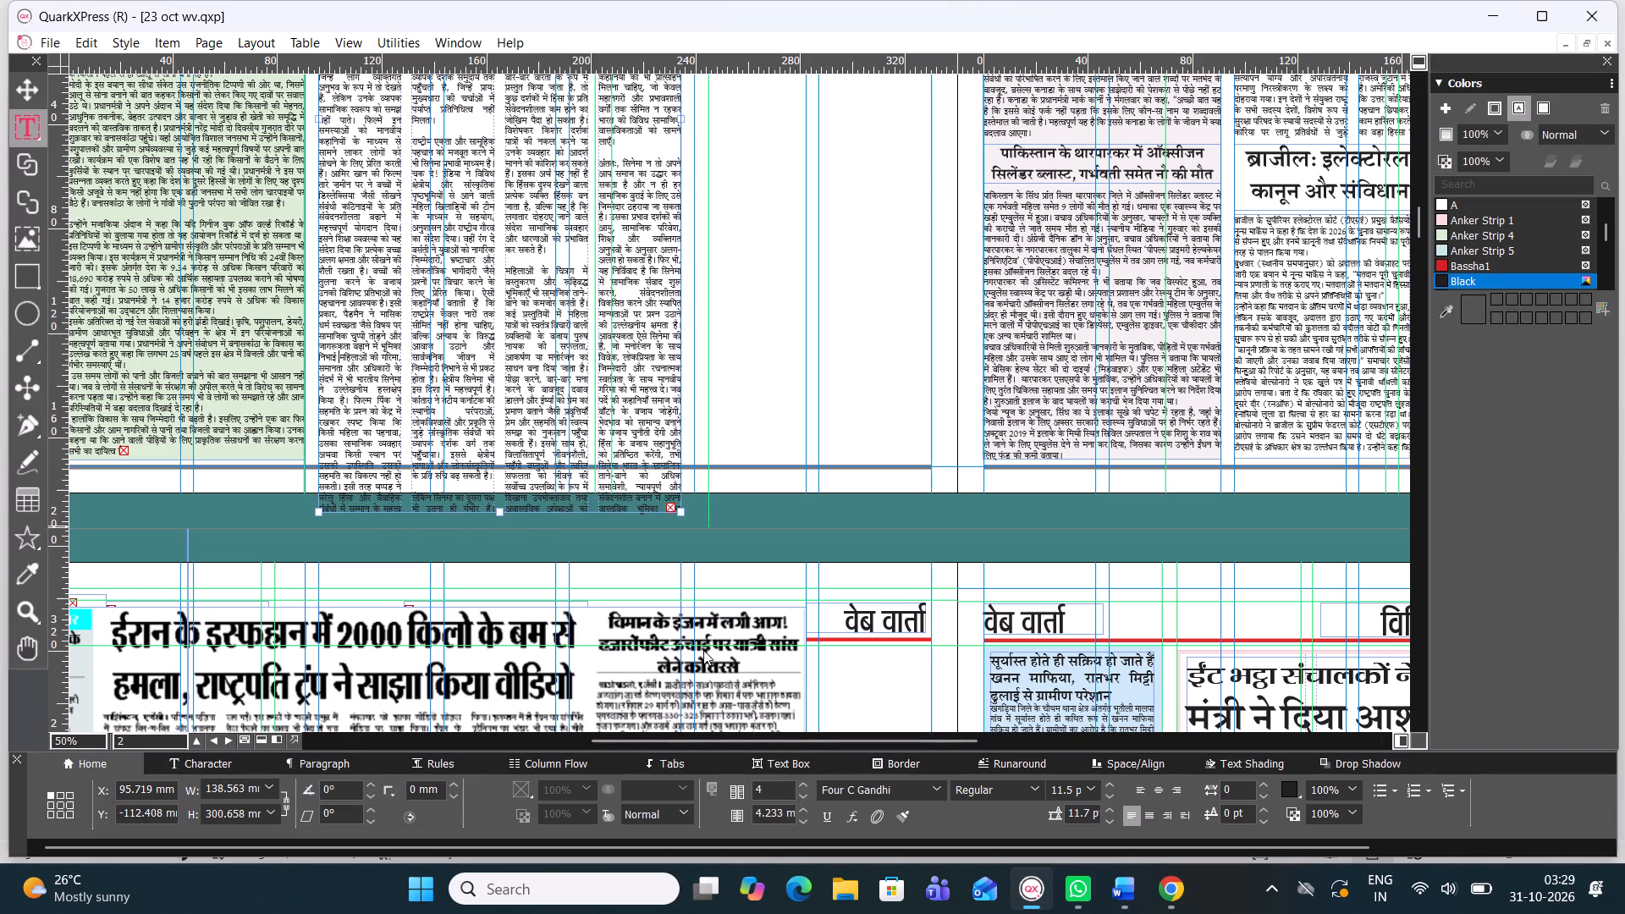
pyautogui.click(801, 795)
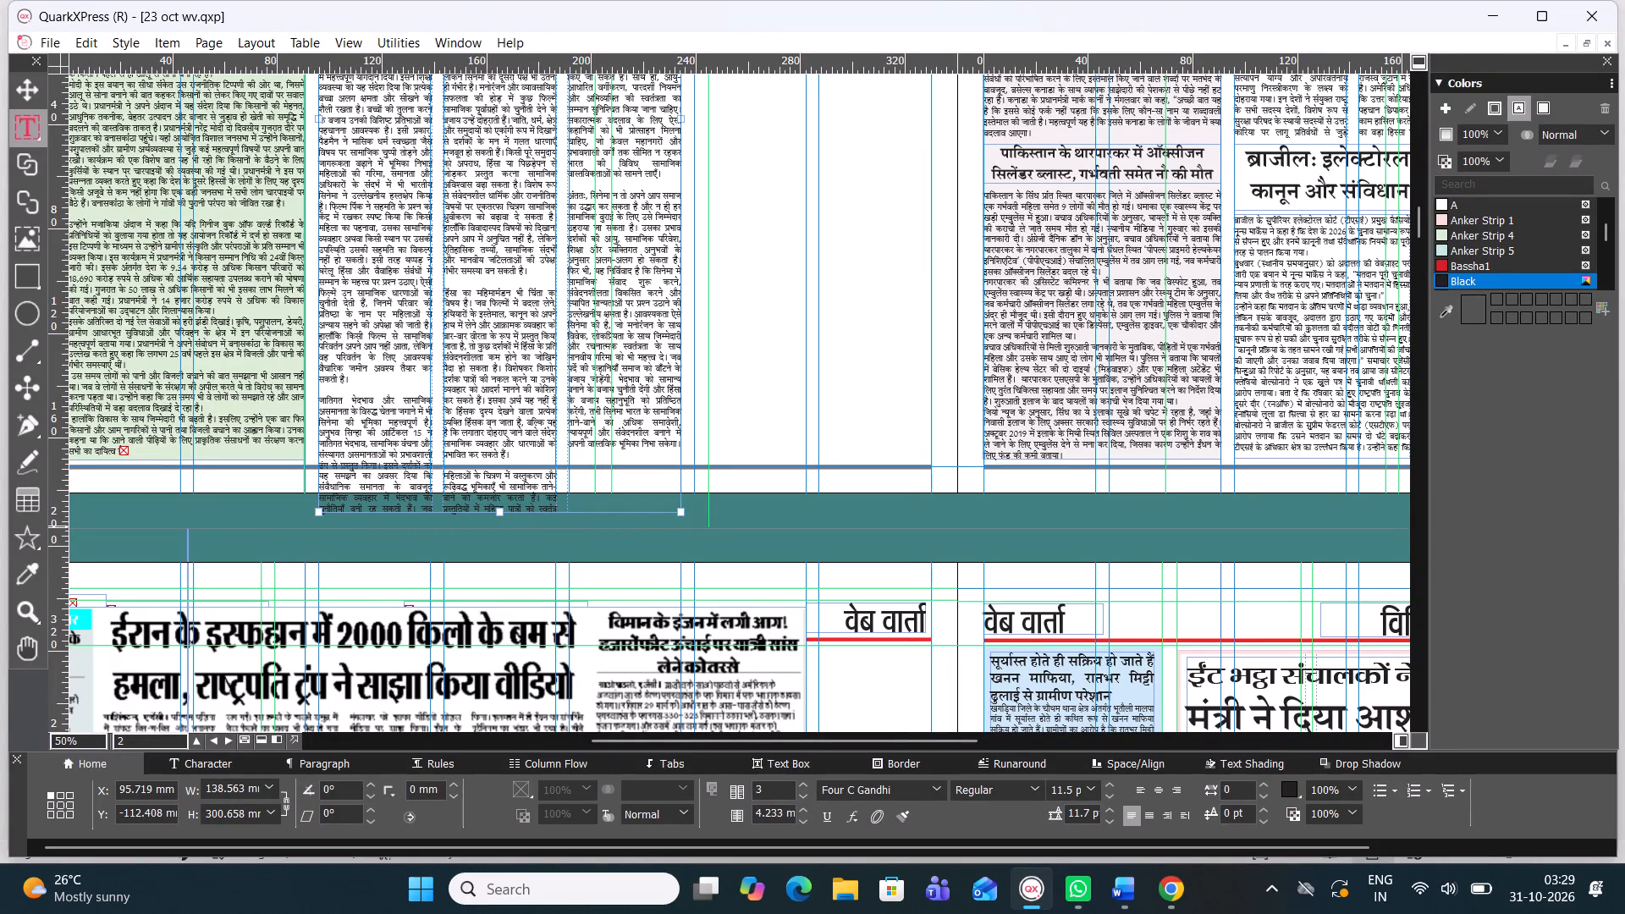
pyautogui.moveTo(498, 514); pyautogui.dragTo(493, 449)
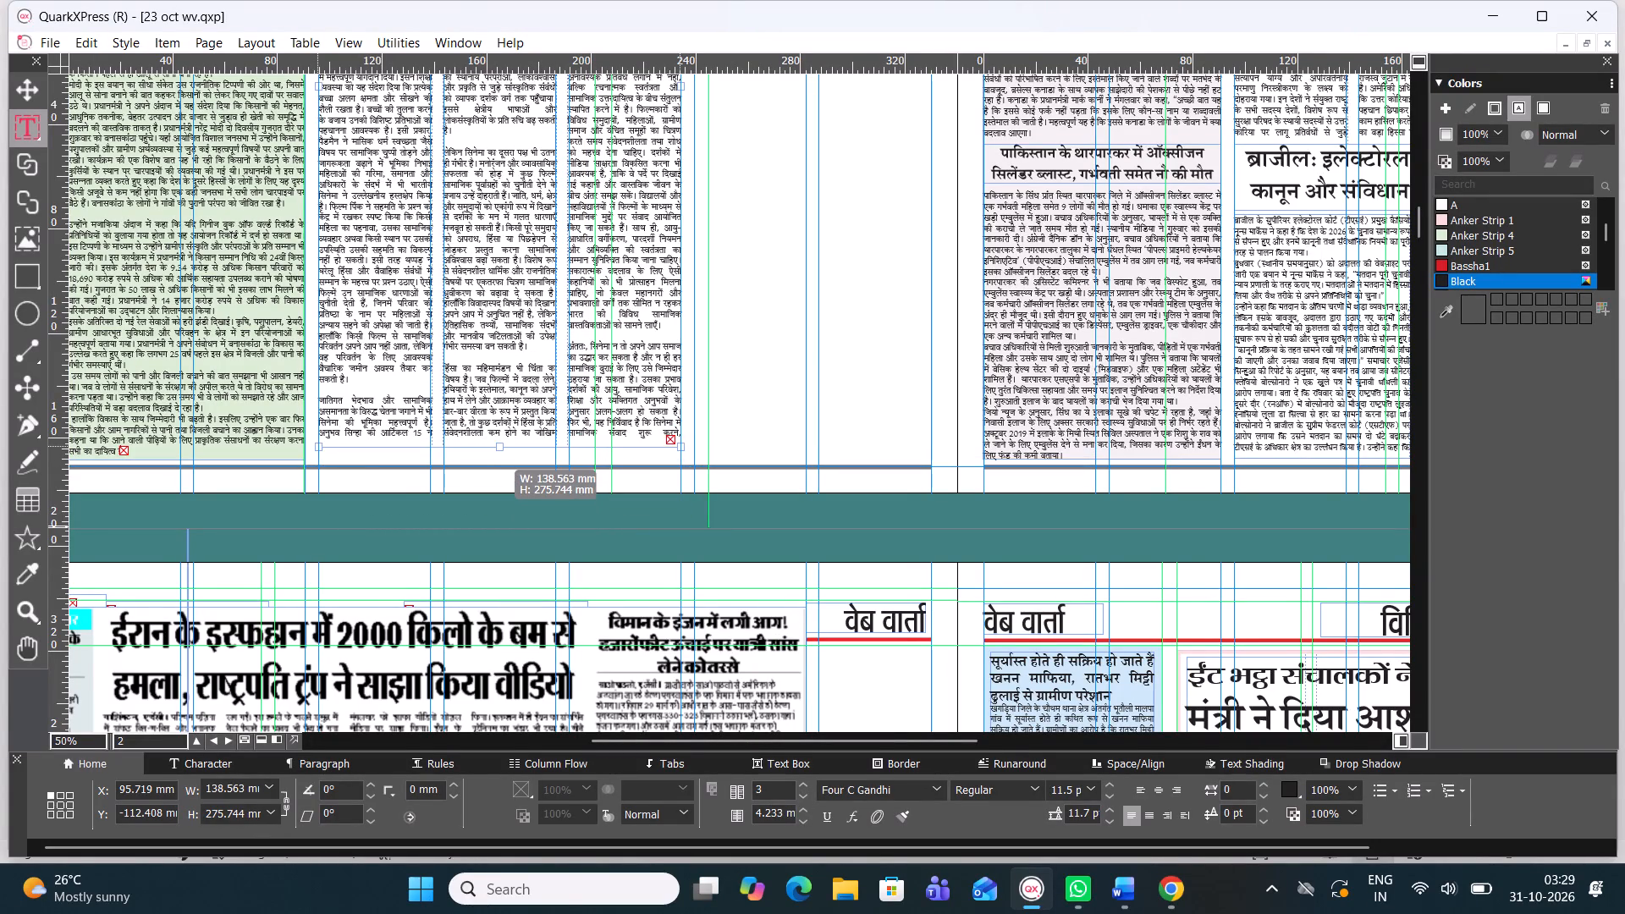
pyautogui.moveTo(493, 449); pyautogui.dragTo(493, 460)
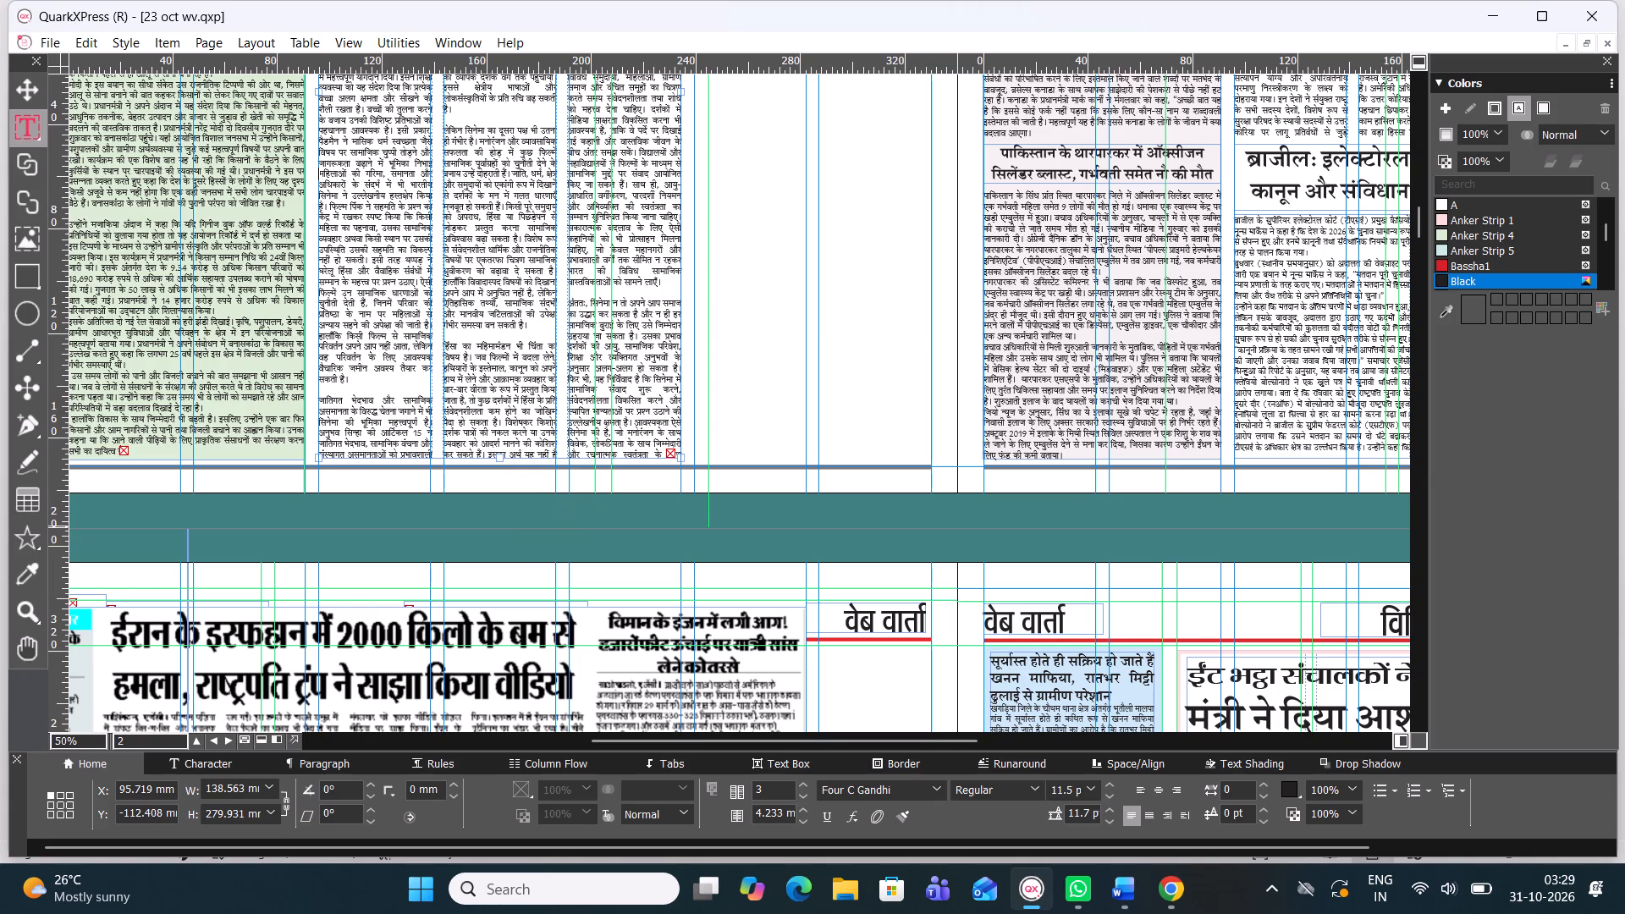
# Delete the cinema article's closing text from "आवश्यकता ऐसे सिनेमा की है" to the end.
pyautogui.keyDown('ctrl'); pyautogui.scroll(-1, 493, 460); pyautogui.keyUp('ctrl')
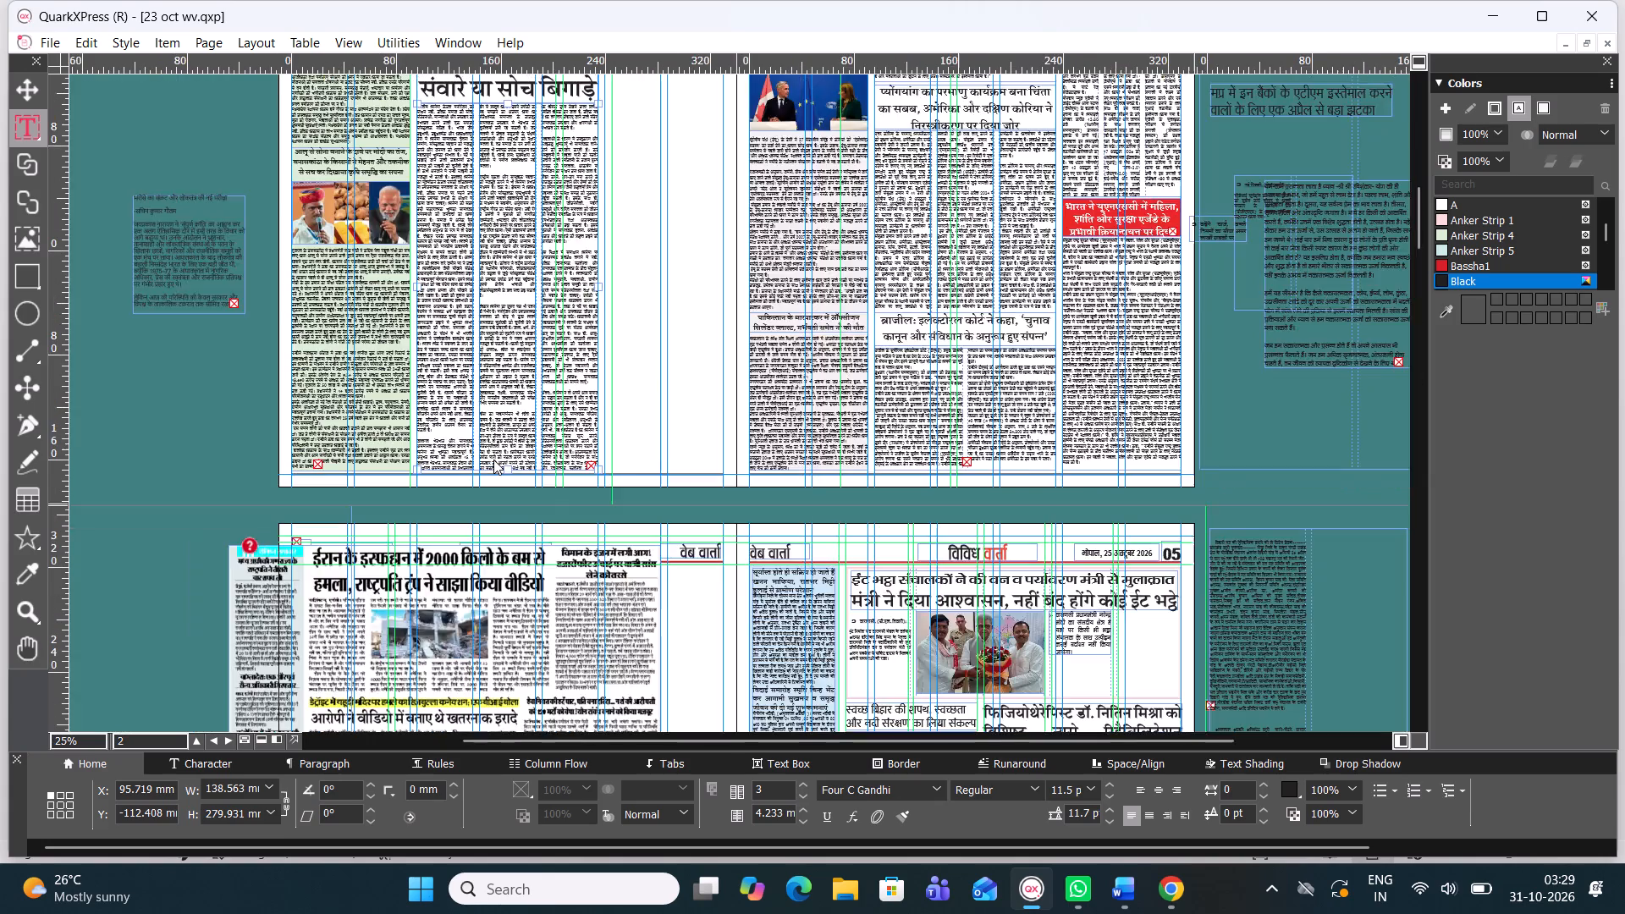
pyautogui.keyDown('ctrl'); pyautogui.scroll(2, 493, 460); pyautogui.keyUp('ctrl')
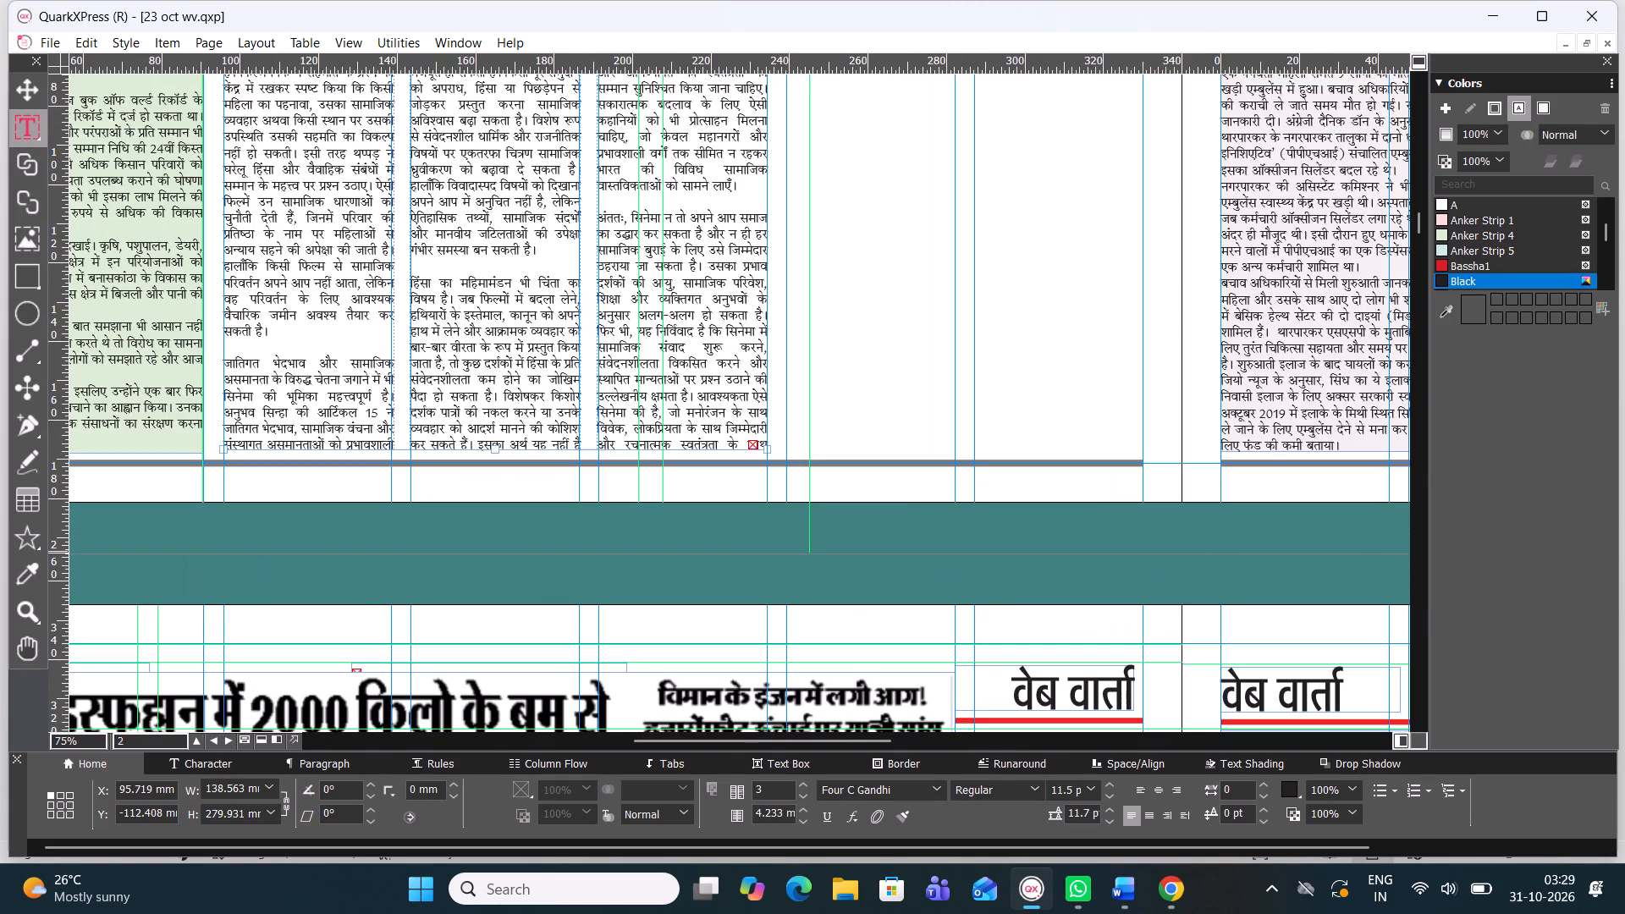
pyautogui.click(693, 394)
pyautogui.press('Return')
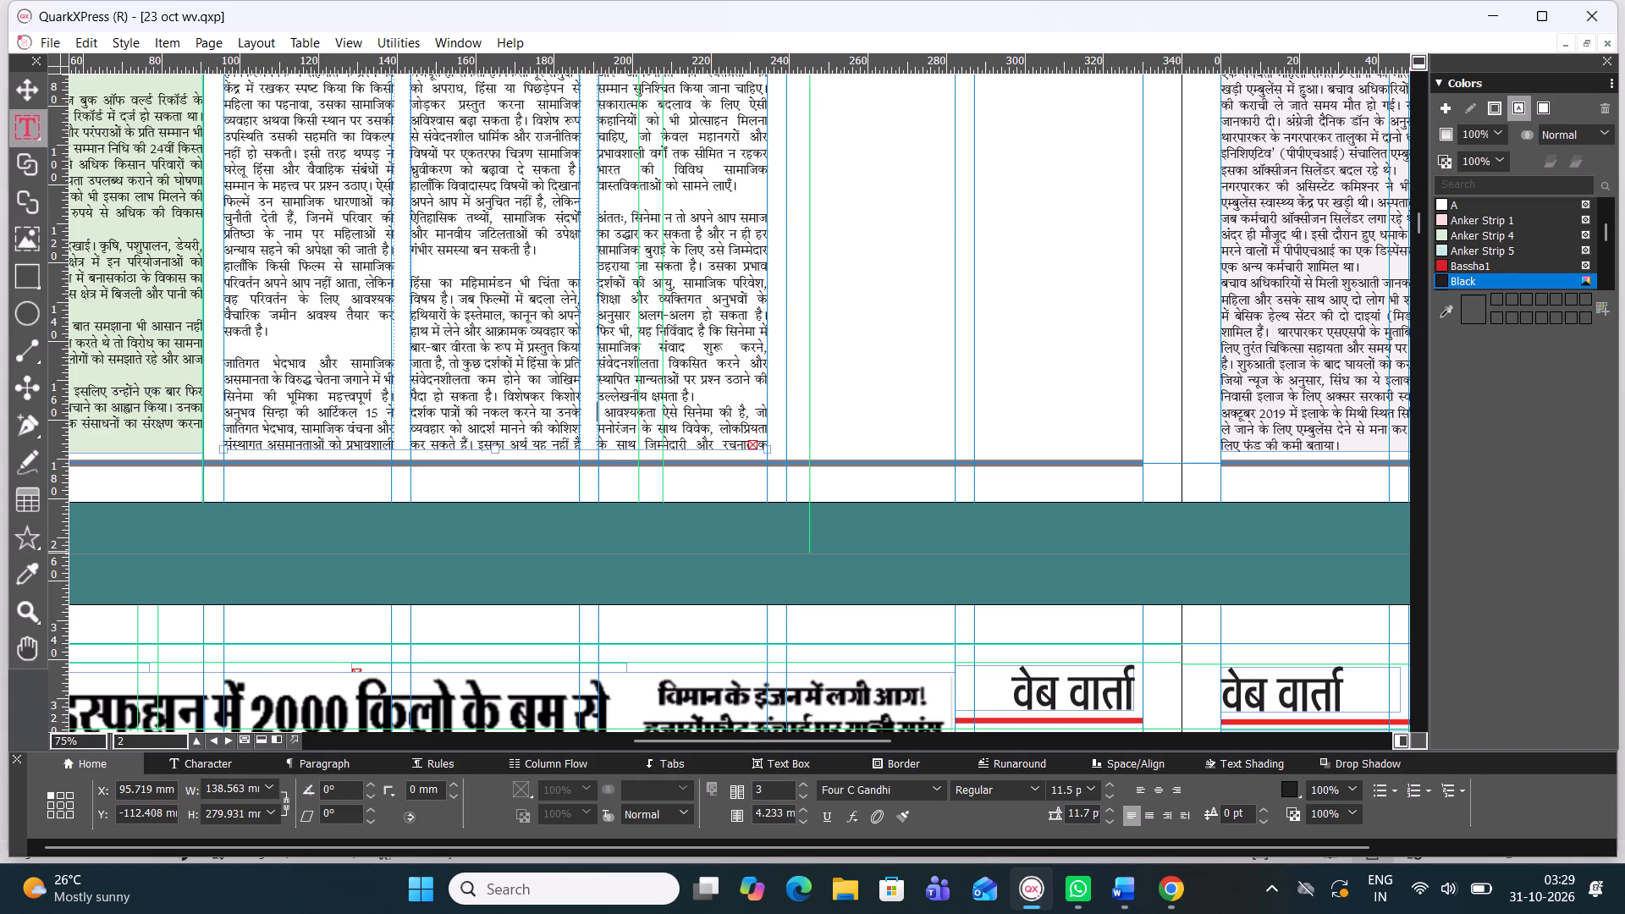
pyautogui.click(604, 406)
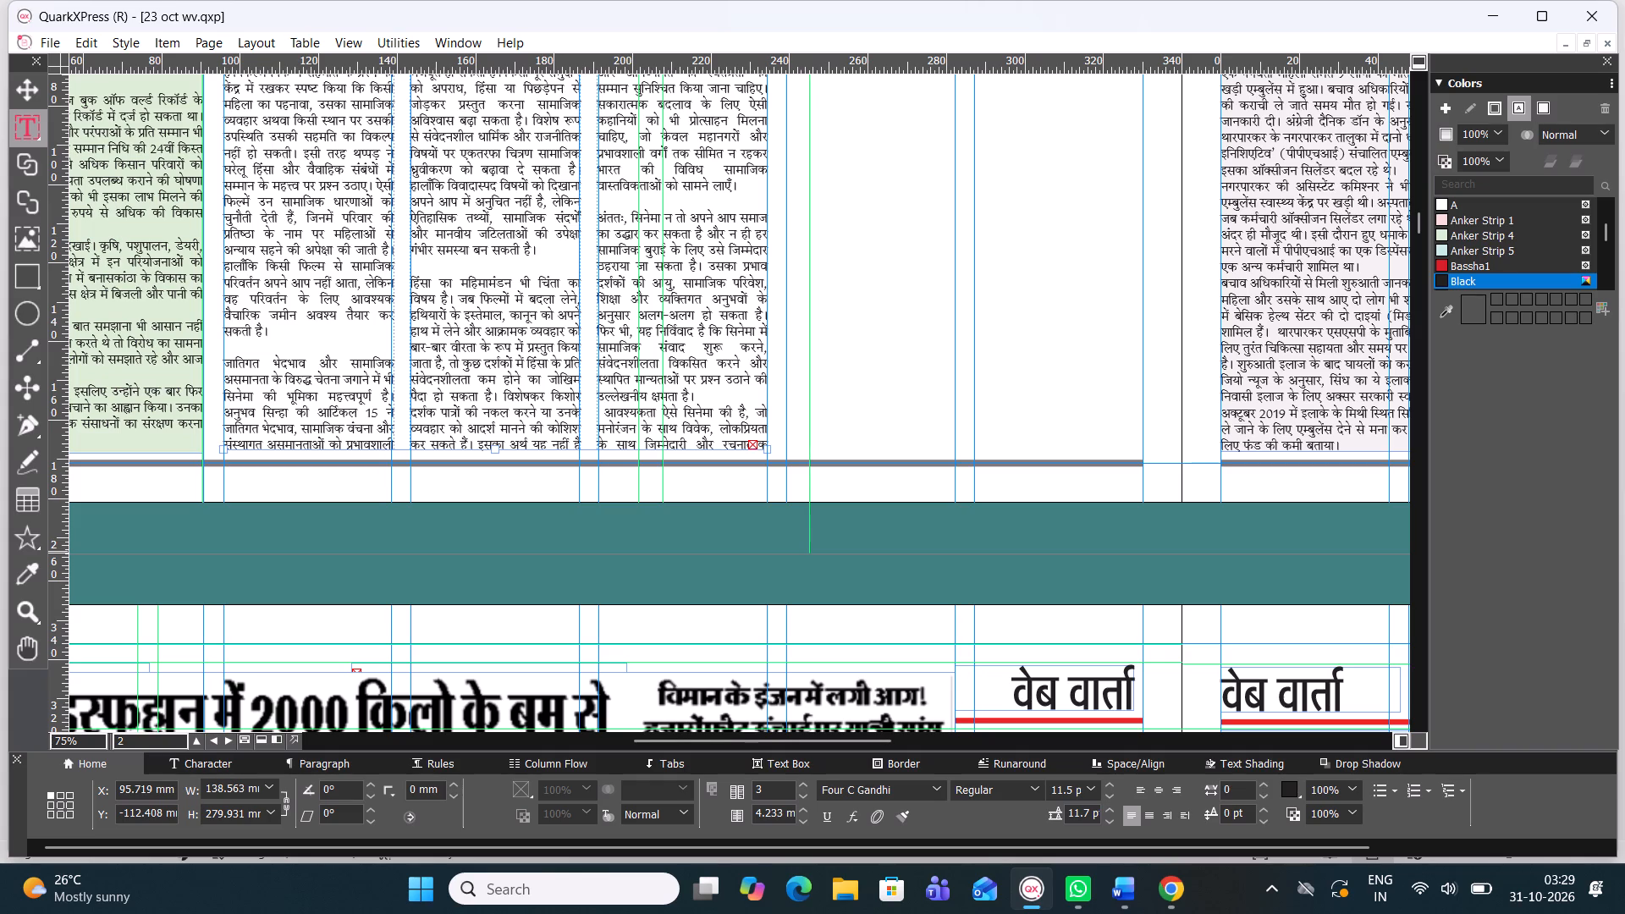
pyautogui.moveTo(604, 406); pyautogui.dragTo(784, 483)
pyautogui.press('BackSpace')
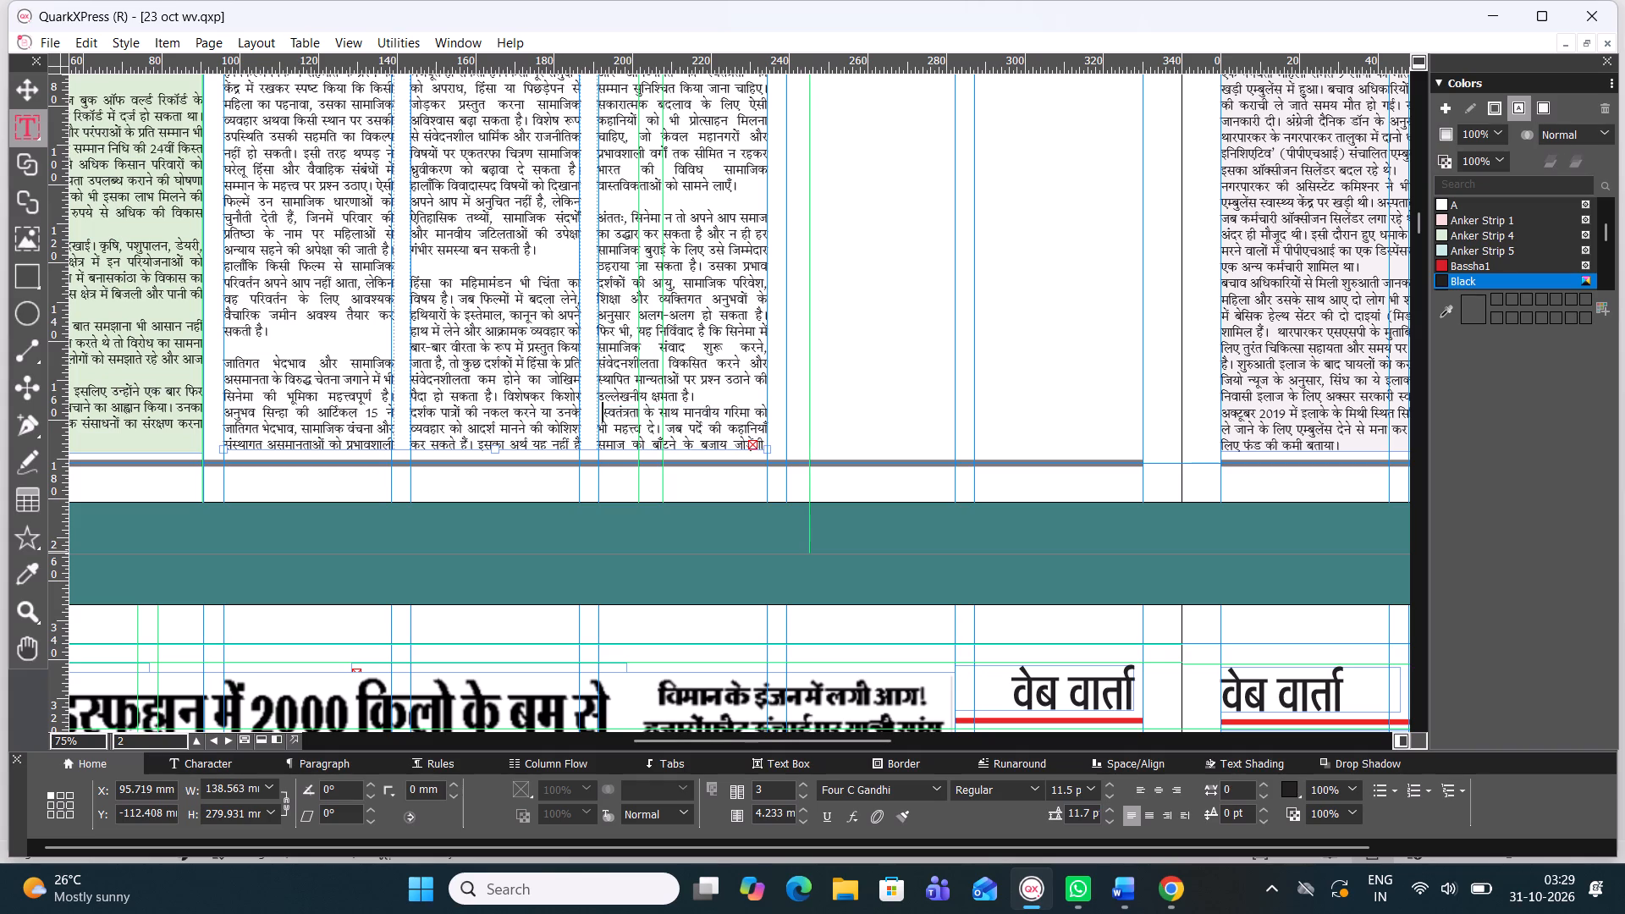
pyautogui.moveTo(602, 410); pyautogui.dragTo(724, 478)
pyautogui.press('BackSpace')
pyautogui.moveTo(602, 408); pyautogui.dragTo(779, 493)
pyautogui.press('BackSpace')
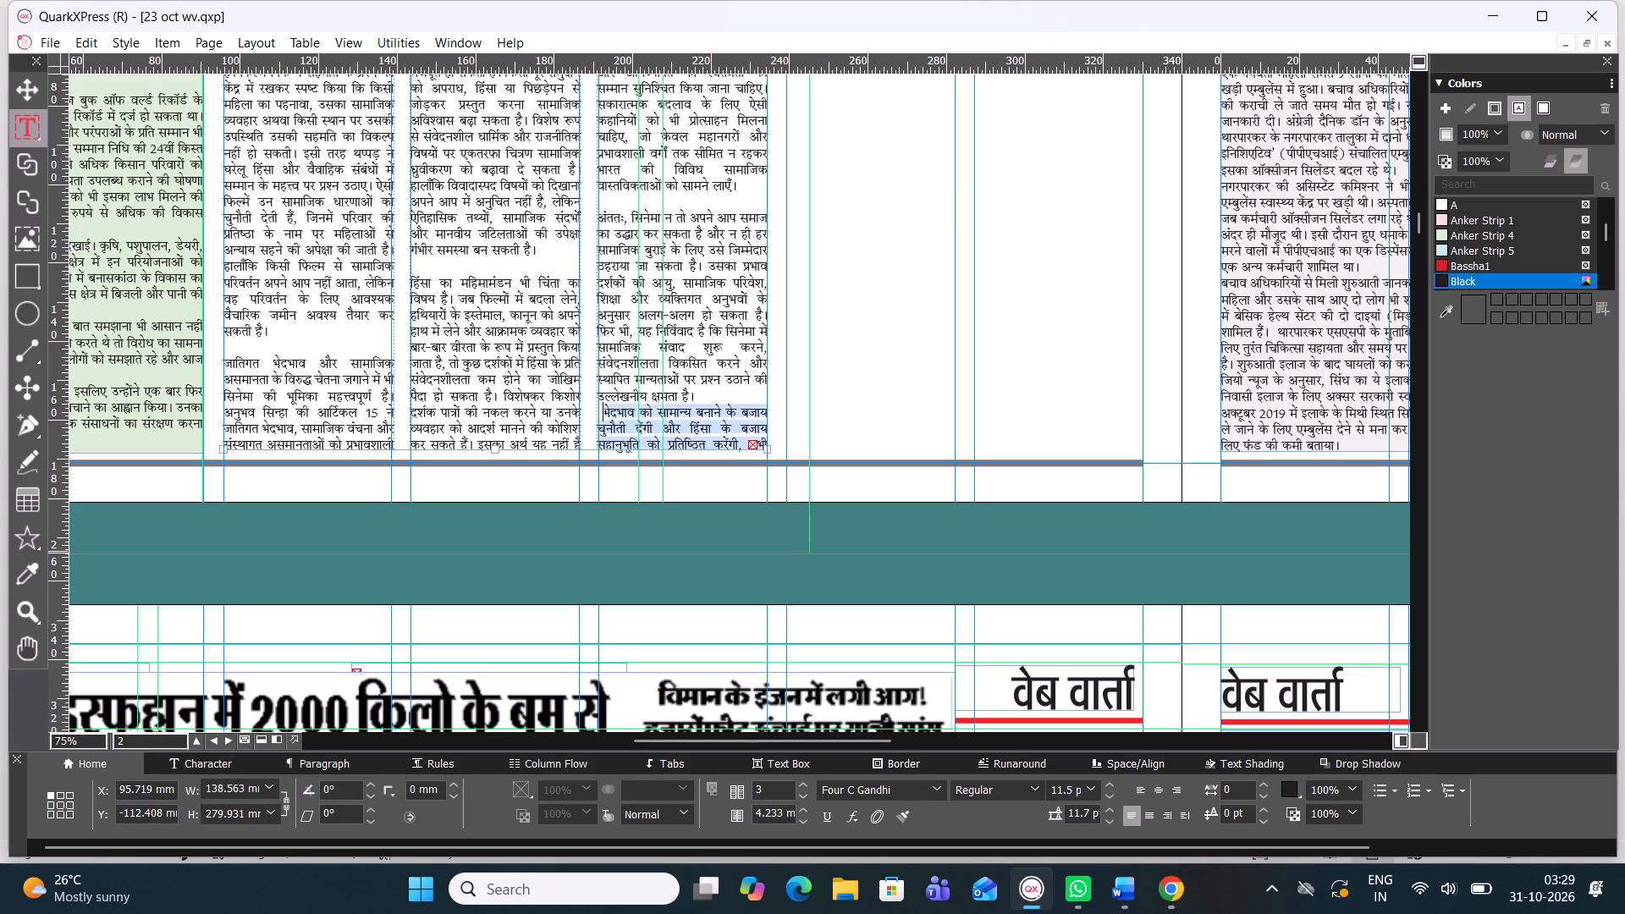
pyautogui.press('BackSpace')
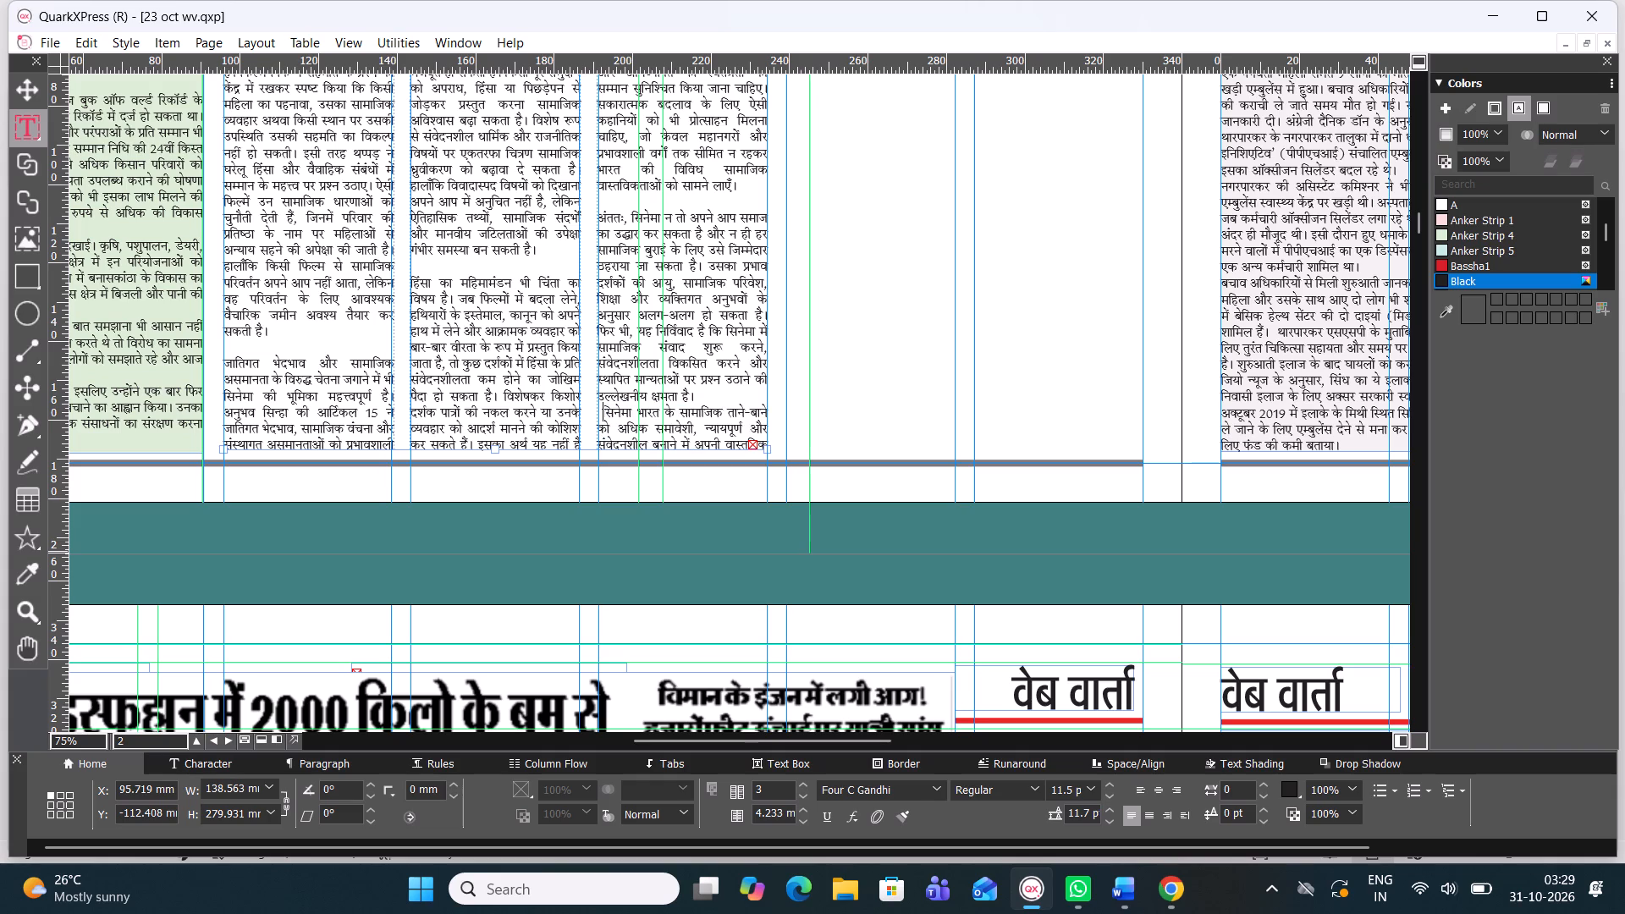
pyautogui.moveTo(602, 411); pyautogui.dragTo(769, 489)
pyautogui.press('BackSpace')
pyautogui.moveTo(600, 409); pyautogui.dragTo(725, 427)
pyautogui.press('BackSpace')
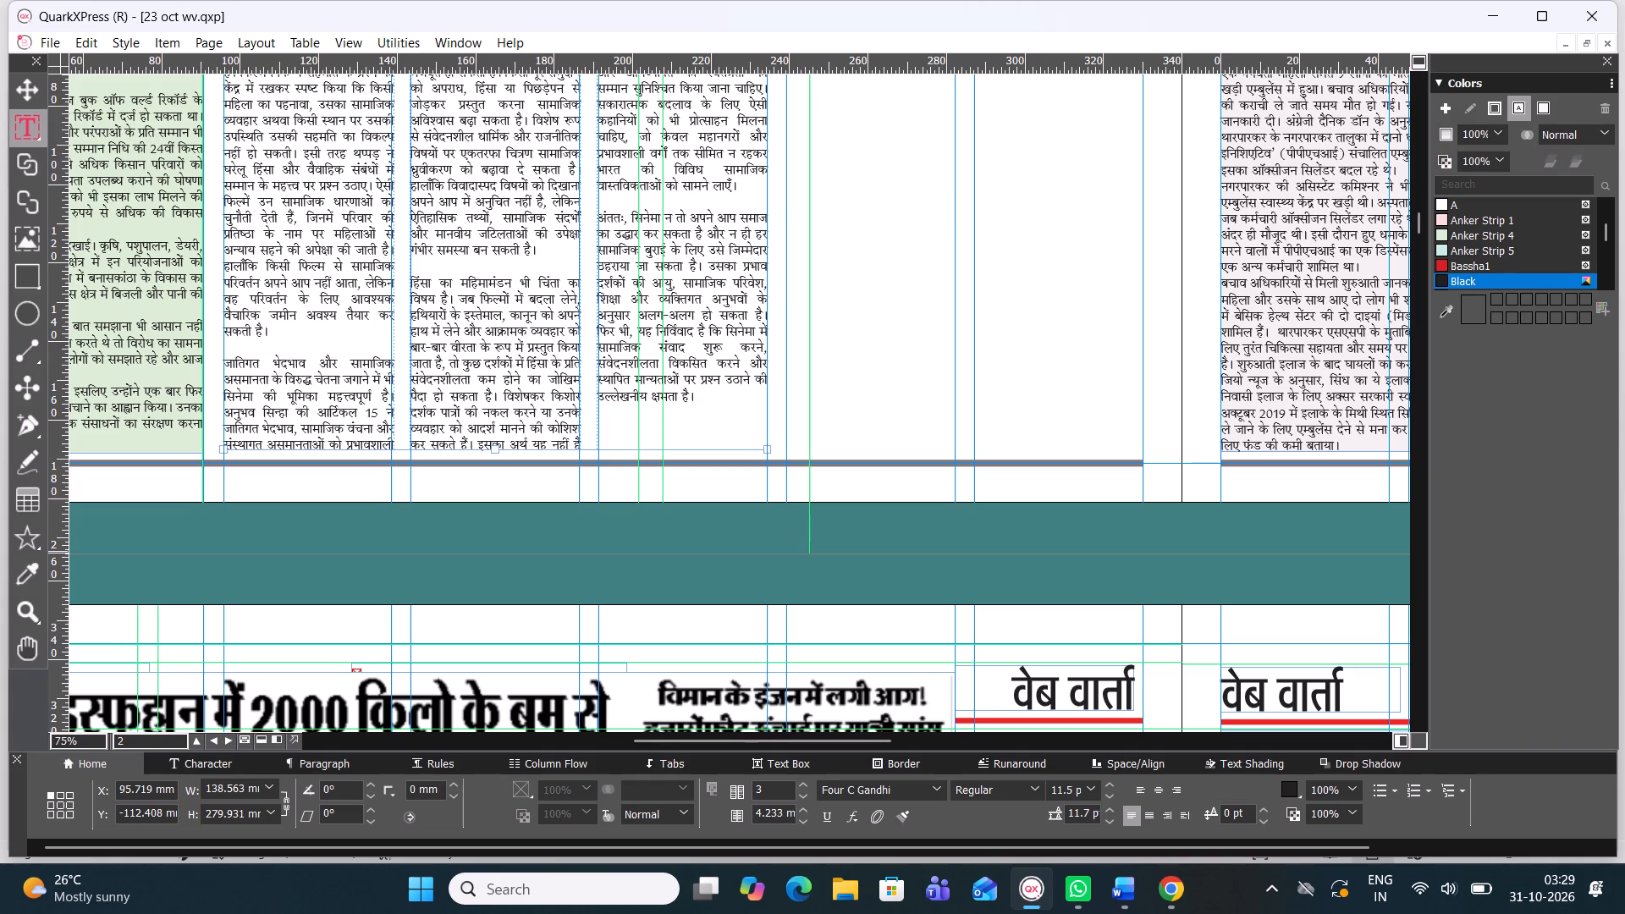
# Review the cinema article's three-column layout from its headline down to its last lines.
pyautogui.scroll(-1, 603, 302)
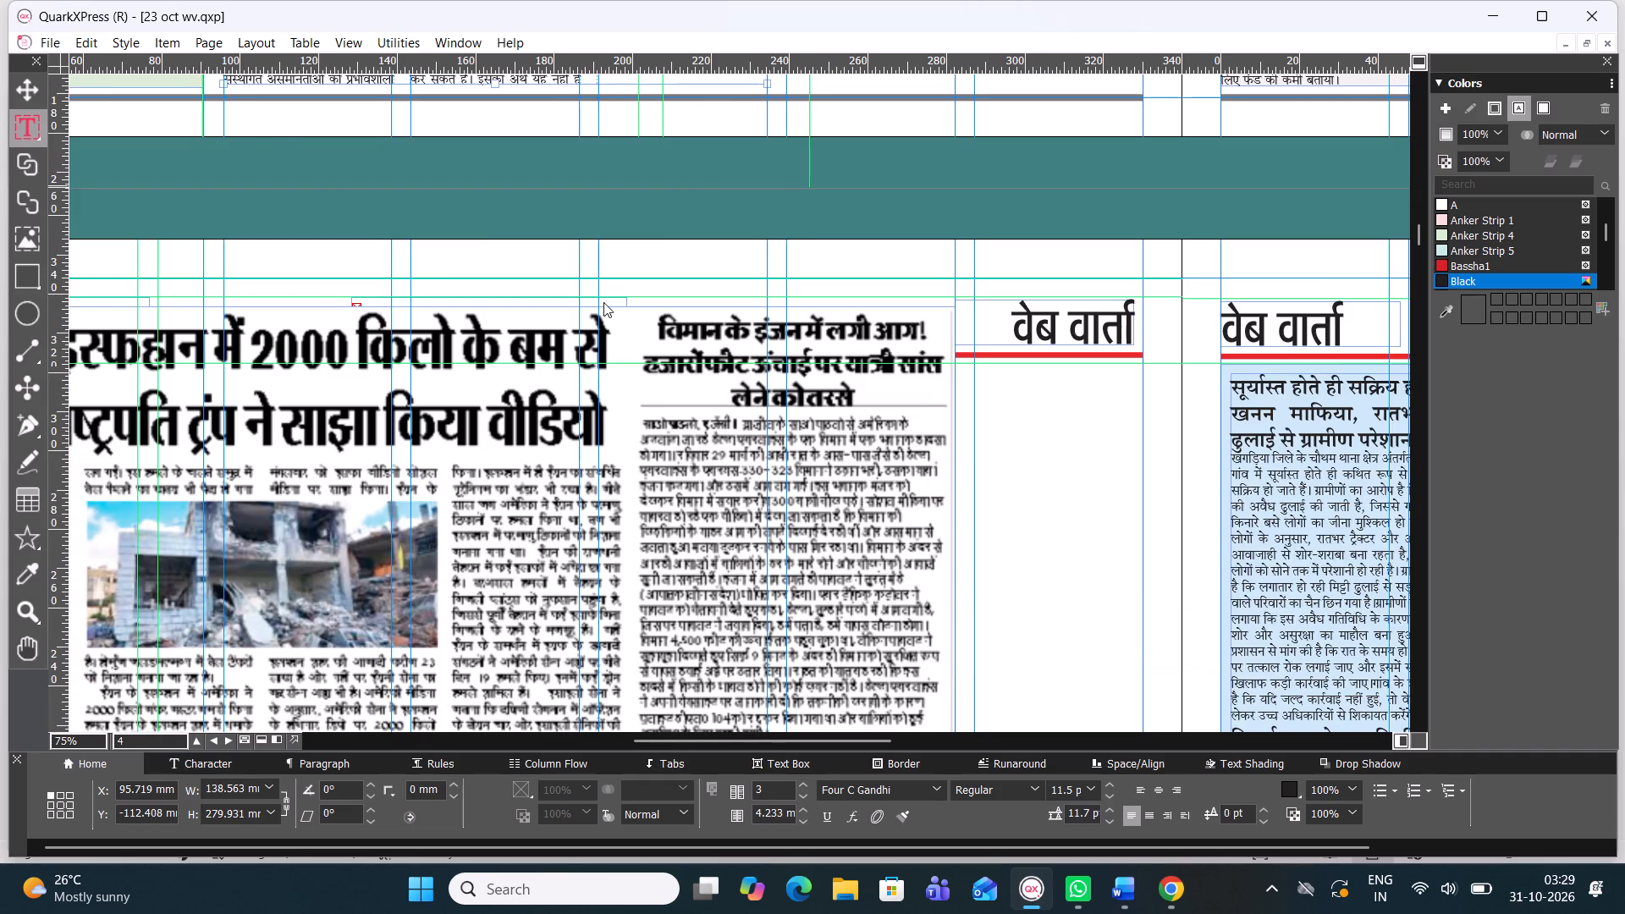
pyautogui.scroll(-1, 607, 305)
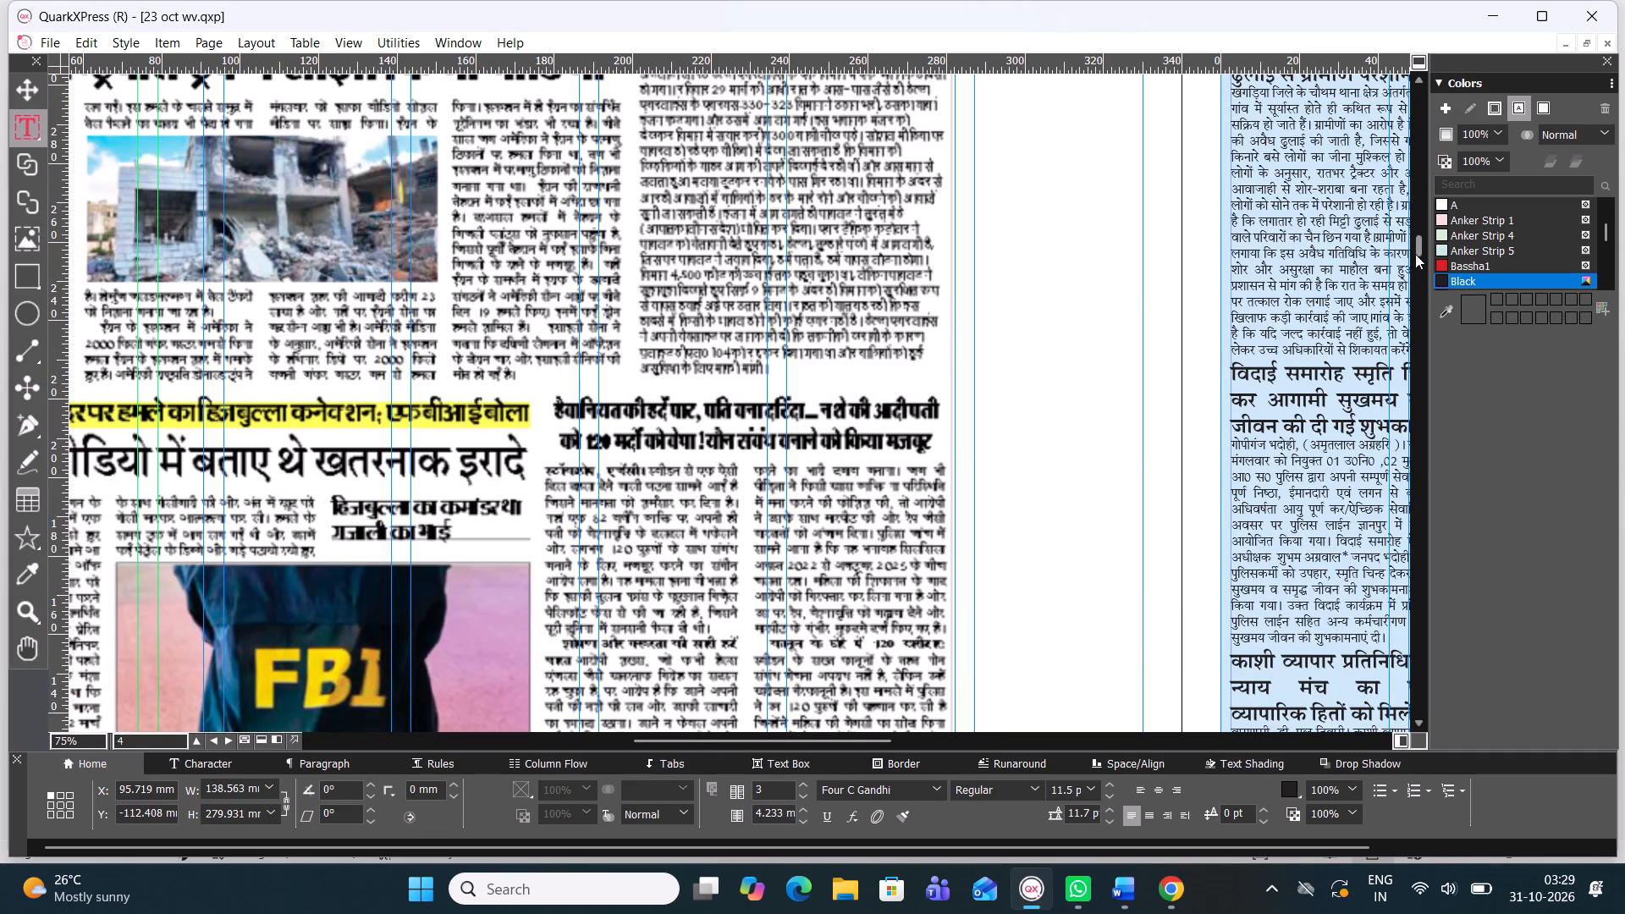
pyautogui.moveTo(1418, 251); pyautogui.dragTo(1397, 191)
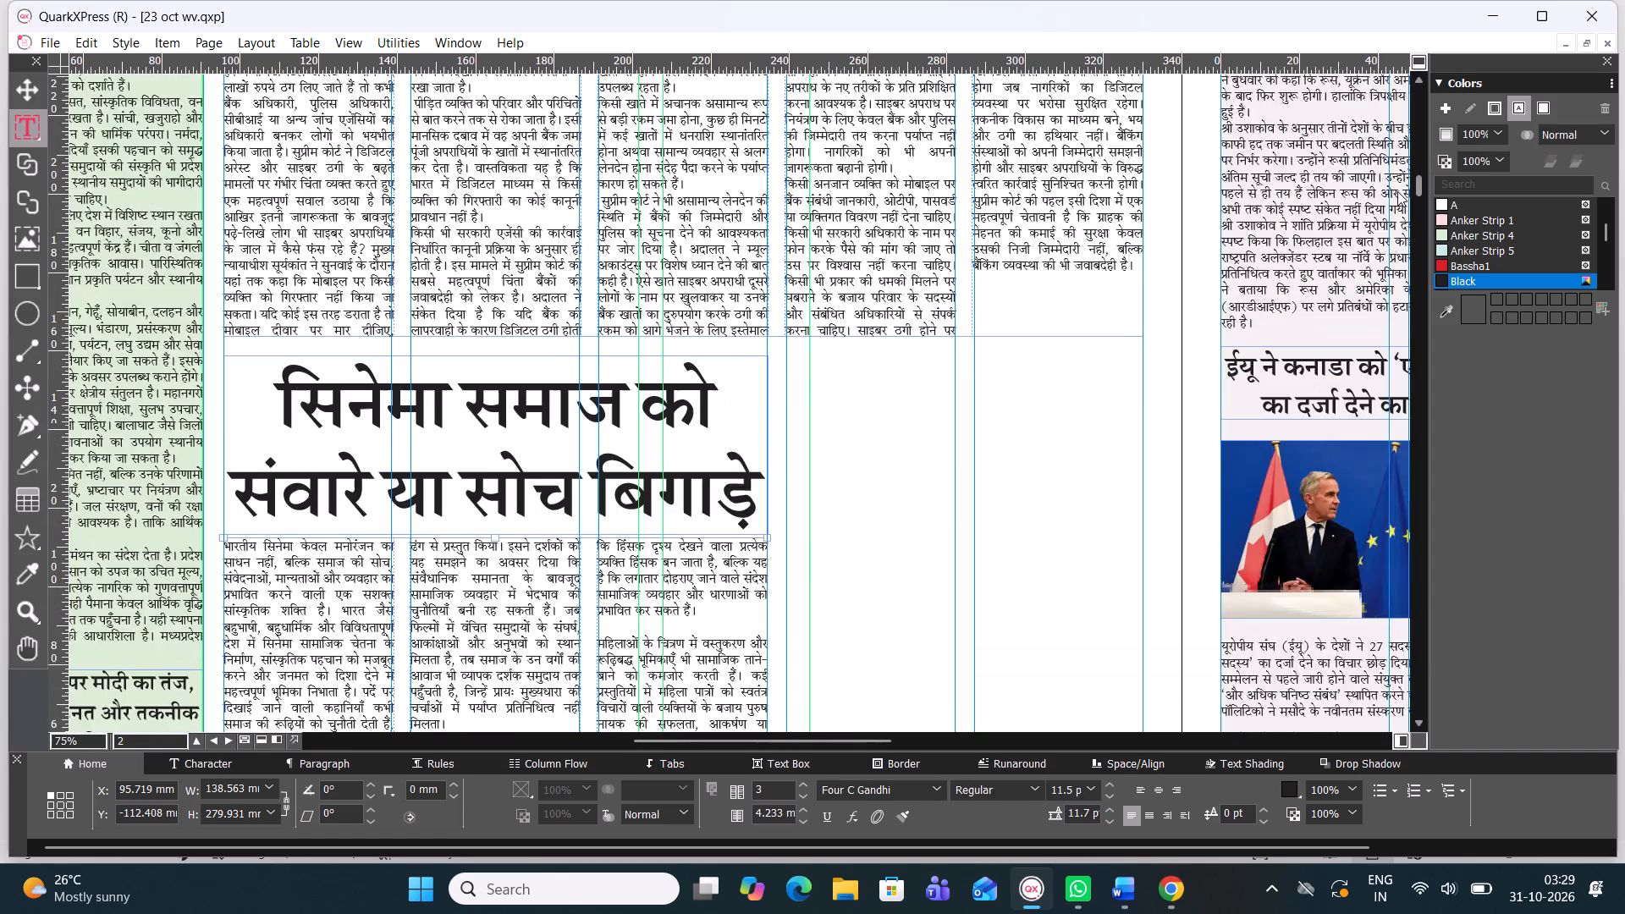
pyautogui.moveTo(1397, 191); pyautogui.dragTo(1391, 208)
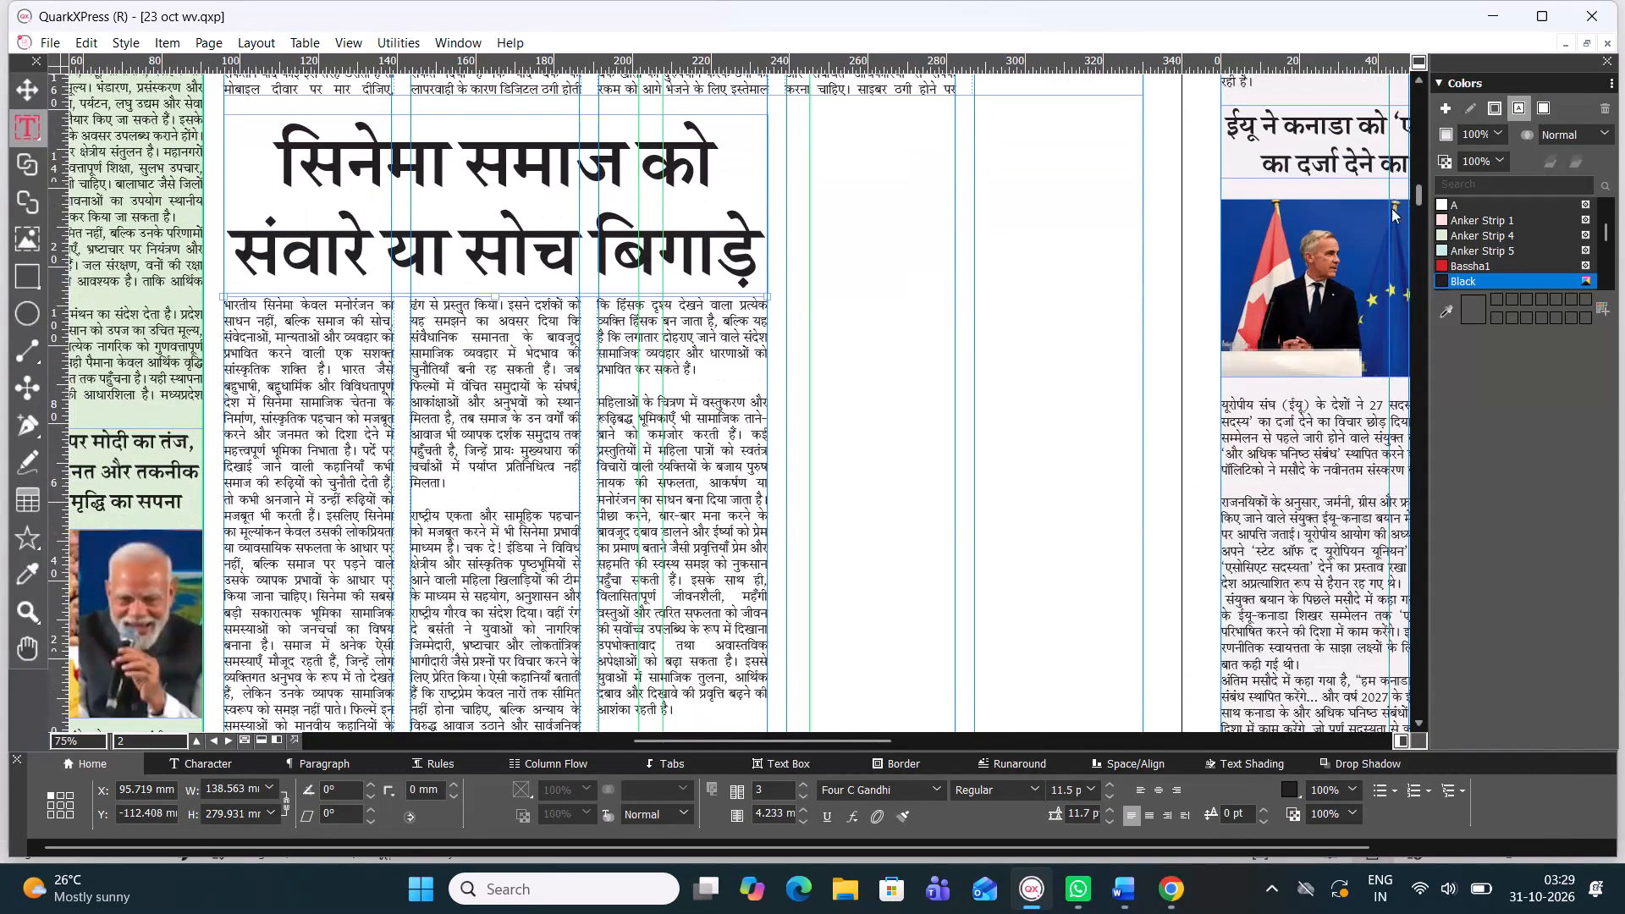
pyautogui.moveTo(1391, 208); pyautogui.dragTo(1387, 227)
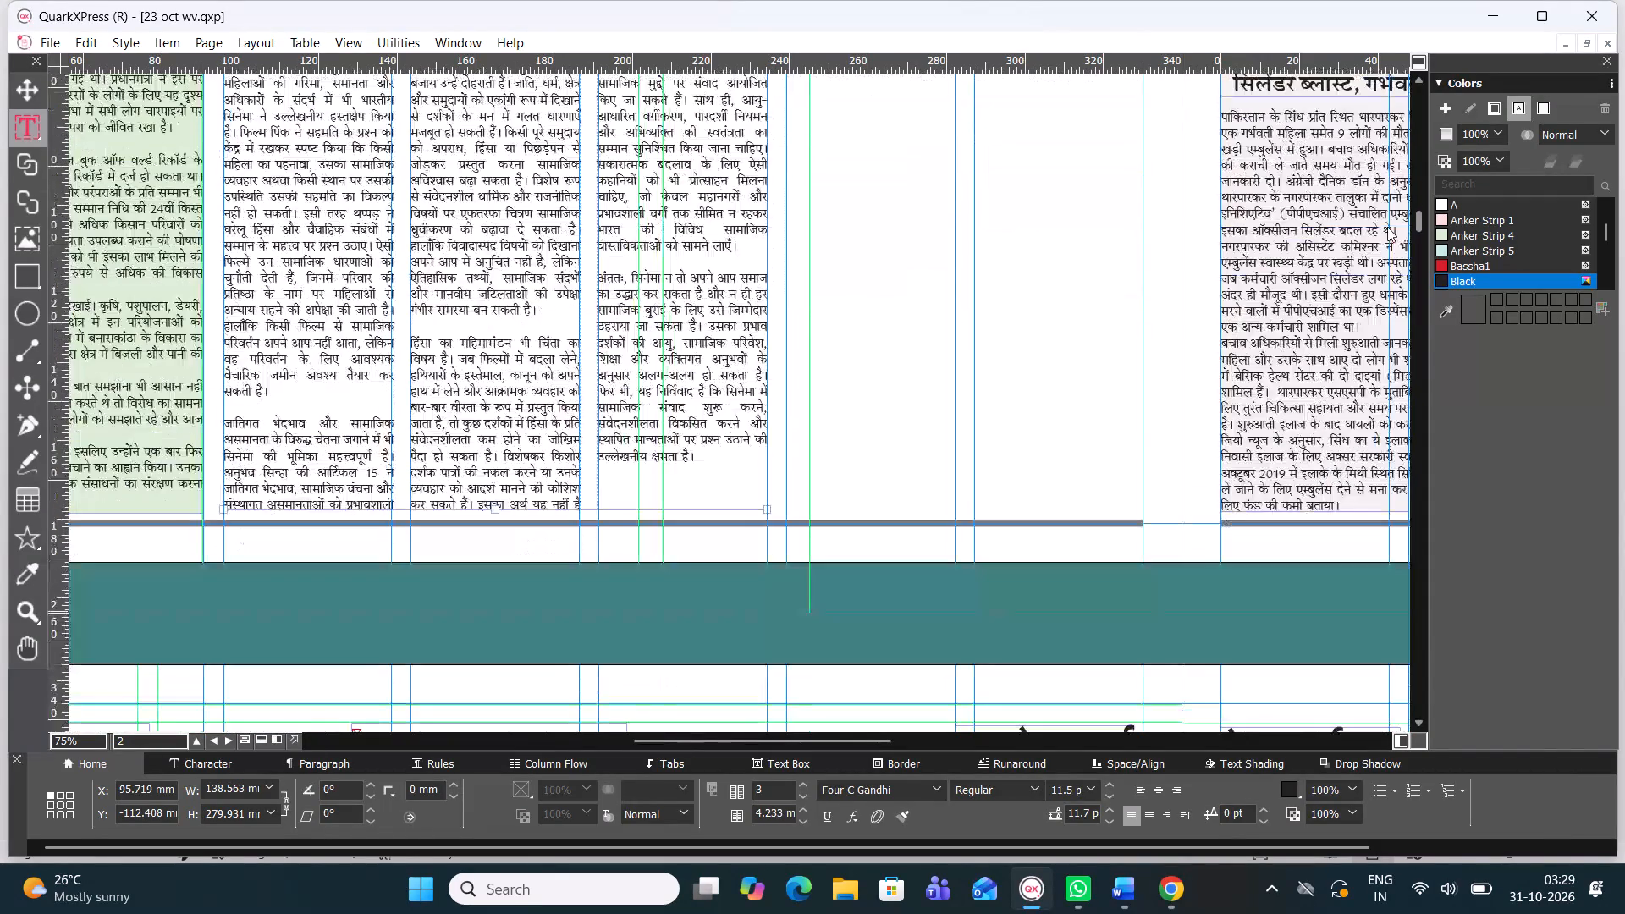
pyautogui.moveTo(1387, 227); pyautogui.dragTo(1376, 196)
pyautogui.scroll(-1, 661, 361)
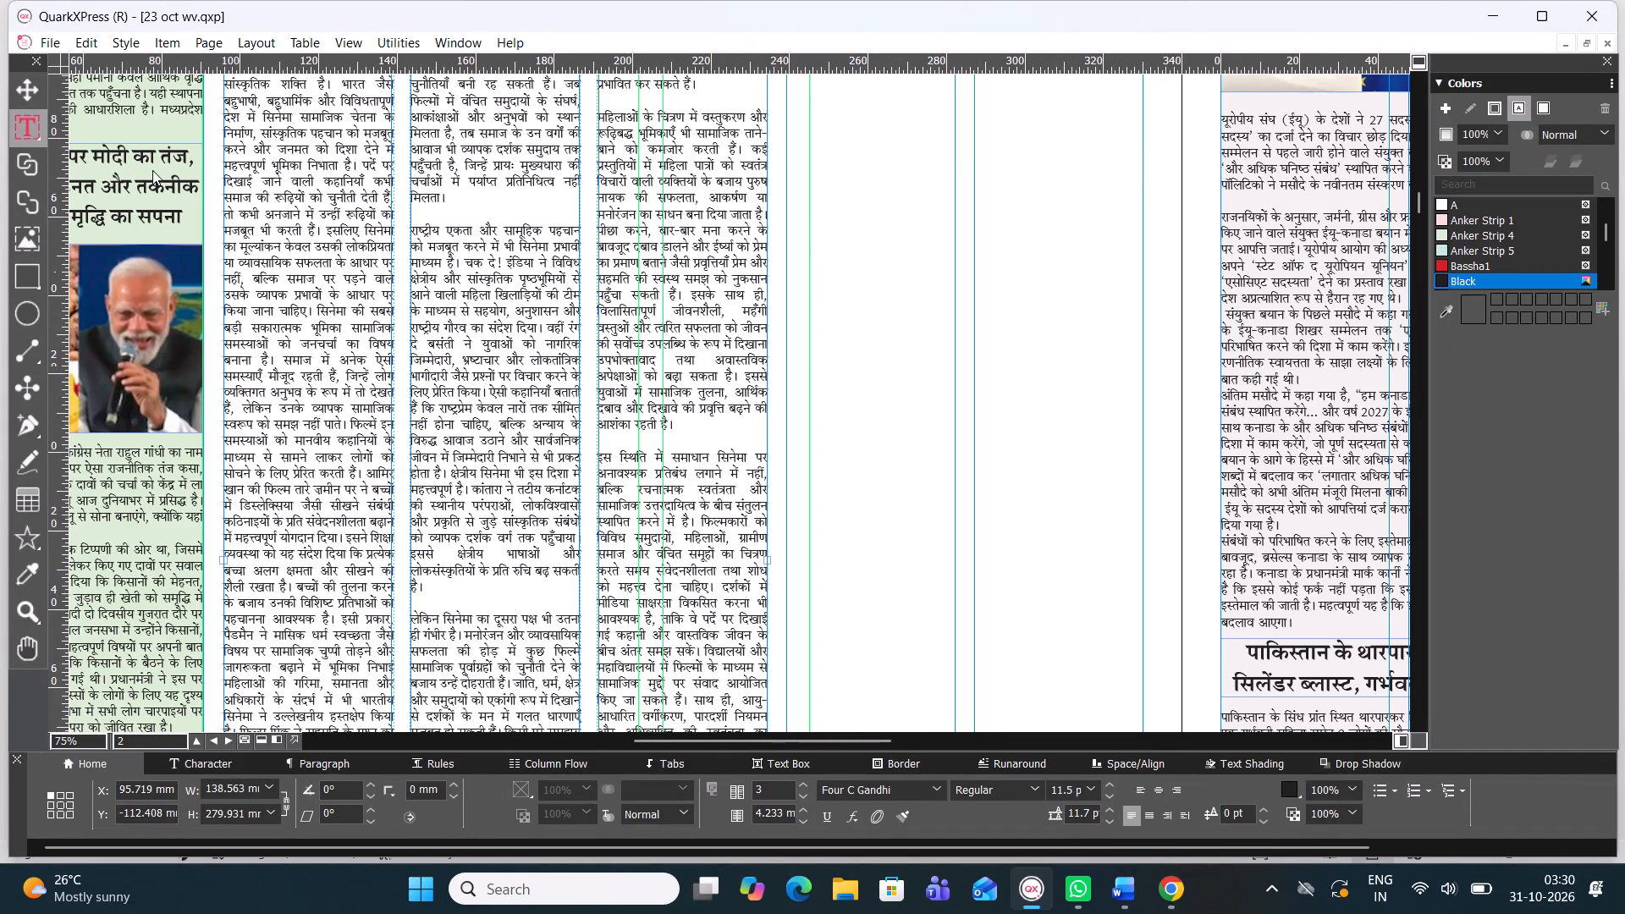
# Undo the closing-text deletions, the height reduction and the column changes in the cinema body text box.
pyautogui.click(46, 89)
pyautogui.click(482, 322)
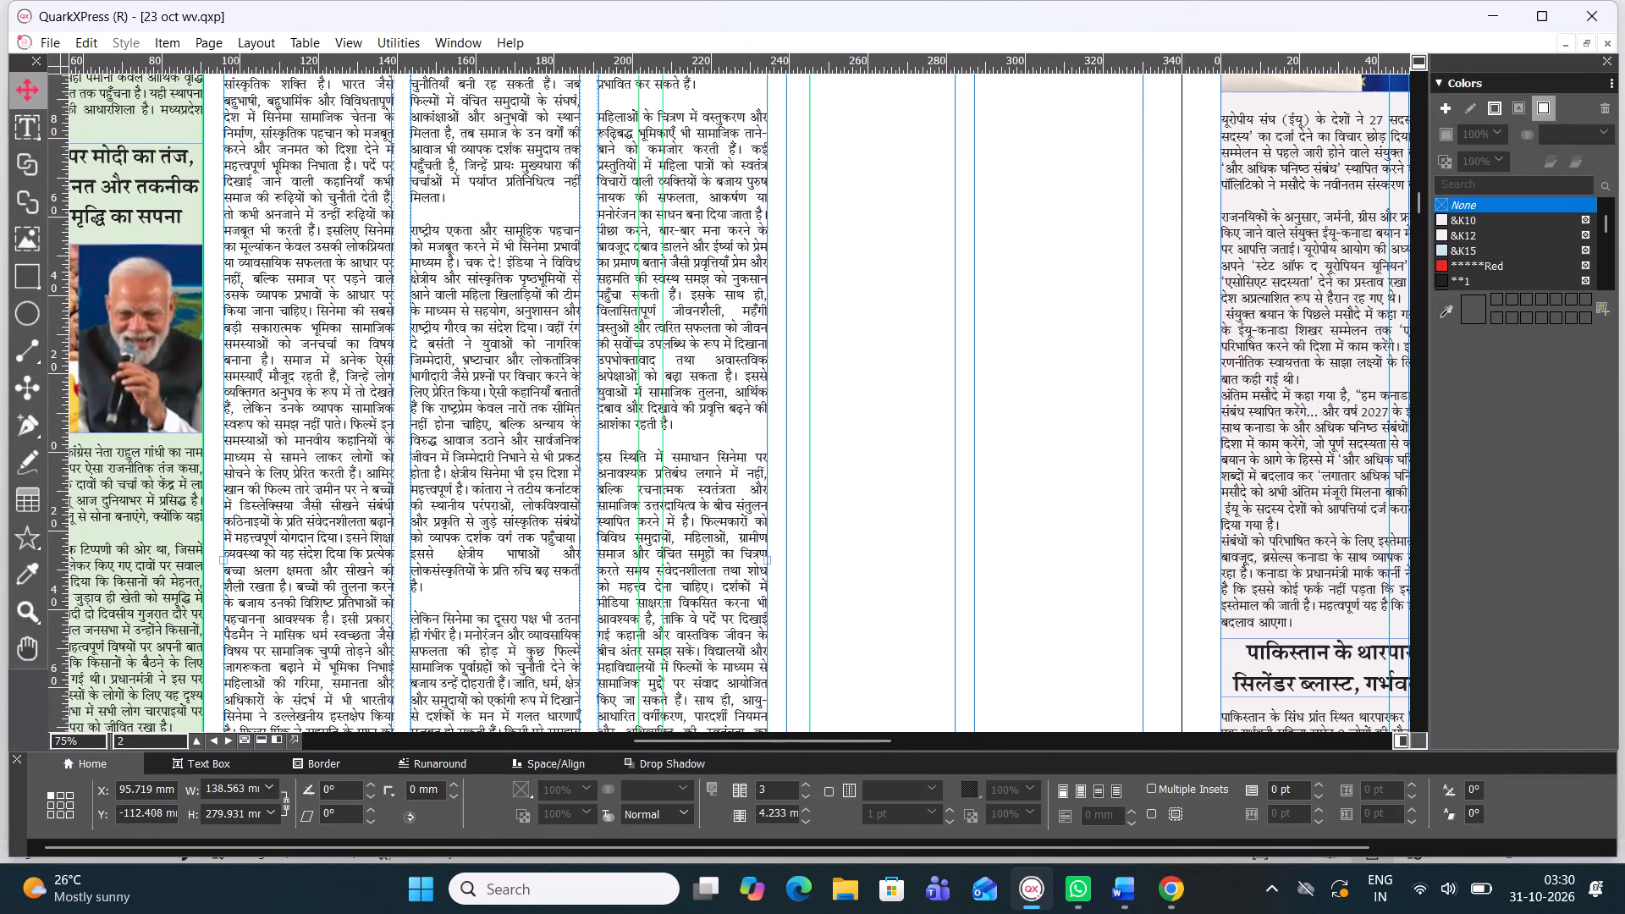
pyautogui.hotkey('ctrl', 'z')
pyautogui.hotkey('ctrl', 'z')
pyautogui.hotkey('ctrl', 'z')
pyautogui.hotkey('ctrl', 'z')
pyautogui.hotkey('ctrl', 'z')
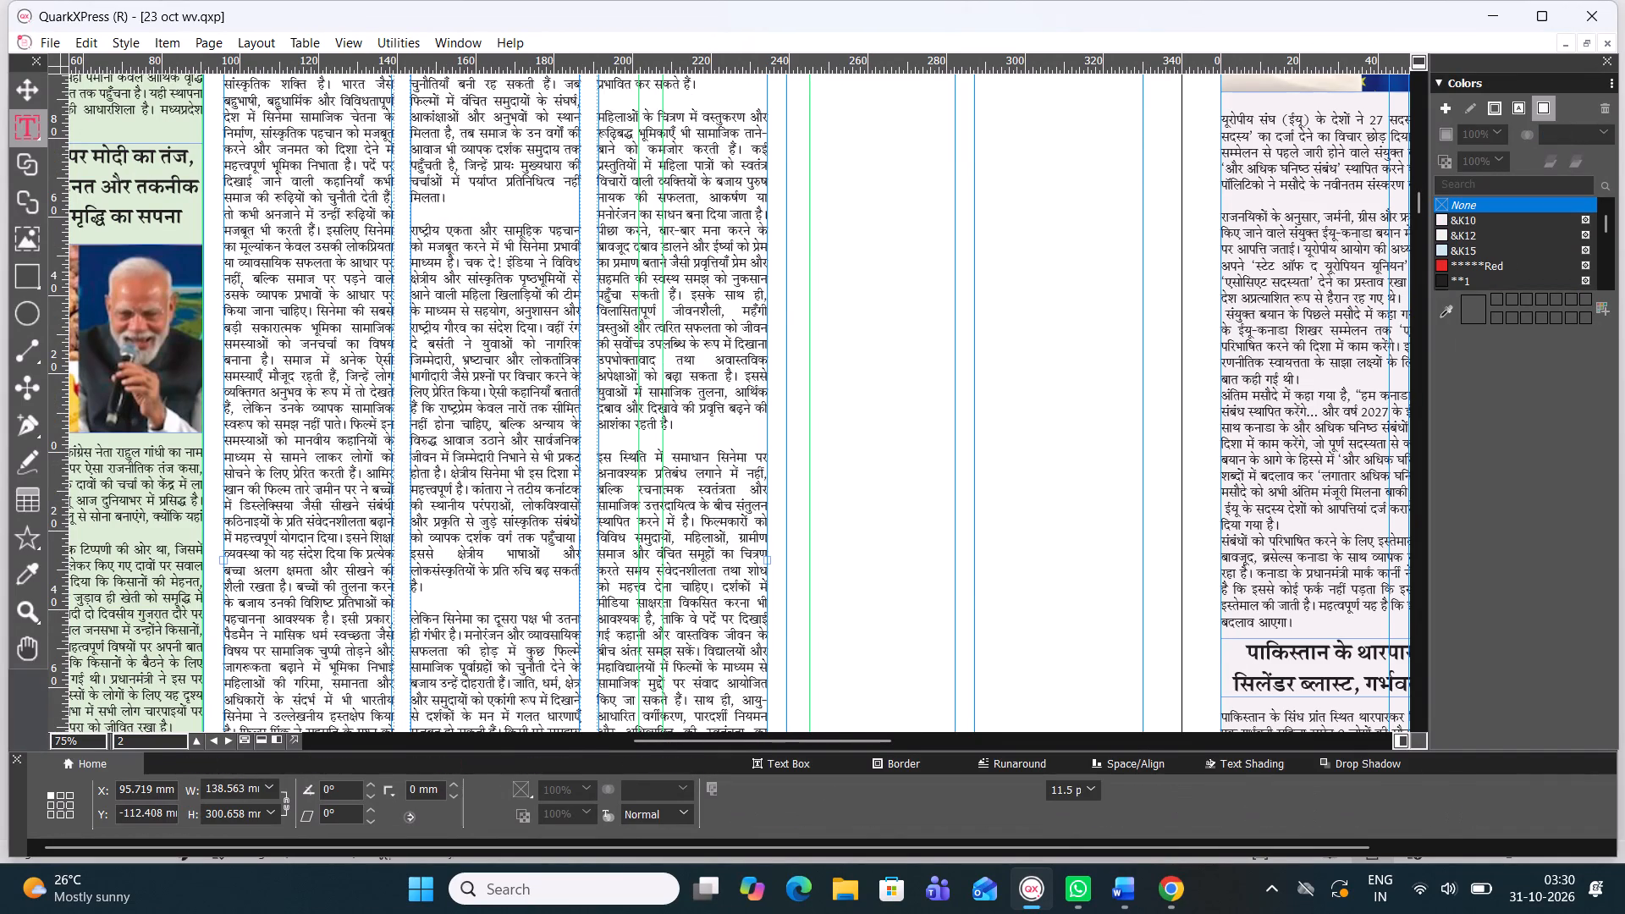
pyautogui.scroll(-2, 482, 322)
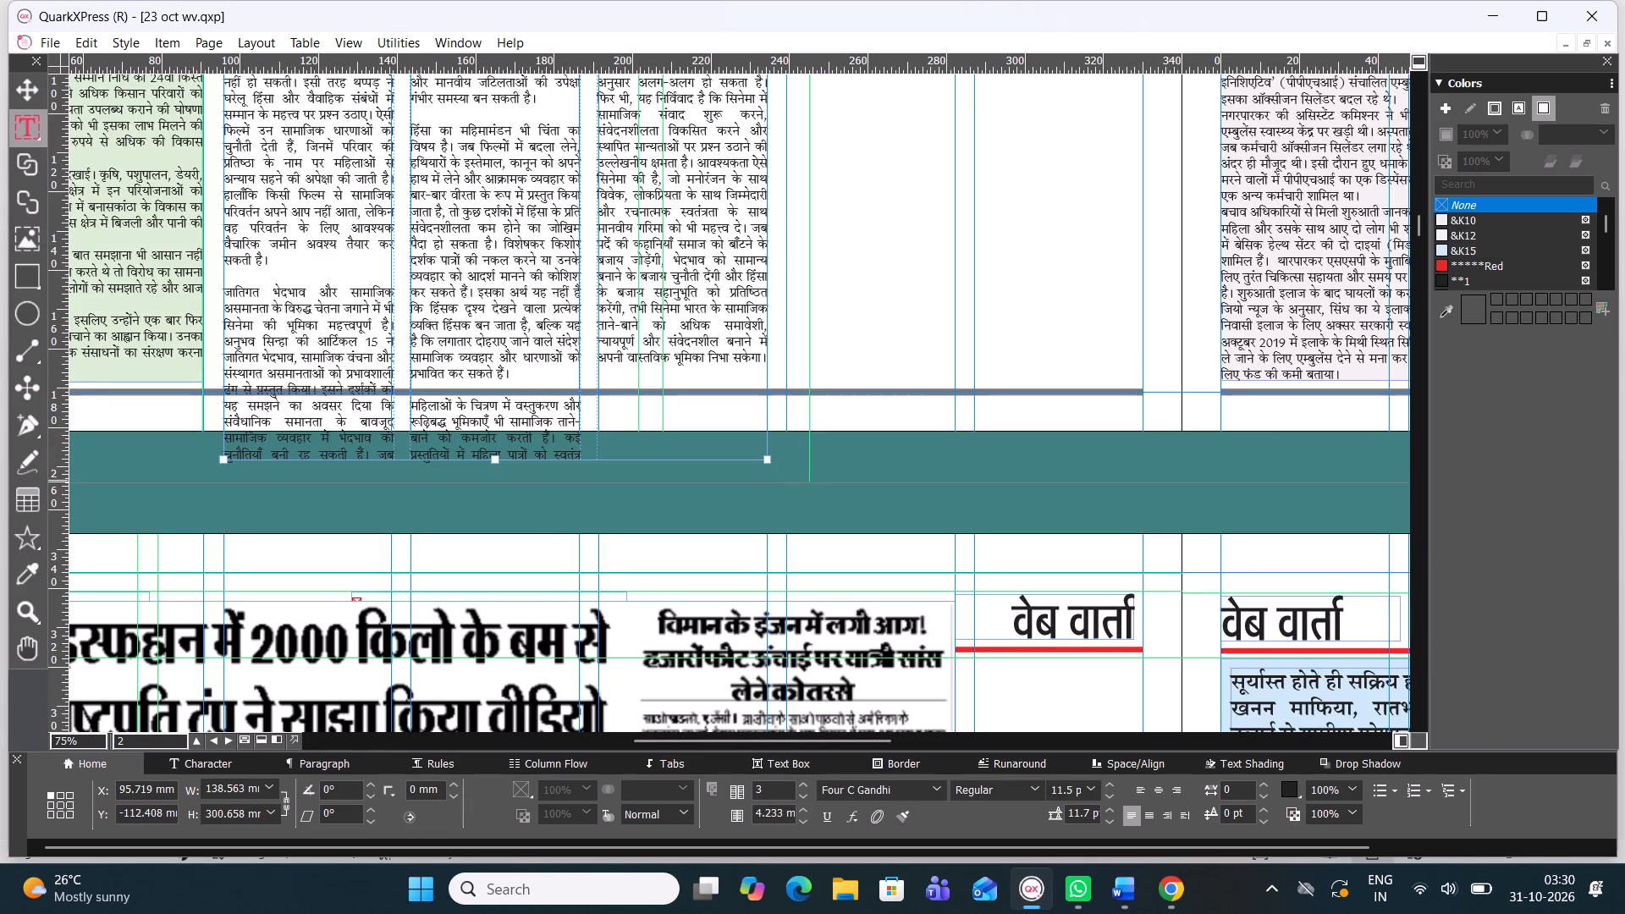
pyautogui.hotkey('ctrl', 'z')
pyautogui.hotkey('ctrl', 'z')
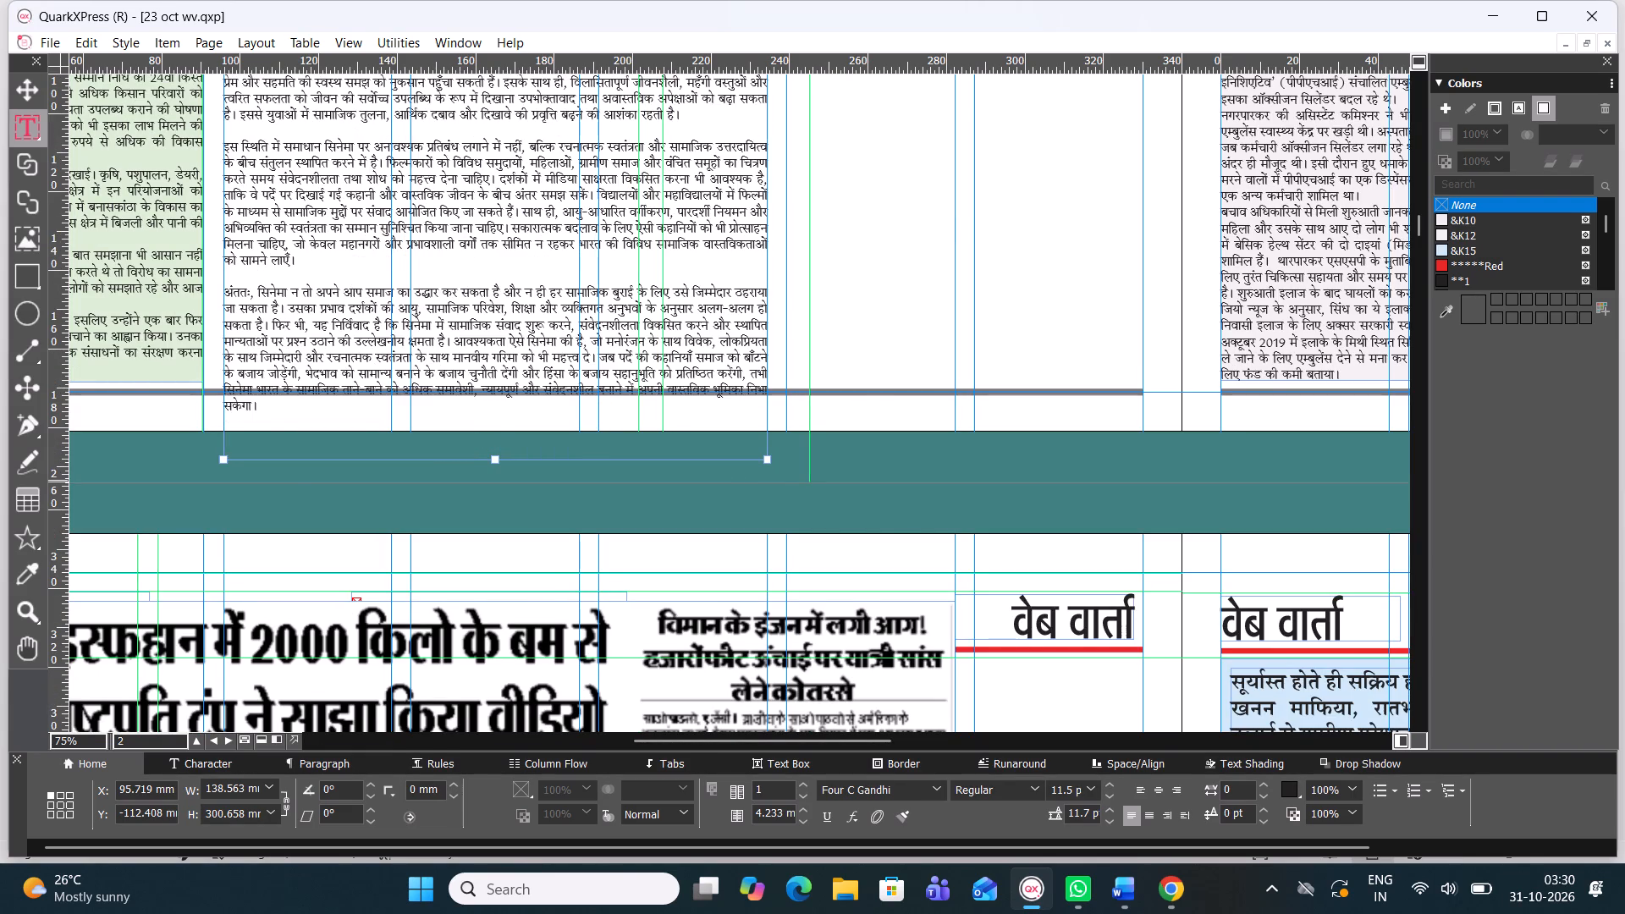
# Widen the cinema body text box to page 2's inner margin guide, about 234 mm, and shorten it to about 281 mm, above the bottom rule.
pyautogui.scroll(-1, 775, 129)
pyautogui.scroll(1, 768, 214)
pyautogui.moveTo(768, 214); pyautogui.dragTo(1118, 214)
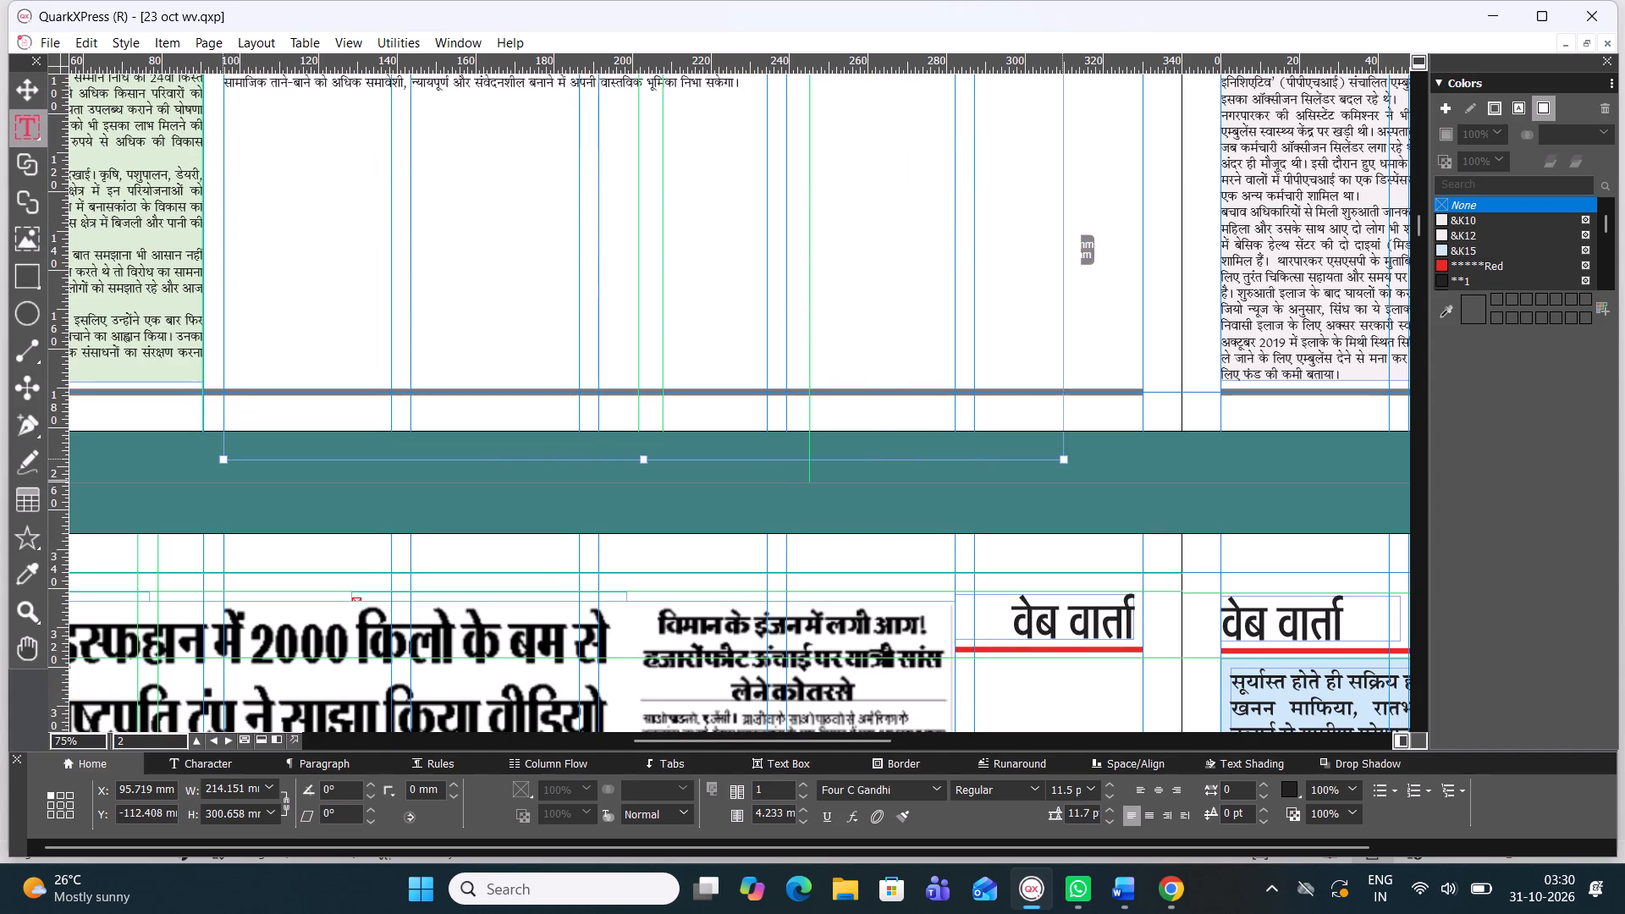
pyautogui.moveTo(1118, 214); pyautogui.dragTo(1148, 217)
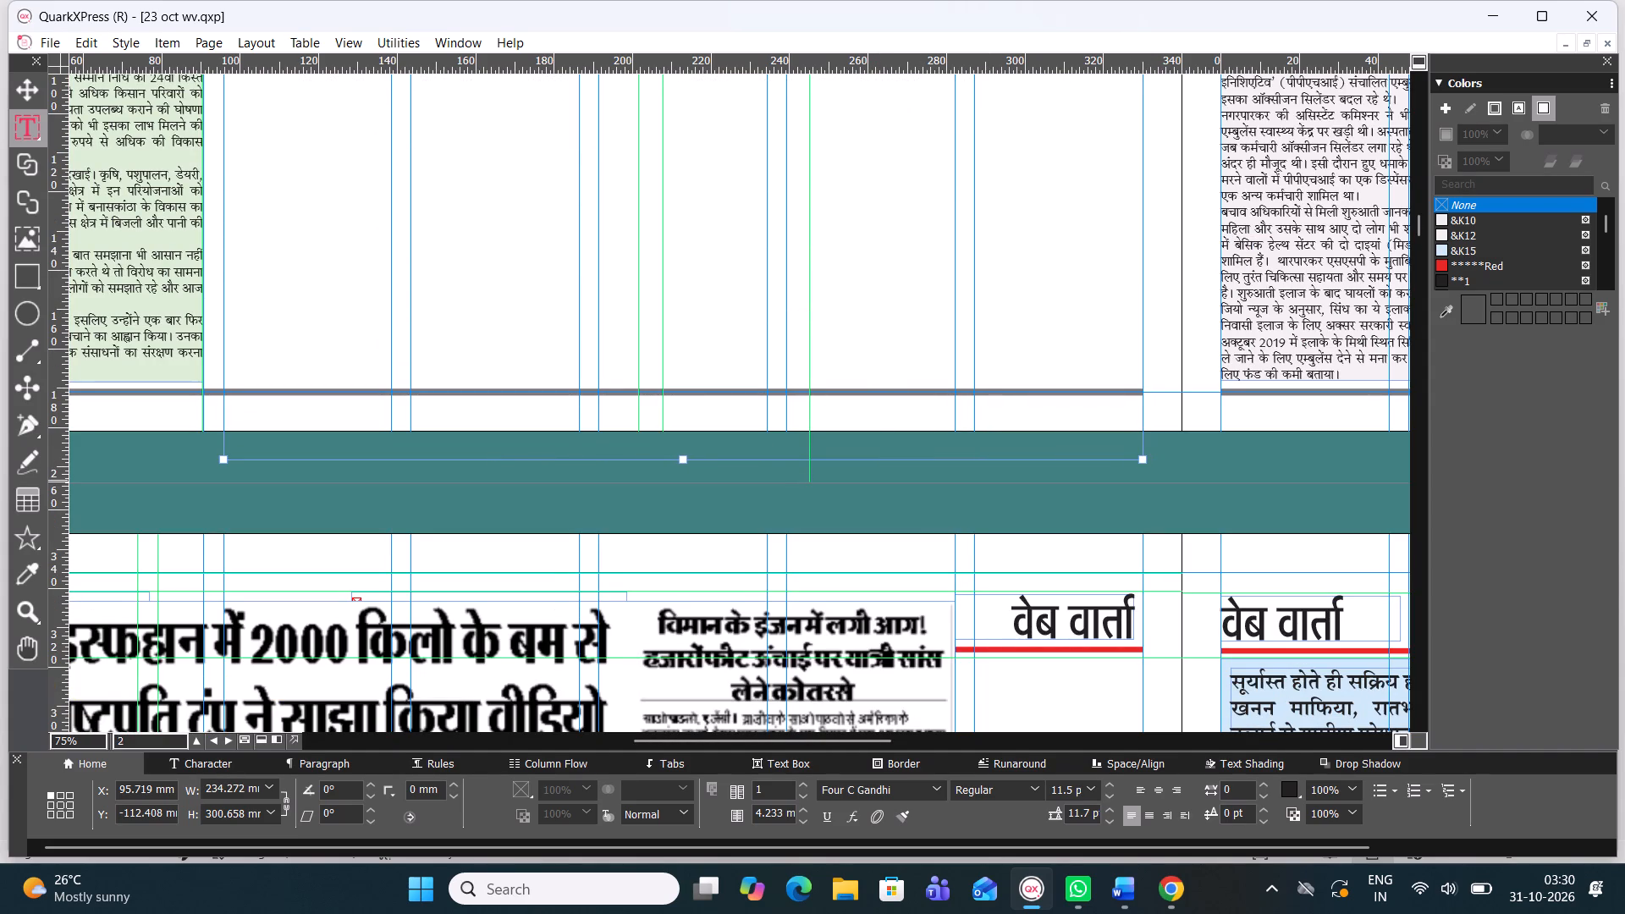
pyautogui.moveTo(682, 454); pyautogui.dragTo(678, 378)
pyautogui.moveTo(681, 461); pyautogui.dragTo(677, 388)
# Select all the cinema body text and set its box to four columns, after trying five.
pyautogui.scroll(1, 676, 383)
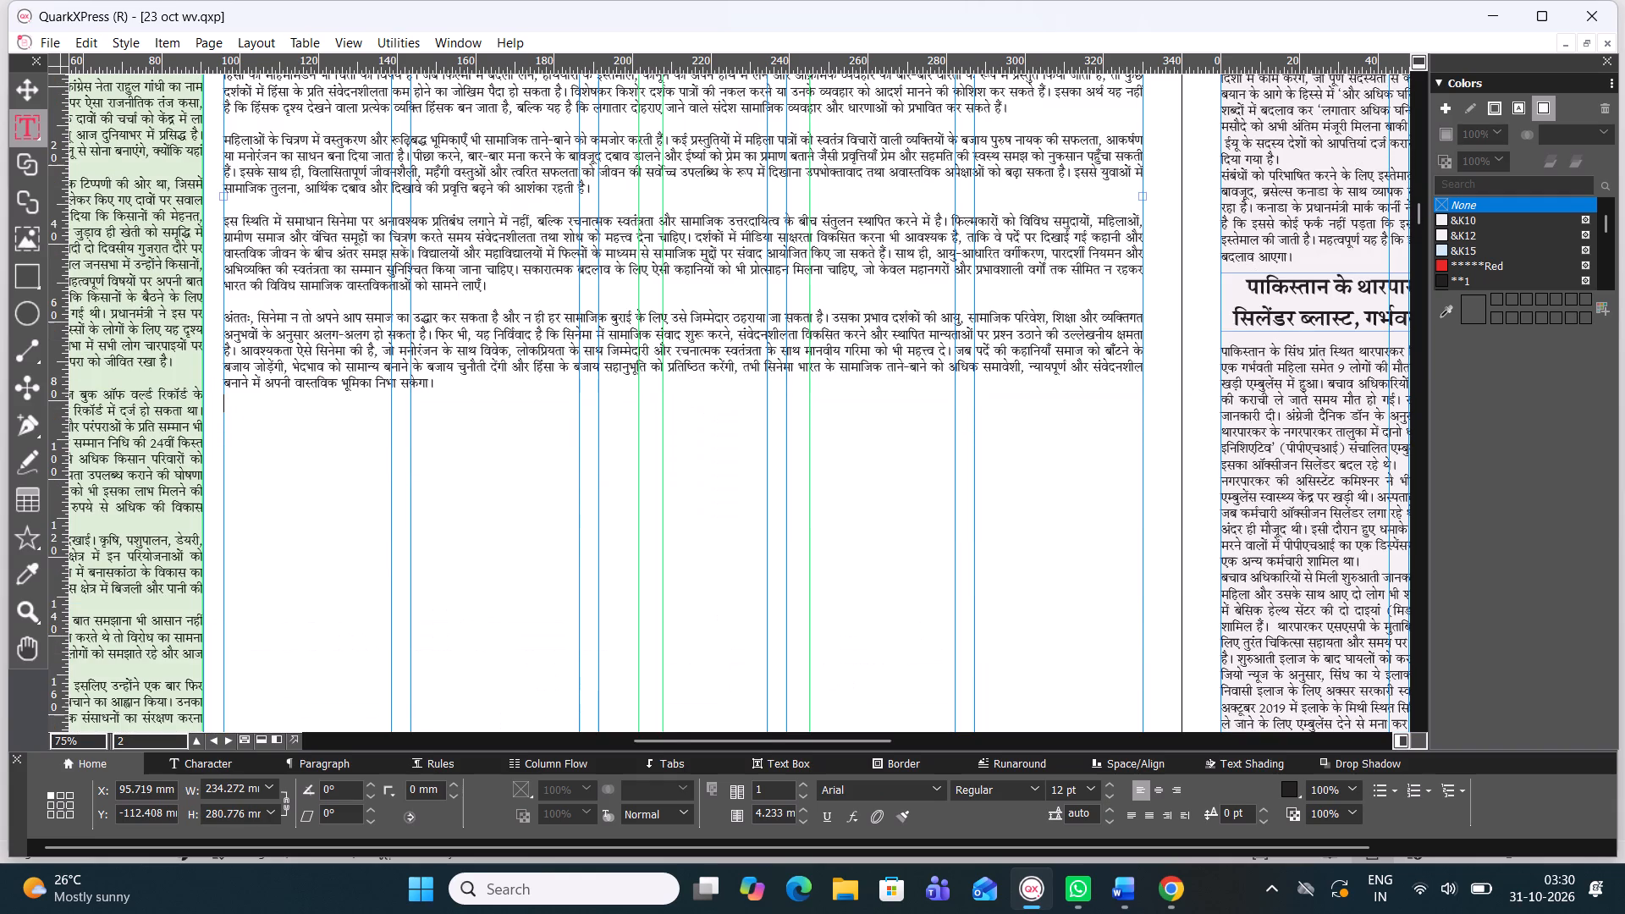
pyautogui.scroll(-1, 676, 383)
pyautogui.scroll(2, 676, 383)
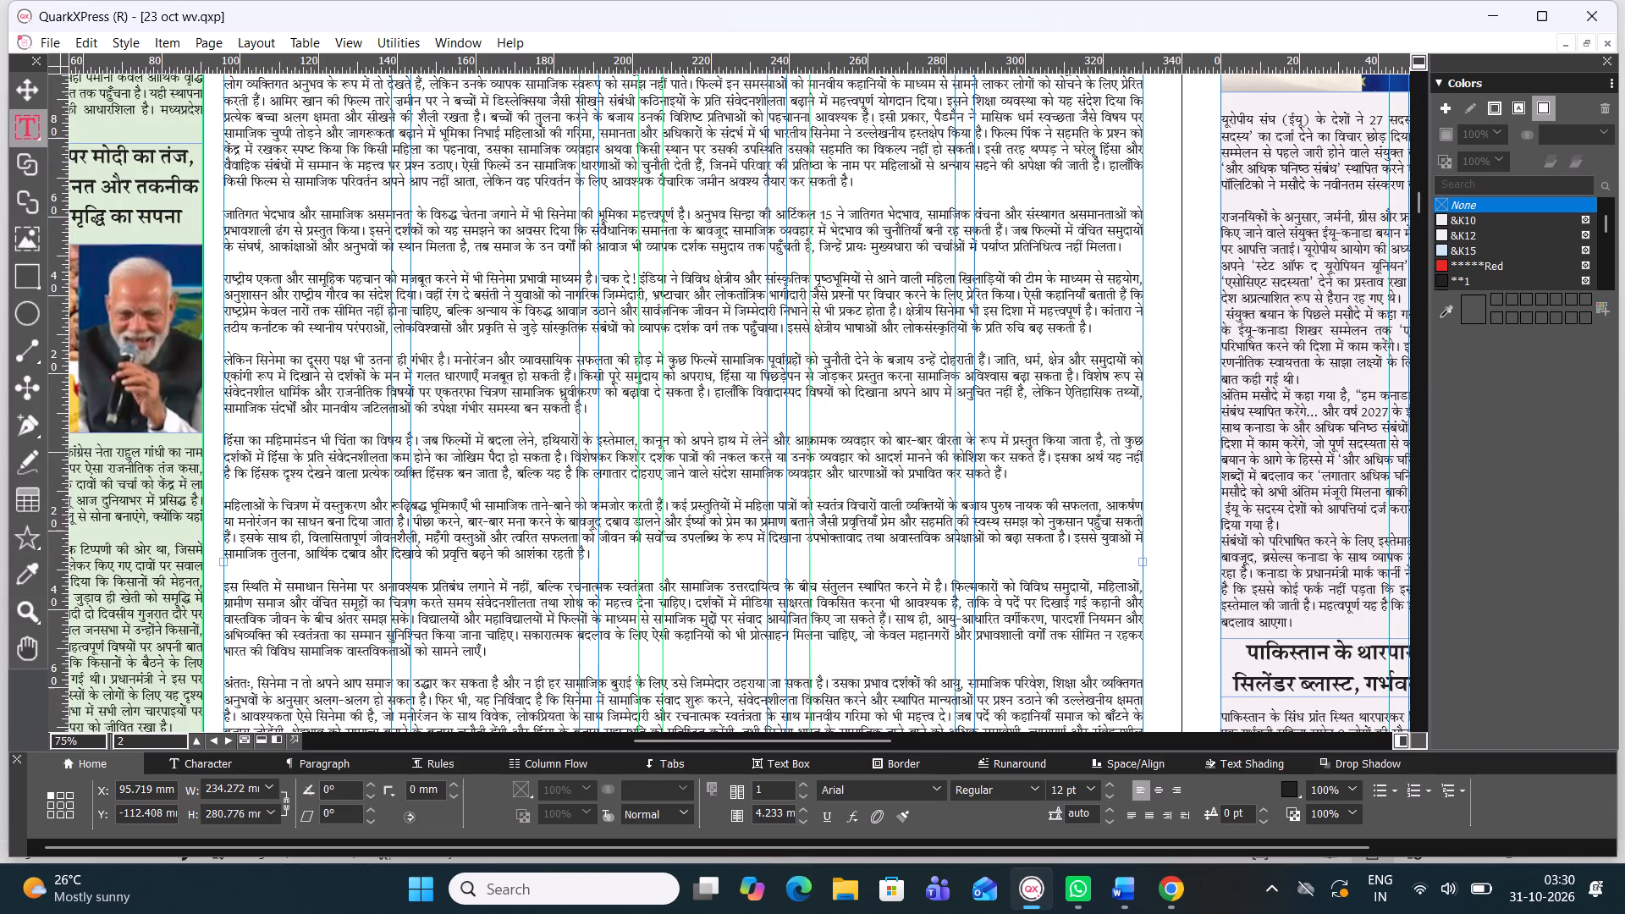
pyautogui.tripleClick(676, 383)
pyautogui.doubleClick(676, 383)
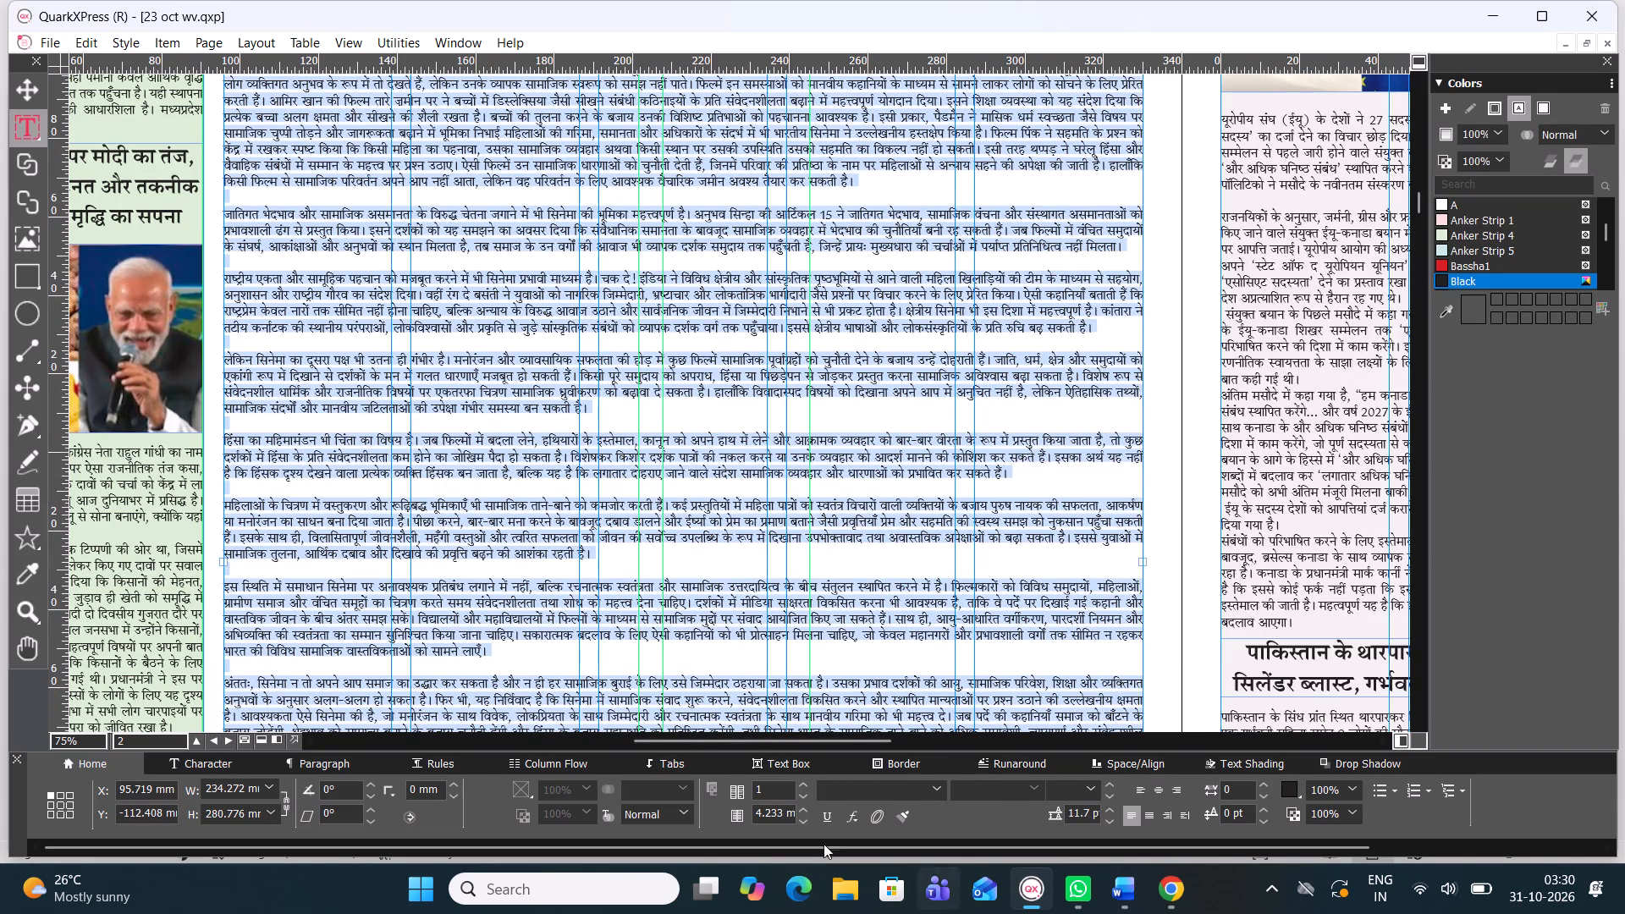
pyautogui.click(803, 786)
pyautogui.click(803, 786)
pyautogui.click(803, 786)
pyautogui.click(803, 786)
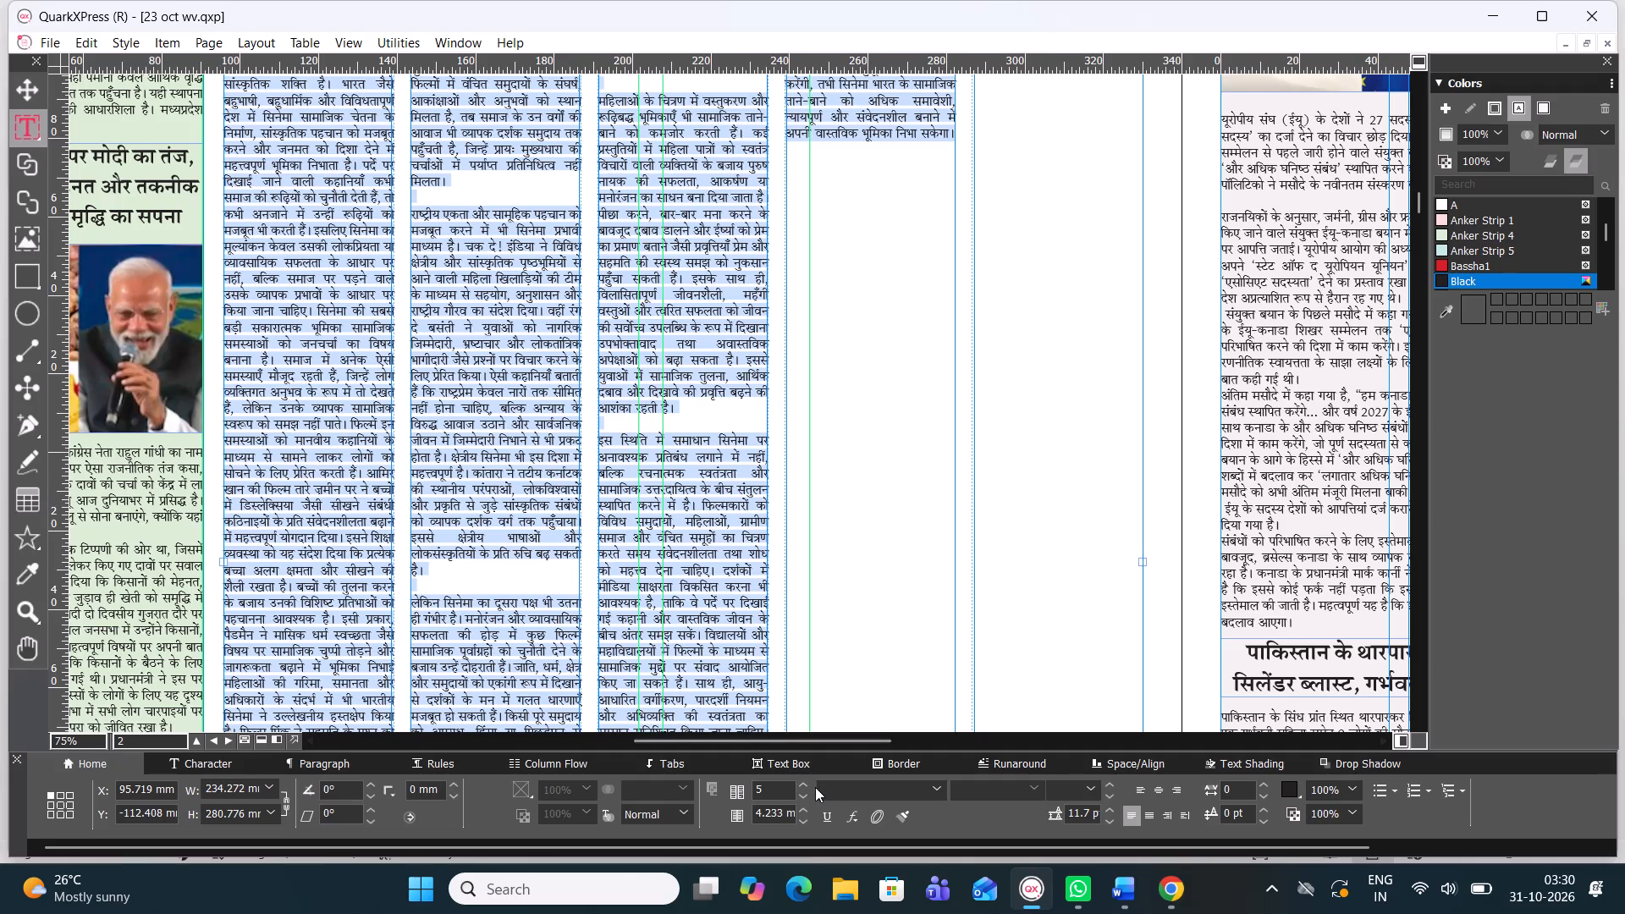
pyautogui.click(802, 796)
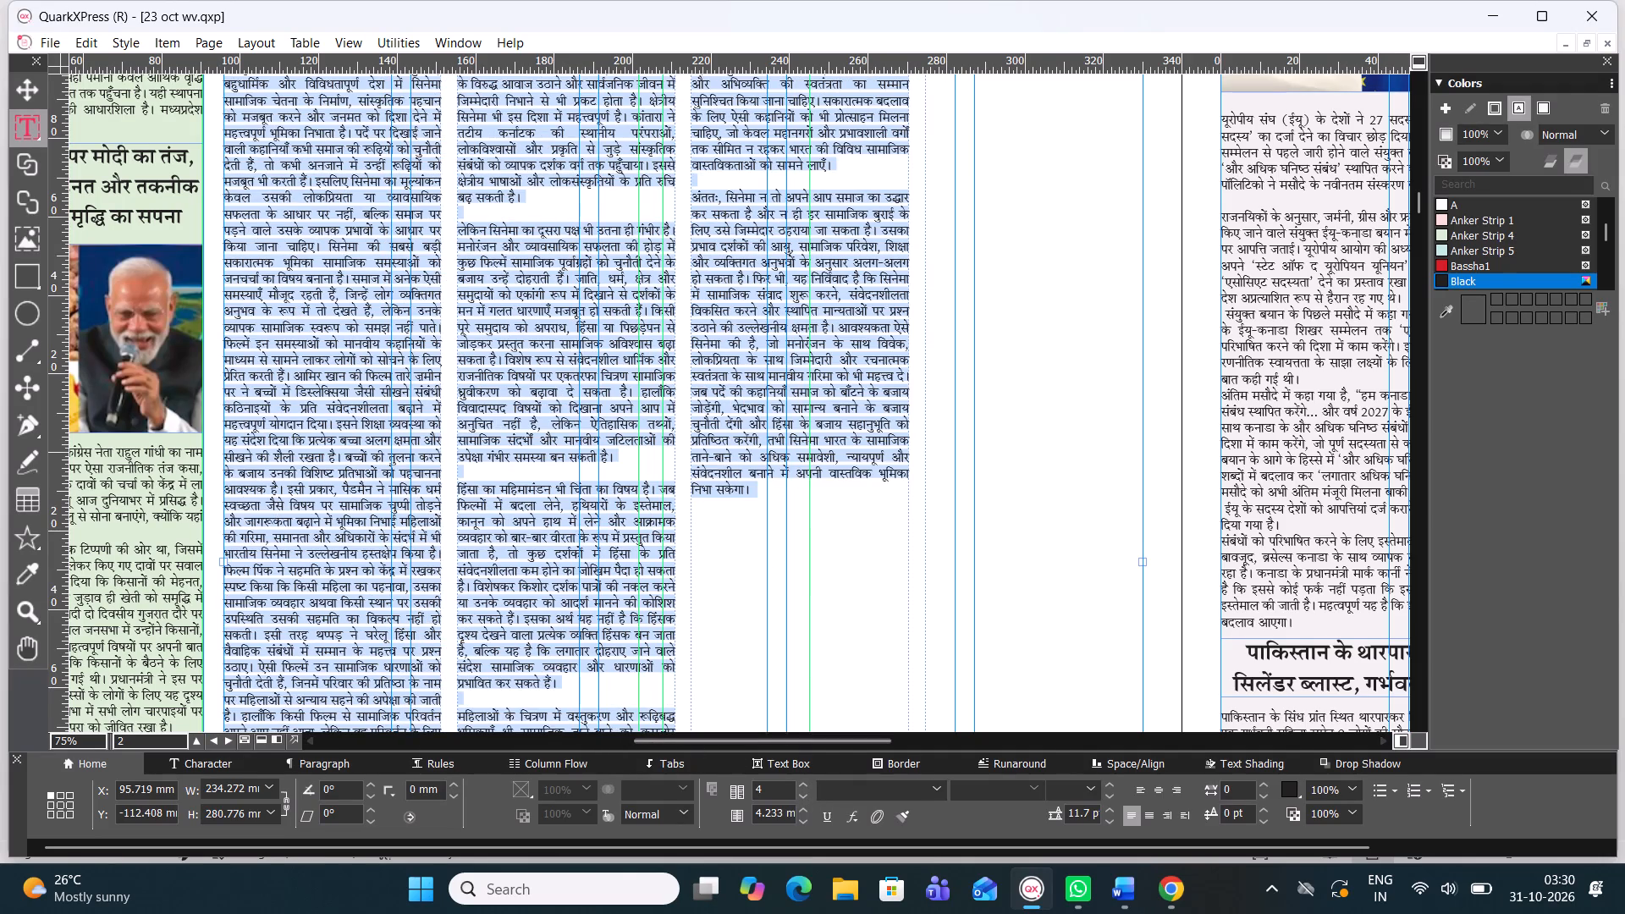
# Shorten the cinema article's four-column body text box from its bottom edge to a height of about 175 mm.
pyautogui.scroll(-2, 697, 647)
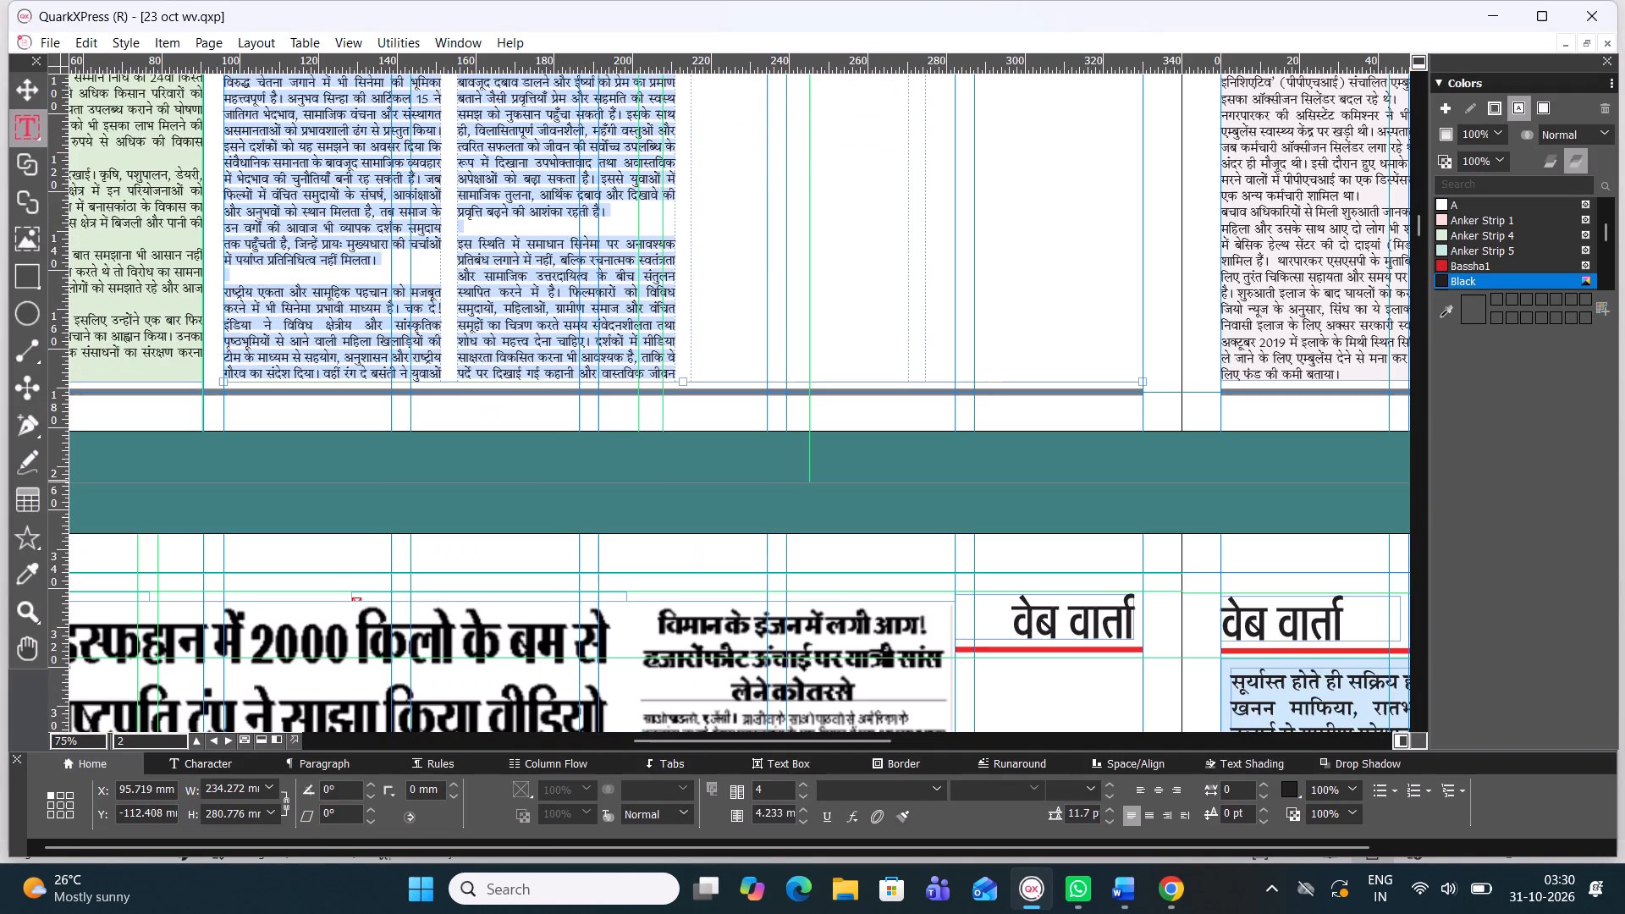
pyautogui.moveTo(686, 382); pyautogui.dragTo(670, 304)
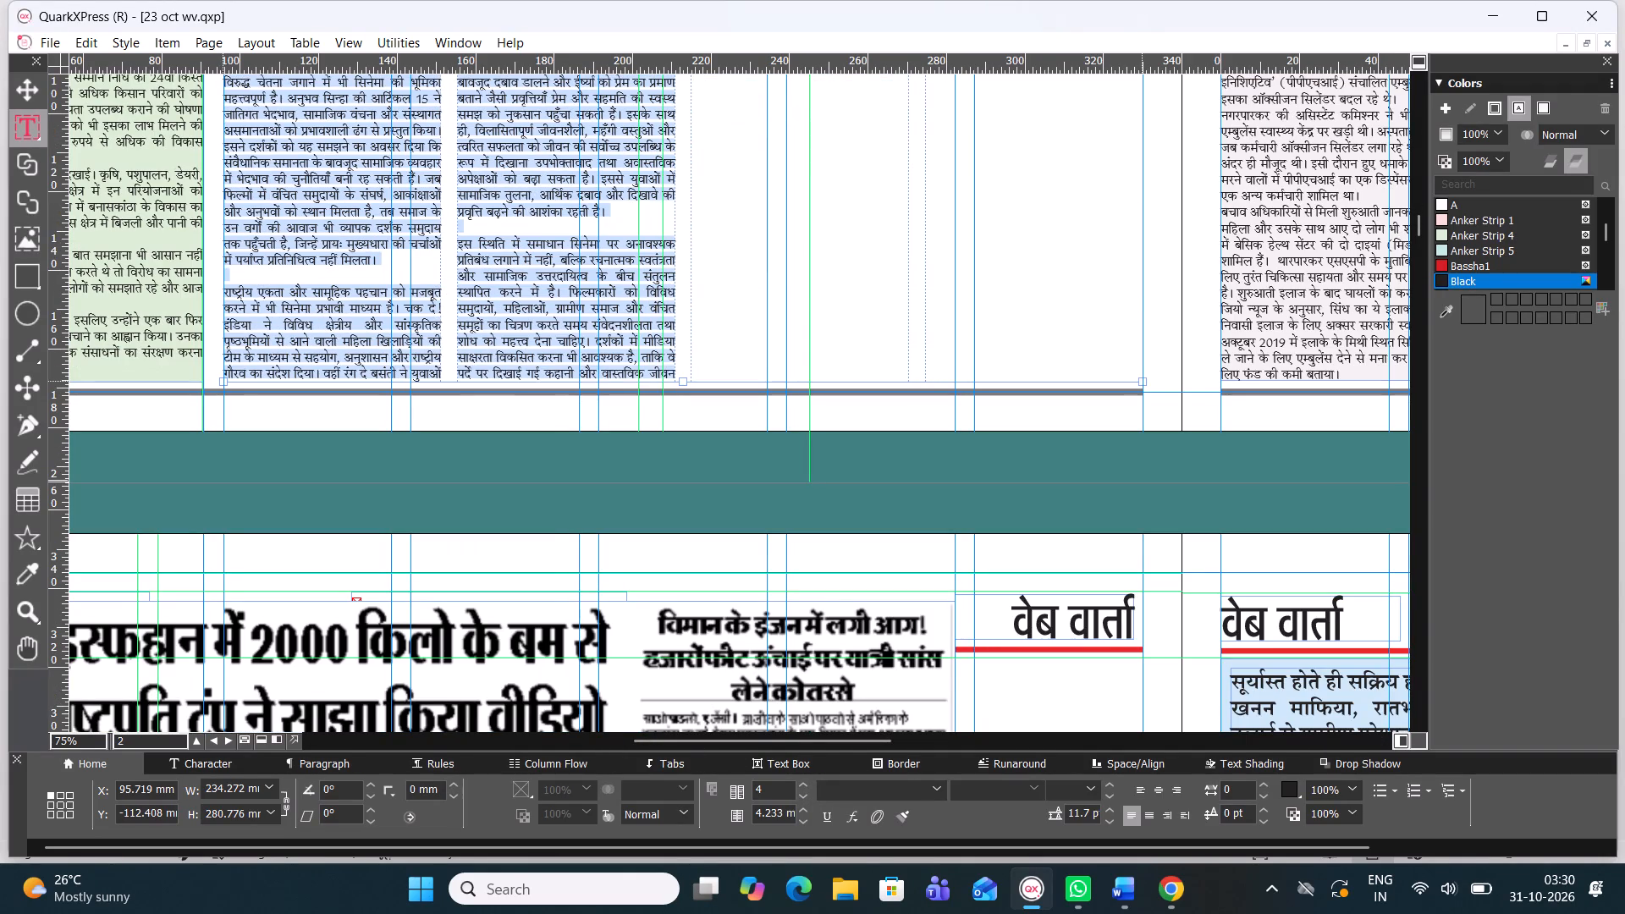
pyautogui.moveTo(670, 304); pyautogui.dragTo(668, 129)
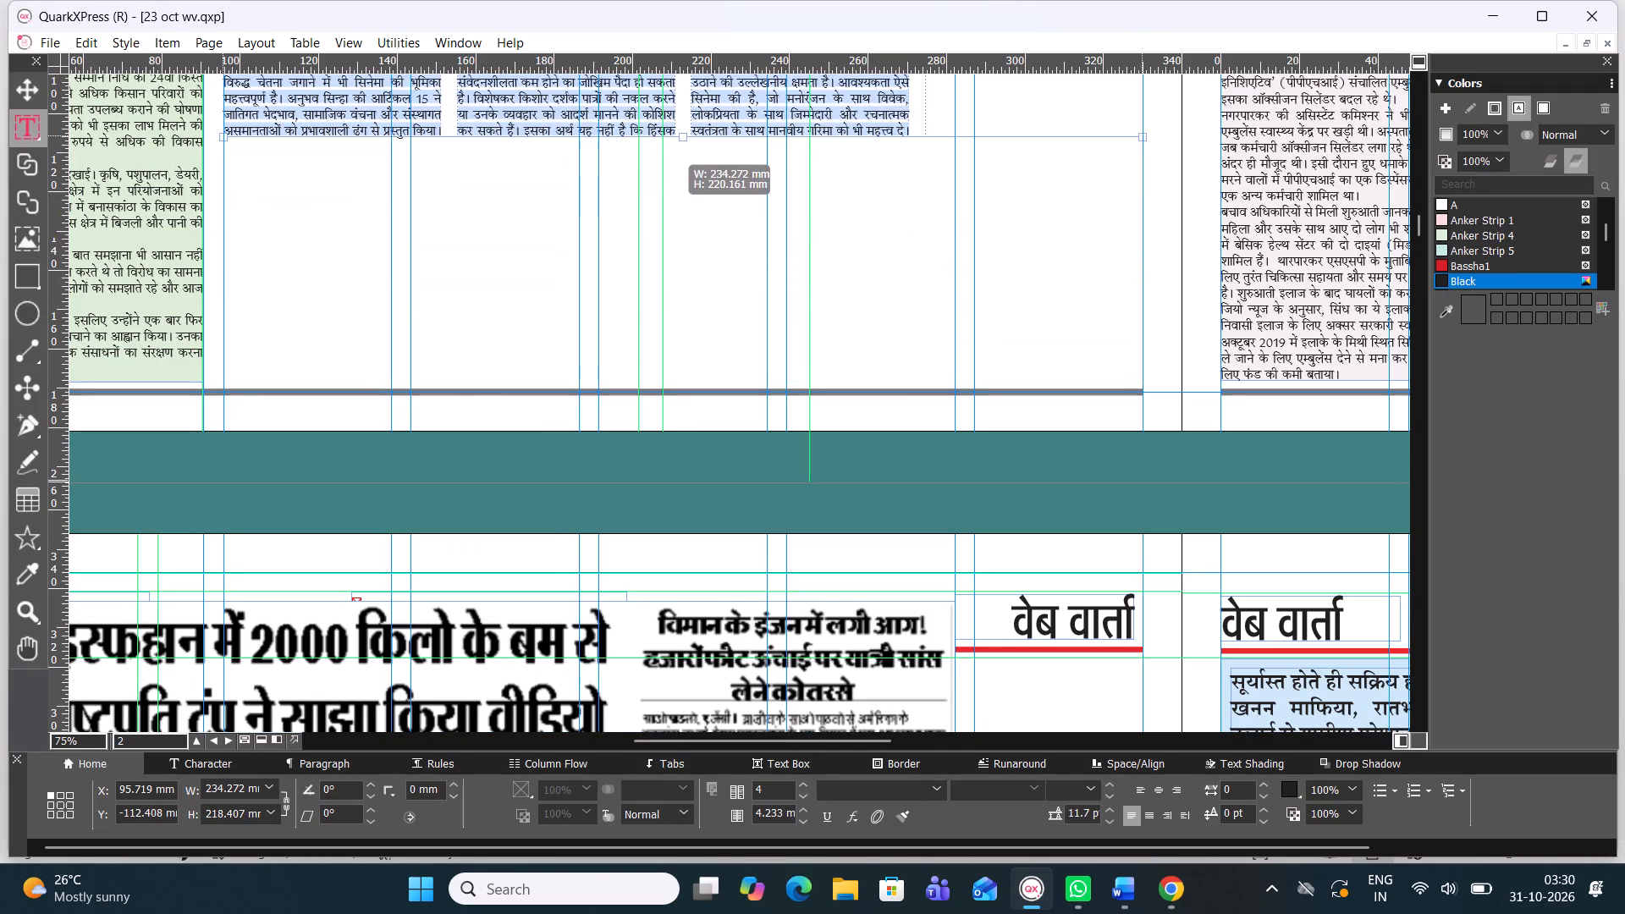
pyautogui.moveTo(668, 129); pyautogui.dragTo(667, 102)
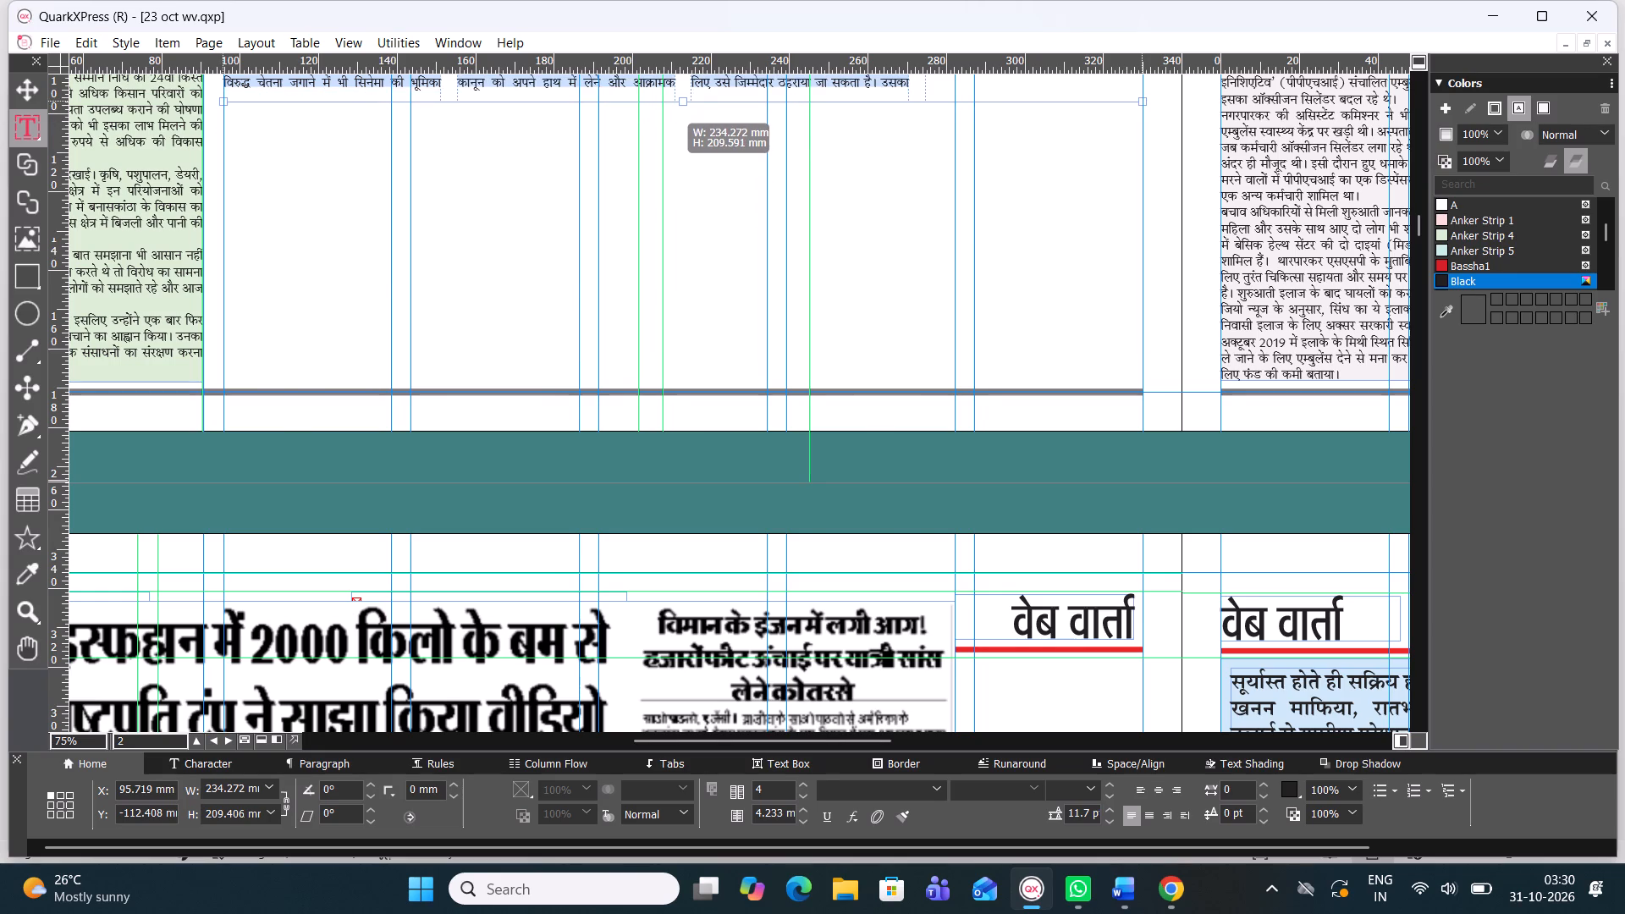
pyautogui.scroll(-1, 650, 139)
pyautogui.scroll(1, 655, 157)
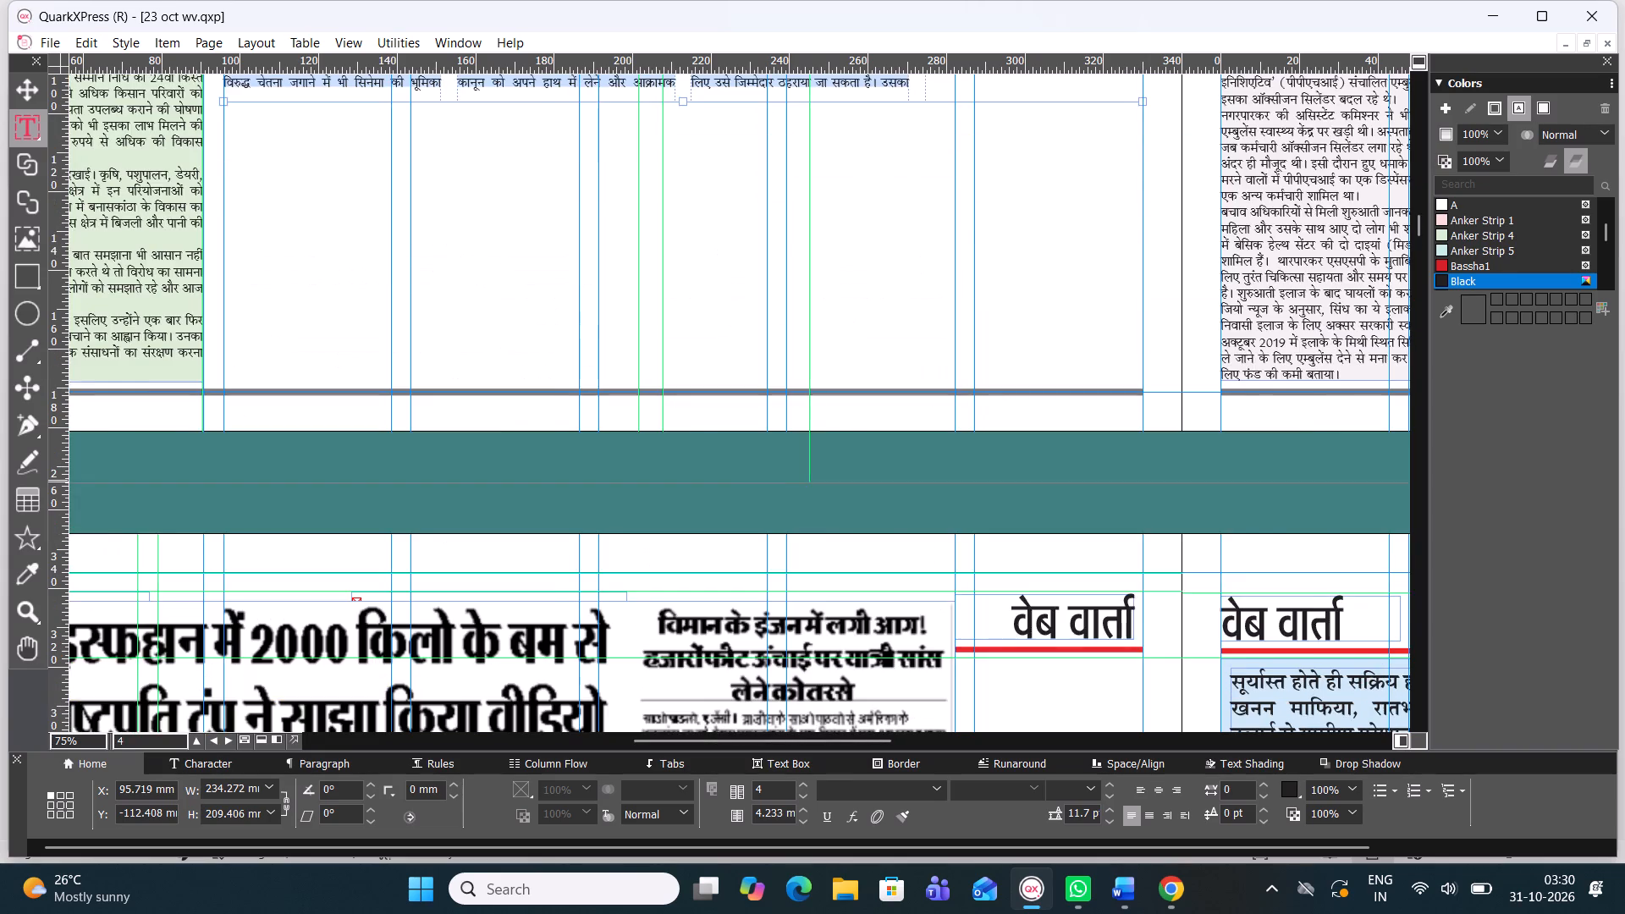
pyautogui.scroll(2, 655, 157)
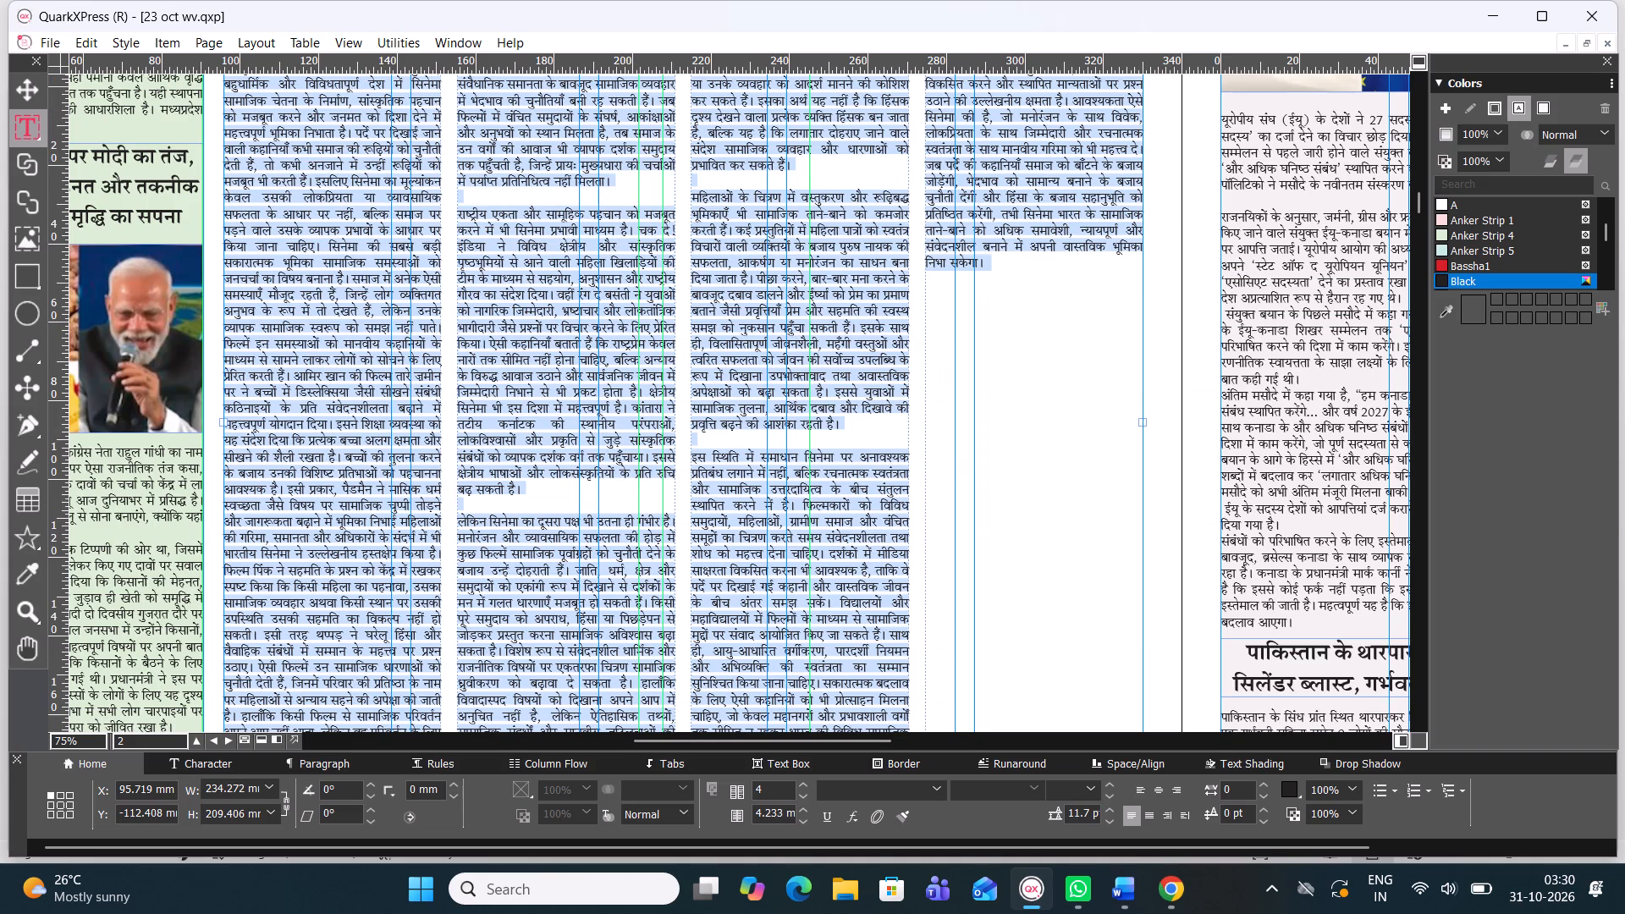
pyautogui.scroll(-1, 665, 216)
pyautogui.moveTo(685, 464); pyautogui.dragTo(690, 416)
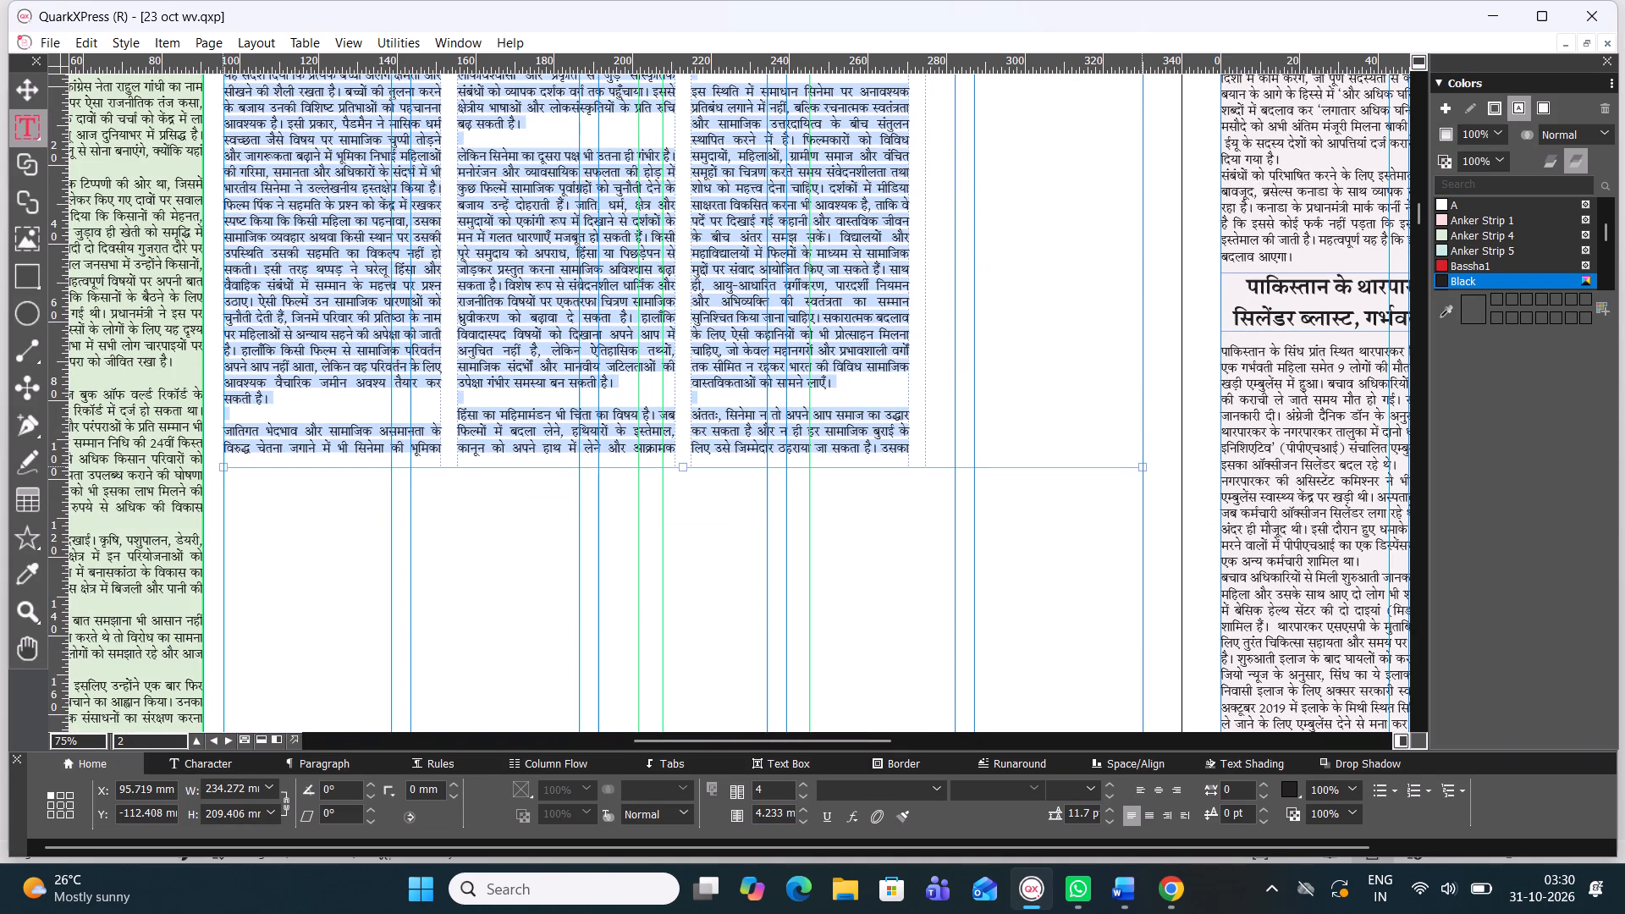
pyautogui.moveTo(690, 416); pyautogui.dragTo(693, 326)
pyautogui.scroll(-1, 702, 351)
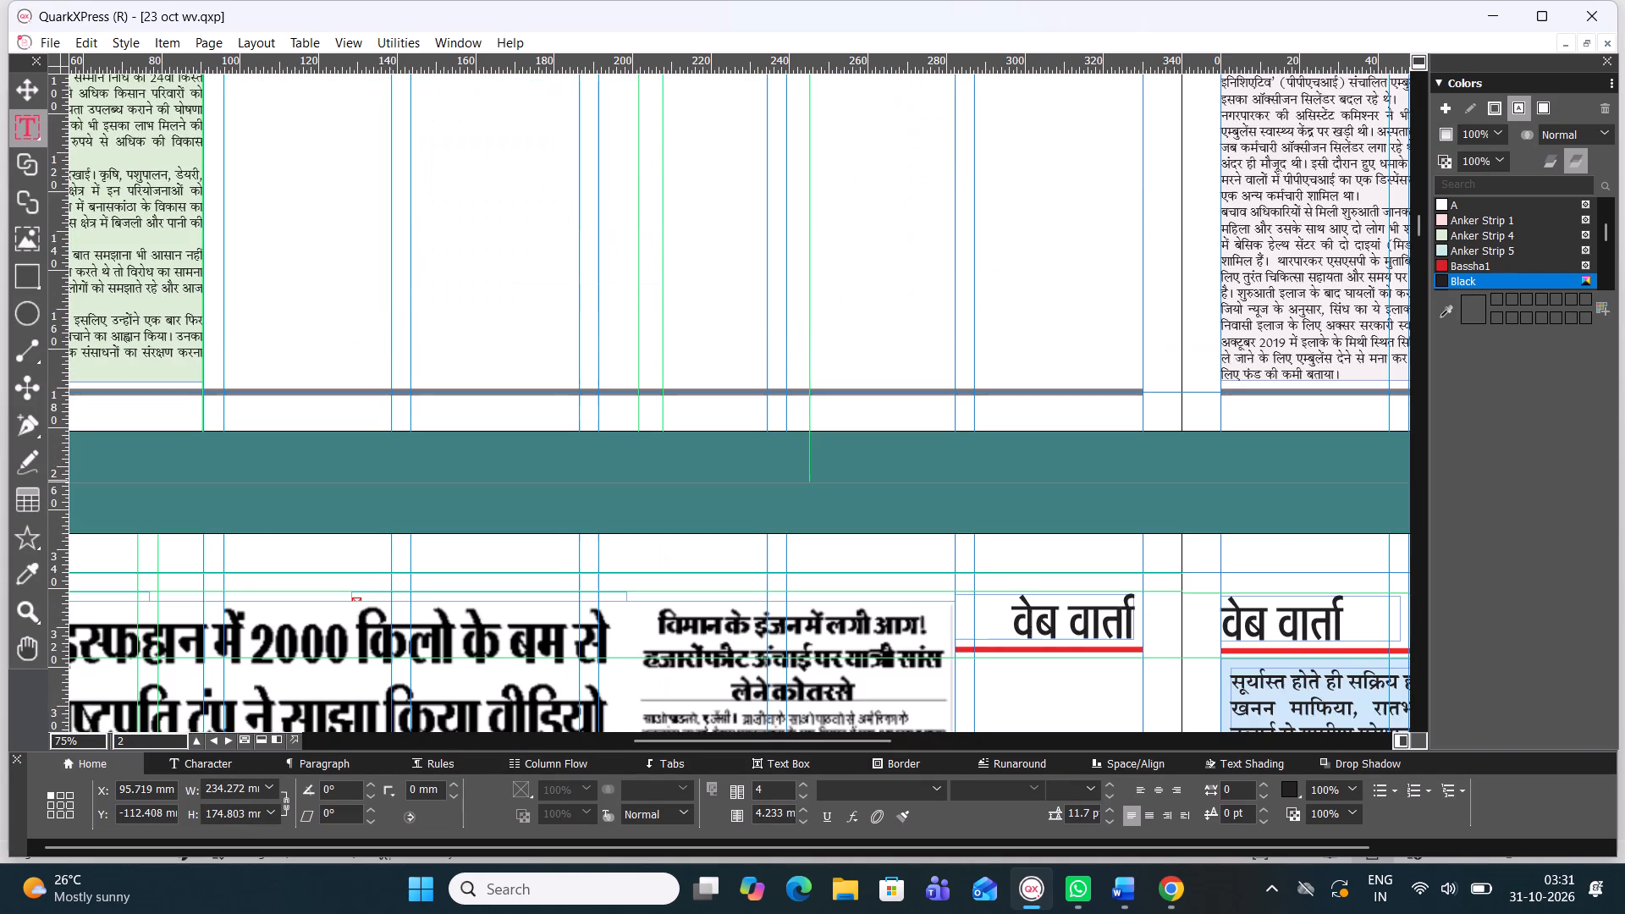
# Widen the cinema headline box to the body text's width, about 234 mm, and reduce its height to about 21 mm for one line.
pyautogui.moveTo(1415, 225); pyautogui.dragTo(1397, 187)
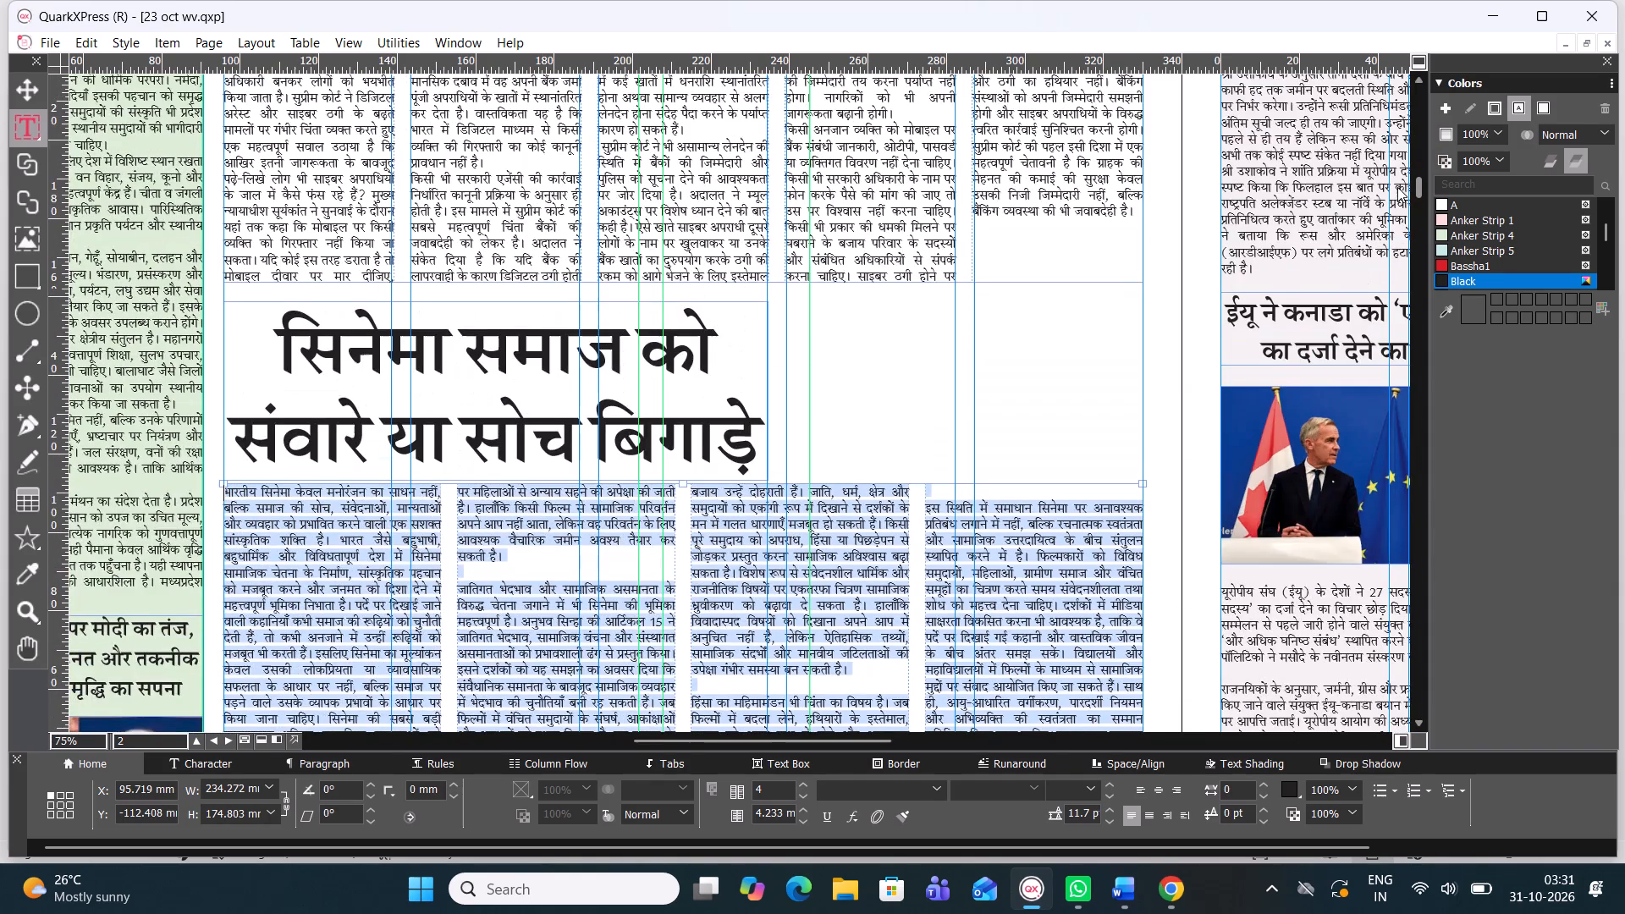
pyautogui.moveTo(1397, 187); pyautogui.dragTo(1392, 188)
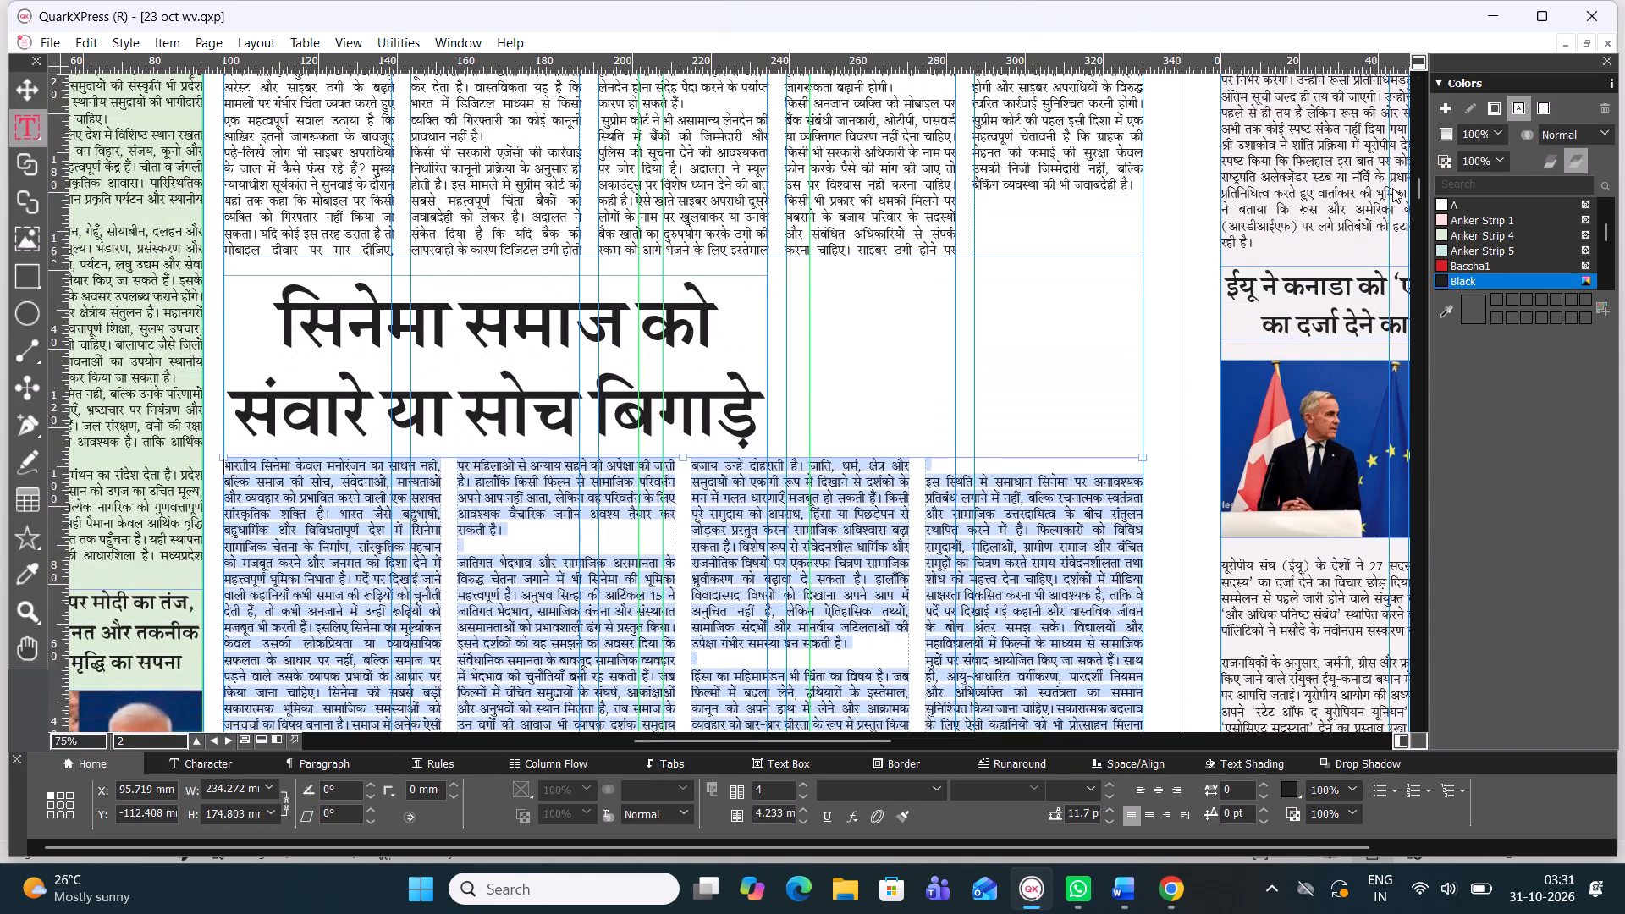
pyautogui.click(37, 94)
pyautogui.click(454, 296)
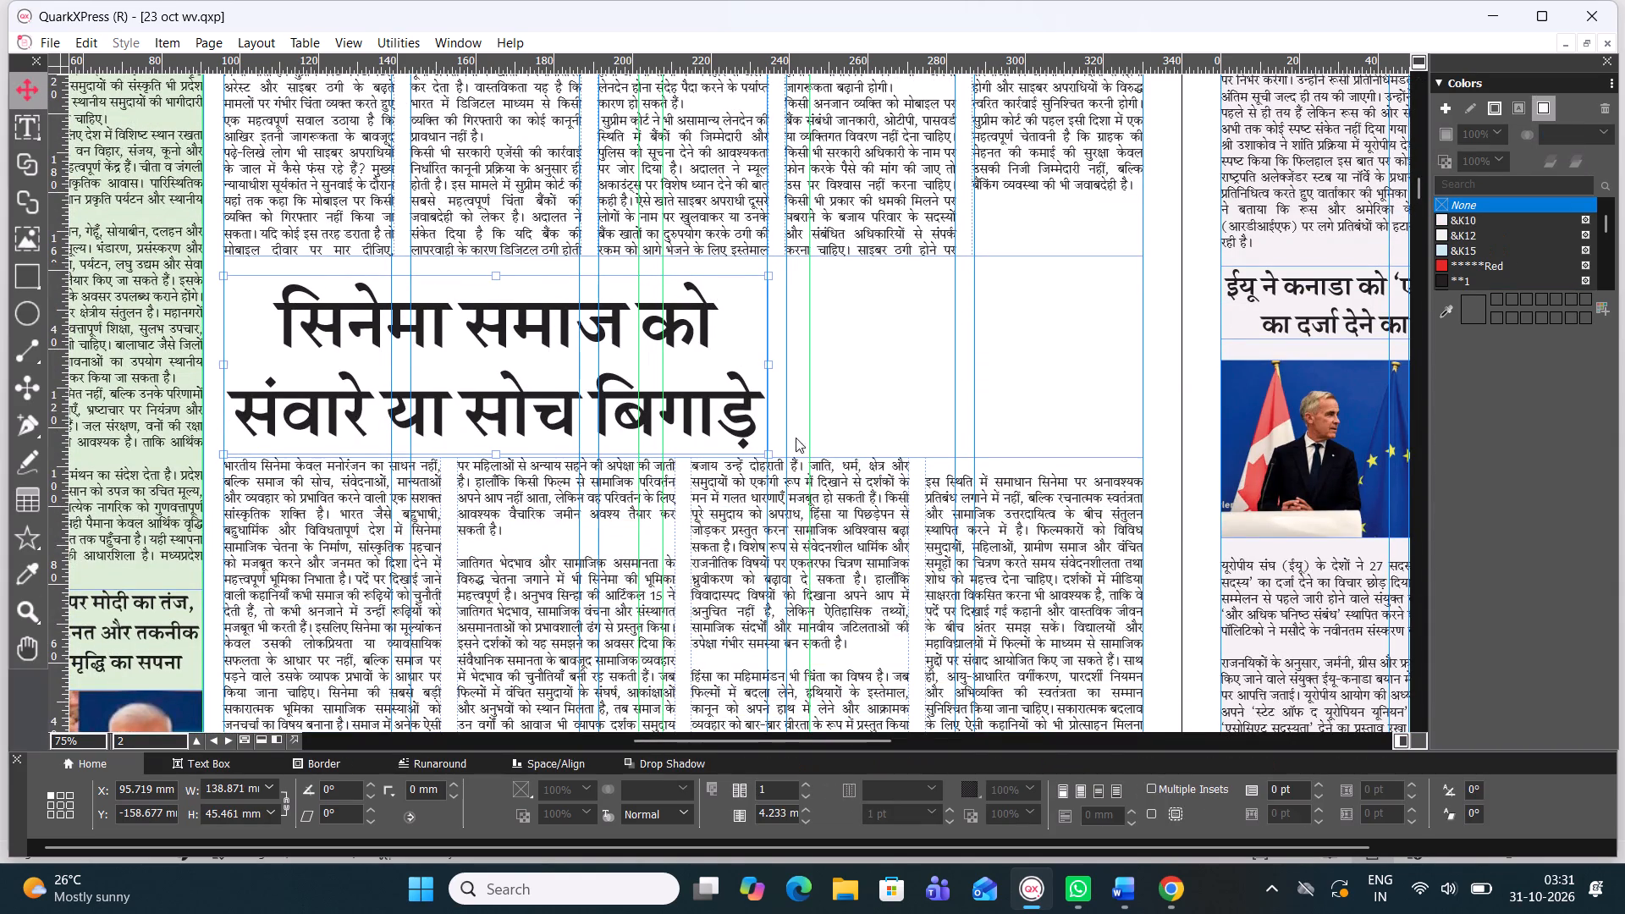
pyautogui.moveTo(776, 365); pyautogui.dragTo(1094, 349)
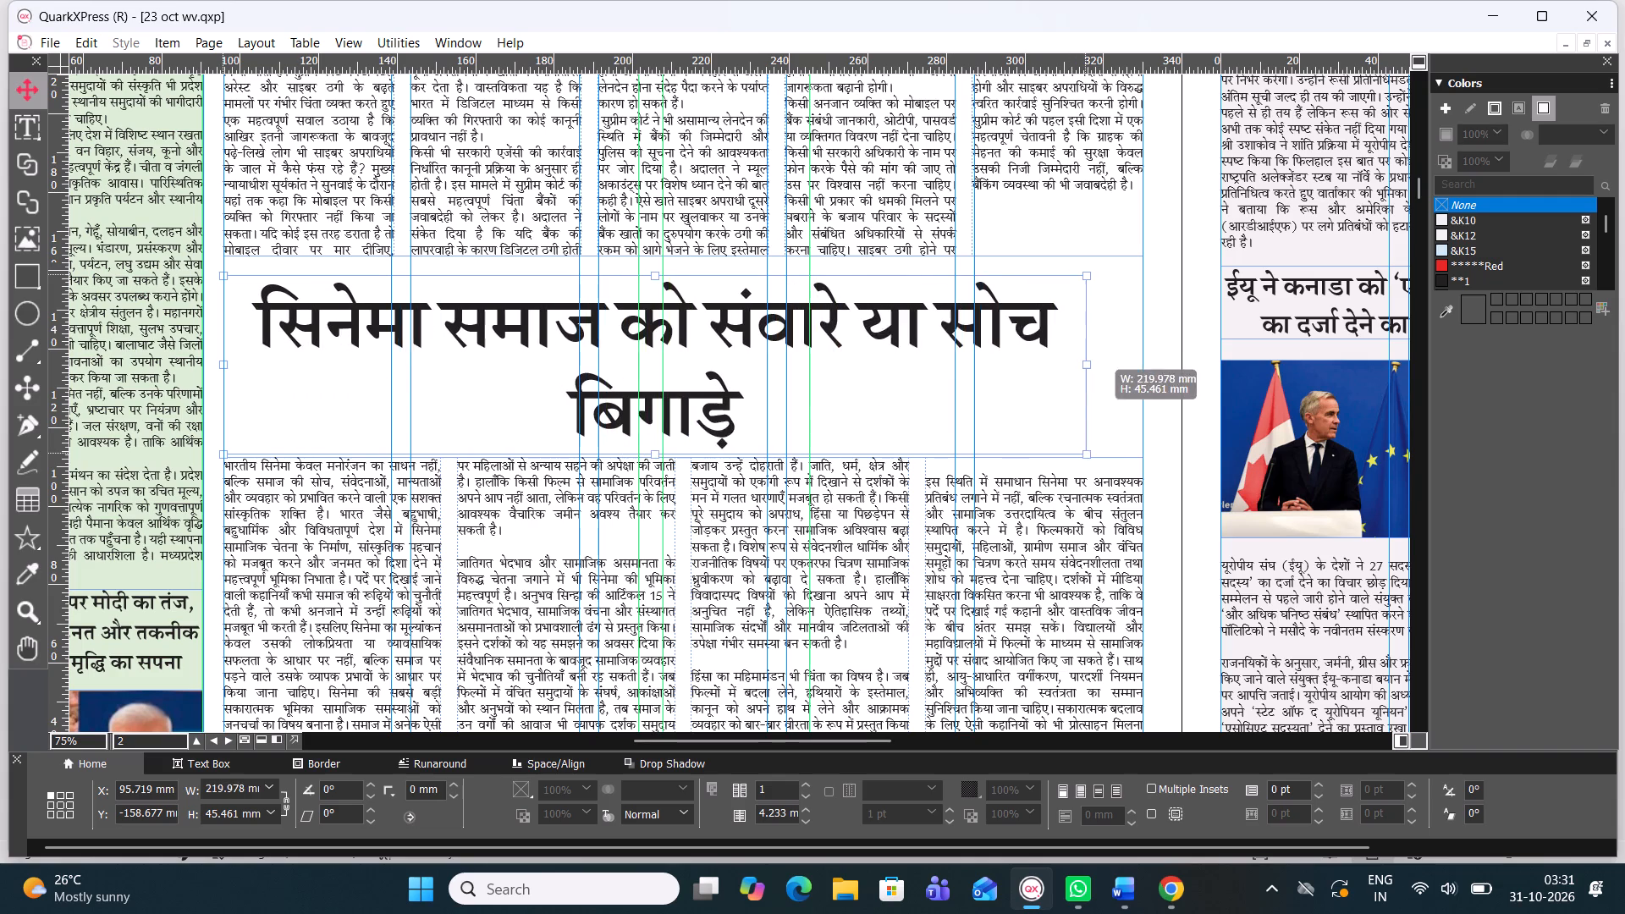
pyautogui.moveTo(1094, 349); pyautogui.dragTo(1147, 344)
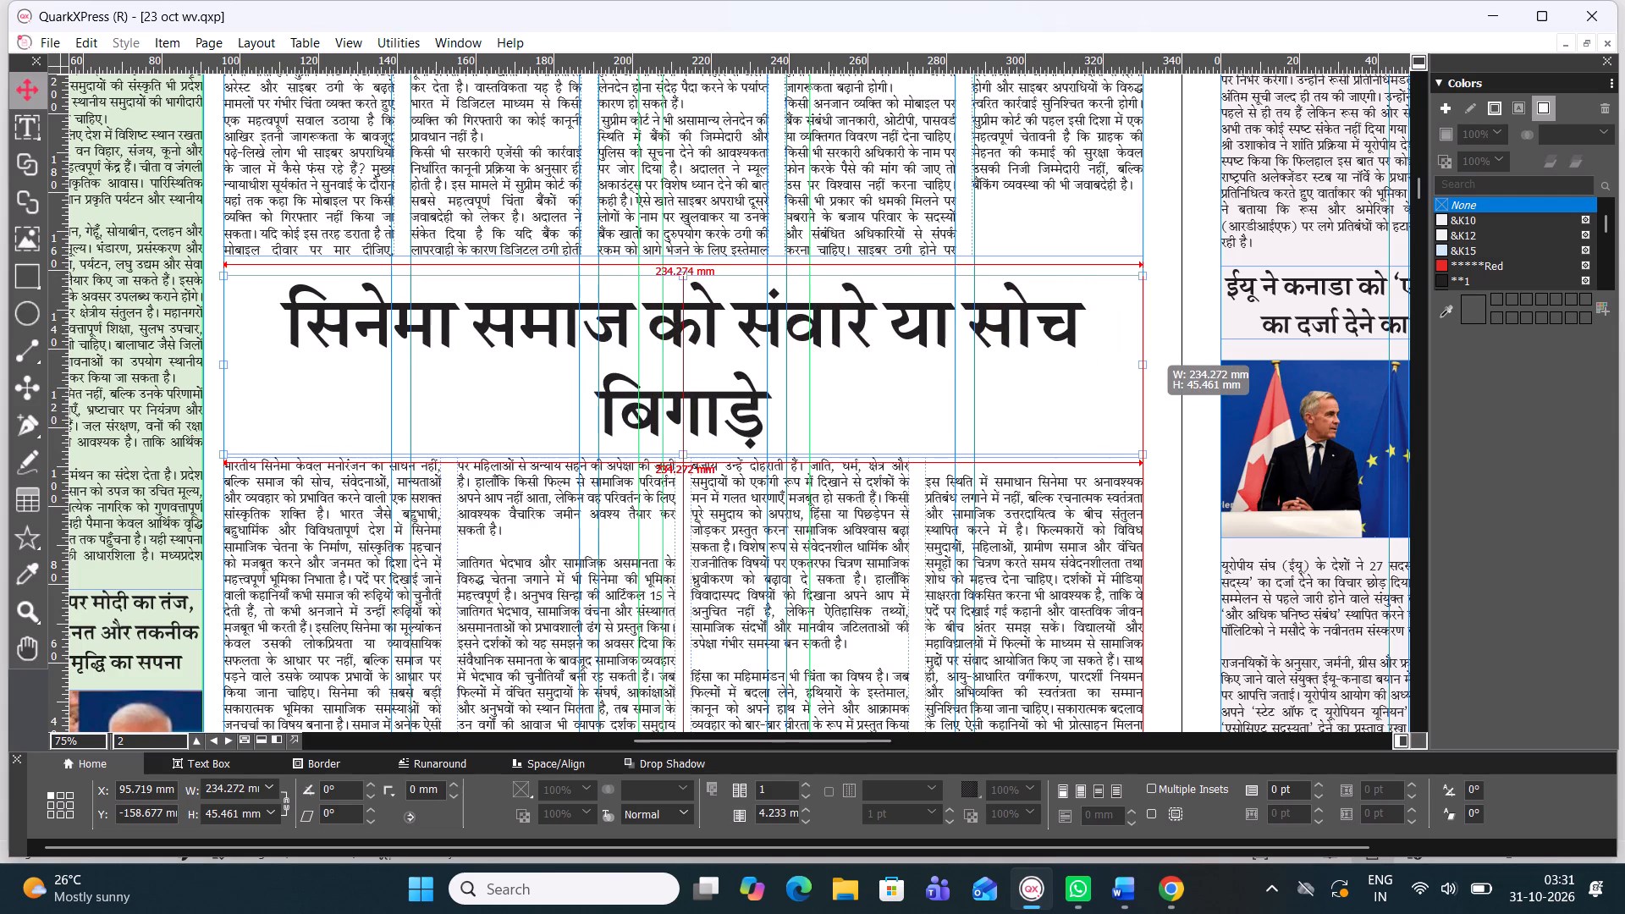
pyautogui.tripleClick(759, 414)
pyautogui.doubleClick(757, 416)
pyautogui.tripleClick(757, 416)
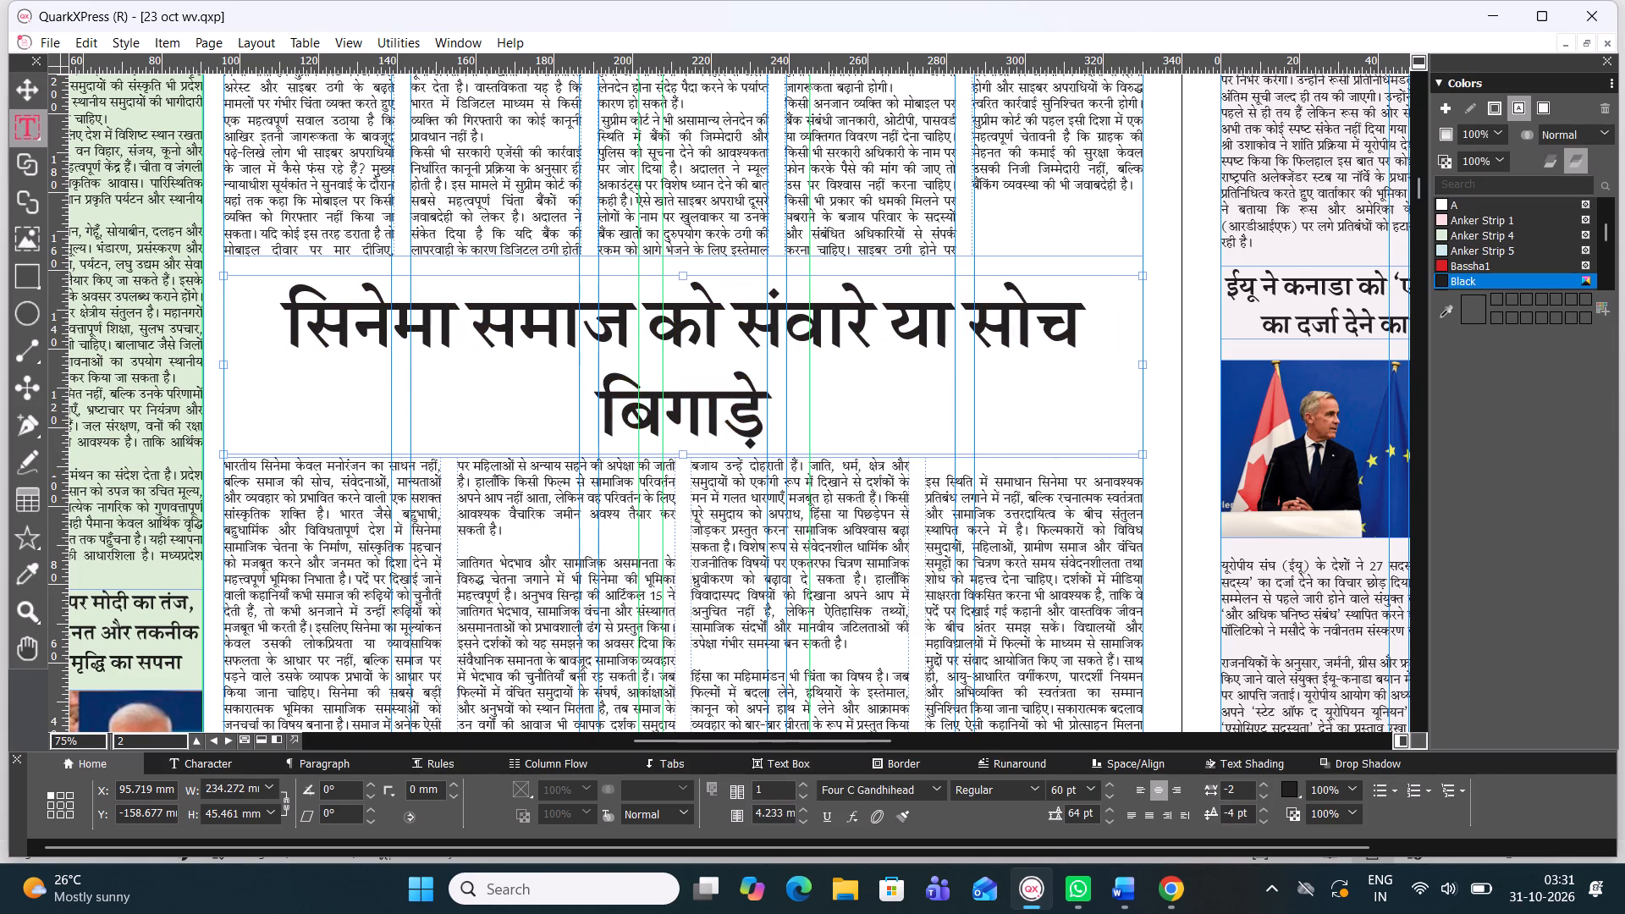
pyautogui.tripleClick(757, 416)
pyautogui.click(757, 416)
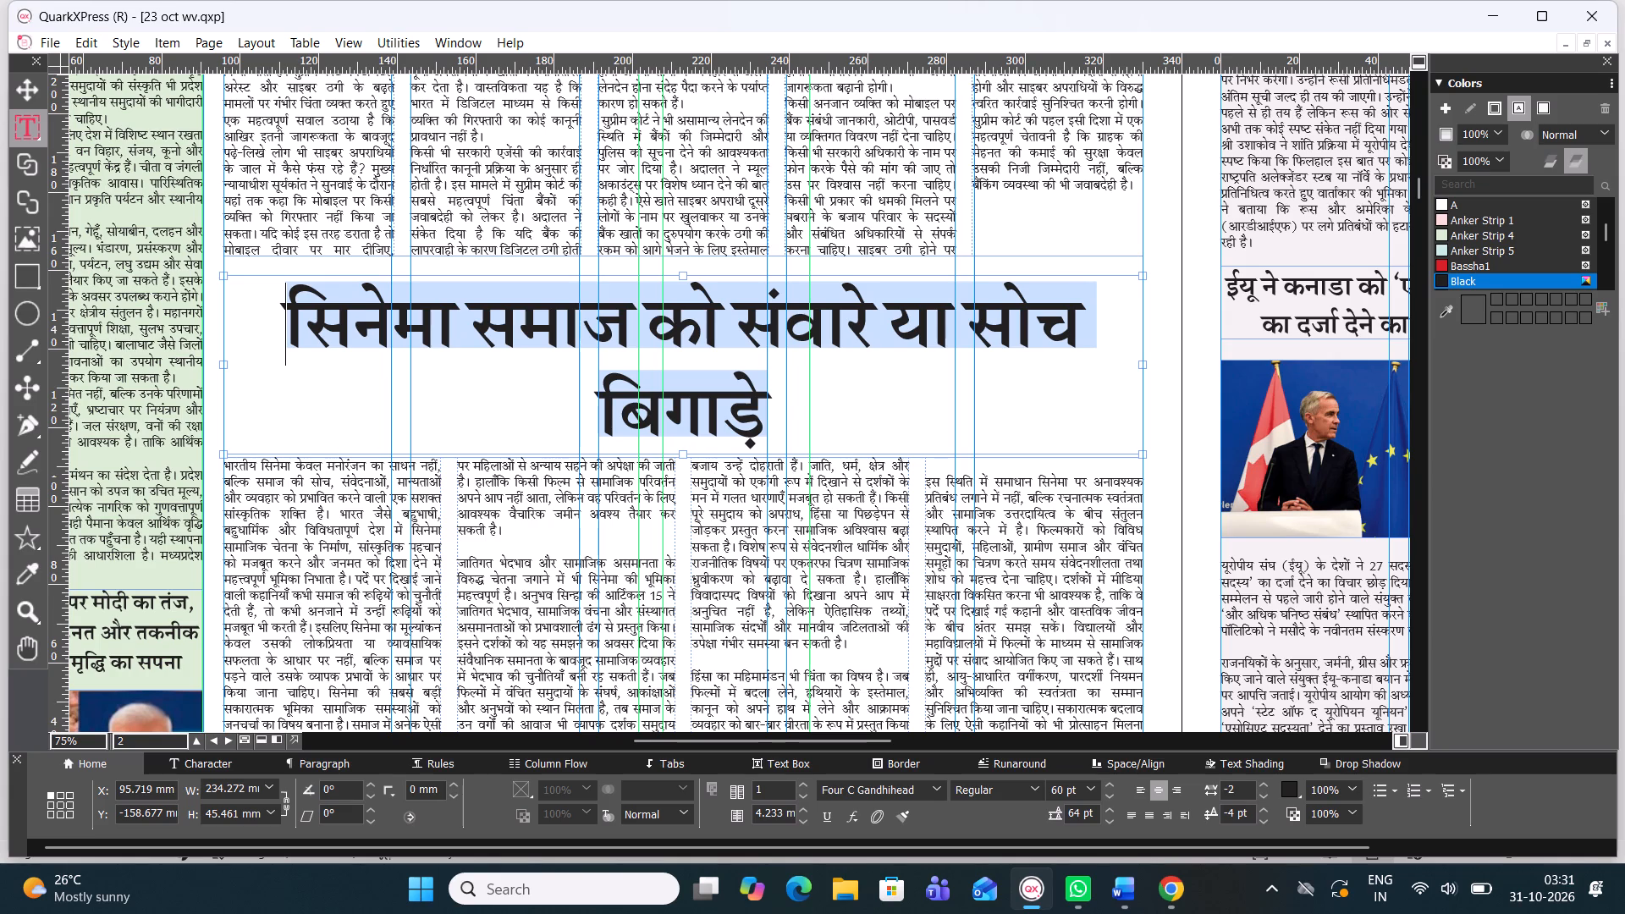
pyautogui.moveTo(686, 454); pyautogui.dragTo(683, 407)
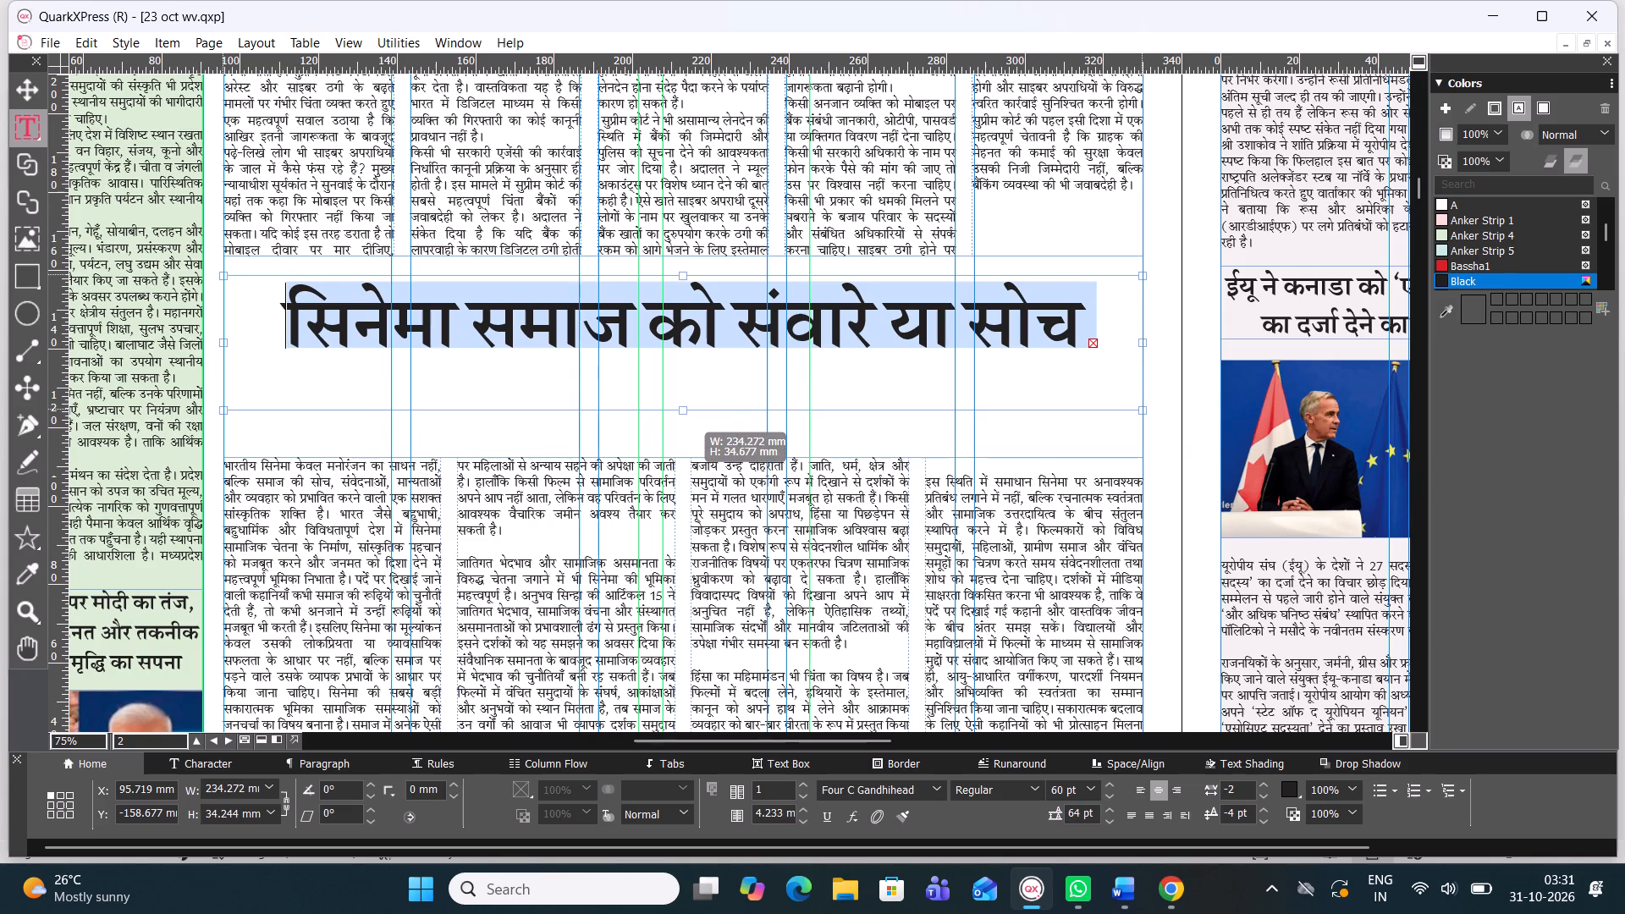
pyautogui.moveTo(683, 407); pyautogui.dragTo(667, 360)
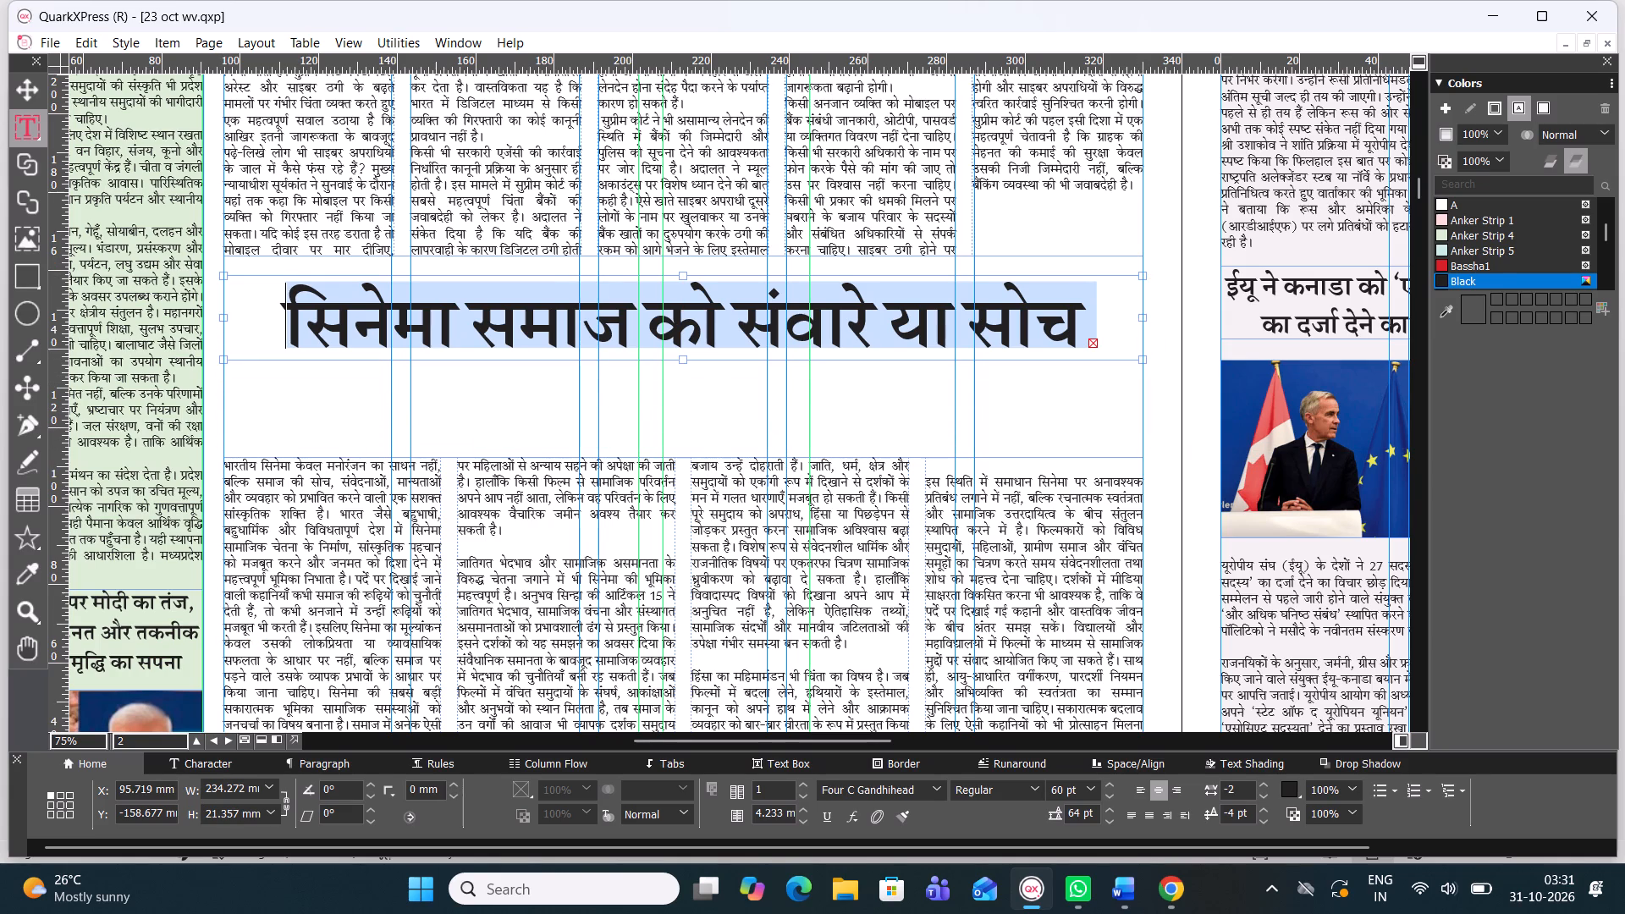
# Fit the full cinema headline on one line by reducing its font size to 56 pt and setting its tracking to -4.
pyautogui.hotkey('ctrl', 'alt', 'shift', ',')
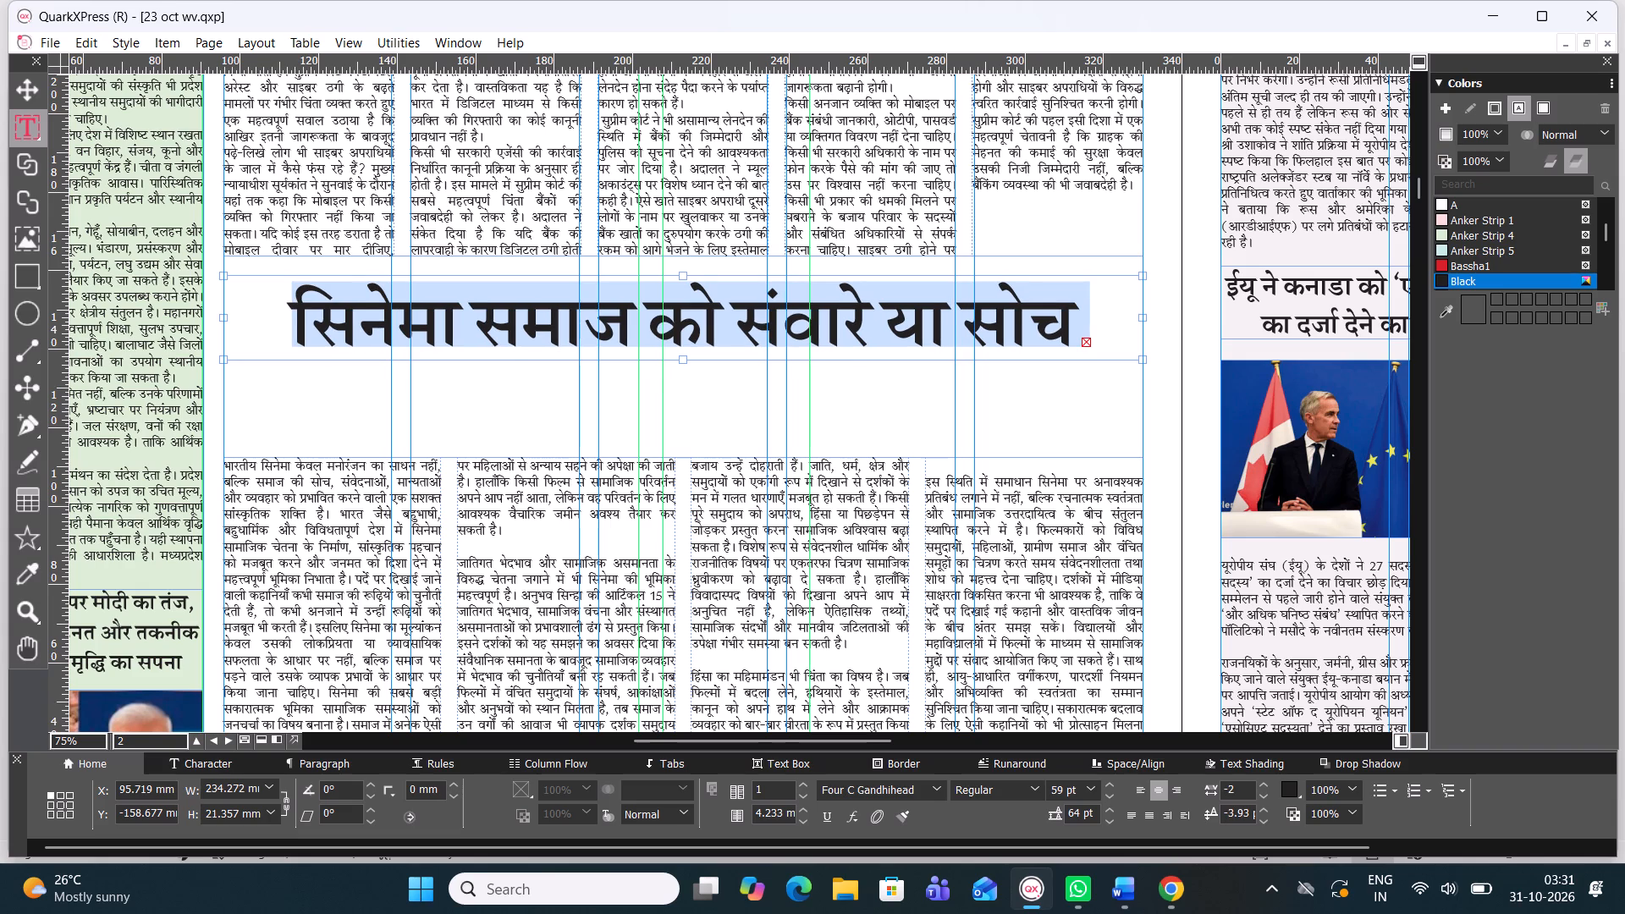
pyautogui.hotkey('ctrl', 'alt', 'shift', ',')
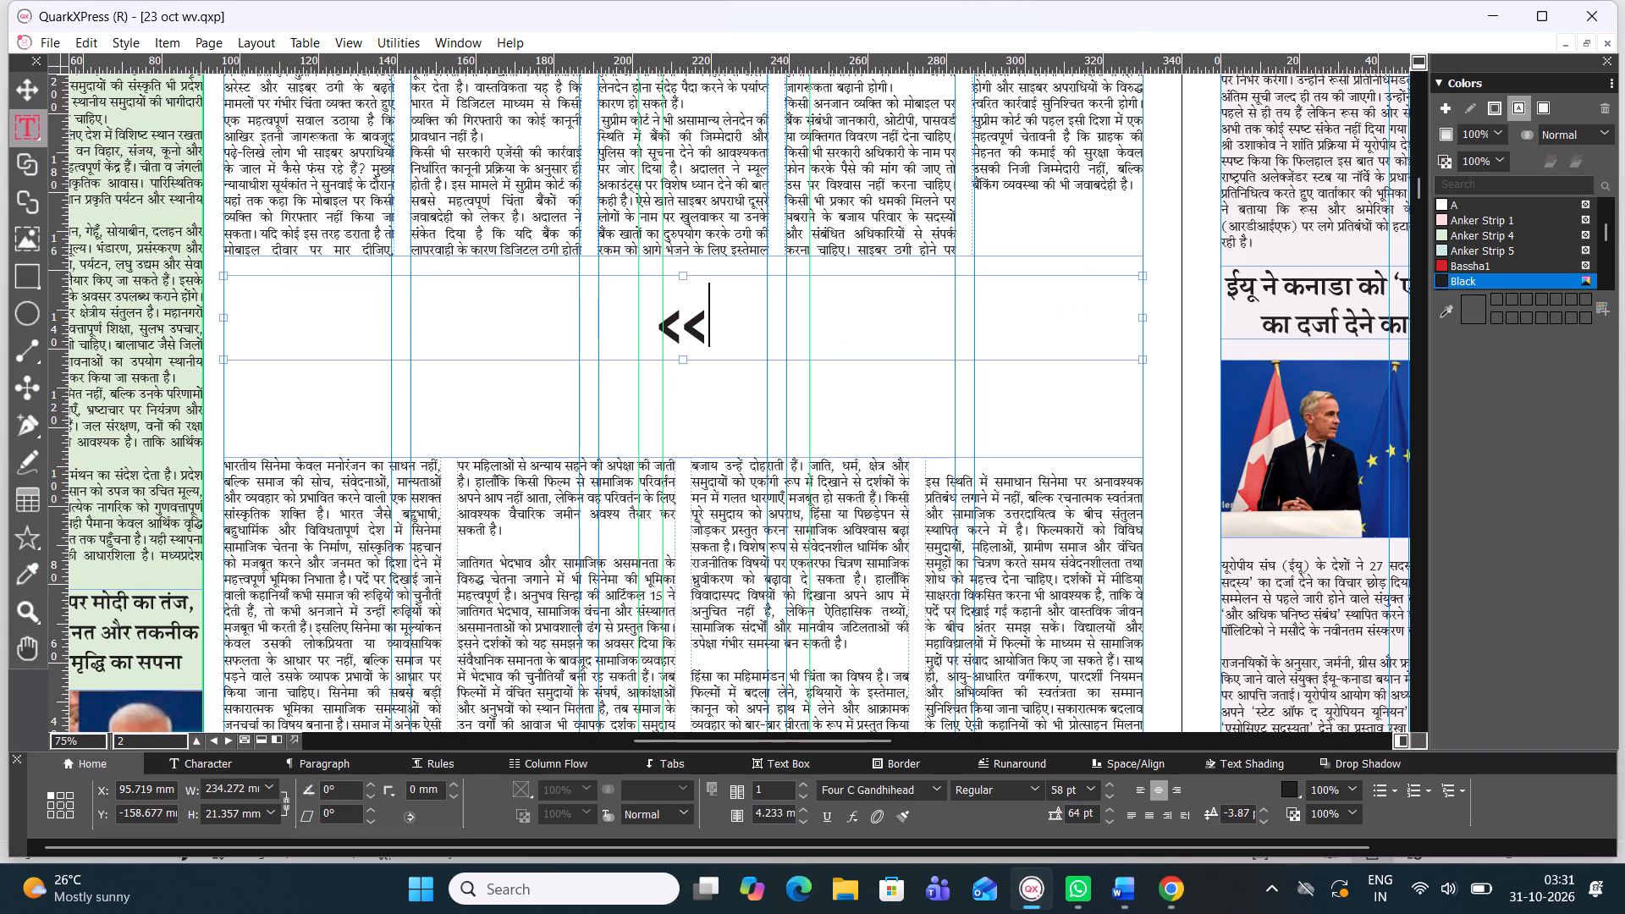
pyautogui.hotkey('ctrl', 'z')
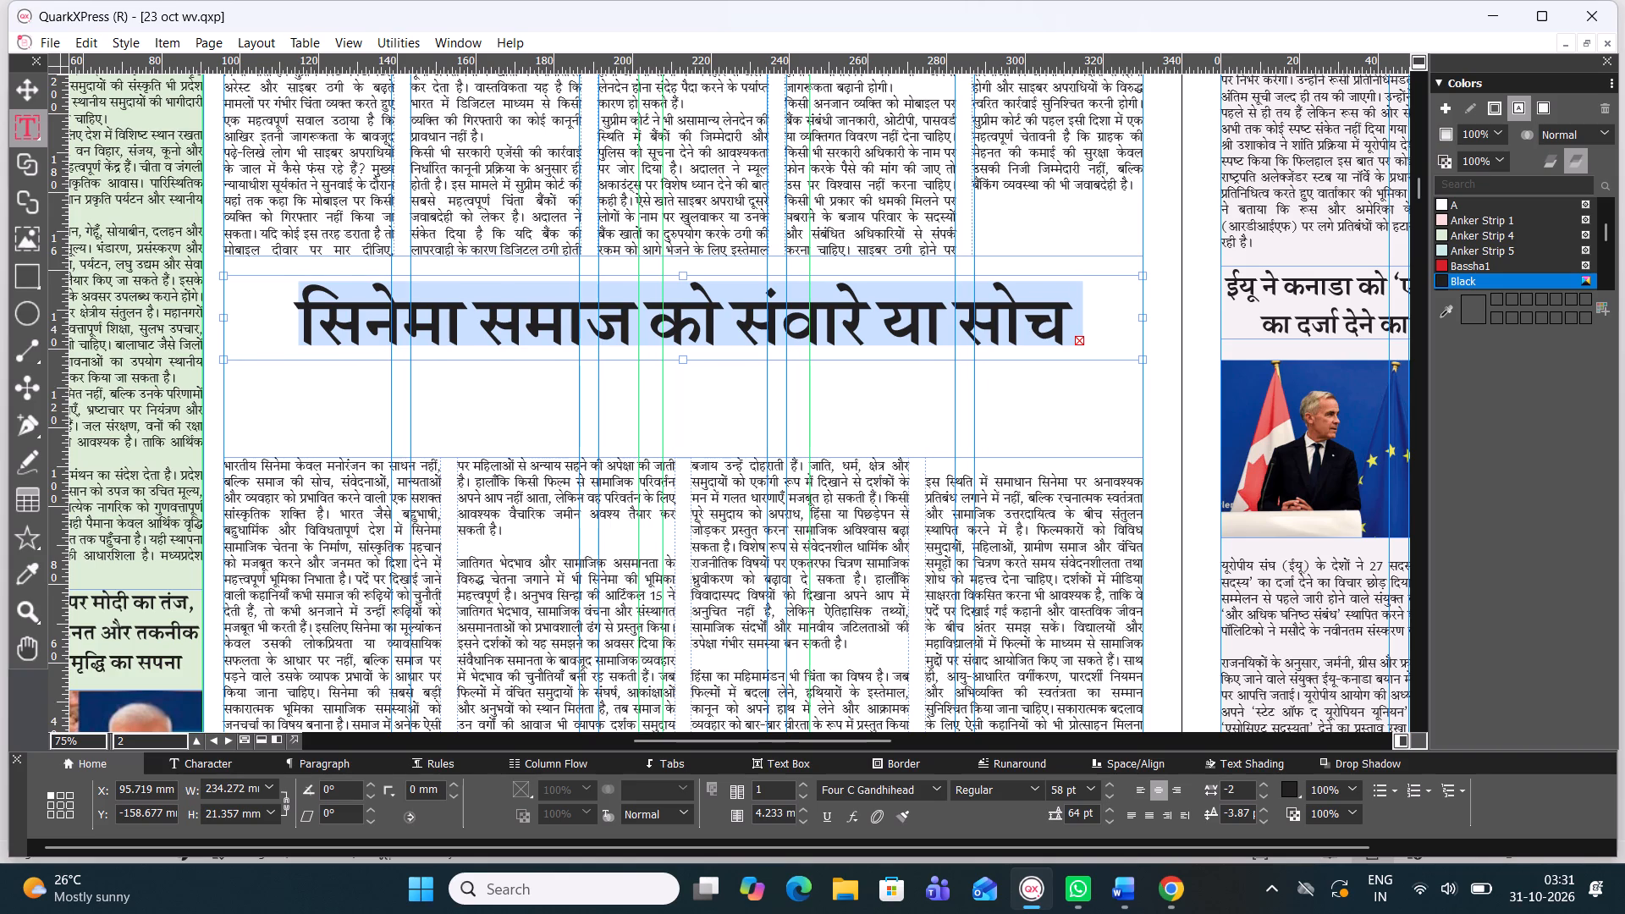
pyautogui.hotkey('ctrl', 'alt', 'shift', ',')
pyautogui.hotkey('ctrl', 'alt', 'shift', ',')
pyautogui.hotkey('ctrl', 'z')
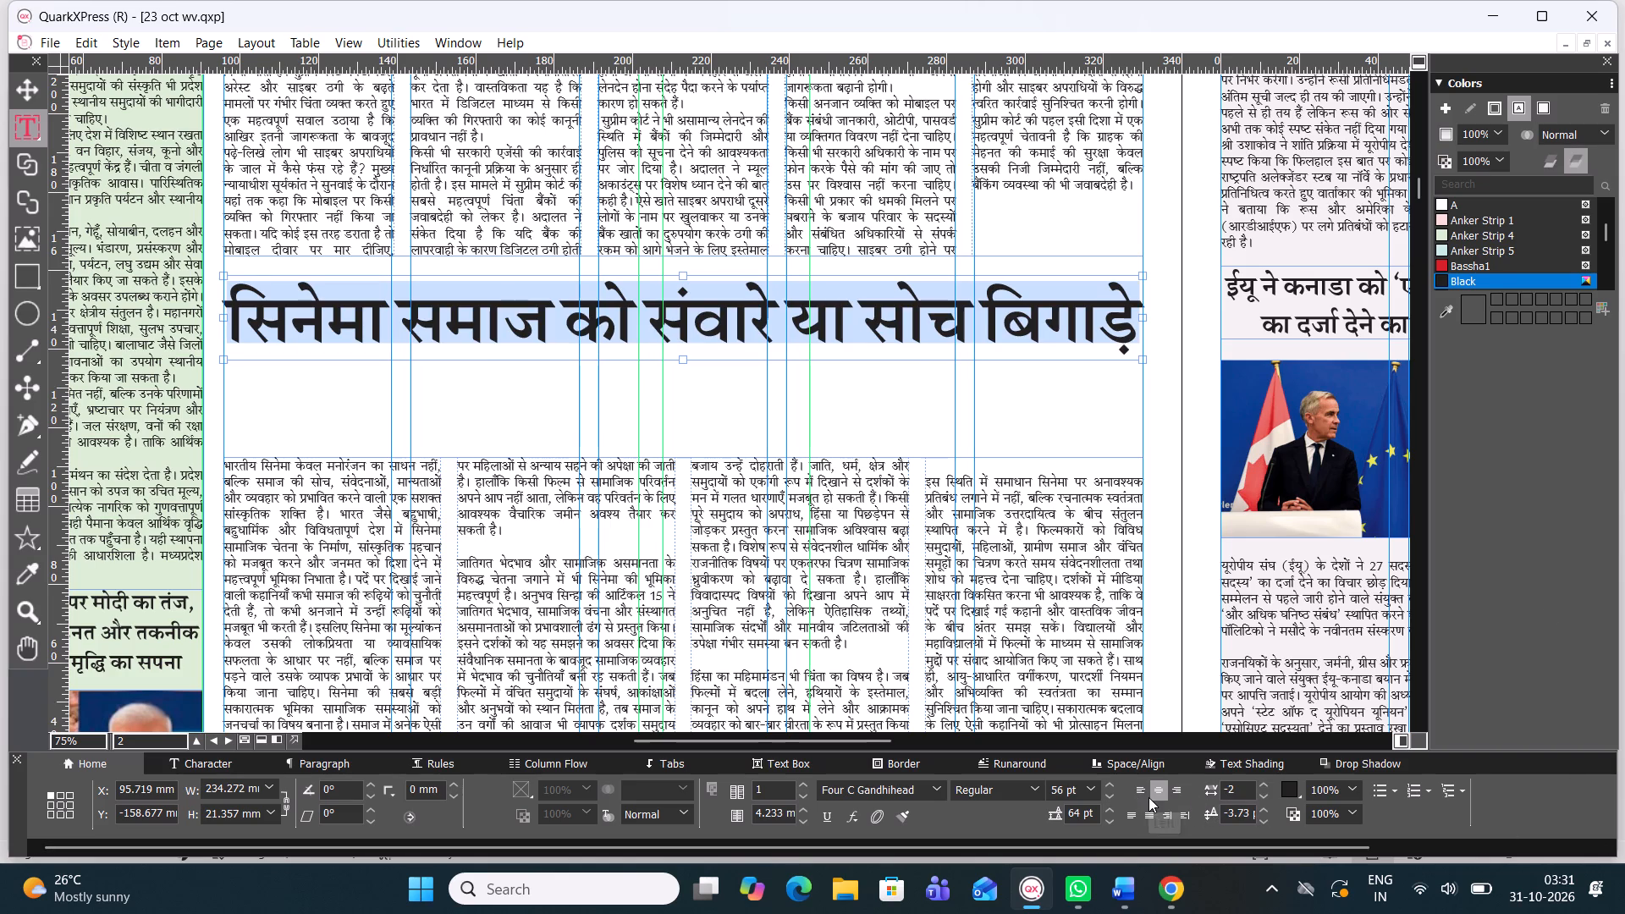
pyautogui.click(1260, 782)
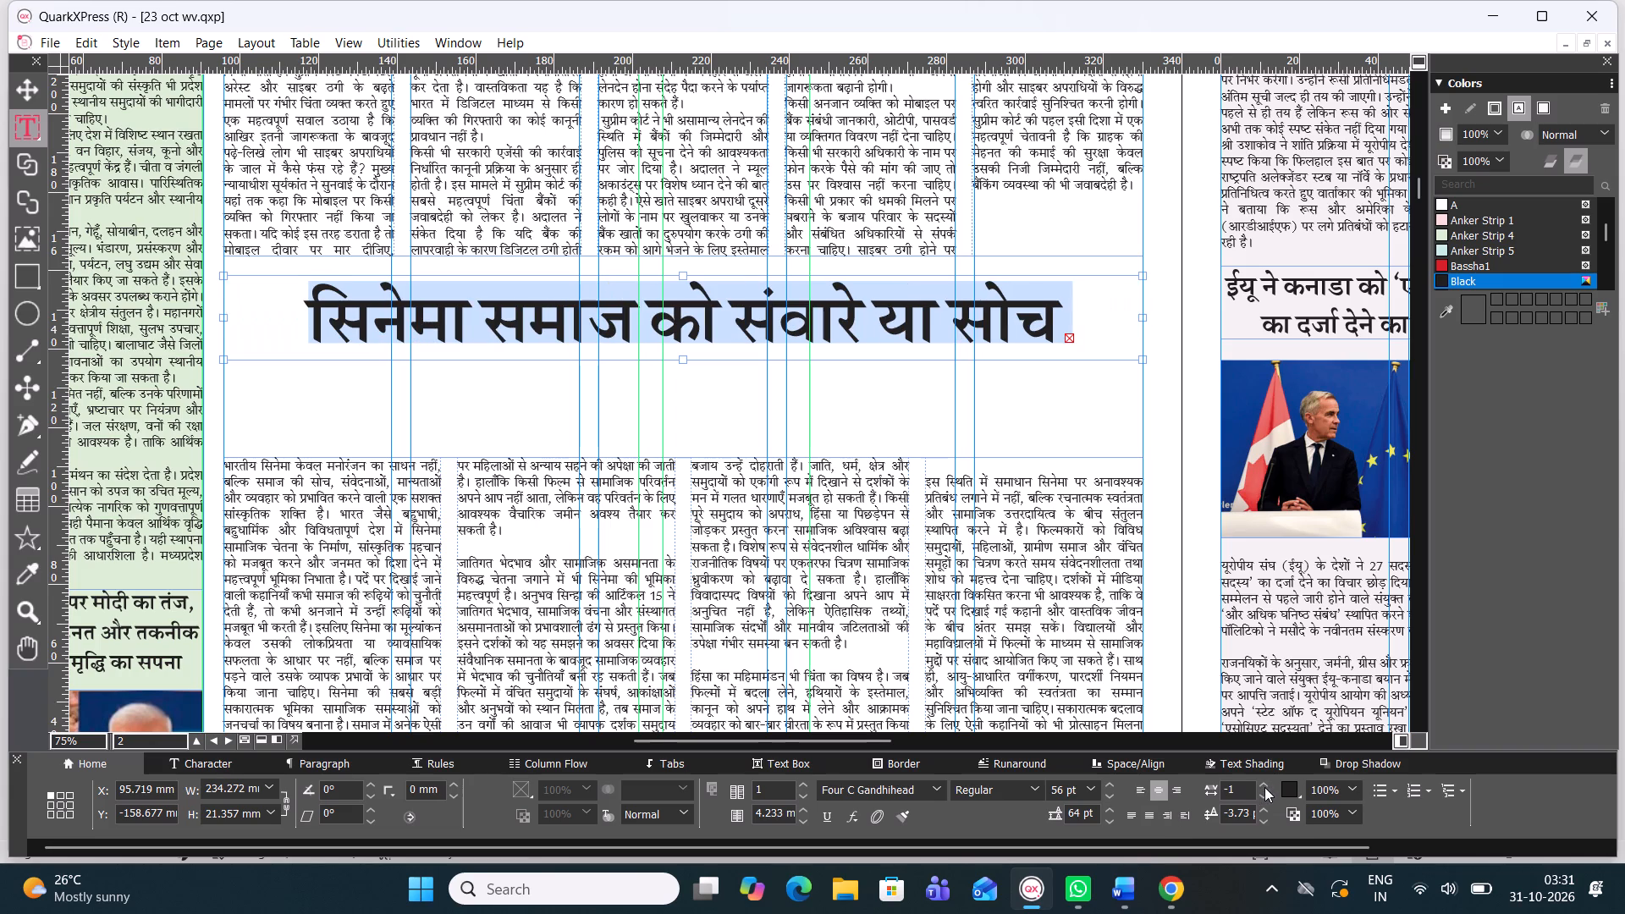
pyautogui.doubleClick(1259, 795)
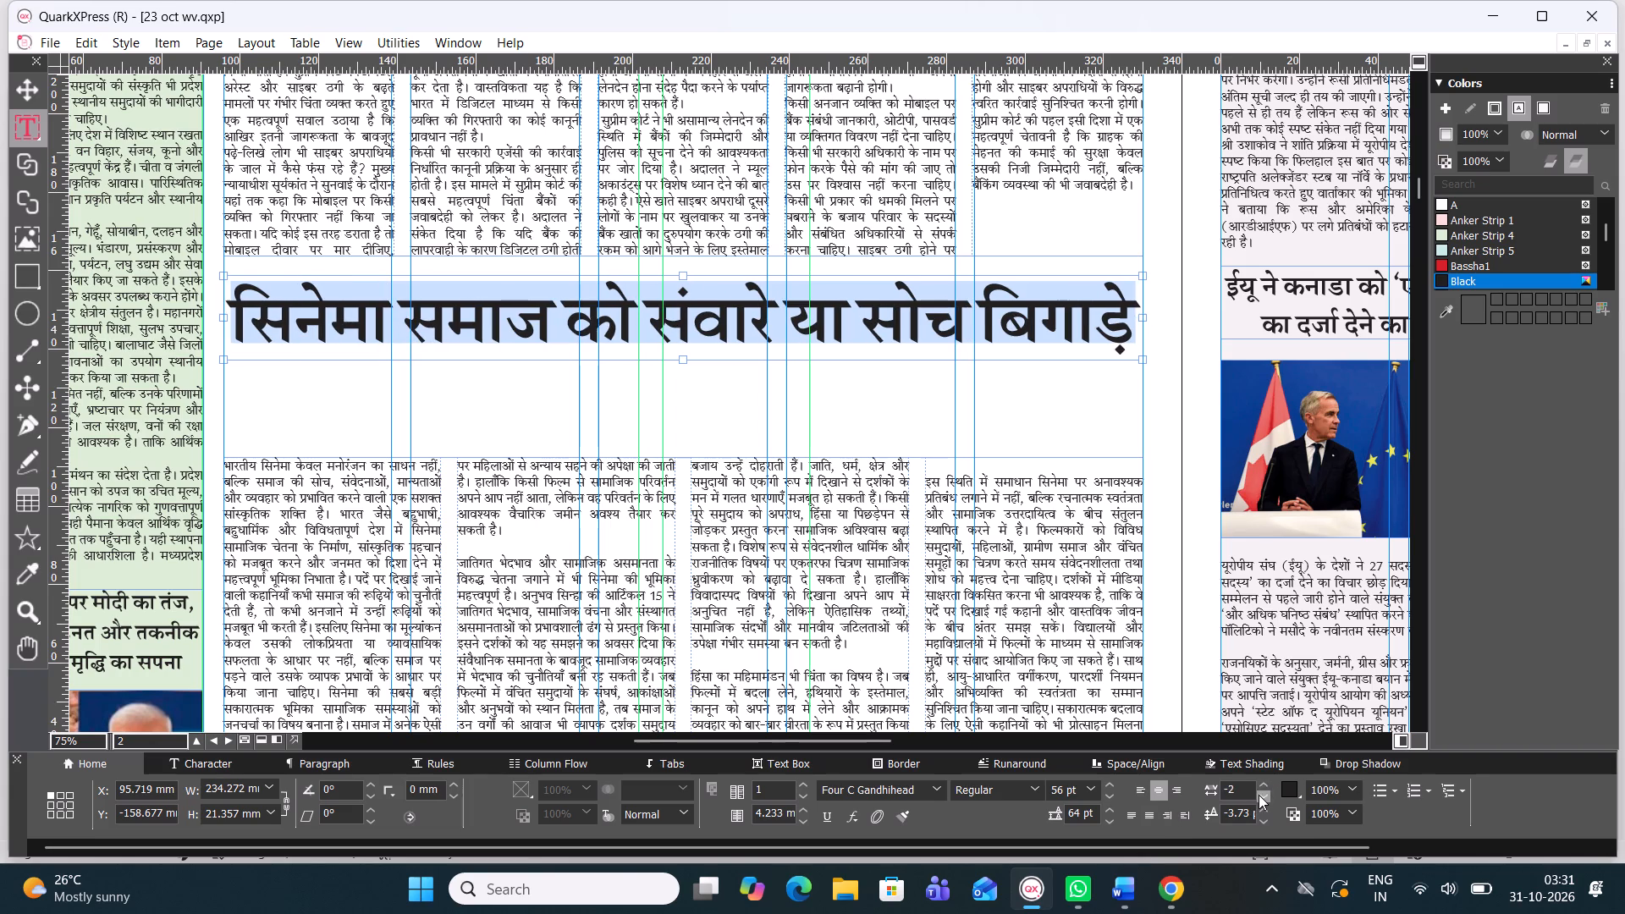
pyautogui.click(1259, 795)
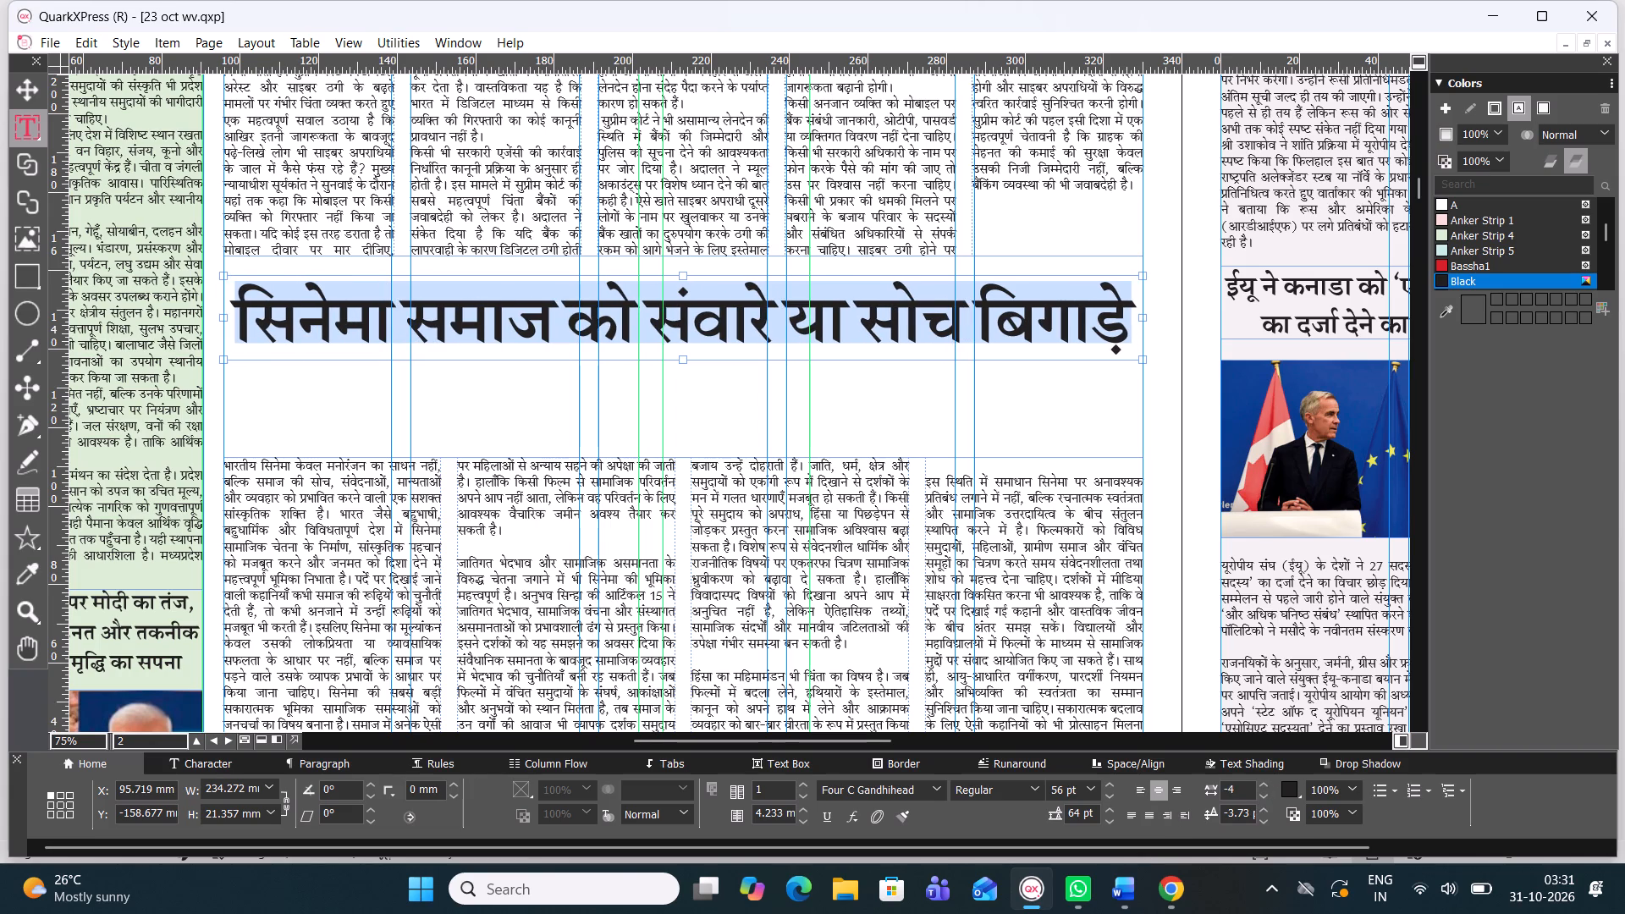
# Raise the top edge of the cinema body text box to just below the one-line headline, making it about 197 mm tall.
pyautogui.click(24, 87)
pyautogui.click(499, 532)
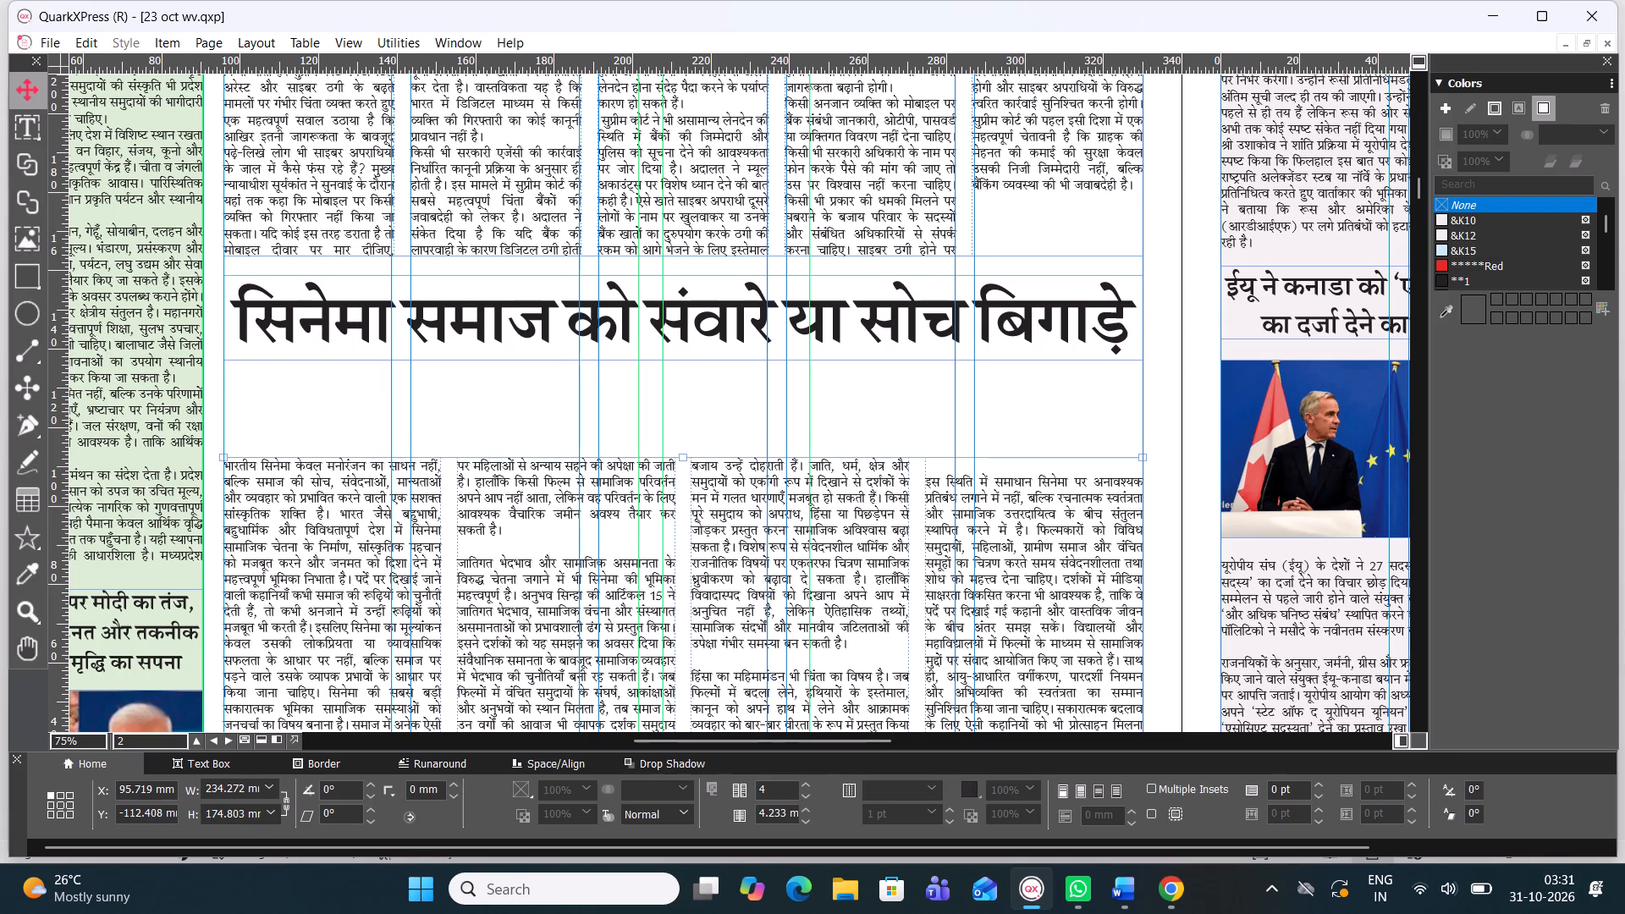
pyautogui.moveTo(686, 457); pyautogui.dragTo(687, 425)
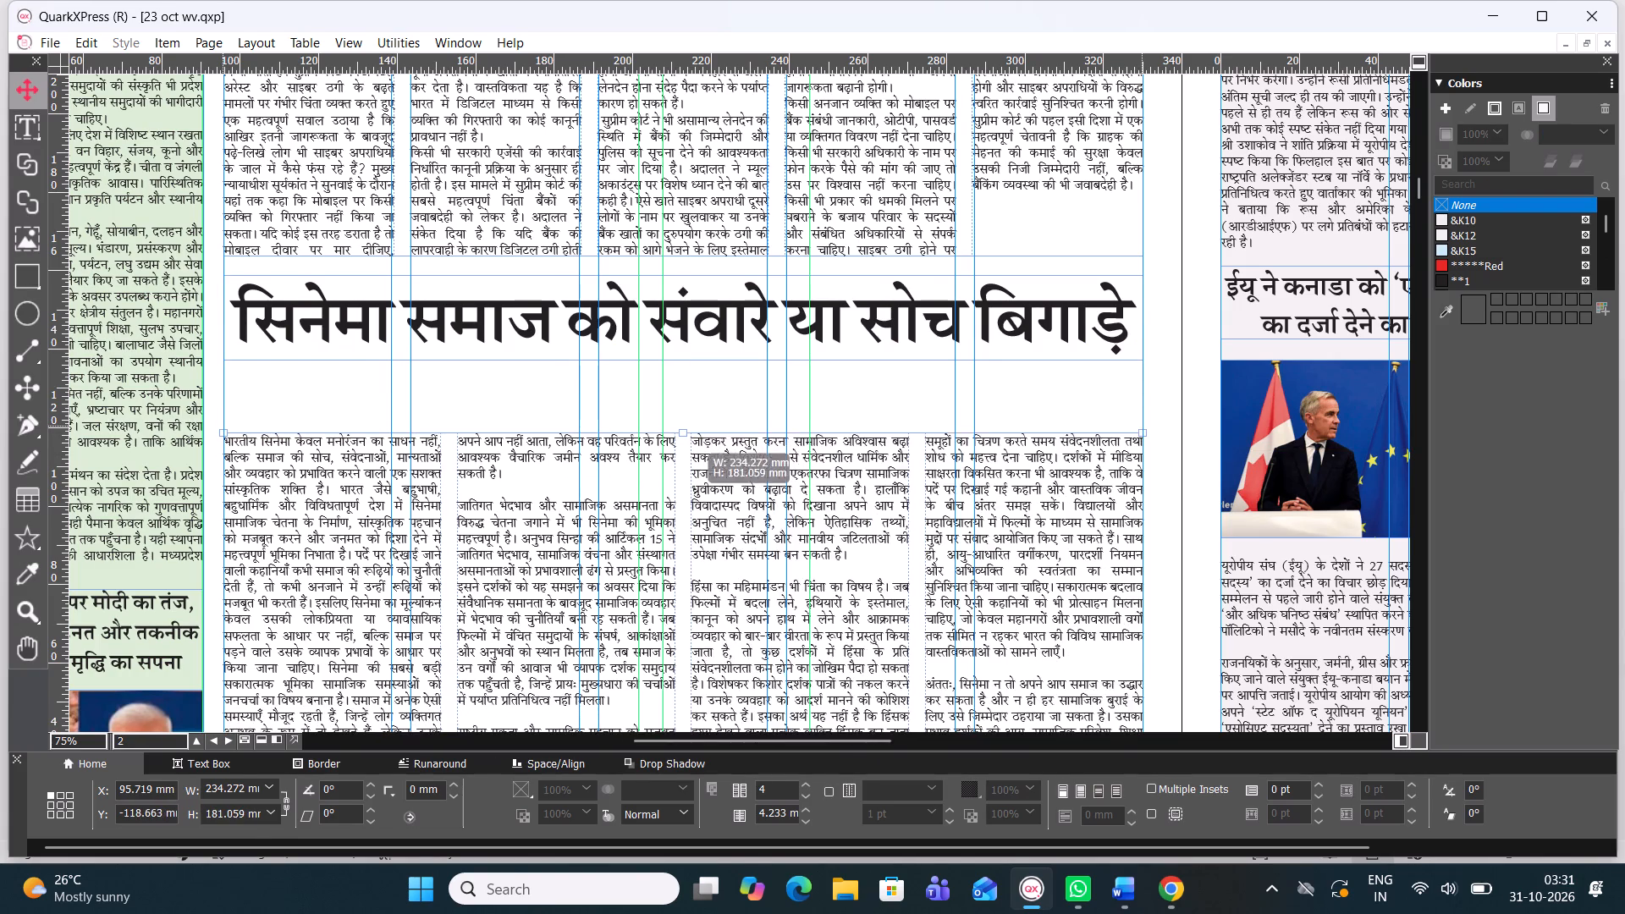
pyautogui.moveTo(687, 425); pyautogui.dragTo(681, 400)
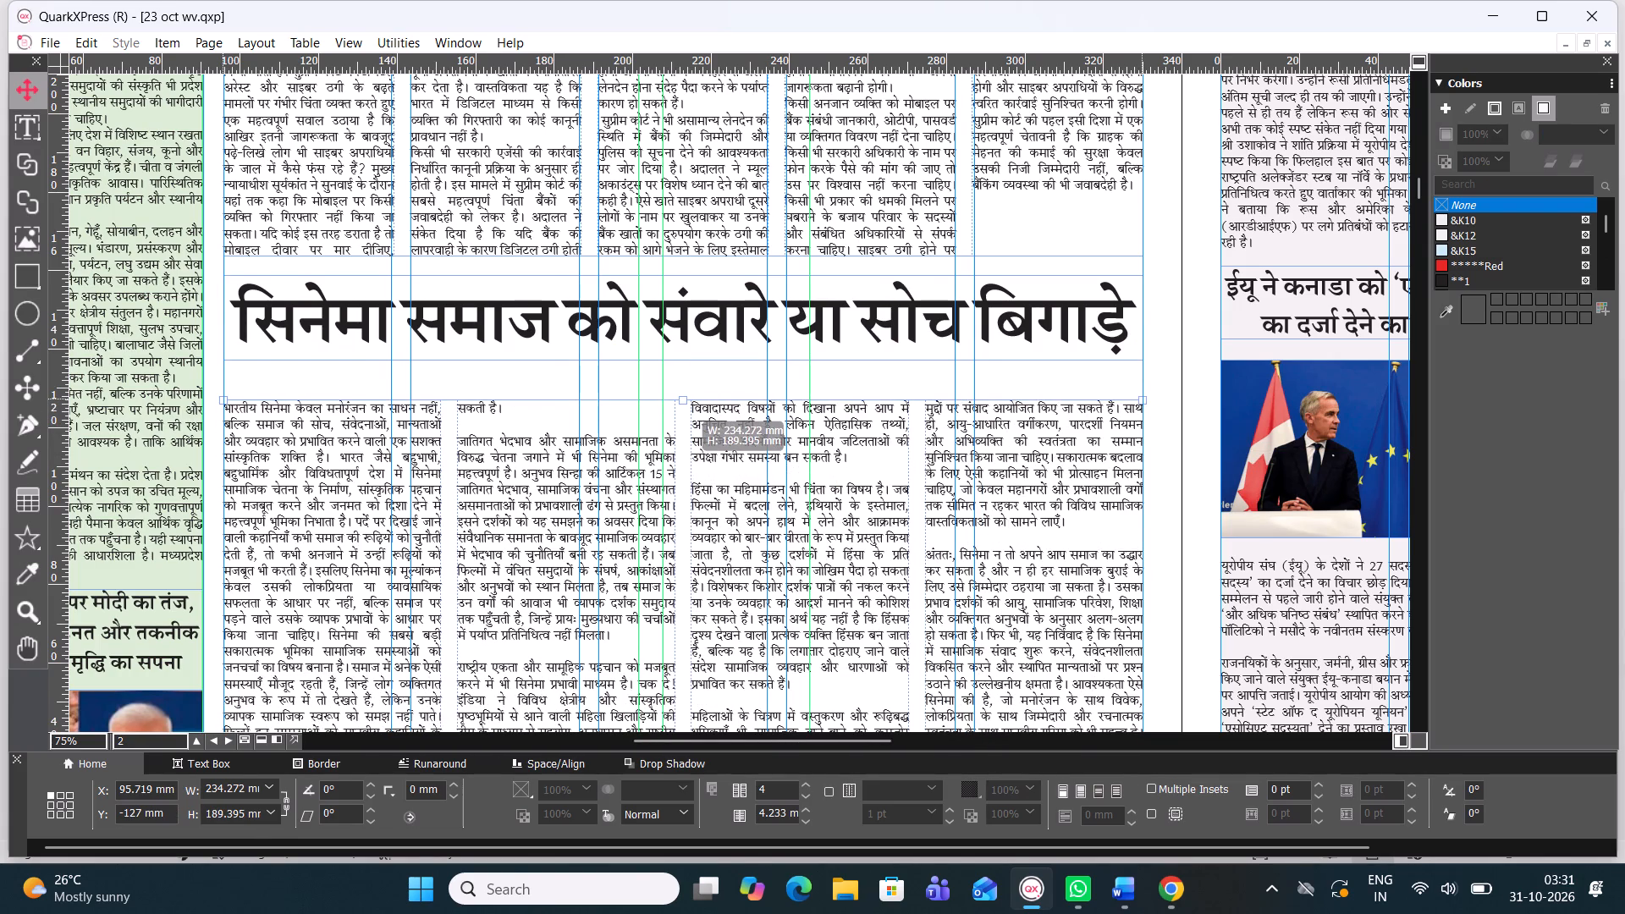
pyautogui.moveTo(681, 400); pyautogui.dragTo(679, 390)
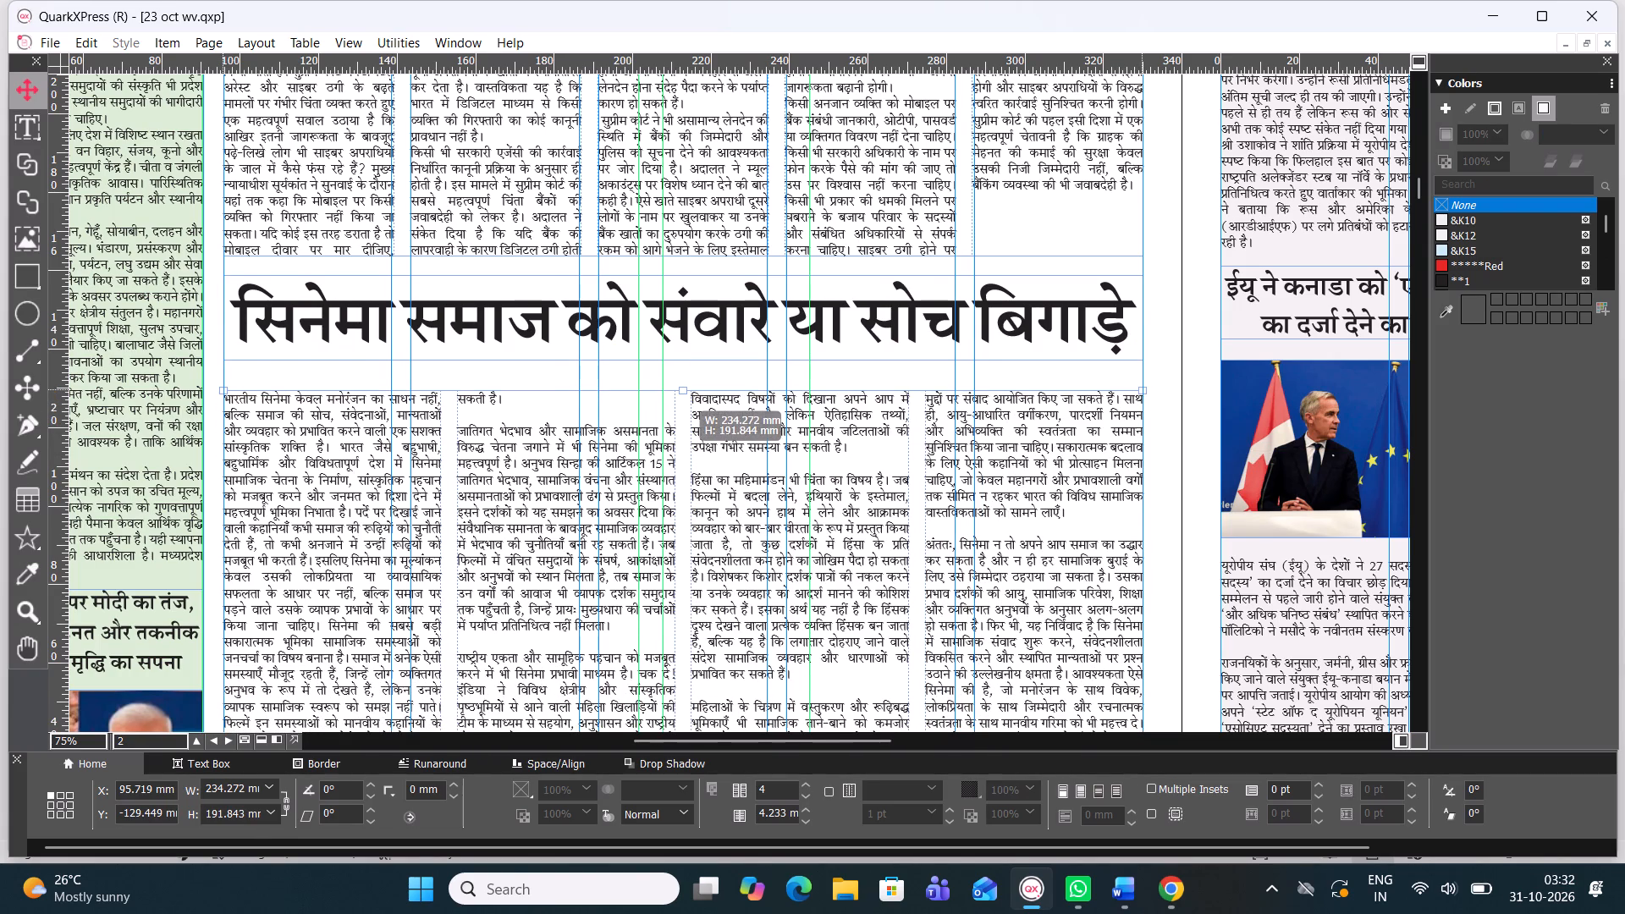
pyautogui.moveTo(679, 390); pyautogui.dragTo(678, 371)
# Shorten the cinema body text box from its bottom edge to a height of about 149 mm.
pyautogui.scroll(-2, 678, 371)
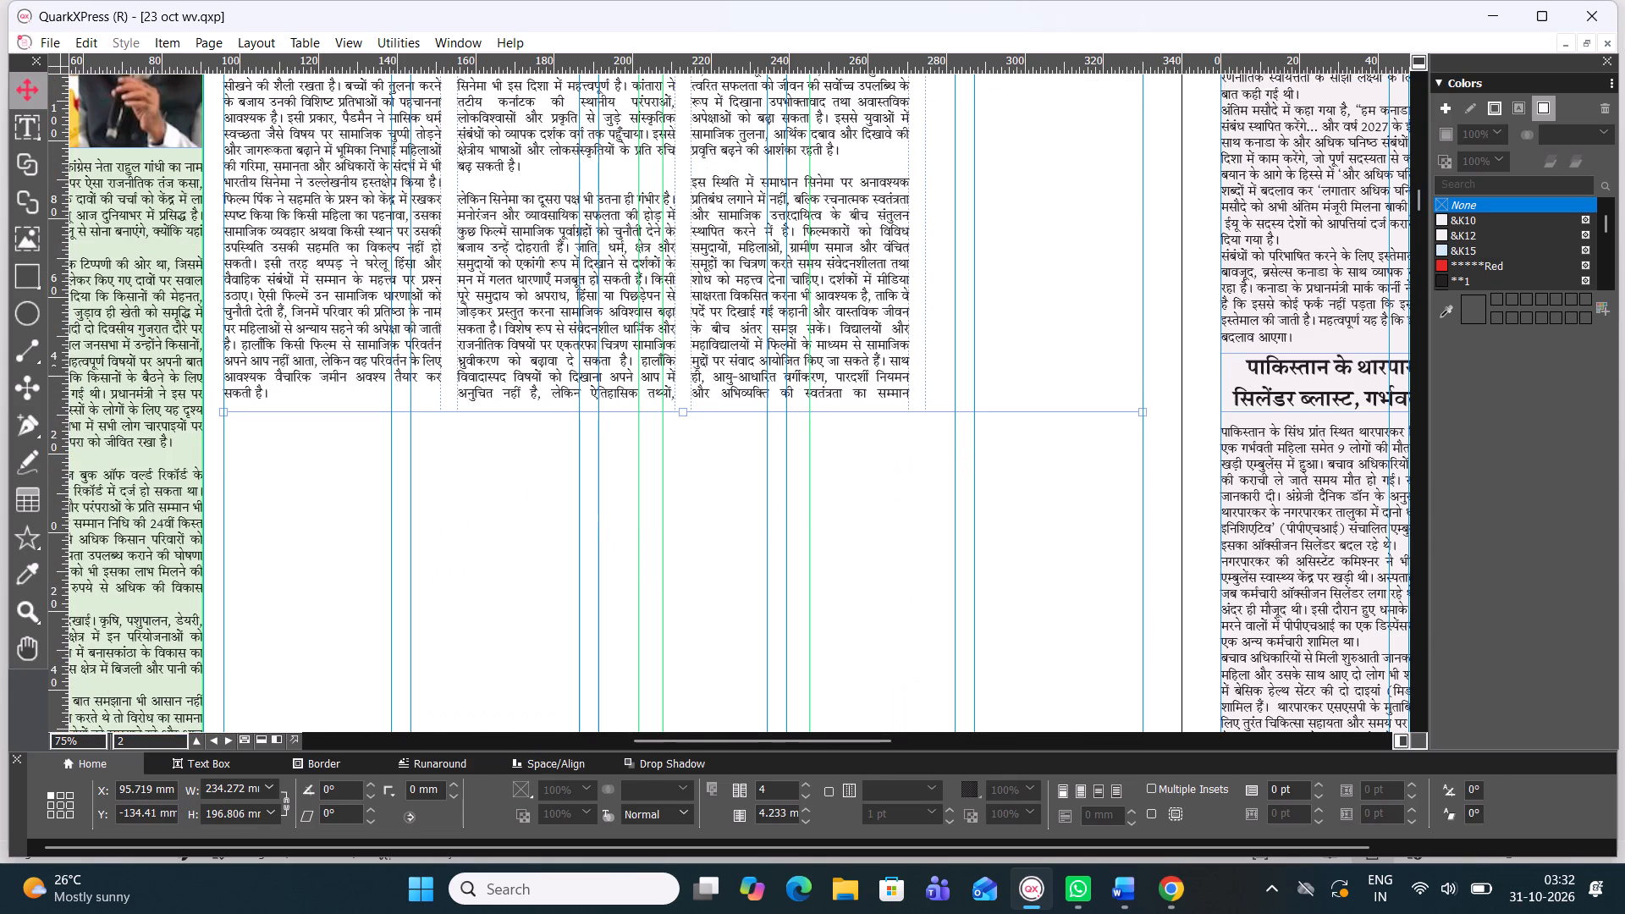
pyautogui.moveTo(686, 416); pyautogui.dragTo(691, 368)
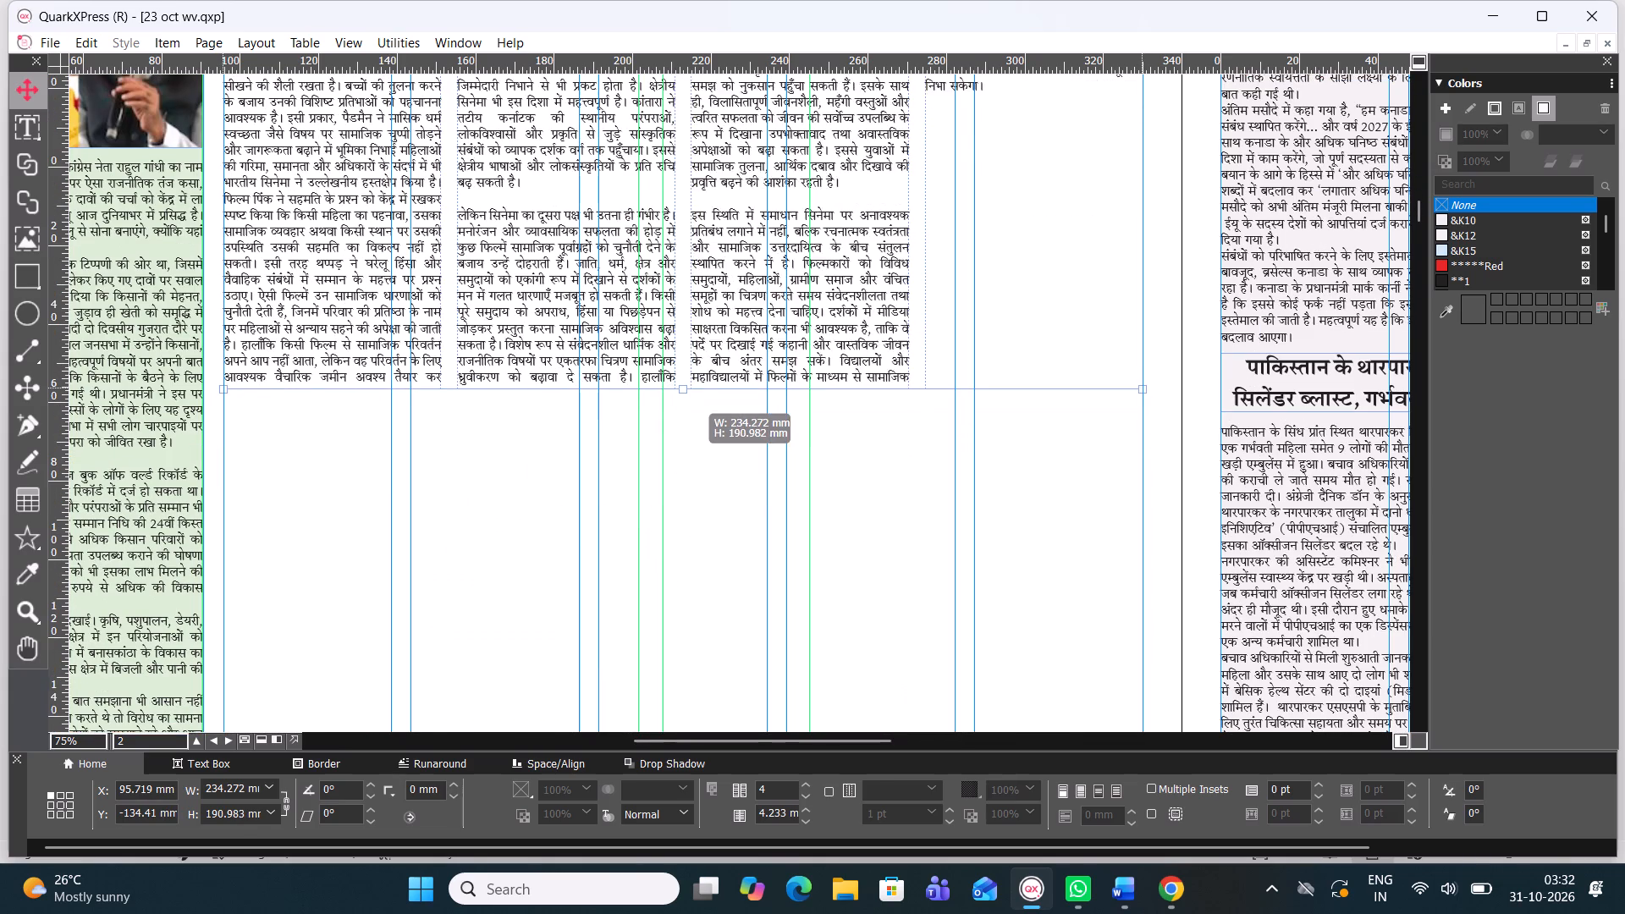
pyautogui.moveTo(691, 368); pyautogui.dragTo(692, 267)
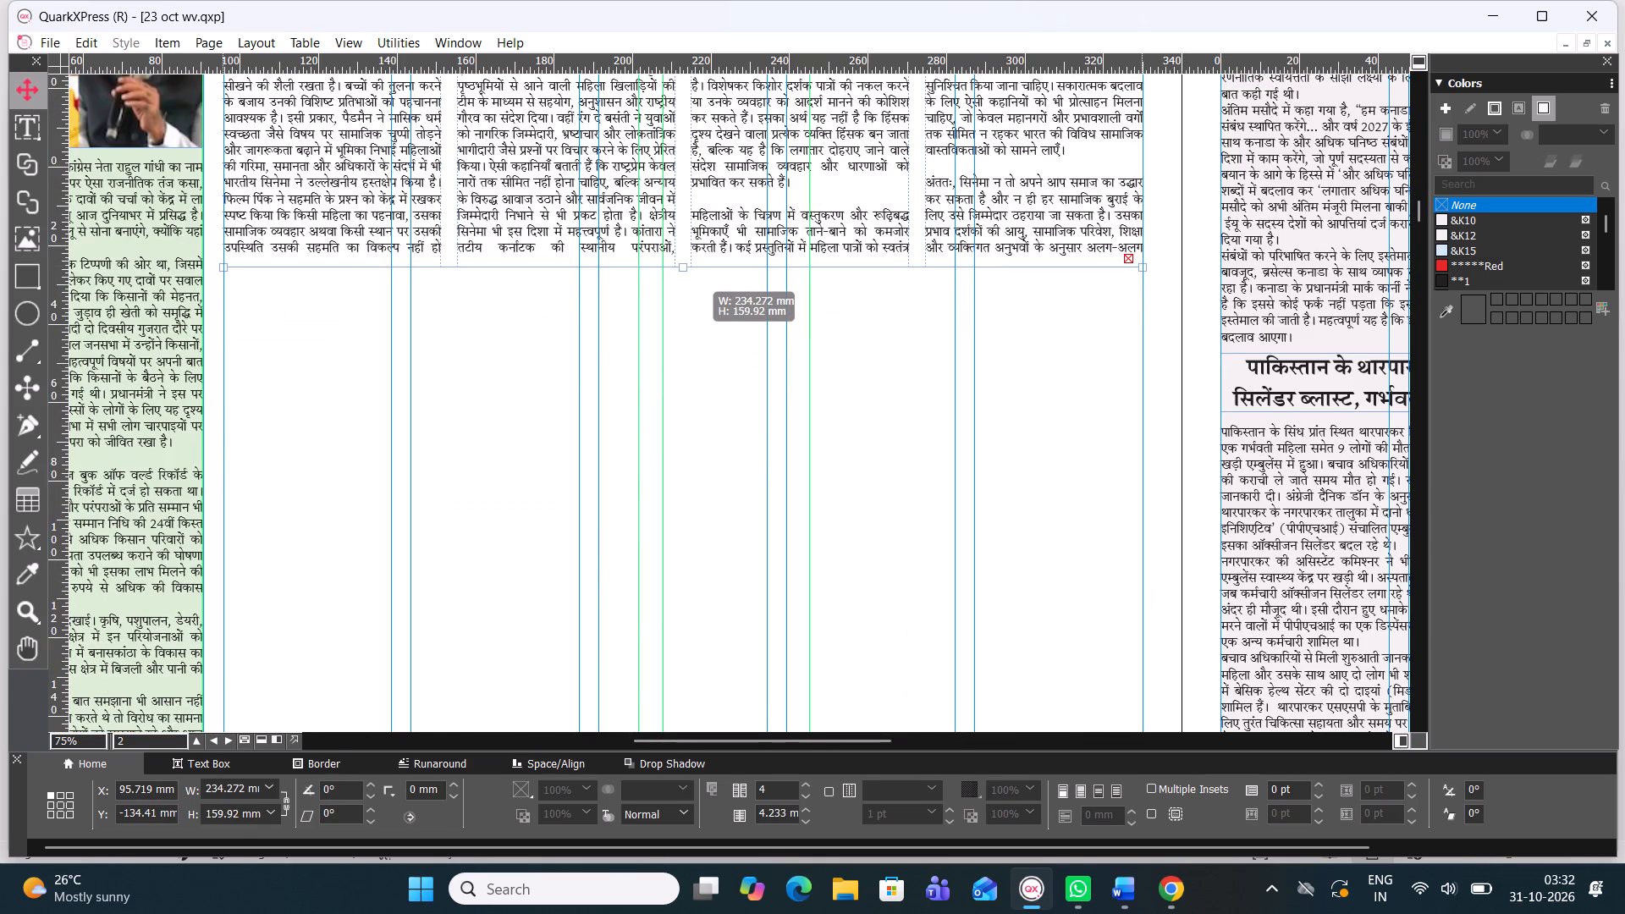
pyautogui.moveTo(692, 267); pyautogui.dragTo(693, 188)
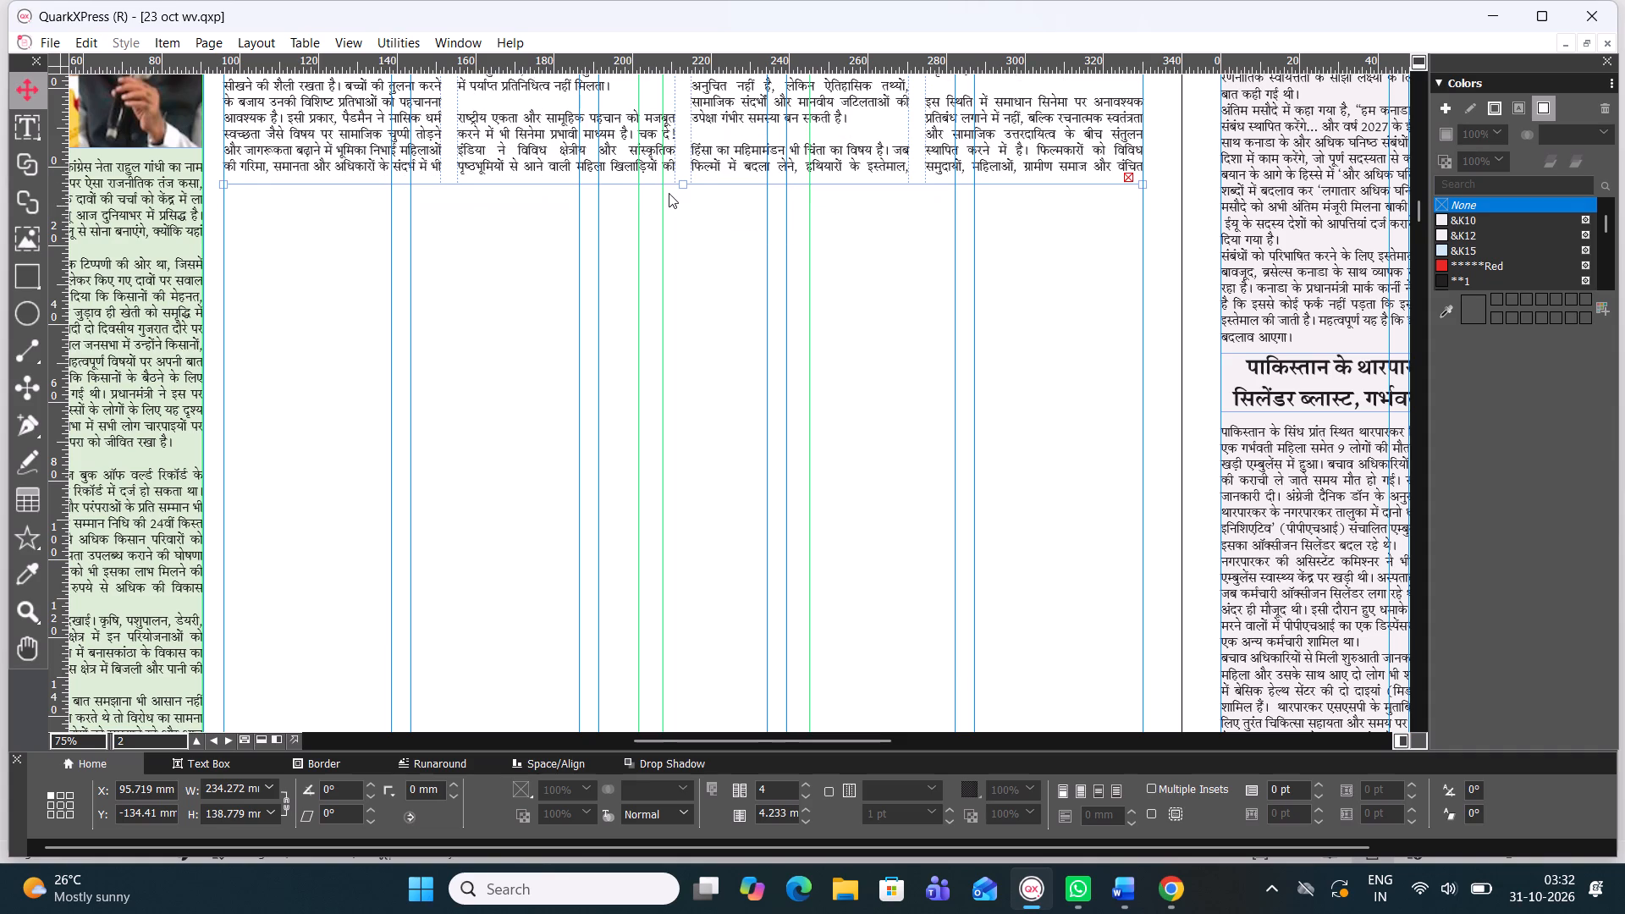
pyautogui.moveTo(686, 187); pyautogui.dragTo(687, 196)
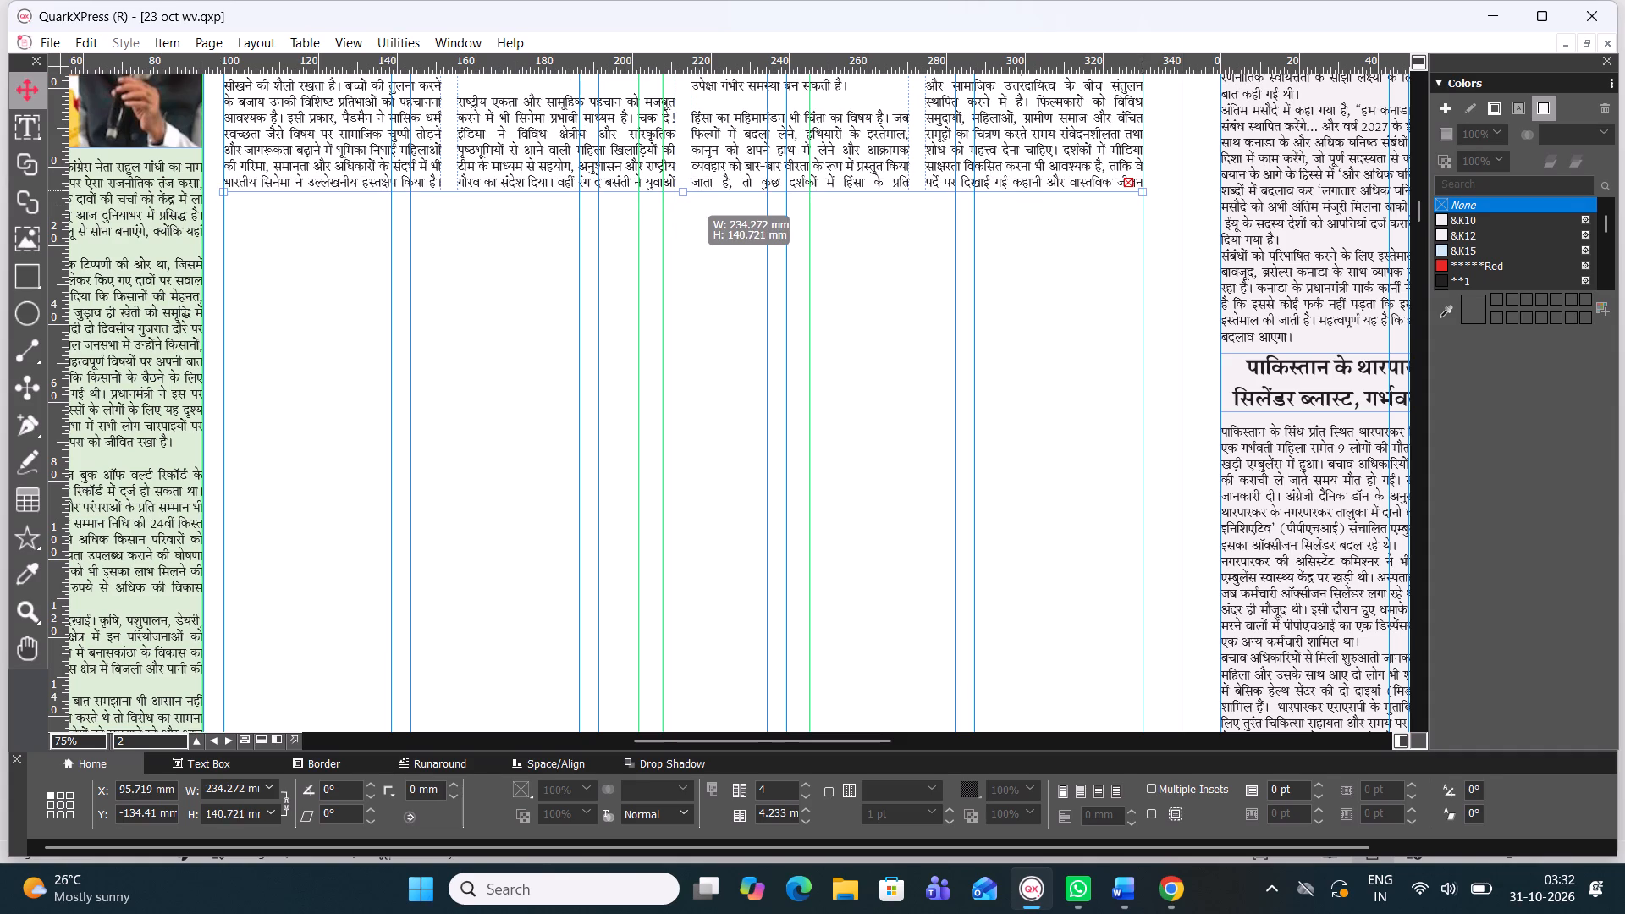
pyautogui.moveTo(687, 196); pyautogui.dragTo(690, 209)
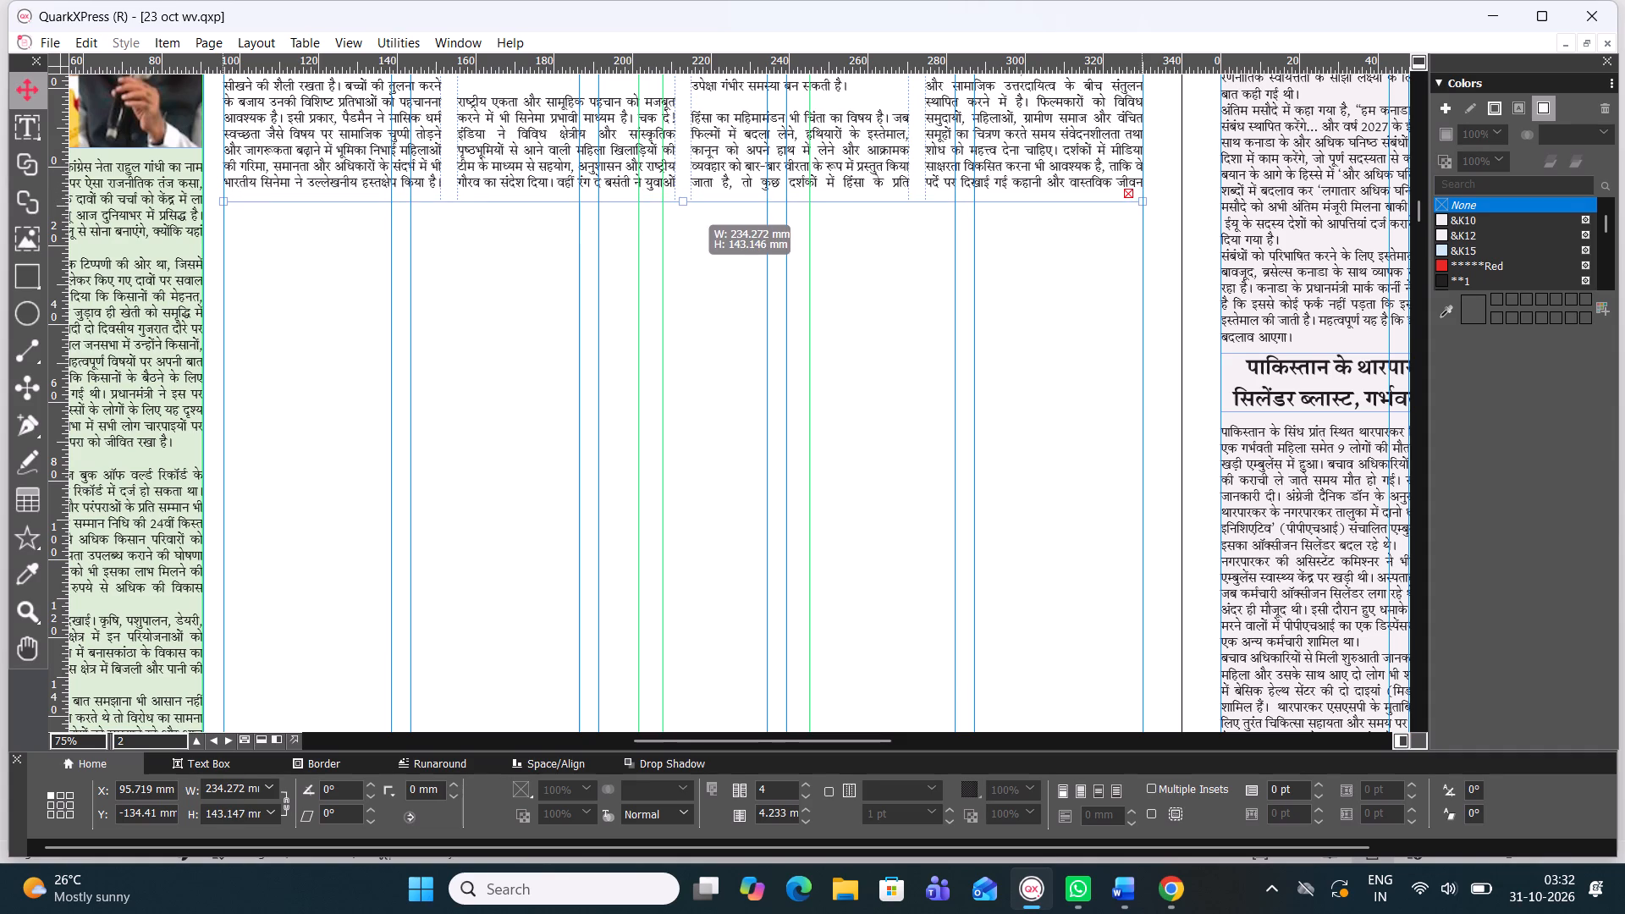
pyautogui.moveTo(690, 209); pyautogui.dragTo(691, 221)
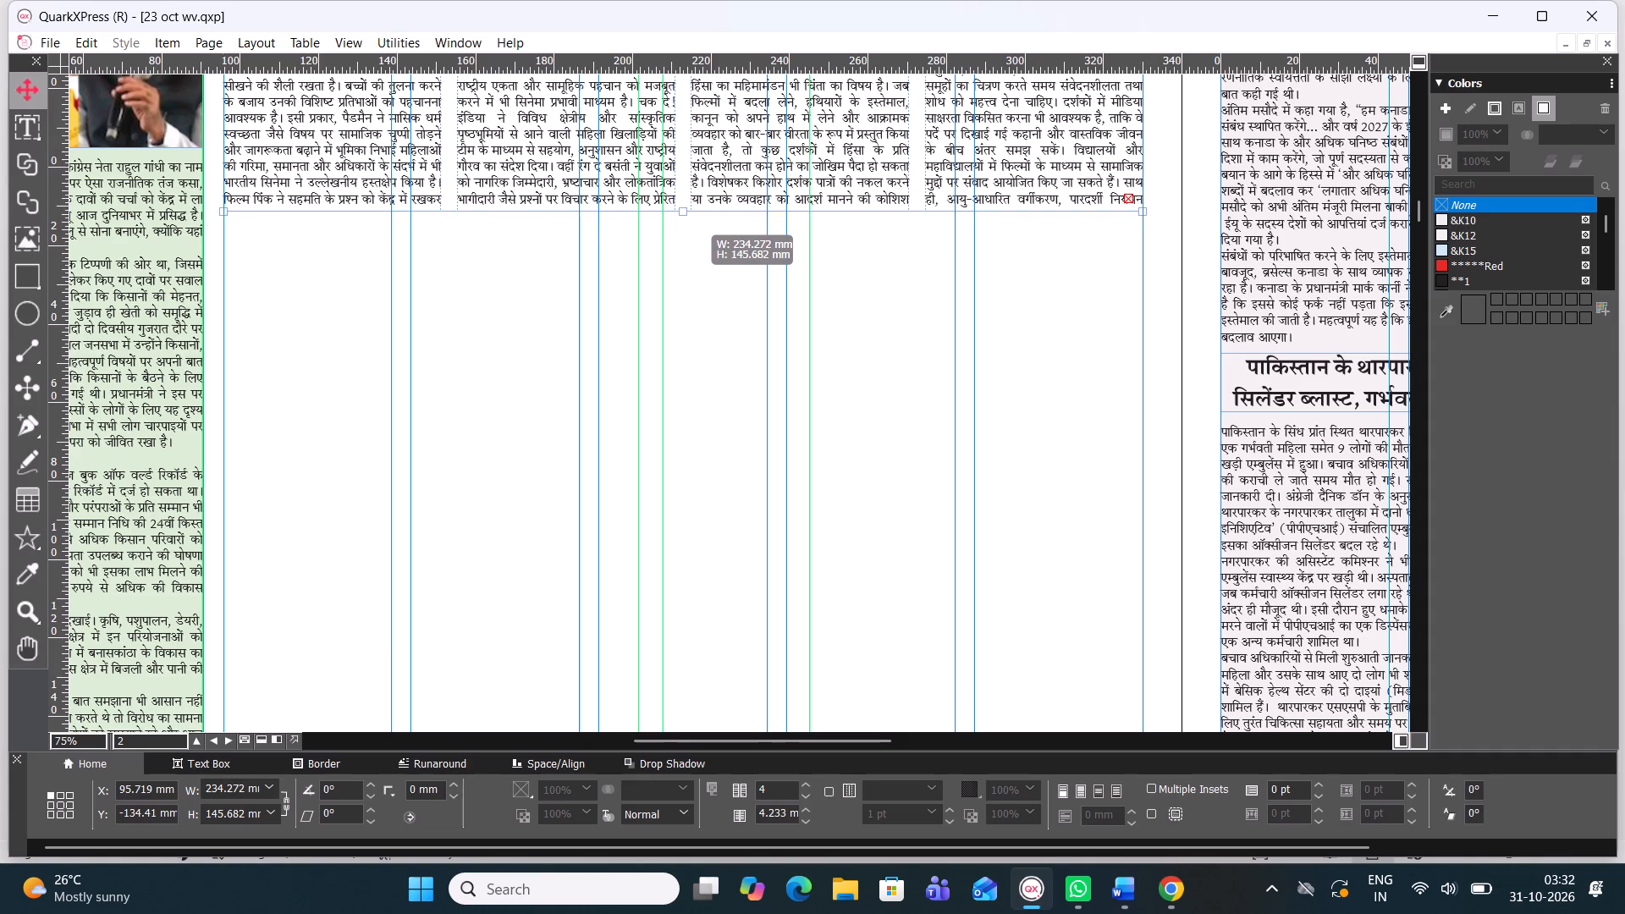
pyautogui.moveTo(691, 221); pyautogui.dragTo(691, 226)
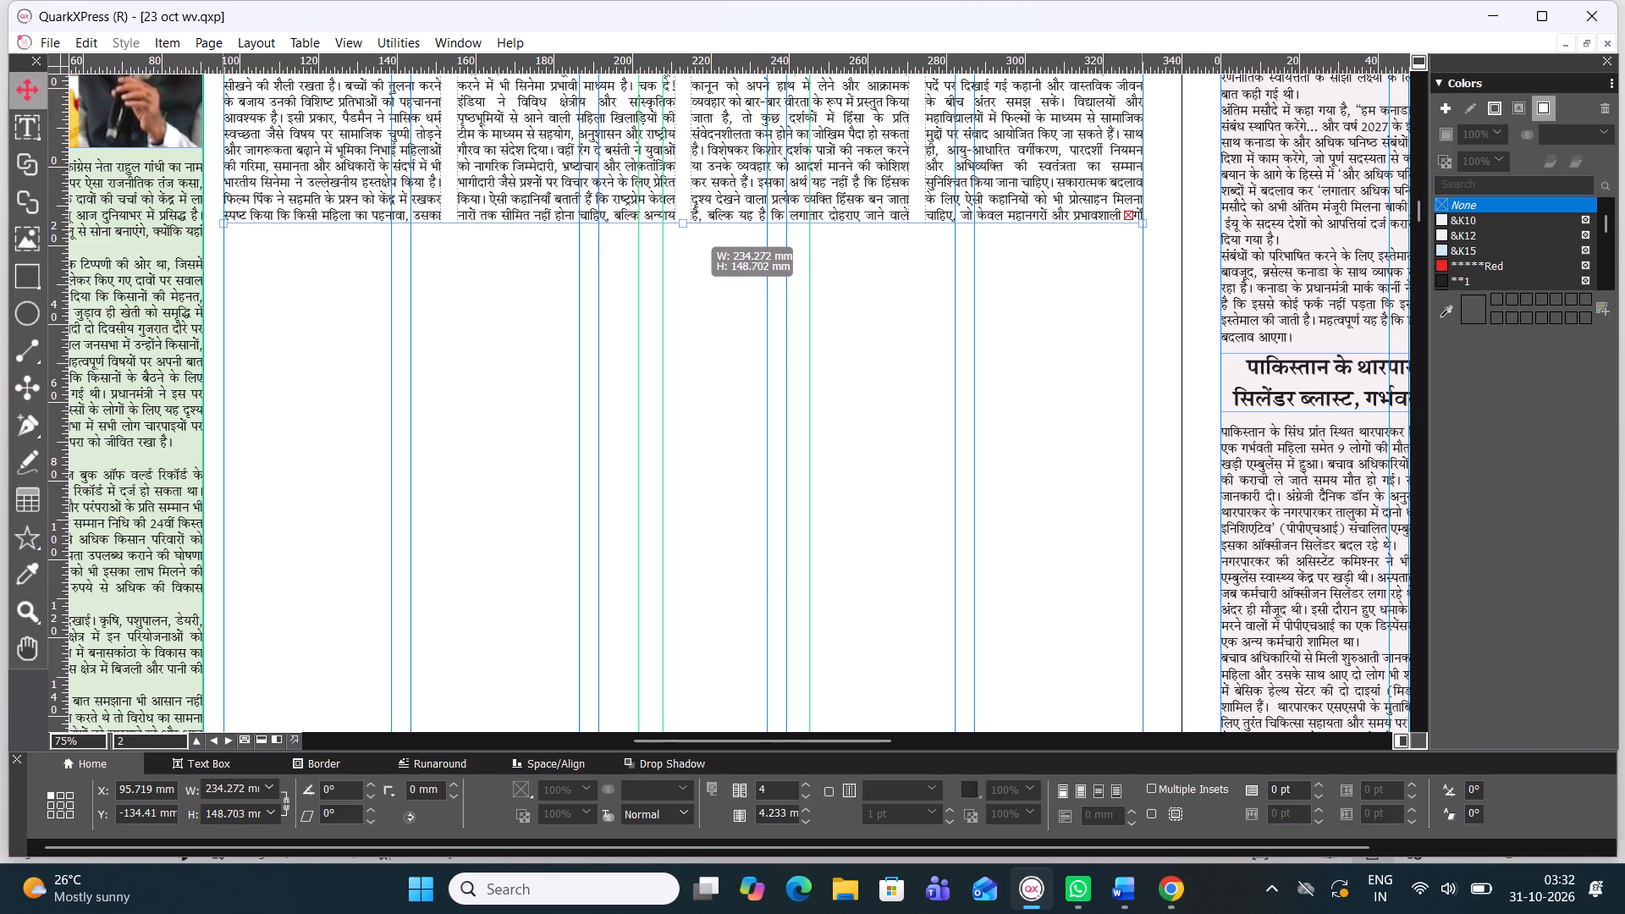
# Shift the cinema body text box to about X 93 mm, Y -132 mm and extend its bottom edge to about 180 mm tall.
pyautogui.scroll(2, 691, 226)
pyautogui.keyDown('ctrl'); pyautogui.scroll(-2, 691, 226); pyautogui.keyUp('ctrl')
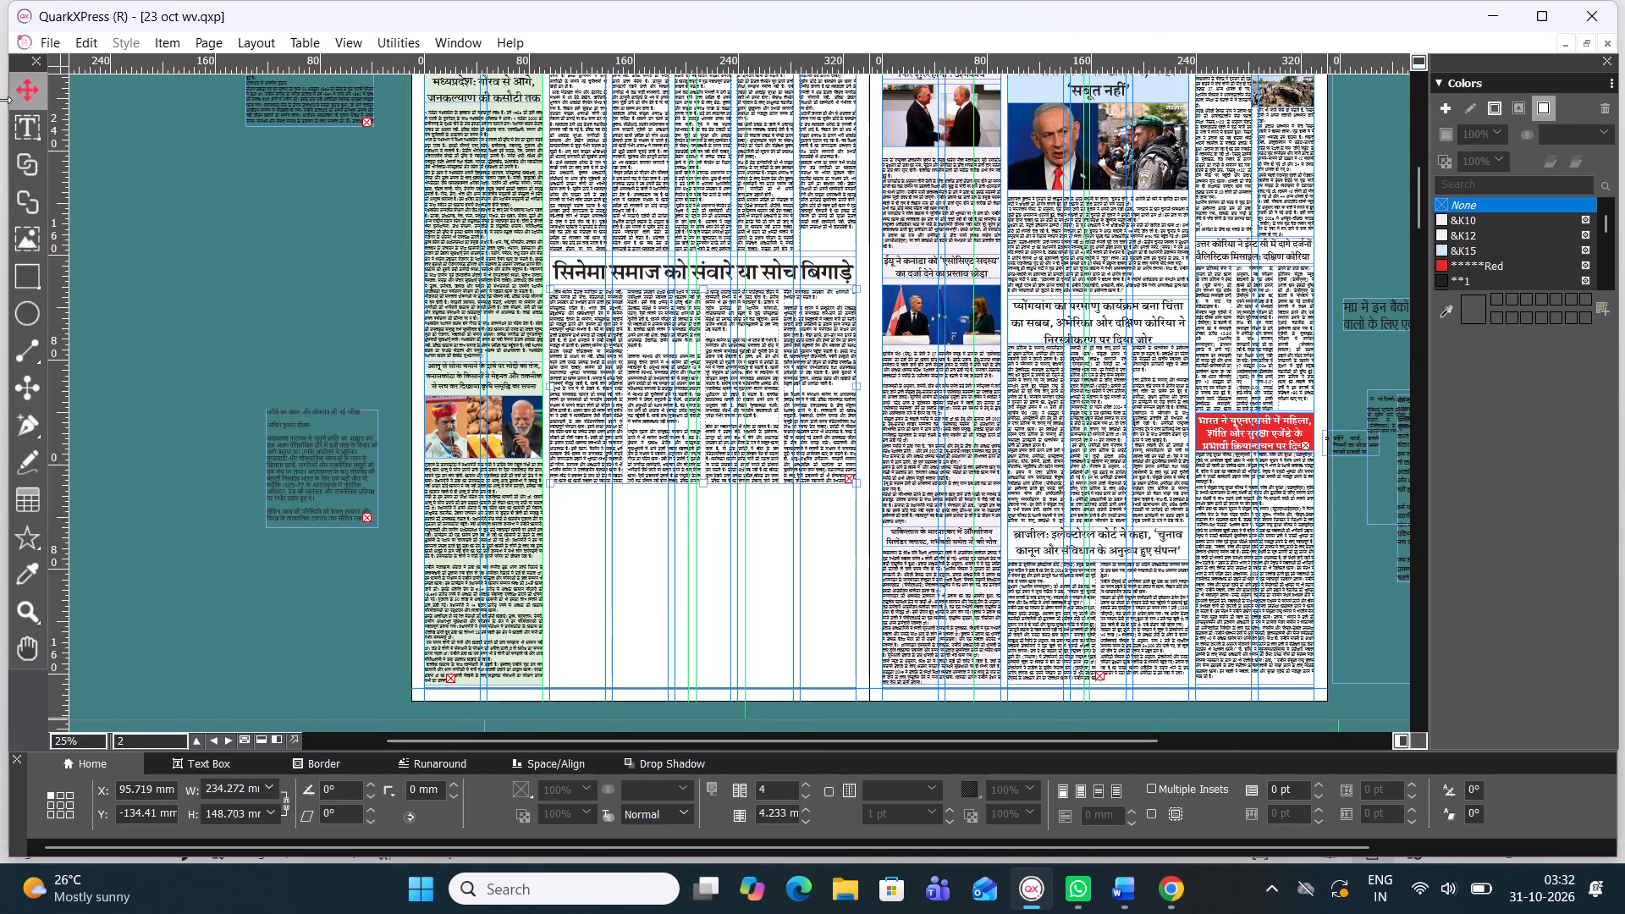
pyautogui.click(30, 91)
pyautogui.click(636, 423)
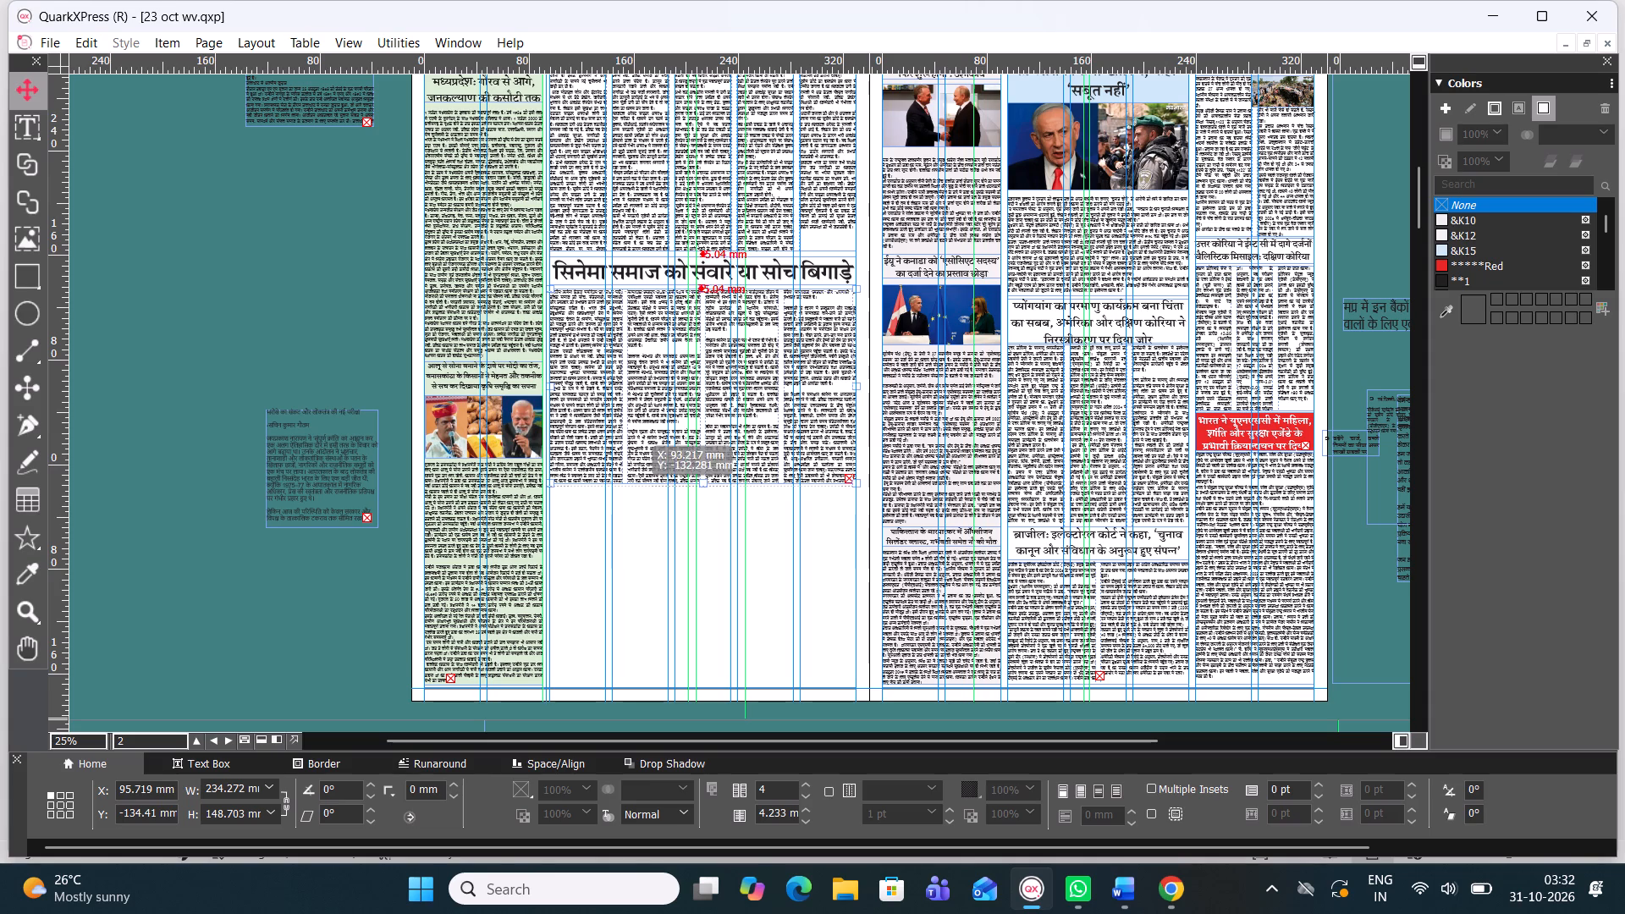
pyautogui.moveTo(699, 491); pyautogui.dragTo(705, 502)
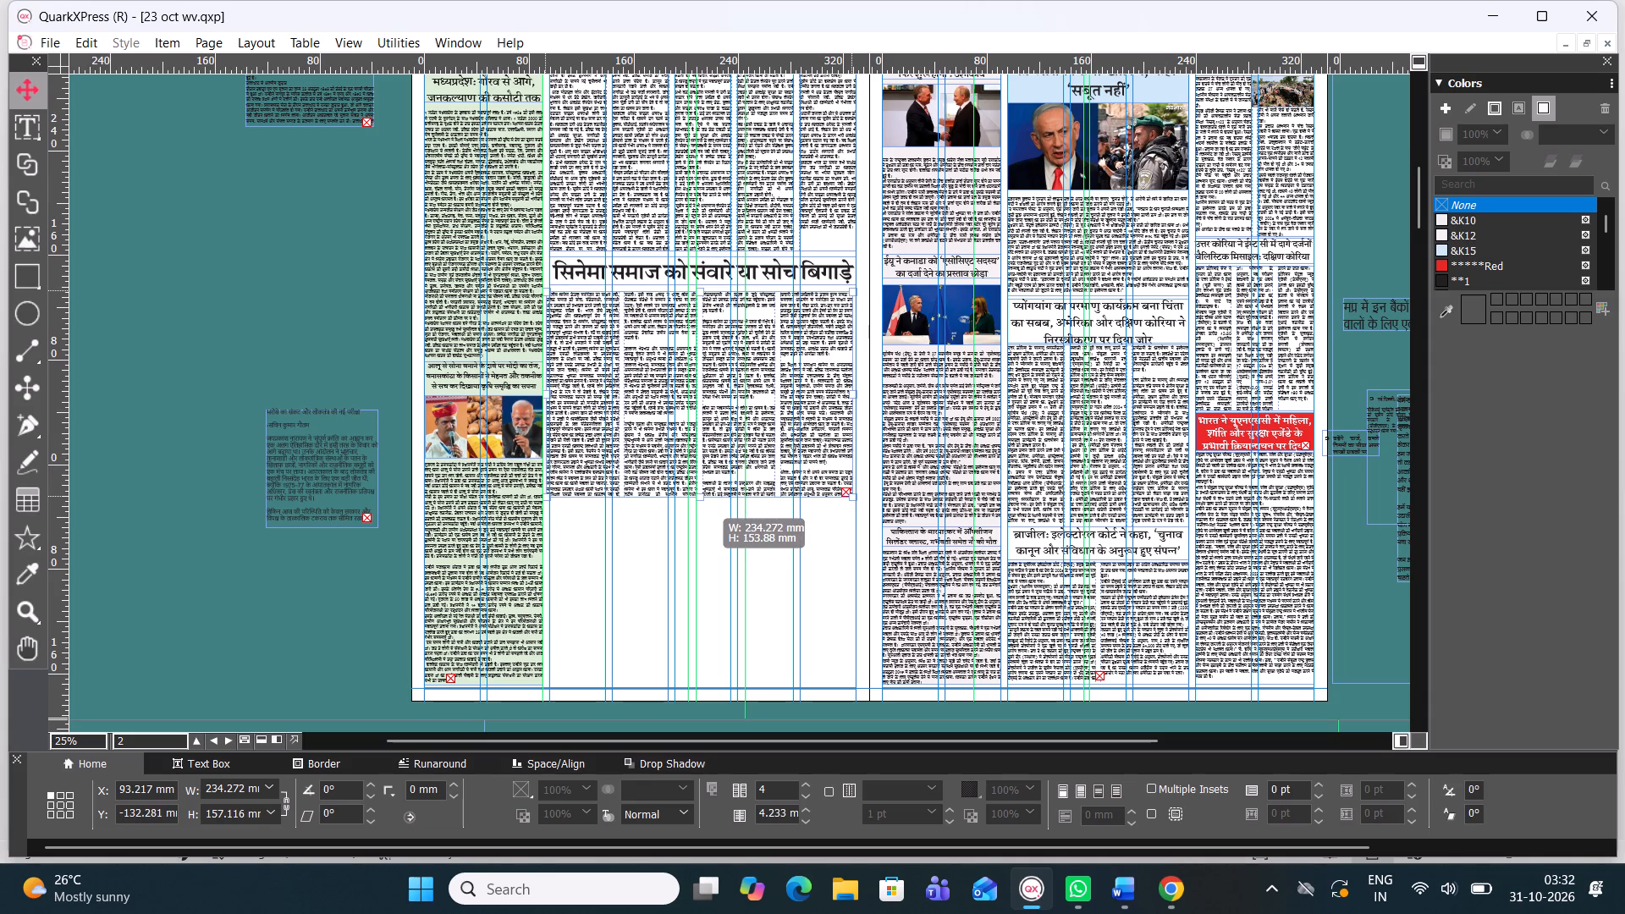
pyautogui.moveTo(705, 502); pyautogui.dragTo(717, 520)
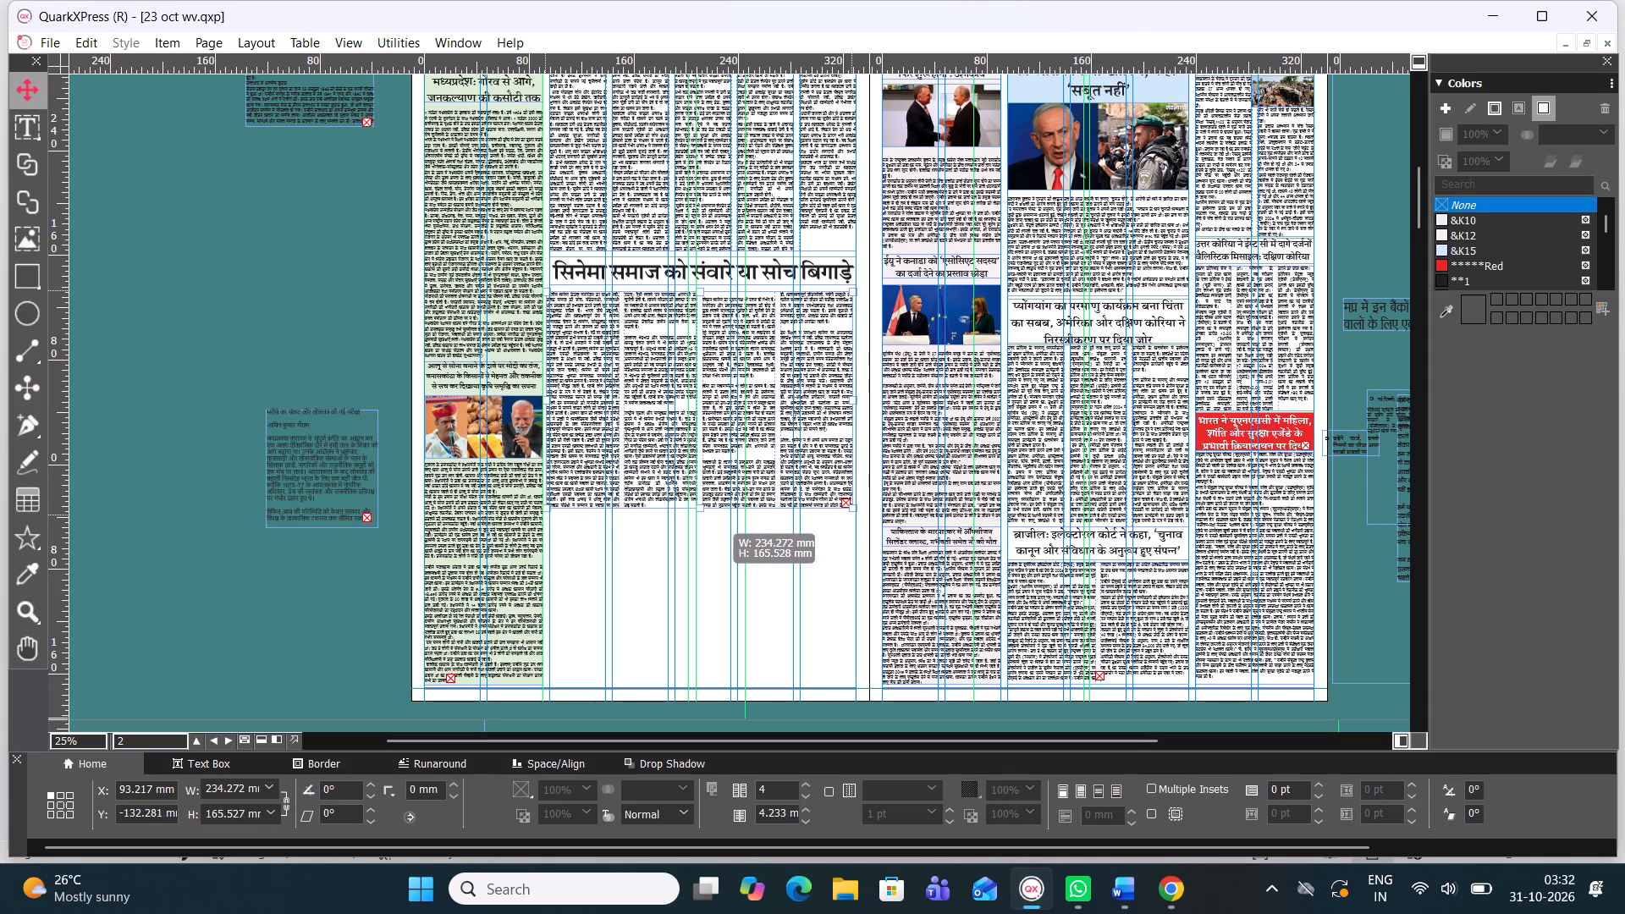
pyautogui.moveTo(717, 520); pyautogui.dragTo(724, 531)
pyautogui.keyDown('ctrl'); pyautogui.scroll(1, 545, 464); pyautogui.keyUp('ctrl')
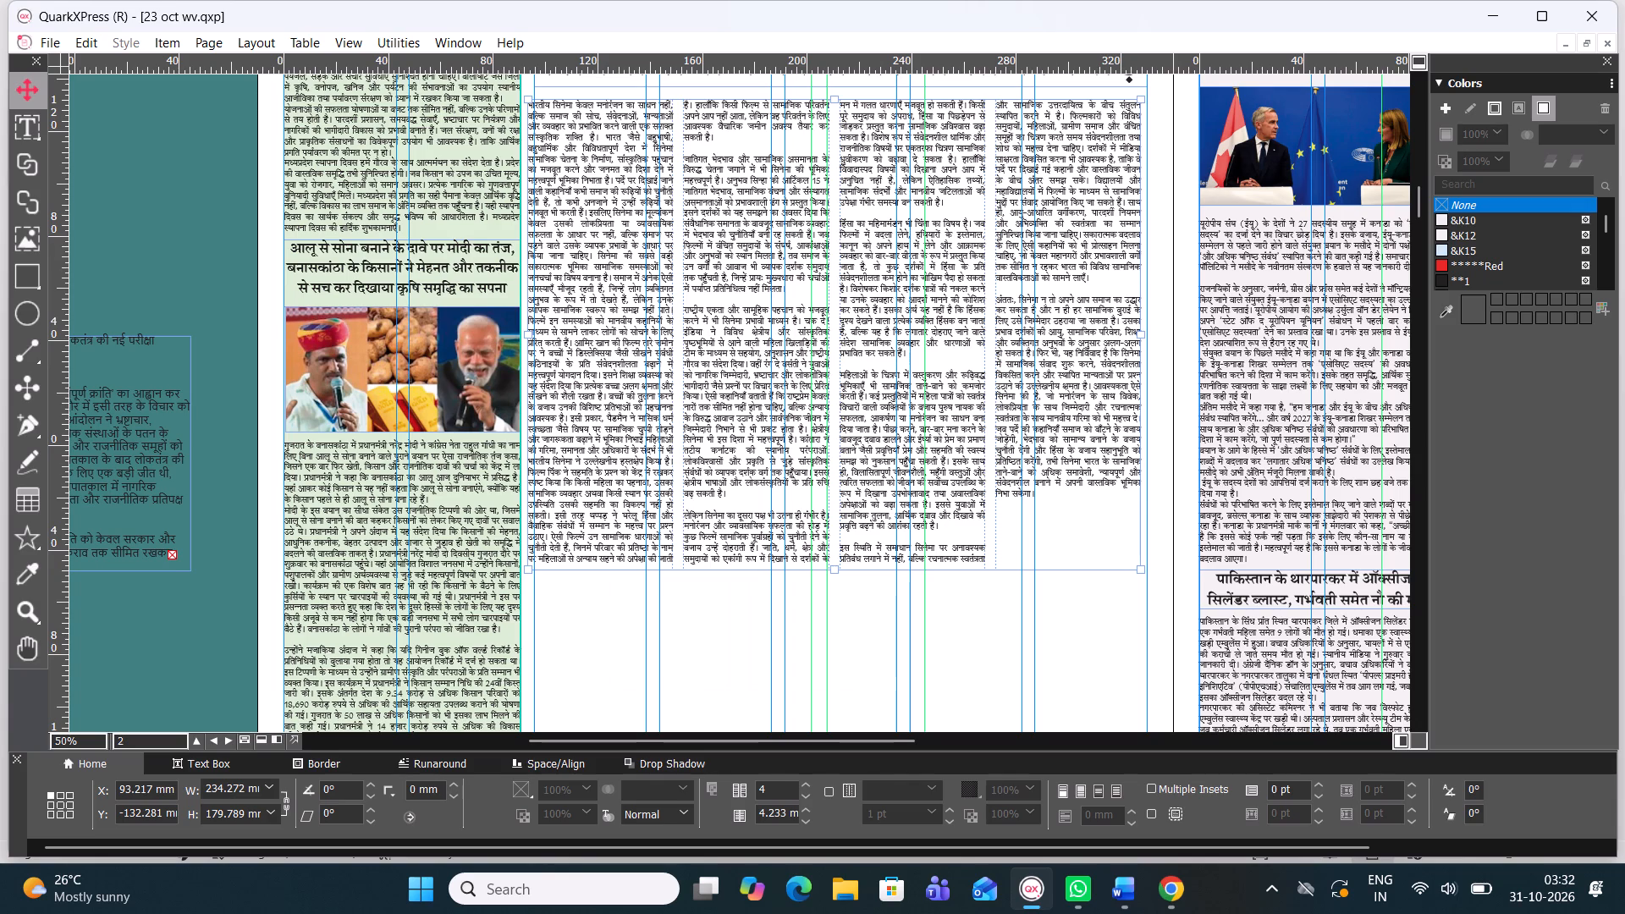
# Delete the cinema article's closing paragraph beginning with "अंततः", along with the blank space before it, in the fourth column.
pyautogui.doubleClick(724, 507)
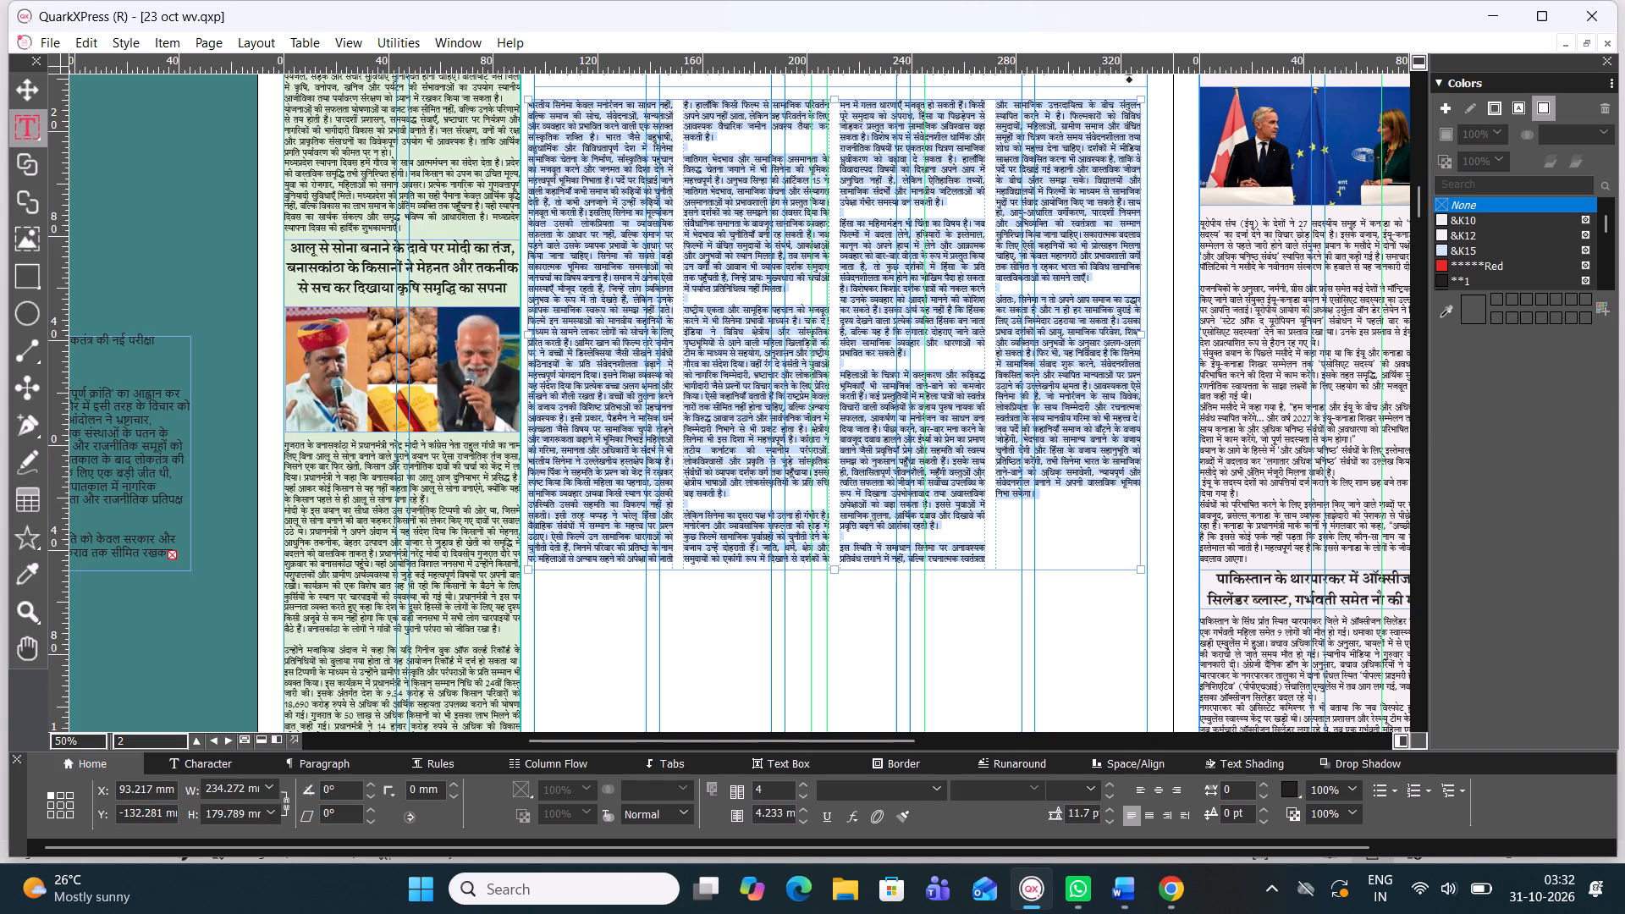
pyautogui.moveTo(995, 295); pyautogui.dragTo(1136, 526)
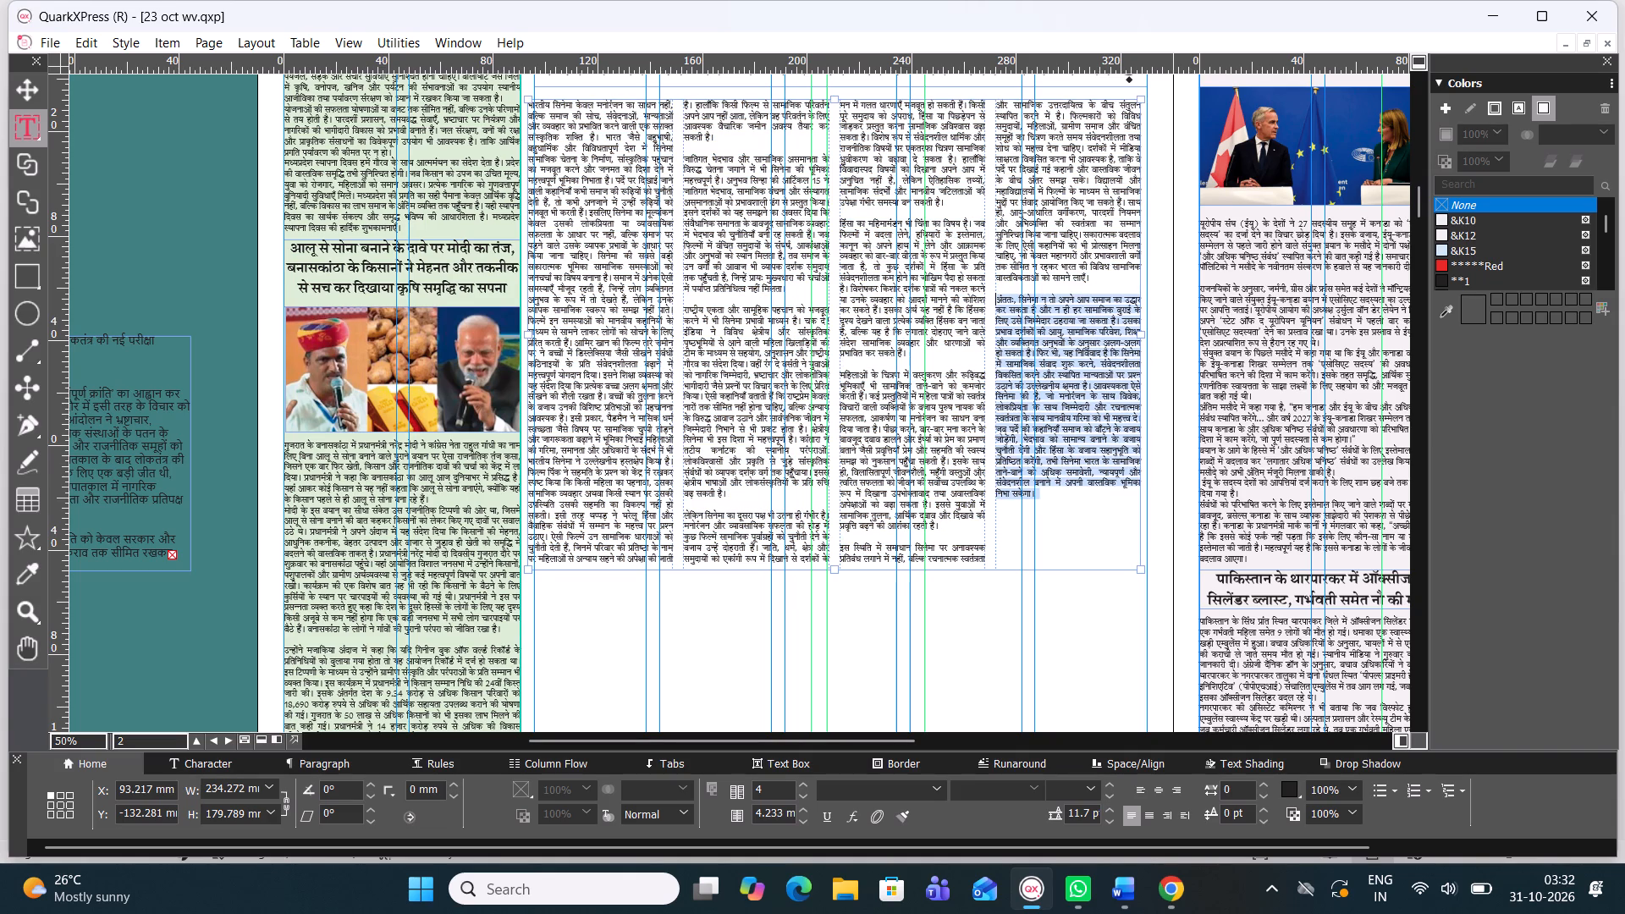
pyautogui.press('BackSpace')
pyautogui.press('BackSpace')
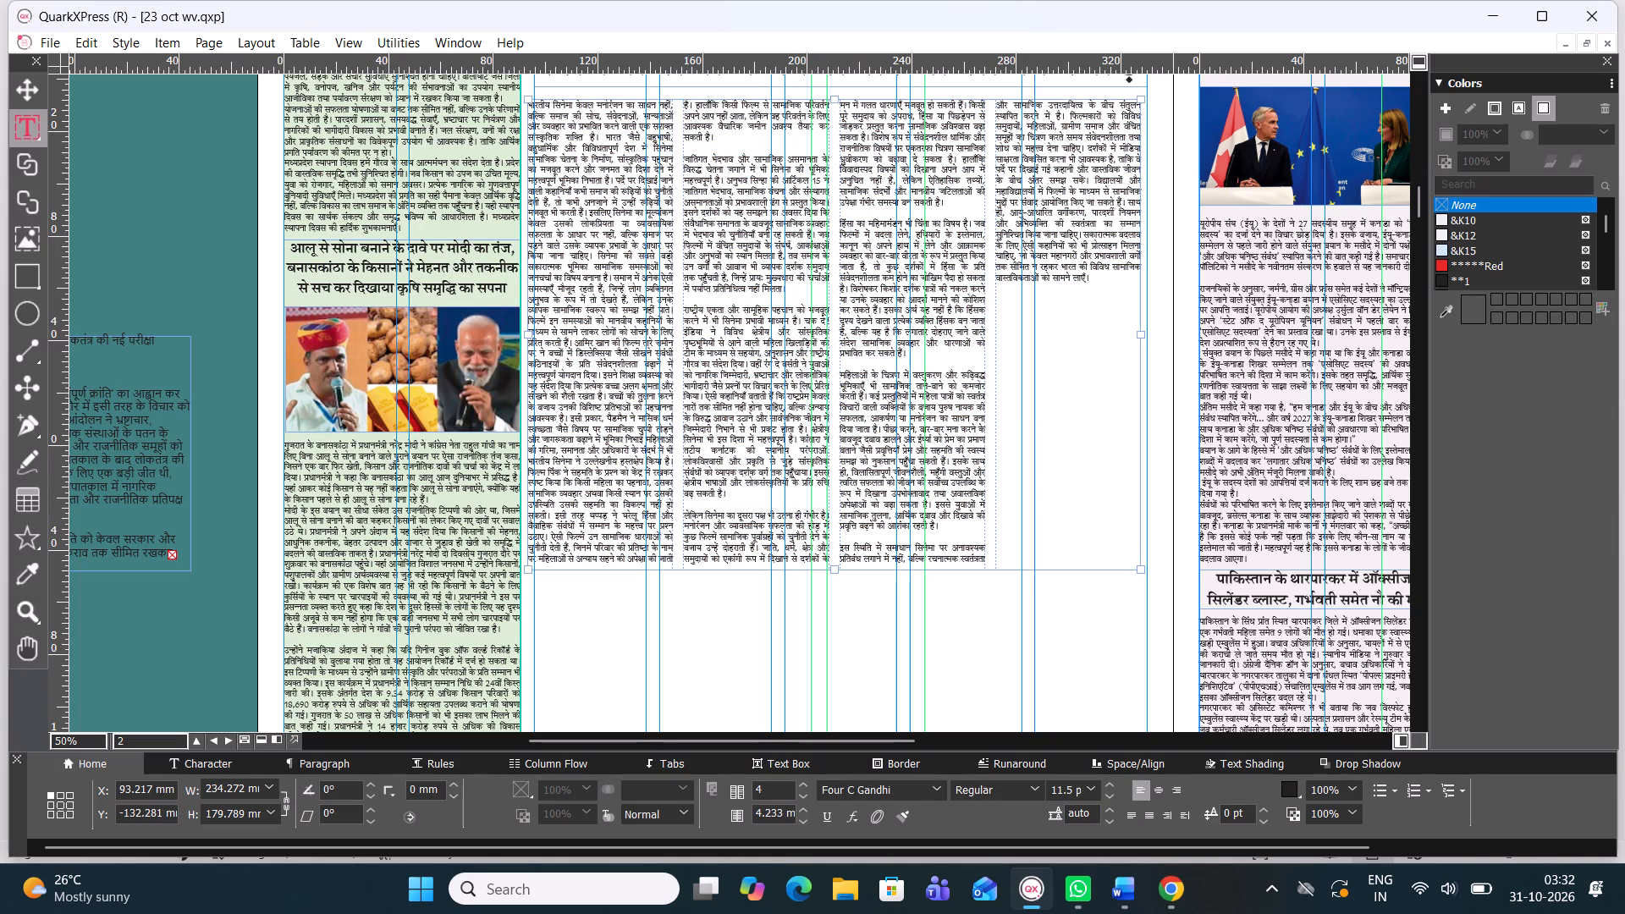
pyautogui.press('BackSpace')
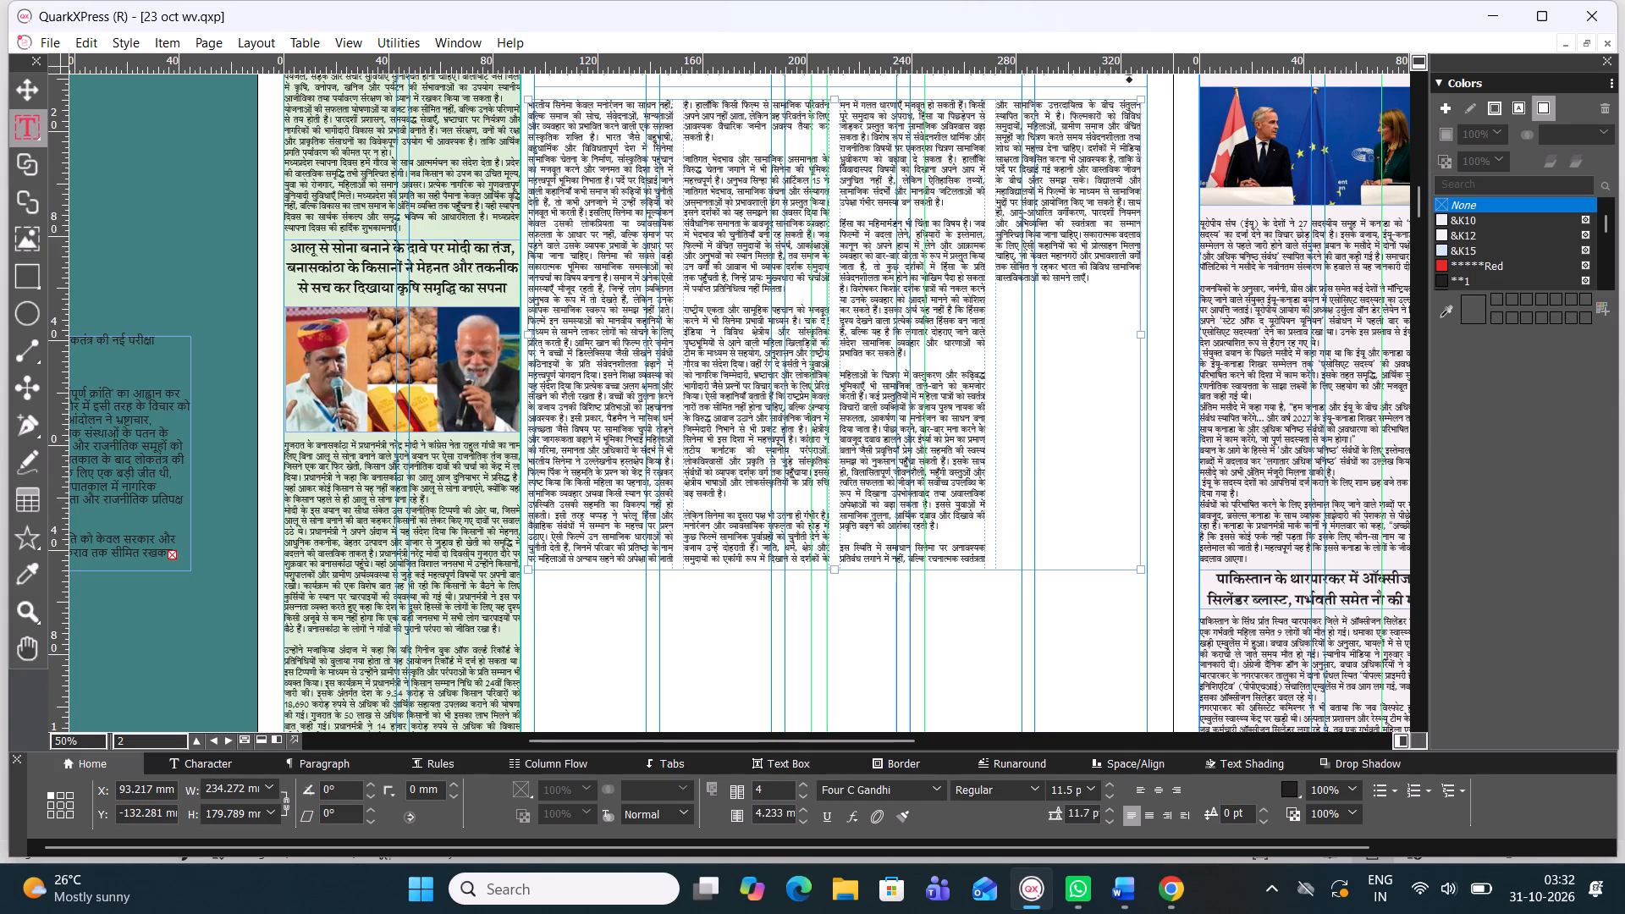
# Split the long opening paragraph in the cinema article's first column into shorter paragraphs with three paragraph breaks.
pyautogui.click(549, 198)
pyautogui.press('BackSpace')
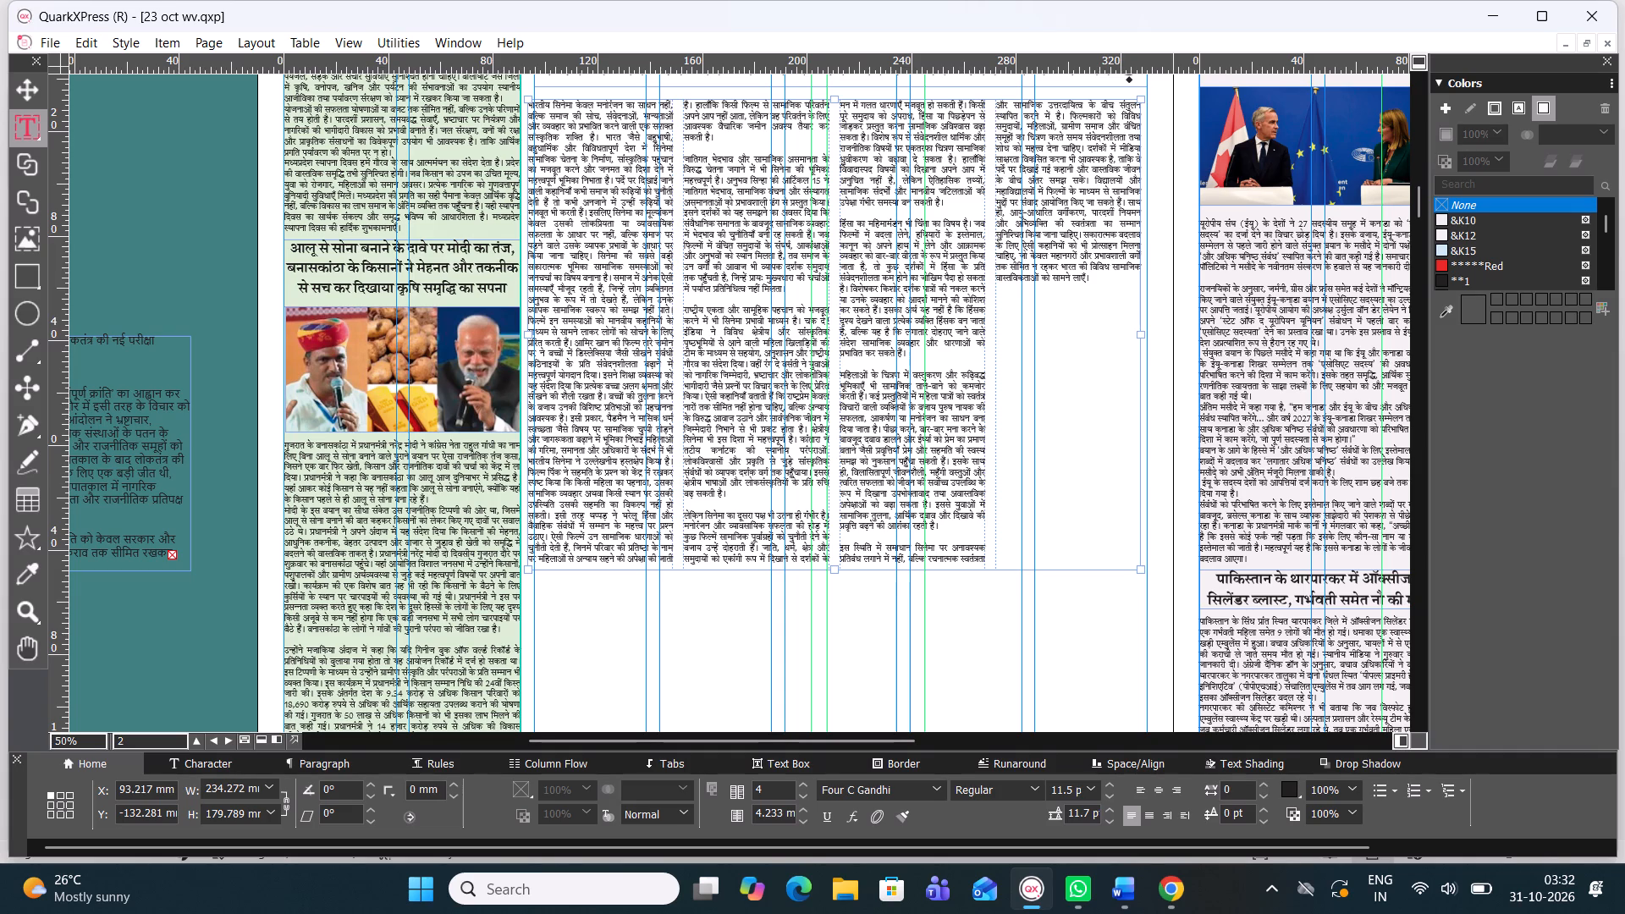
pyautogui.press('Return')
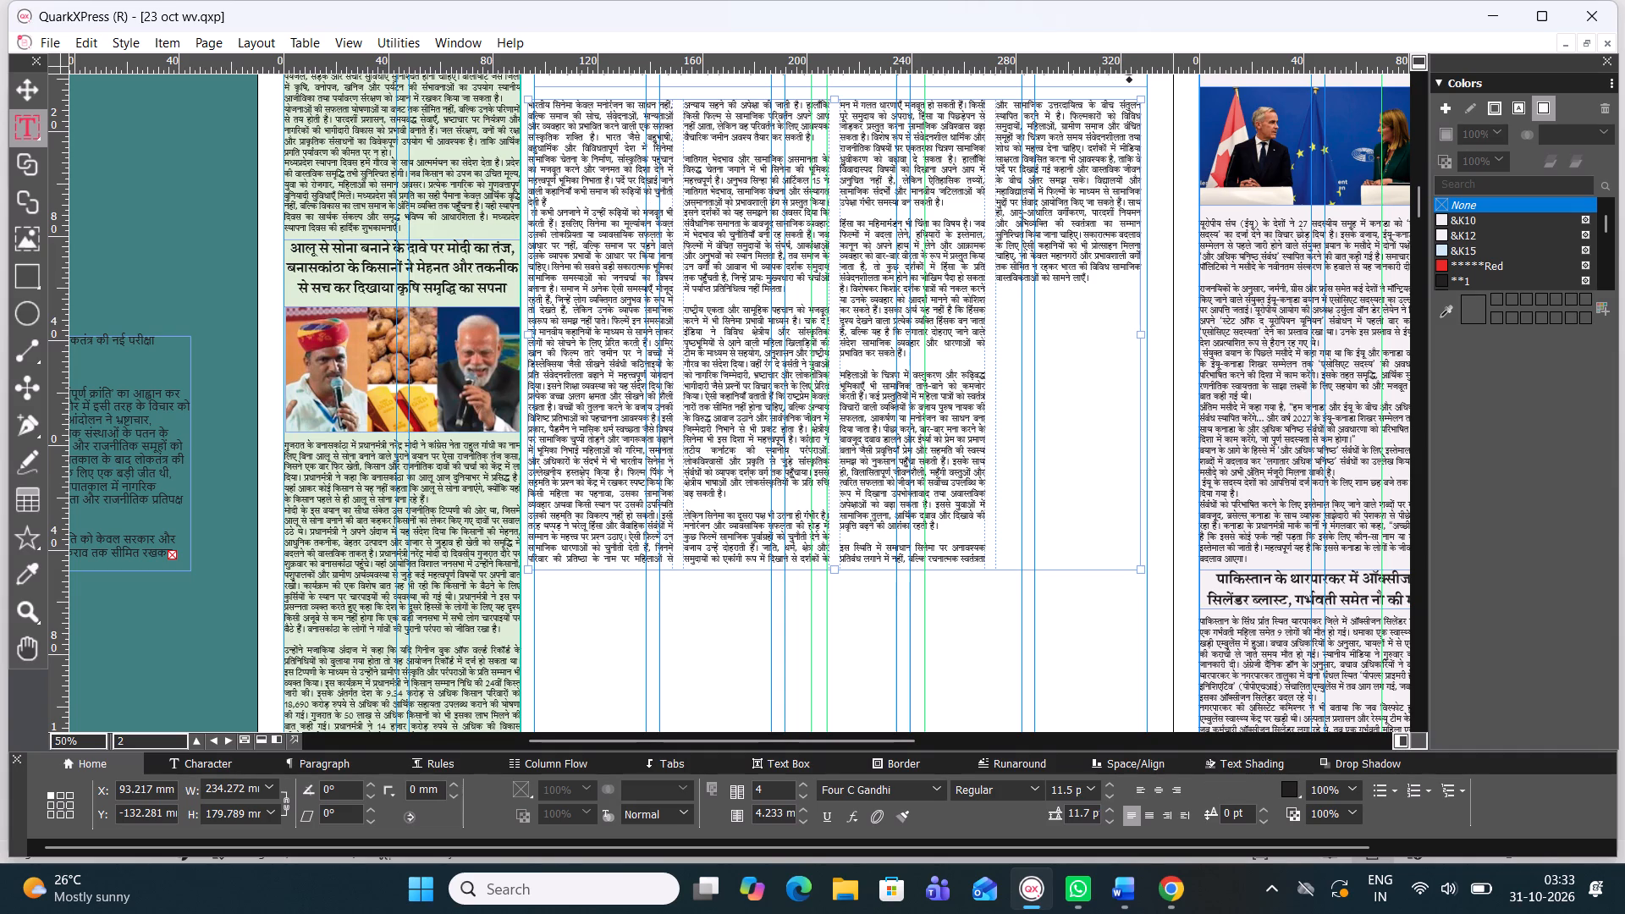
pyautogui.click(557, 406)
pyautogui.press('Return')
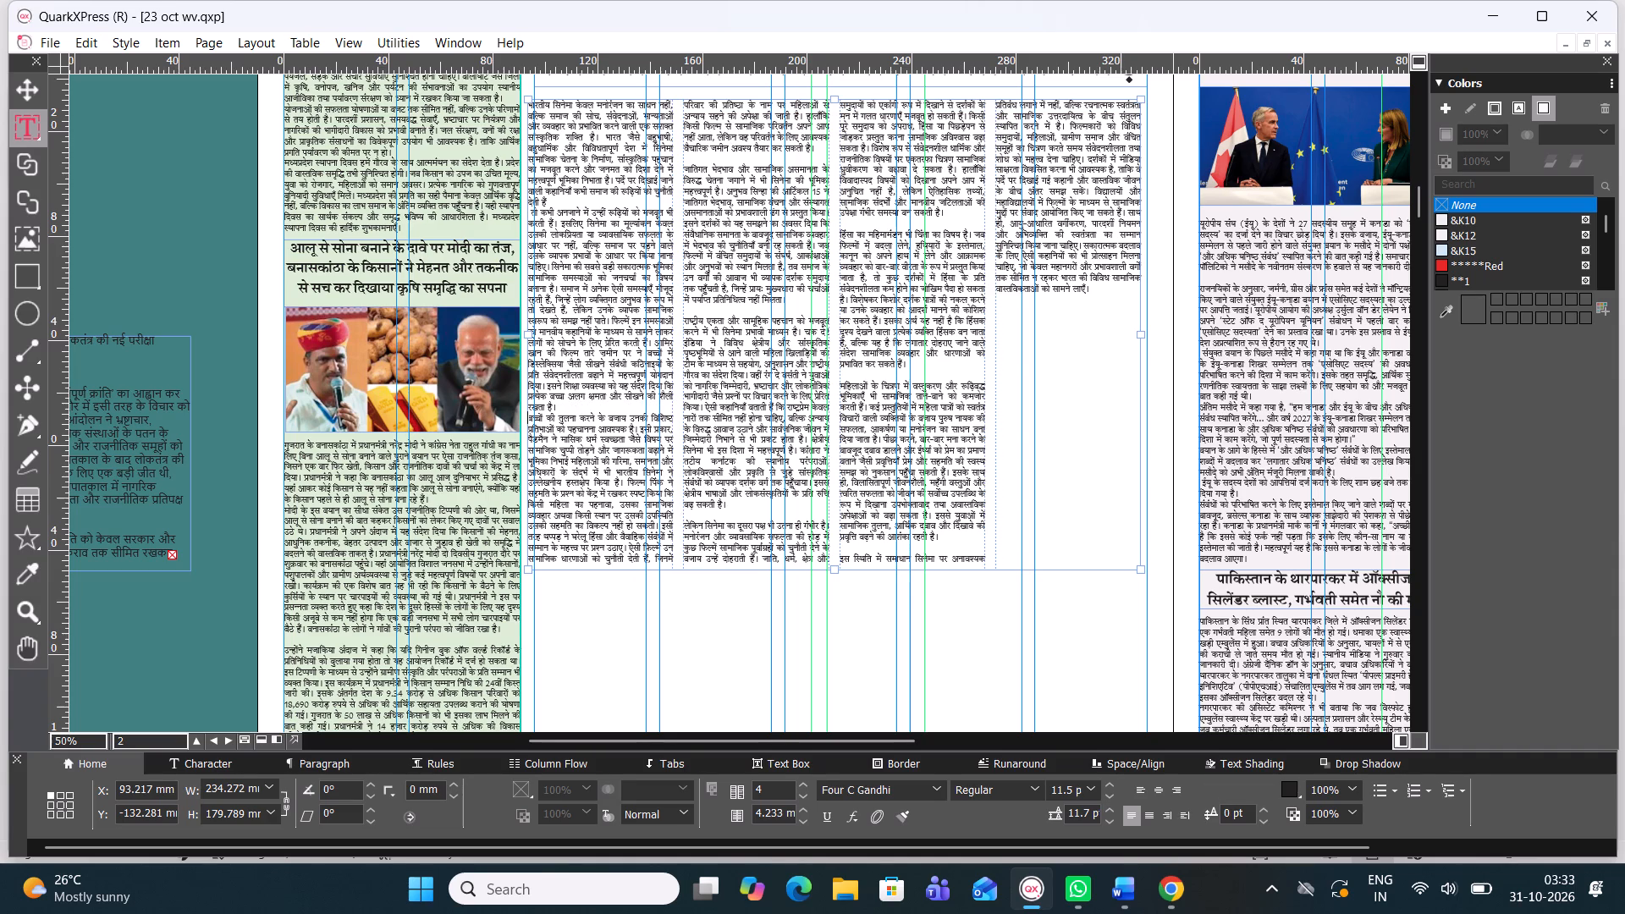
pyautogui.click(554, 293)
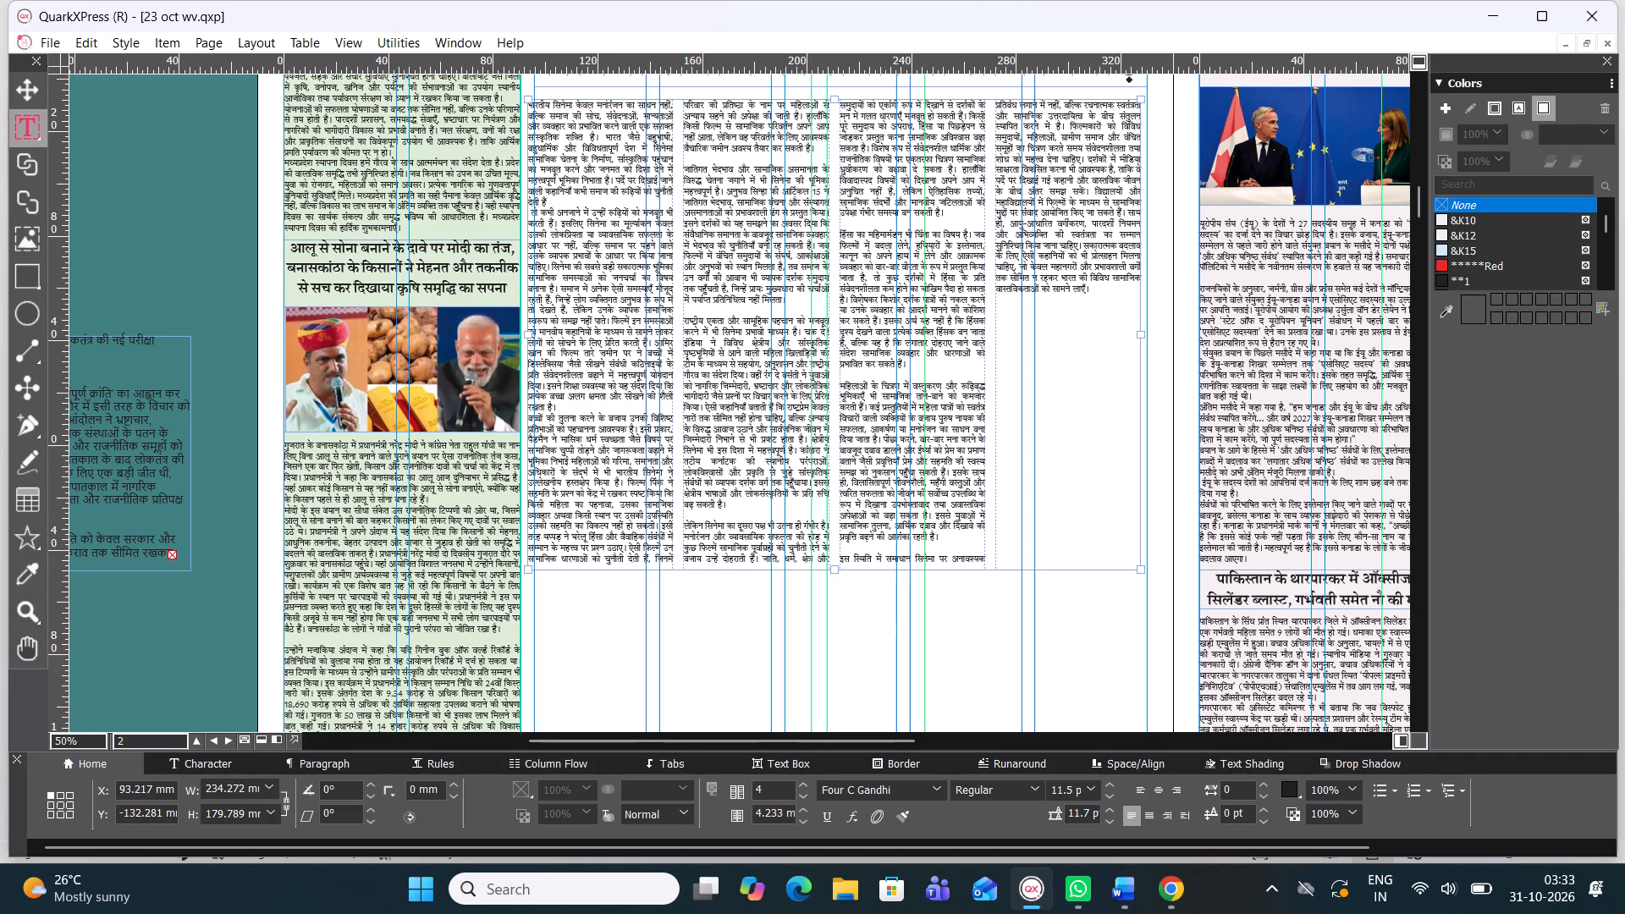
pyautogui.click(550, 265)
pyautogui.press('Return')
# Apply justified alignment to the entire cinema body text.
pyautogui.click(656, 335)
pyautogui.tripleClick(653, 327)
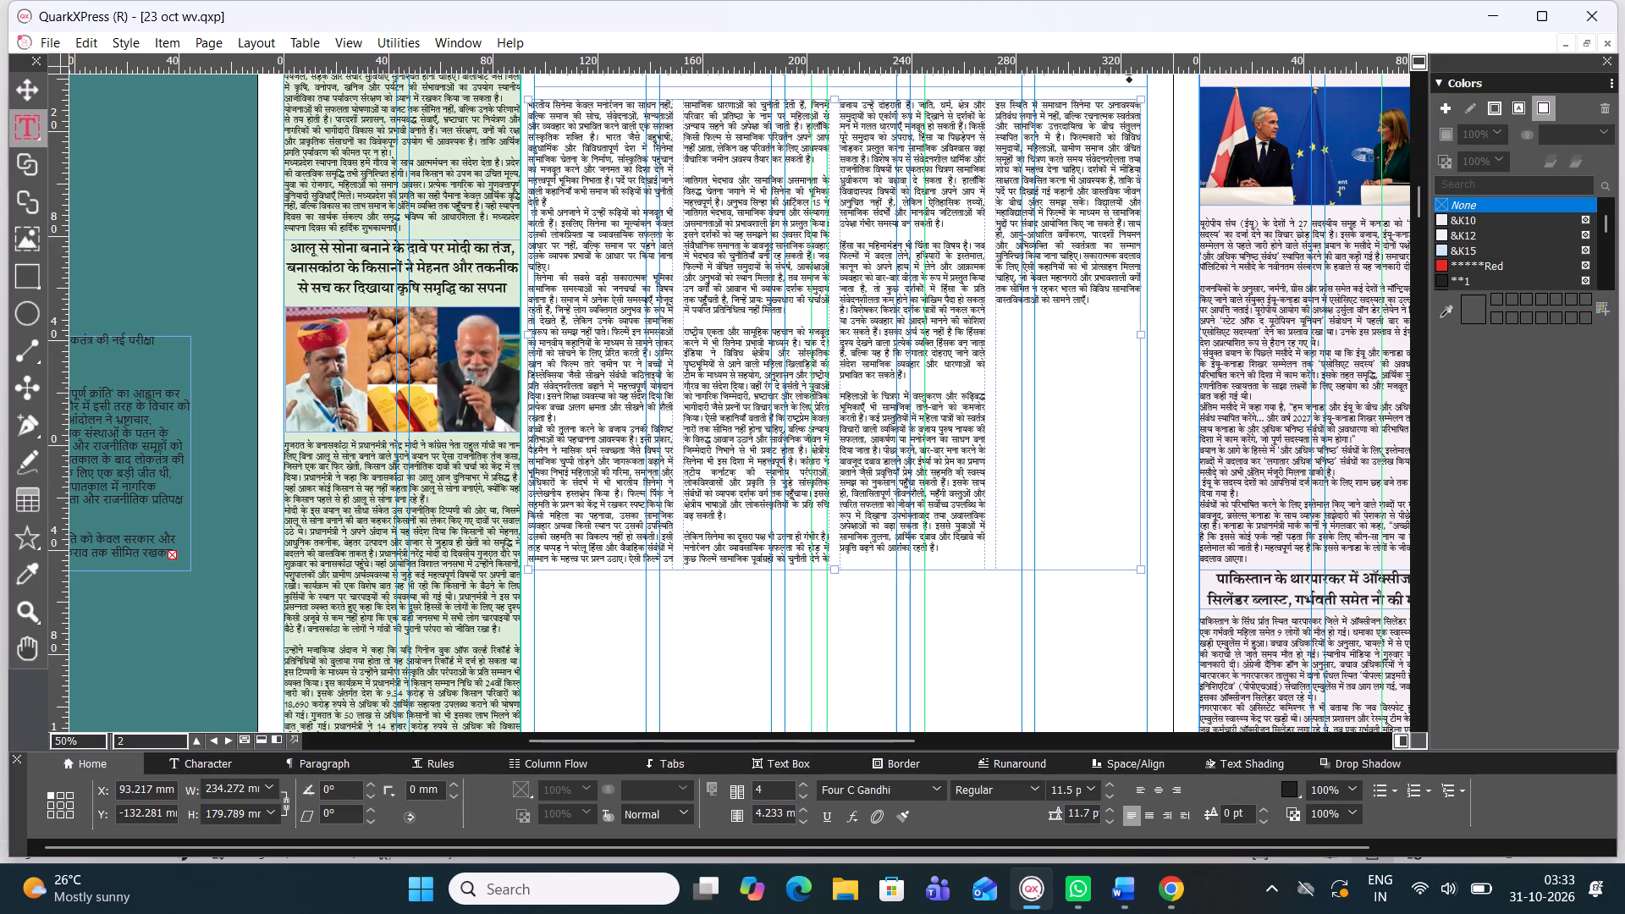
pyautogui.tripleClick(653, 327)
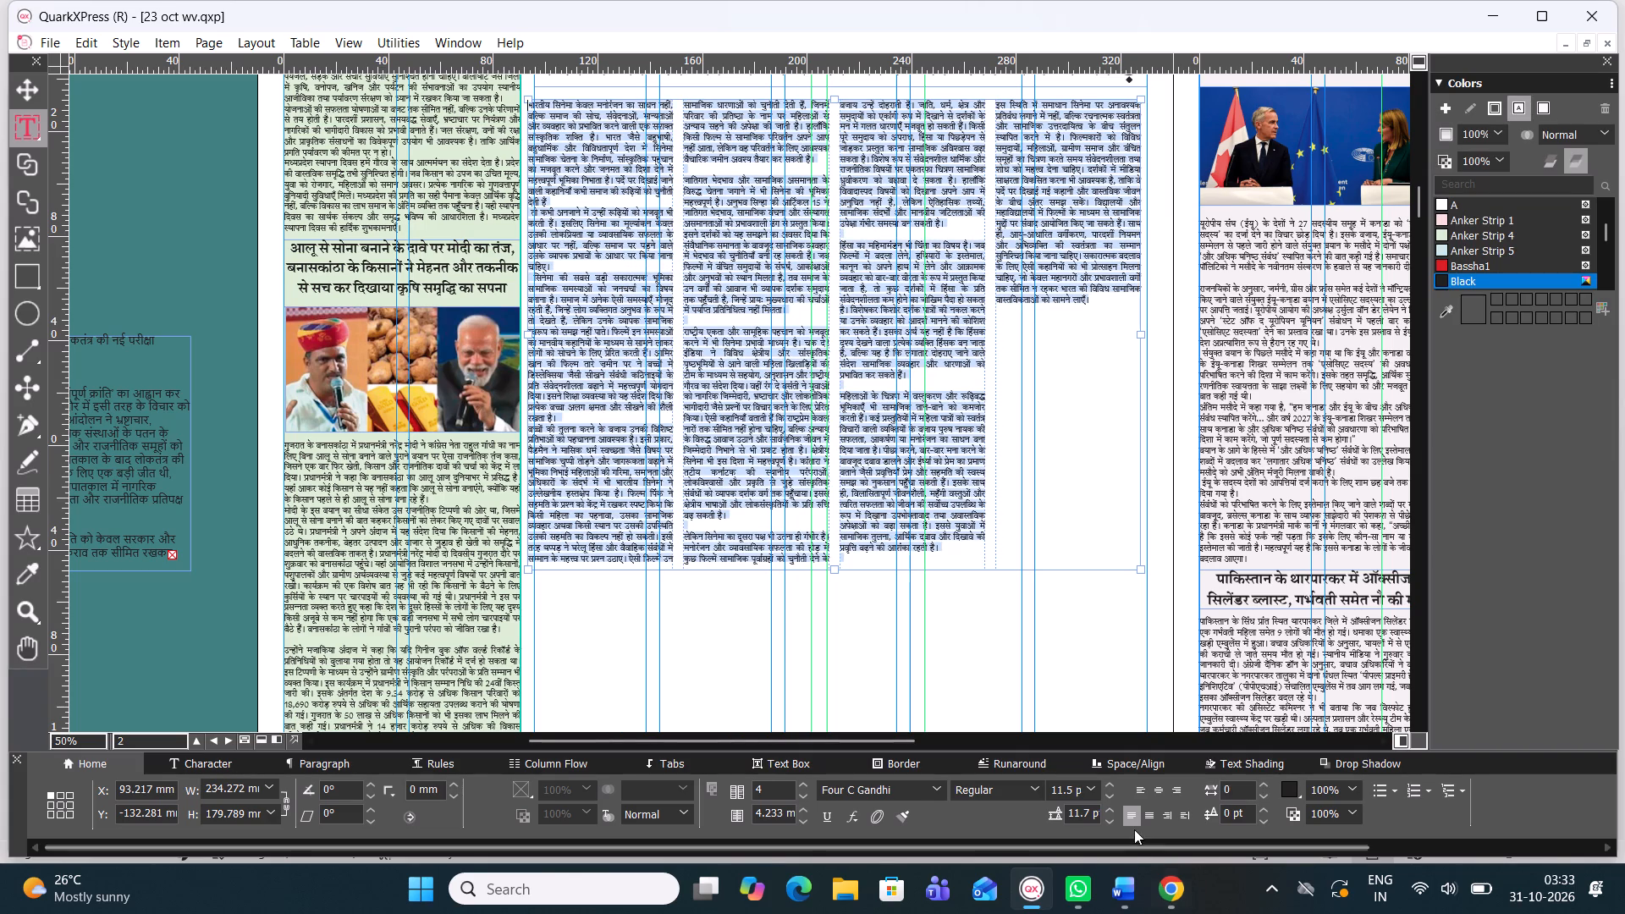
pyautogui.click(1132, 819)
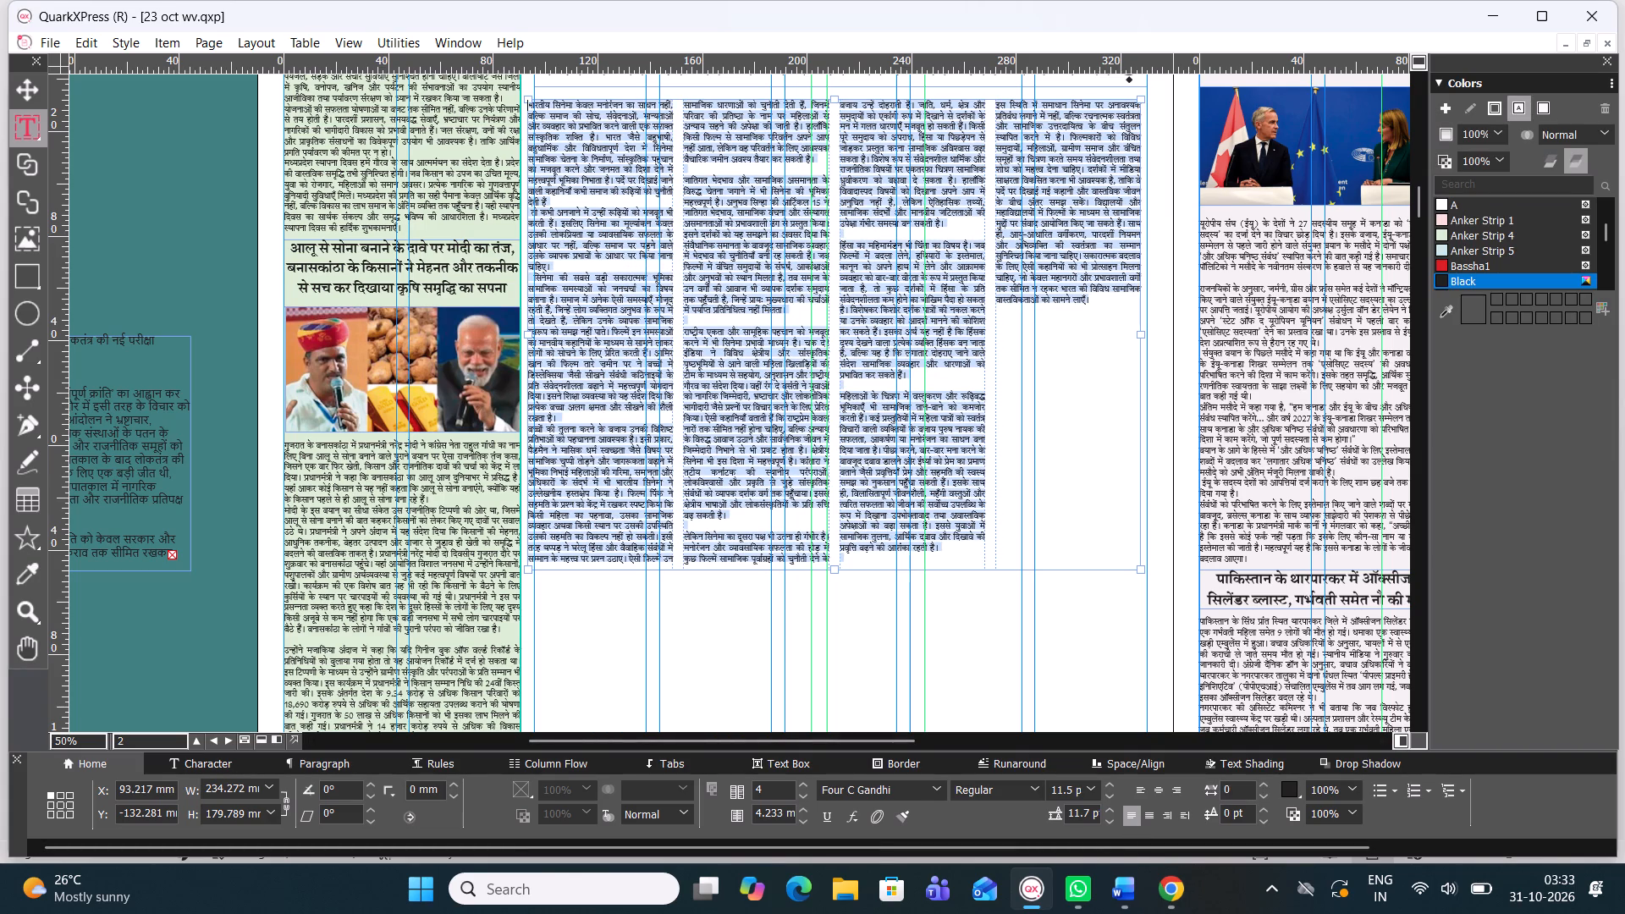
# Shorten the cinema body text box from its bottom edge to a height of about 155 mm.
pyautogui.moveTo(839, 569); pyautogui.dragTo(835, 533)
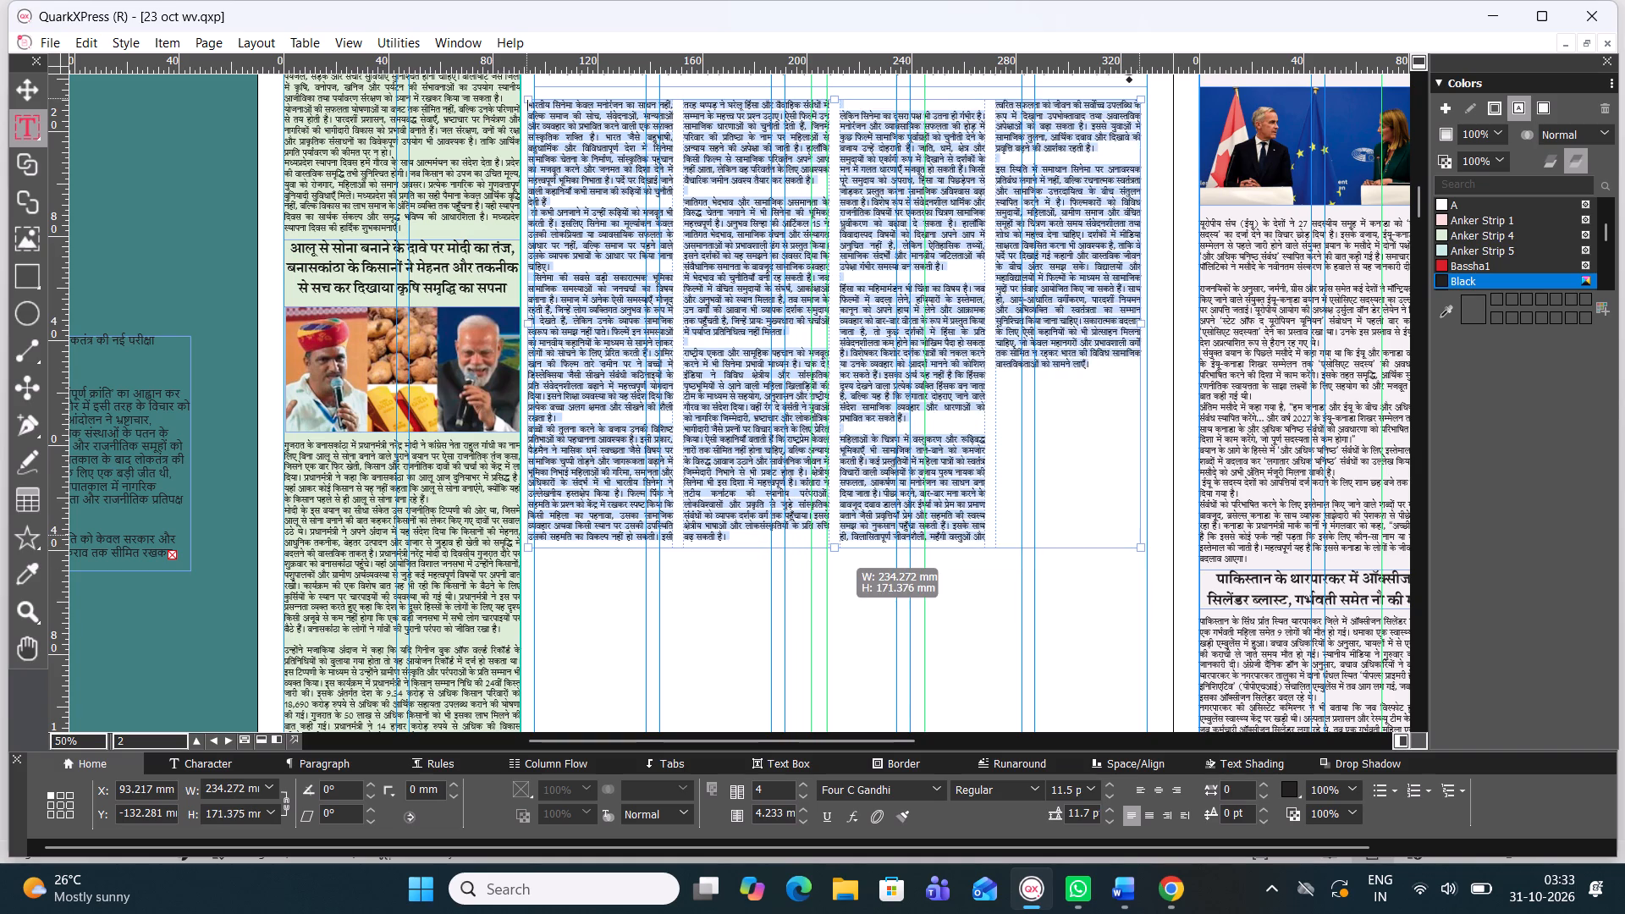
pyautogui.moveTo(835, 533); pyautogui.dragTo(832, 504)
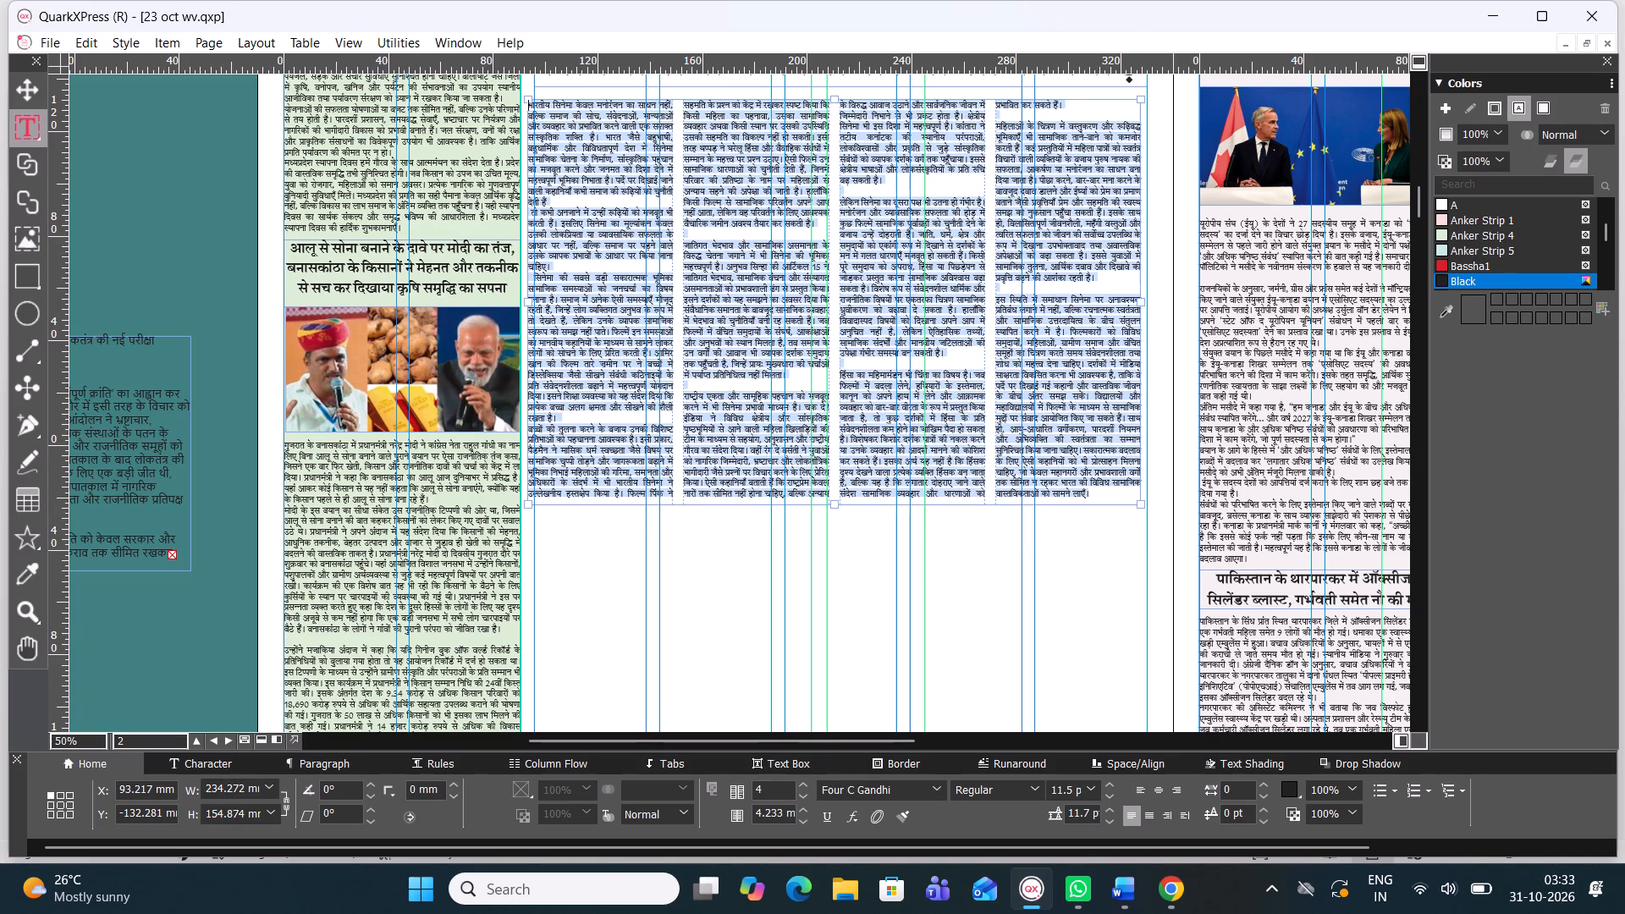
# Remove the blank lines before the "जातिगत भेदभाव" paragraph in column two and the "लेकिन सिनेमा" paragraph in column three.
pyautogui.click(732, 234)
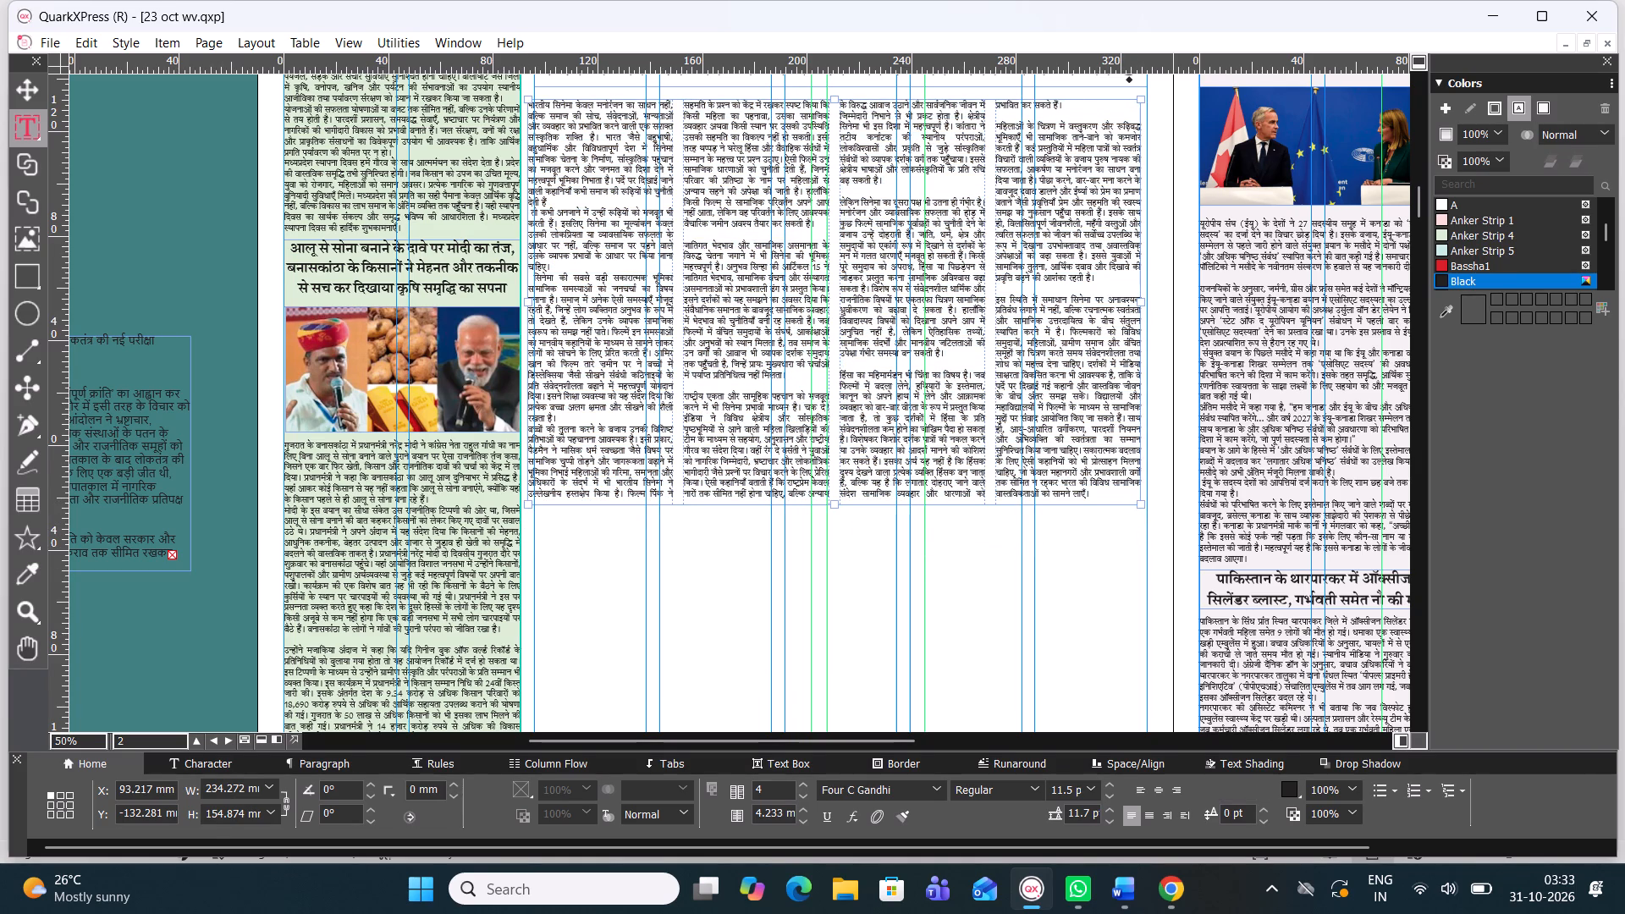
pyautogui.press('BackSpace')
pyautogui.click(859, 181)
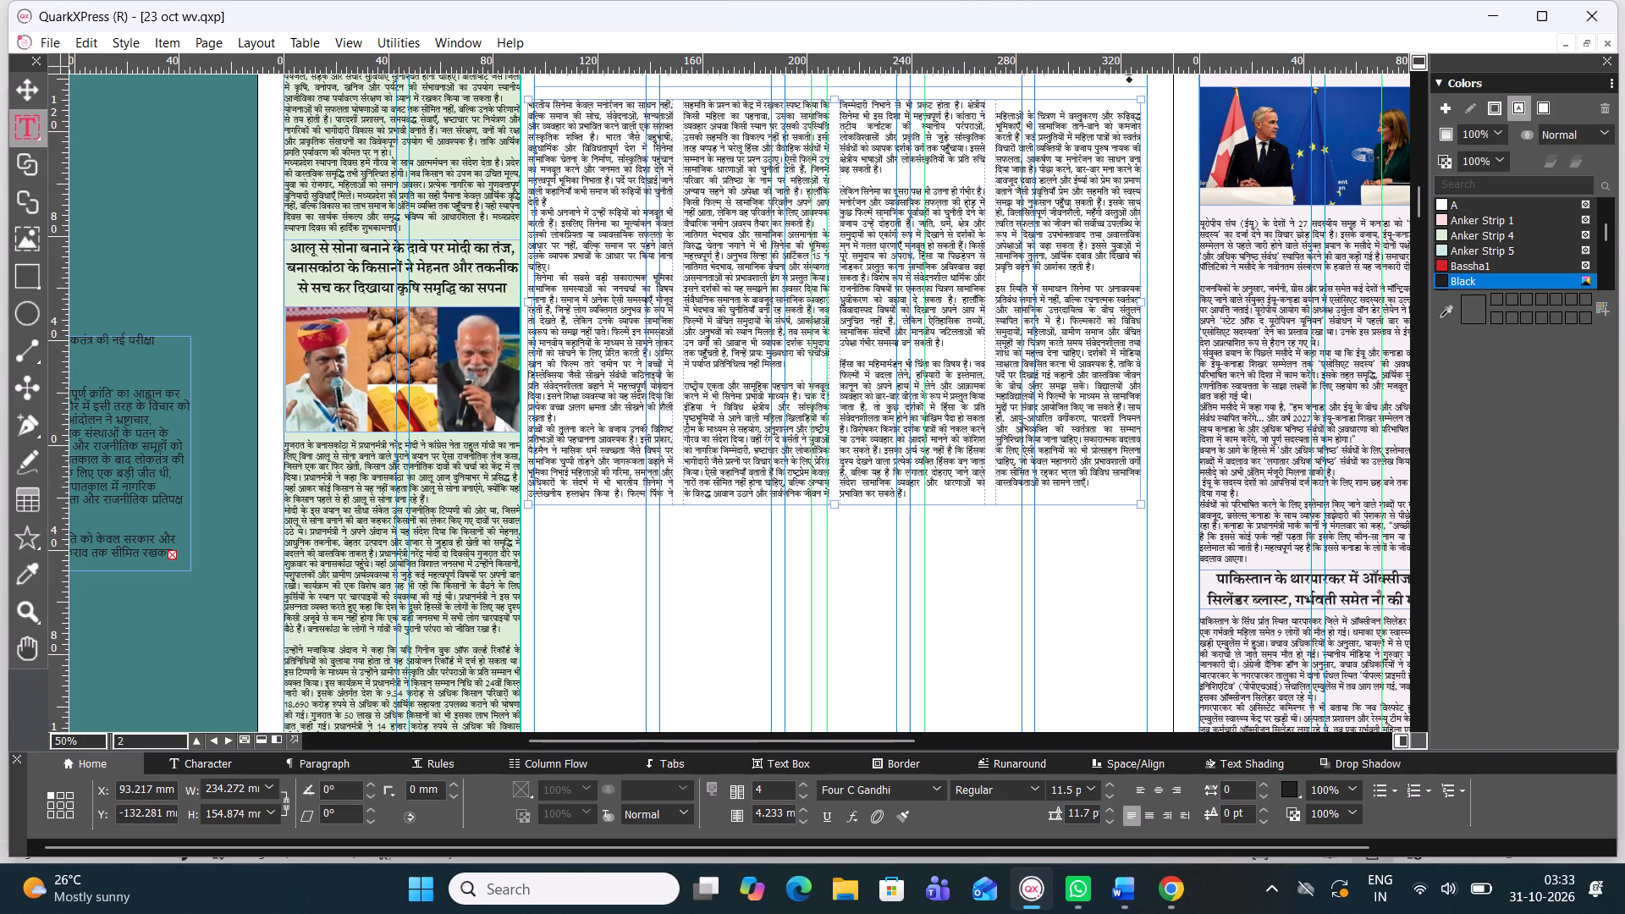
pyautogui.press('BackSpace')
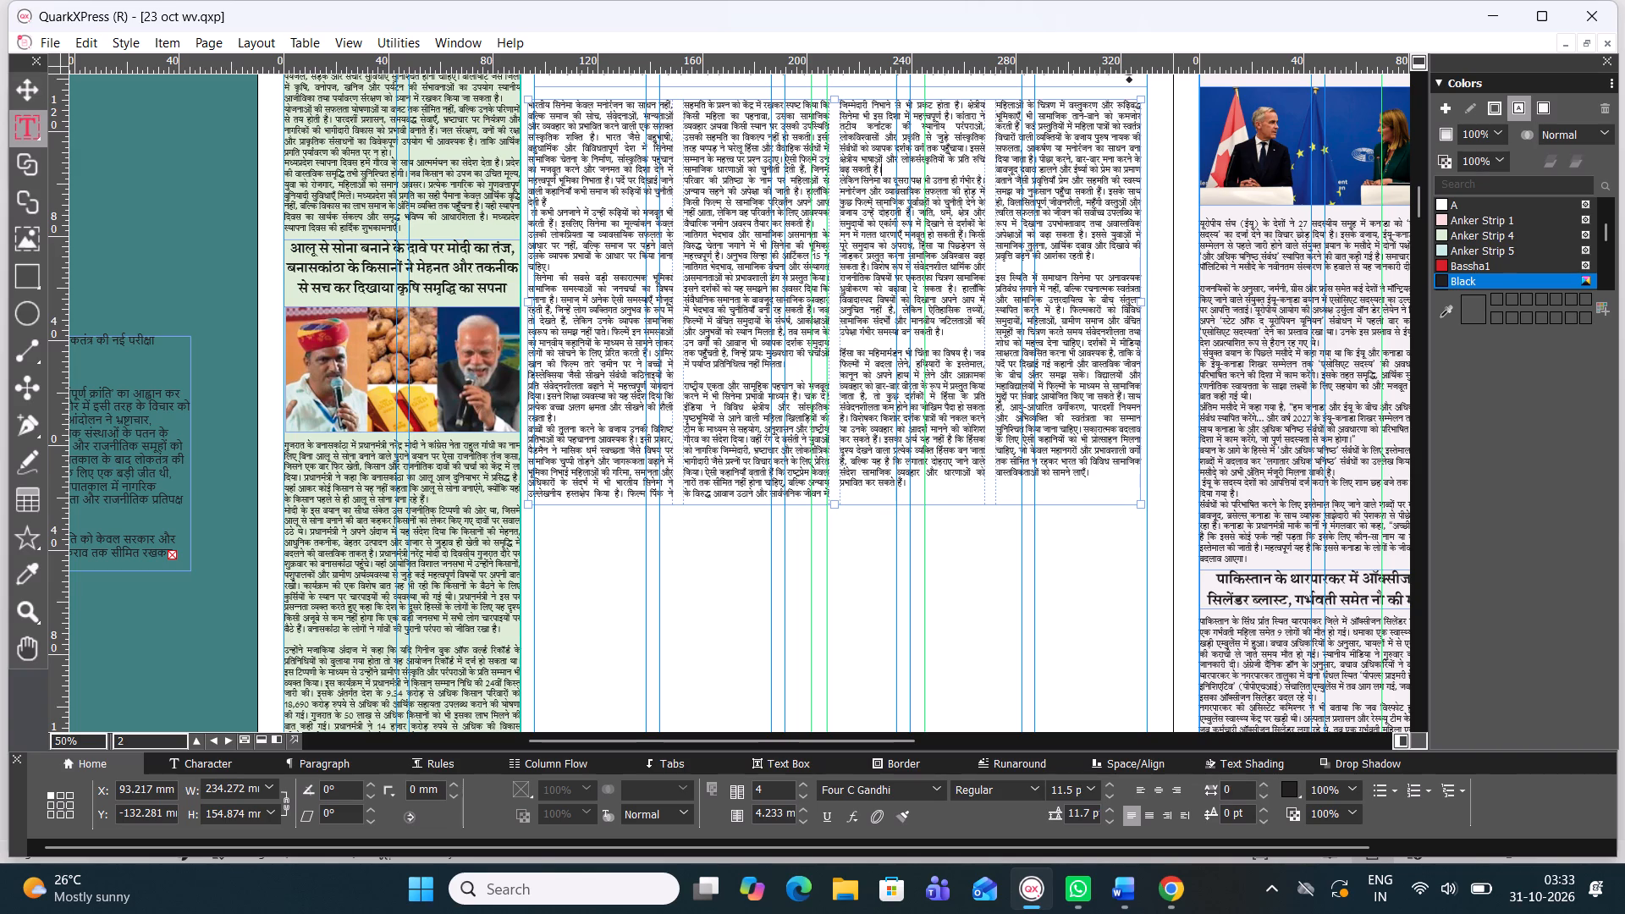
# Move the cinema body text box down to just above page 2's bottom rule, at X 95.72 mm and Y 13.224 mm.
pyautogui.click(20, 86)
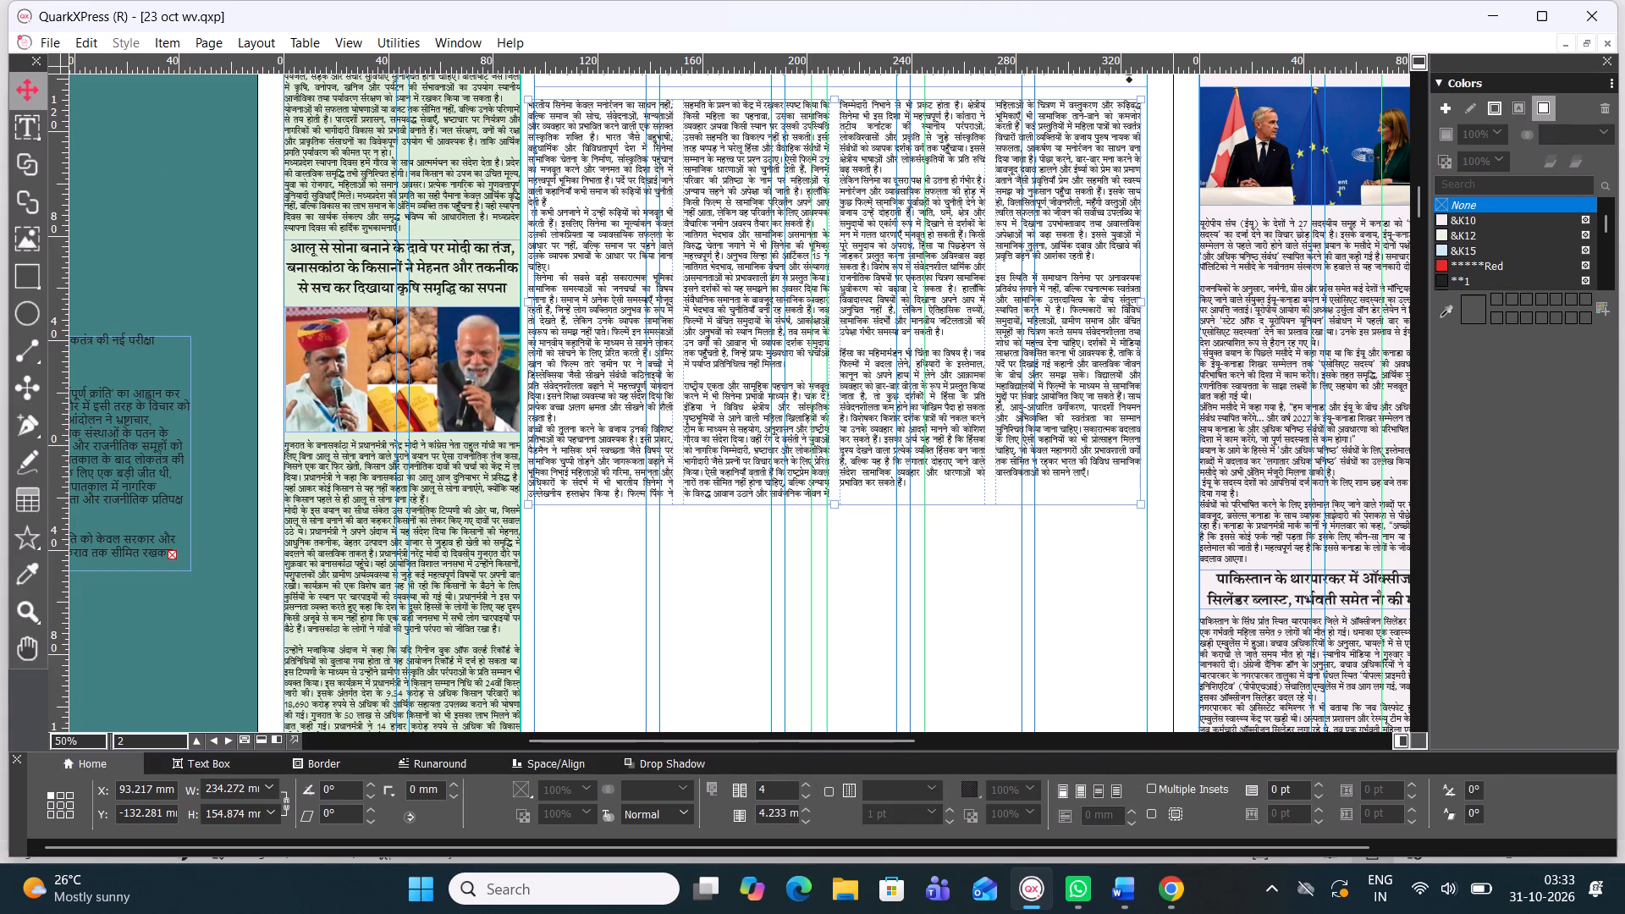
pyautogui.moveTo(893, 308); pyautogui.dragTo(918, 662)
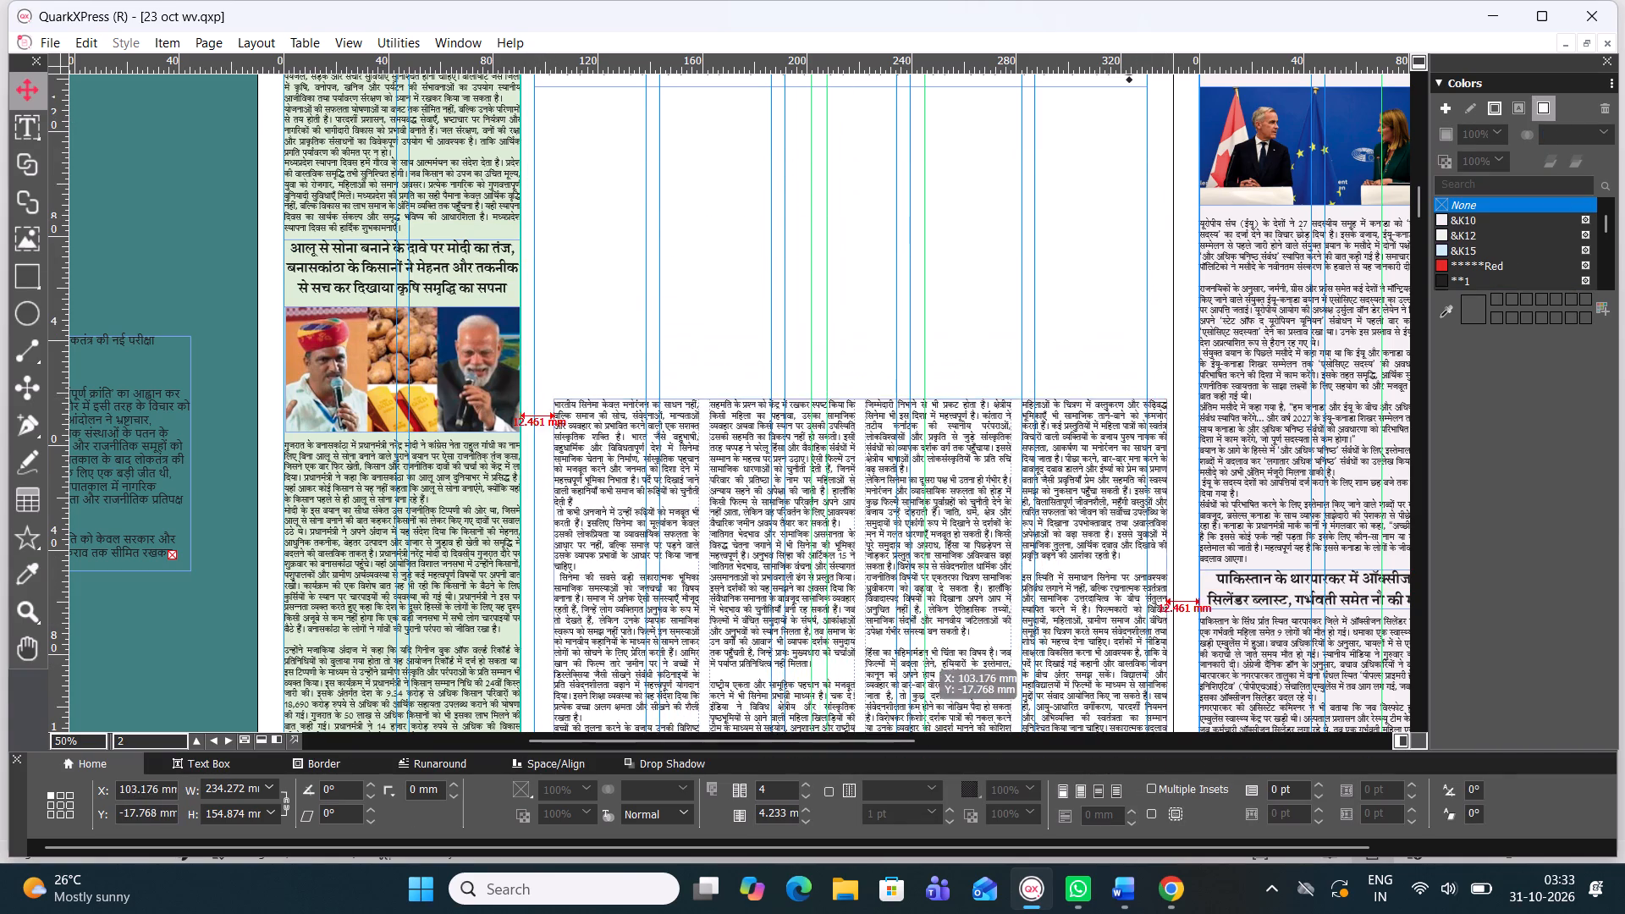
pyautogui.moveTo(918, 662); pyautogui.dragTo(860, 534)
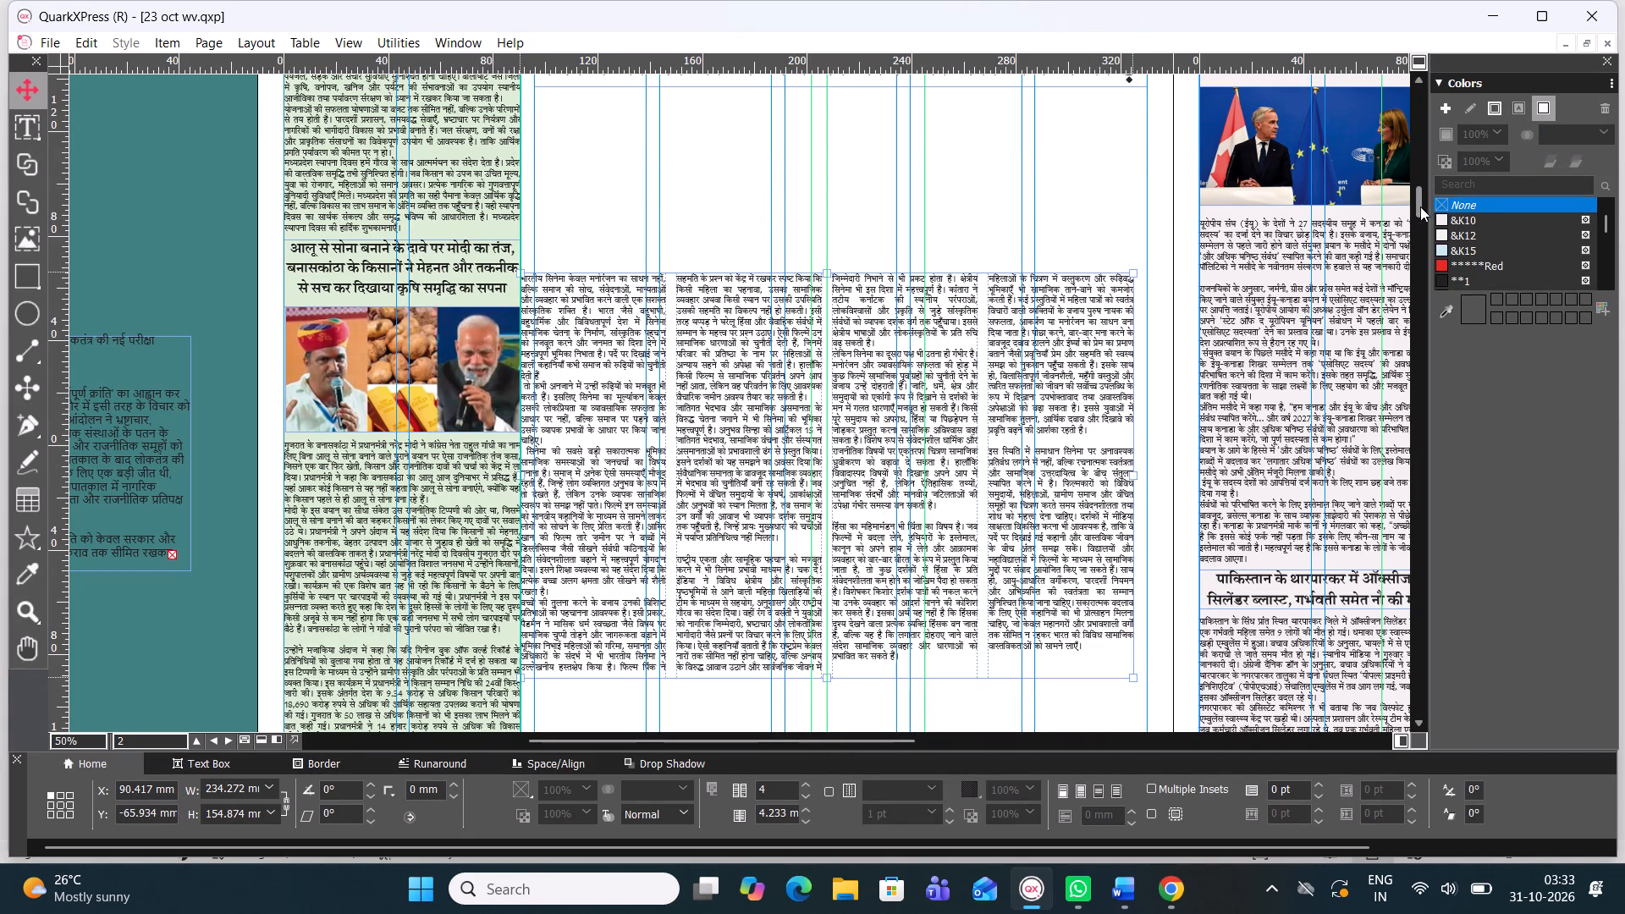
pyautogui.moveTo(1420, 208); pyautogui.dragTo(1419, 231)
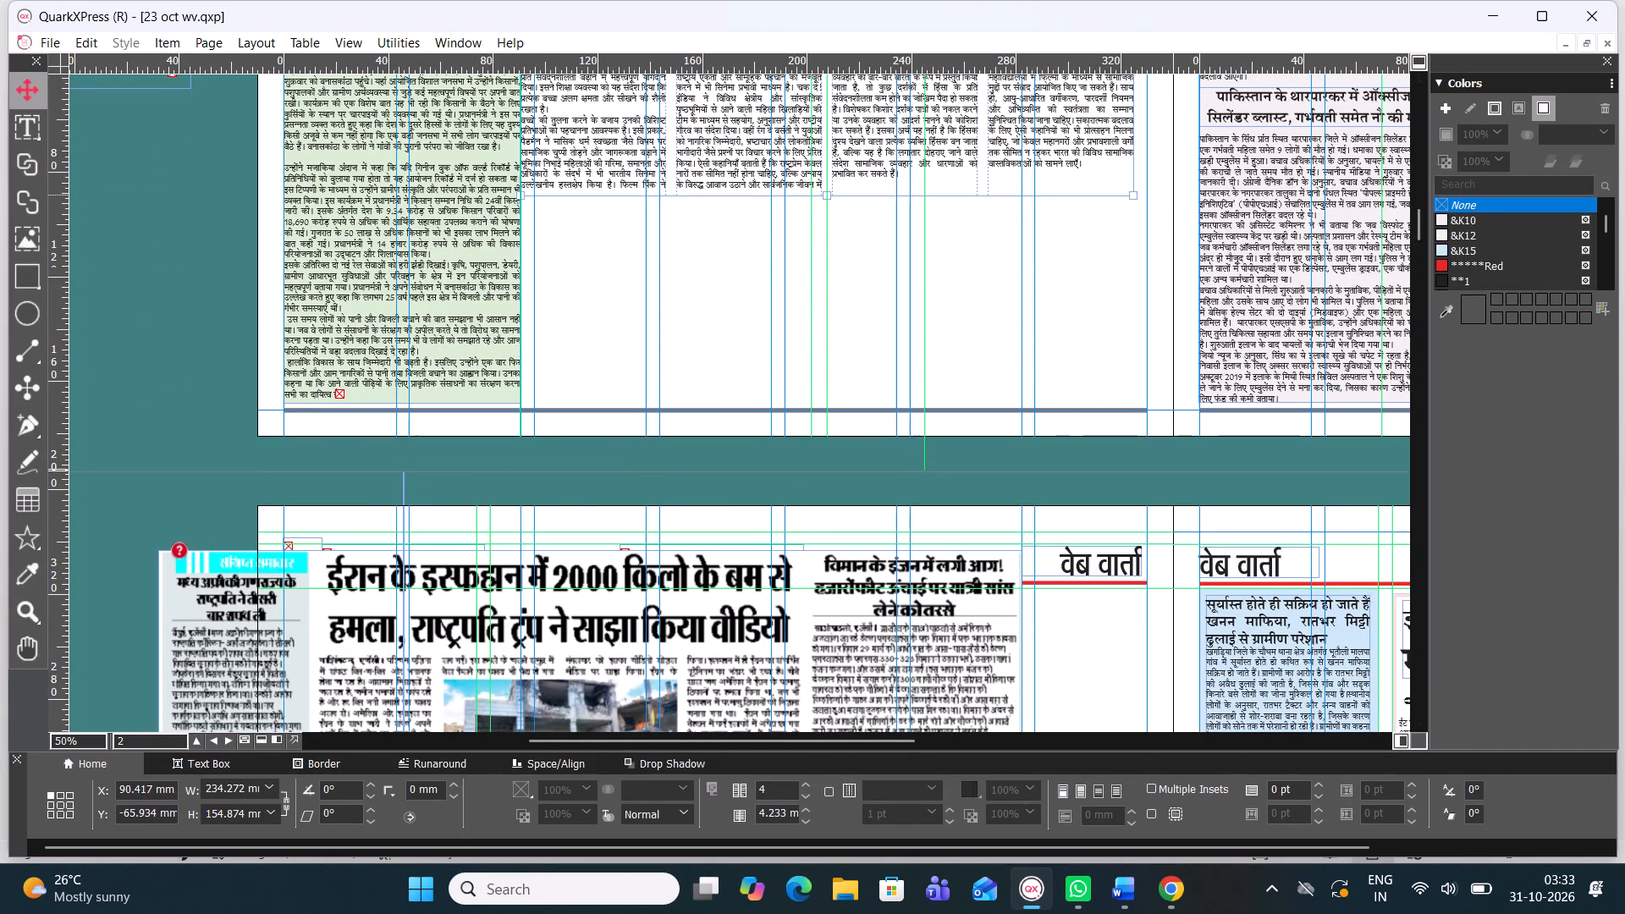
pyautogui.moveTo(899, 121); pyautogui.dragTo(919, 289)
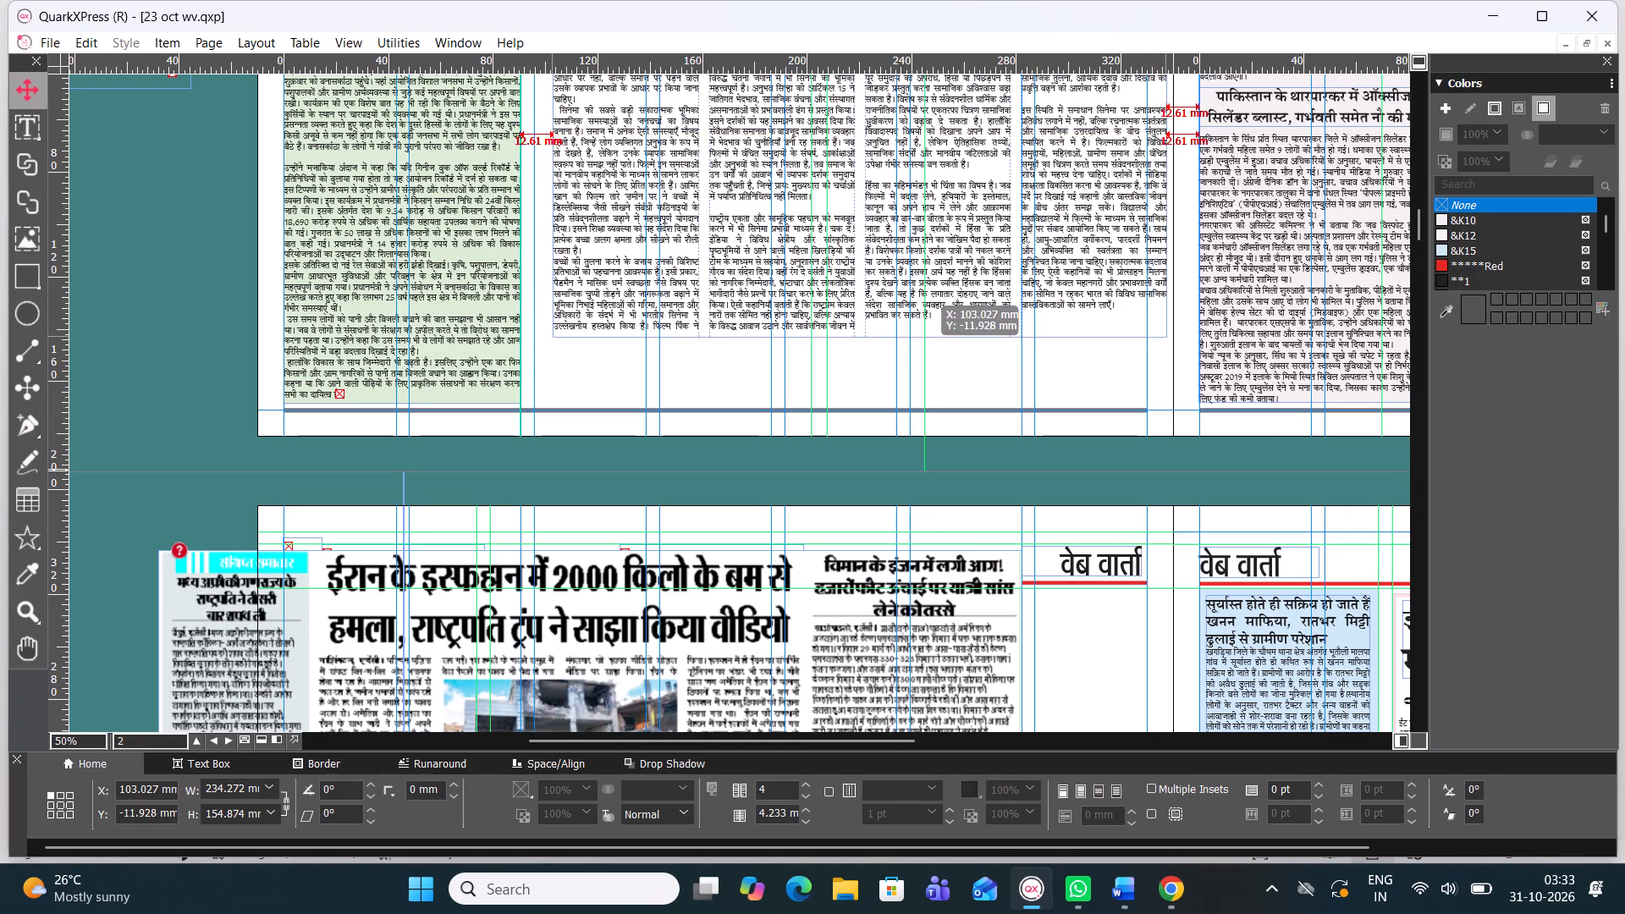
pyautogui.moveTo(919, 289); pyautogui.dragTo(912, 328)
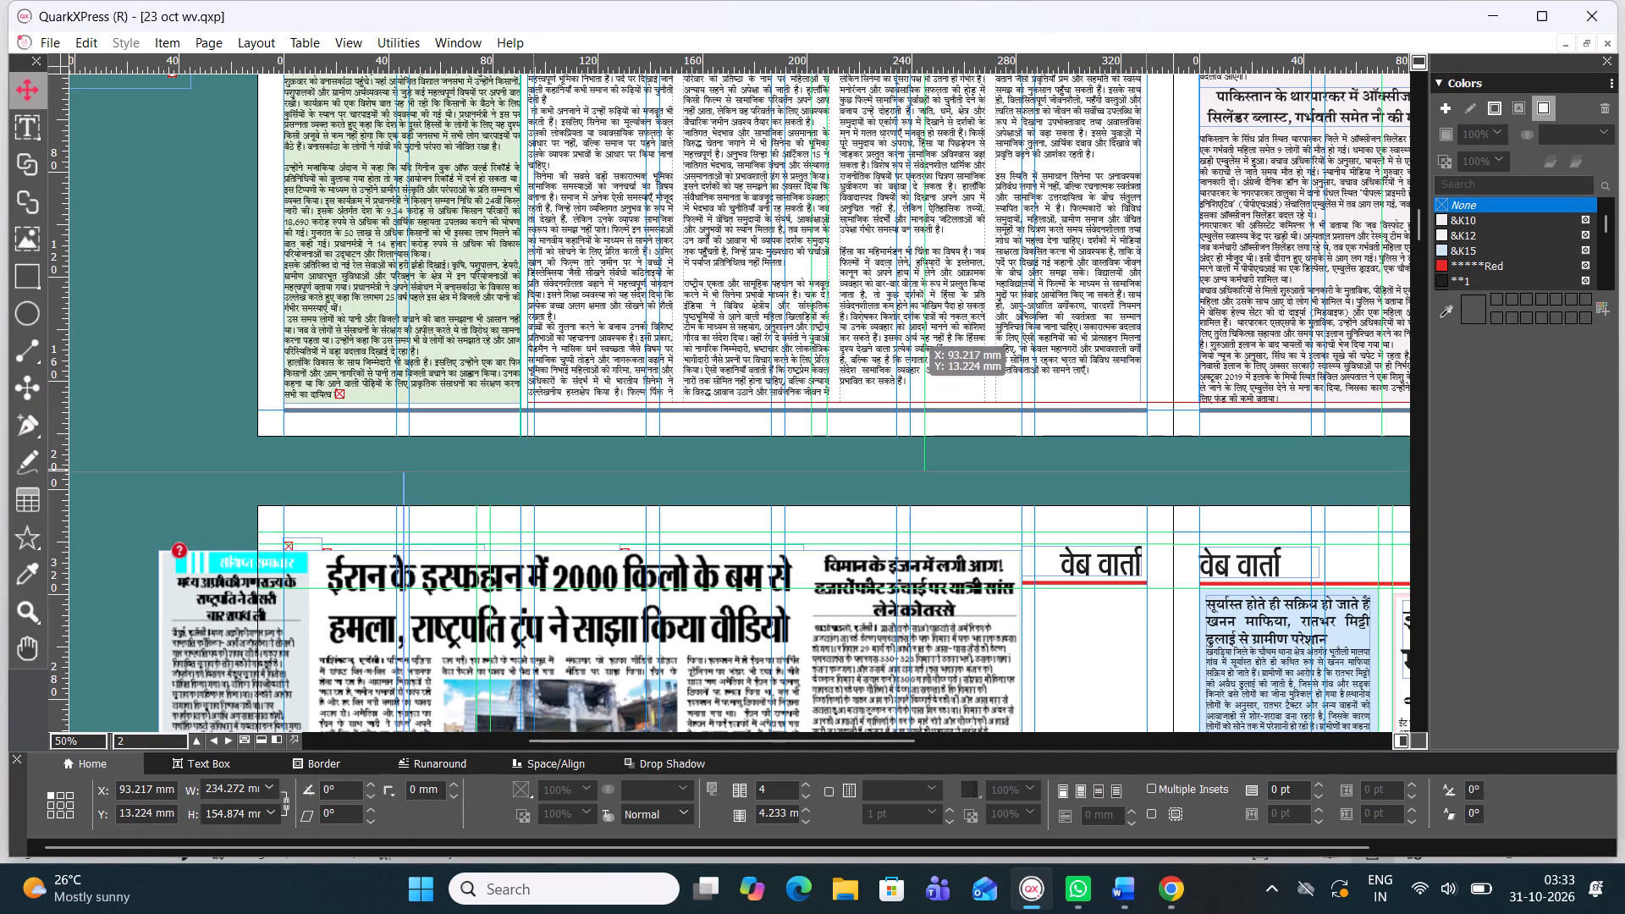
pyautogui.moveTo(912, 328); pyautogui.dragTo(914, 328)
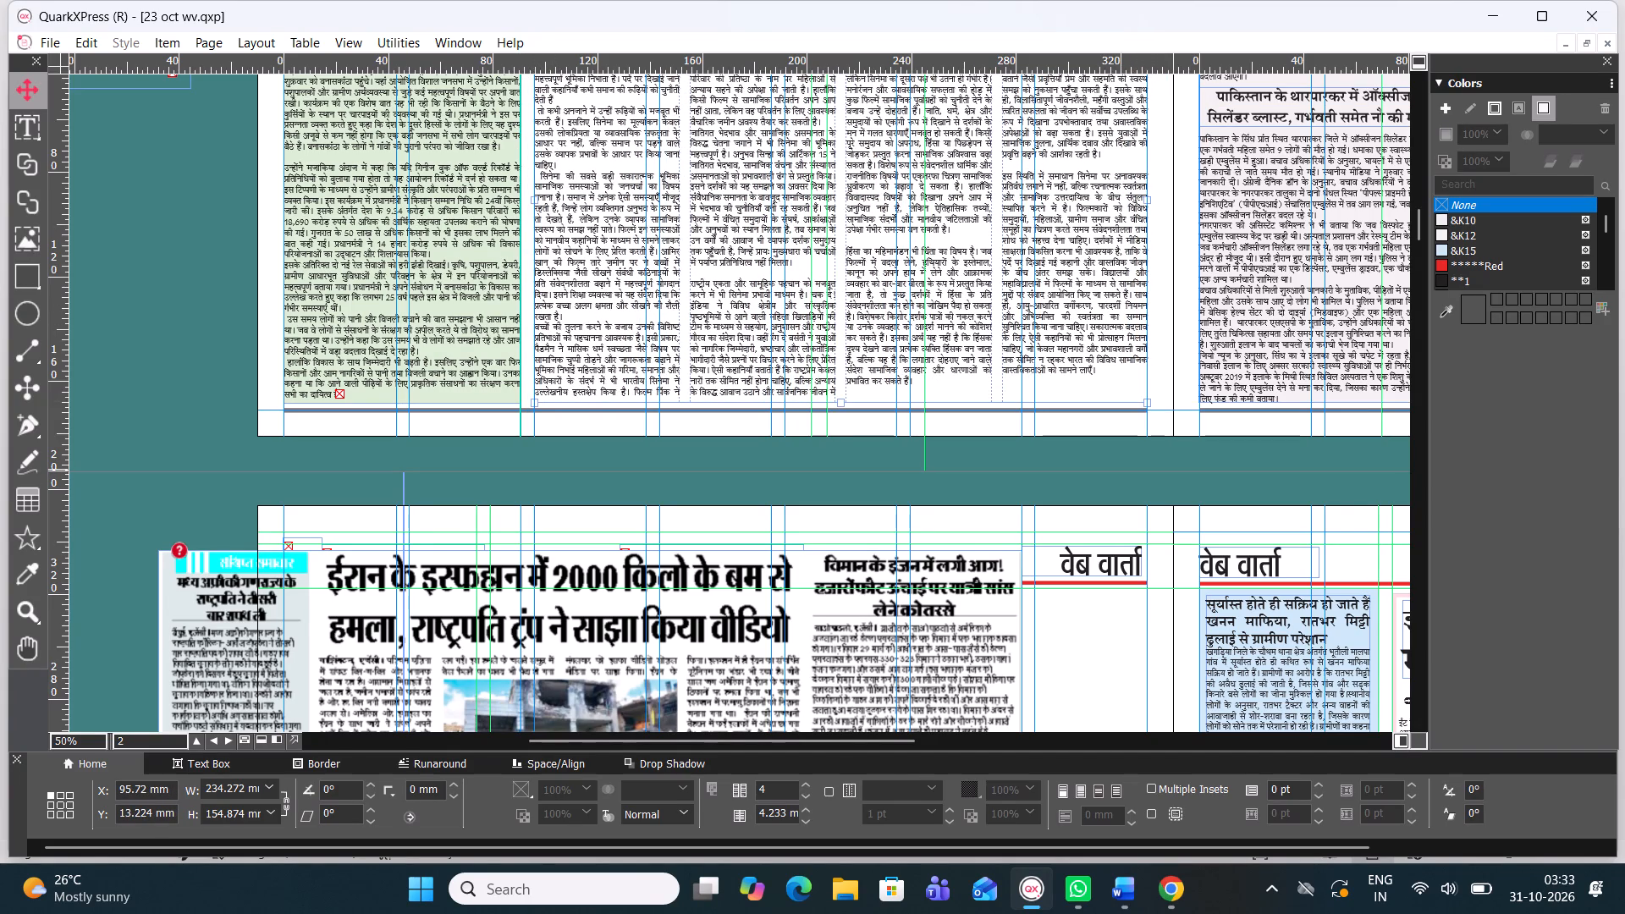
pyautogui.press('Down')
pyautogui.press('Down')
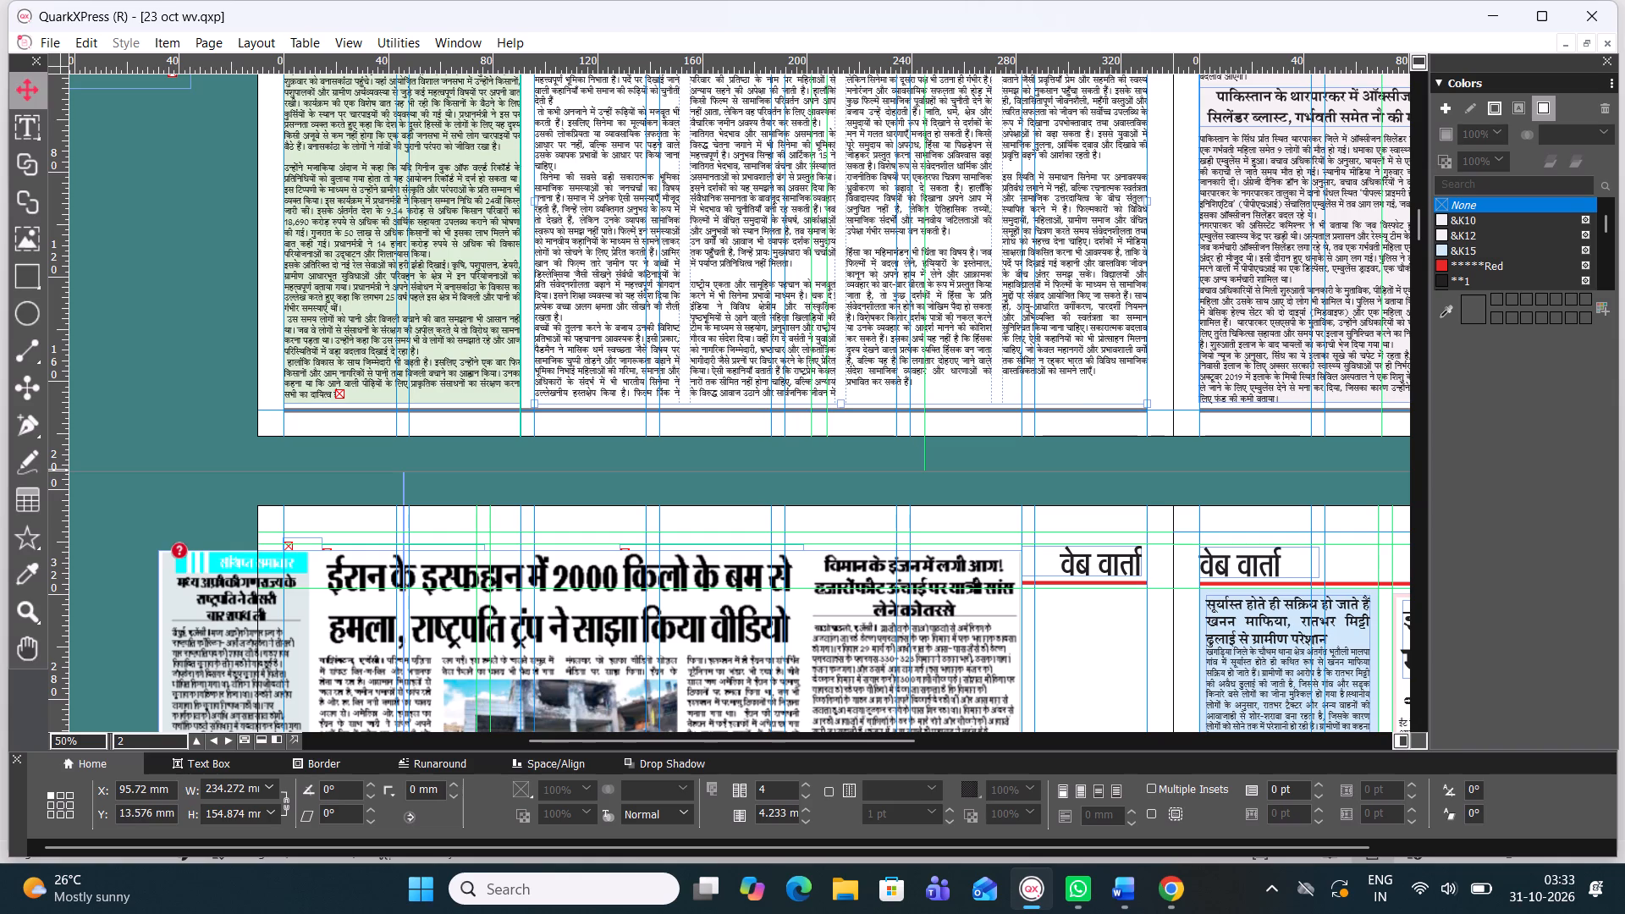
pyautogui.press('Up')
pyautogui.press('Up')
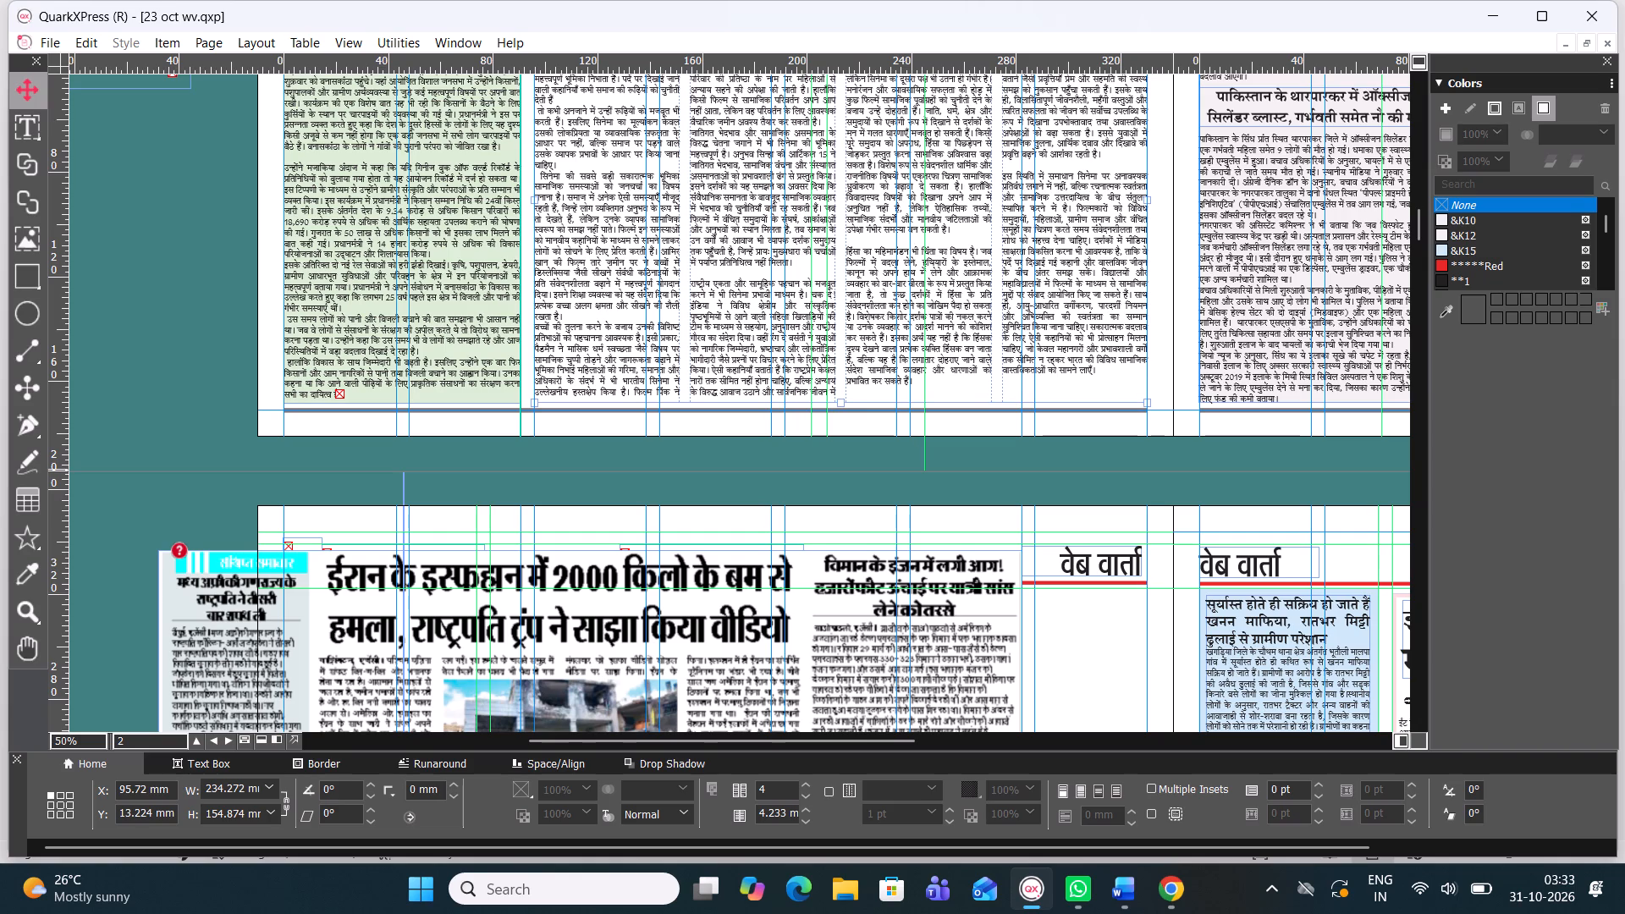
# Move the "सिनेमा समाज को संवारे या सोच बिगाड़े" headline box directly above its body text, at X 95.72 mm and Y about -11.8 mm.
pyautogui.scroll(1, 886, 404)
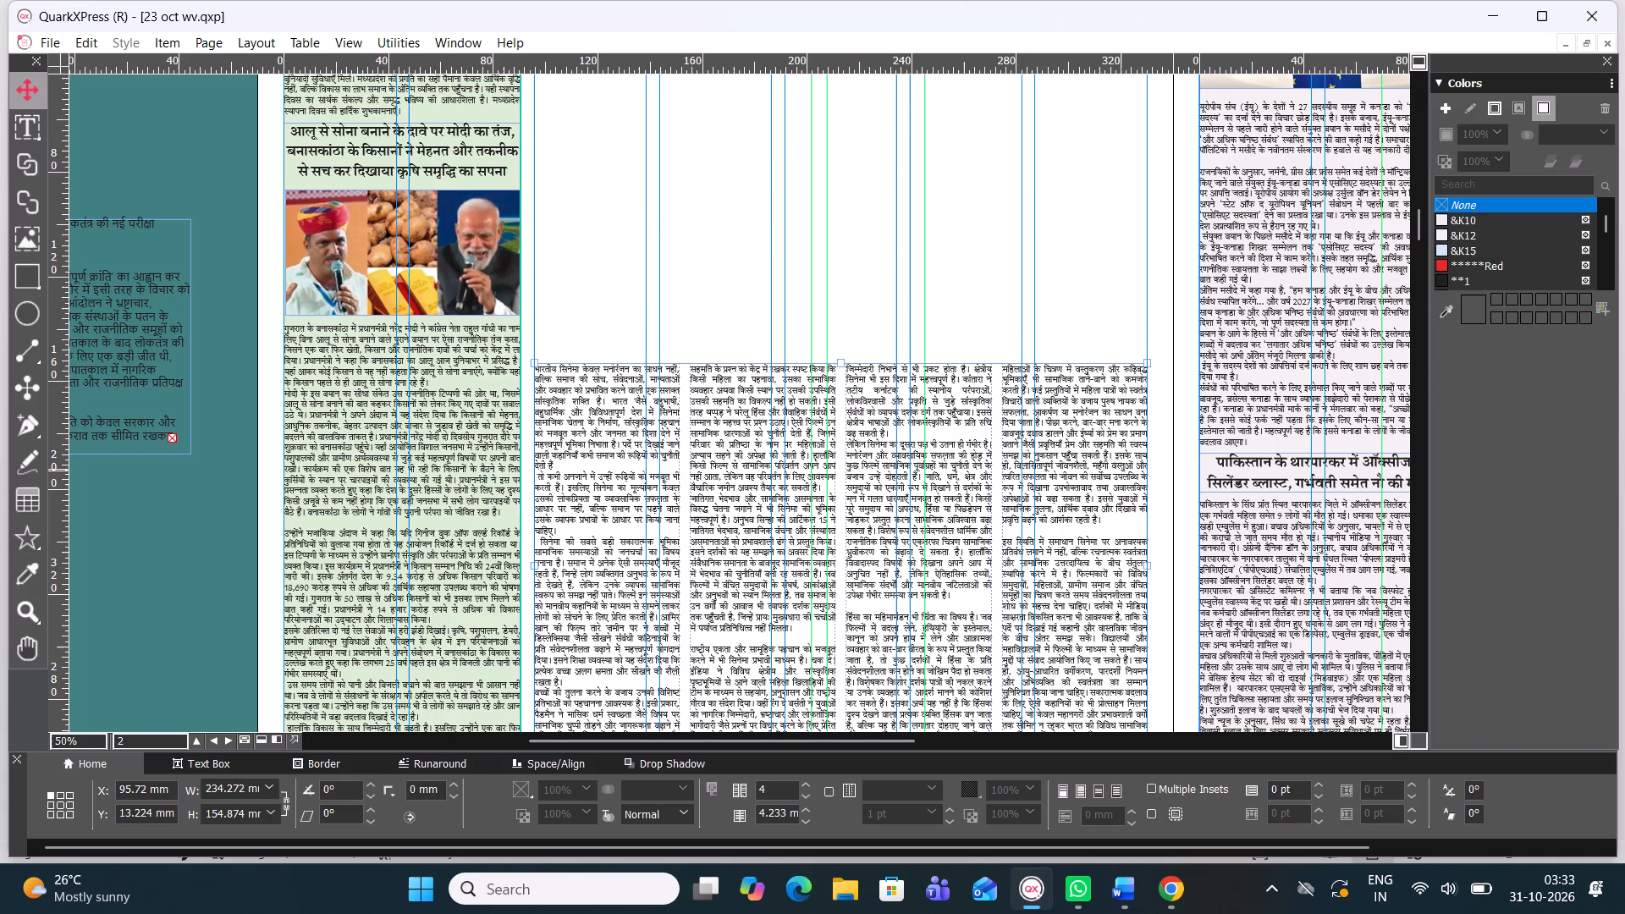
pyautogui.scroll(1, 886, 404)
pyautogui.click(850, 316)
pyautogui.moveTo(851, 315); pyautogui.dragTo(835, 453)
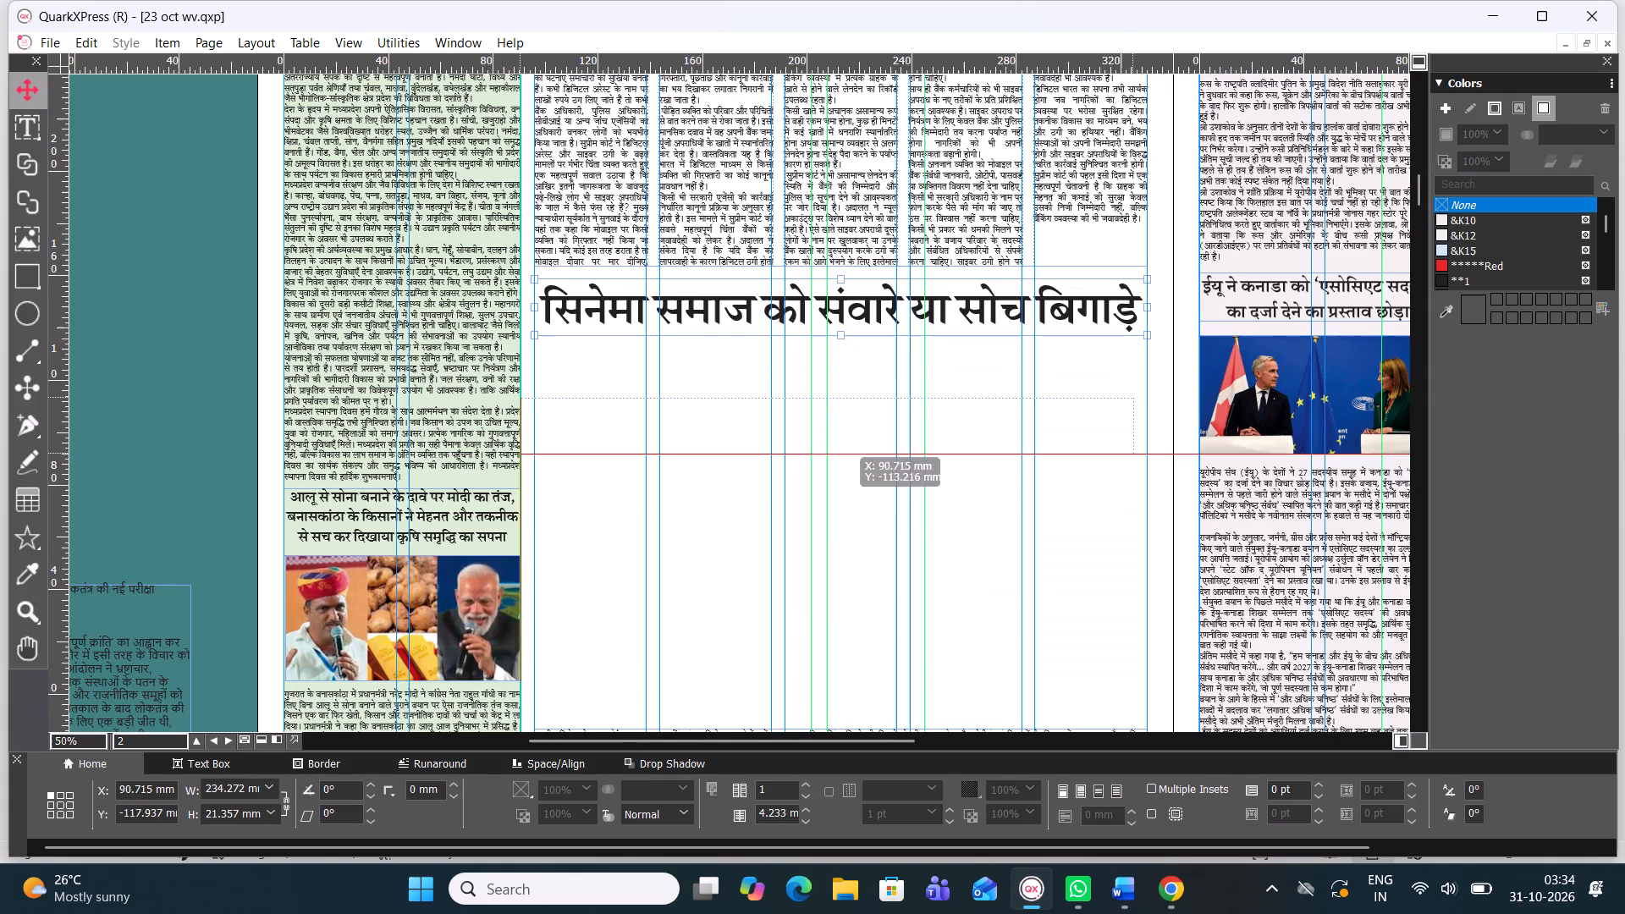
pyautogui.moveTo(835, 453); pyautogui.dragTo(835, 687)
pyautogui.scroll(-1, 831, 668)
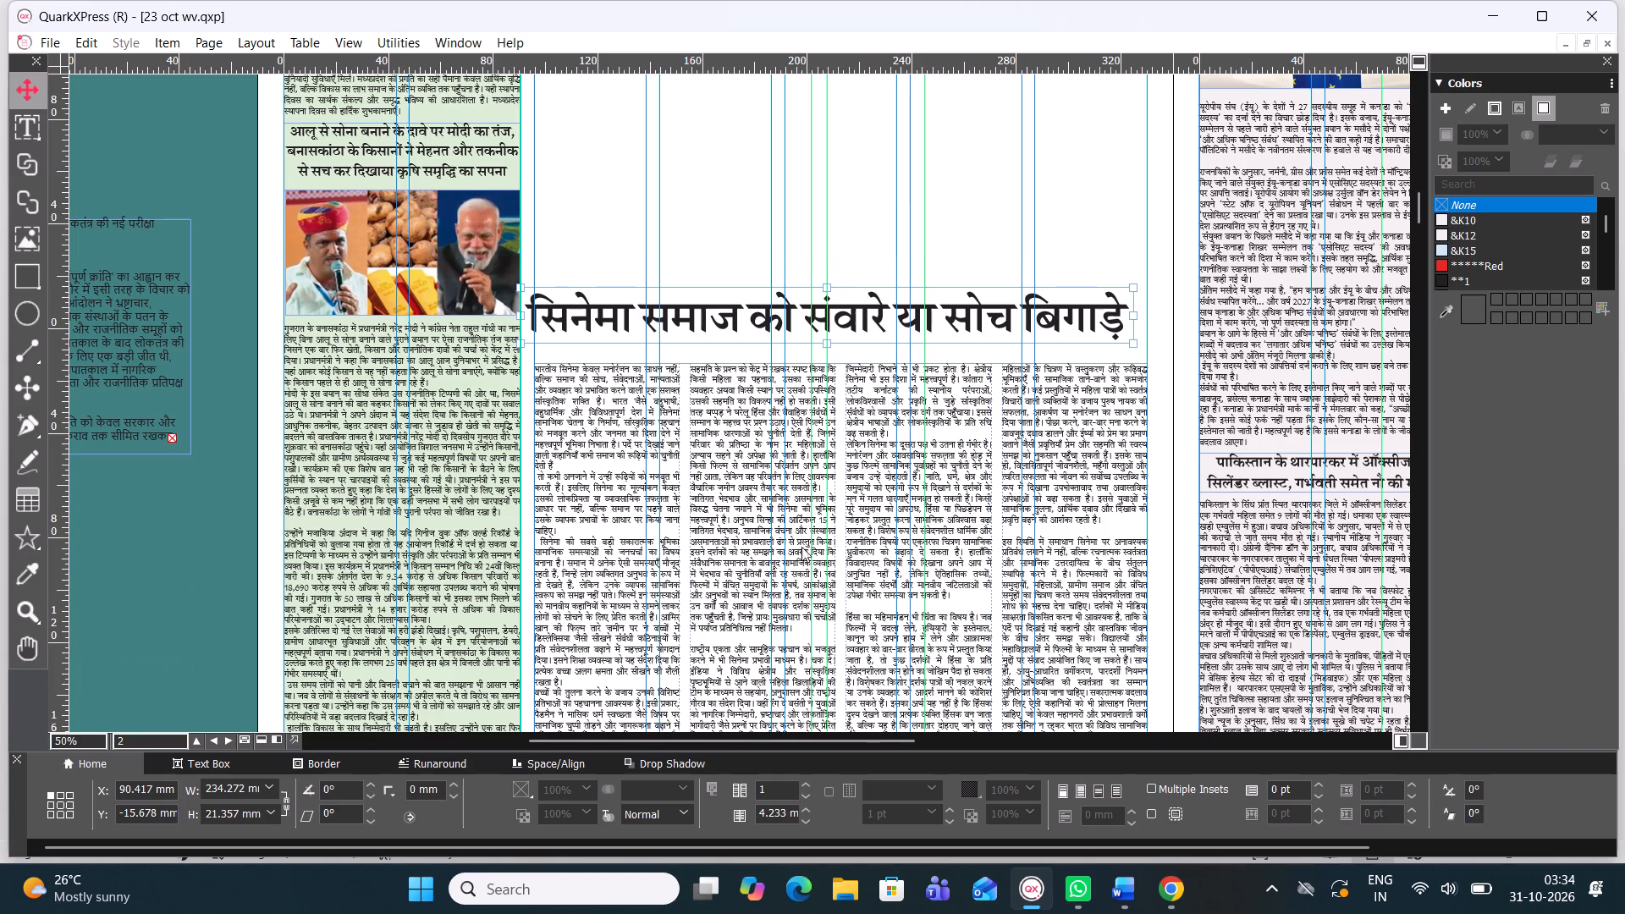
pyautogui.moveTo(837, 315); pyautogui.dragTo(851, 325)
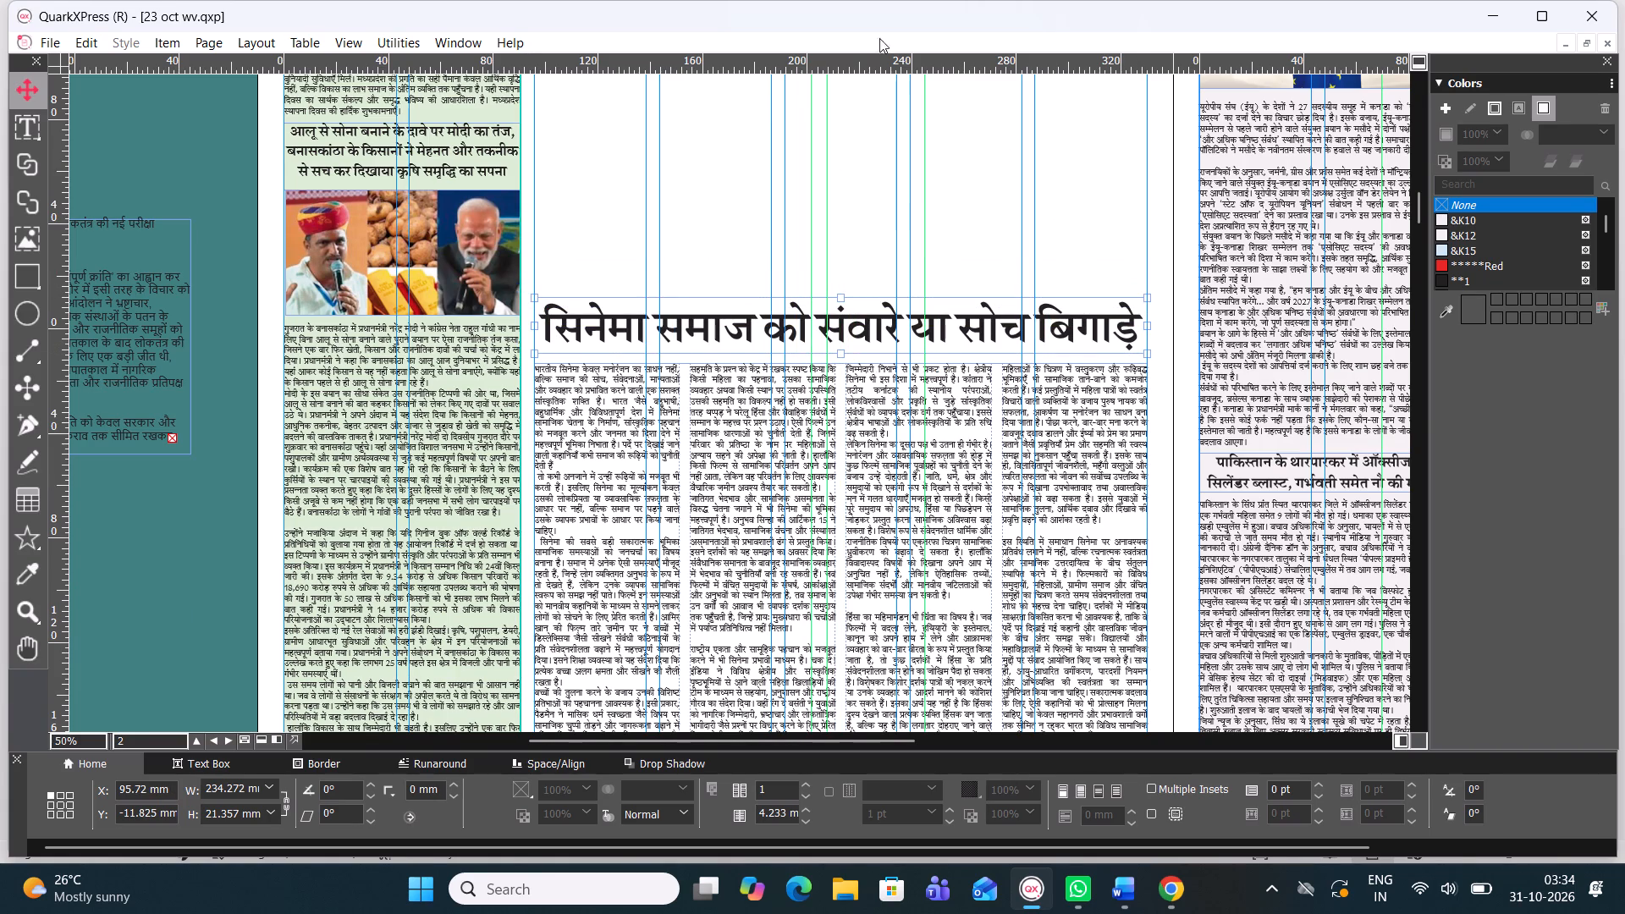
pyautogui.click(939, 158)
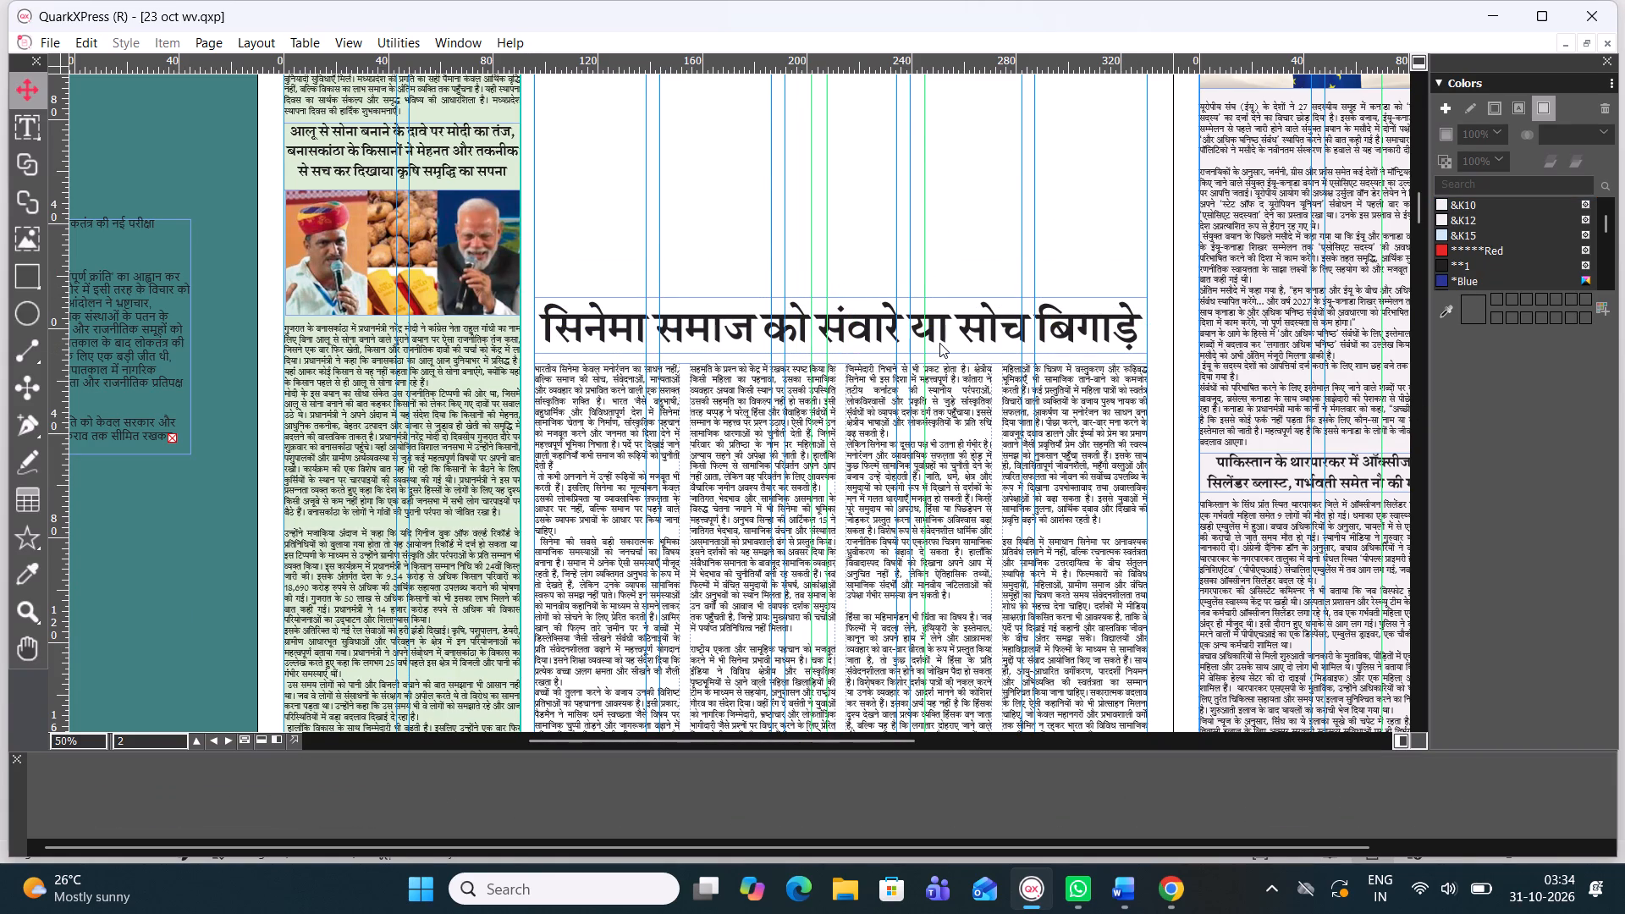
# Draw a text box about 138.6 mm wide and 23.4 mm high directly below the upper article, starting at the first column guide.
pyautogui.scroll(1, 939, 343)
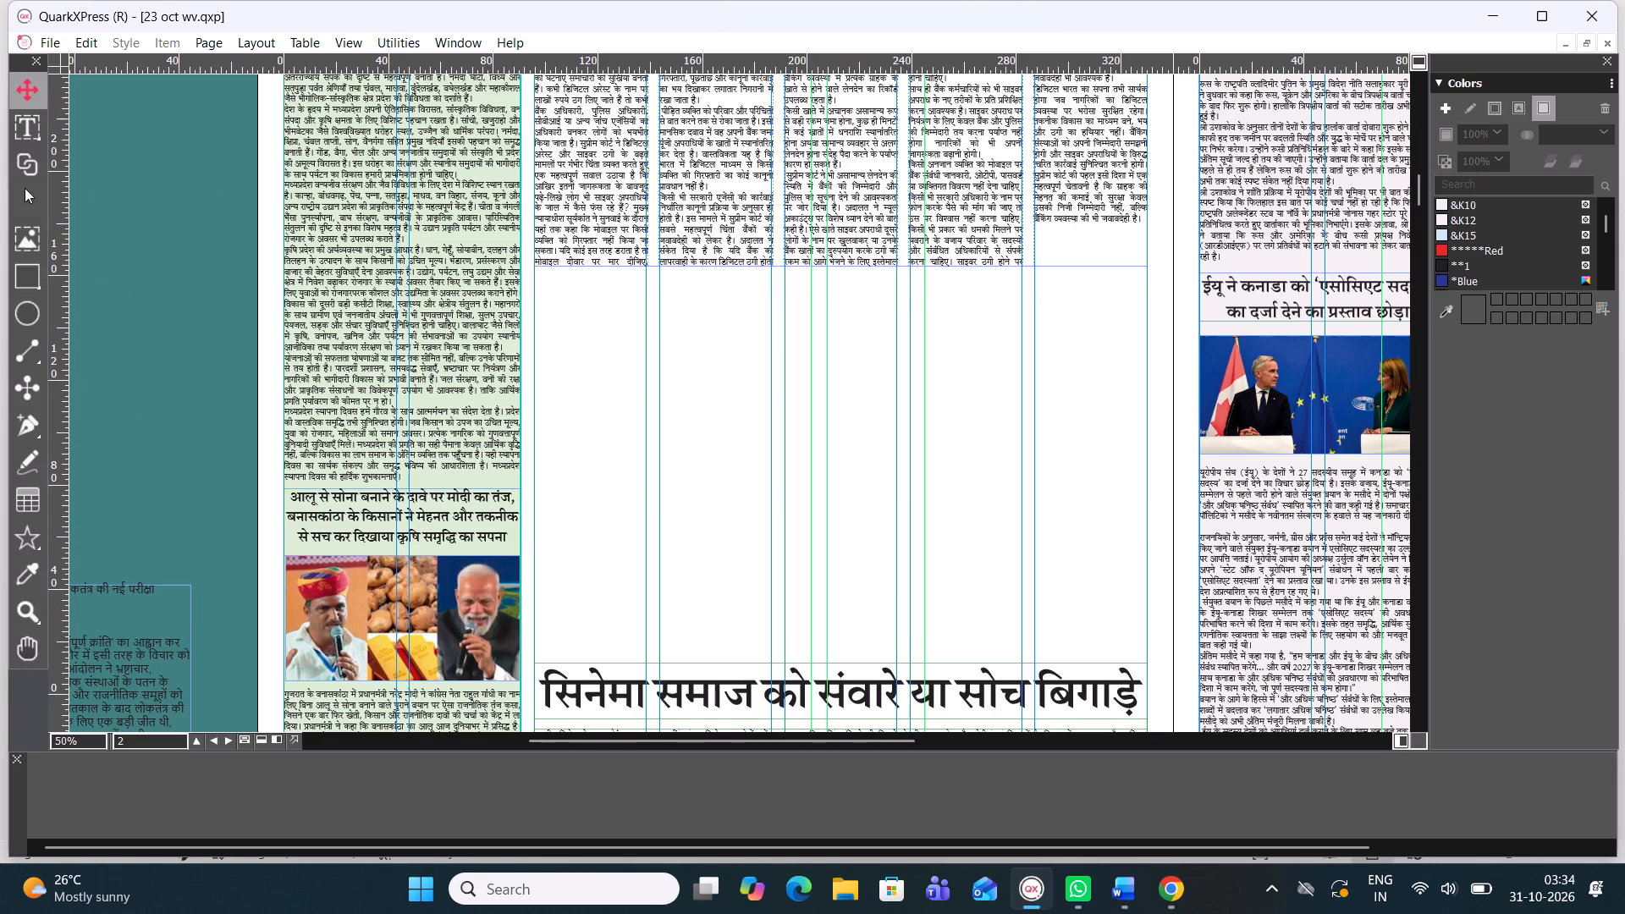
pyautogui.click(36, 131)
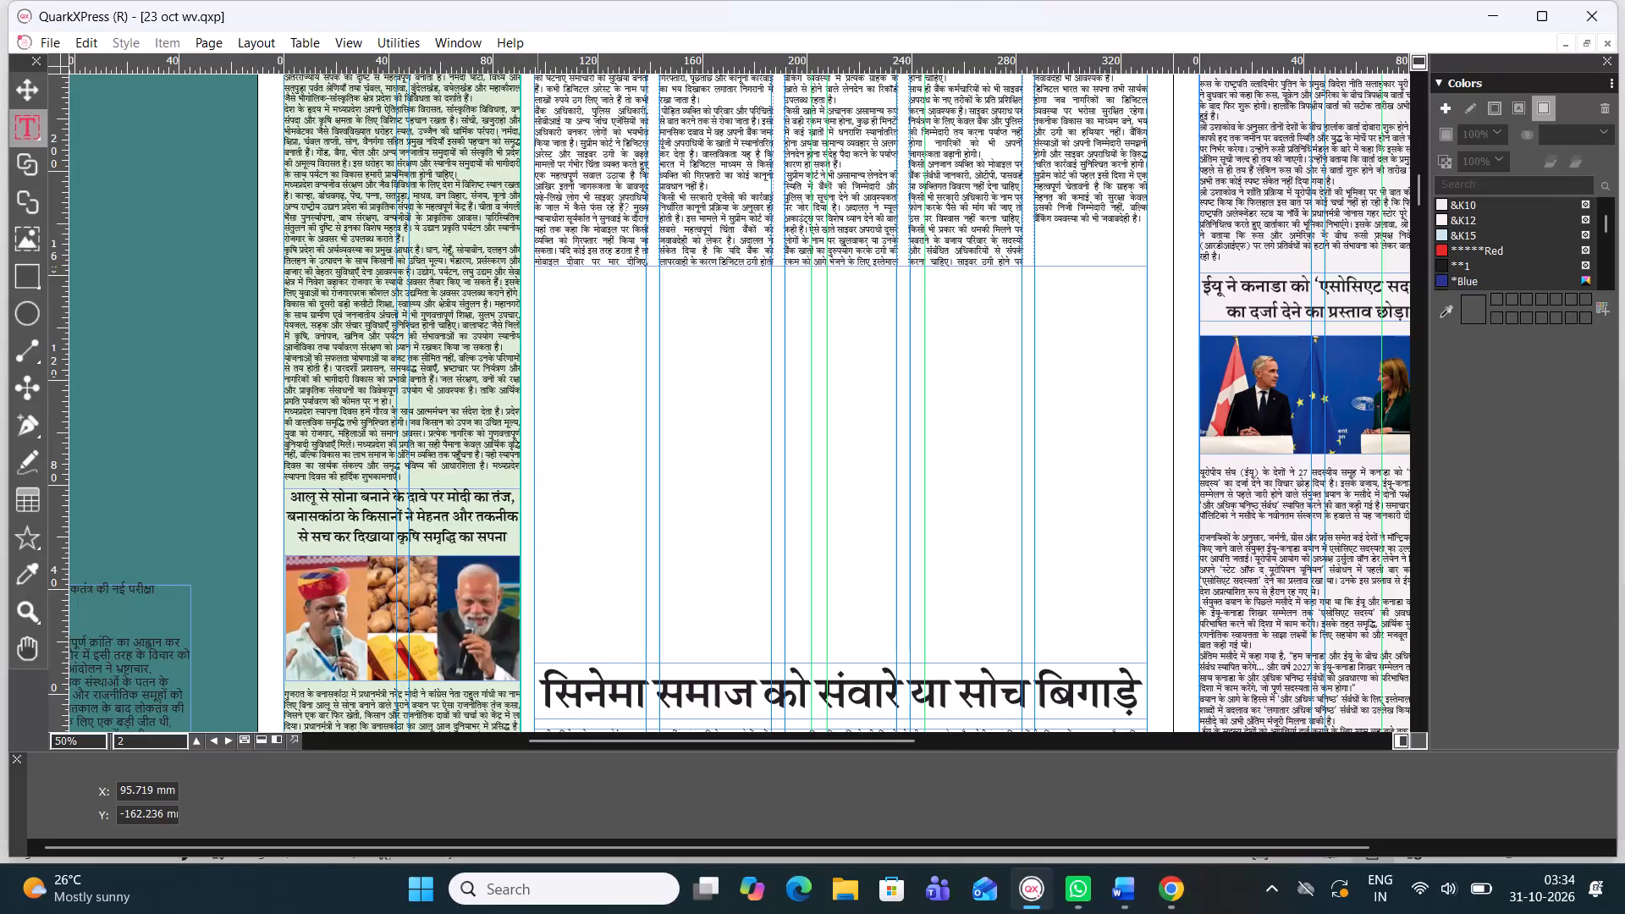
pyautogui.click(548, 268)
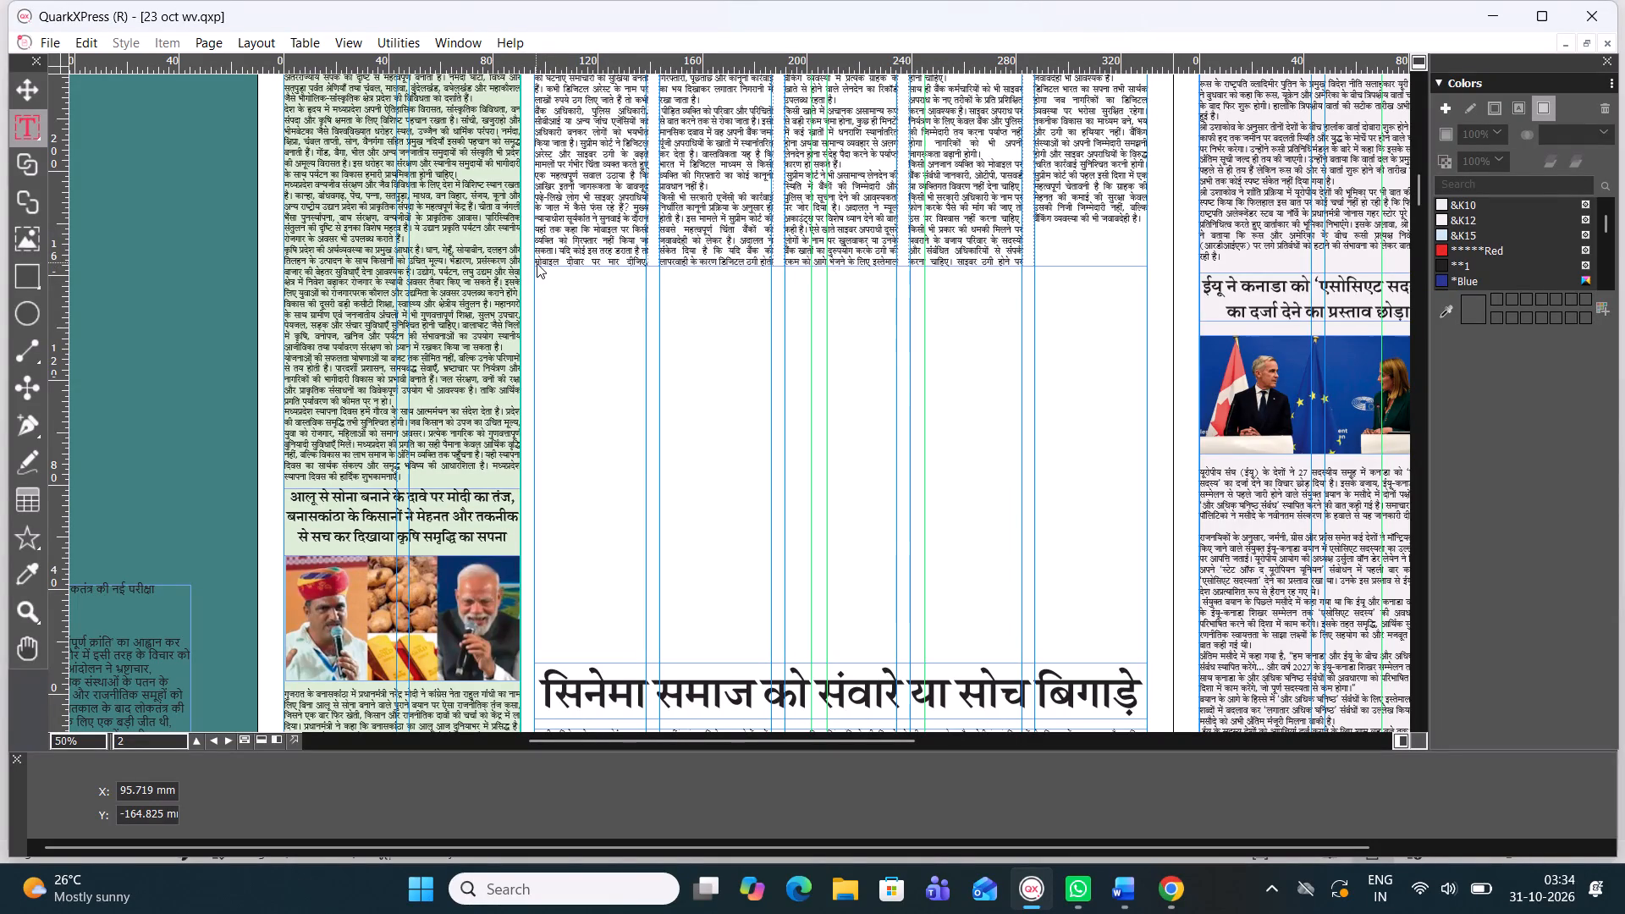
pyautogui.moveTo(536, 266); pyautogui.dragTo(828, 326)
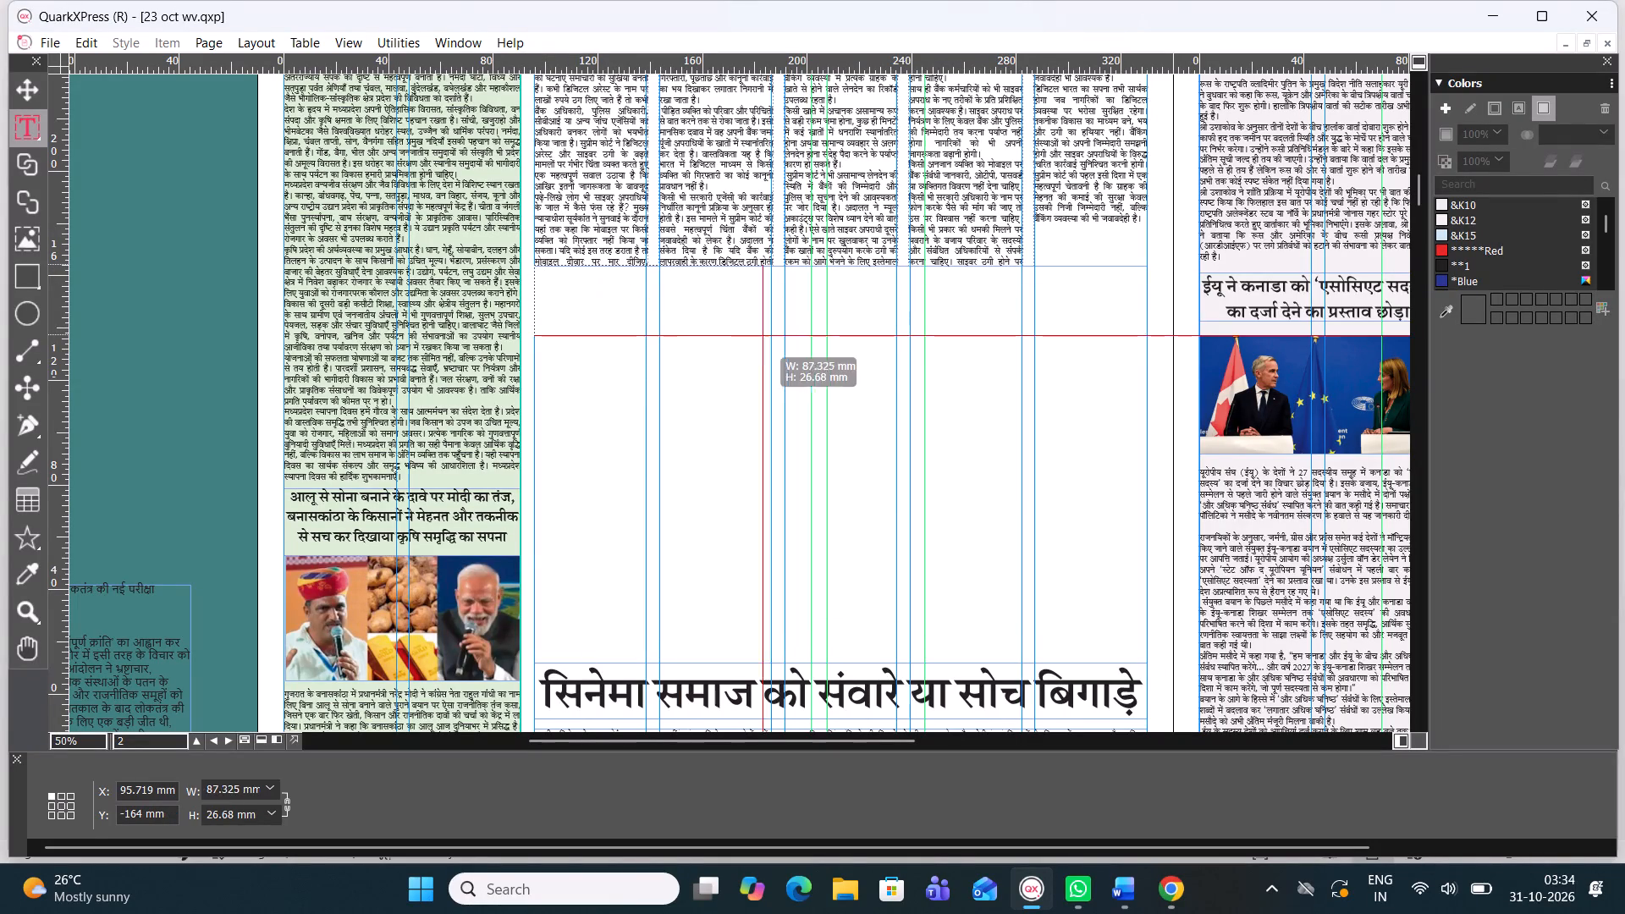
pyautogui.moveTo(828, 326); pyautogui.dragTo(897, 327)
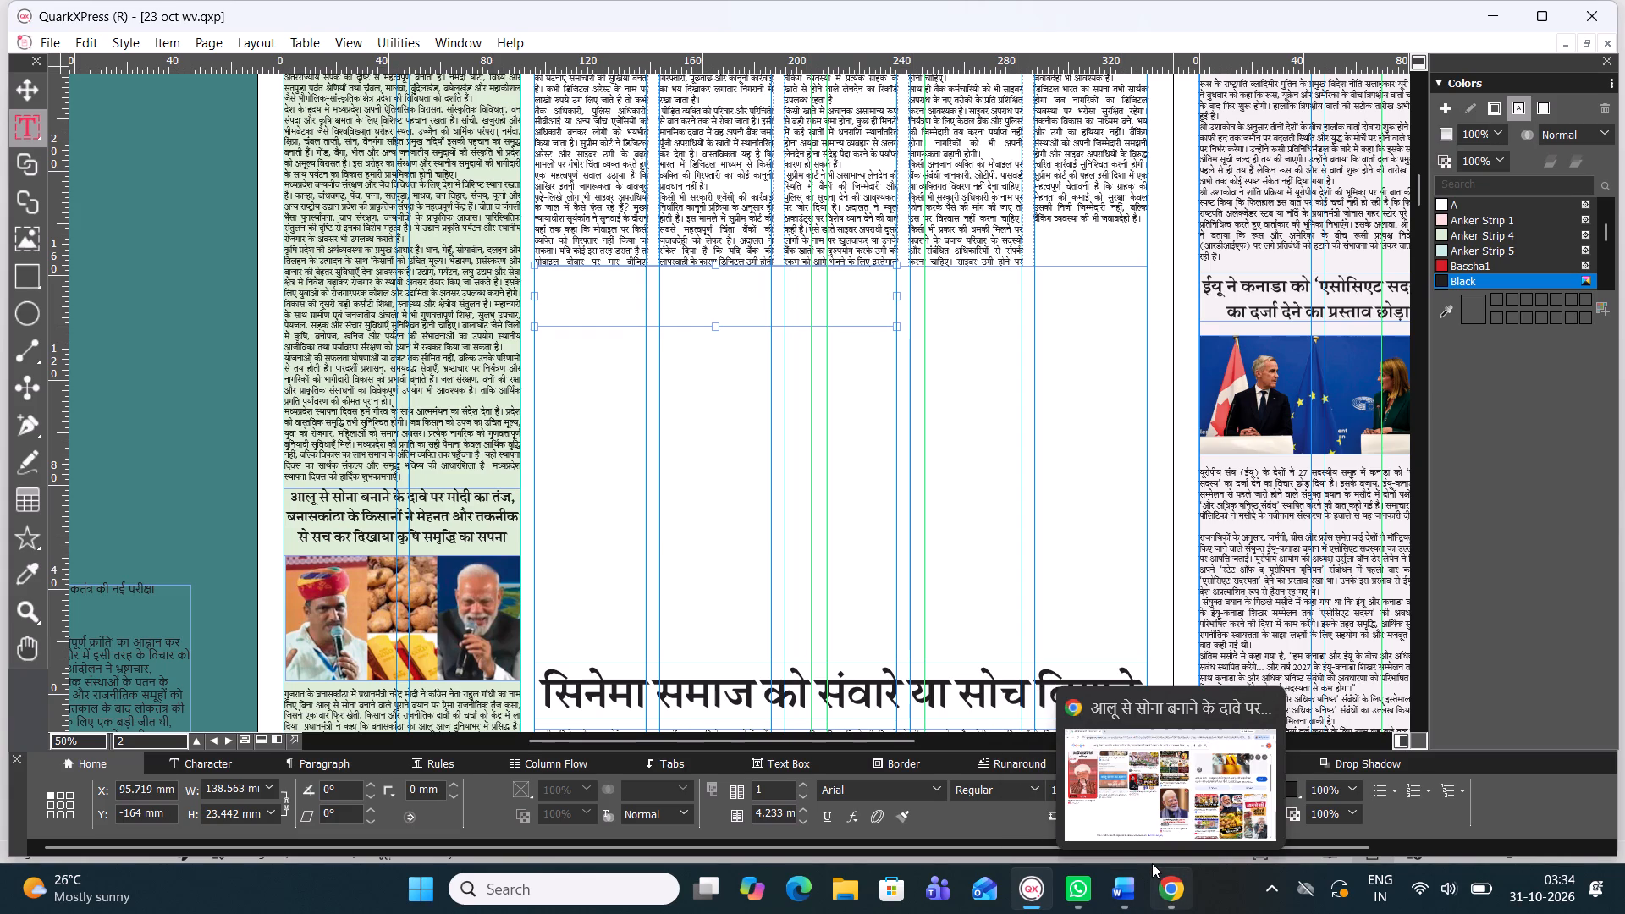
# Copy the headline "चक्रवातों के साये में तटीय भारत का भविष्य" from the 31 Oct Article Word document into the new QuarkXPress text box.
pyautogui.click(1112, 895)
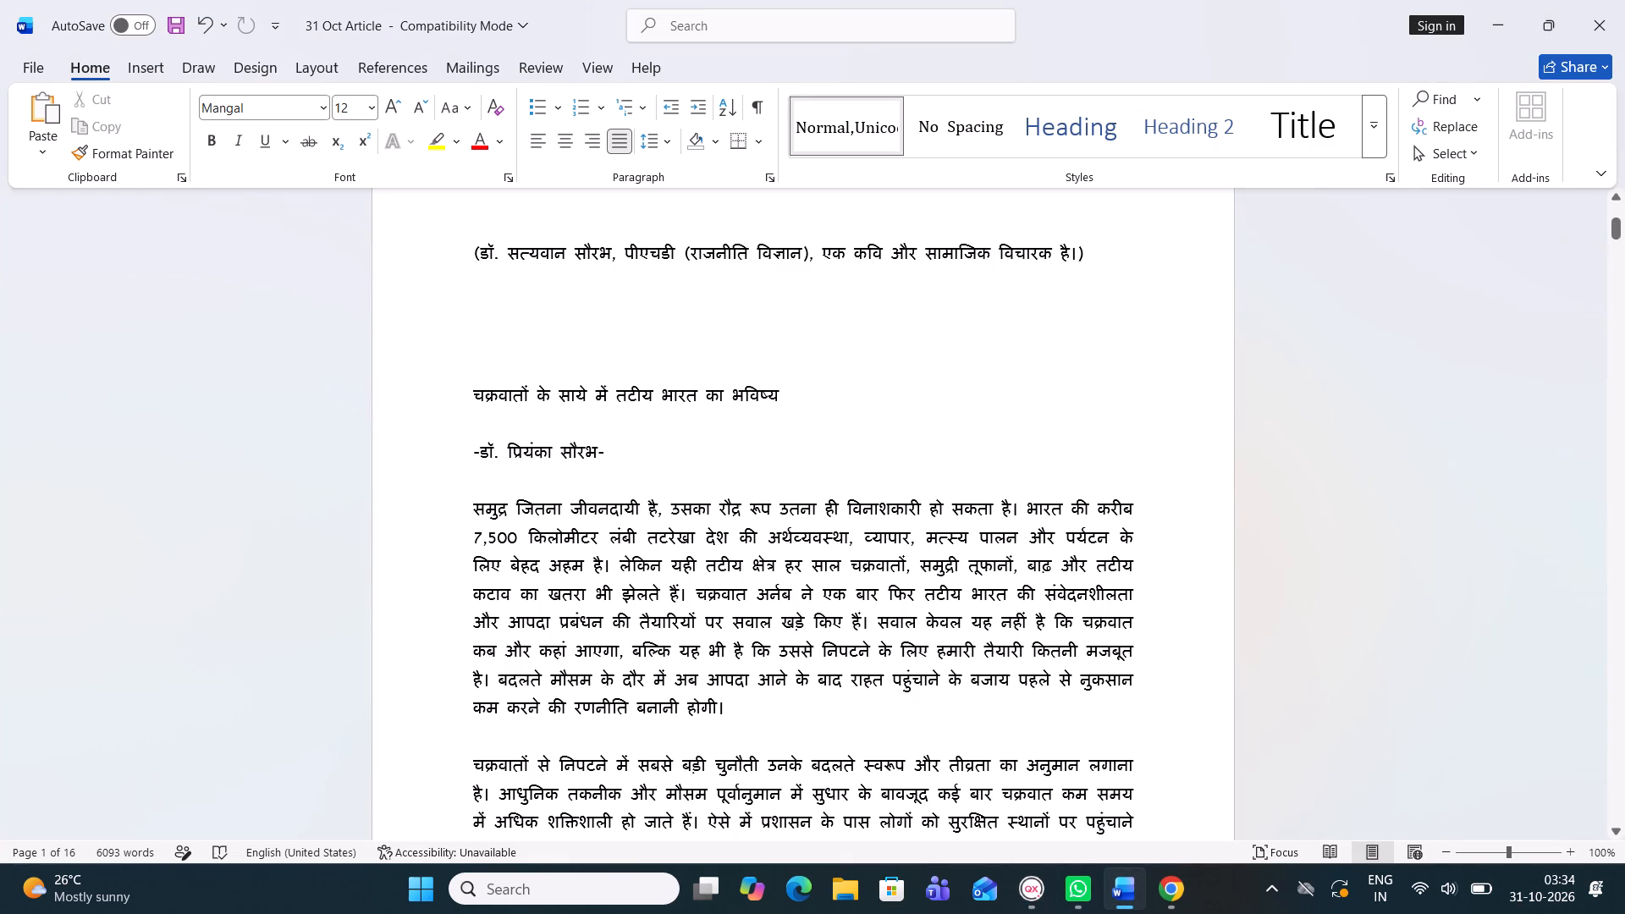
pyautogui.moveTo(466, 399); pyautogui.dragTo(786, 391)
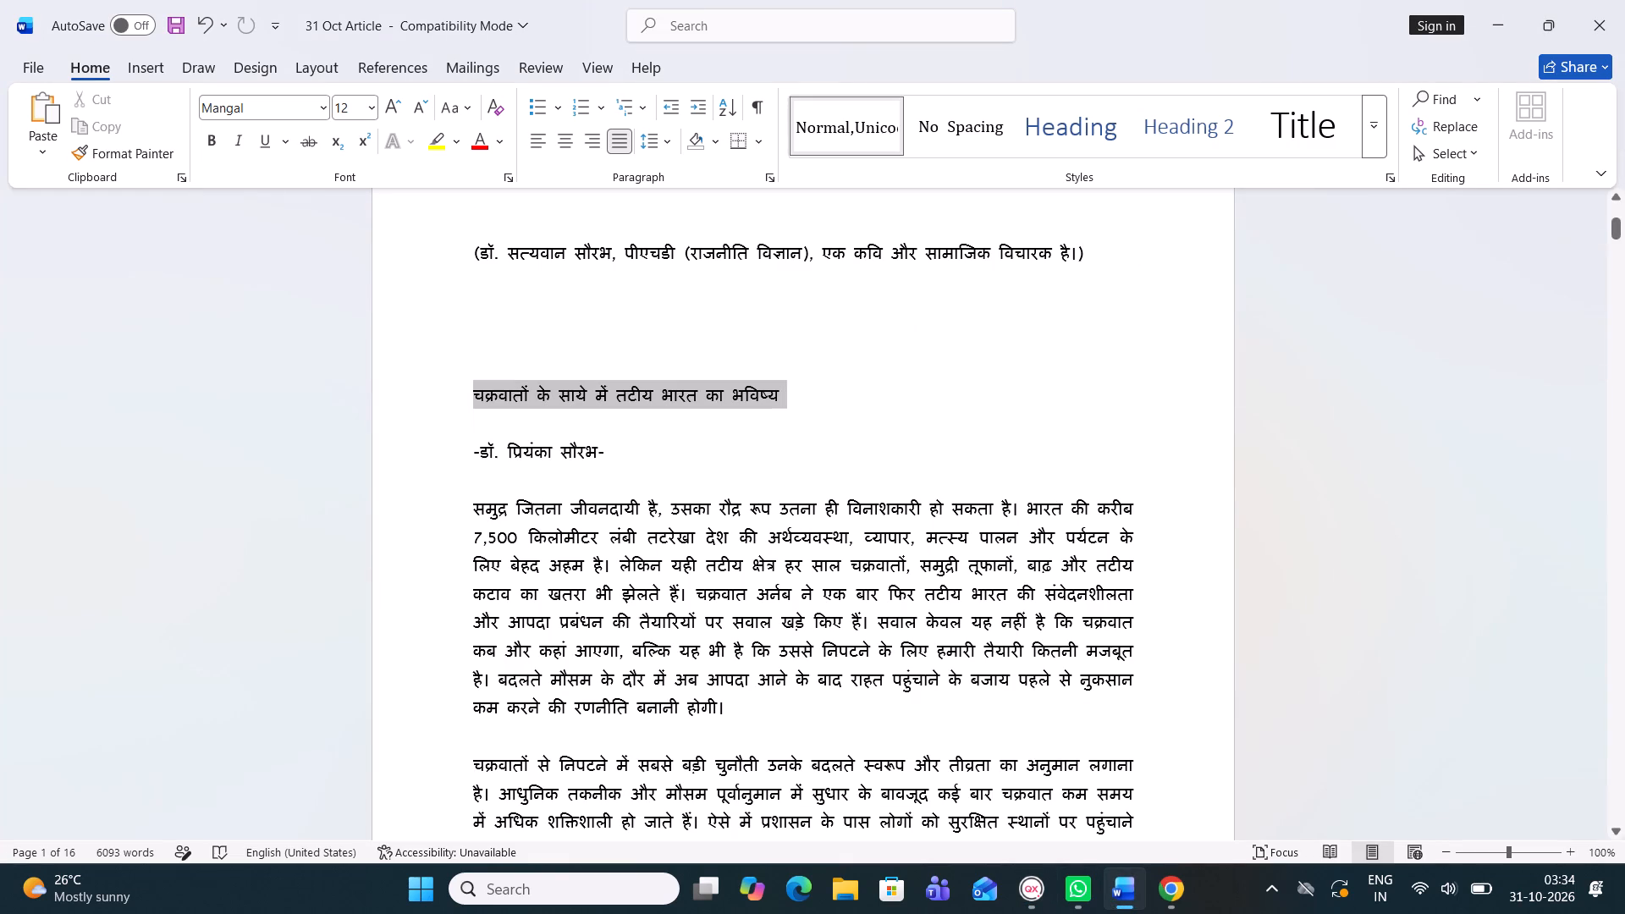
pyautogui.moveTo(786, 391); pyautogui.dragTo(779, 389)
pyautogui.hotkey('ctrl', 'c')
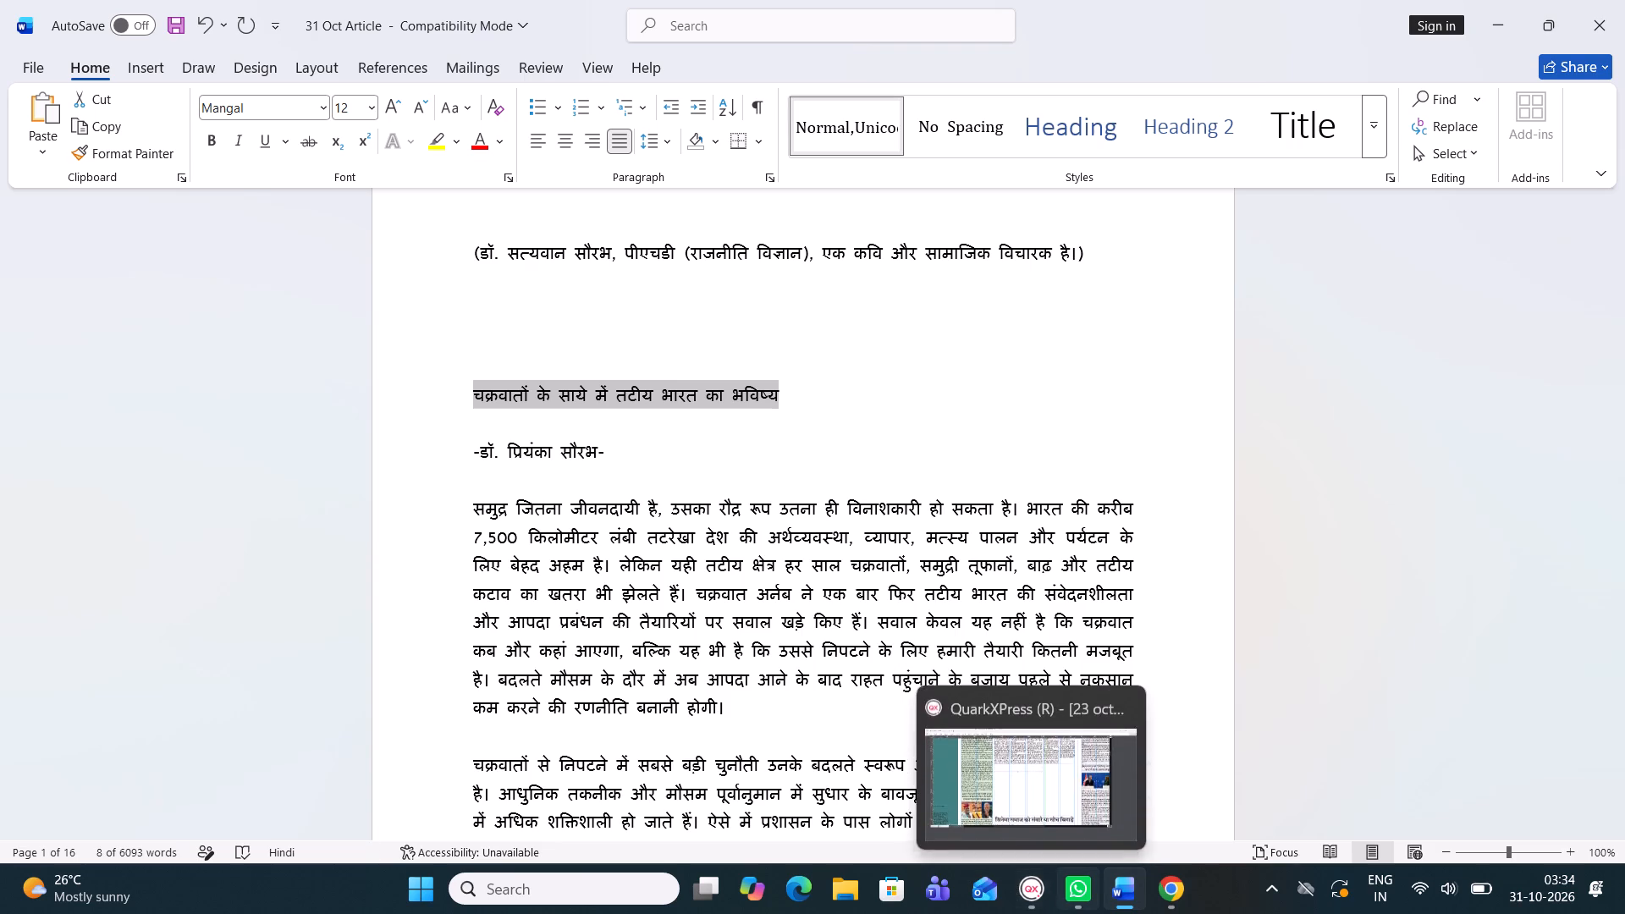
pyautogui.click(1019, 885)
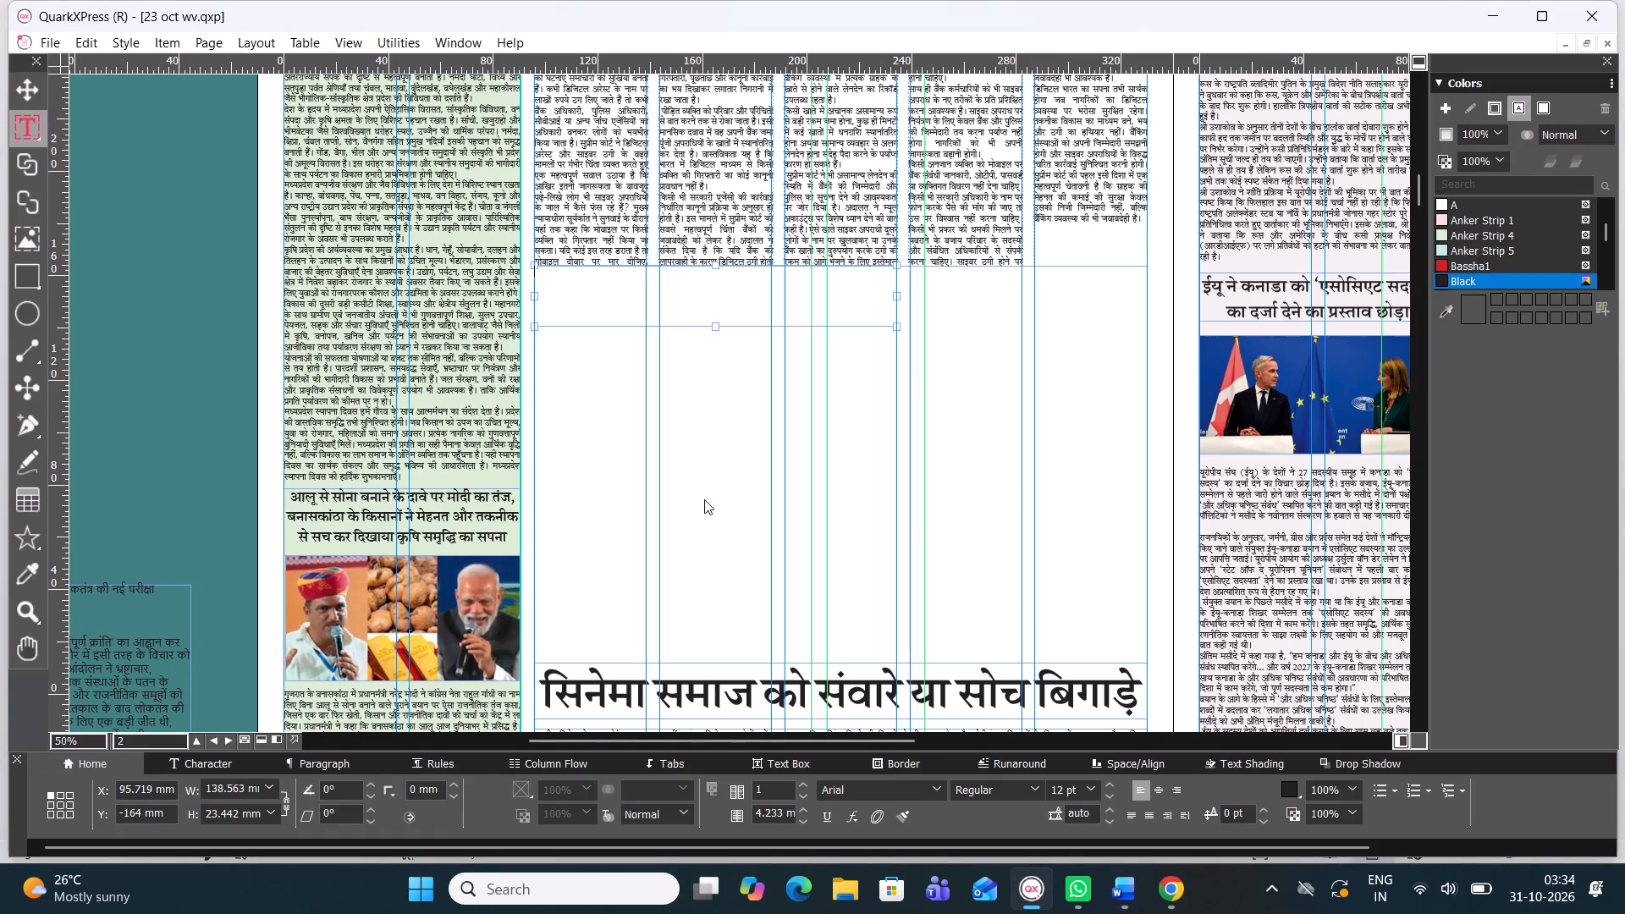
pyautogui.hotkey('ctrl', 'v')
# Set the entire cyclone headline in the Four C Gandhihead font.
pyautogui.hotkey('ctrl', 'a')
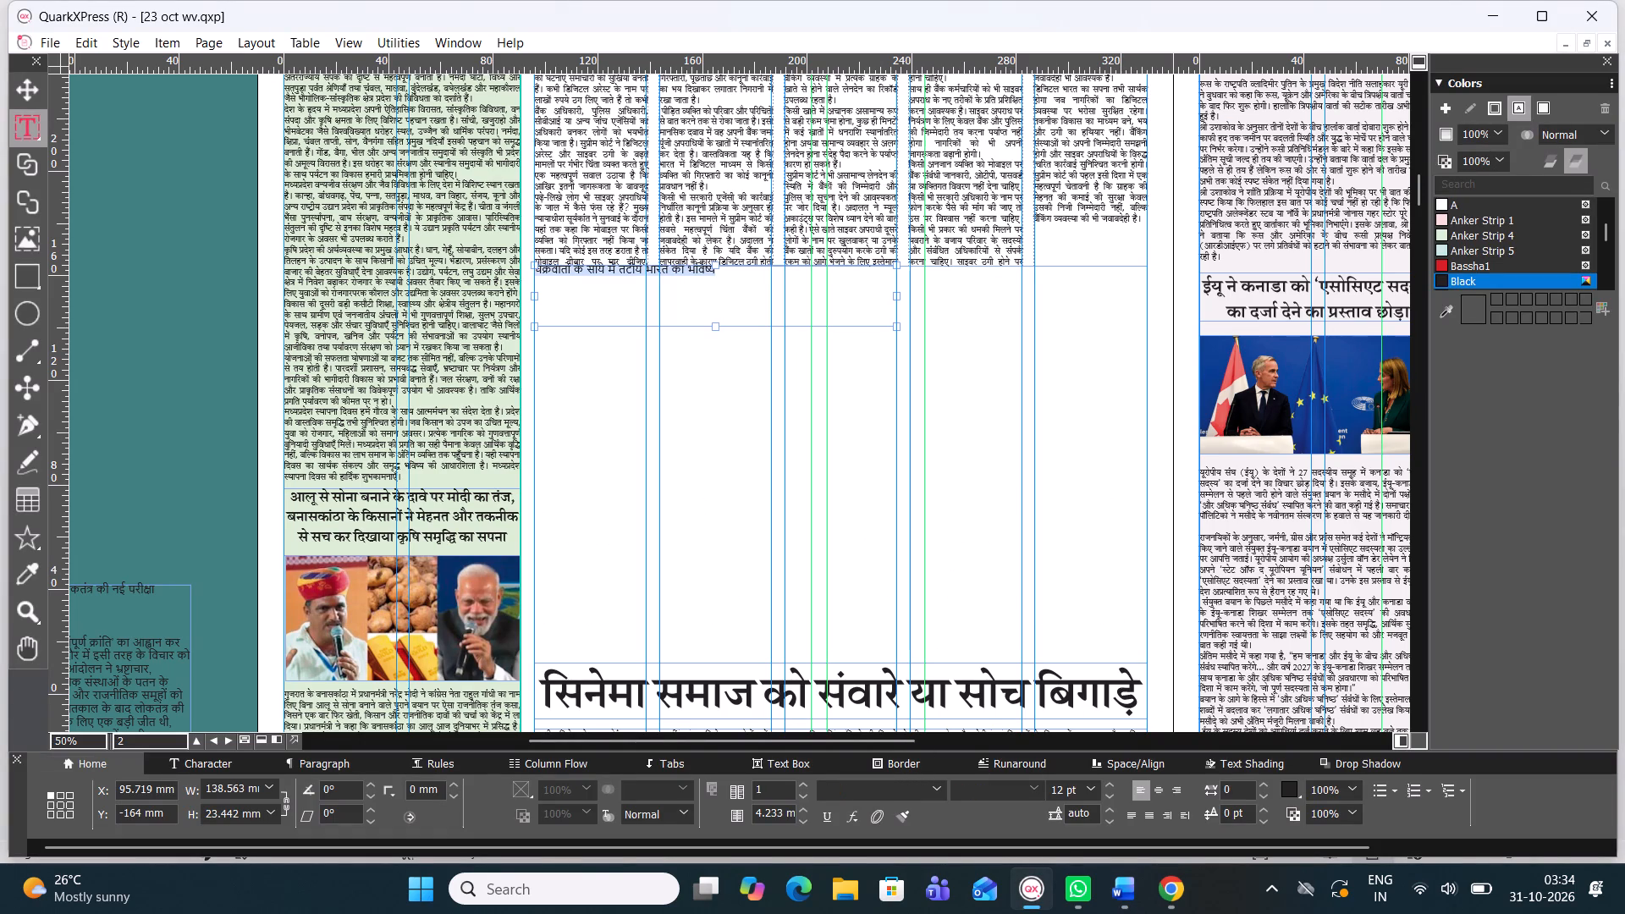
pyautogui.click(931, 794)
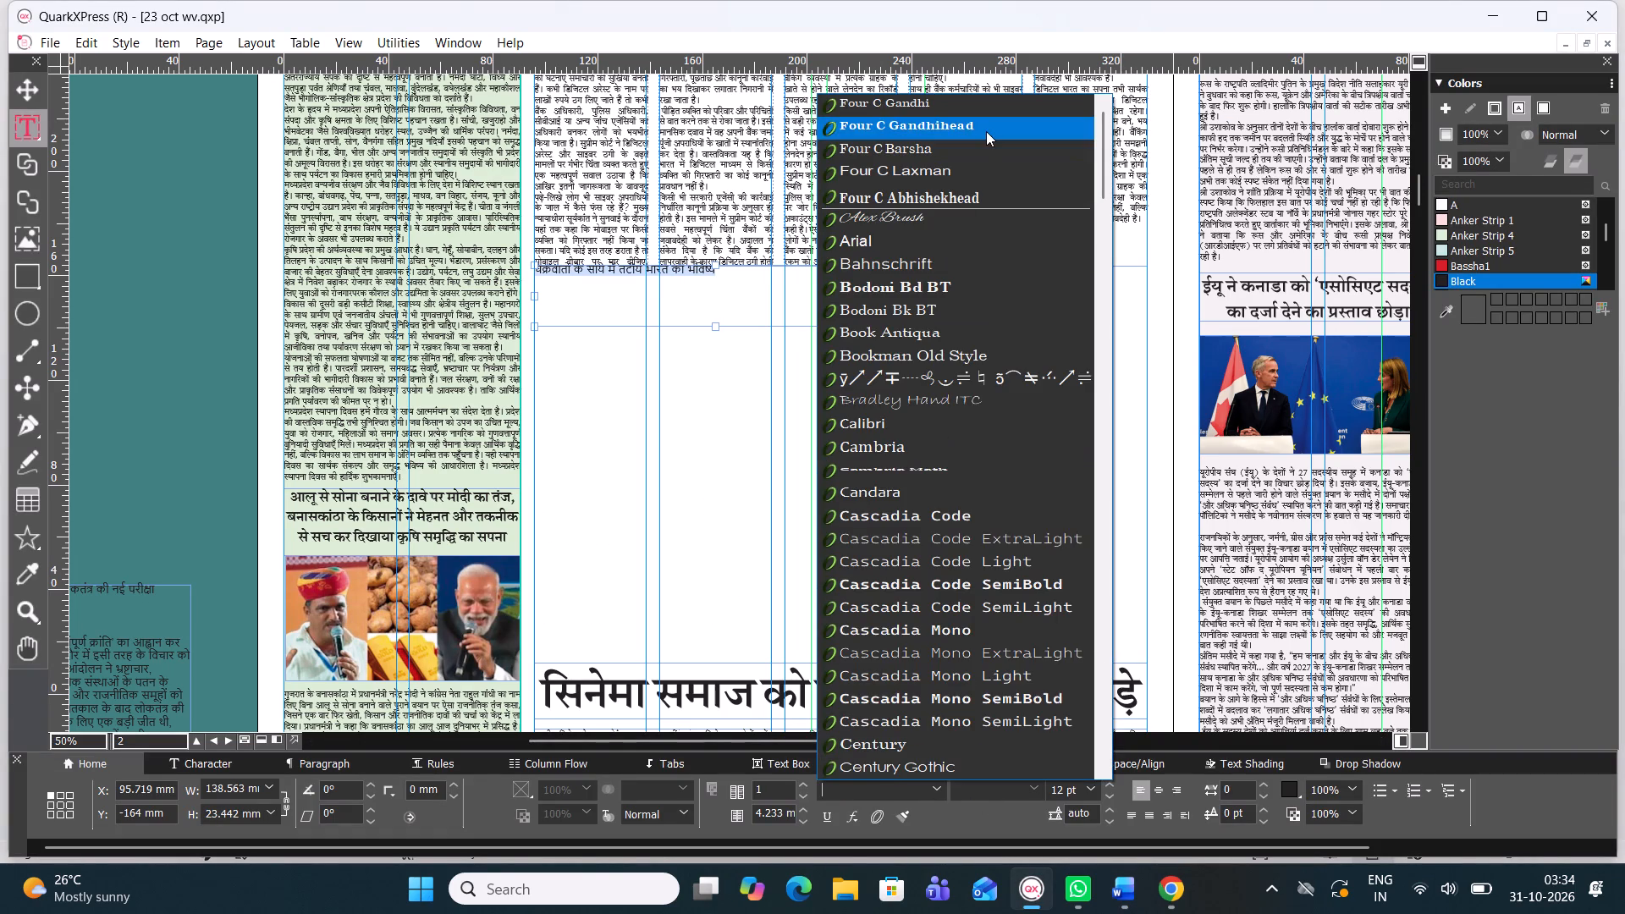
pyautogui.click(986, 131)
pyautogui.click(941, 791)
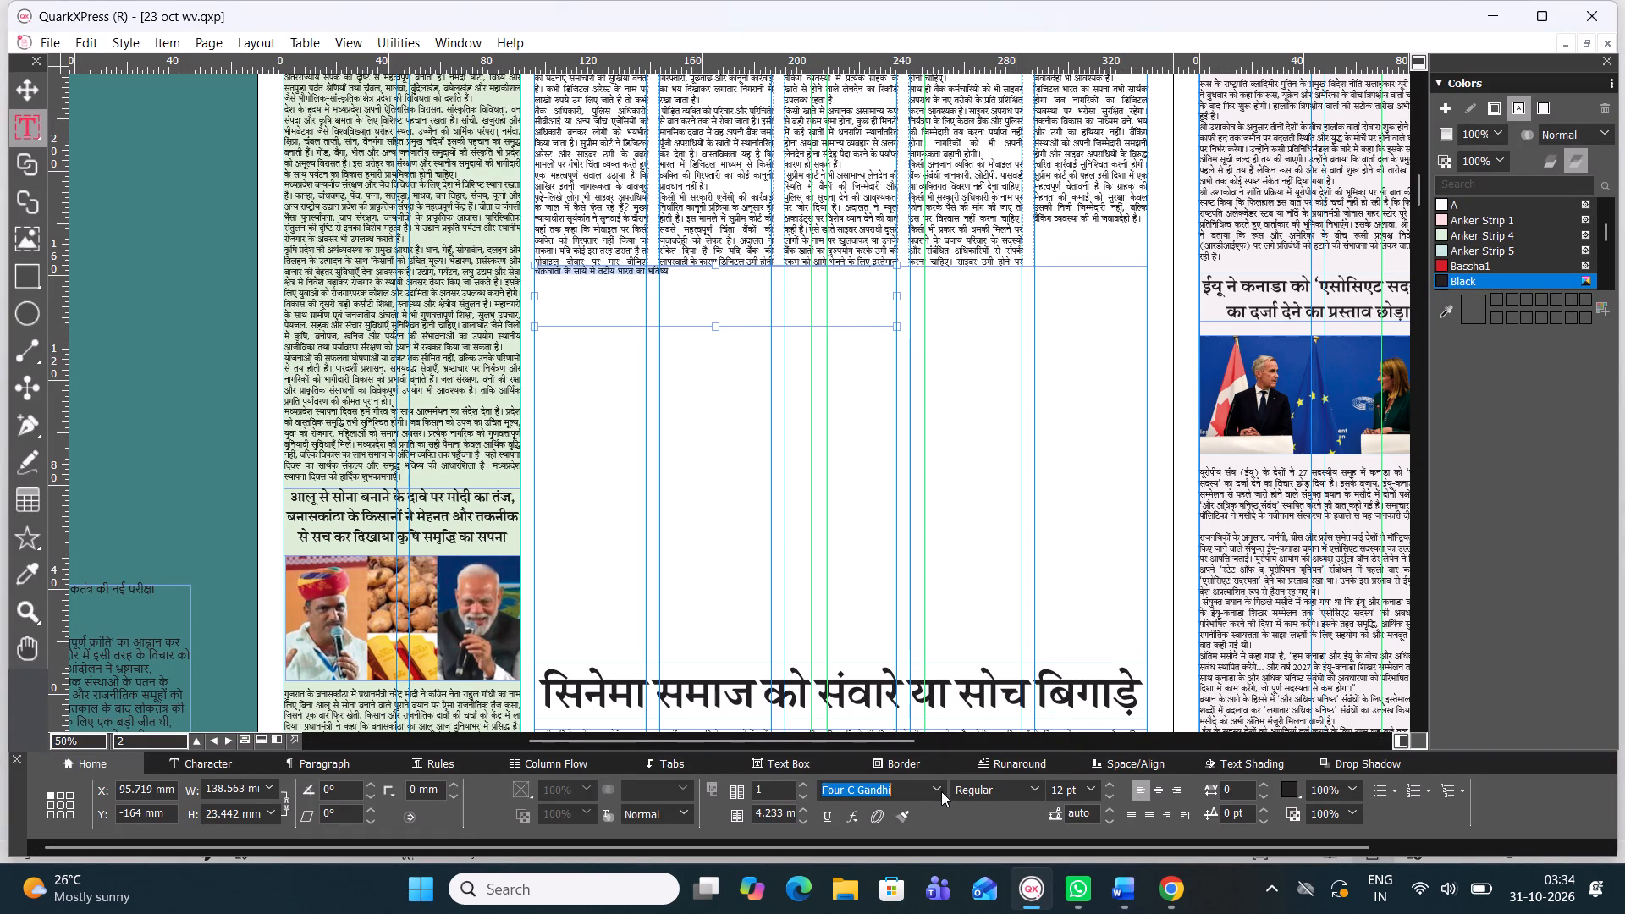
pyautogui.click(963, 113)
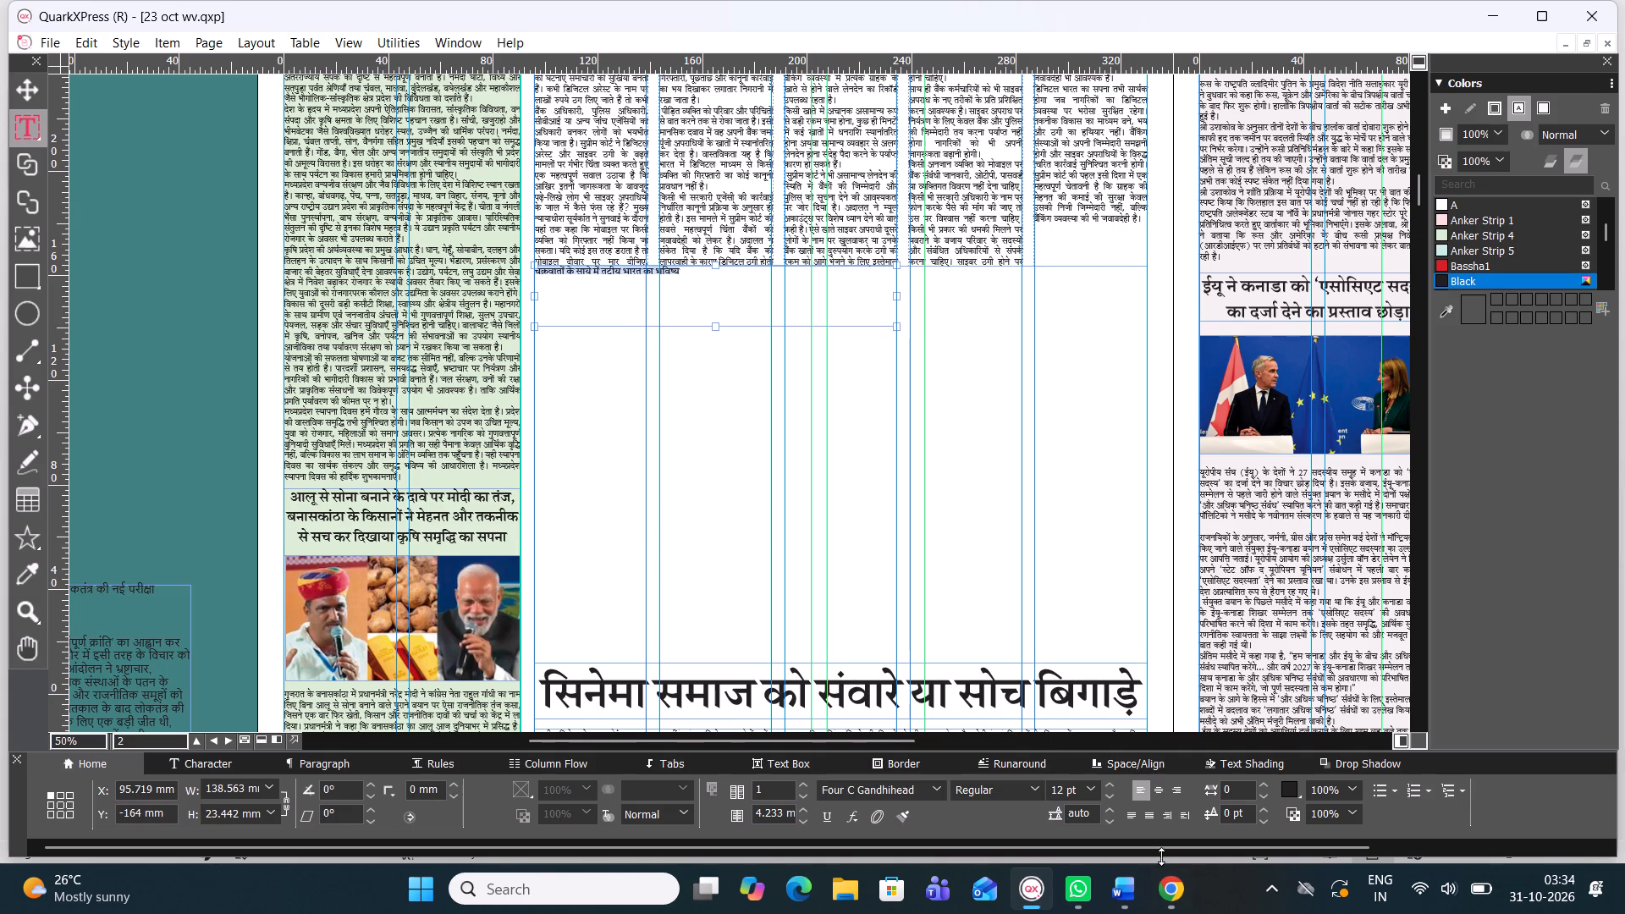
# Enlarge the cyclone headline text to 37 pt.
pyautogui.hotkey('ctrl', 'alt', 'shift', '.')
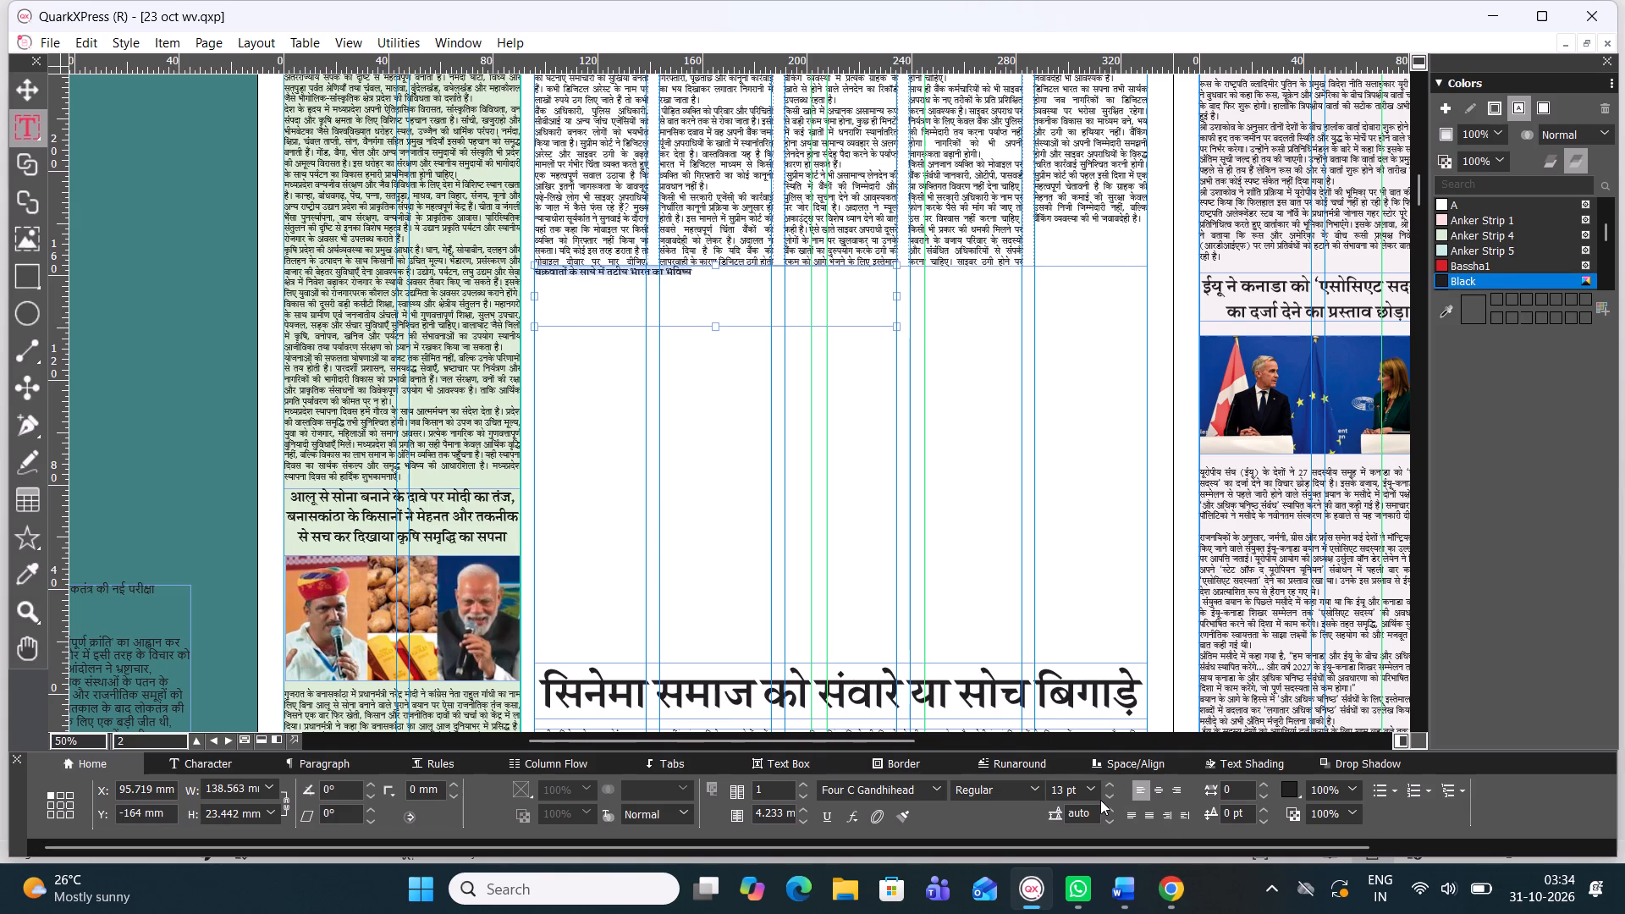
pyautogui.hotkey('ctrl', 'alt', 'shift', '.')
pyautogui.hotkey('ctrl', 'alt', 'shift', '.')
pyautogui.hotkey('ctrl', 'alt', 'shift', '.')
pyautogui.hotkey('ctrl', 'alt', 'shift', '.')
pyautogui.hotkey('ctrl', 'alt', 'shift', '.')
pyautogui.hotkey('ctrl', 'alt', 'shift', '.')
pyautogui.hotkey('ctrl', 'alt', 'shift', '.')
pyautogui.hotkey('ctrl', 'alt', 'shift', '.')
pyautogui.hotkey('ctrl', 'alt', 'shift', '.')
pyautogui.hotkey('ctrl', 'alt', 'shift', '.')
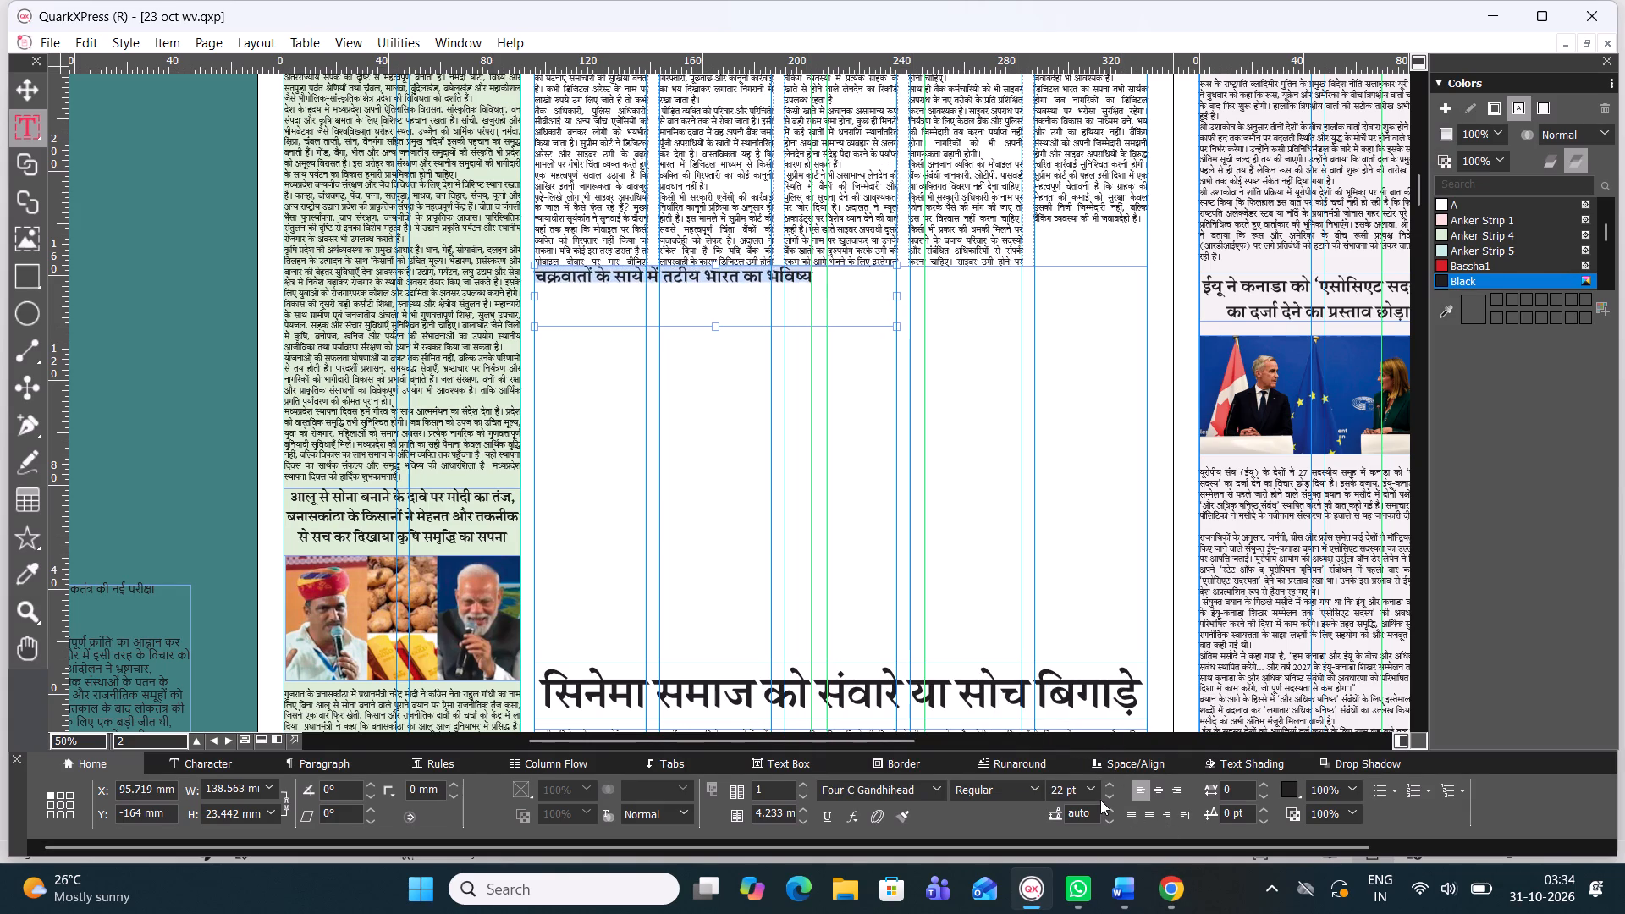
pyautogui.hotkey('ctrl', 'alt', 'shift', '.')
pyautogui.hotkey('ctrl', 'alt', 'shift', '.')
pyautogui.hotkey('ctrl', 'alt', 'shift', '.')
pyautogui.hotkey('ctrl', 'alt', 'shift', '.')
pyautogui.hotkey('ctrl', 'alt', 'shift', '.')
pyautogui.hotkey('ctrl', 'alt', 'shift', '.')
pyautogui.hotkey('ctrl', 'alt', 'shift', '.')
pyautogui.hotkey('ctrl', 'alt', 'shift', '.')
pyautogui.hotkey('ctrl', 'alt', 'shift', '.')
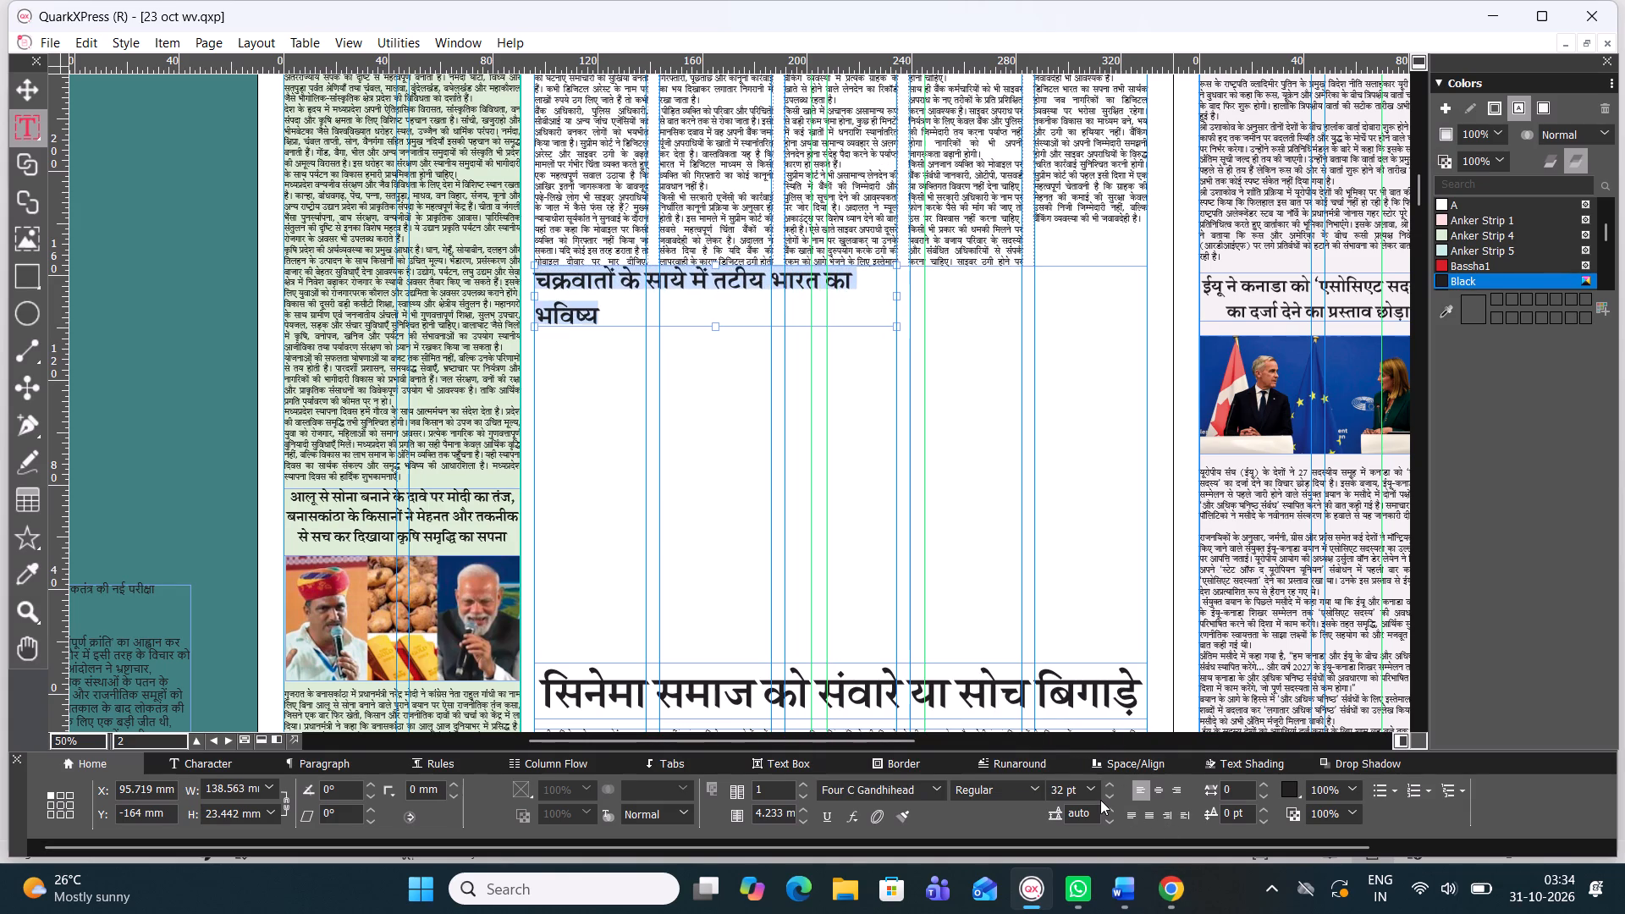
pyautogui.hotkey('ctrl', 'alt', 'shift', '.')
pyautogui.hotkey('ctrl', 'alt', 'shift', '.')
pyautogui.hotkey('ctrl', 'alt', 'shift', '.')
pyautogui.hotkey('ctrl', 'alt', 'shift', '.')
pyautogui.hotkey('ctrl', 'alt', 'shift', '.')
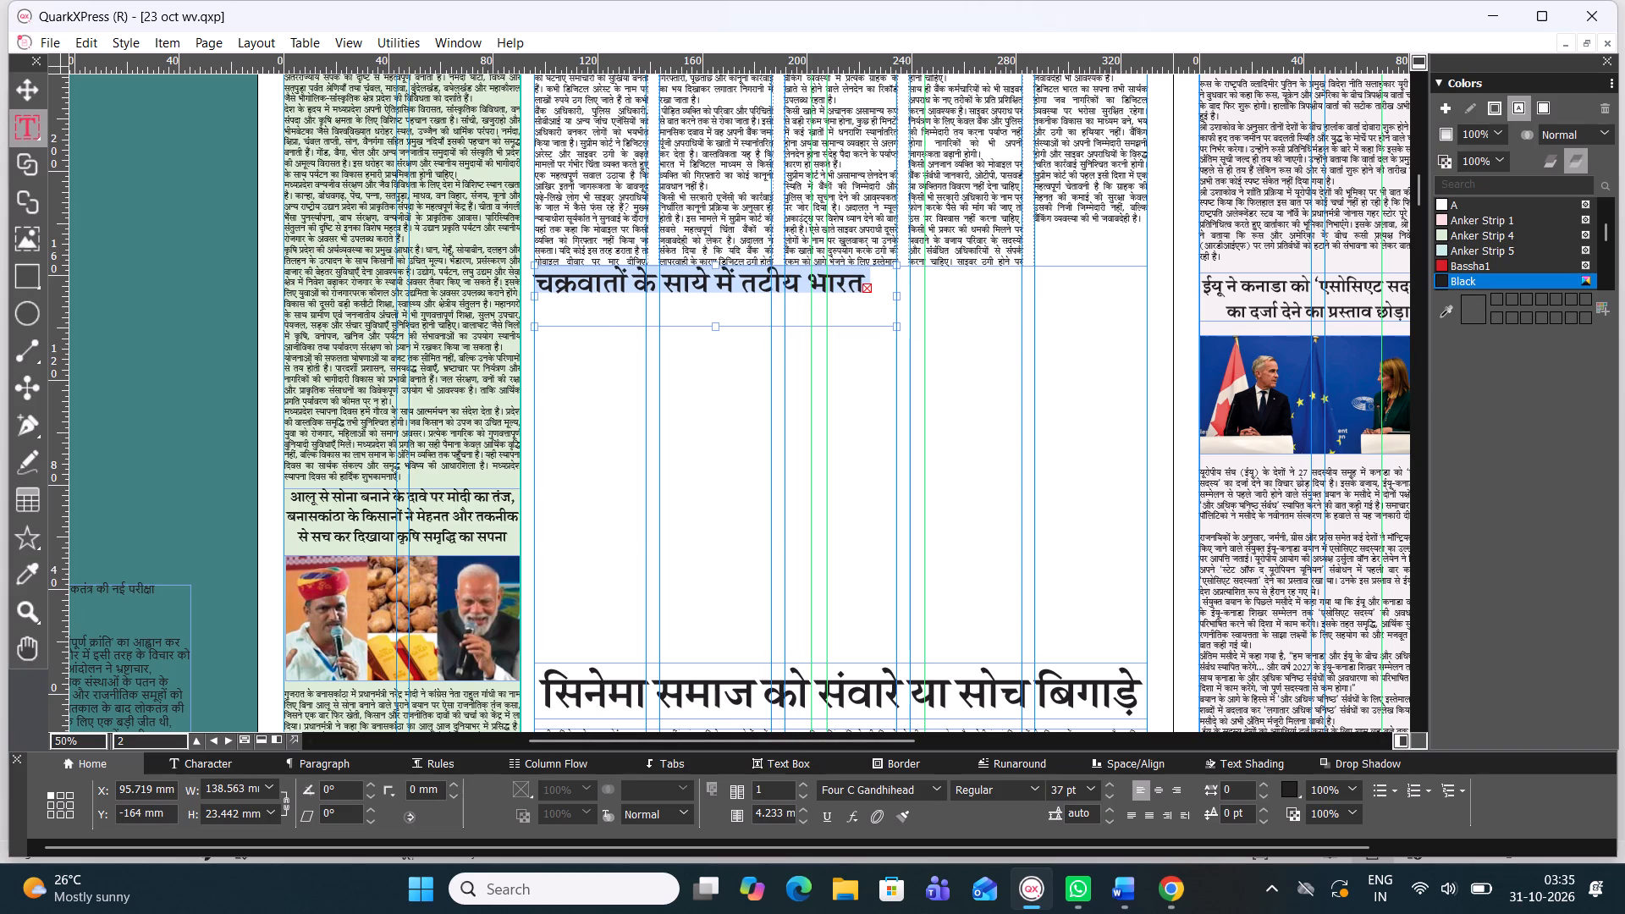
# Extend the cyclone headline box from its bottom edge to a height of about 26.7 mm.
pyautogui.moveTo(717, 328); pyautogui.dragTo(716, 335)
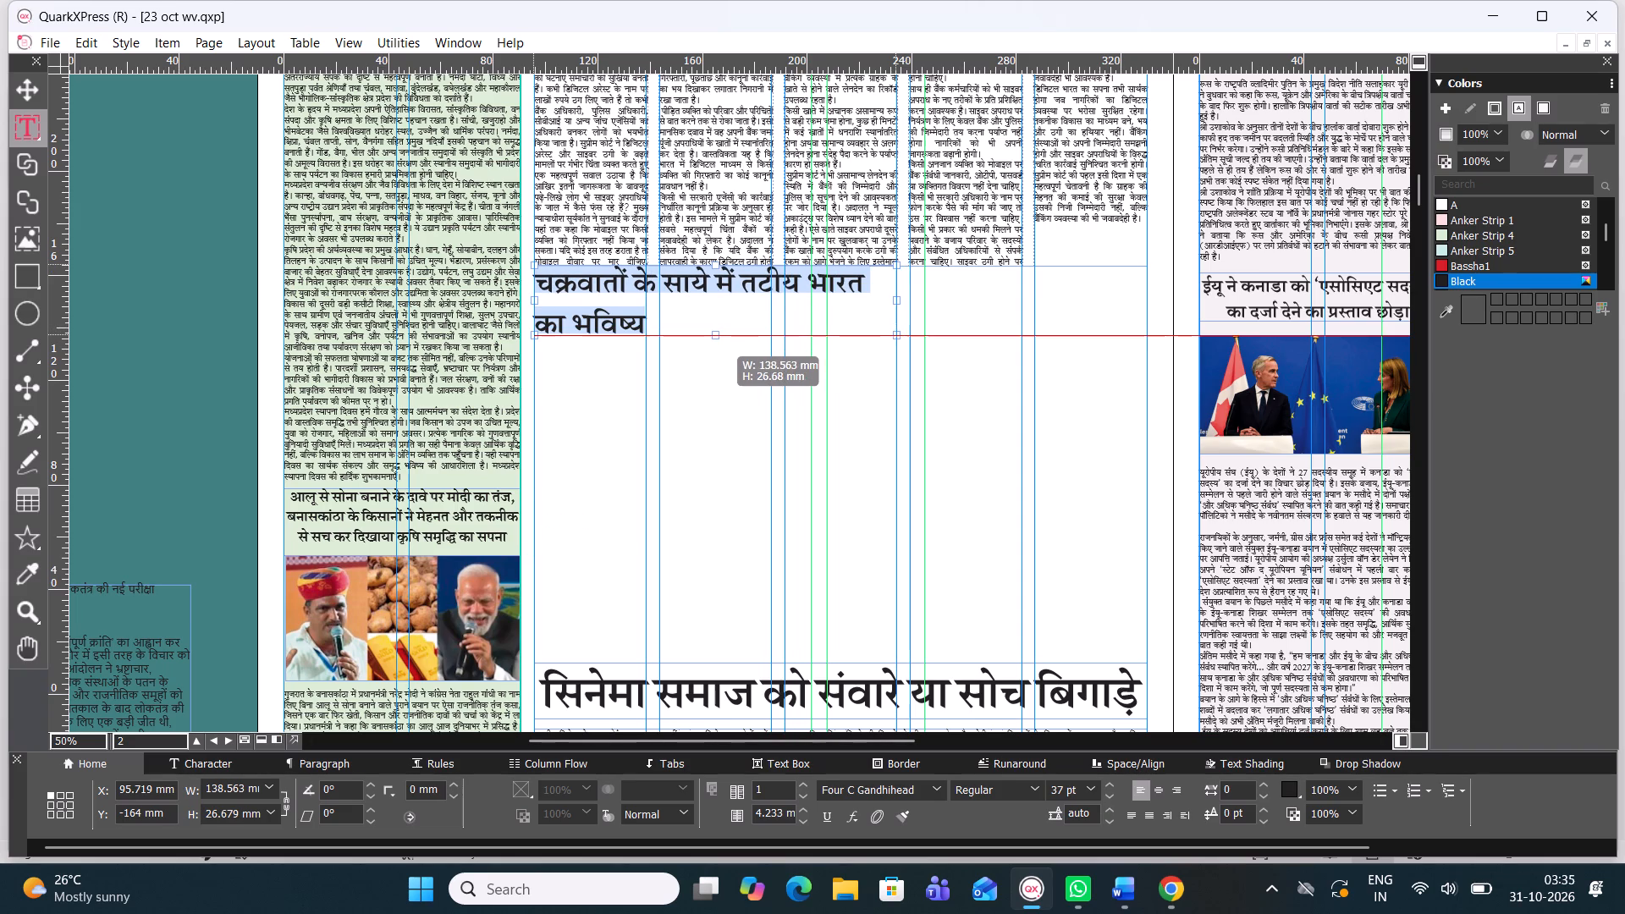
pyautogui.moveTo(716, 335); pyautogui.dragTo(715, 335)
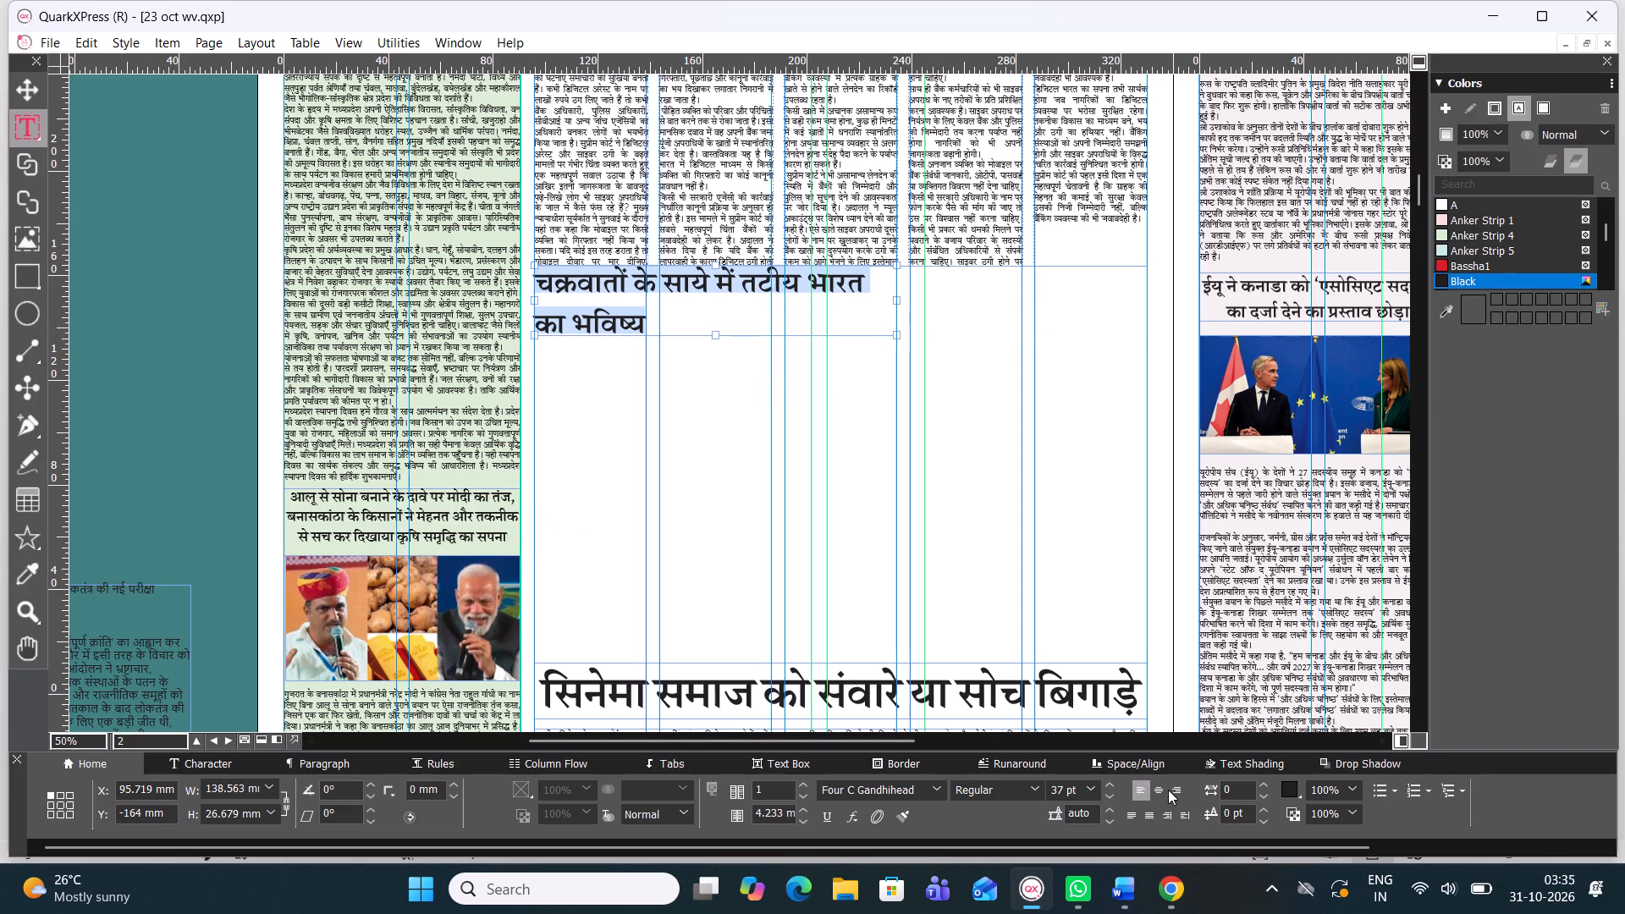
# Center the cyclone headline and set its tracking to -2.
pyautogui.click(1160, 791)
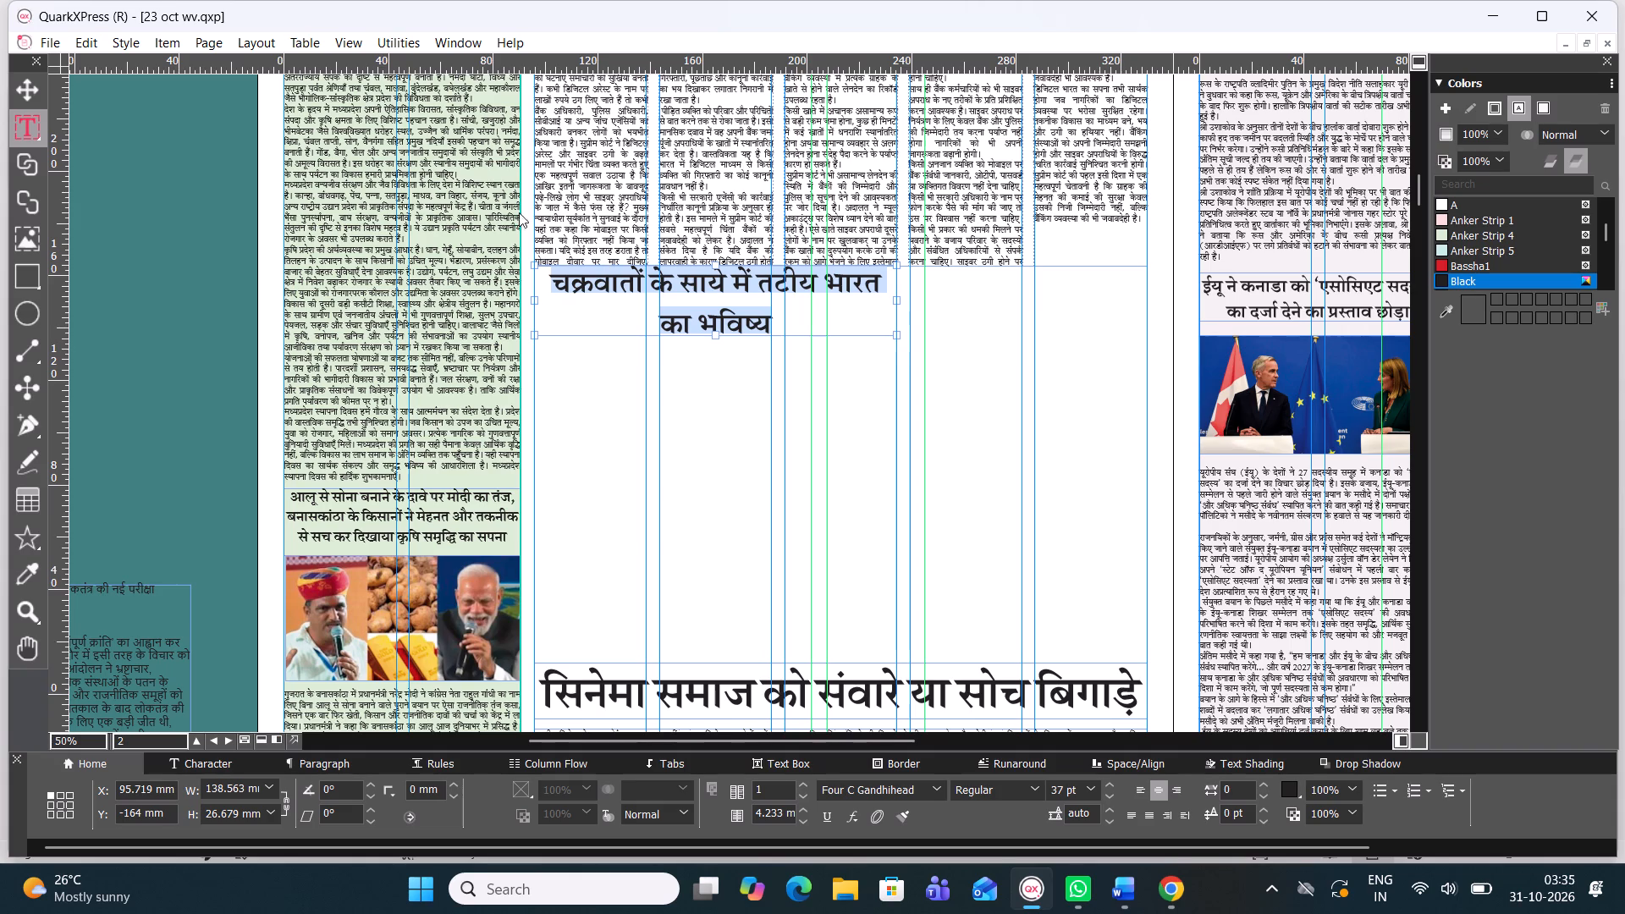
pyautogui.doubleClick(1263, 793)
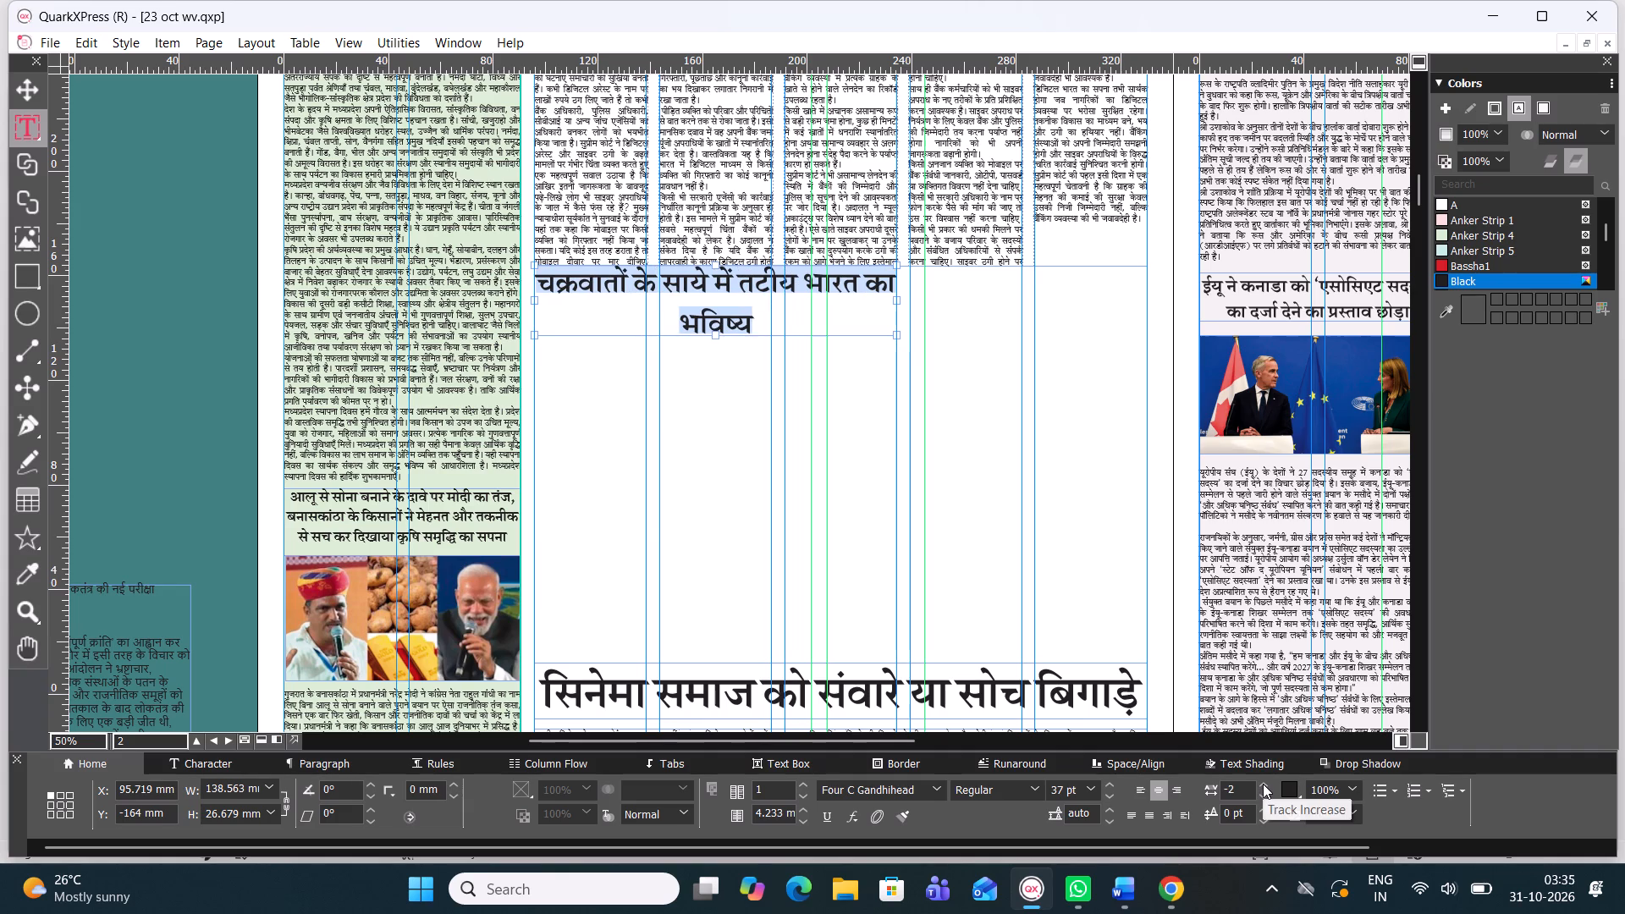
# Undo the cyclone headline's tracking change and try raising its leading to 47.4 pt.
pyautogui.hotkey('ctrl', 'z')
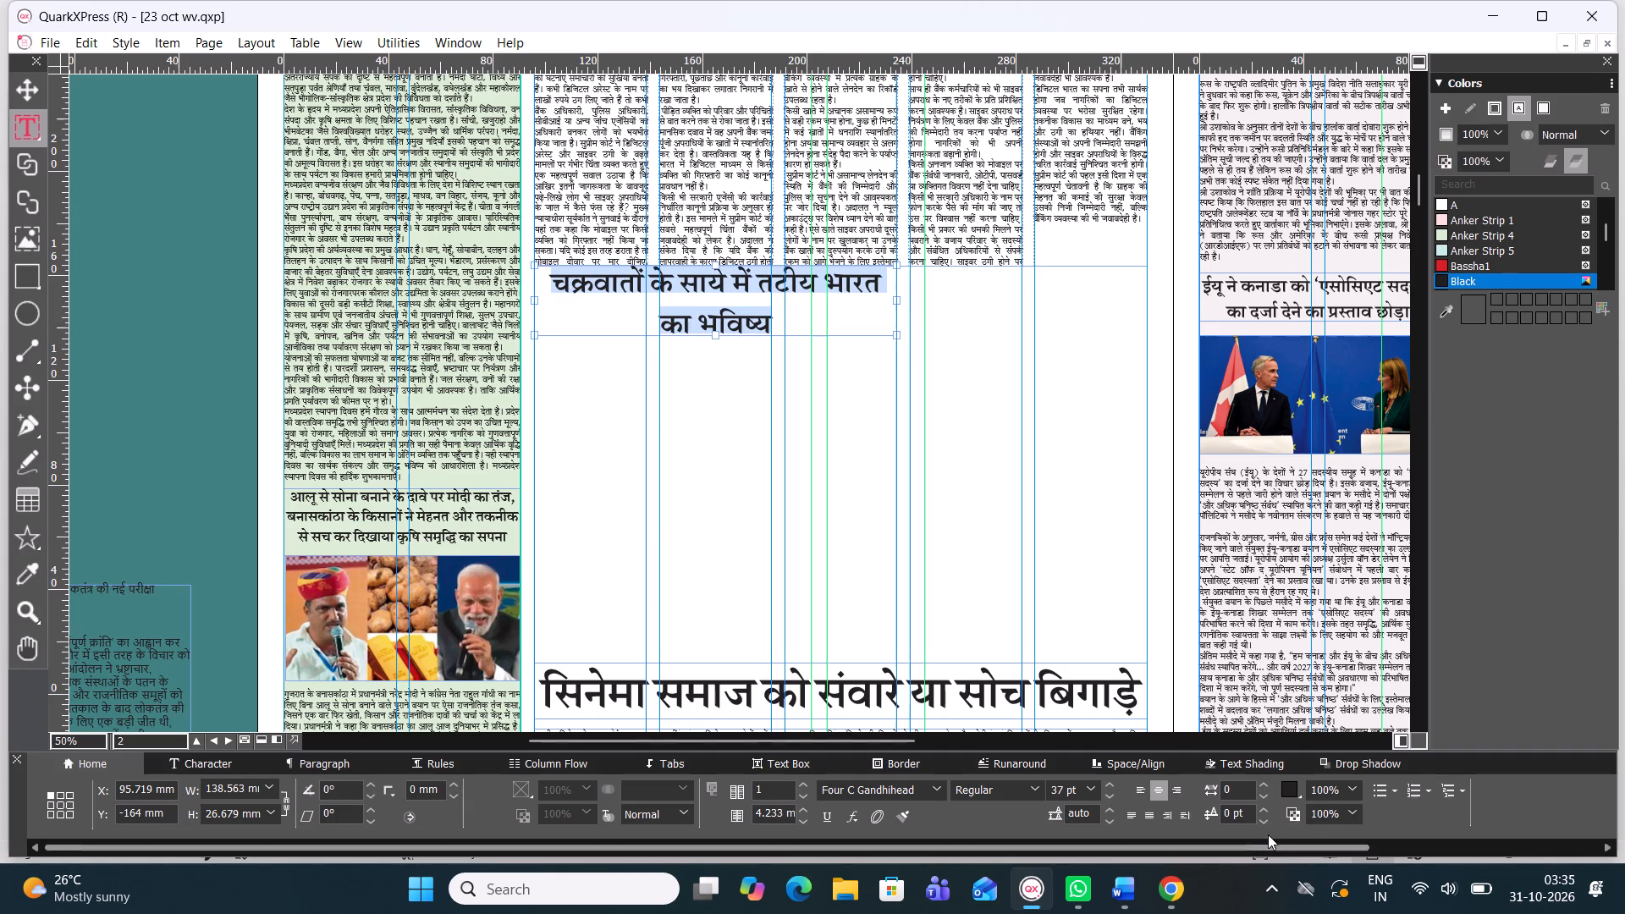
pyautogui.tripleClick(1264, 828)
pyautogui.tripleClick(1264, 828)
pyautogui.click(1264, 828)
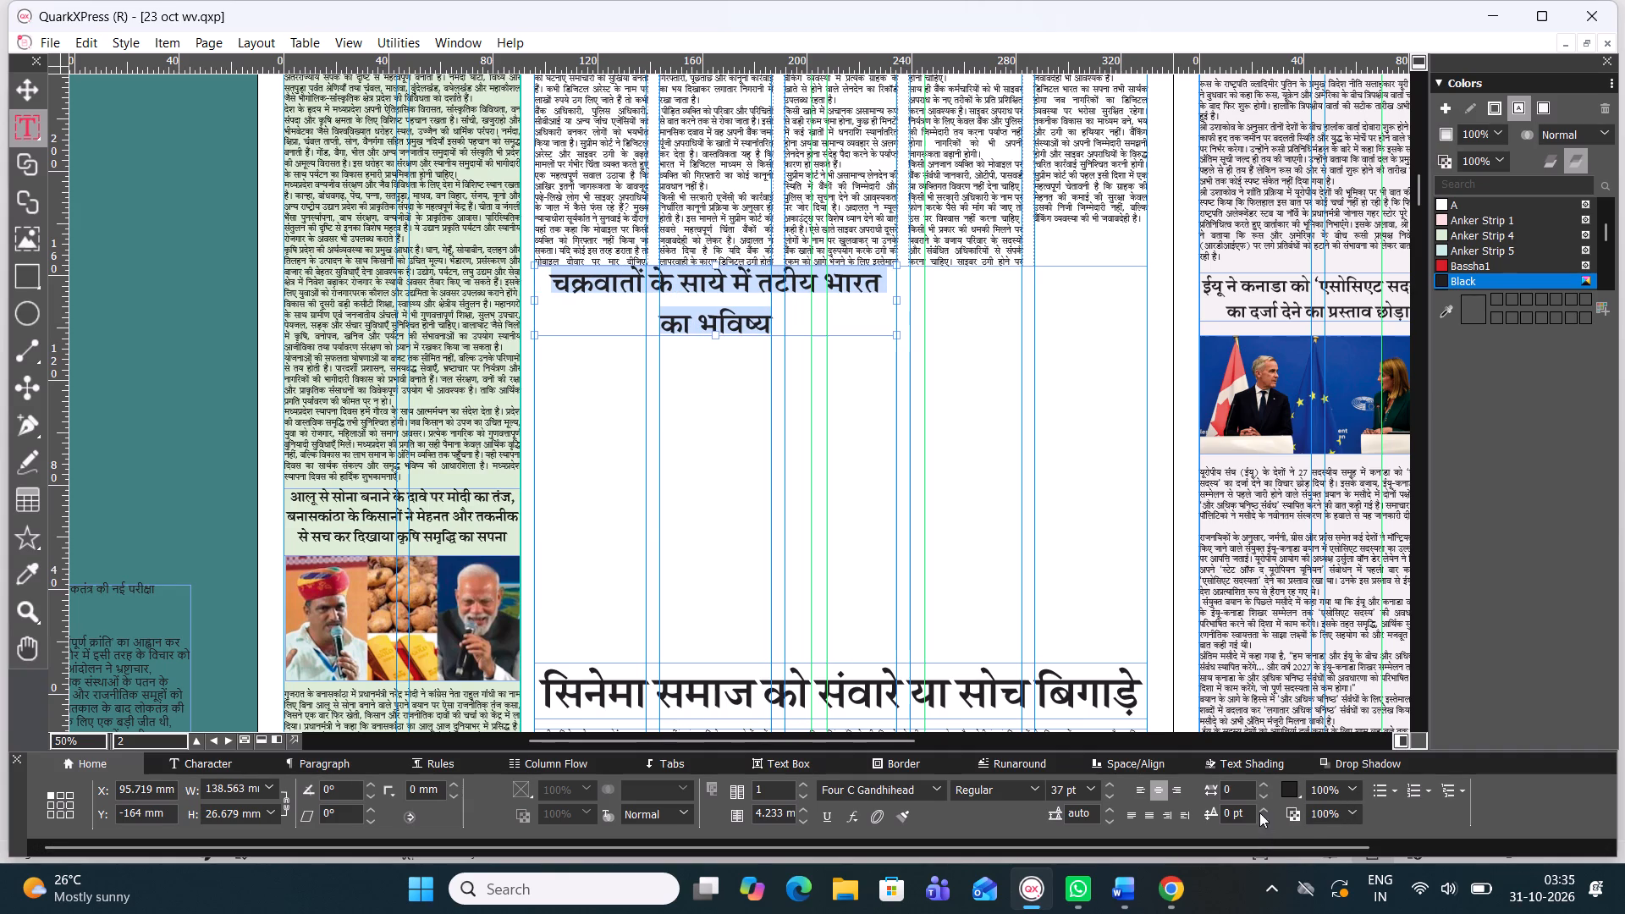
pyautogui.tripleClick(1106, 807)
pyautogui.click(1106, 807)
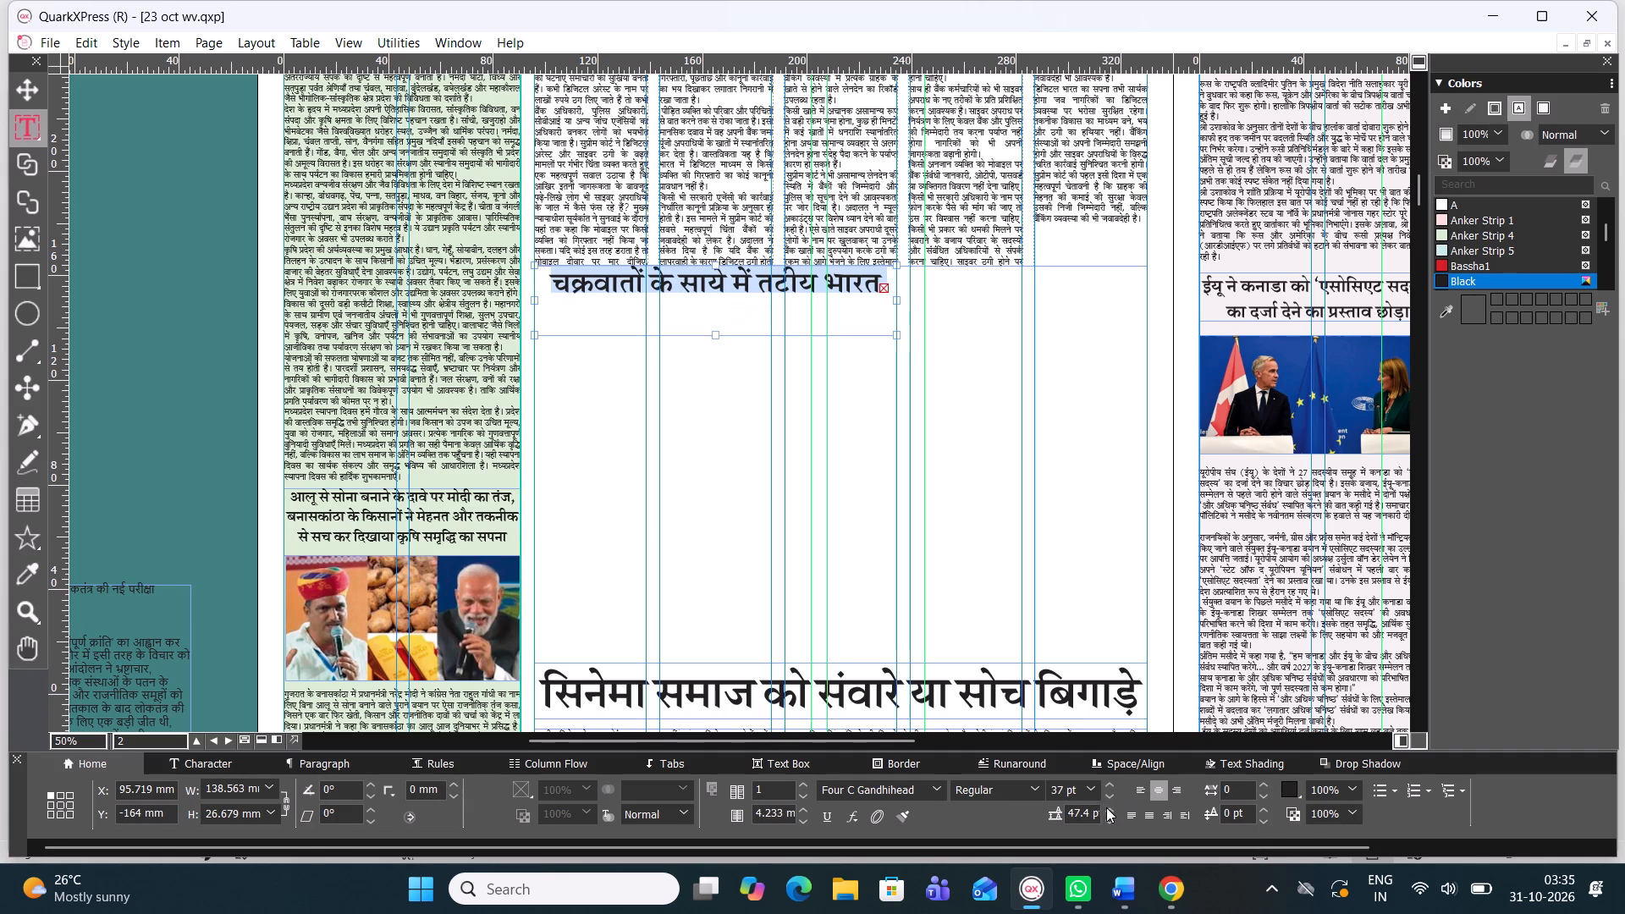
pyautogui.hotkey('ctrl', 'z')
# Reduce the cyclone headline's leading to 39.4 pt and center the text.
pyautogui.tripleClick(1108, 826)
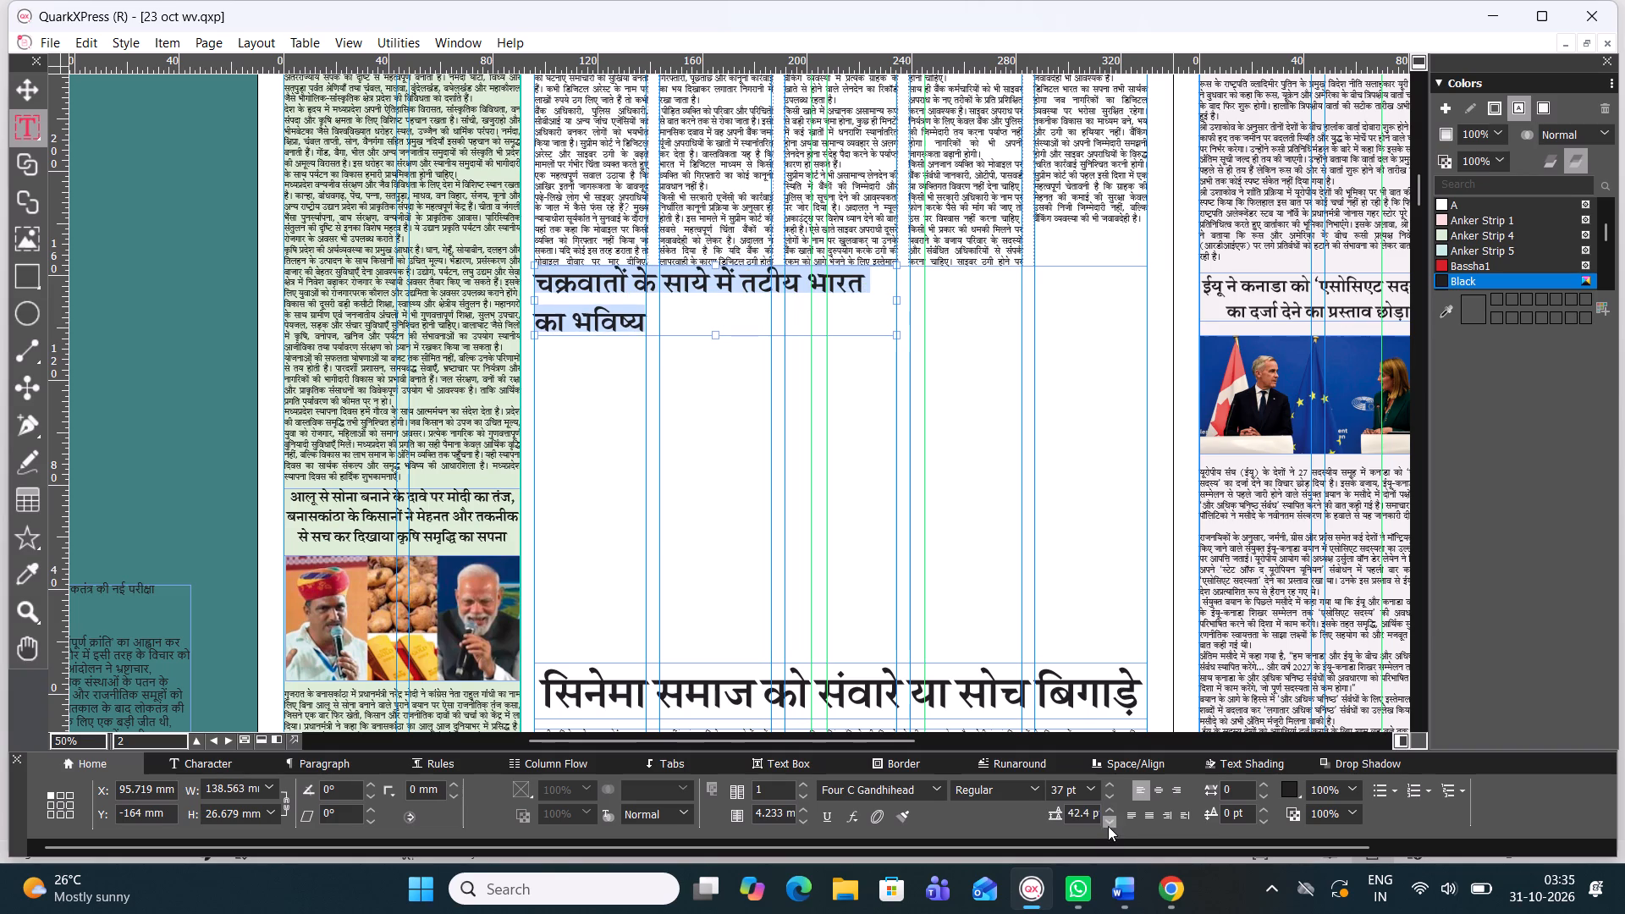
pyautogui.tripleClick(1108, 826)
pyautogui.doubleClick(1108, 826)
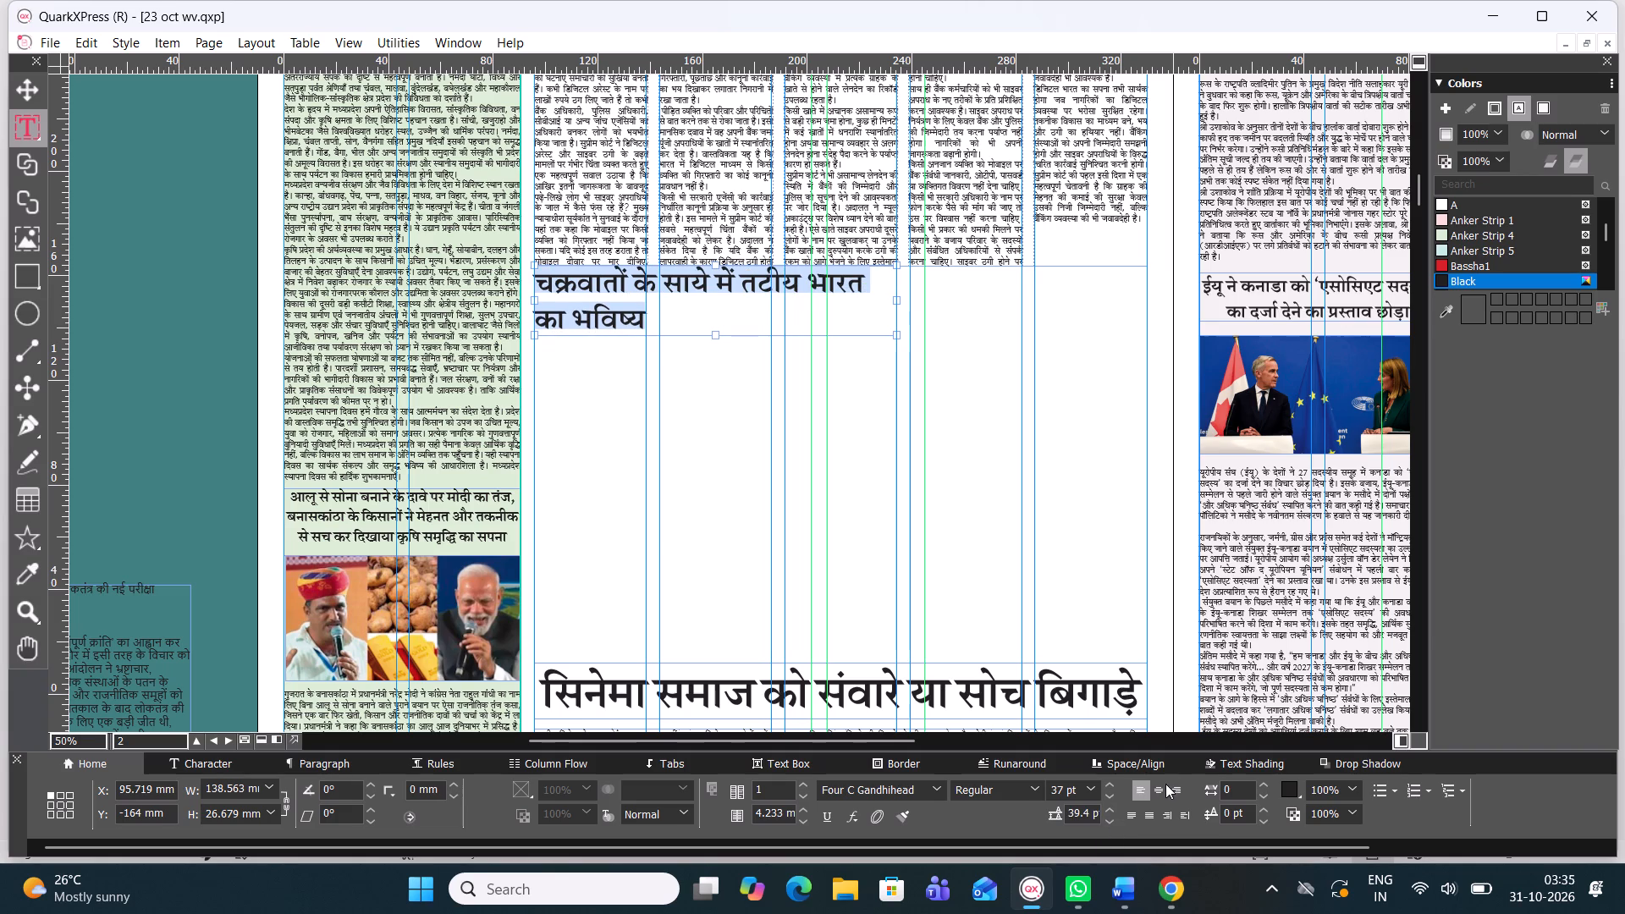
pyautogui.click(1162, 787)
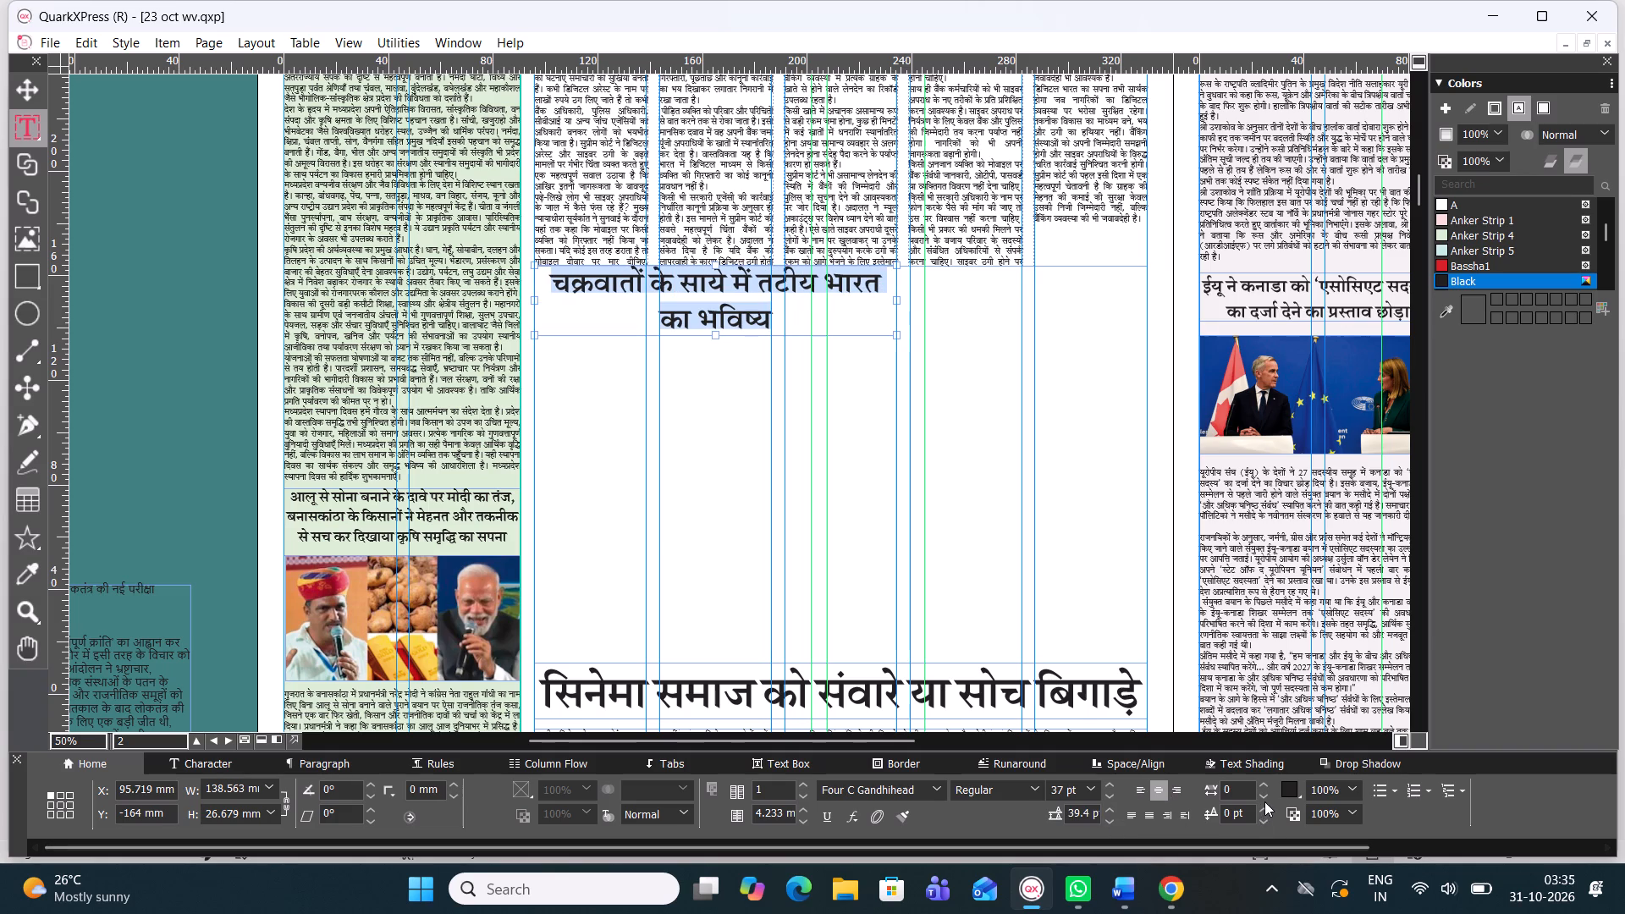
# Tighten the cyclone headline's tracking to -5.
pyautogui.doubleClick(1264, 798)
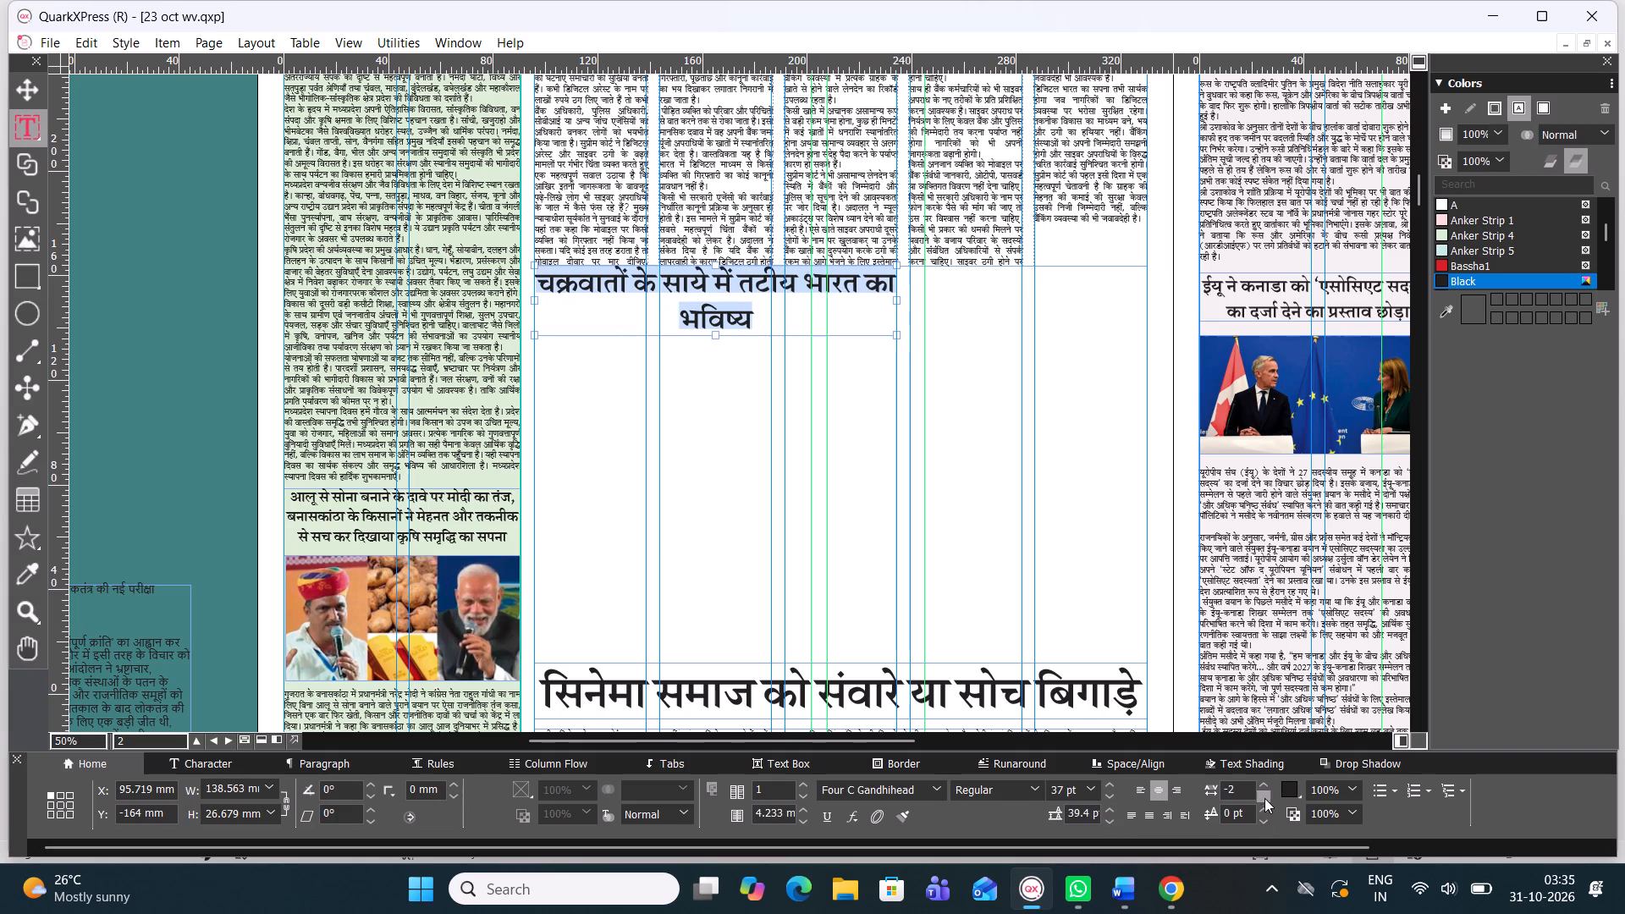
pyautogui.doubleClick(1264, 798)
pyautogui.click(1264, 798)
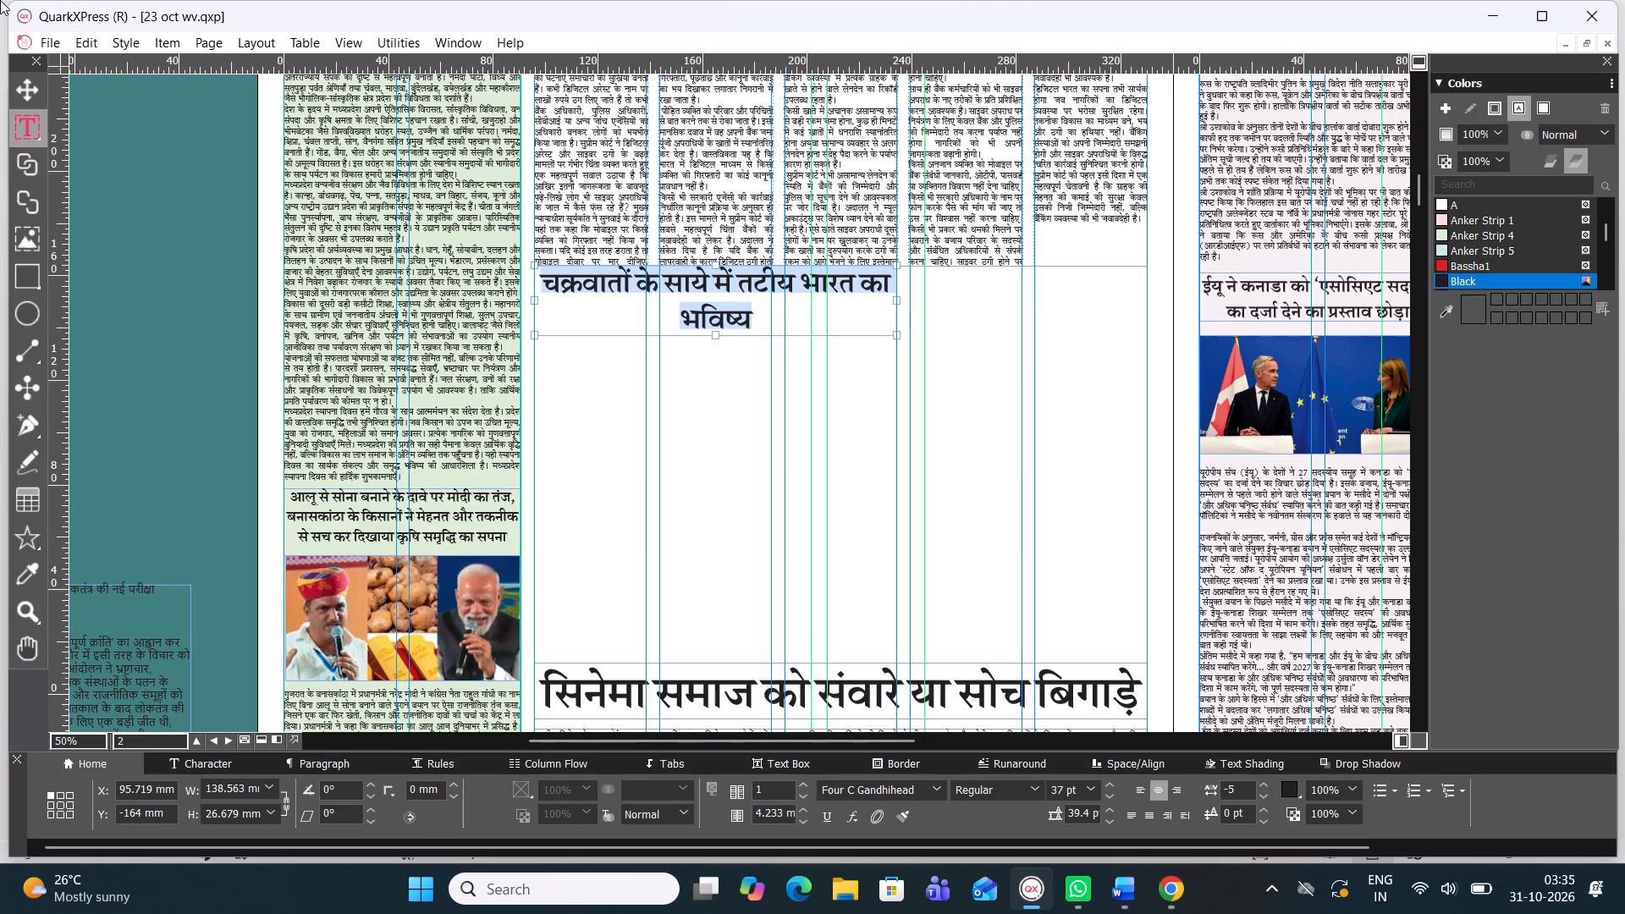
pyautogui.click(32, 97)
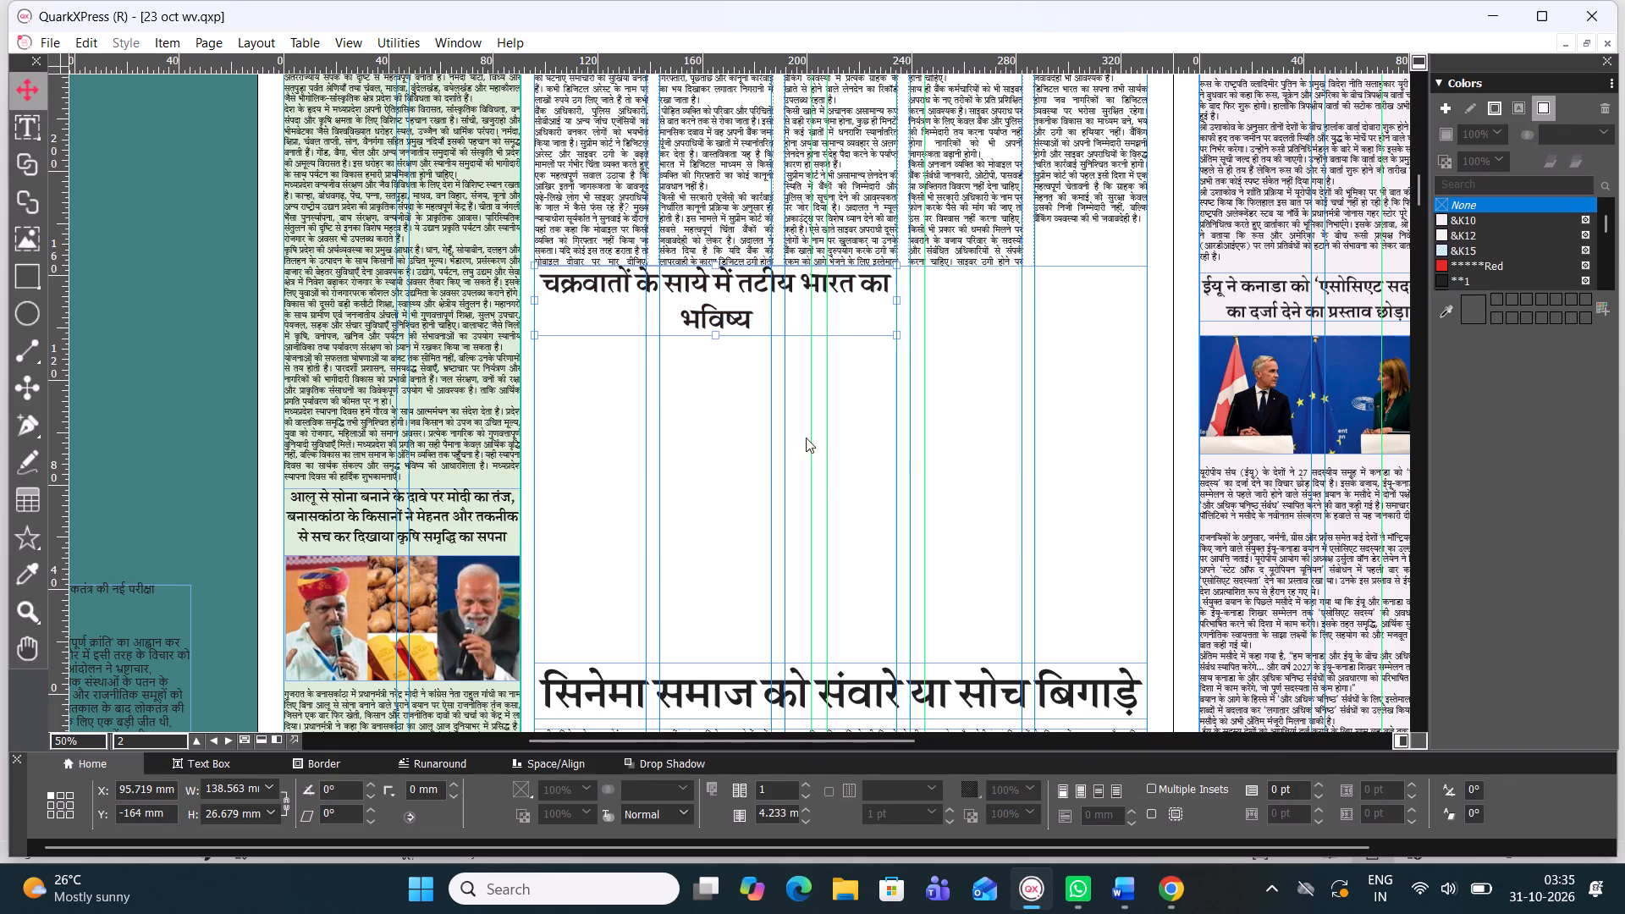
# Enlarge the whole cyclone headline to 41 pt and set its tracking to -6.
pyautogui.doubleClick(775, 324)
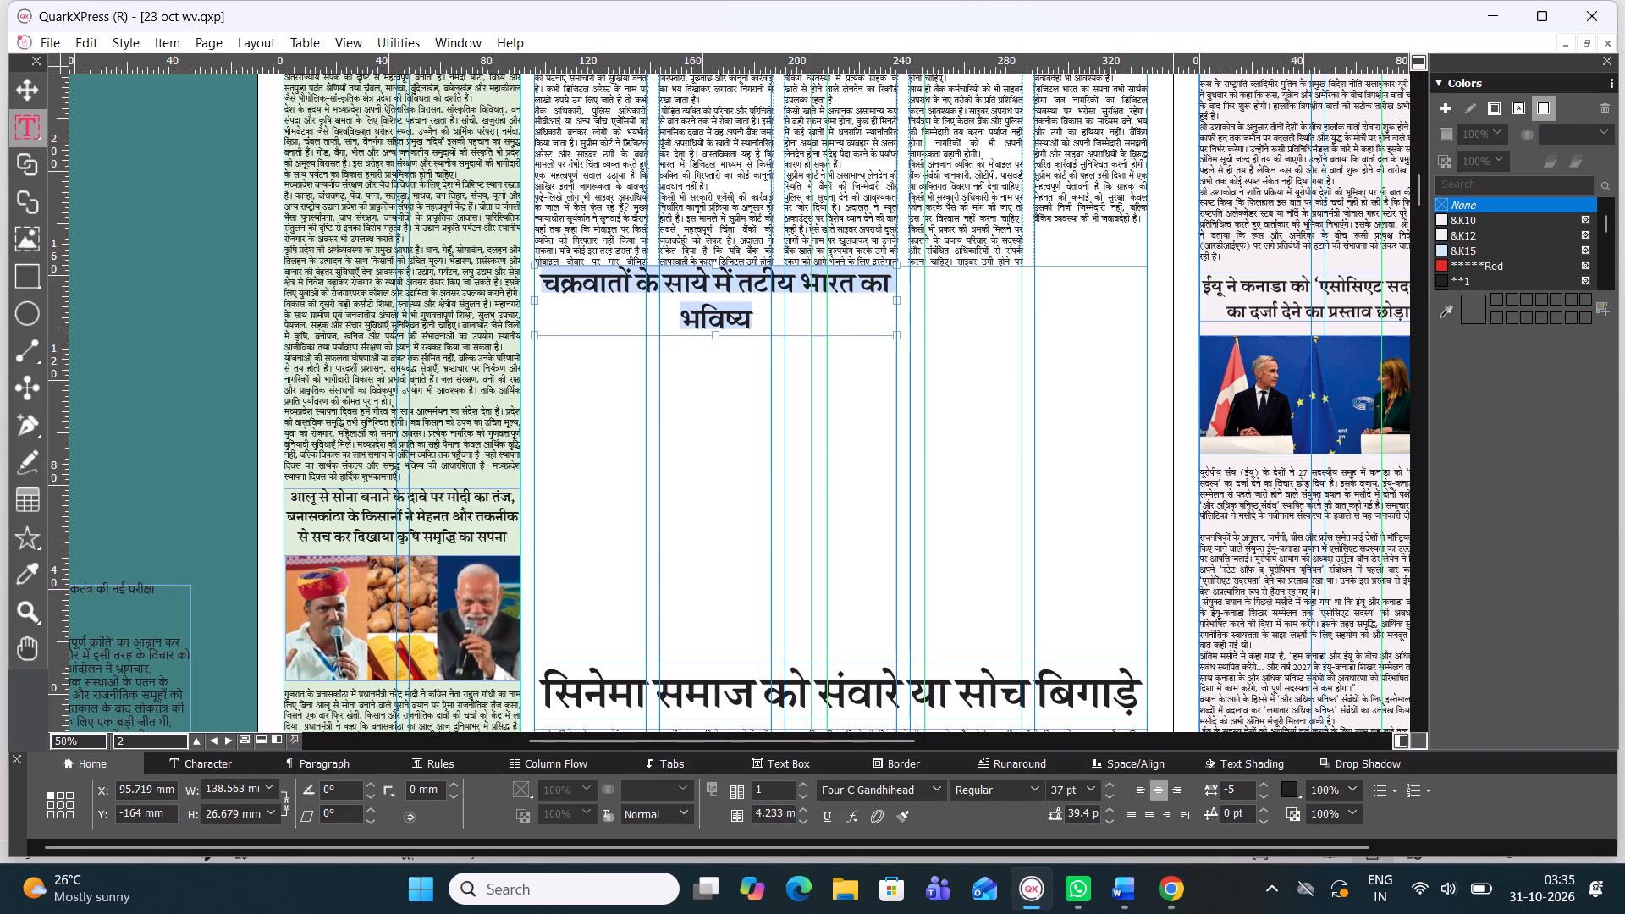
pyautogui.hotkey('ctrl', 'alt', 'shift', '.')
pyautogui.hotkey('ctrl', 'alt', 'shift', '.')
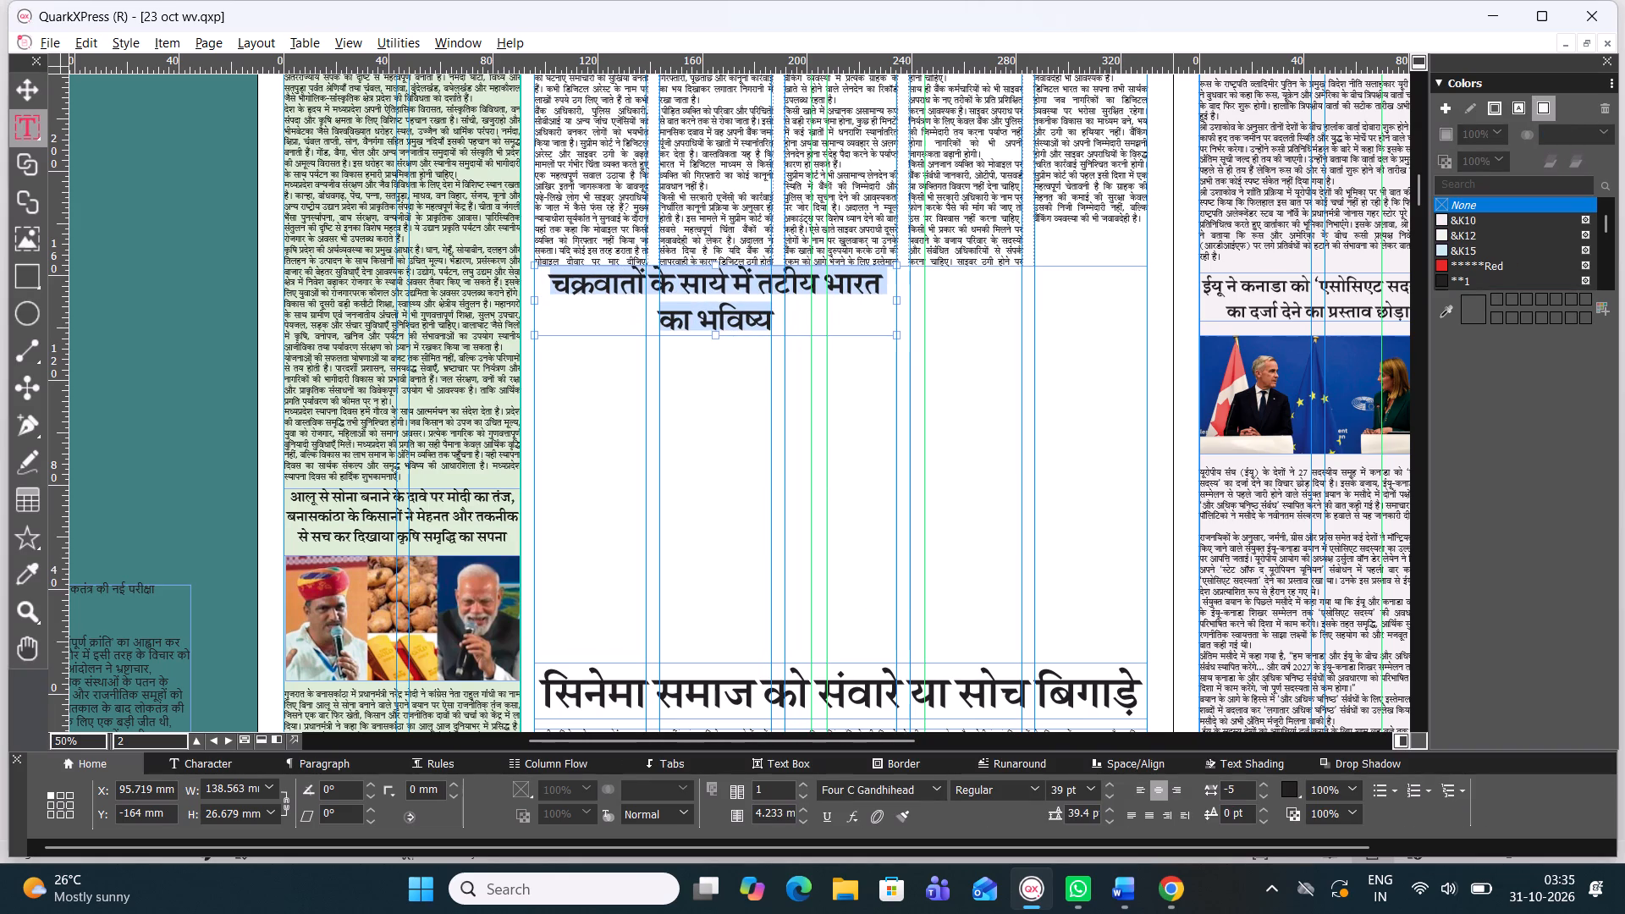
pyautogui.hotkey('ctrl', 'alt', 'shift', '.')
pyautogui.hotkey('ctrl', 'alt', 'shift', '.')
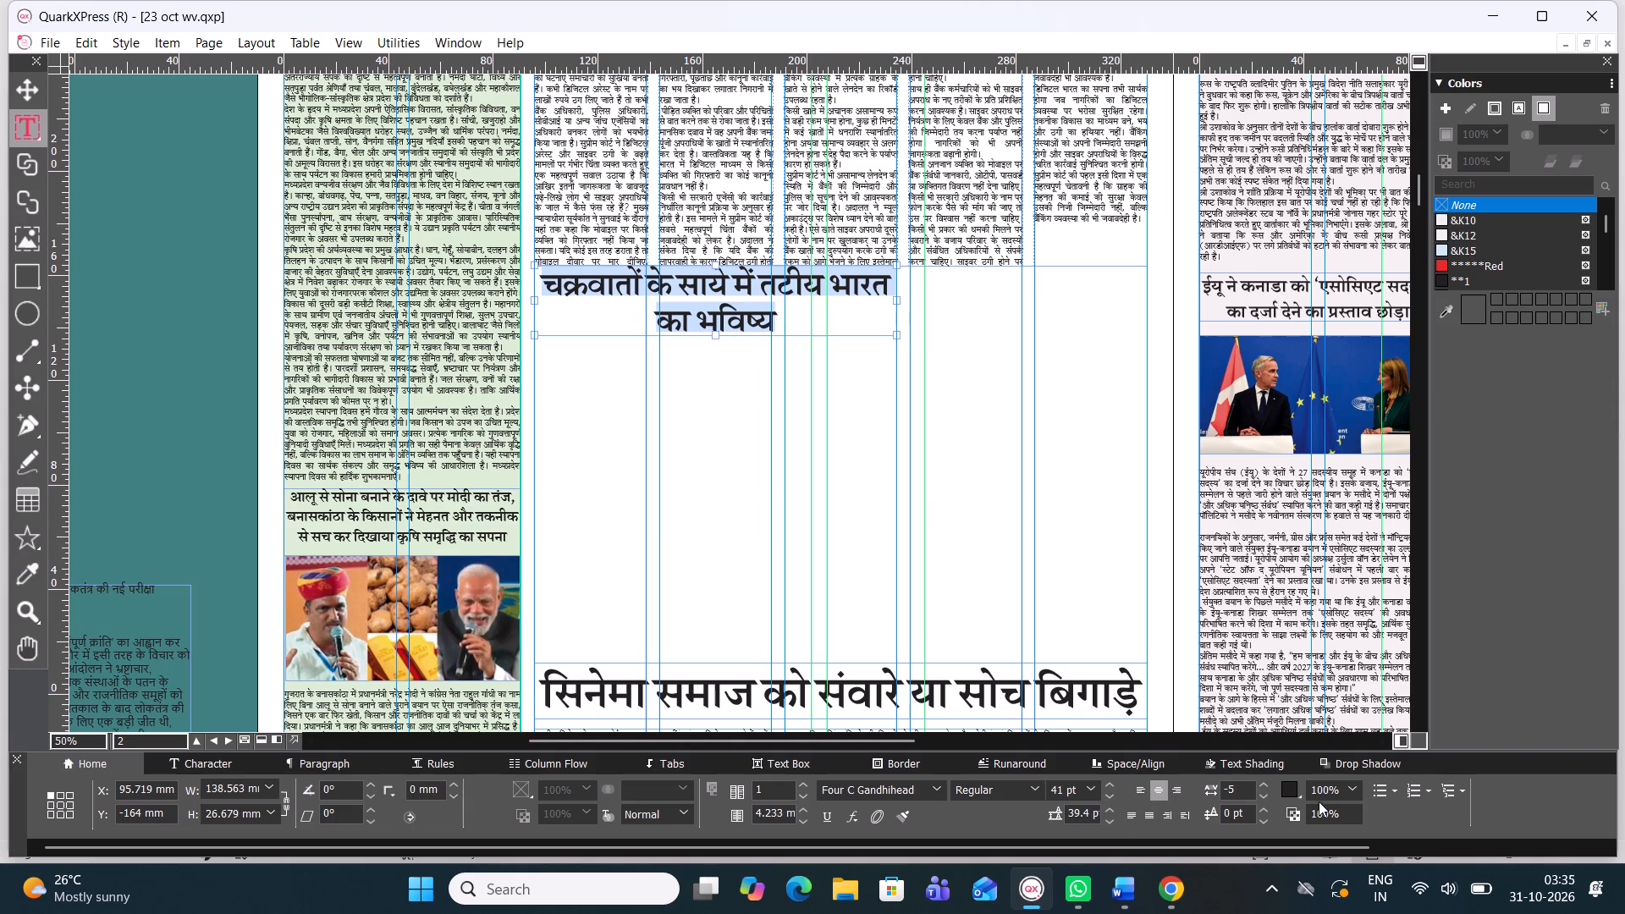
pyautogui.click(1262, 794)
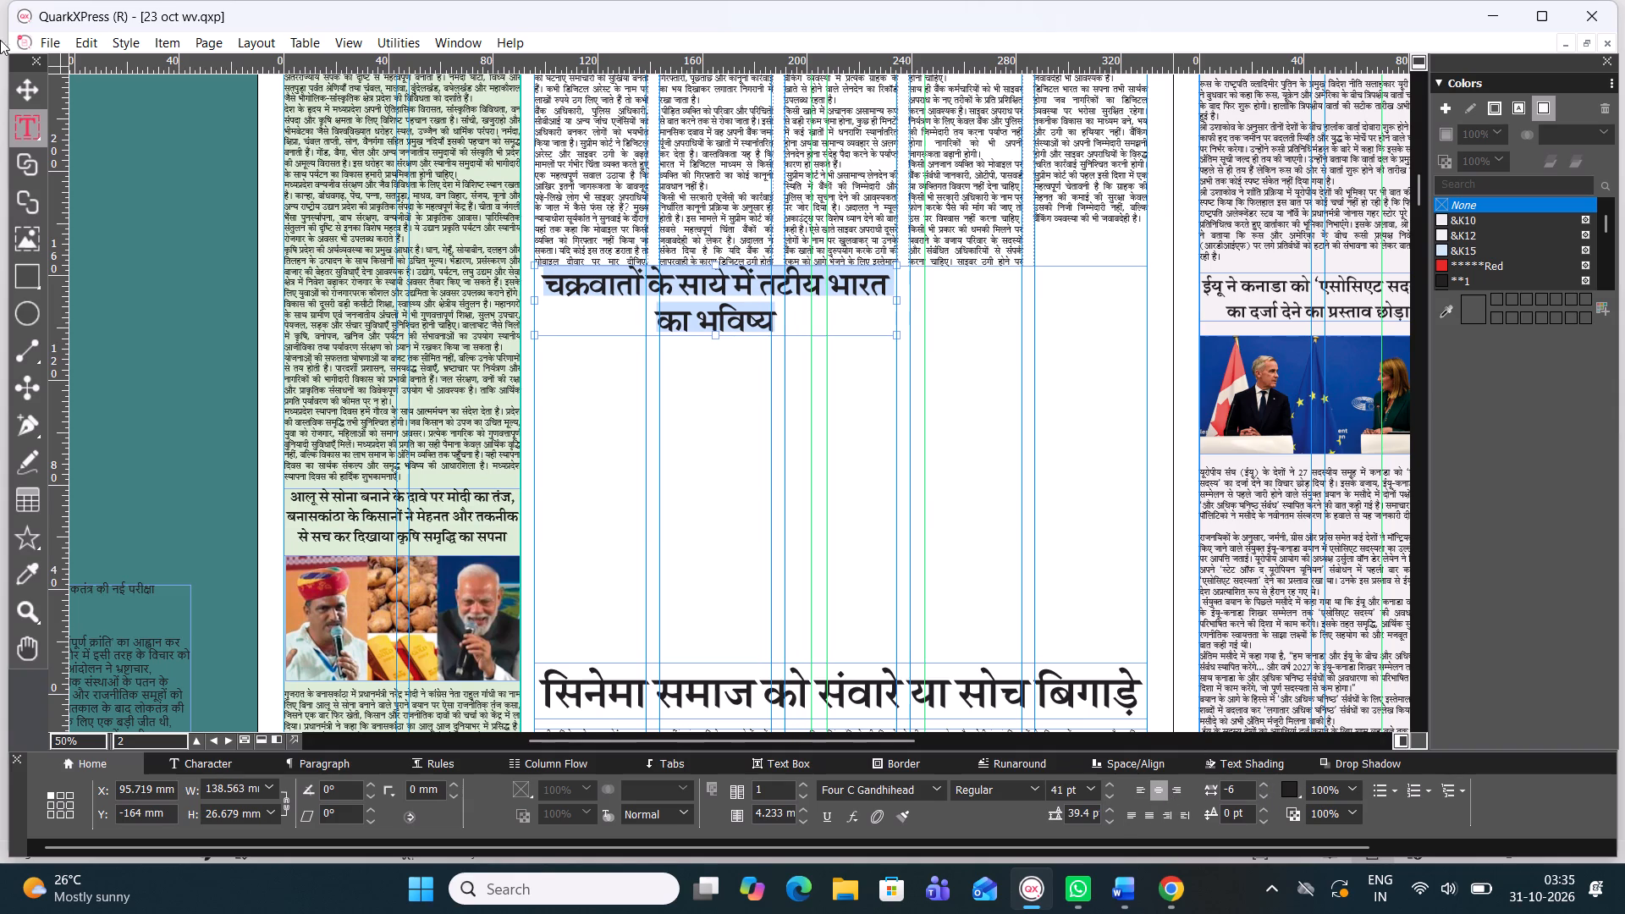
pyautogui.click(24, 96)
pyautogui.click(698, 430)
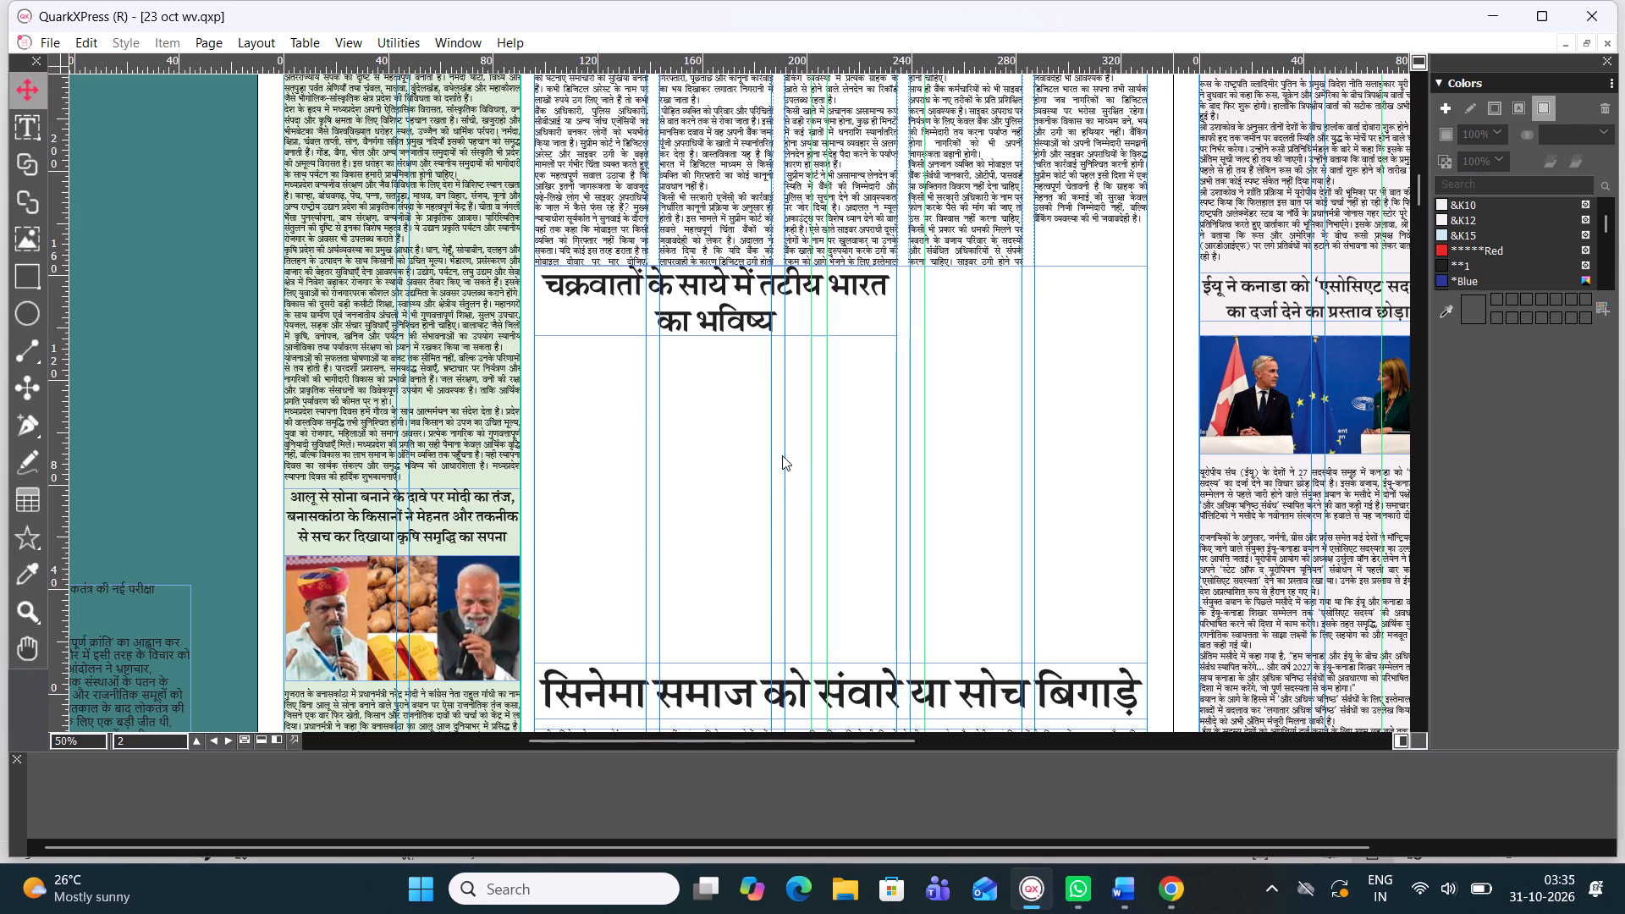
# Draw a body text box about 234.3 mm wide and 118.7 mm high between the cyclone and cinema headlines.
pyautogui.click(24, 119)
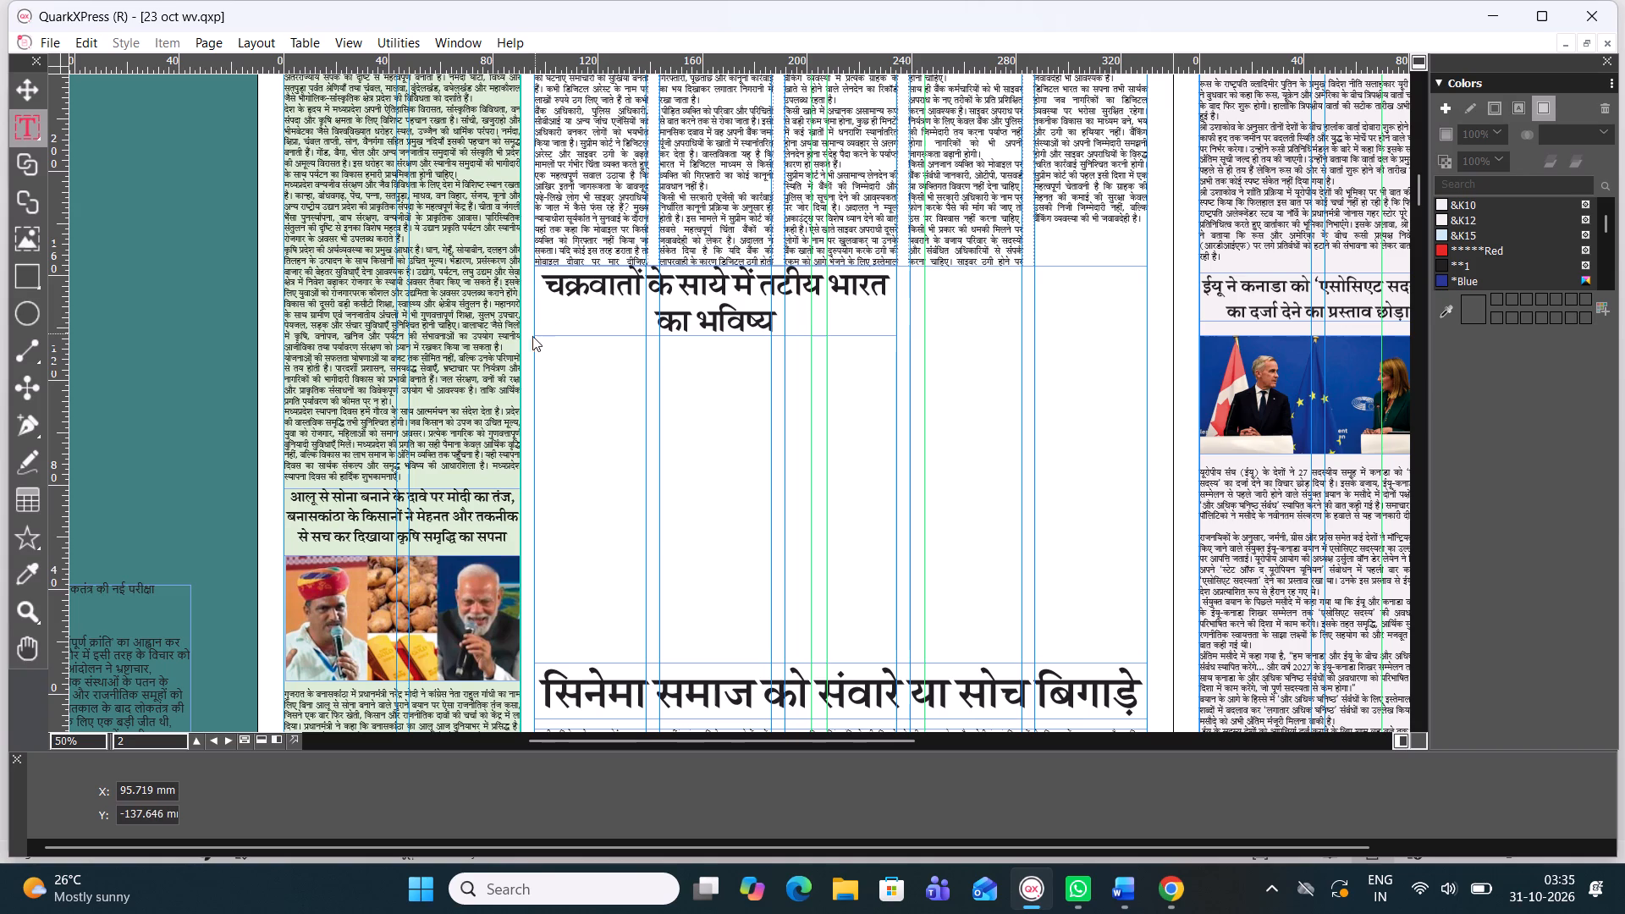
pyautogui.moveTo(535, 336); pyautogui.dragTo(864, 514)
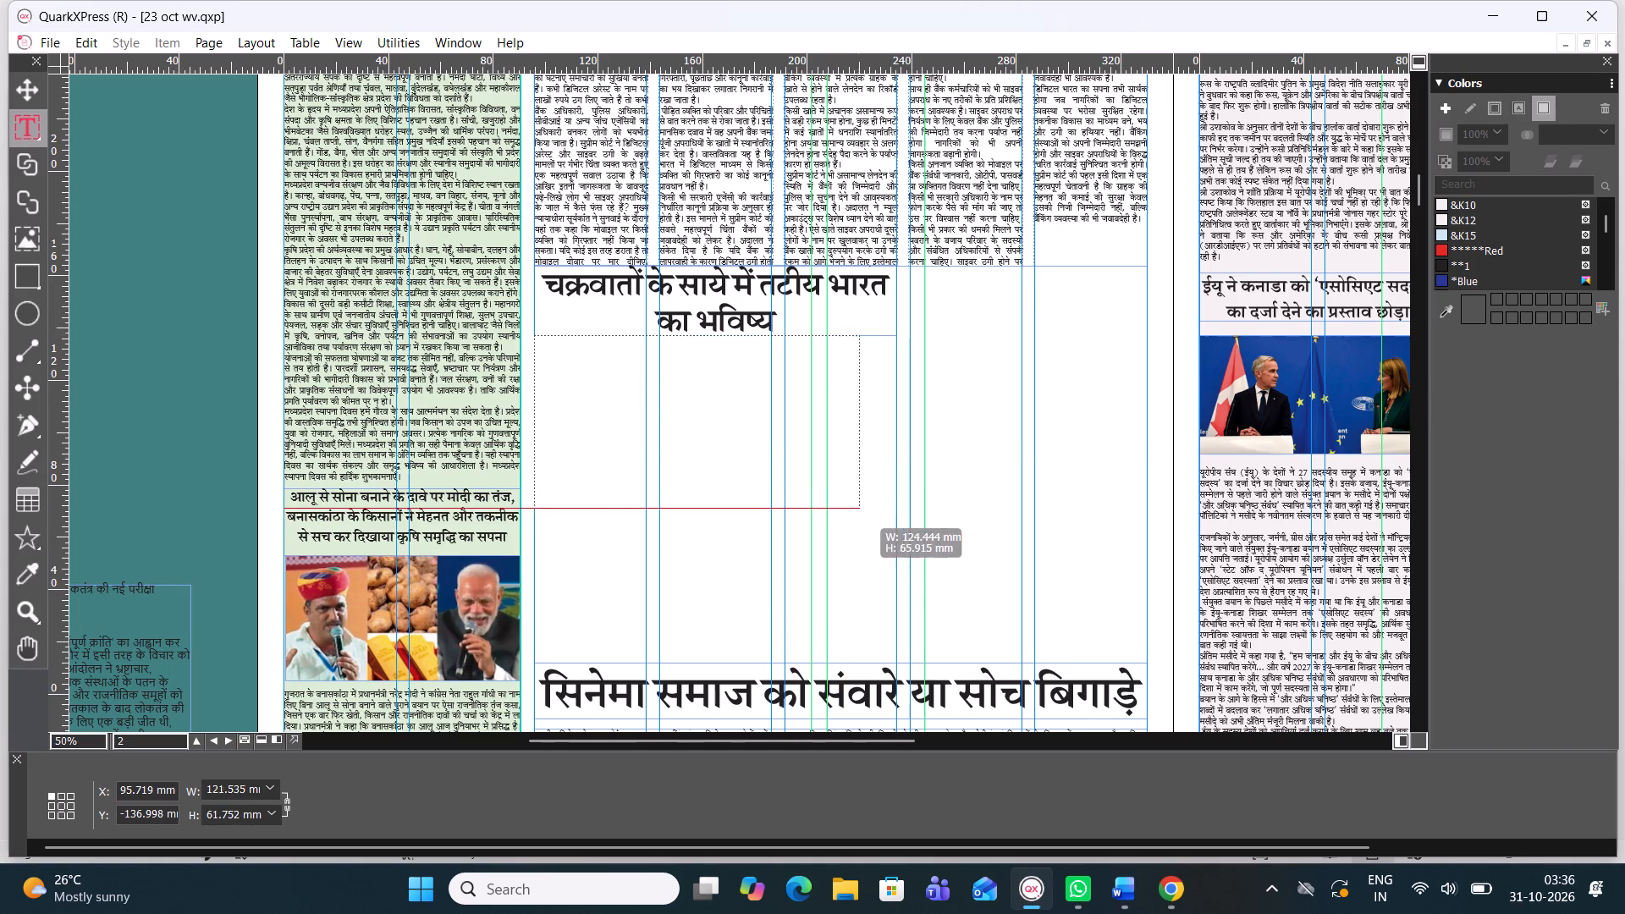
pyautogui.moveTo(864, 514); pyautogui.dragTo(897, 635)
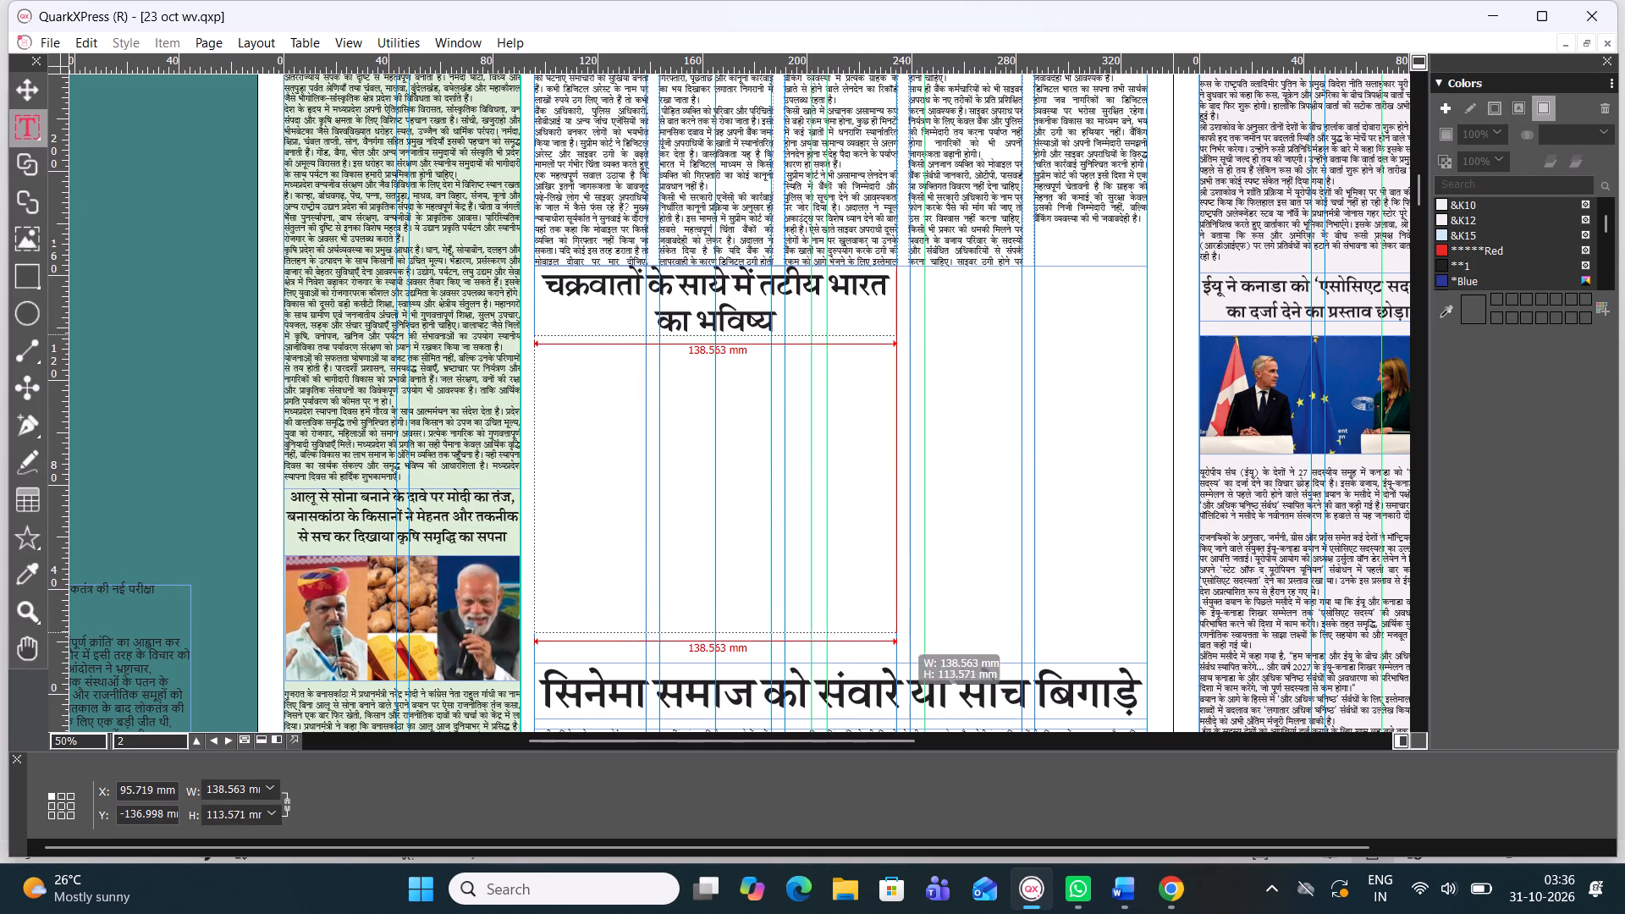
pyautogui.moveTo(897, 635); pyautogui.dragTo(895, 653)
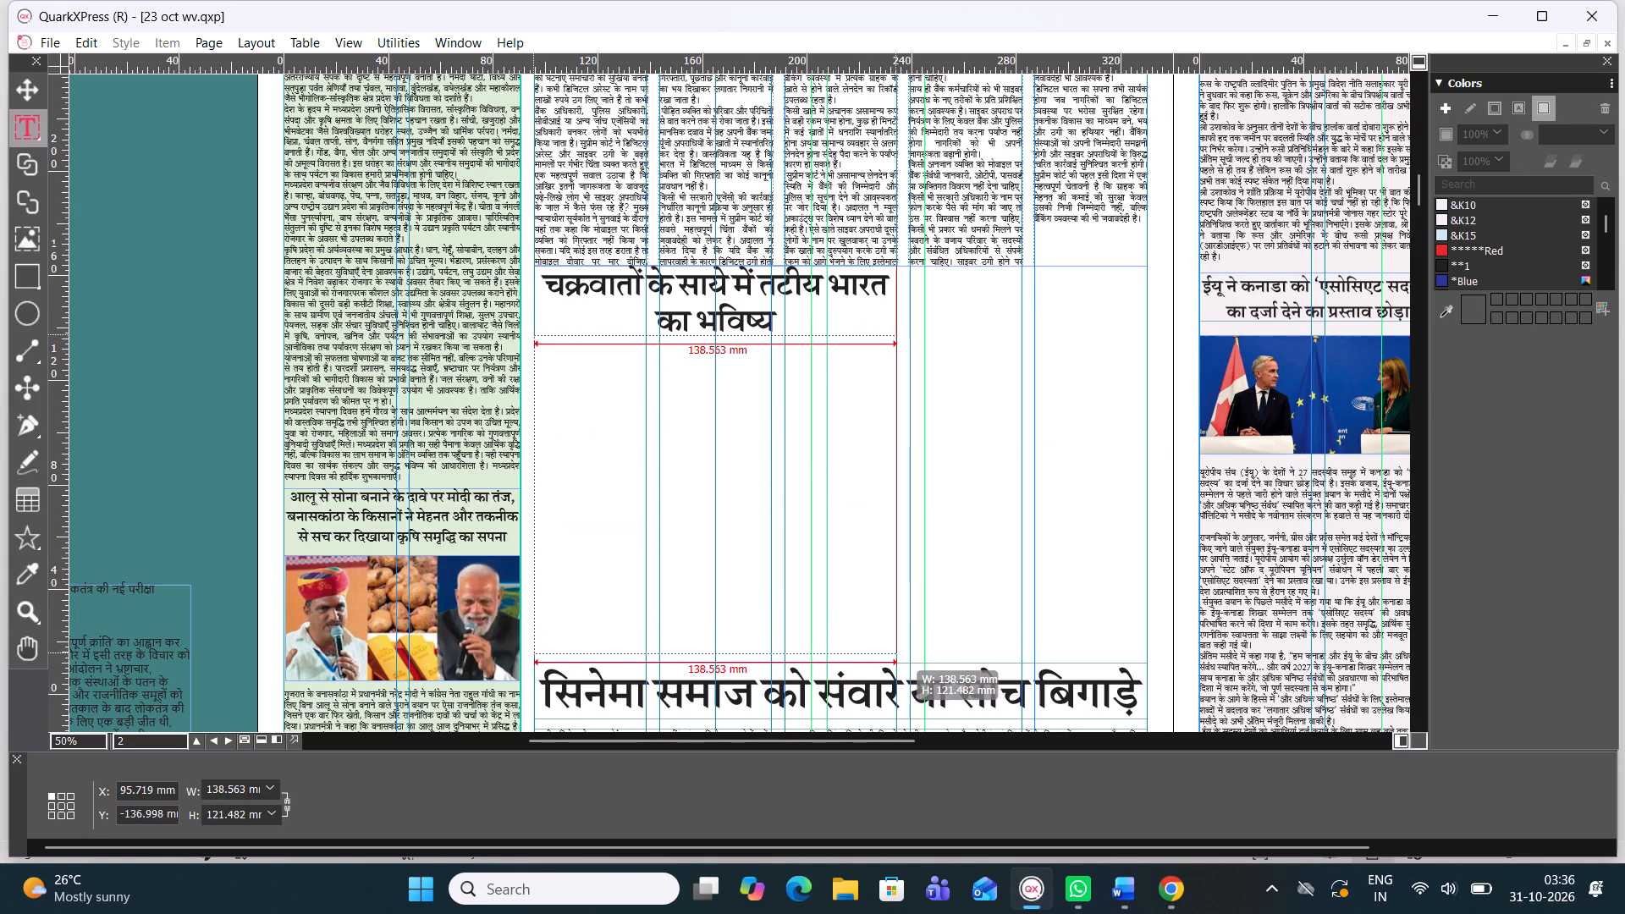
pyautogui.moveTo(895, 653); pyautogui.dragTo(1140, 651)
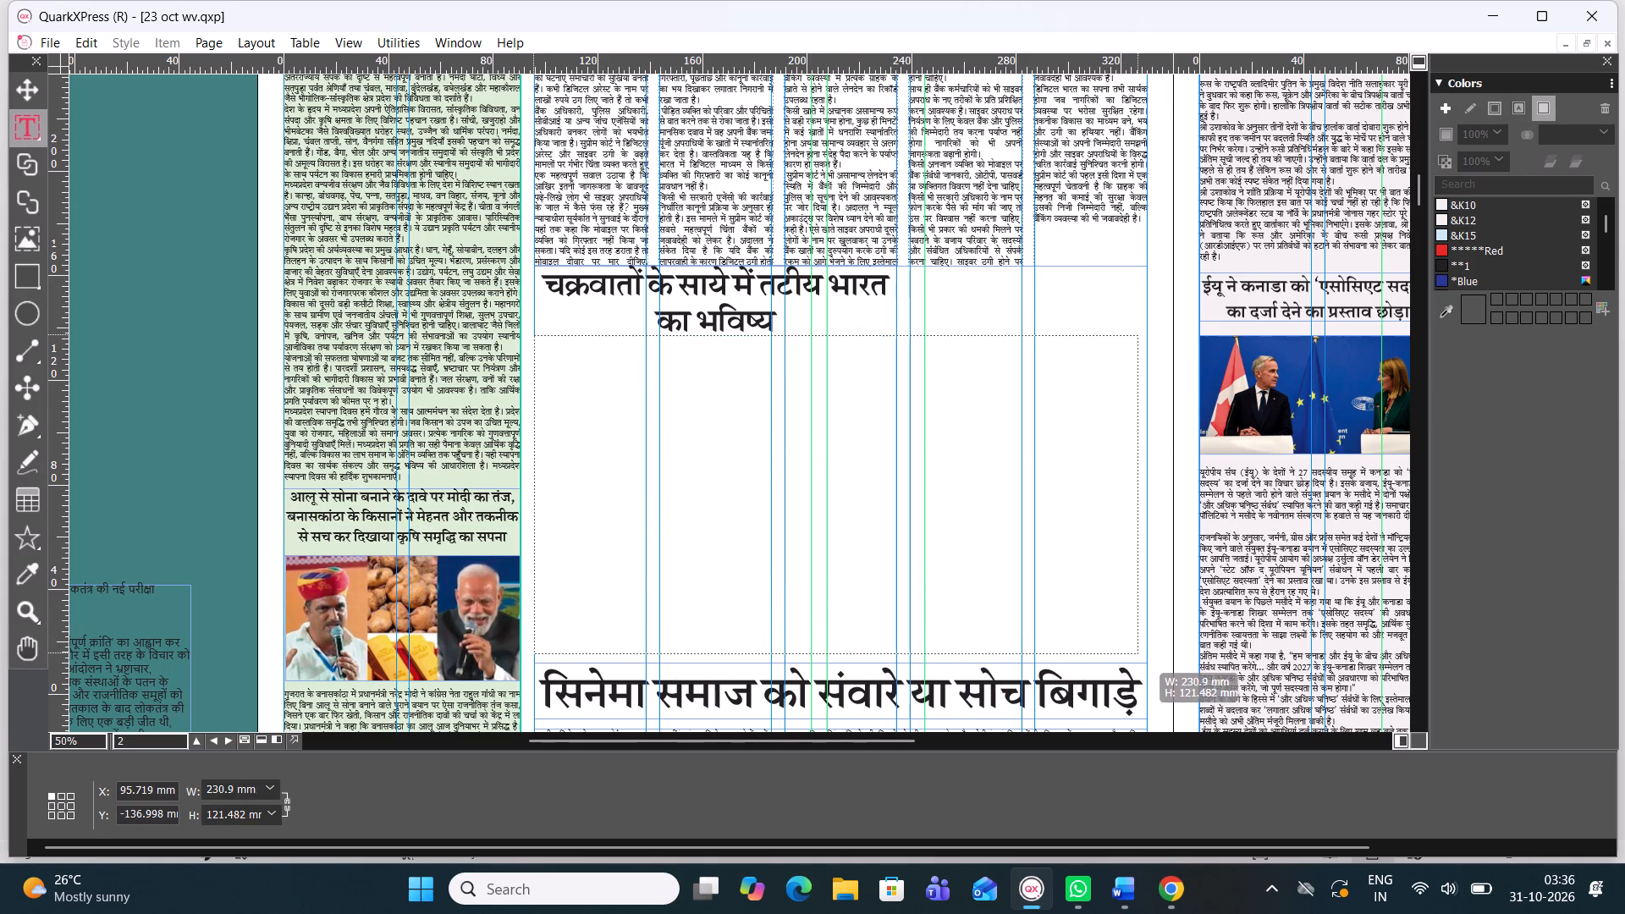
pyautogui.moveTo(1140, 651); pyautogui.dragTo(1147, 647)
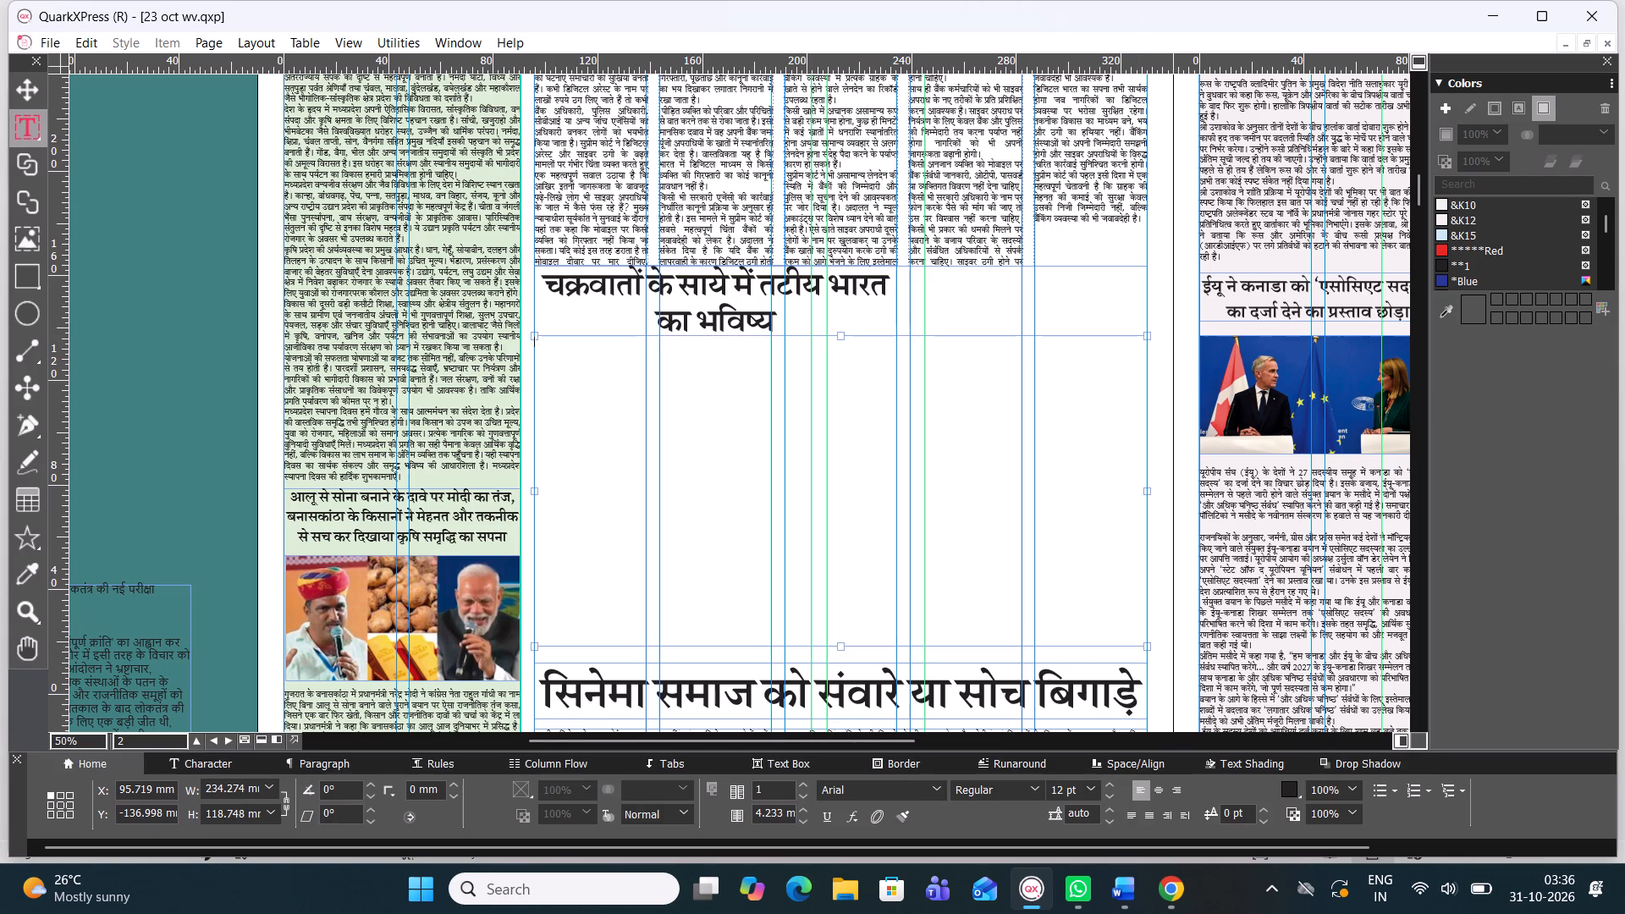
# Widen the cyclone headline box to about 234.3 mm so it spans the full width of the body box.
pyautogui.click(30, 93)
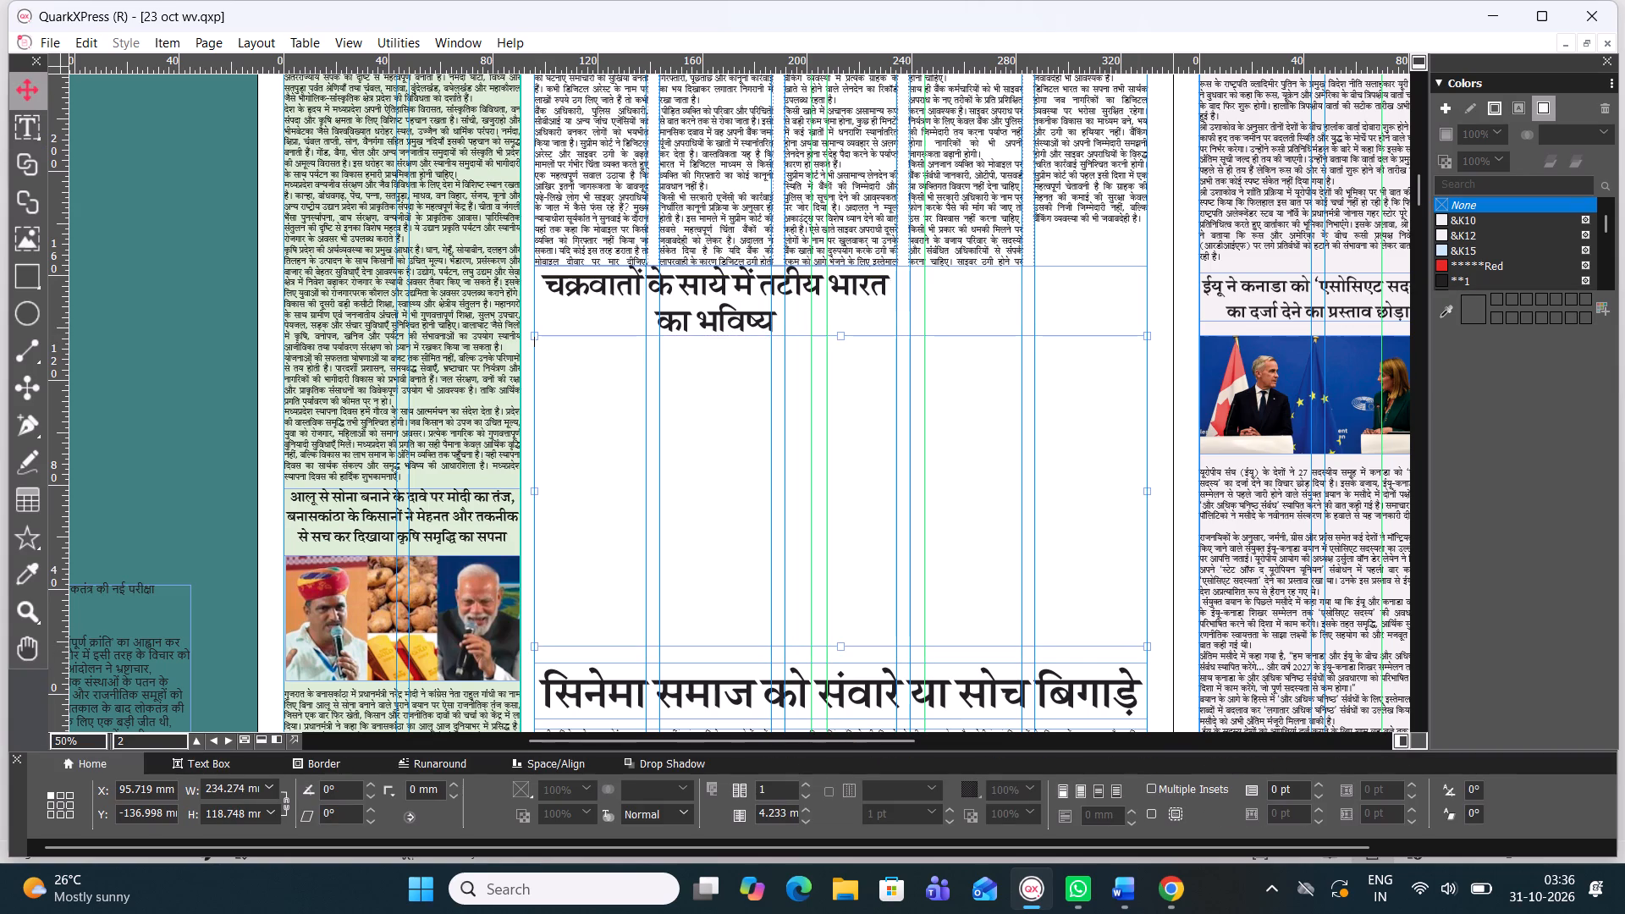
pyautogui.click(826, 311)
pyautogui.moveTo(896, 300); pyautogui.dragTo(1143, 284)
# Enlarge the cyclone headline to 53 pt so it fills the widened box on one line.
pyautogui.doubleClick(894, 293)
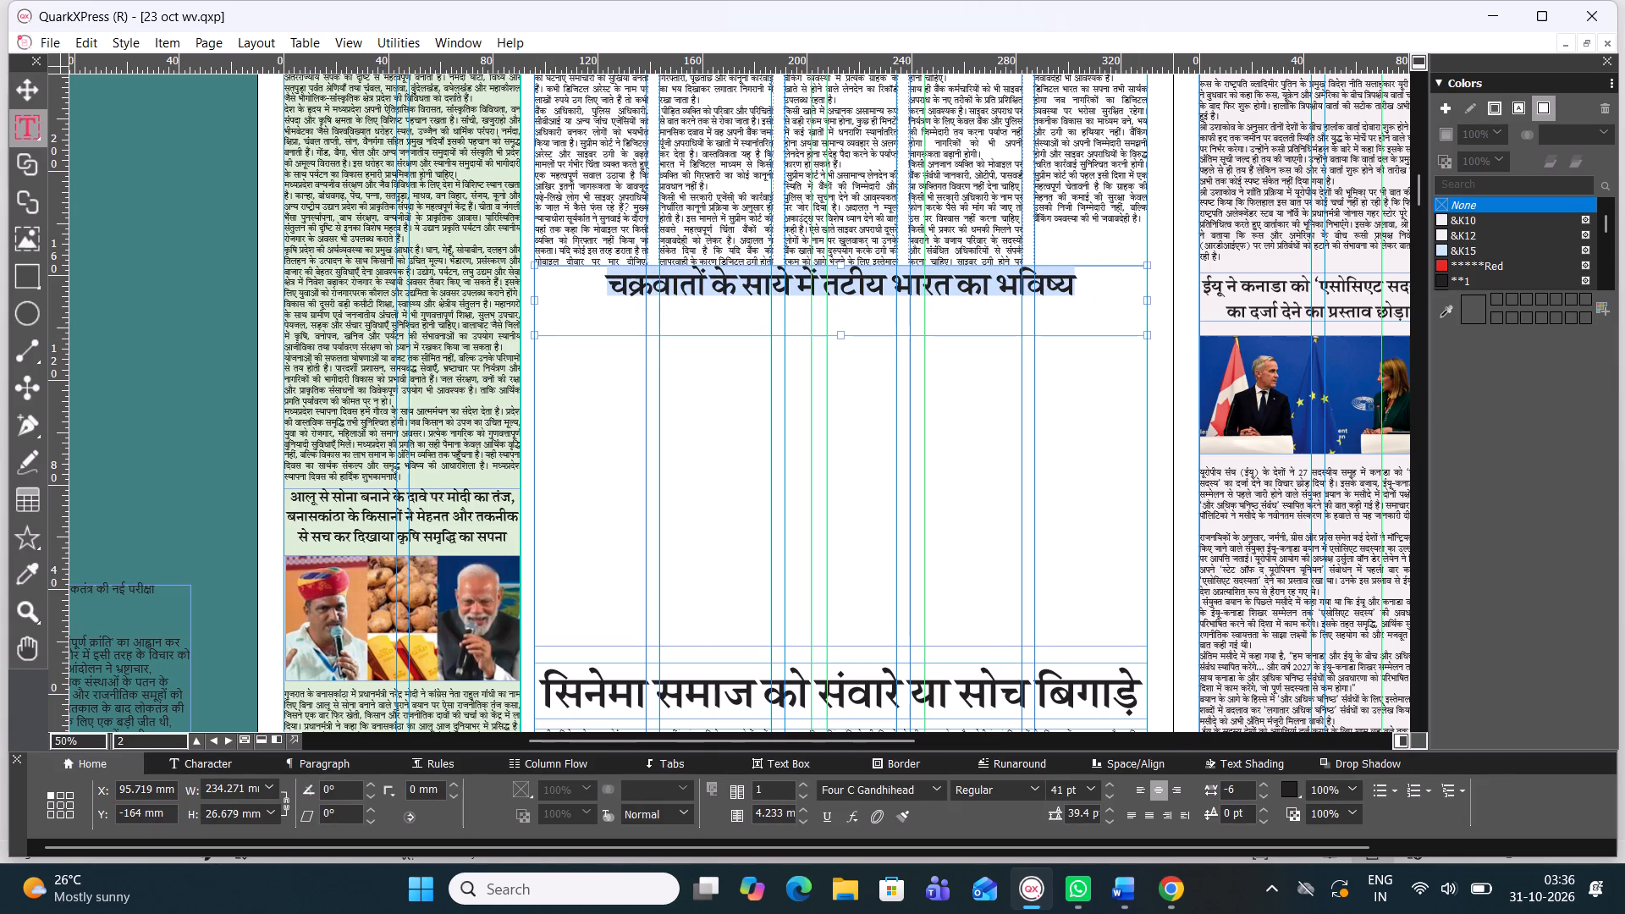
pyautogui.hotkey('ctrl', 'alt', 'shift', '.')
pyautogui.hotkey('ctrl', 'alt', 'shift', '.')
pyautogui.hotkey('ctrl', 'alt', 'shift', '.')
pyautogui.hotkey('ctrl', 'alt', 'shift', '.')
pyautogui.hotkey('ctrl', 'alt', 'shift', '.')
pyautogui.hotkey('ctrl', 'alt', 'shift', '.')
pyautogui.hotkey('ctrl', 'alt', 'shift', '.')
pyautogui.hotkey('ctrl', 'alt', 'shift', '.')
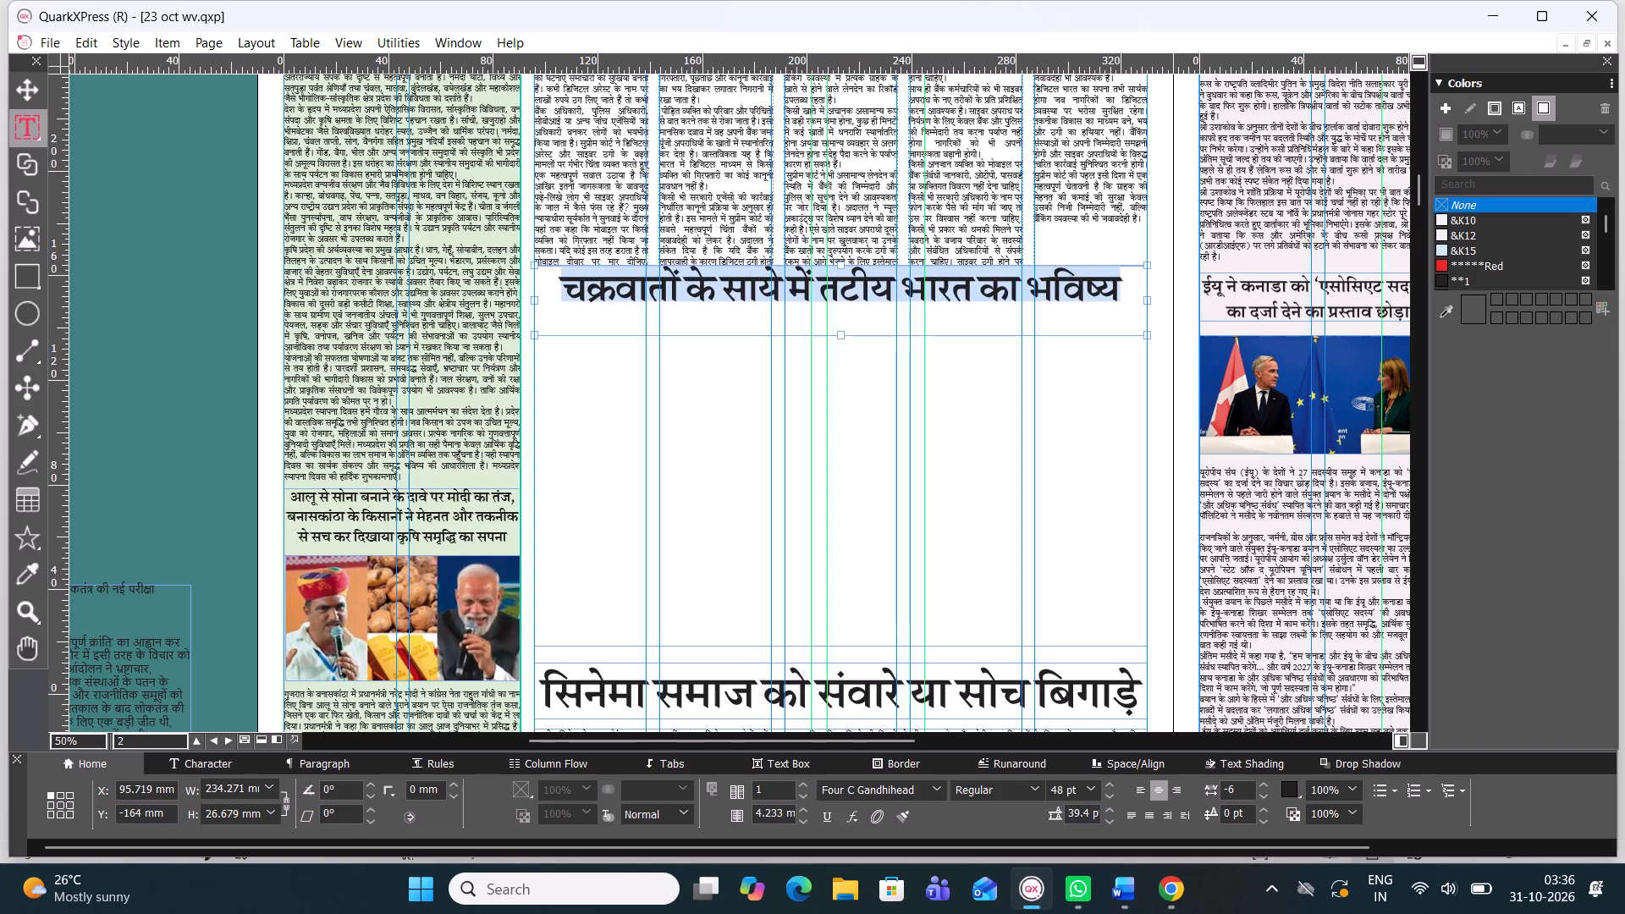
pyautogui.hotkey('ctrl', 'alt', 'shift', '.')
pyautogui.hotkey('ctrl', 'alt', 'shift', '.')
pyautogui.hotkey('ctrl', 'alt', 'shift', '.')
pyautogui.hotkey('ctrl', 'alt', 'shift', '.')
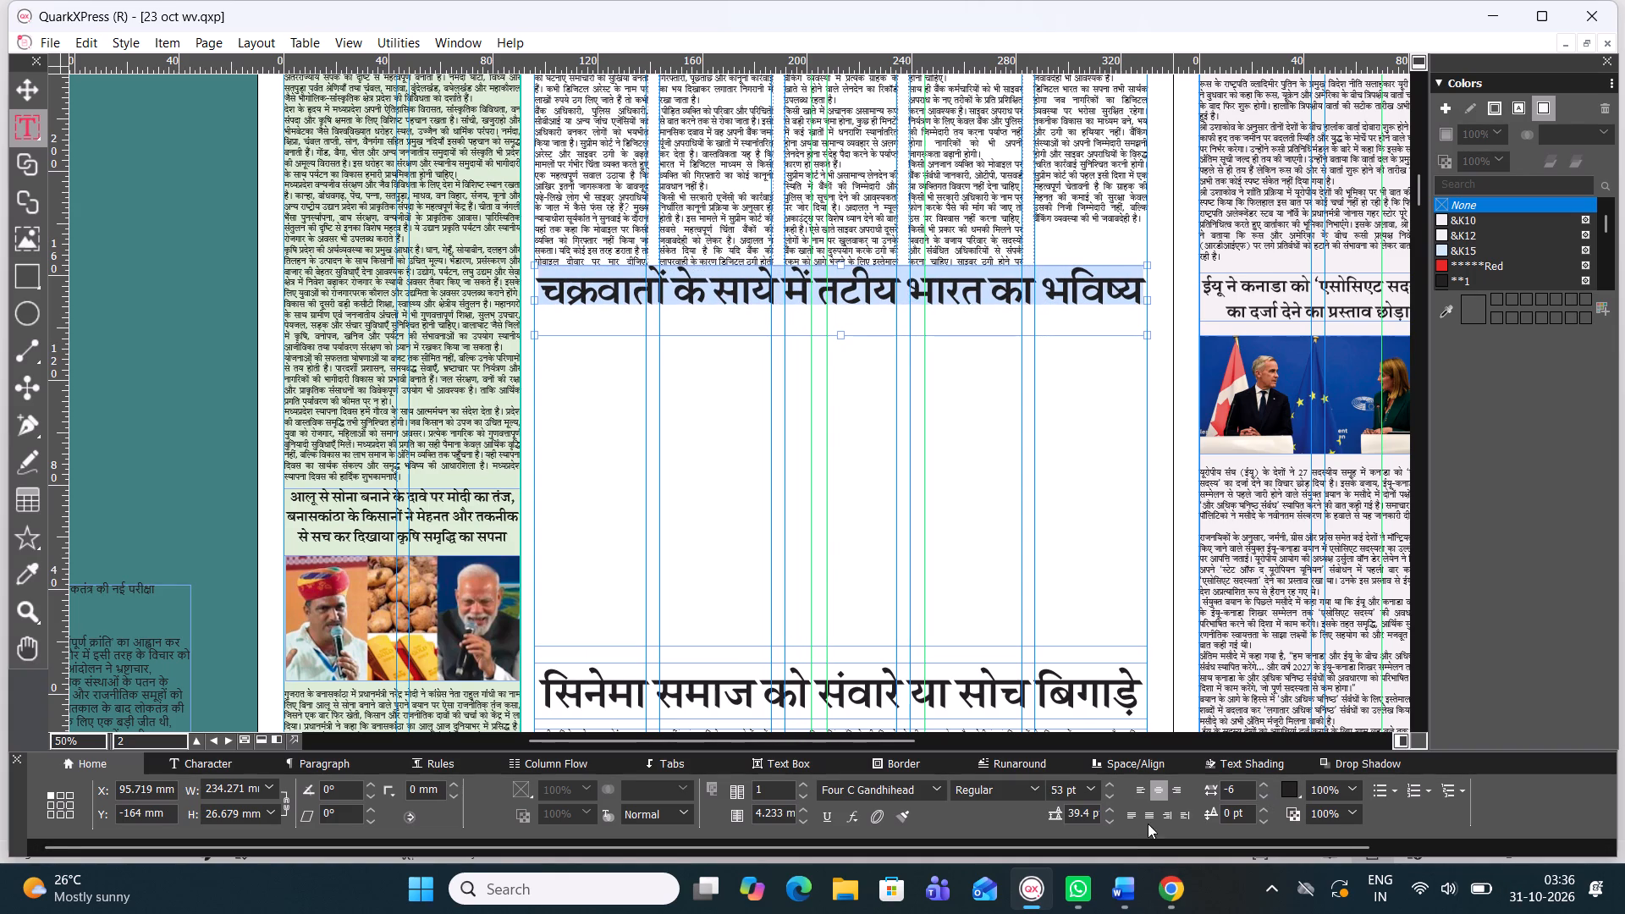
# Keep the cyclone headline centered and tighten its tracking to -8.
pyautogui.click(1139, 795)
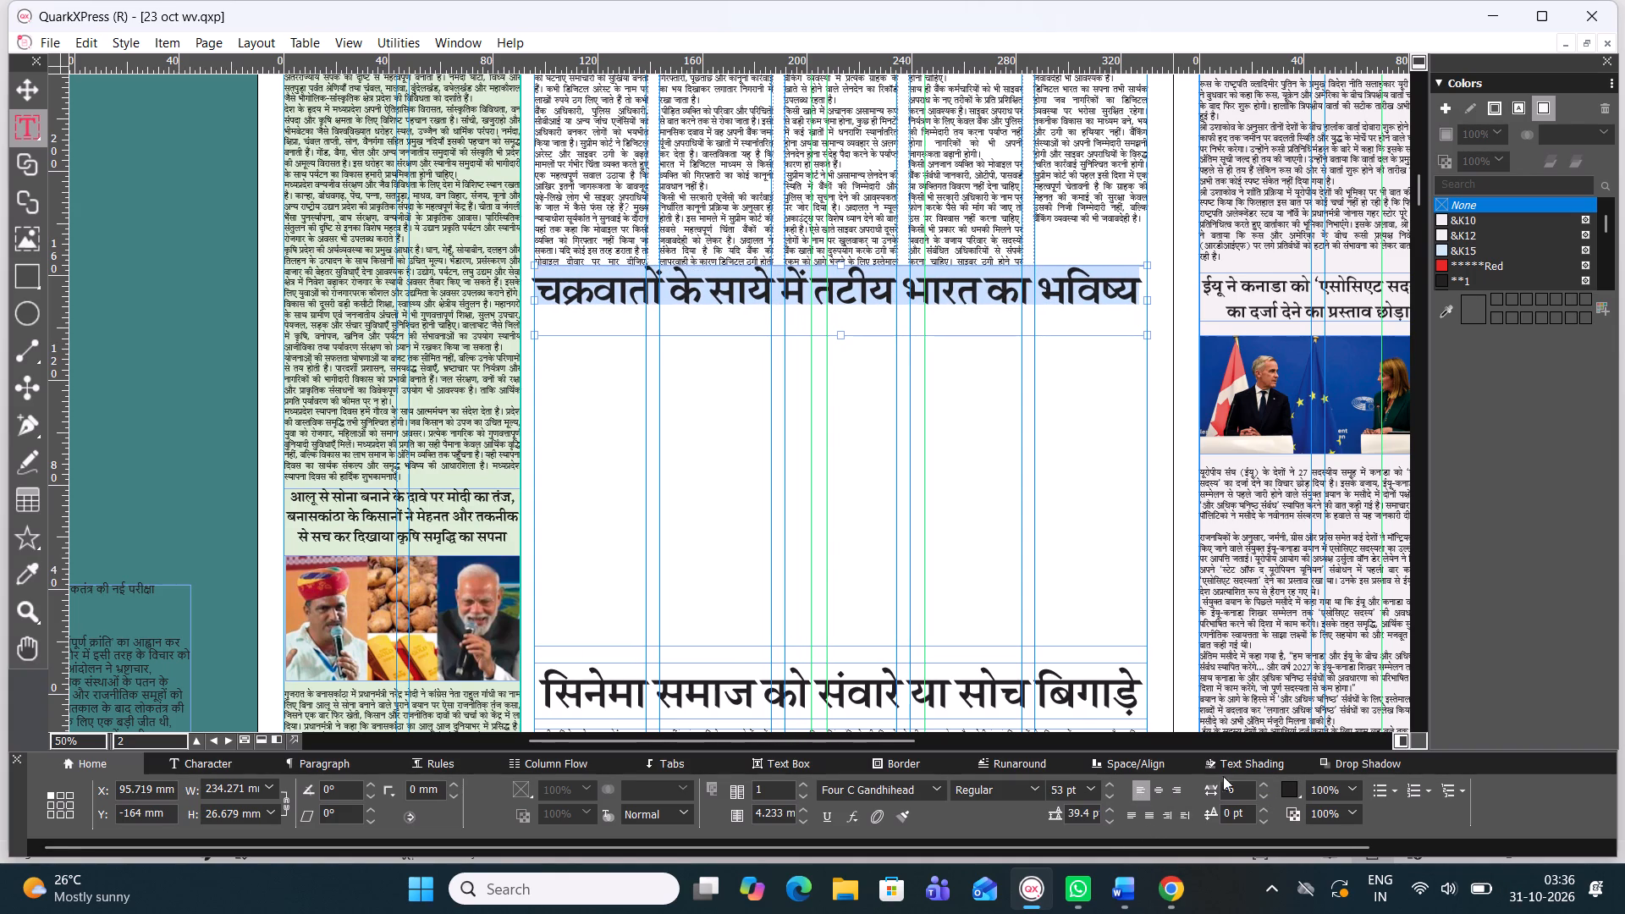
pyautogui.click(1160, 797)
pyautogui.click(1261, 784)
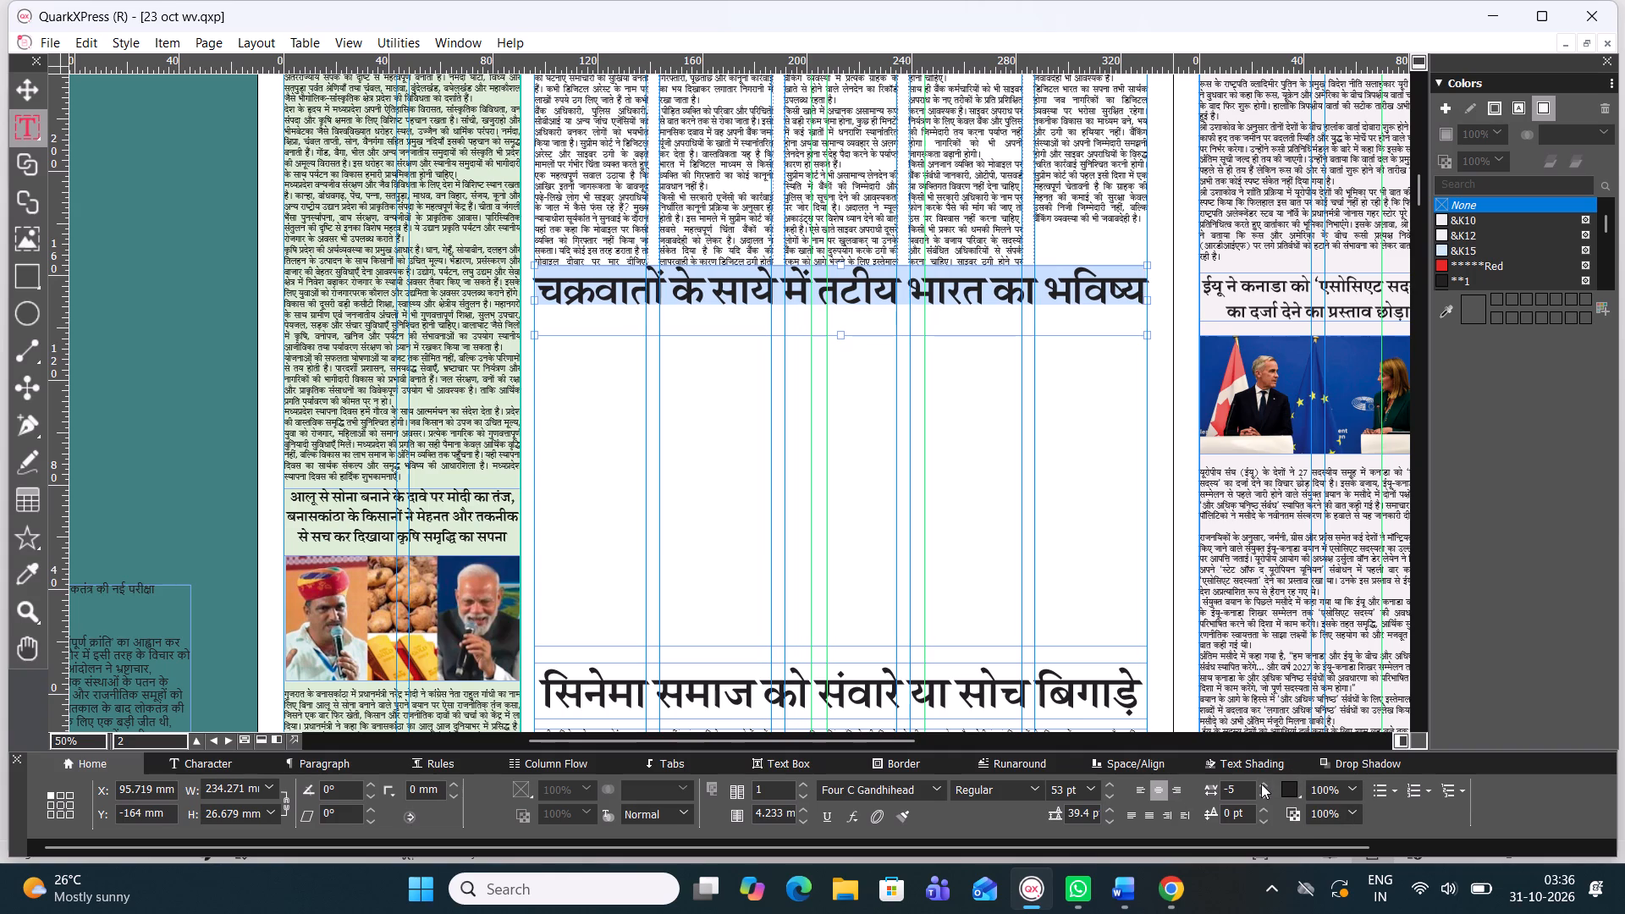
pyautogui.click(1261, 784)
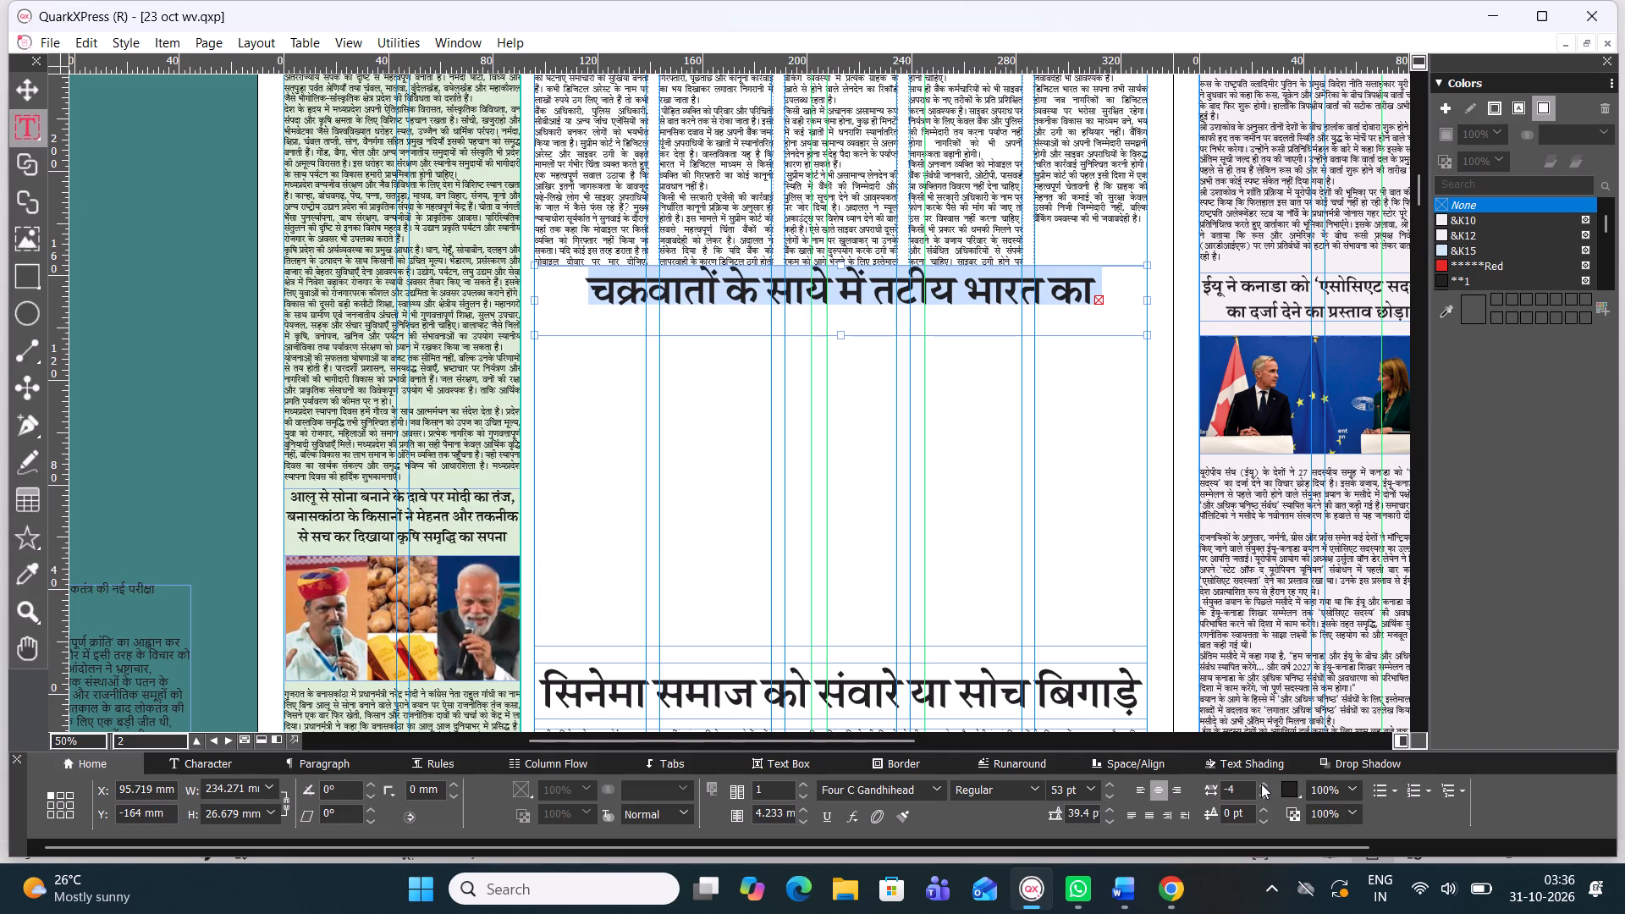
pyautogui.hotkey('ctrl', 'z')
pyautogui.doubleClick(1262, 797)
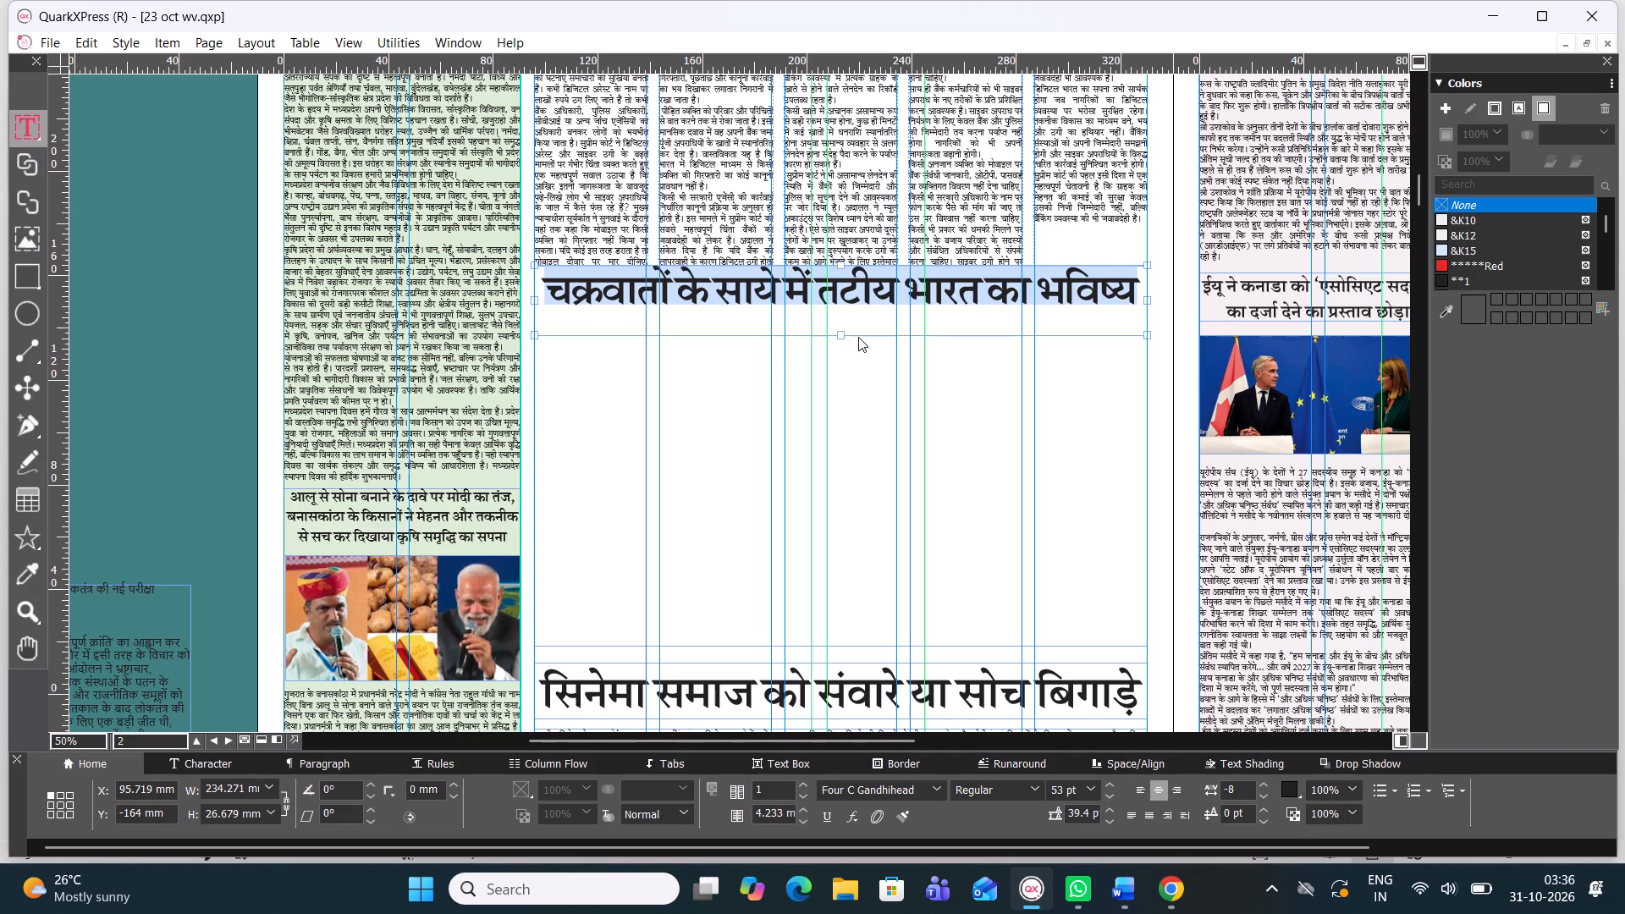
# Reduce the cyclone headline box from its bottom edge to a height of about 21.4 mm.
pyautogui.moveTo(840, 334); pyautogui.dragTo(840, 321)
pyautogui.click(13, 92)
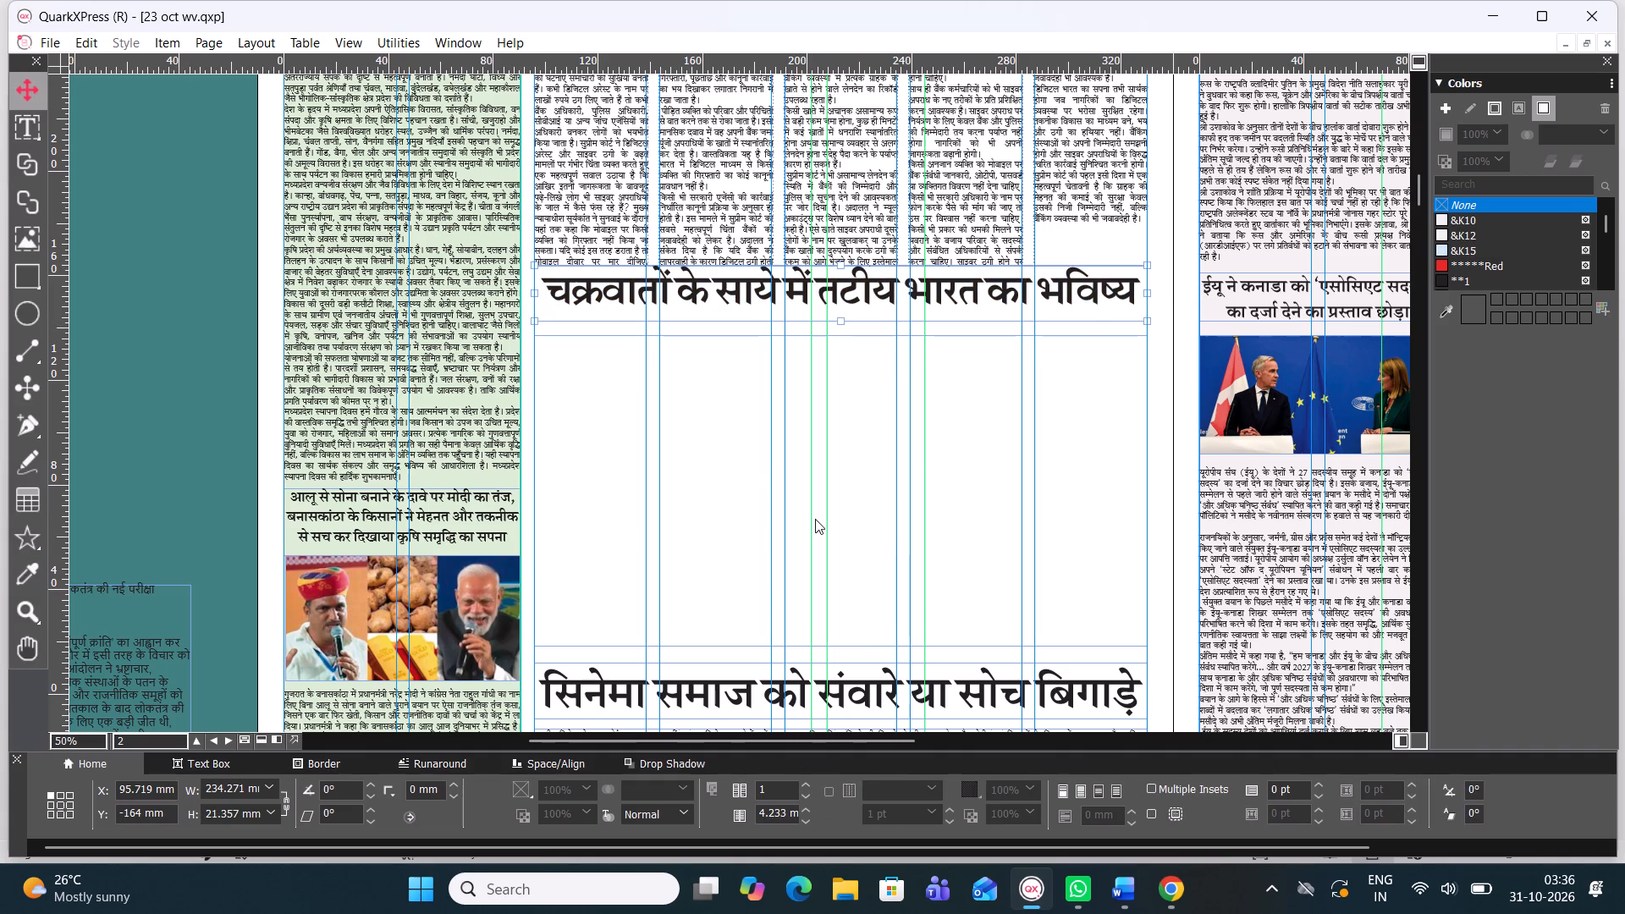
# Extend the cyclone body text box from its bottom edge to a height of about 121.5 mm.
pyautogui.click(815, 519)
pyautogui.click(841, 648)
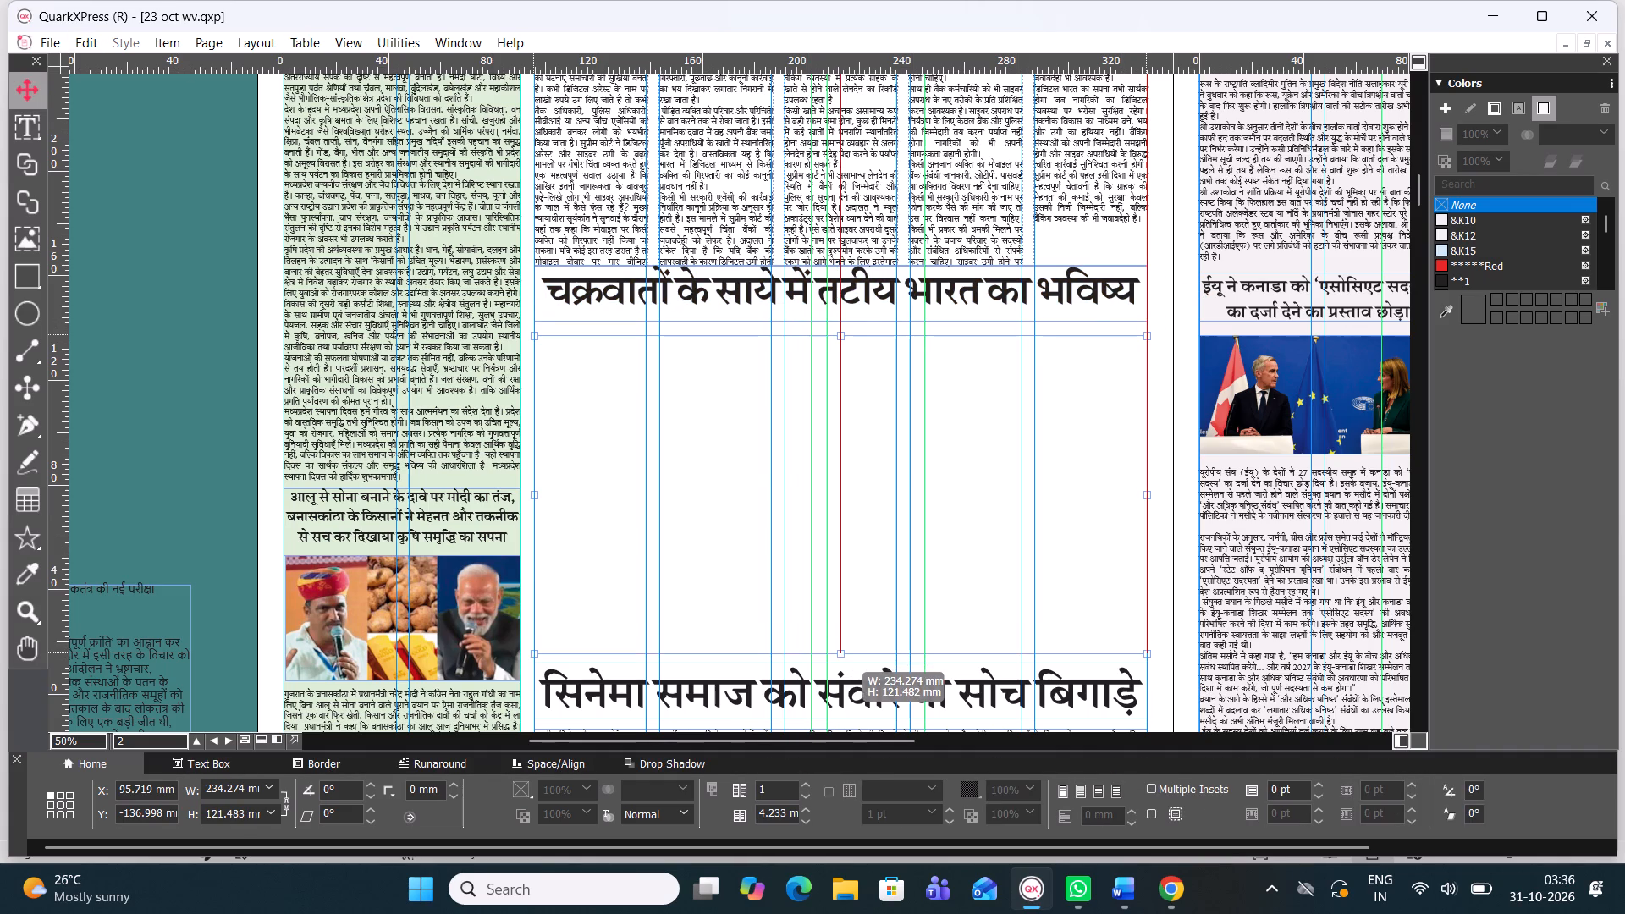
# Switch to the Word article file and copy the cyclone article's body, from its first paragraph through the paragraph on strengthening early-warning systems.
pyautogui.tripleClick(691, 417)
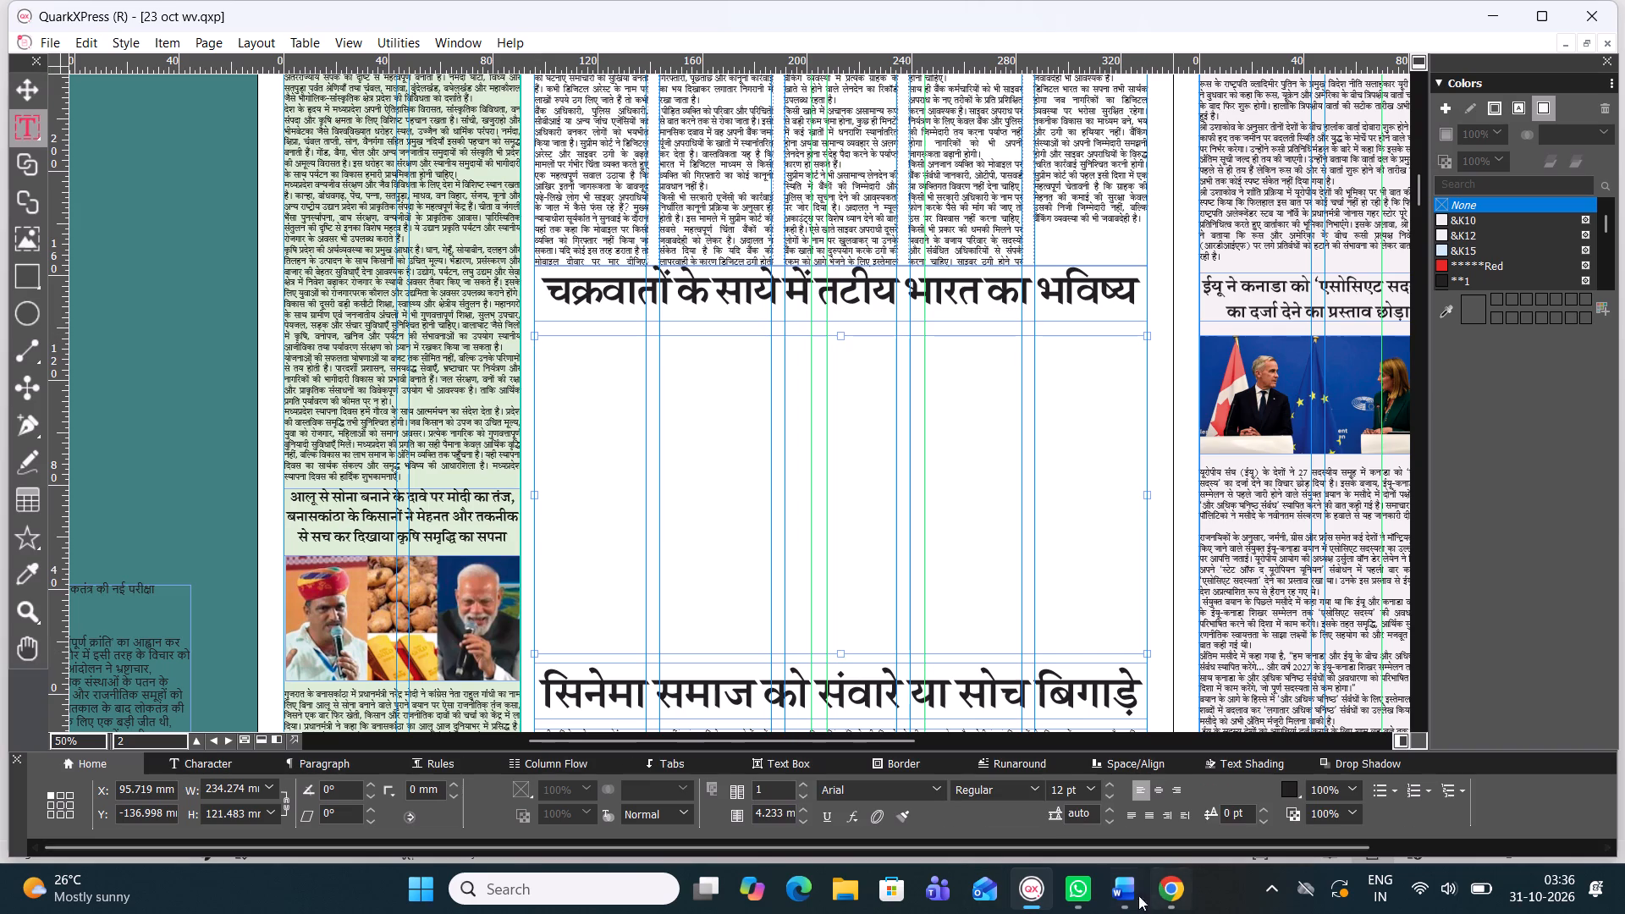
pyautogui.click(1116, 894)
pyautogui.scroll(-2, 616, 533)
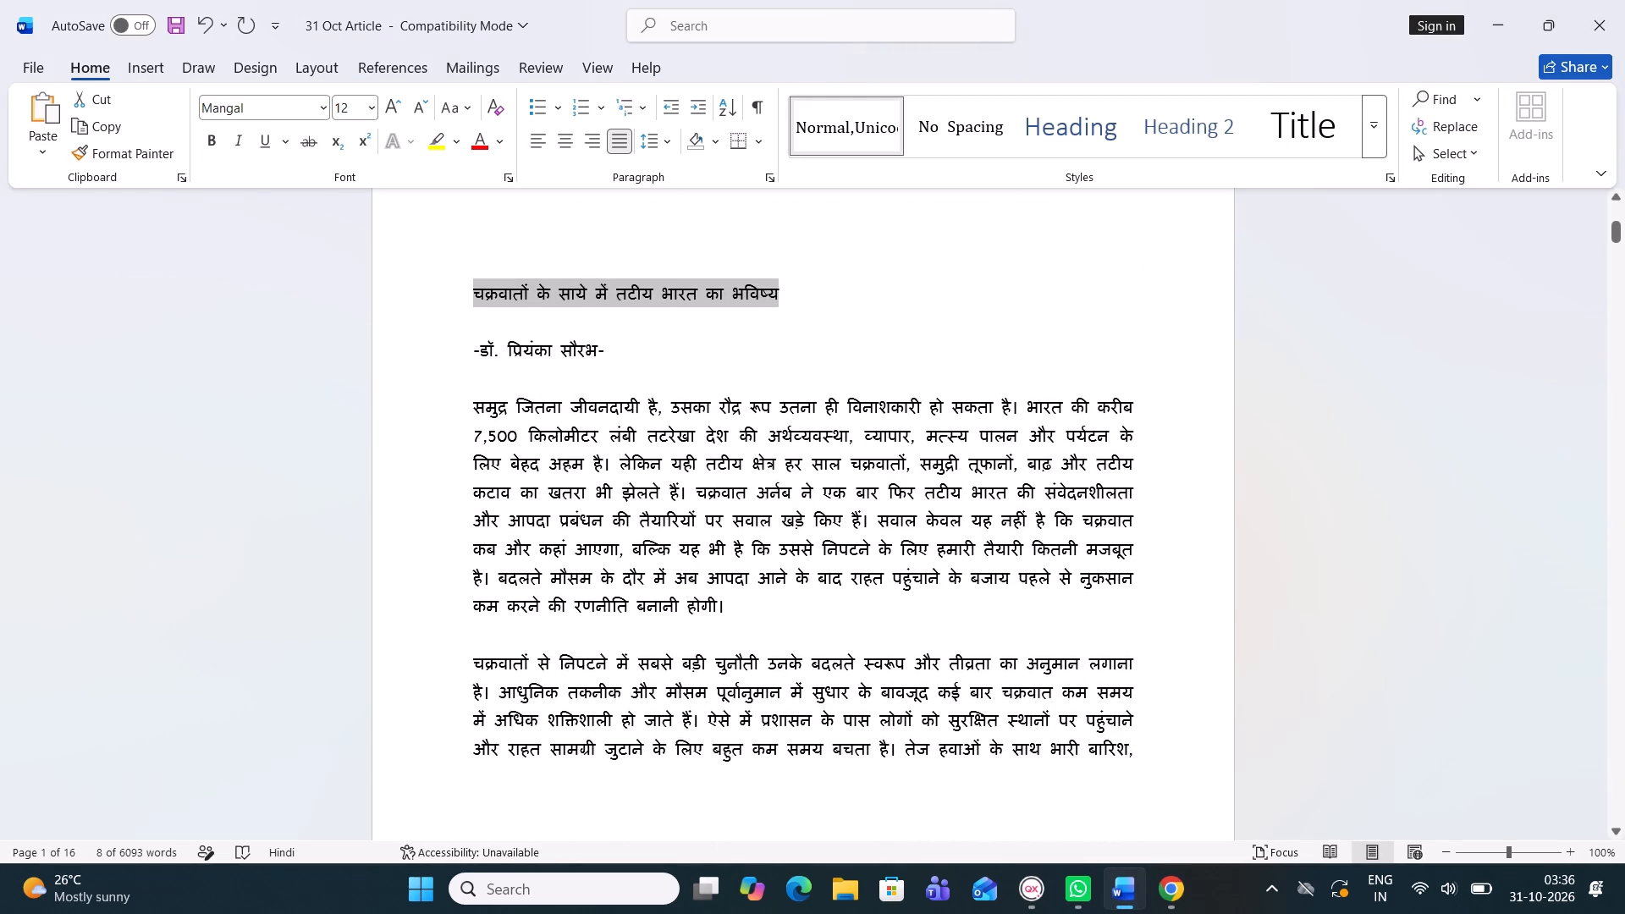
pyautogui.moveTo(471, 415); pyautogui.dragTo(1523, 913)
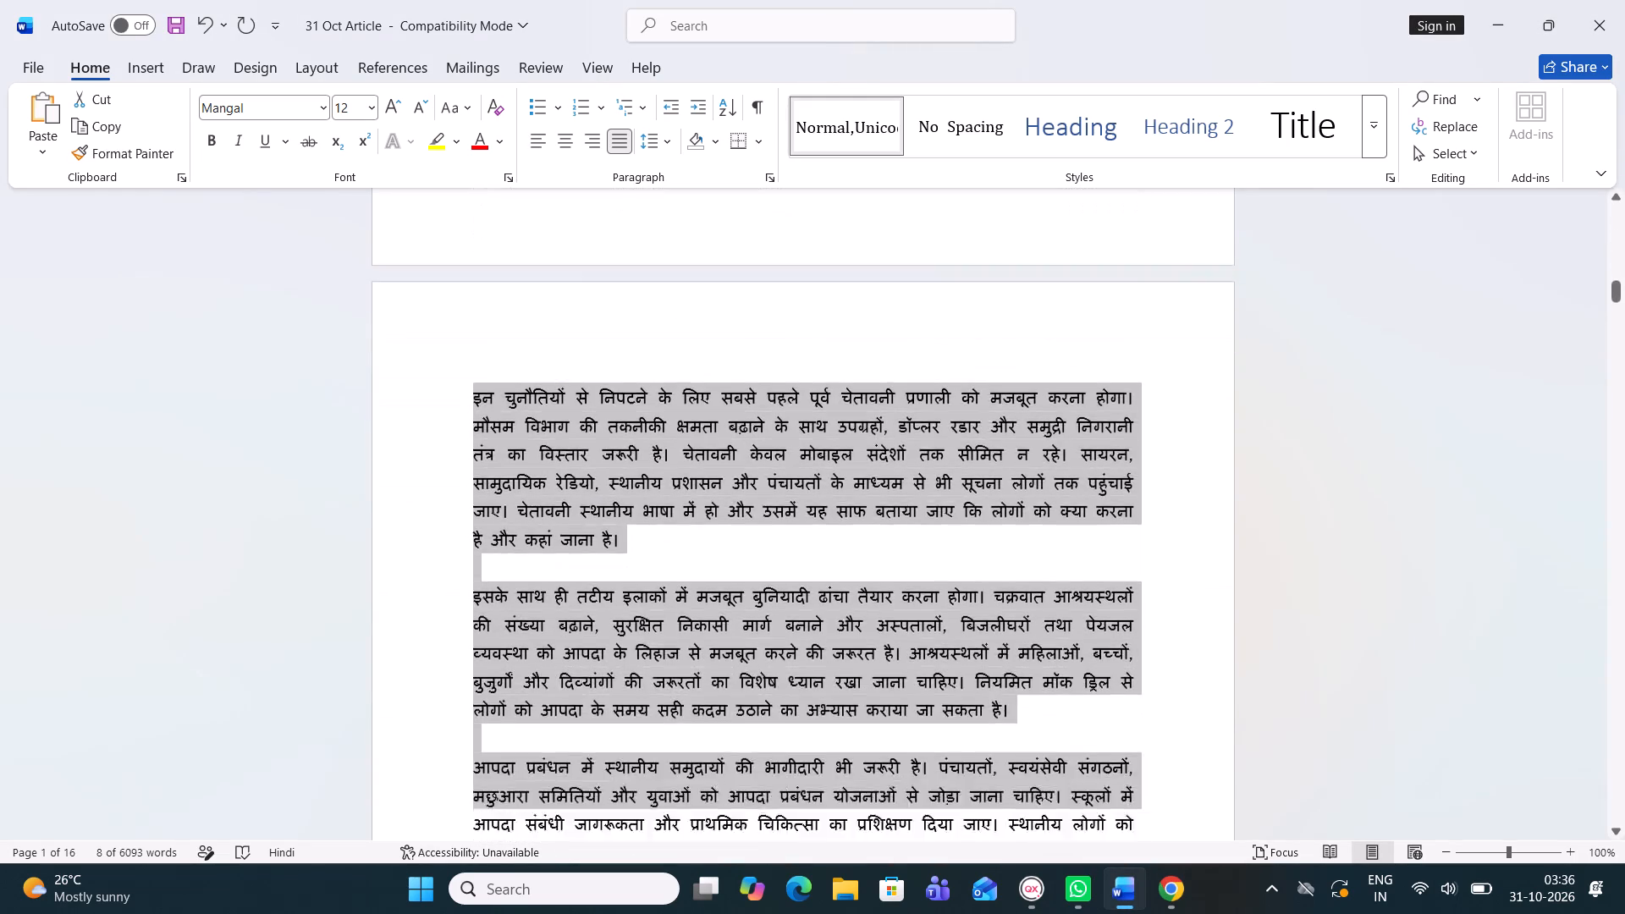
pyautogui.moveTo(1523, 913); pyautogui.dragTo(967, 310)
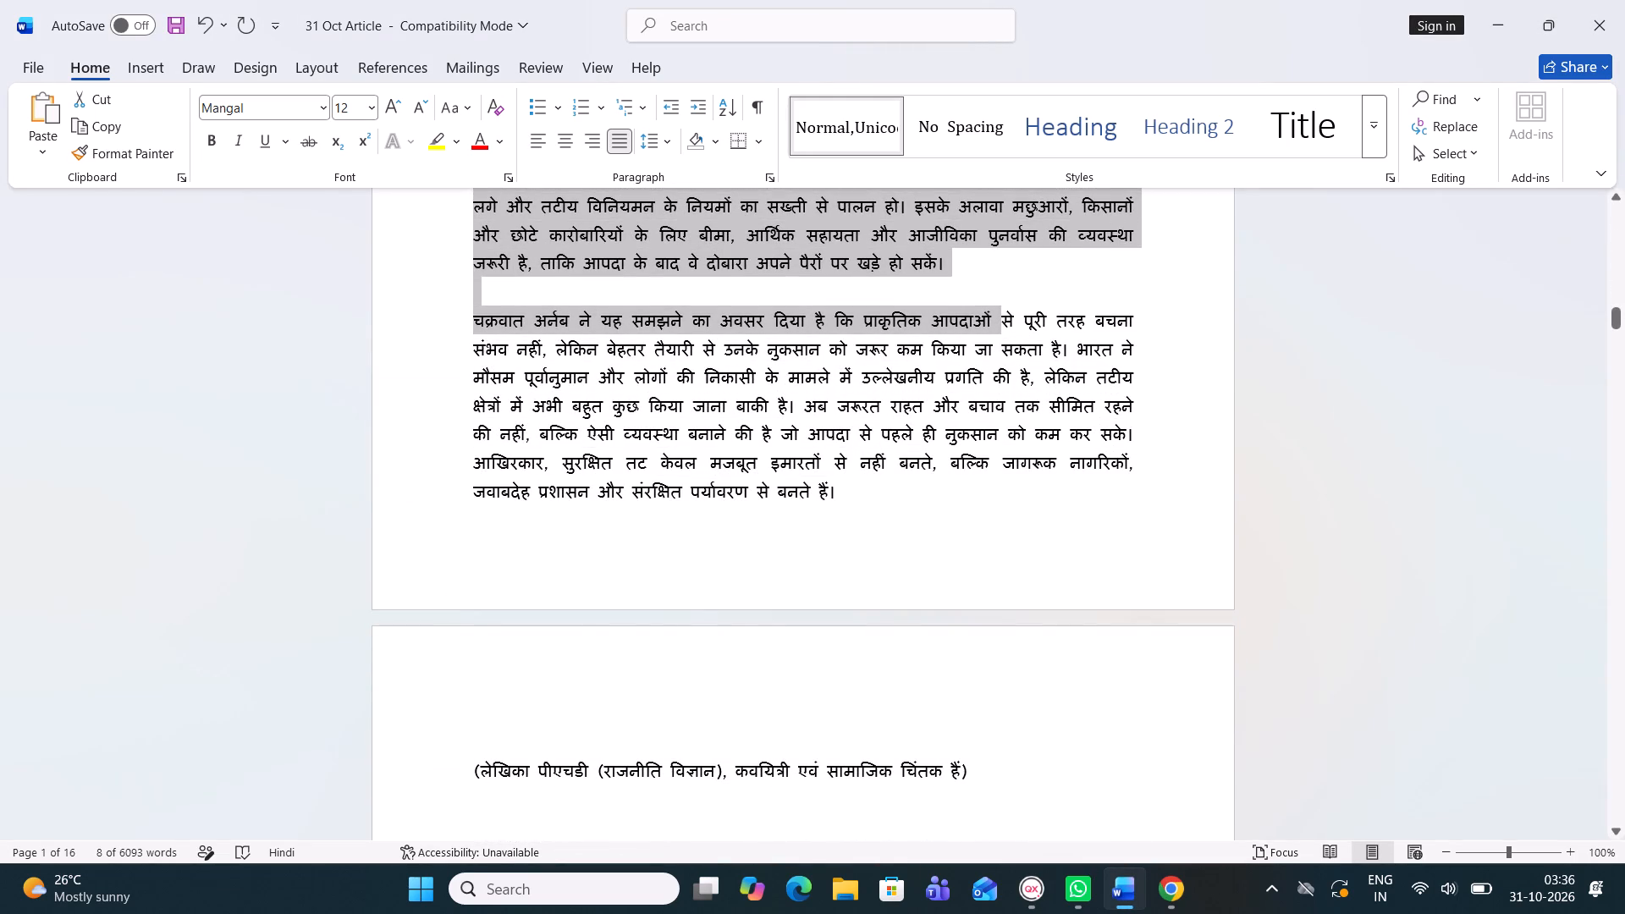
pyautogui.moveTo(967, 310); pyautogui.dragTo(649, 366)
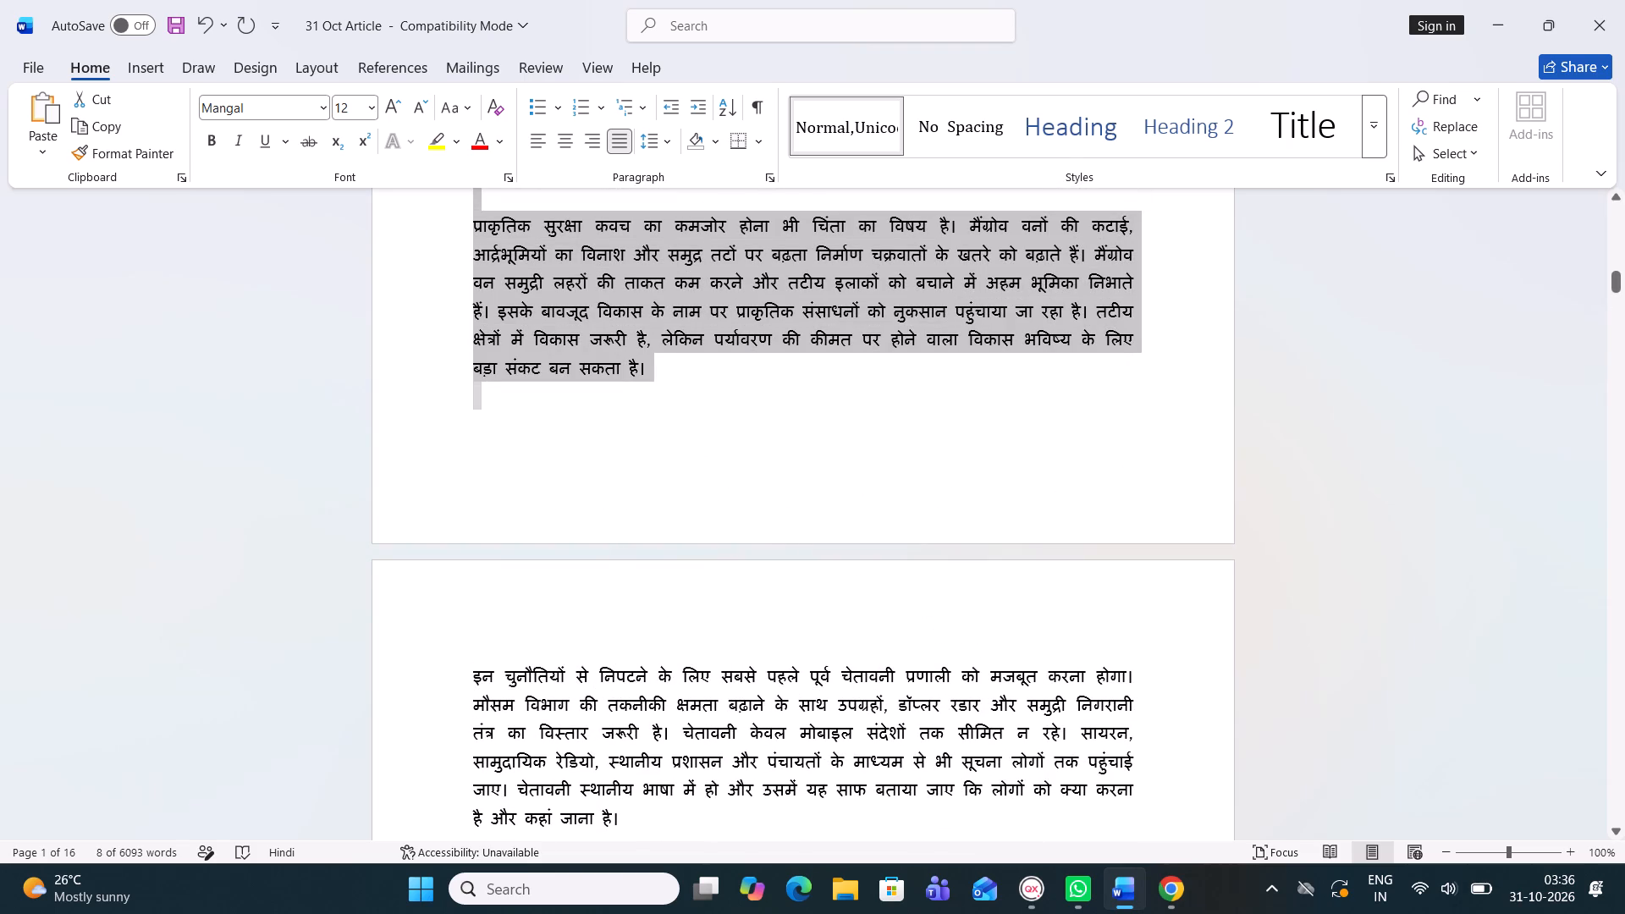
pyautogui.moveTo(649, 366); pyautogui.dragTo(652, 405)
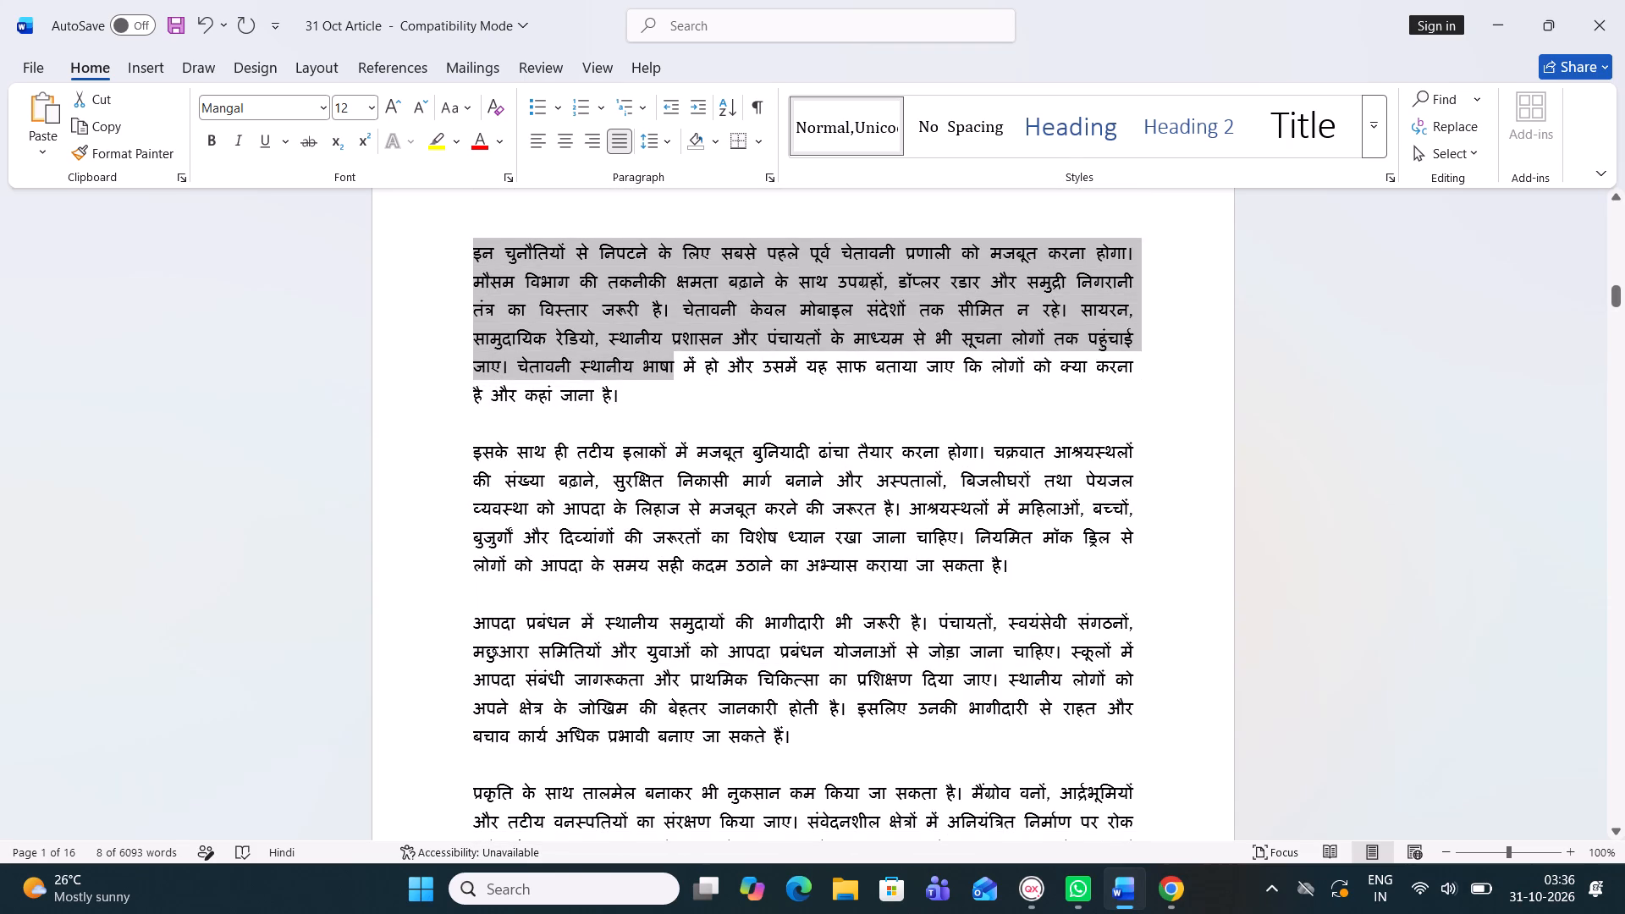
pyautogui.moveTo(652, 405); pyautogui.dragTo(616, 399)
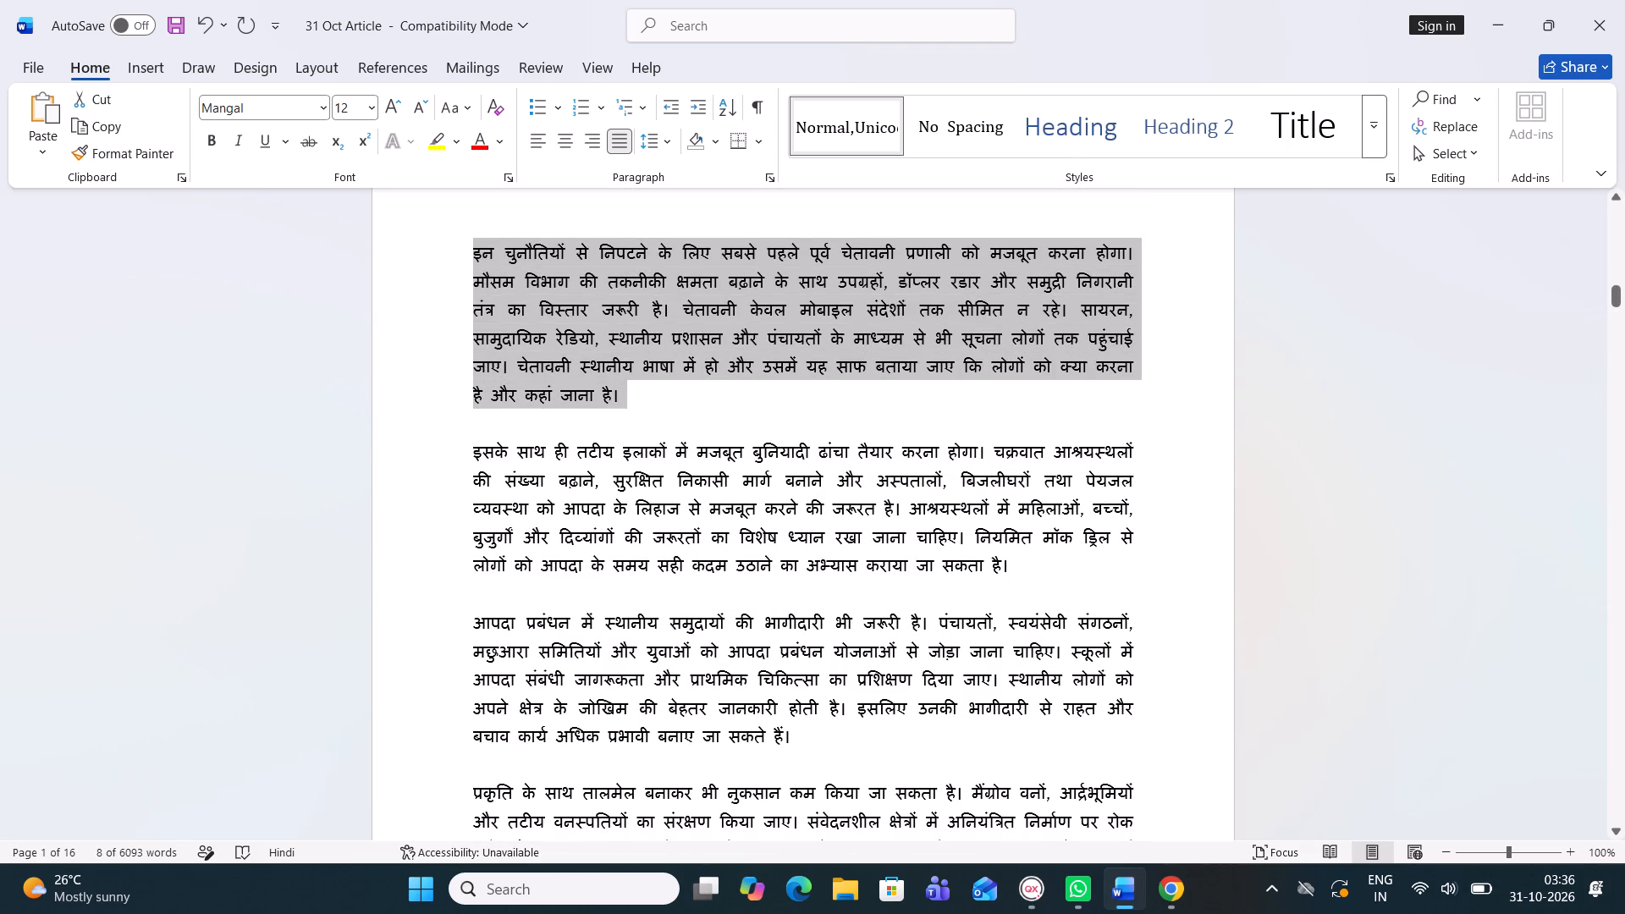
pyautogui.moveTo(616, 399); pyautogui.dragTo(614, 394)
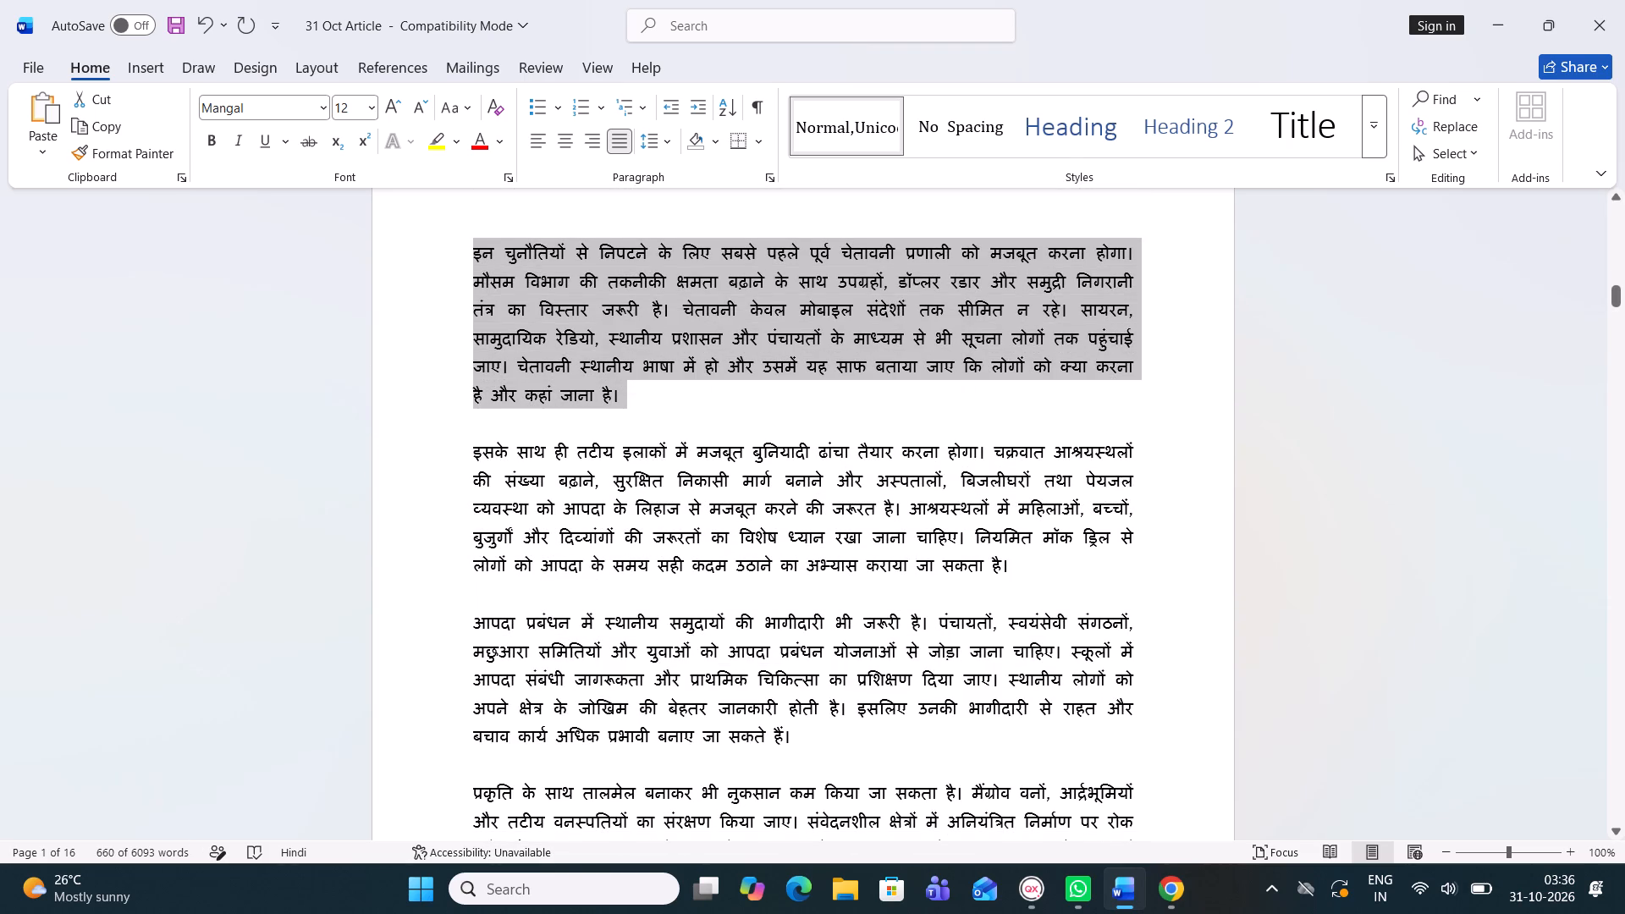
pyautogui.hotkey('ctrl', 'c')
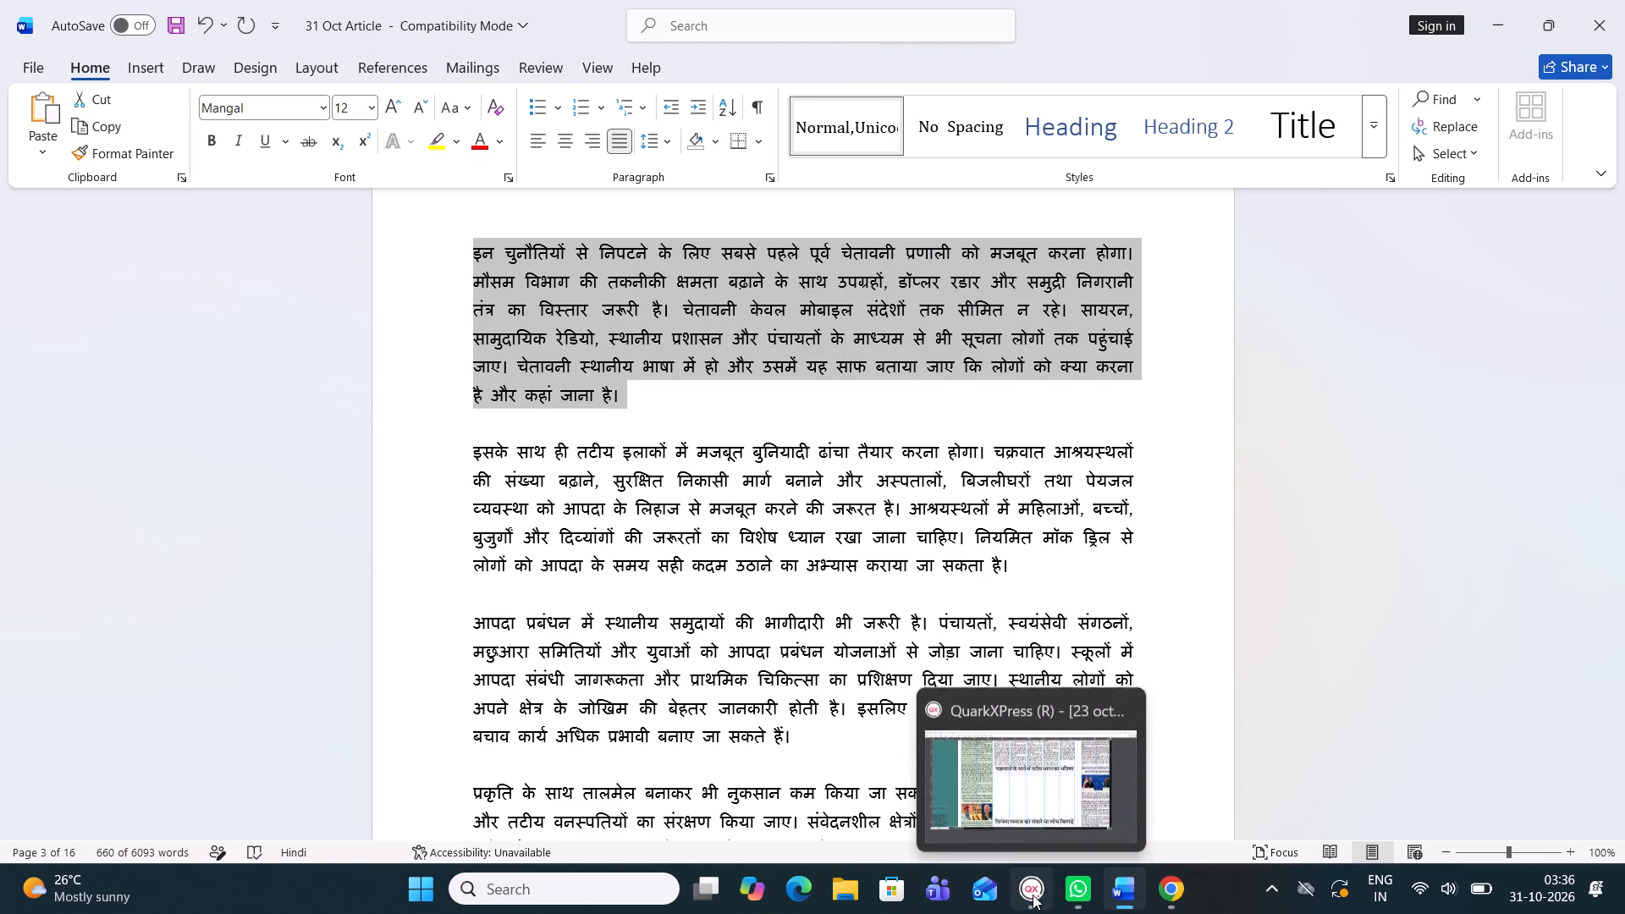
# Back in QuarkXPress, set the empty cyclone body box's type to Four C Gandhi at 11.5 pt with 11.7 pt leading.
pyautogui.click(1033, 895)
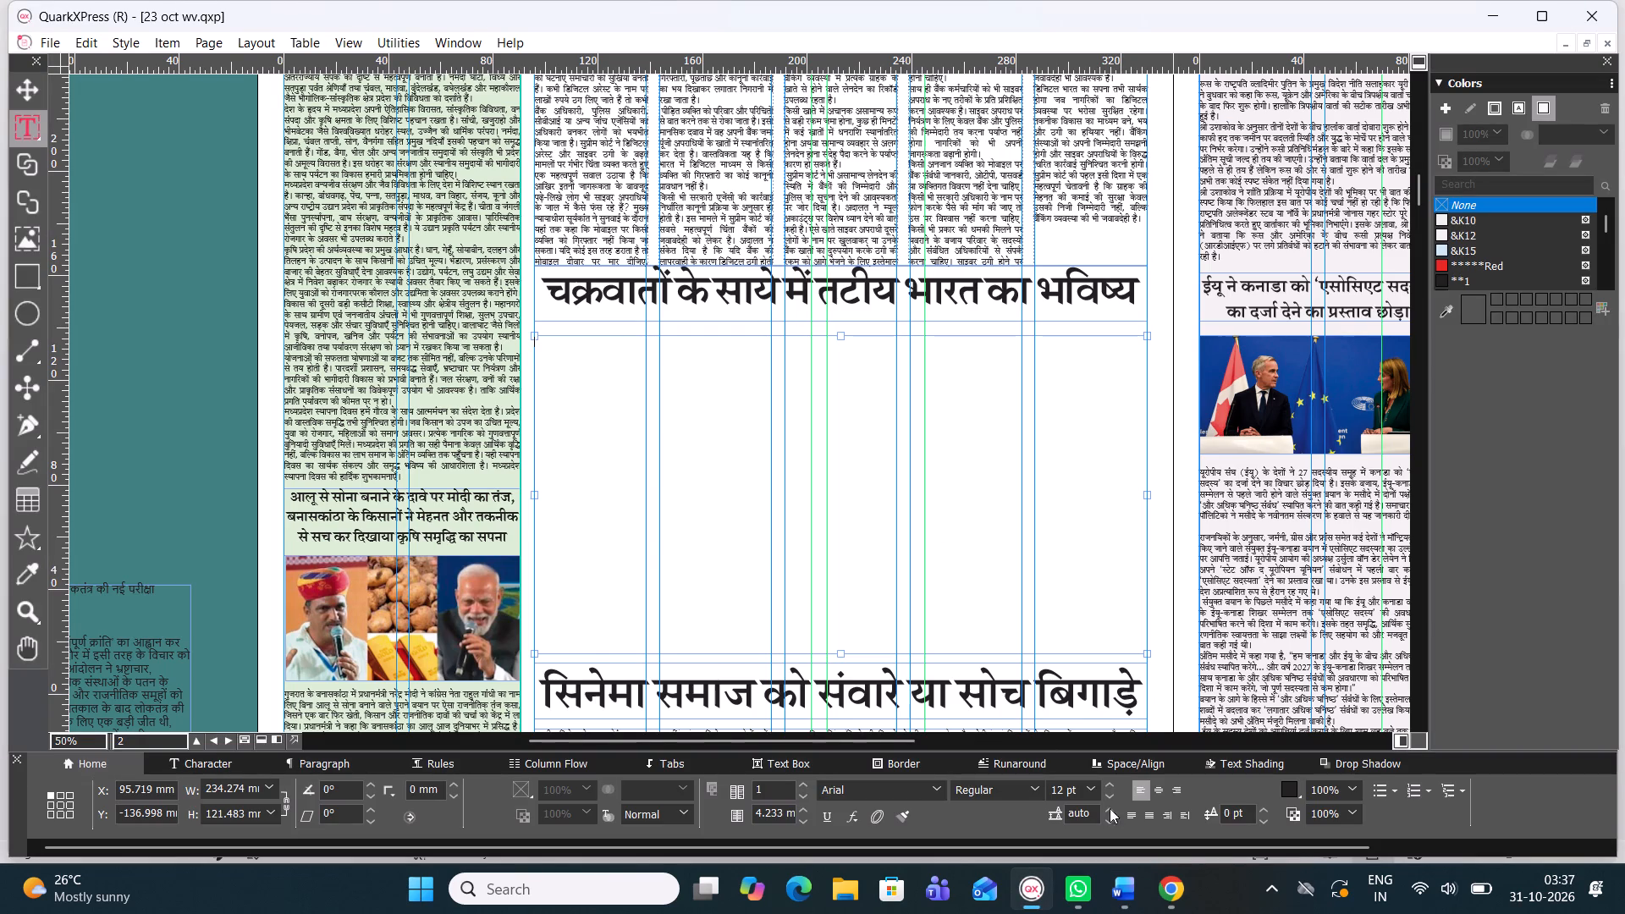
pyautogui.moveTo(1081, 790); pyautogui.dragTo(1068, 790)
pyautogui.write('11')
pyautogui.write('.5')
pyautogui.press('Return')
pyautogui.moveTo(1093, 807); pyautogui.dragTo(1016, 819)
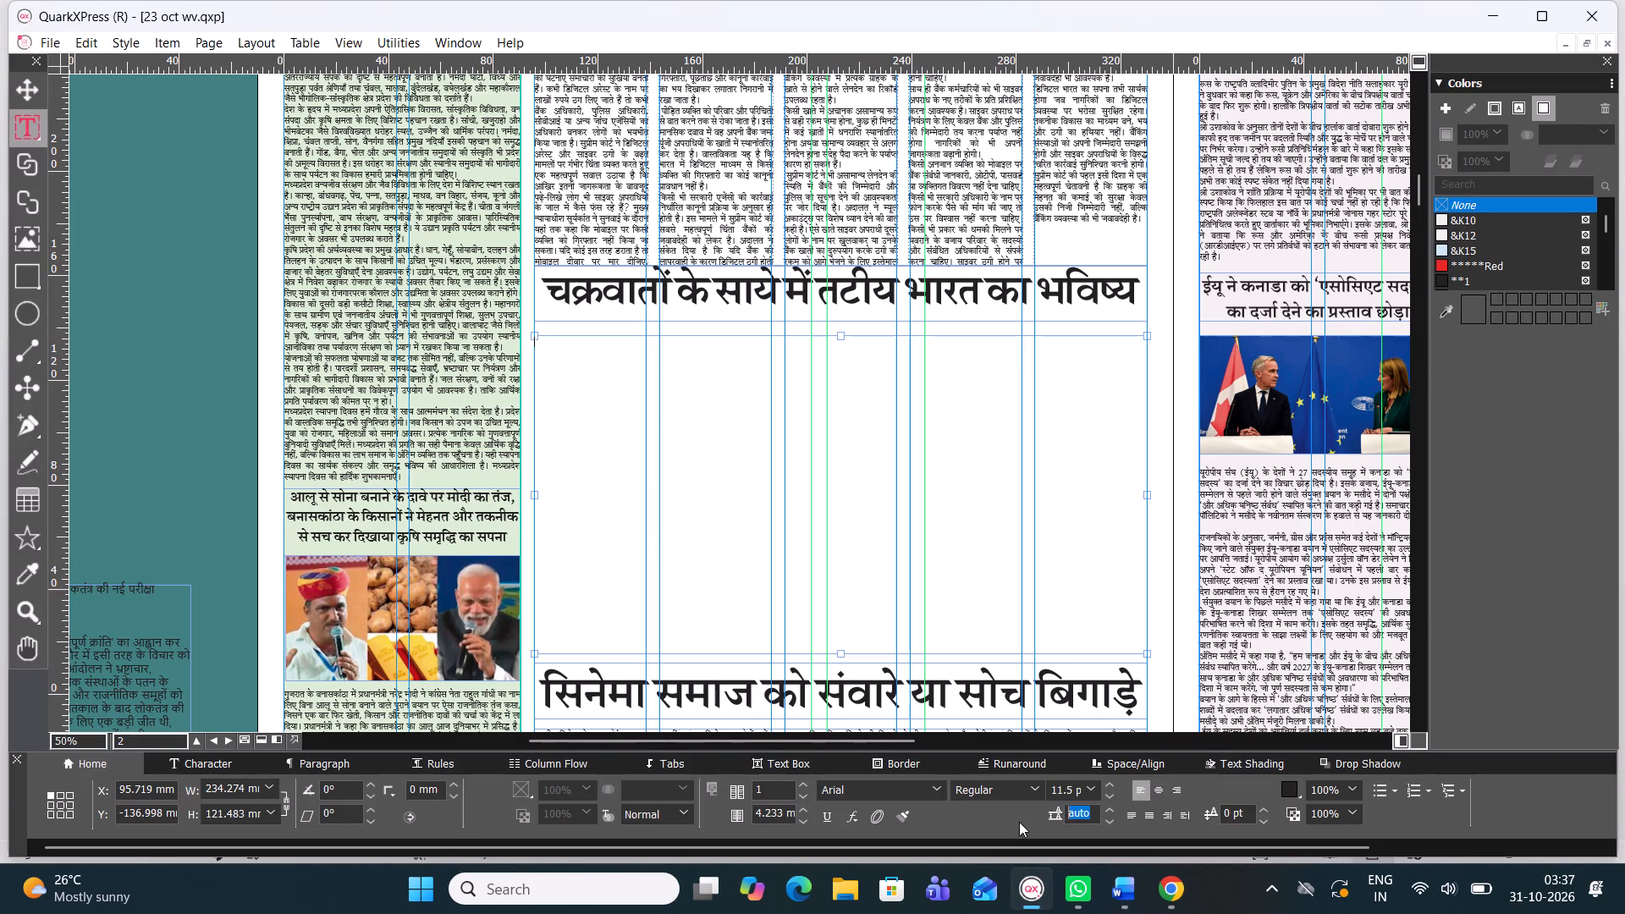
pyautogui.press('1')
pyautogui.press('1')
pyautogui.write('.7')
pyautogui.press('Return')
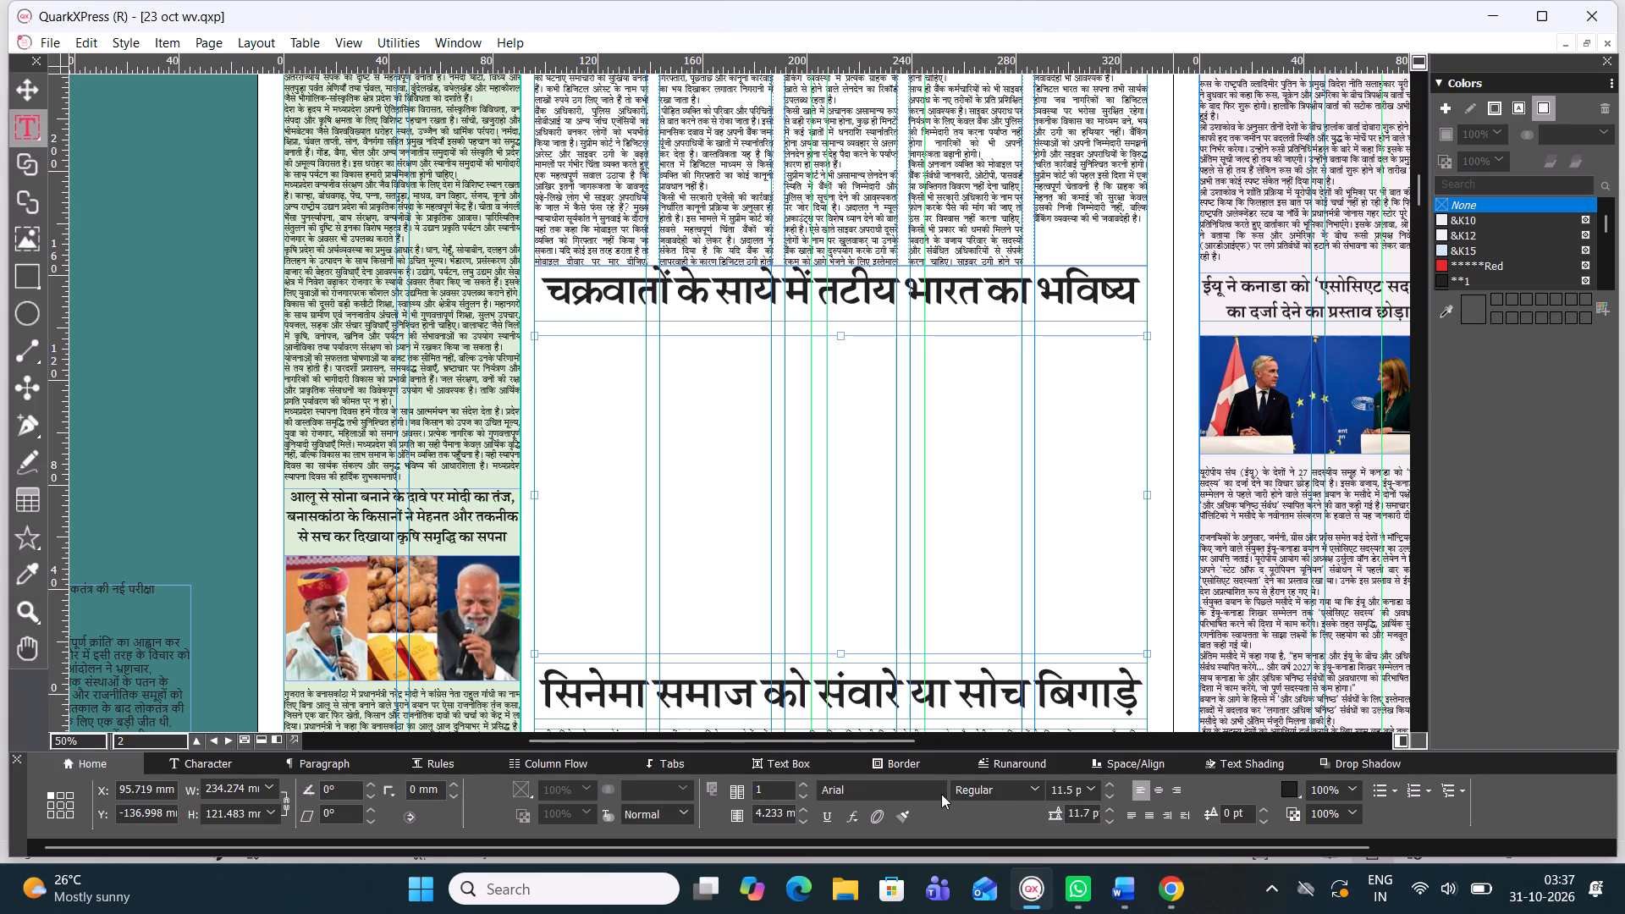
pyautogui.click(941, 794)
pyautogui.scroll(2, 889, 109)
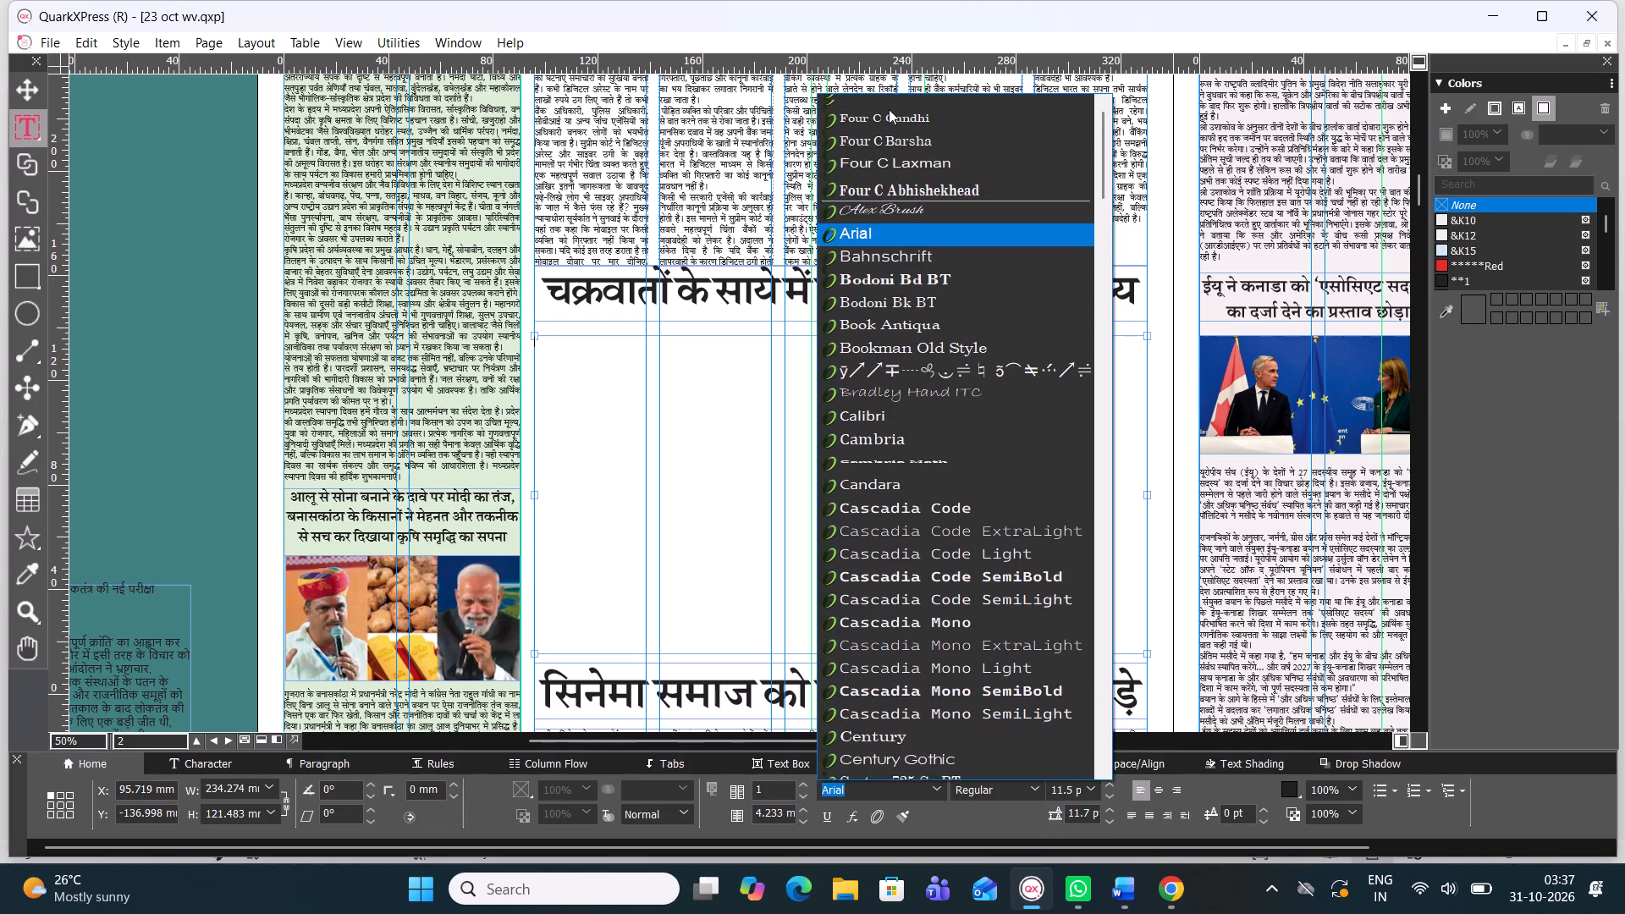
pyautogui.click(891, 120)
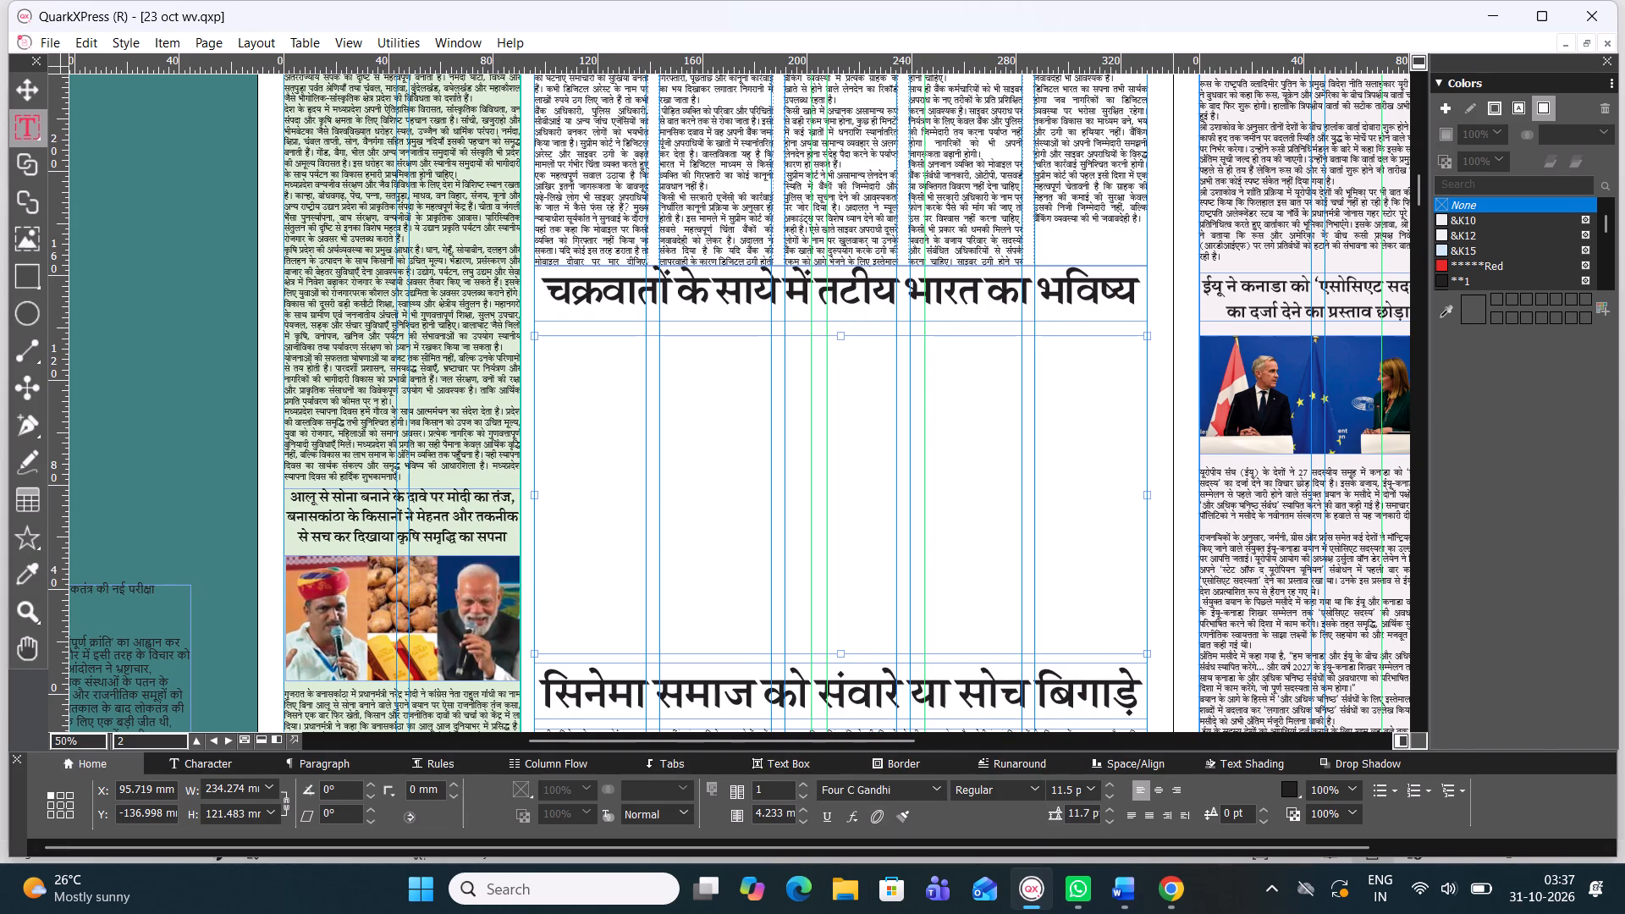
# Paste the copied cyclone article text into the body box.
pyautogui.hotkey('ctrl', 'v')
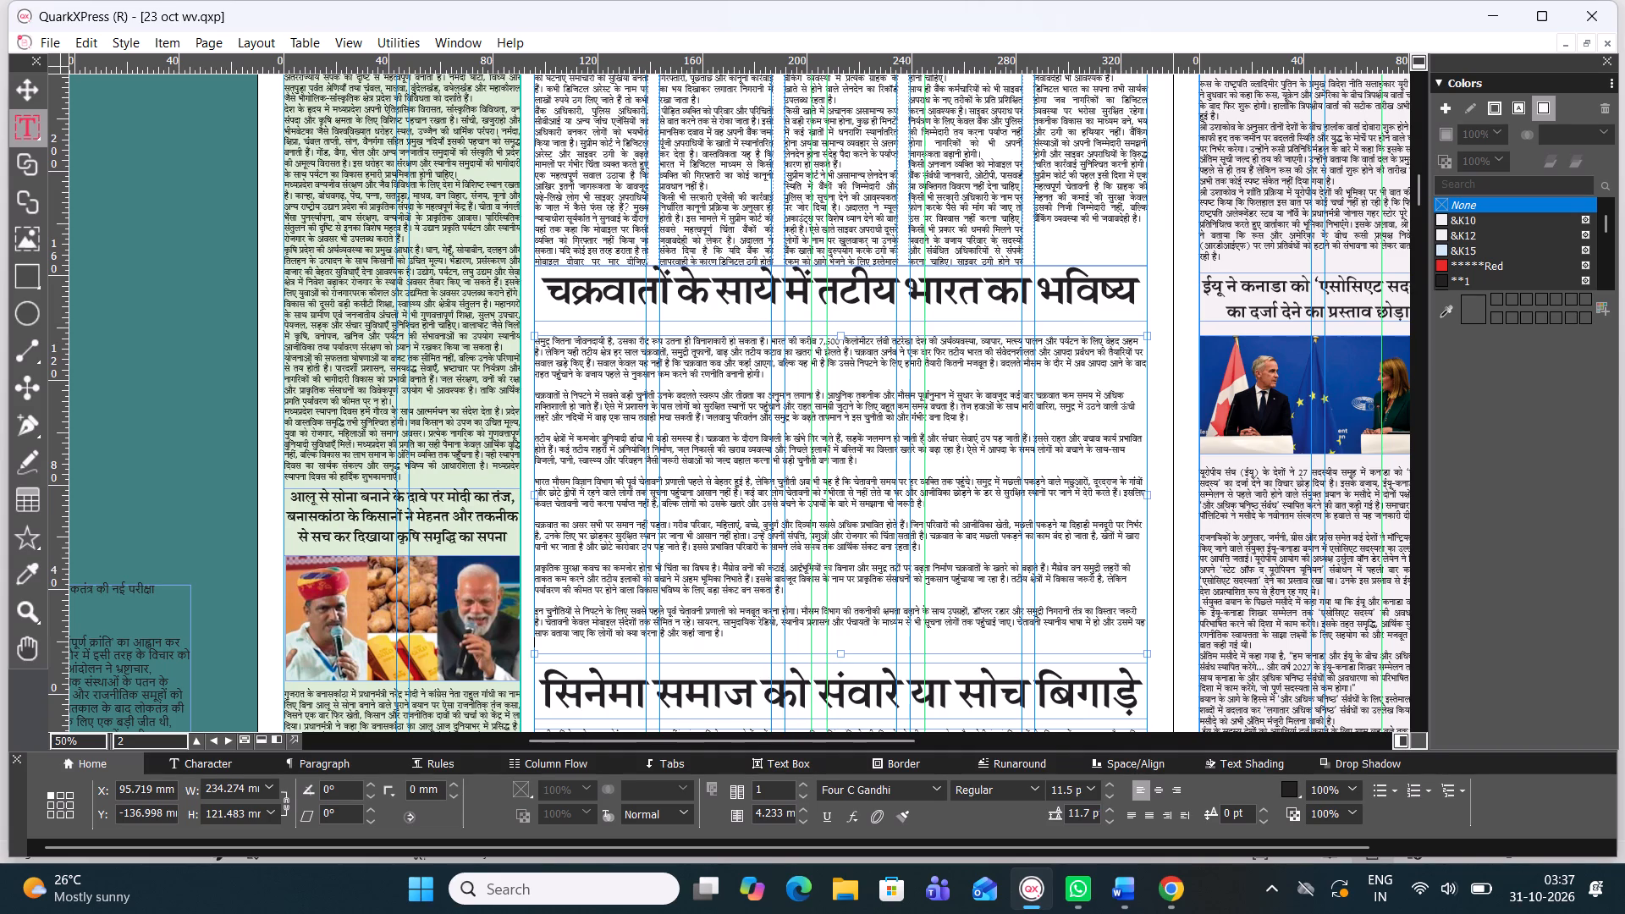
# Select all of the cyclone body text and lay its box out in two columns.
pyautogui.tripleClick(765, 592)
pyautogui.click(765, 592)
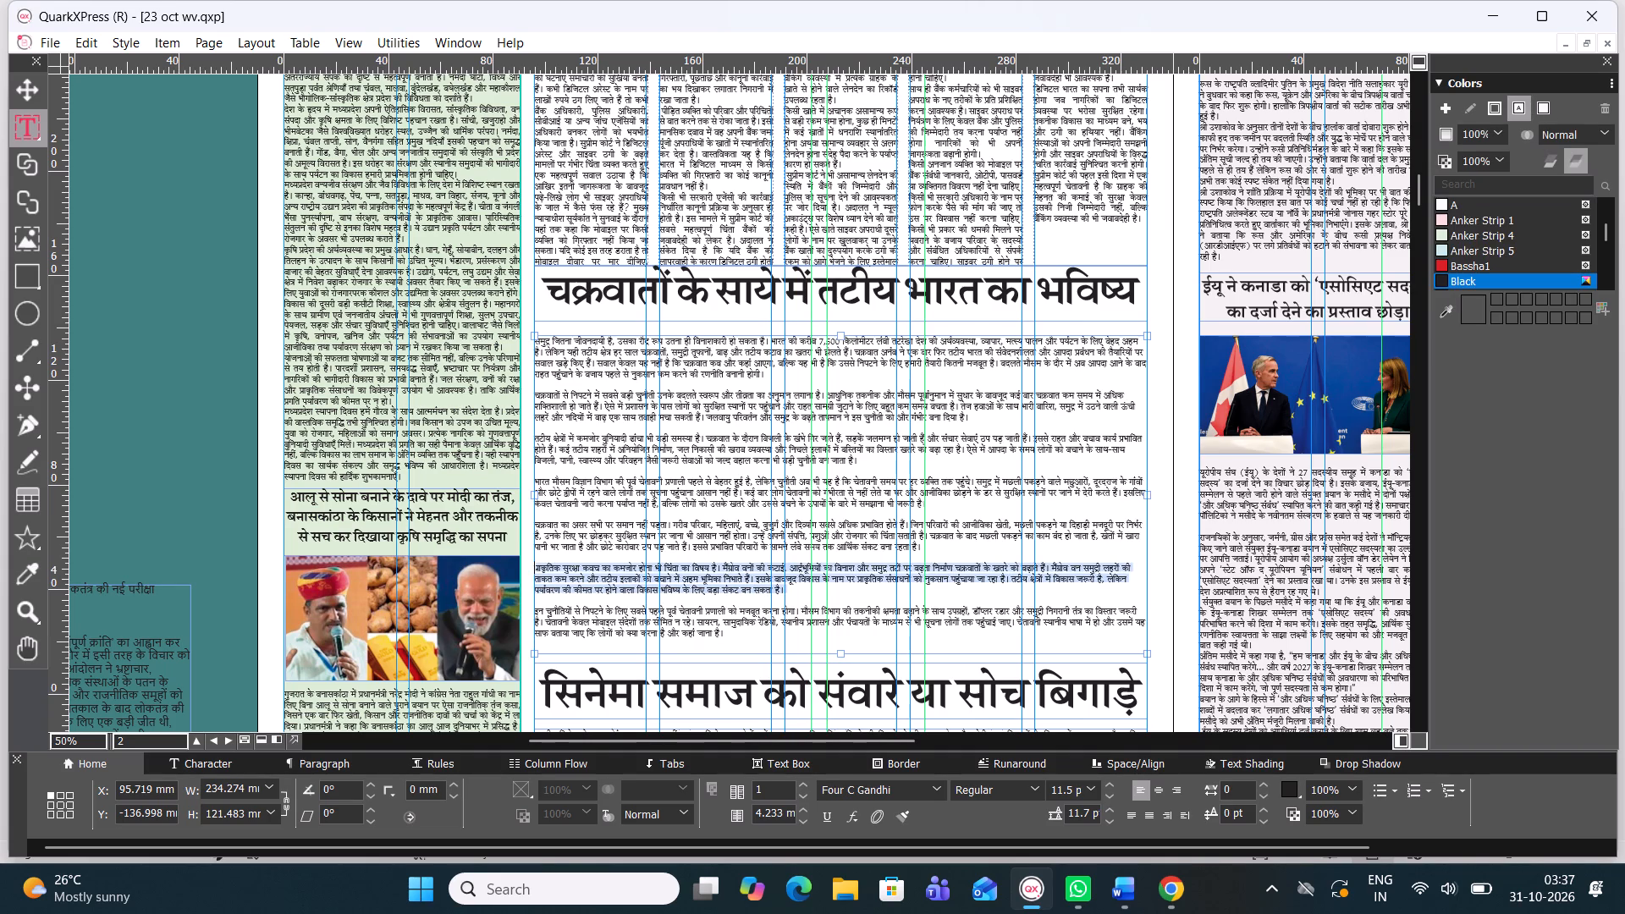
pyautogui.click(765, 592)
pyautogui.click(801, 780)
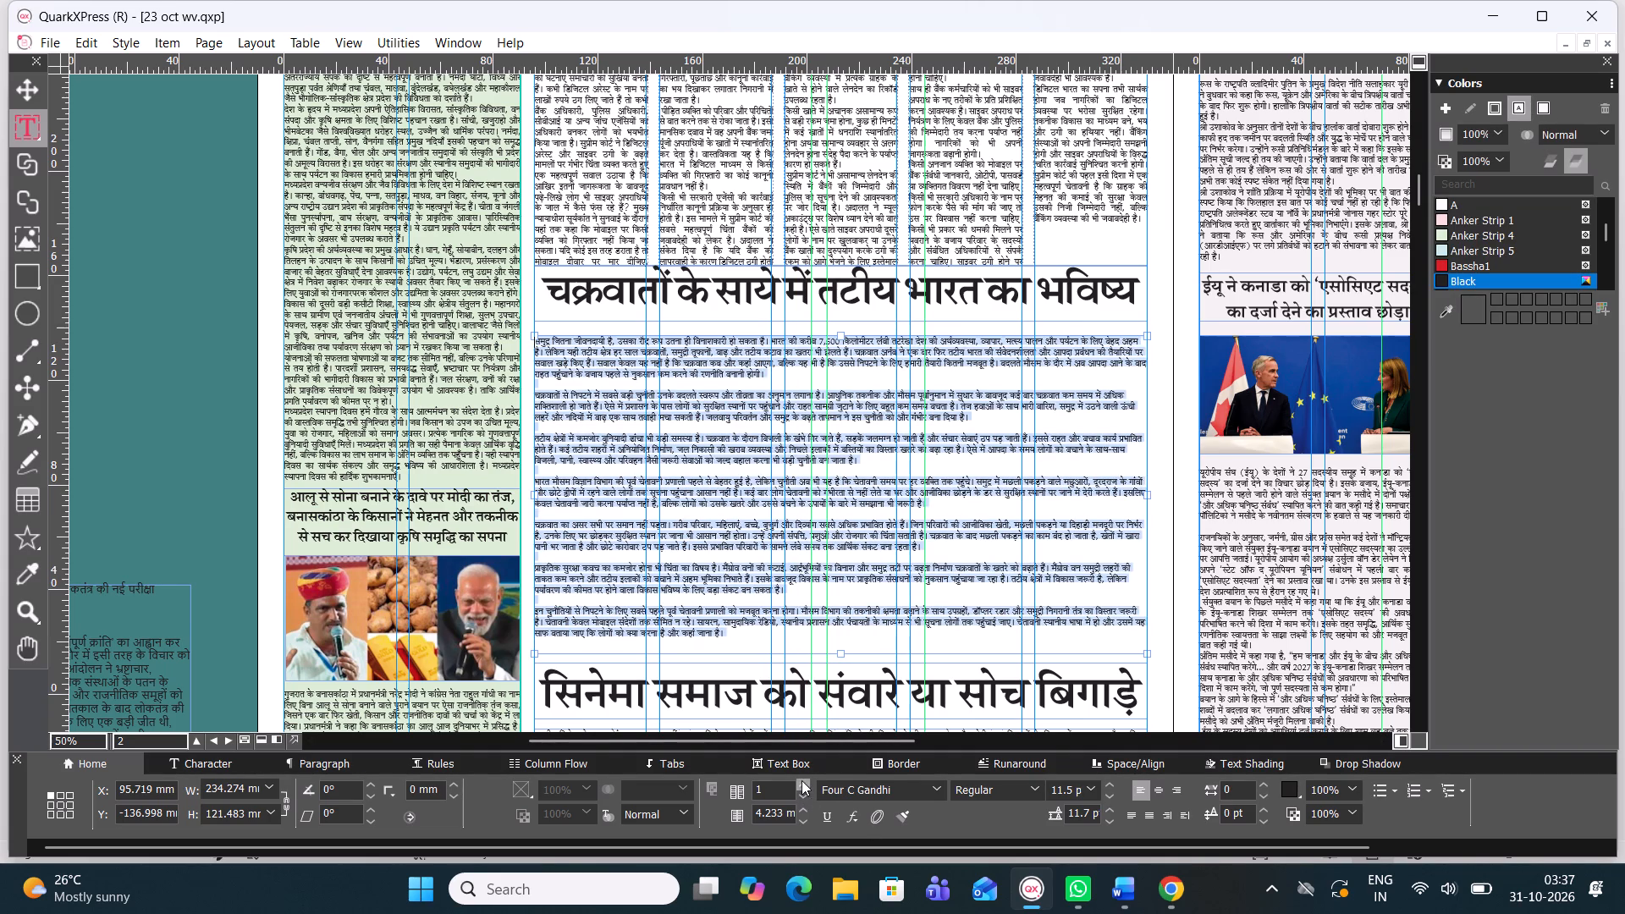
pyautogui.click(802, 780)
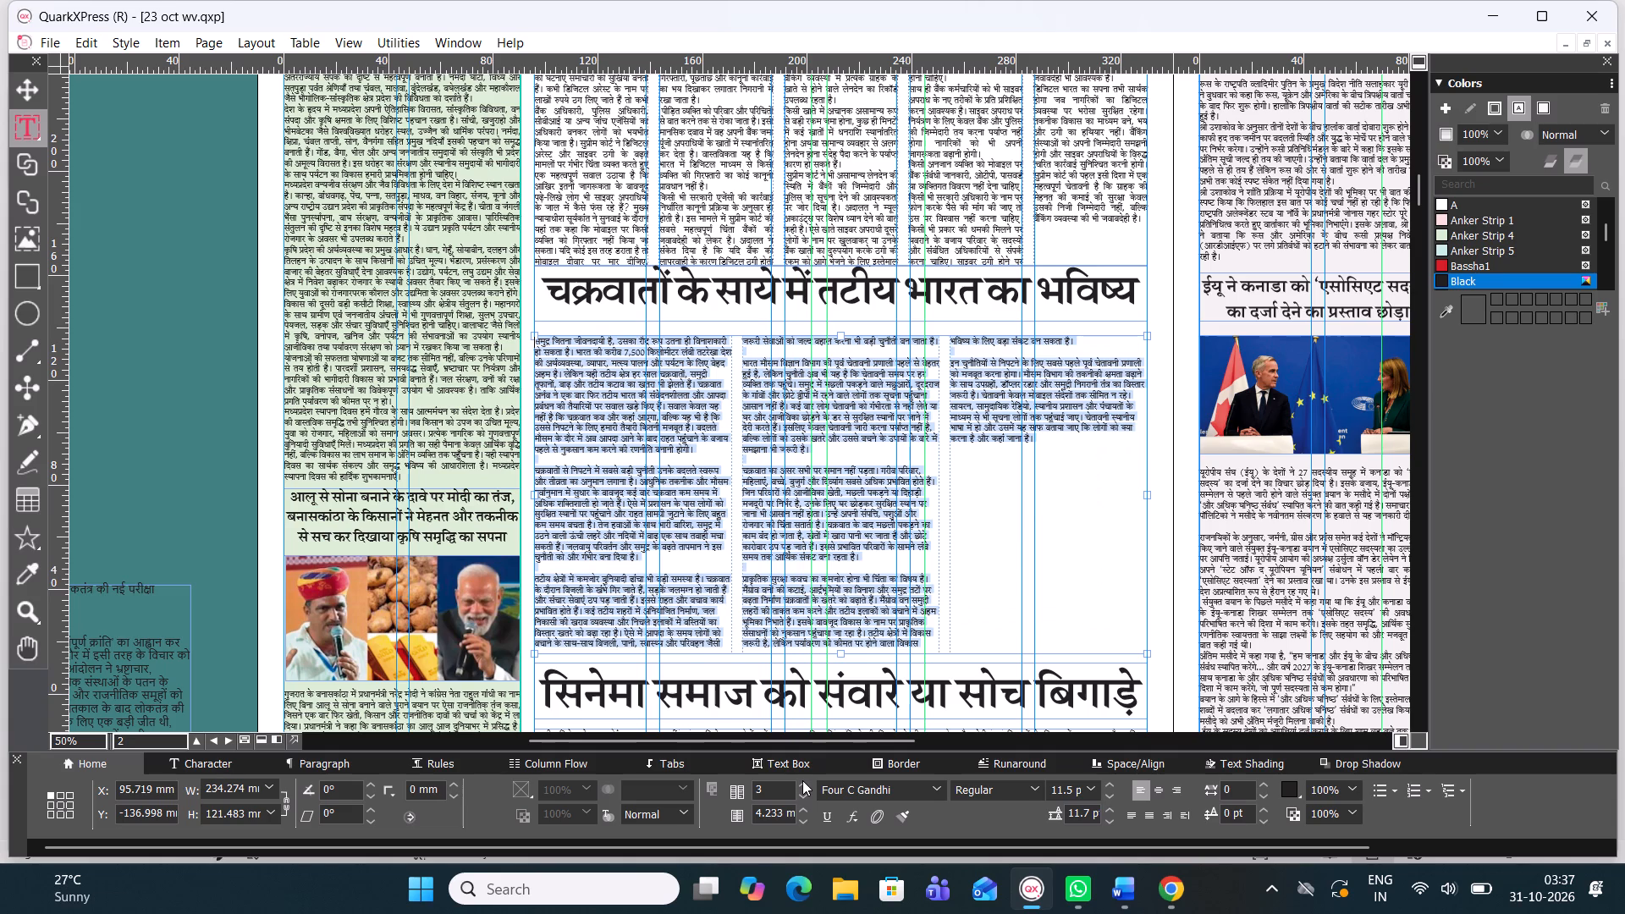
pyautogui.click(802, 780)
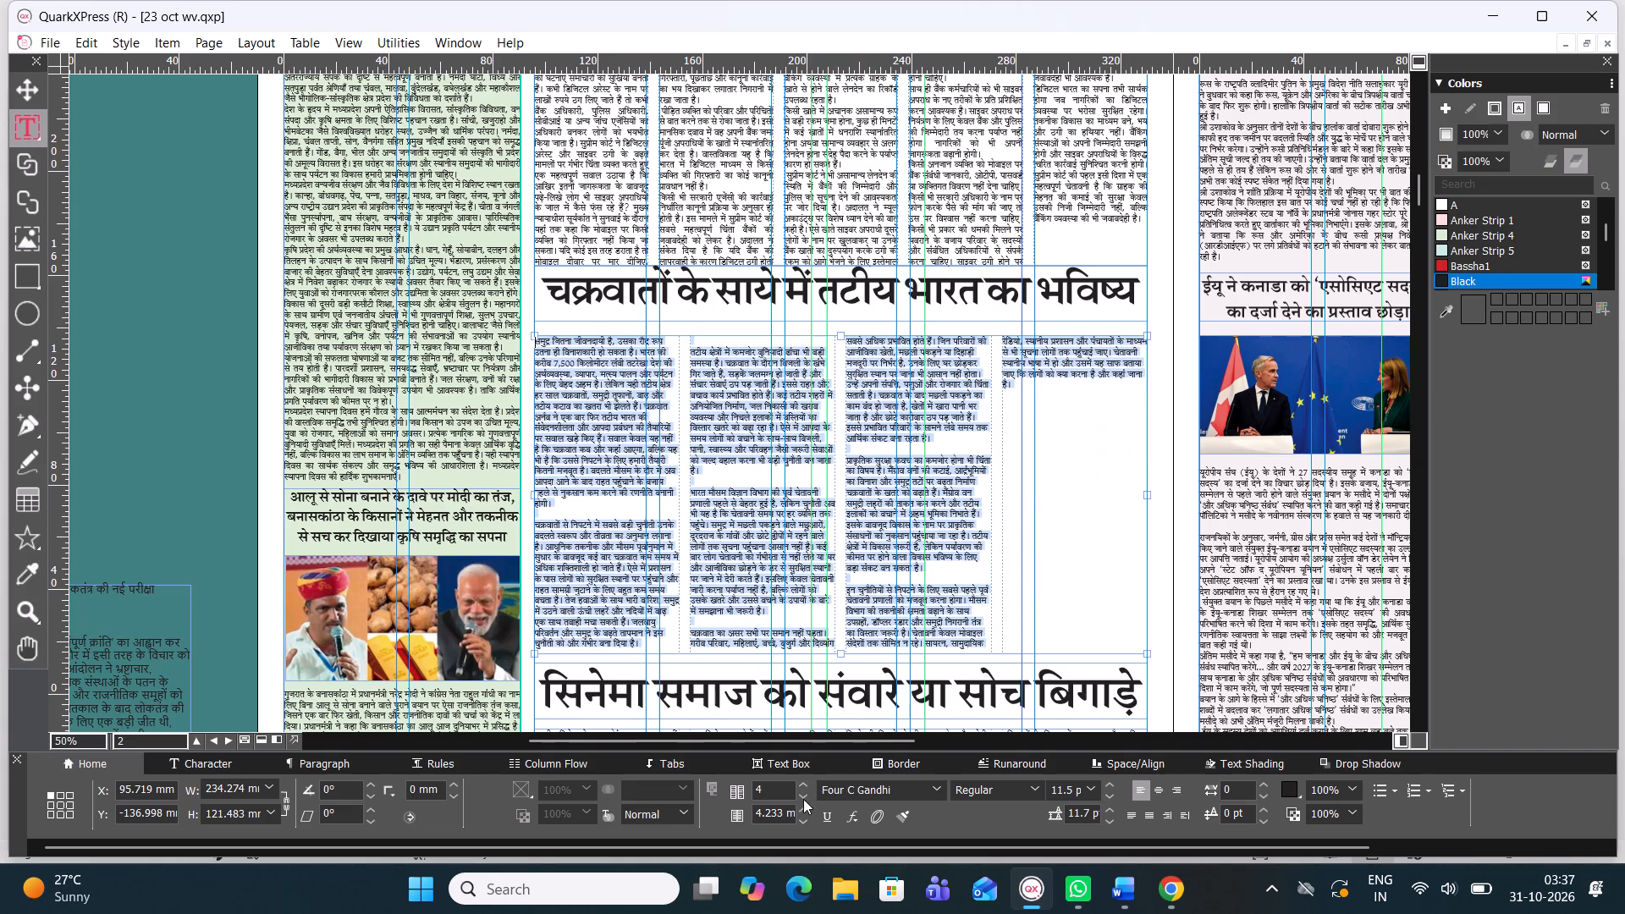
pyautogui.doubleClick(803, 801)
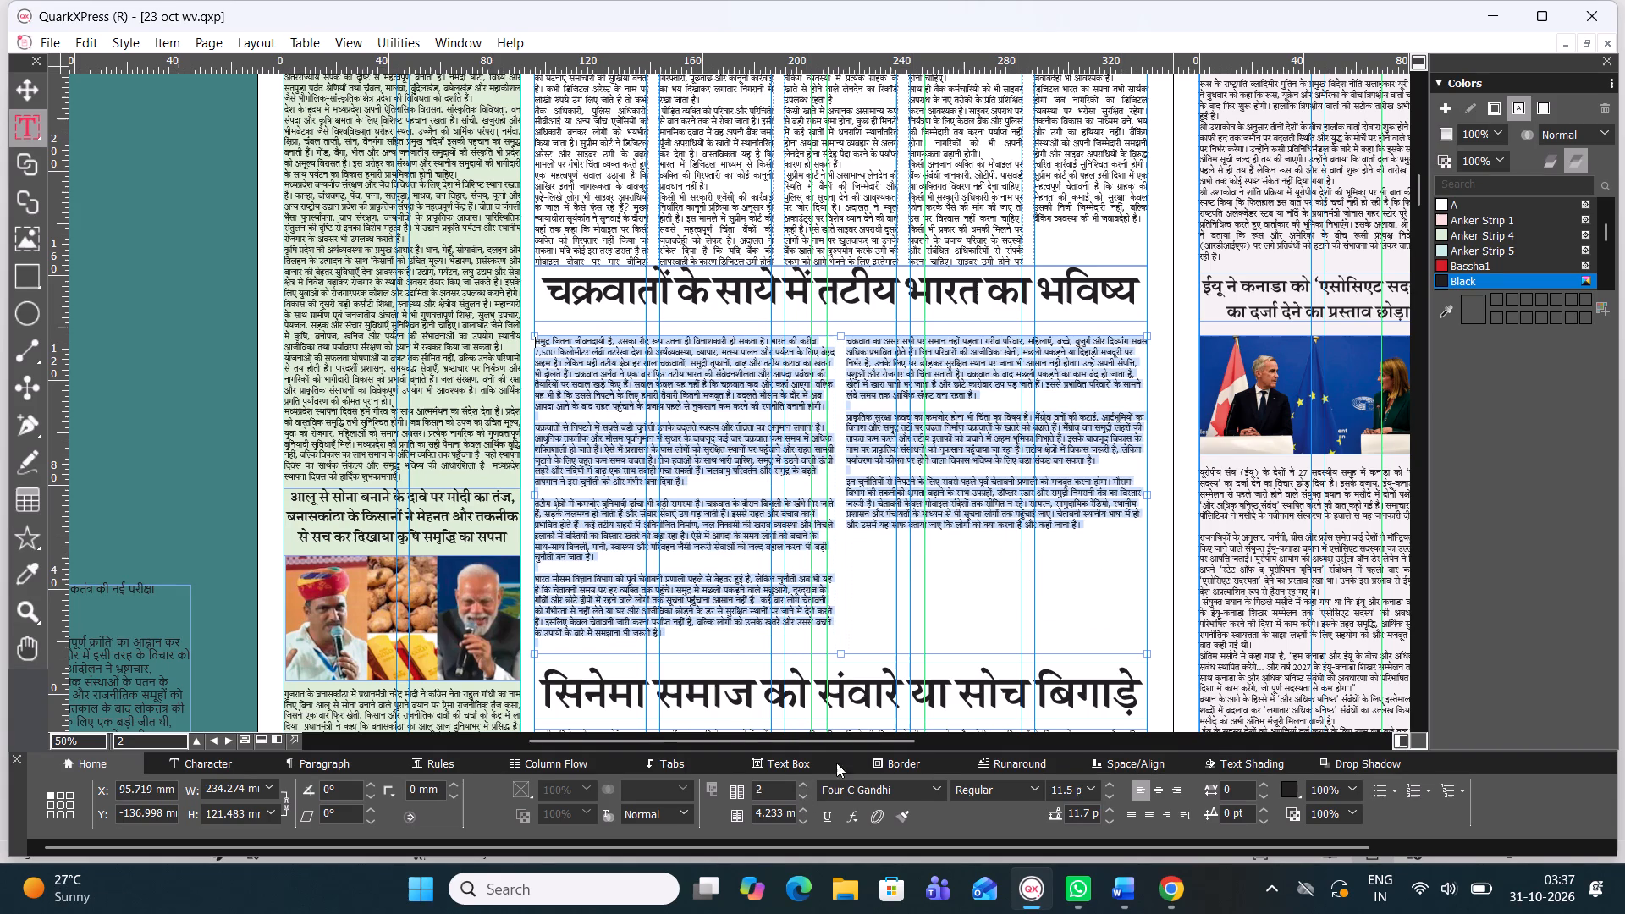
# Narrow the cyclone body box from its right edge to a width of about 138.9 mm.
pyautogui.moveTo(1149, 495); pyautogui.dragTo(1023, 509)
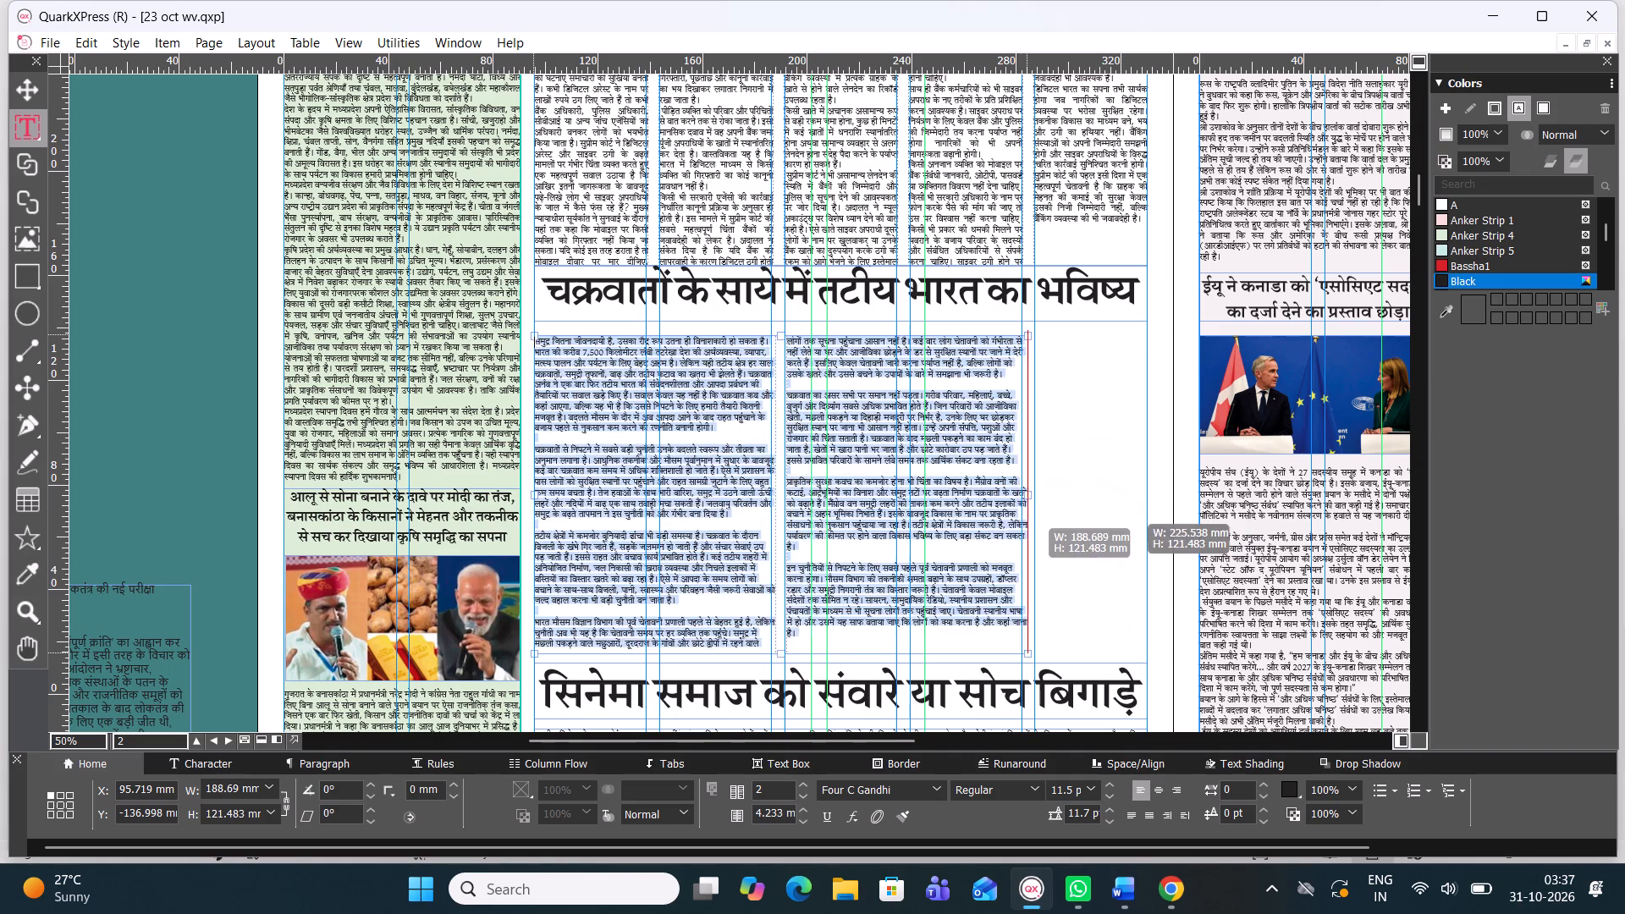
pyautogui.moveTo(1023, 509); pyautogui.dragTo(903, 495)
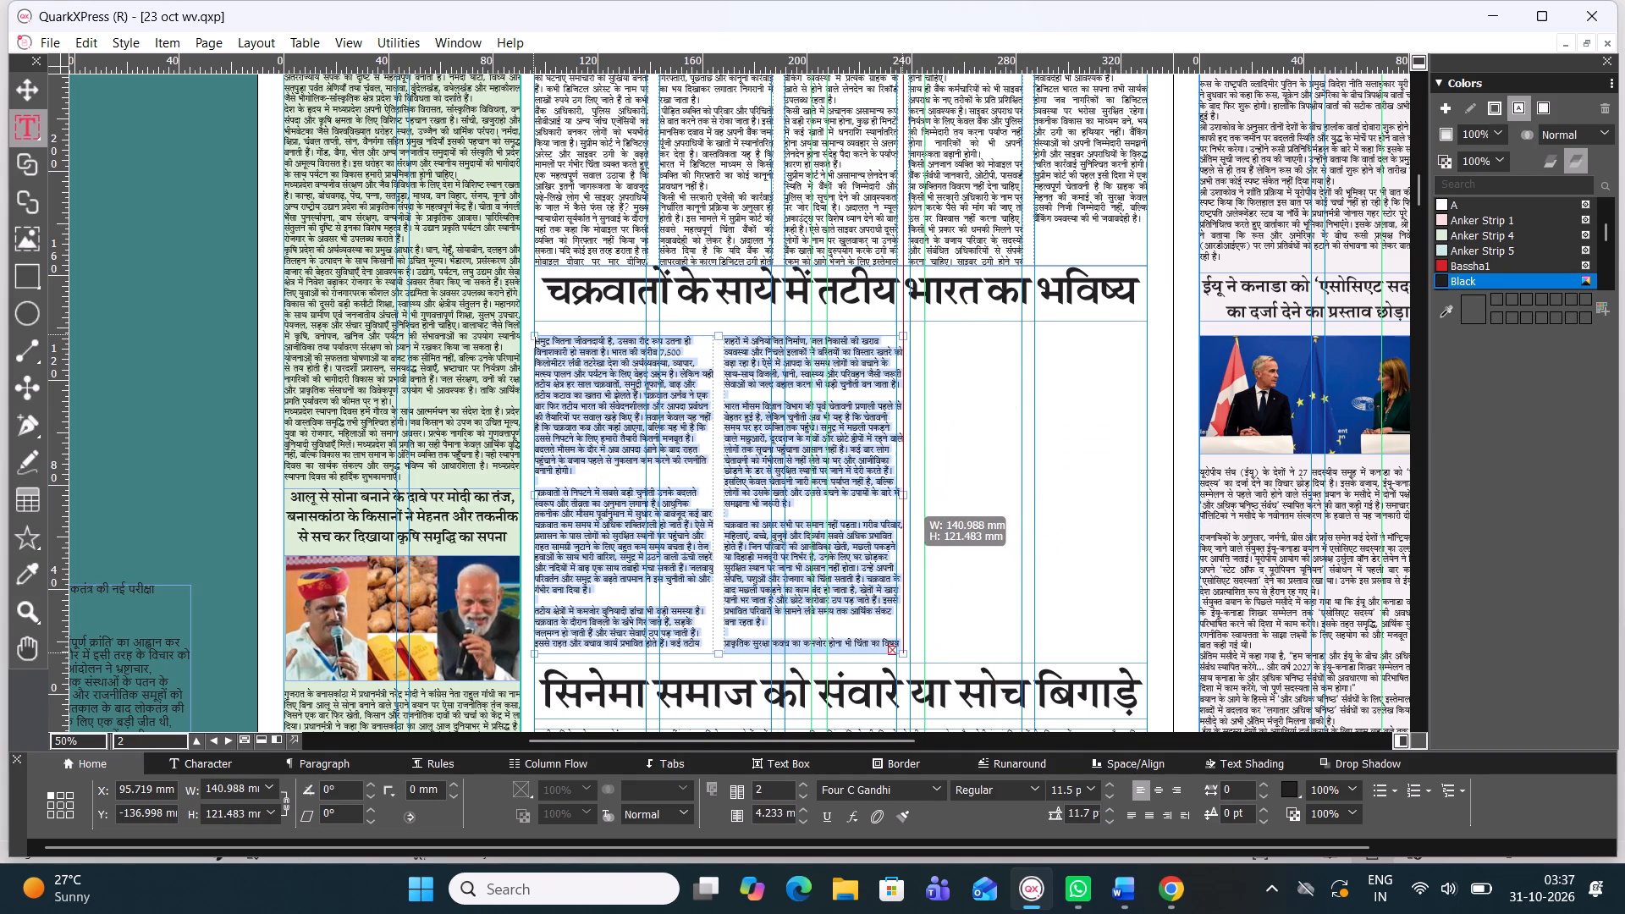
pyautogui.moveTo(903, 495); pyautogui.dragTo(901, 495)
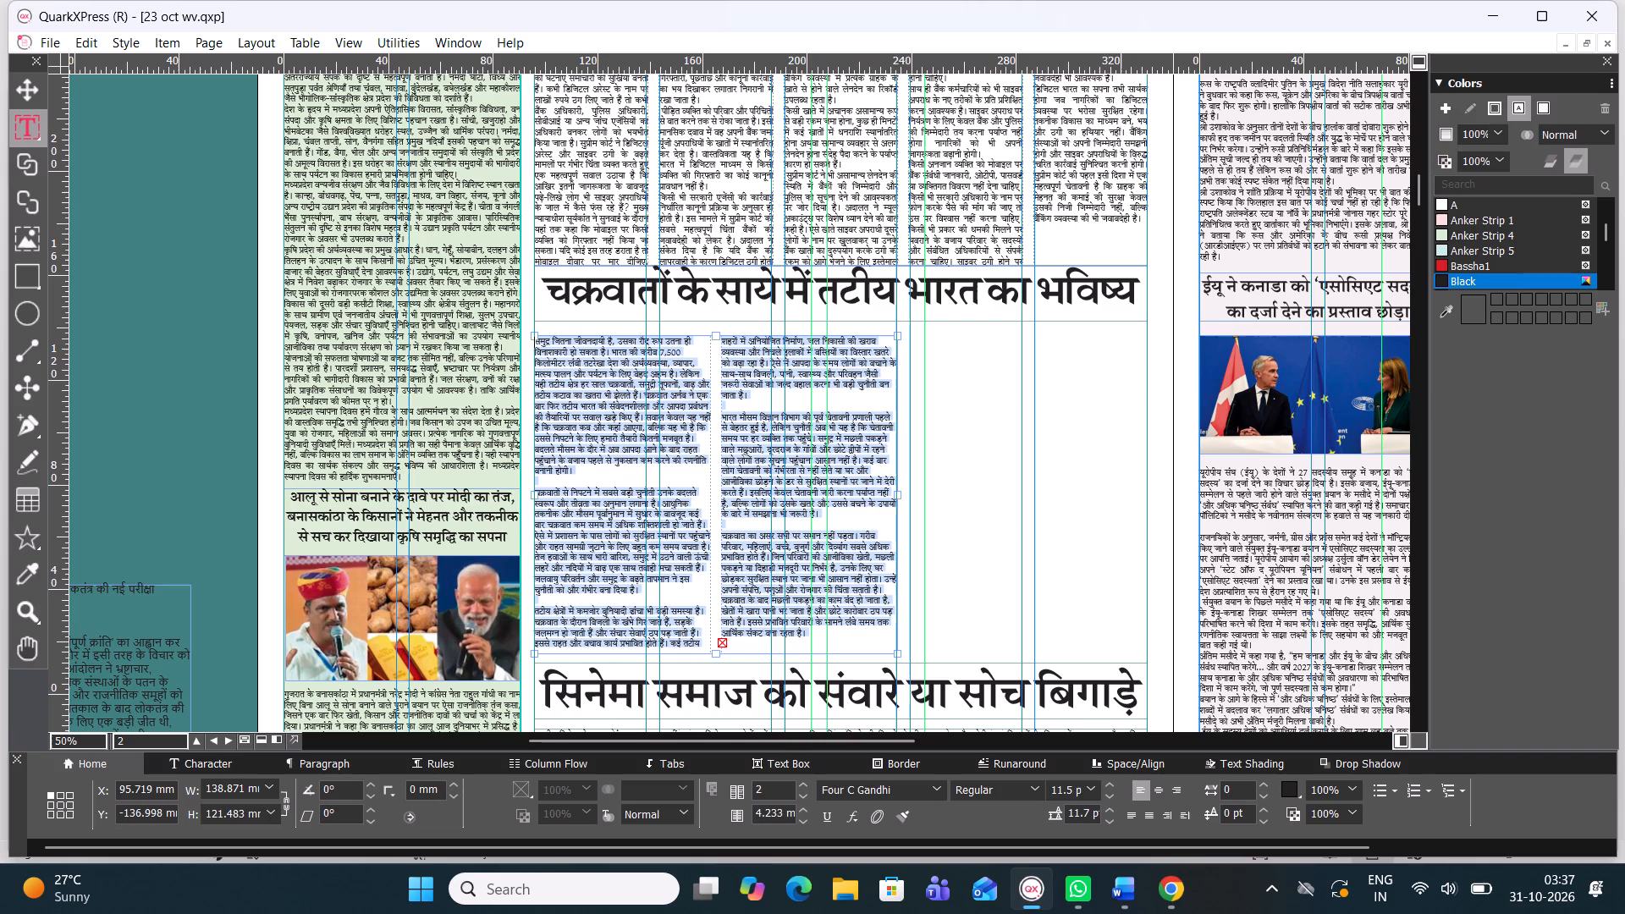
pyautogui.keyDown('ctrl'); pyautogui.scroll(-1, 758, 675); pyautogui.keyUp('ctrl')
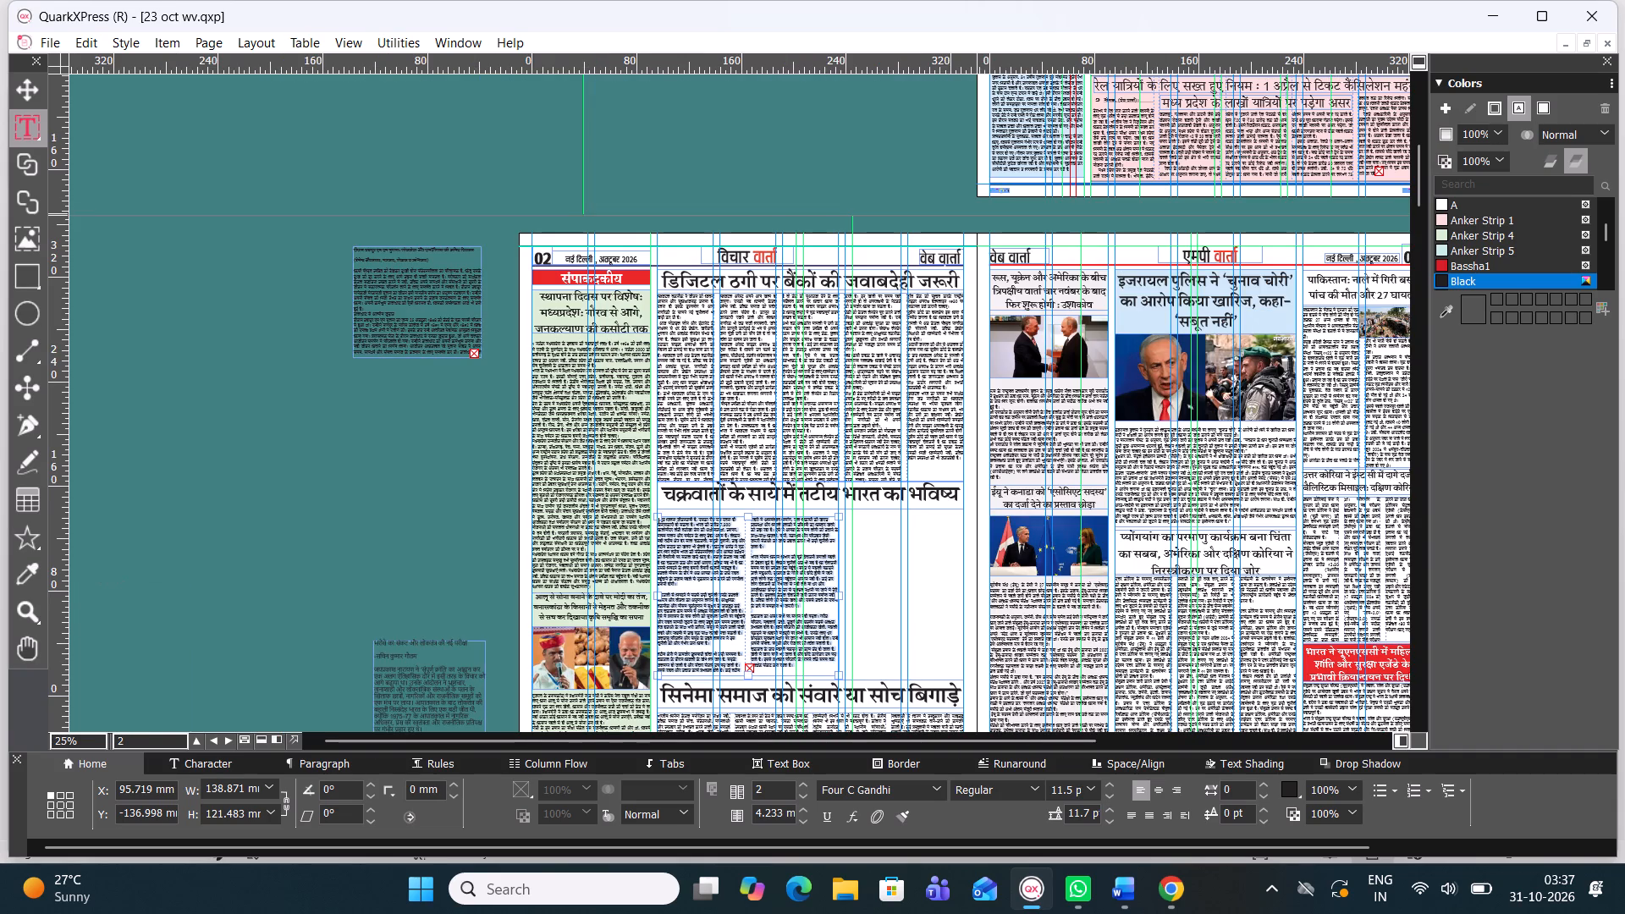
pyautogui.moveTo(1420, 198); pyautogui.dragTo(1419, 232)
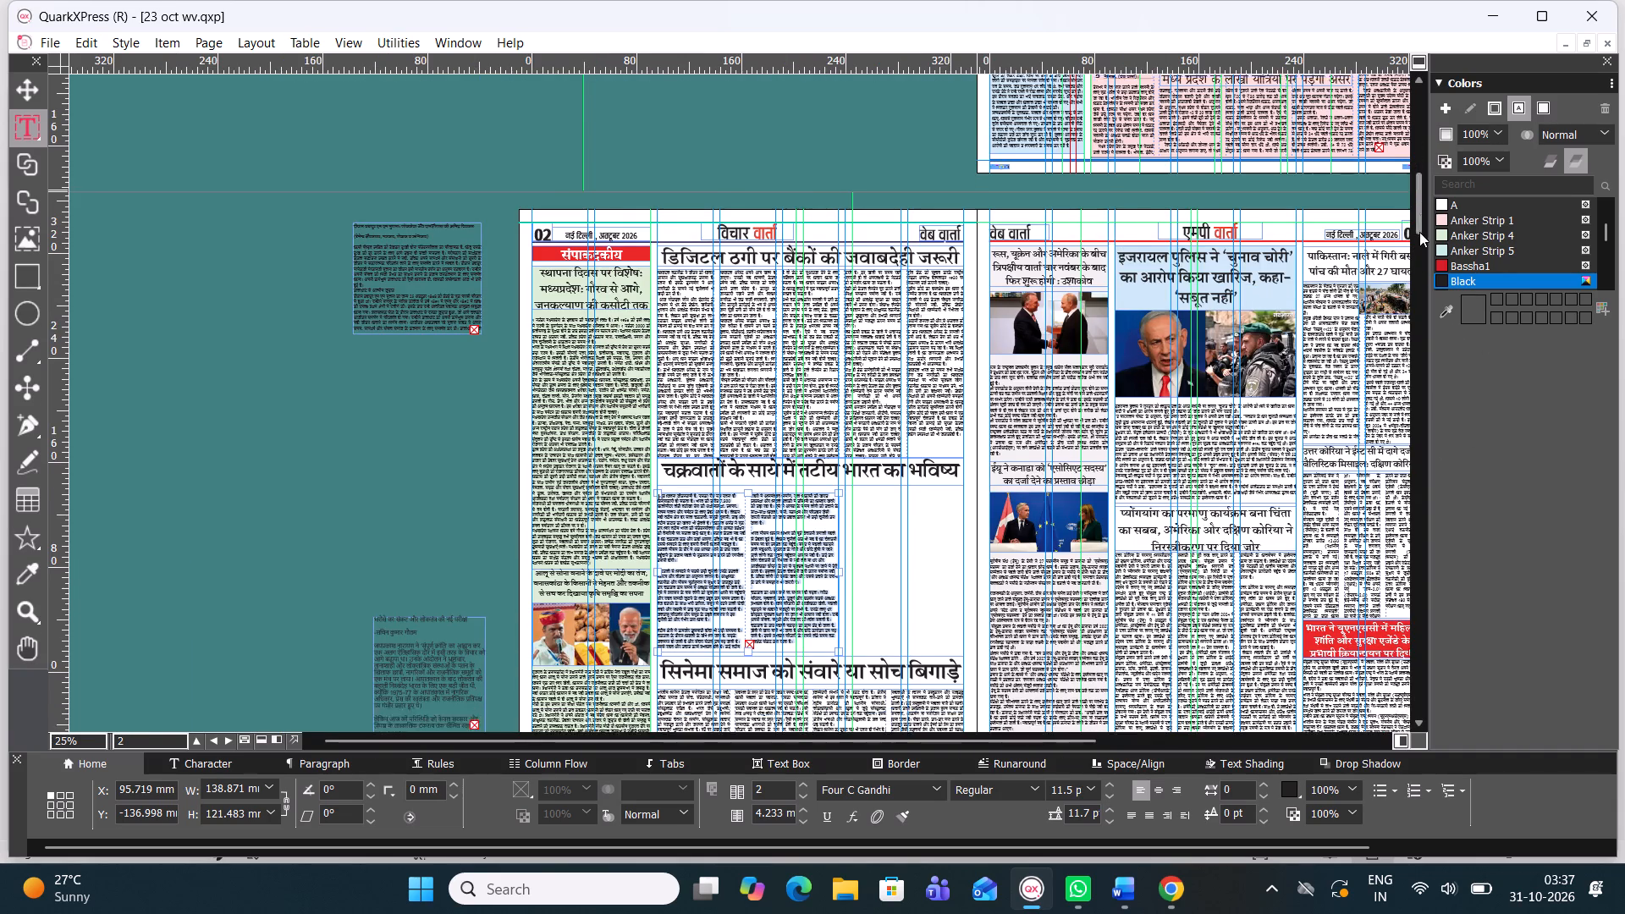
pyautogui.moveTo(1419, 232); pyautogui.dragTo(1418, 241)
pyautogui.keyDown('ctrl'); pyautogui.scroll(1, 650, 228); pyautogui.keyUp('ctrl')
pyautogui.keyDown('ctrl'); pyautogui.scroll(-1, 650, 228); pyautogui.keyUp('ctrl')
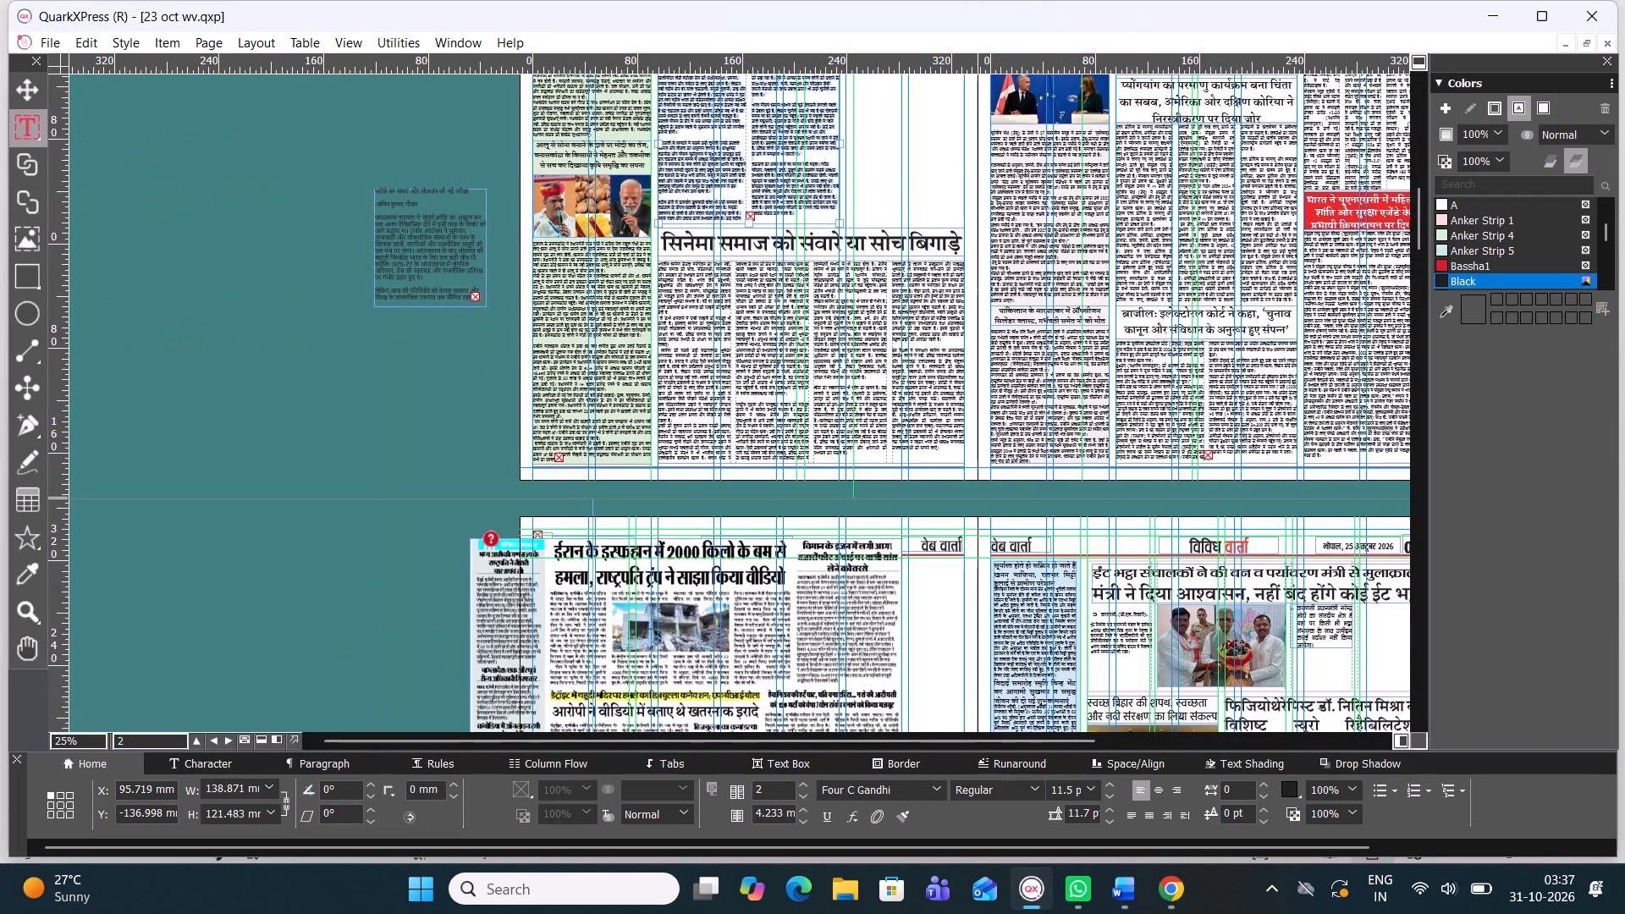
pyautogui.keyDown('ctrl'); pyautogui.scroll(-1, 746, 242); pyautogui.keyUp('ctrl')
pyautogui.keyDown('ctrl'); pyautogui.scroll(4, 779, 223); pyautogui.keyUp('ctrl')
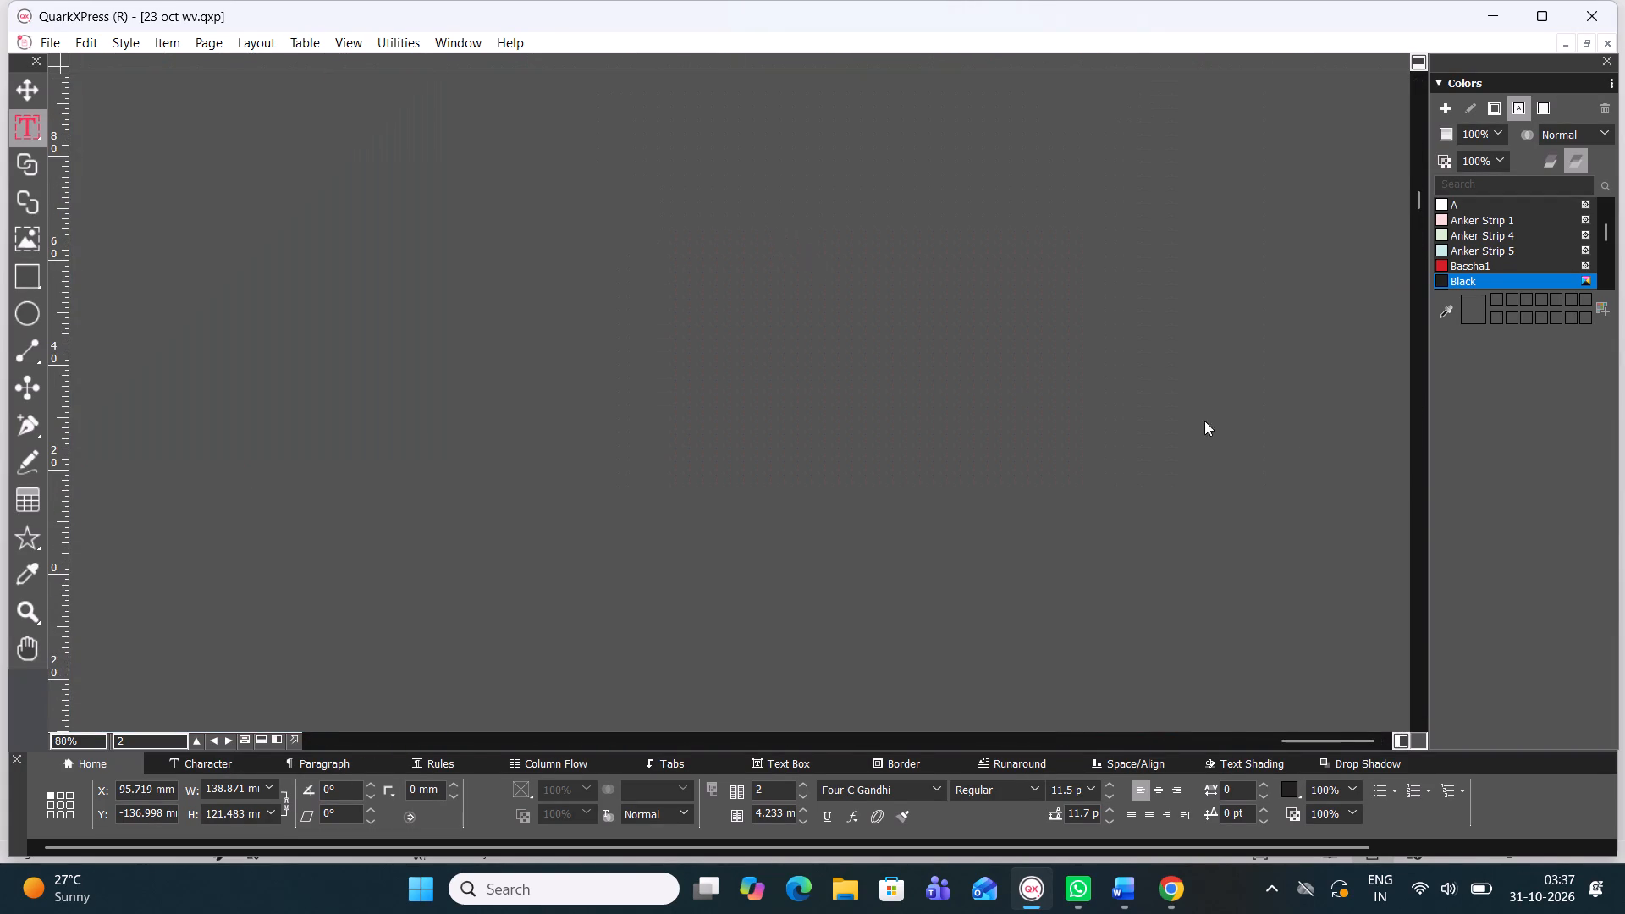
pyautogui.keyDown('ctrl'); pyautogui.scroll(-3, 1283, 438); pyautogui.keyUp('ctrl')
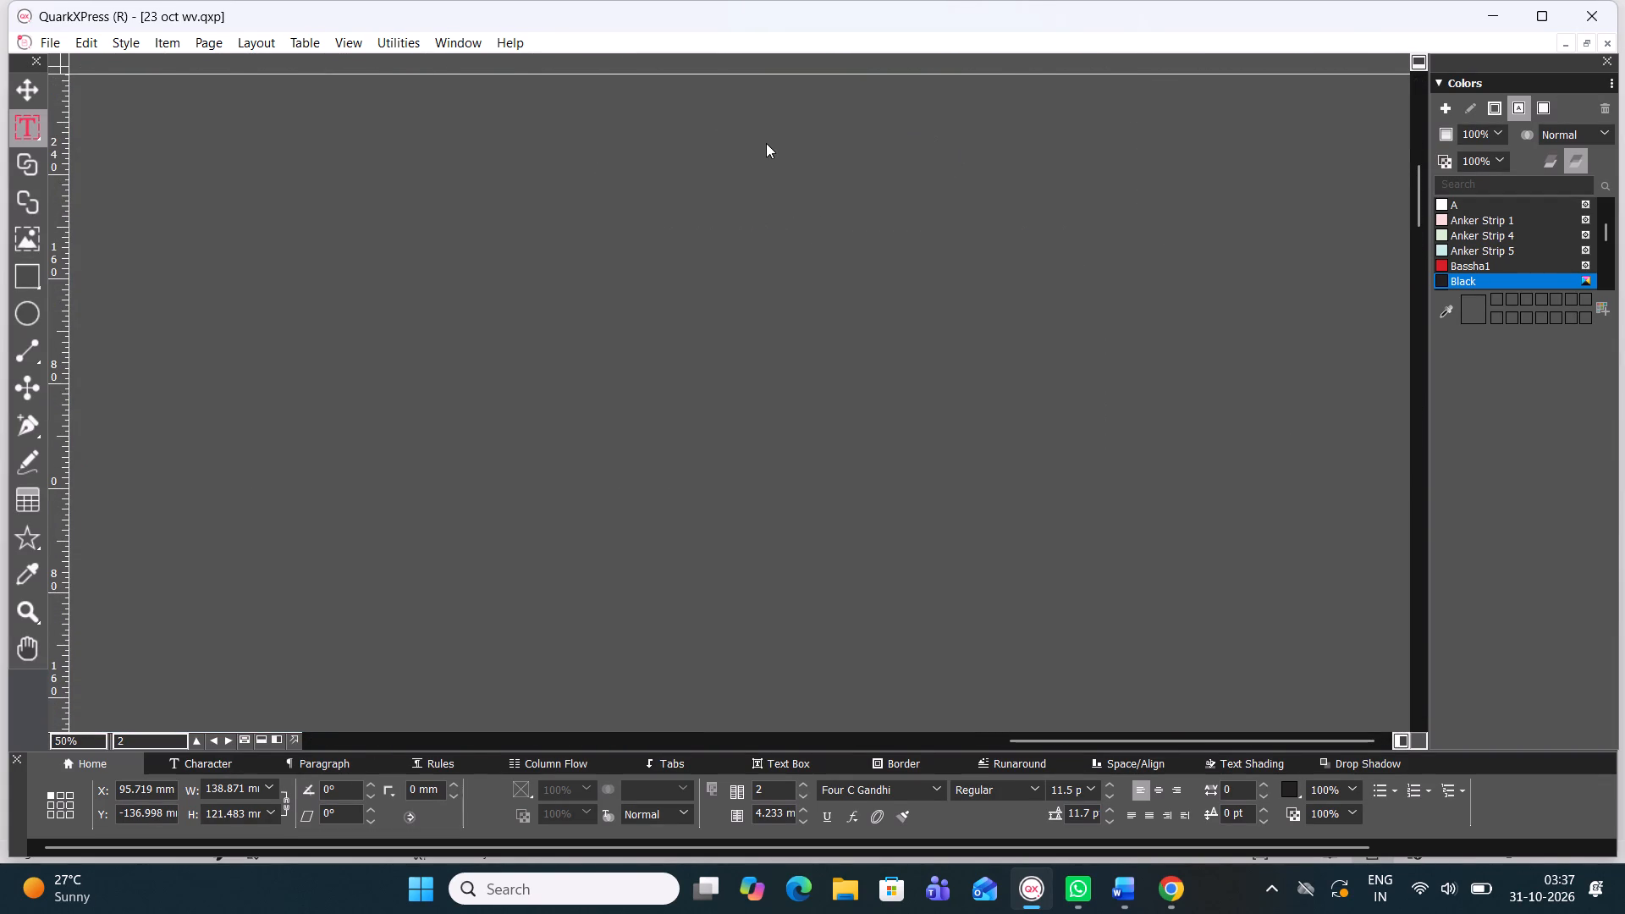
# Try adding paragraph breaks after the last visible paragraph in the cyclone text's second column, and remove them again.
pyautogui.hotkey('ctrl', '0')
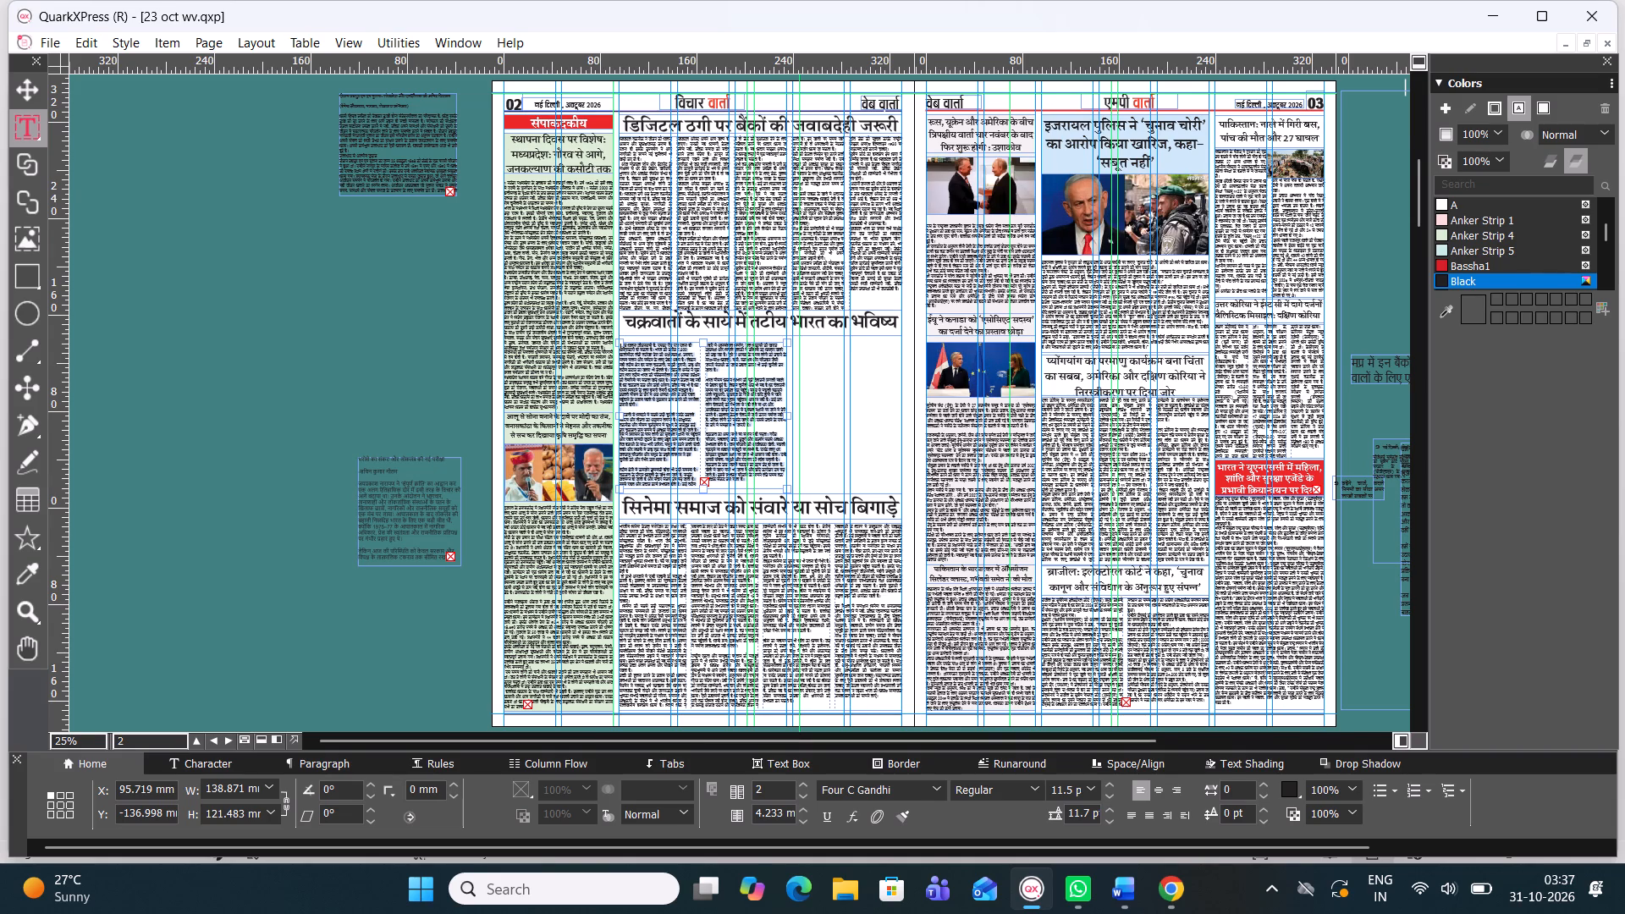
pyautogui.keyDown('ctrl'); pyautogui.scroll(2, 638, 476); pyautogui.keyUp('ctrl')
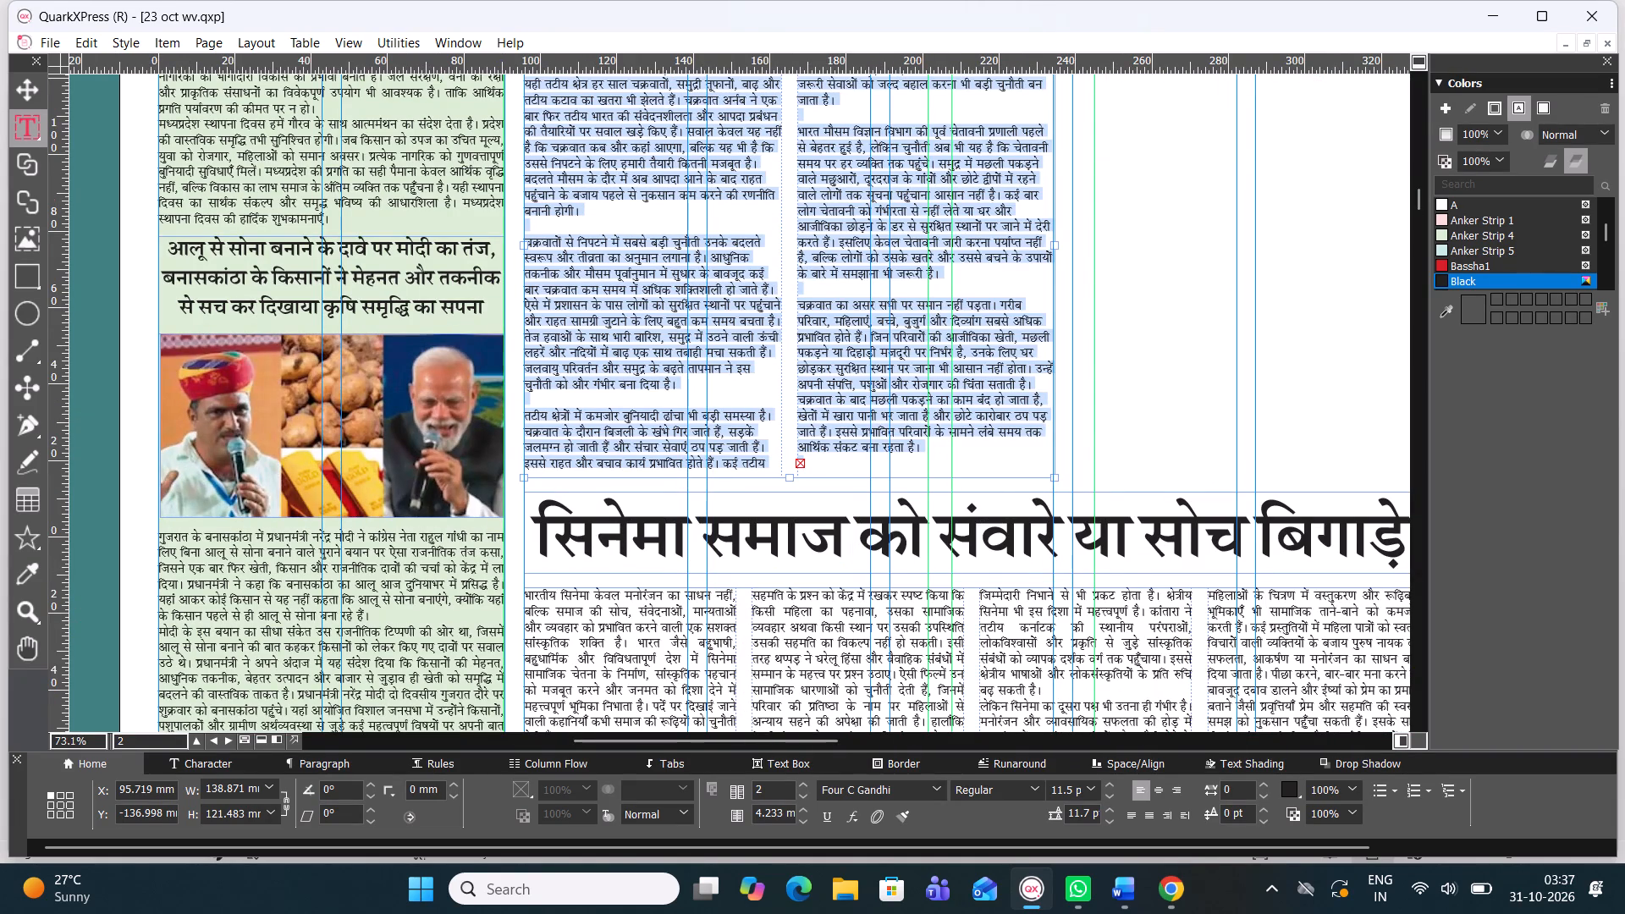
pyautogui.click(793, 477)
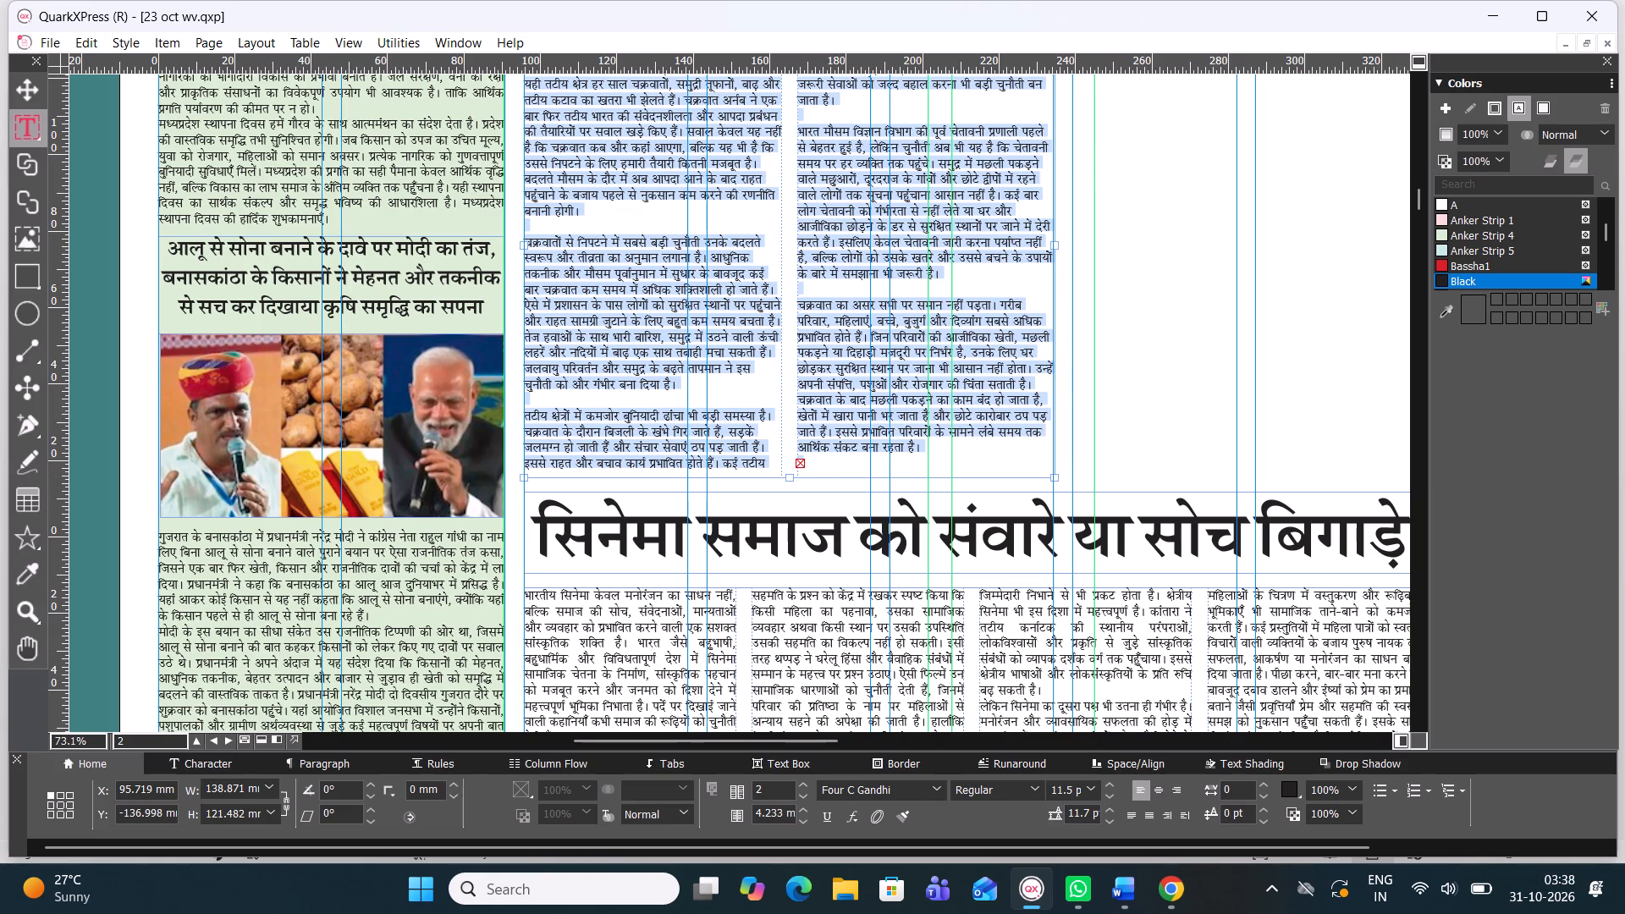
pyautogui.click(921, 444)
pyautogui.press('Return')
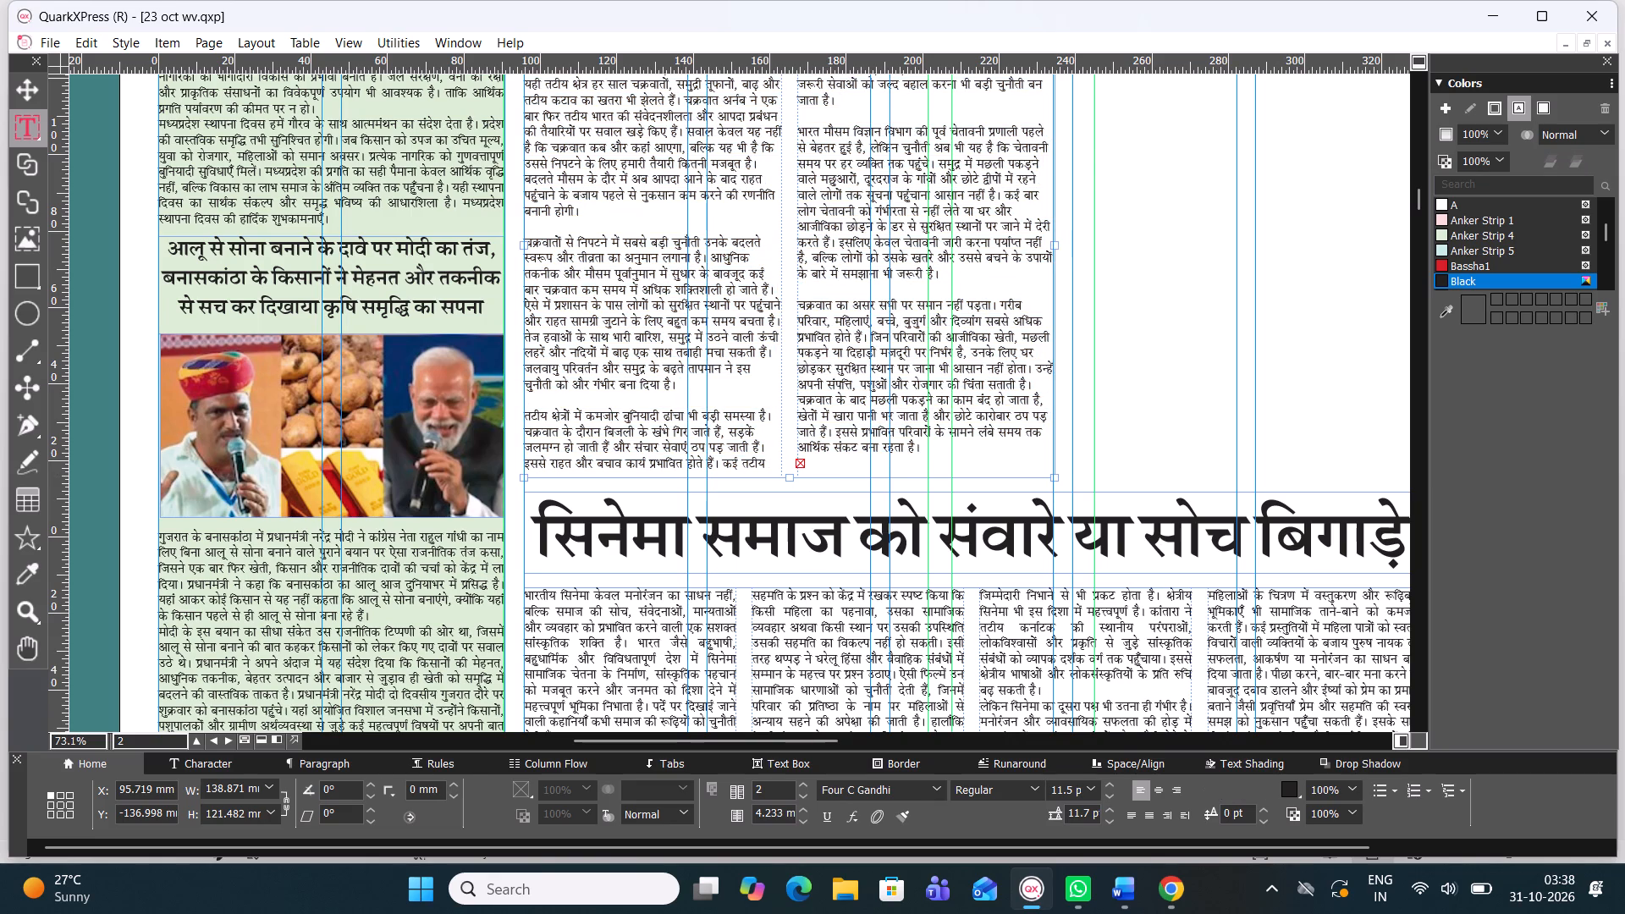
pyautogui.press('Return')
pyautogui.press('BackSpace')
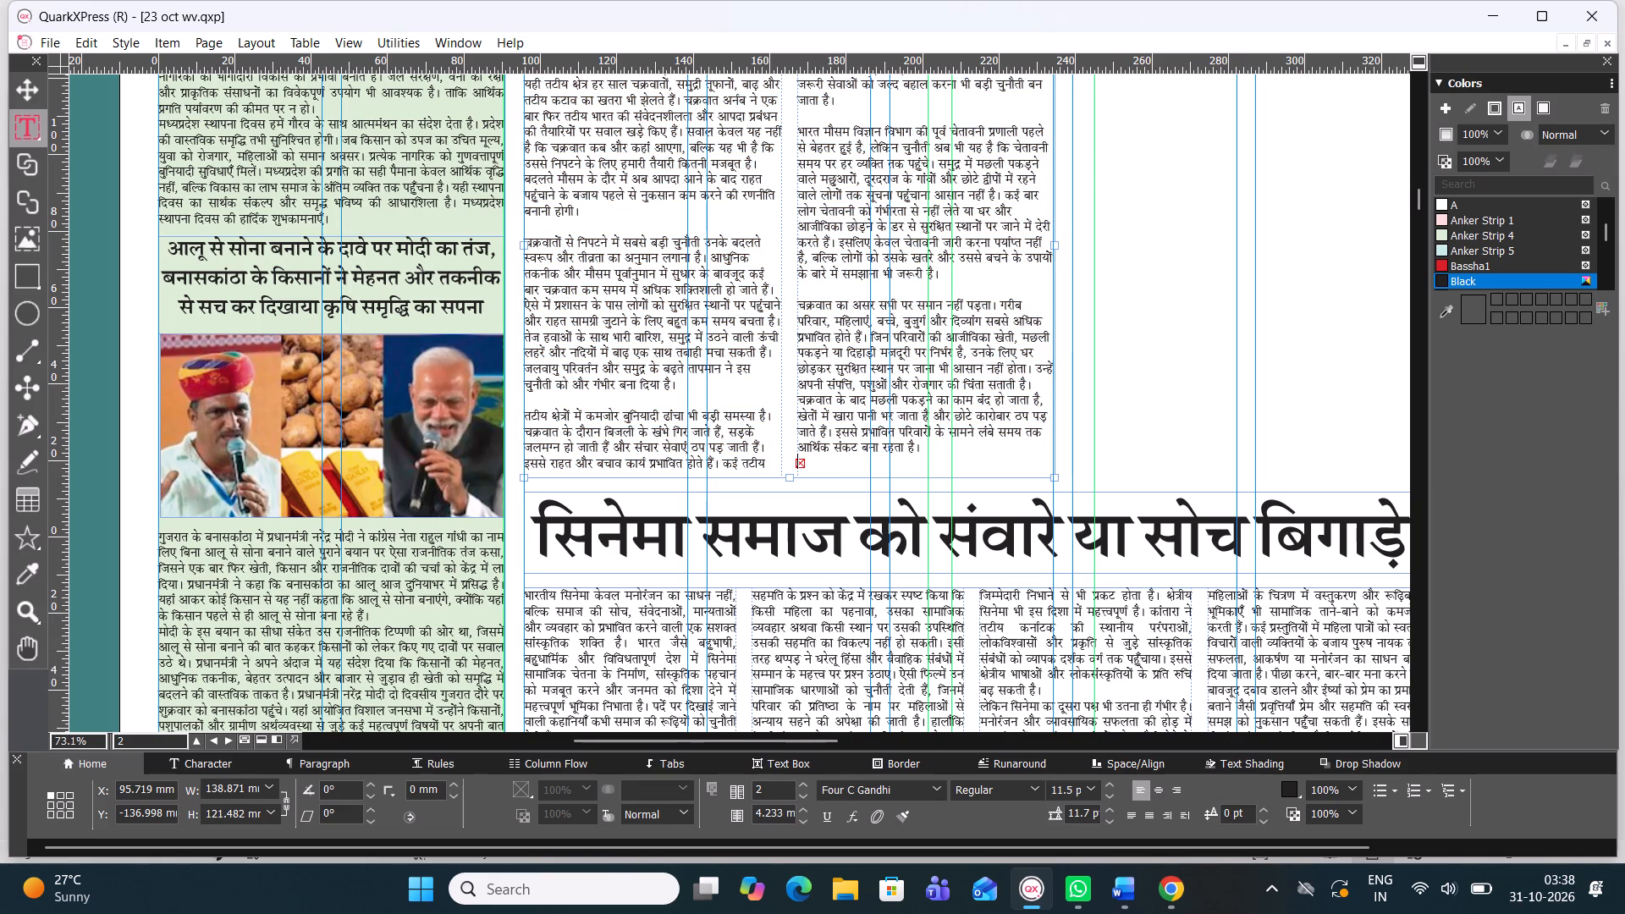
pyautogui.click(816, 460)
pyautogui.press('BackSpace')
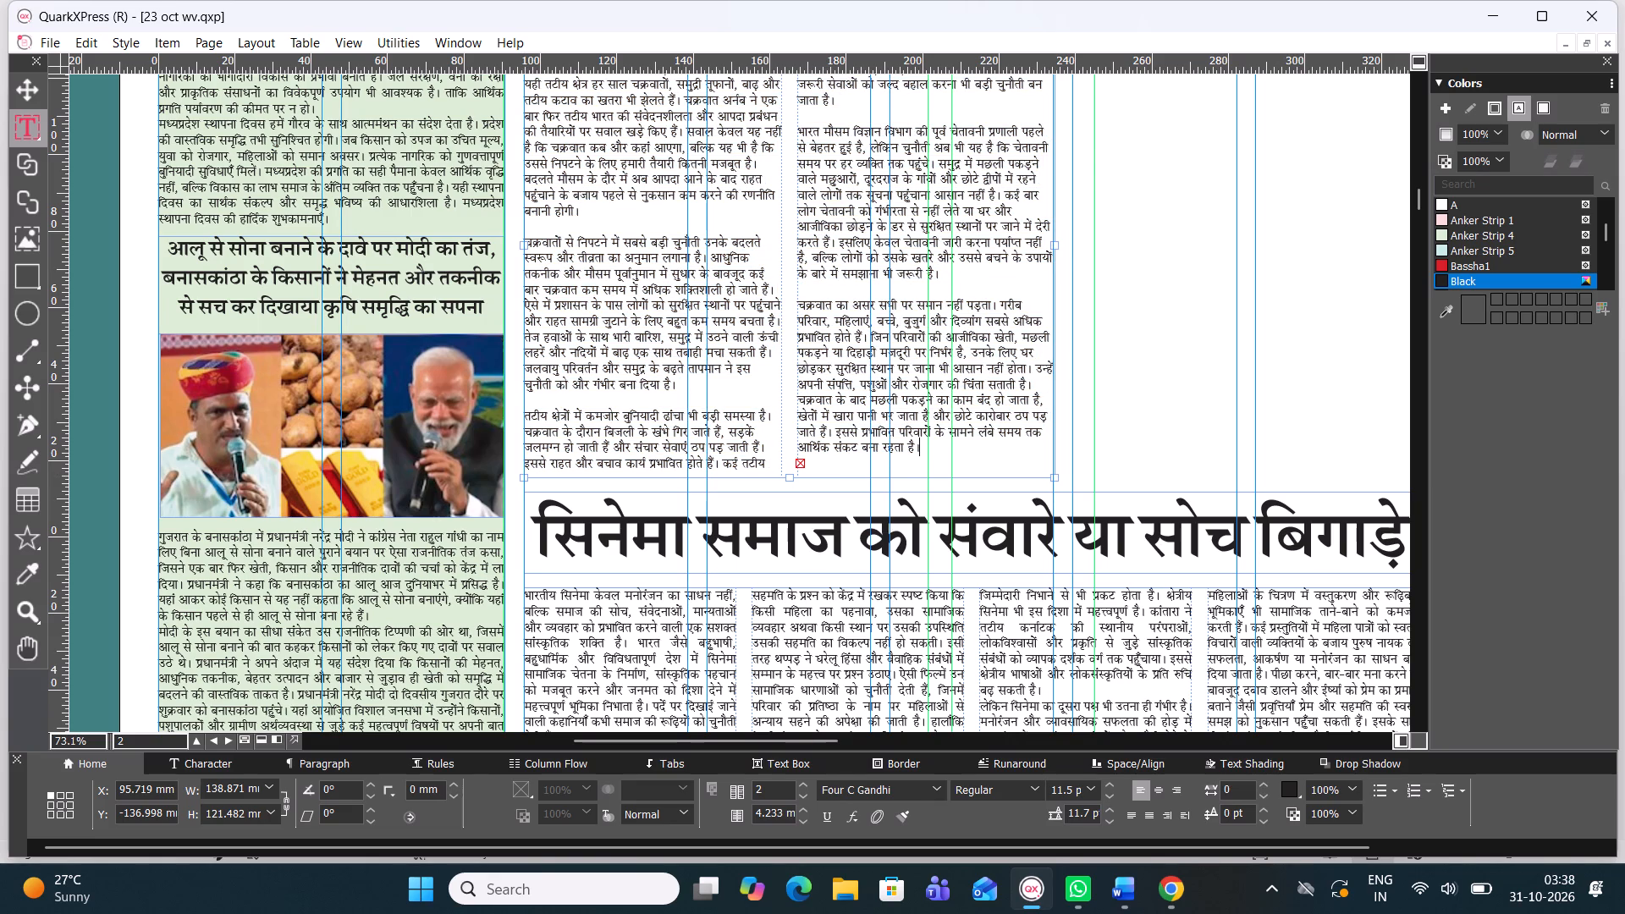
# Remove three blank lines between paragraphs in the two columns of the cyclone body text.
pyautogui.click(576, 406)
pyautogui.press('BackSpace')
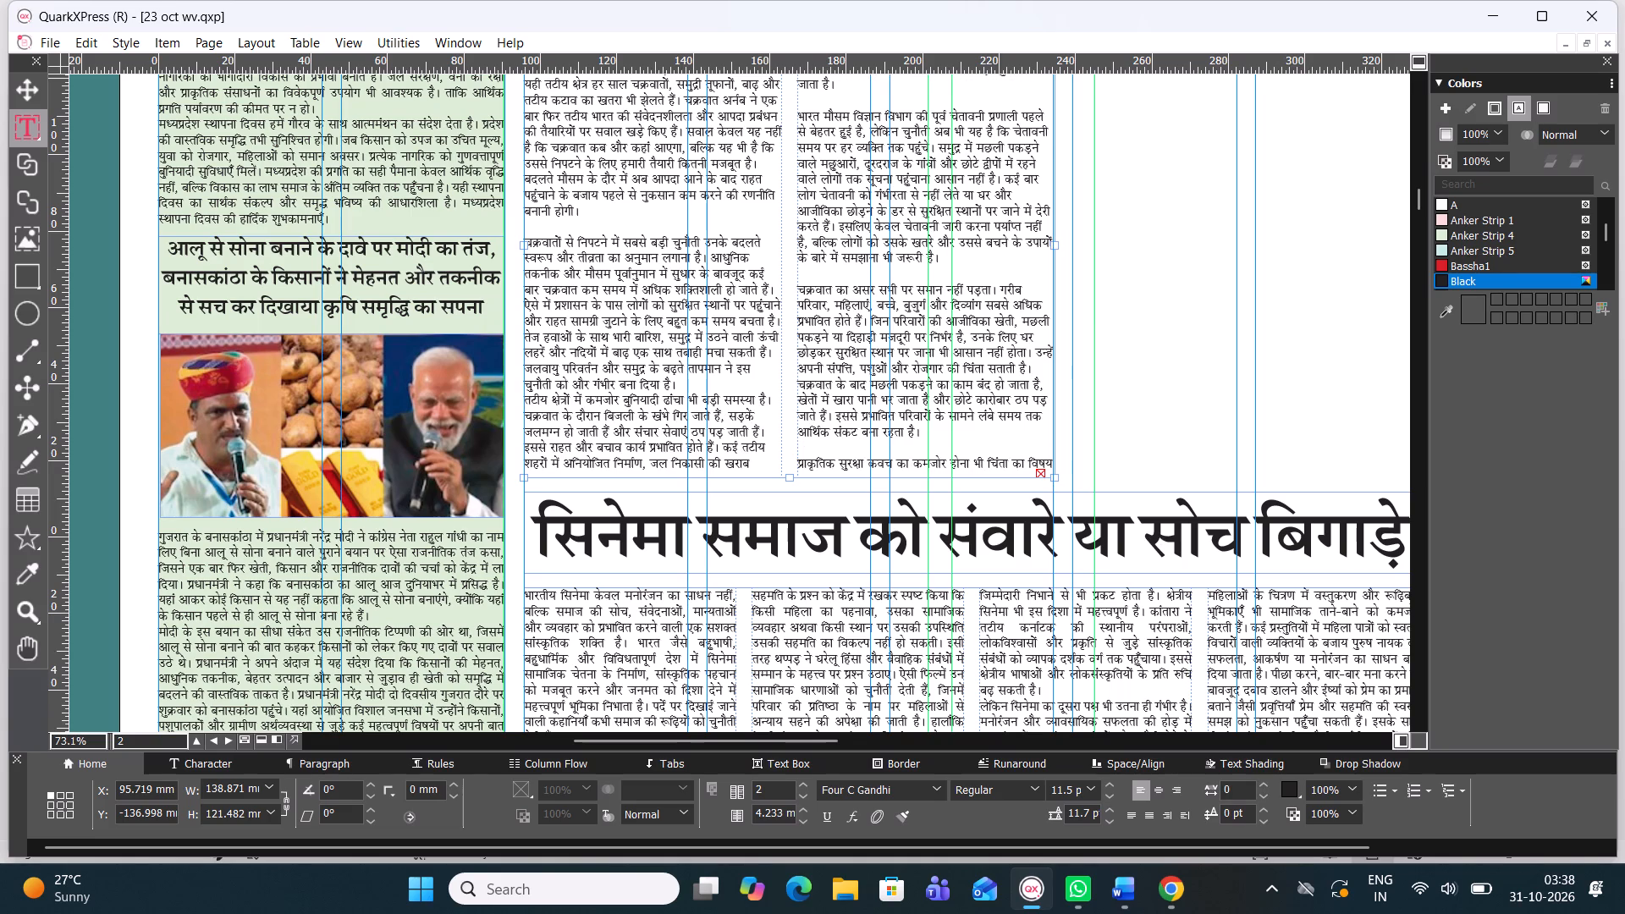
pyautogui.click(562, 223)
pyautogui.press('BackSpace')
pyautogui.click(838, 253)
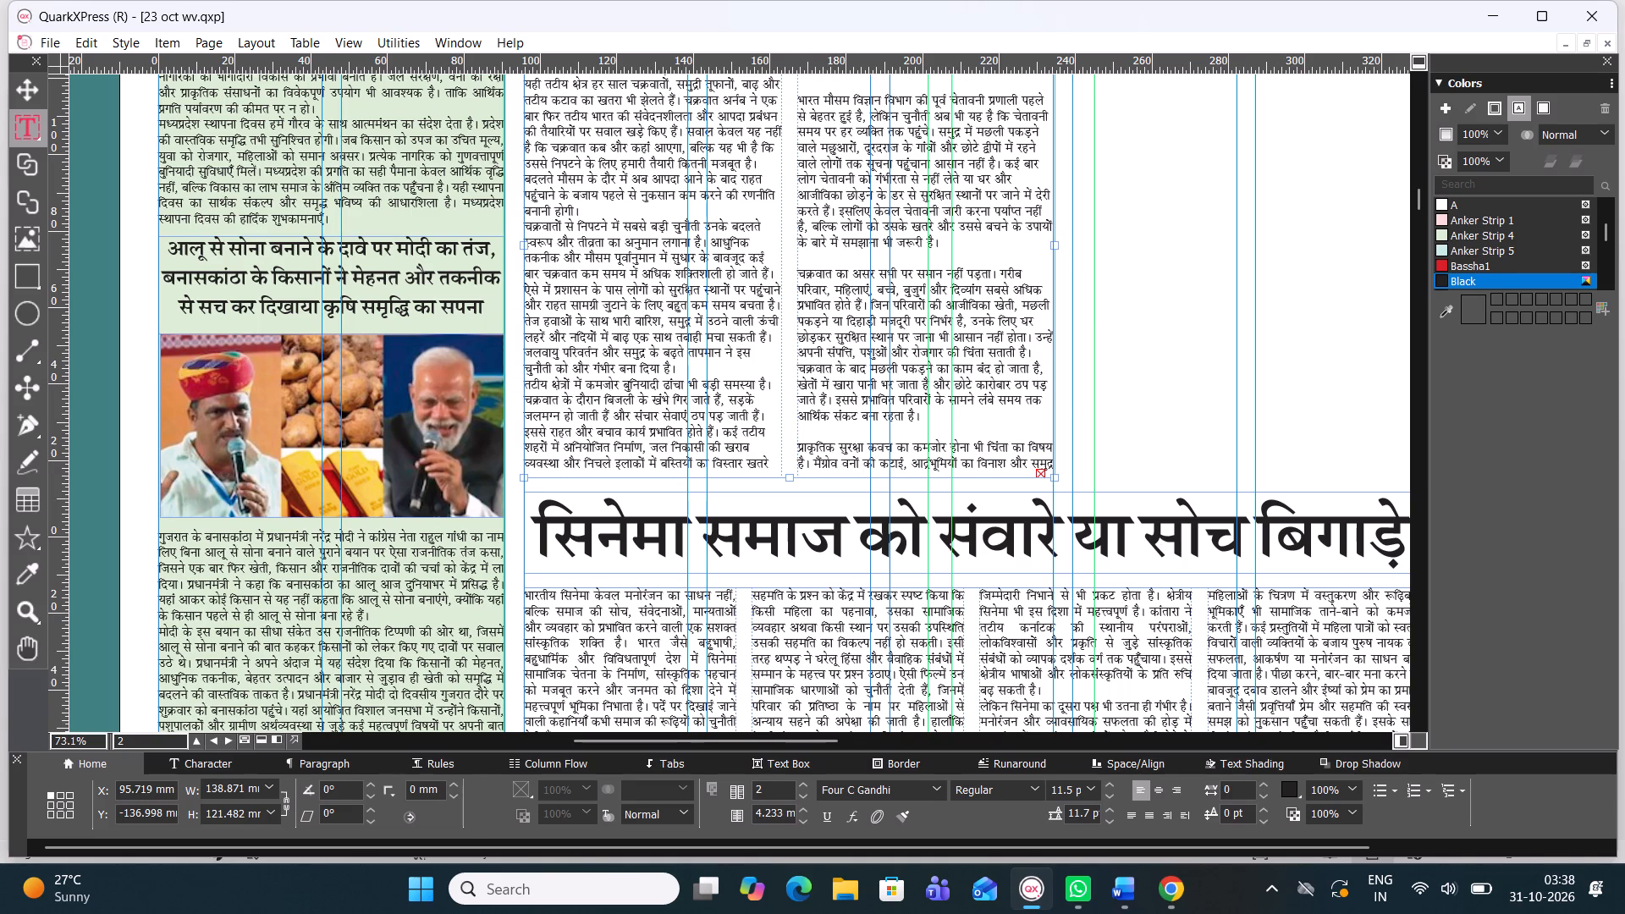
pyautogui.press('BackSpace')
# Check the paragraph alignment used by the cinema article's body text.
pyautogui.scroll(1, 825, 251)
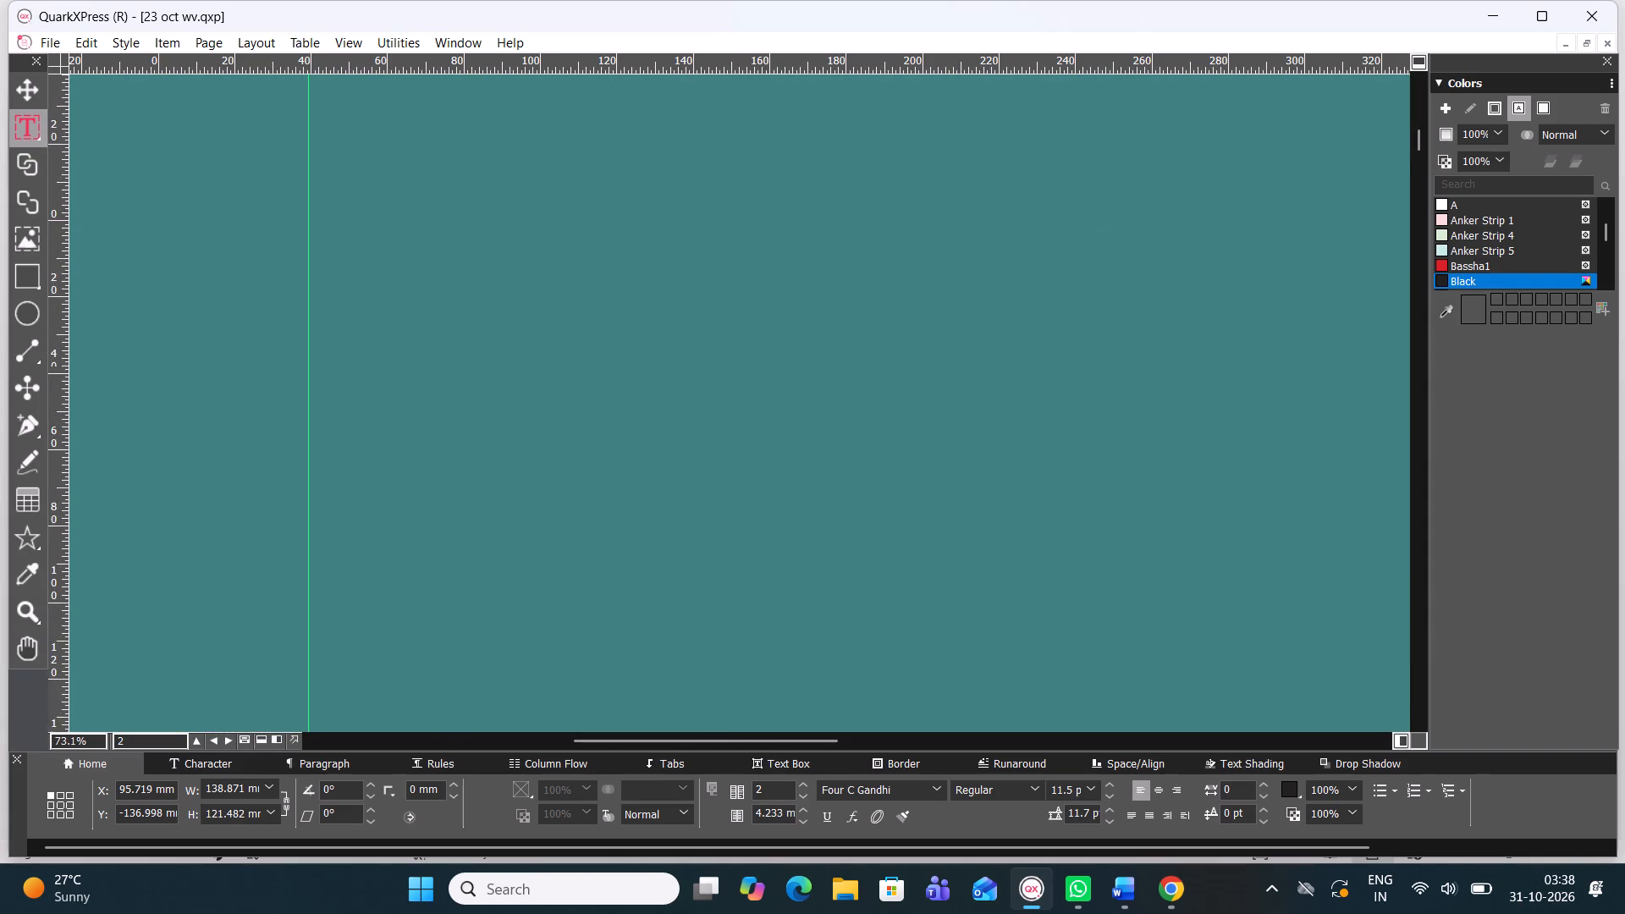
pyautogui.scroll(1, 825, 251)
pyautogui.scroll(-3, 790, 311)
pyautogui.scroll(1, 790, 311)
pyautogui.scroll(-8, 790, 311)
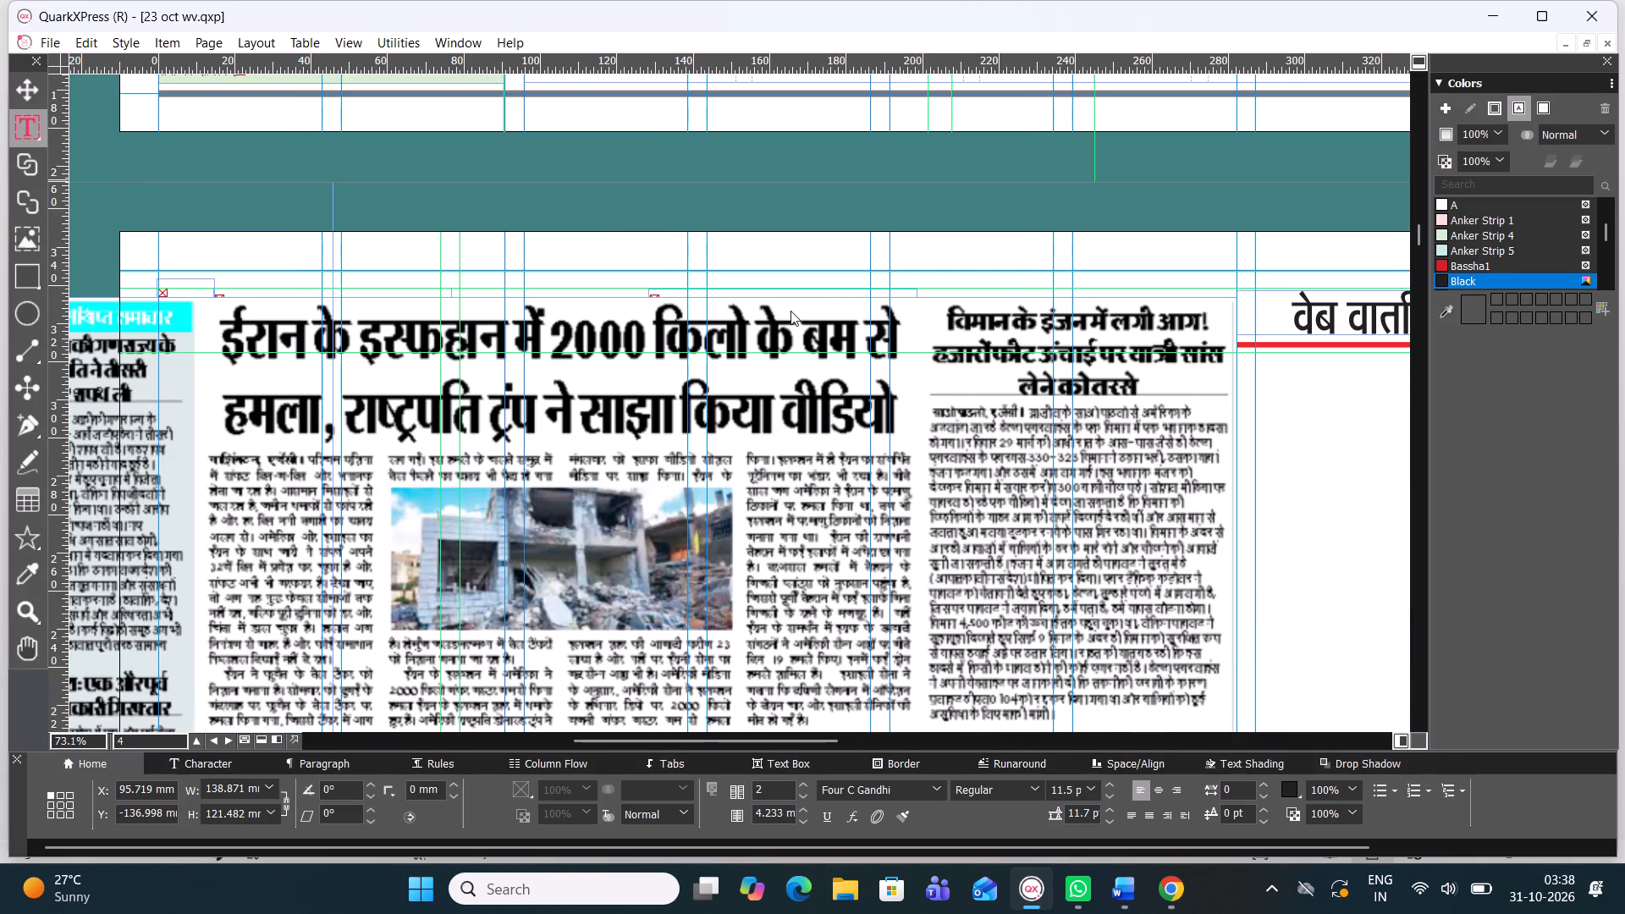
pyautogui.scroll(1, 790, 311)
pyautogui.scroll(-2, 790, 311)
pyautogui.scroll(2, 790, 311)
pyautogui.scroll(-1, 790, 311)
pyautogui.scroll(1, 790, 311)
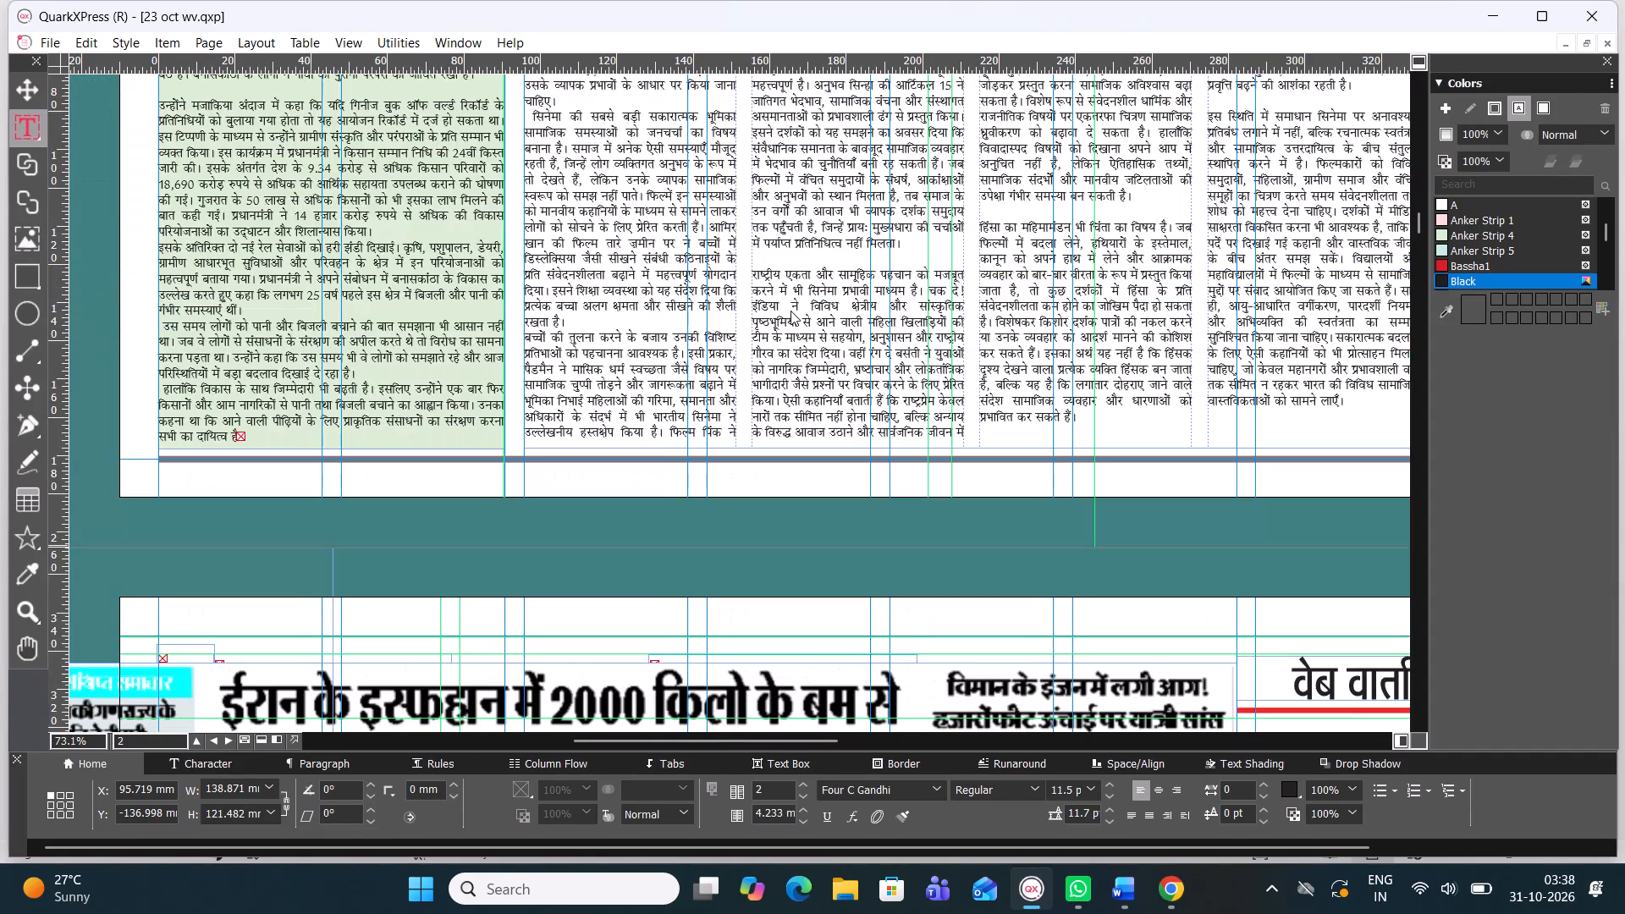
pyautogui.tripleClick(669, 328)
pyautogui.tripleClick(669, 326)
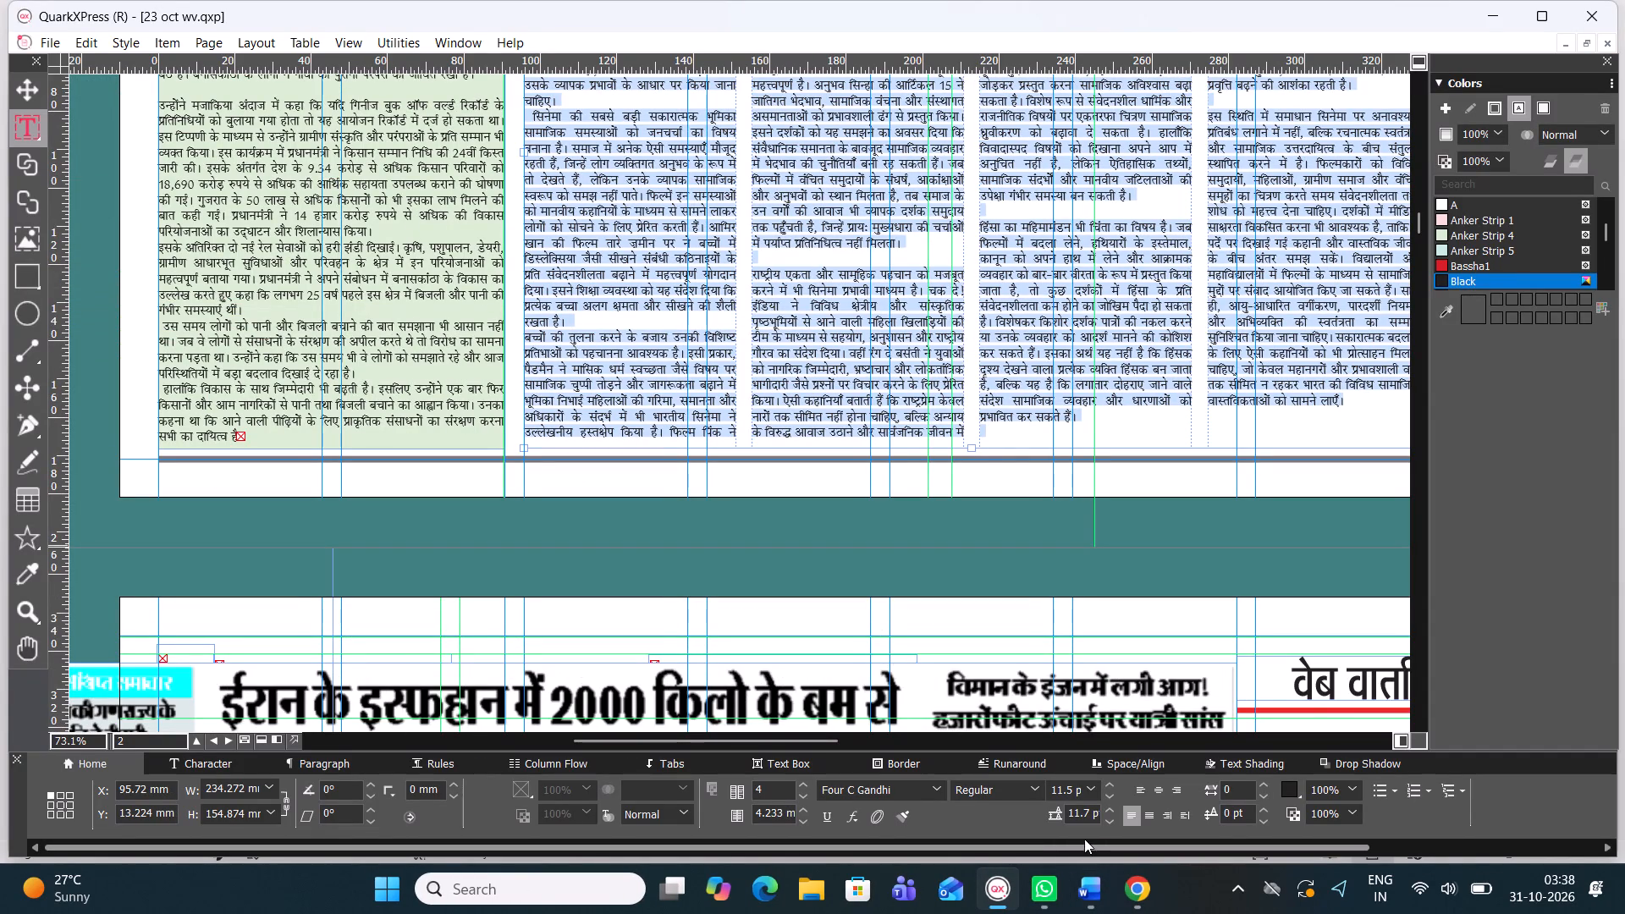
# Select all of the cyclone body text and justify its paragraphs.
pyautogui.scroll(2, 833, 595)
pyautogui.doubleClick(702, 415)
pyautogui.moveTo(704, 414); pyautogui.dragTo(717, 416)
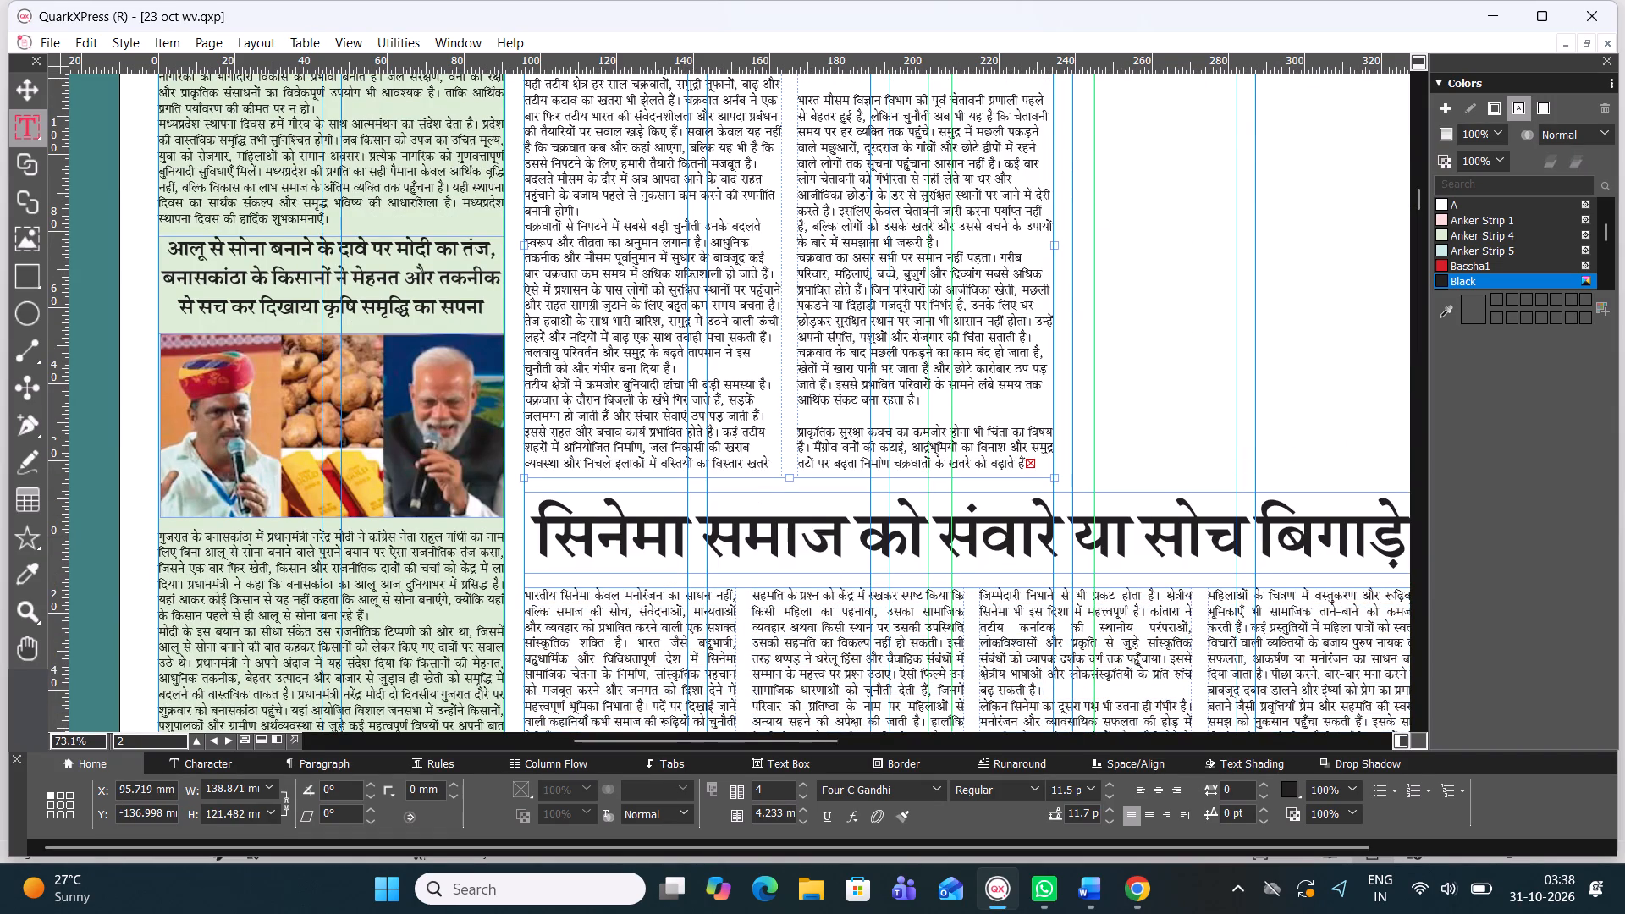
pyautogui.tripleClick(717, 416)
pyautogui.tripleClick(722, 417)
pyautogui.click(724, 417)
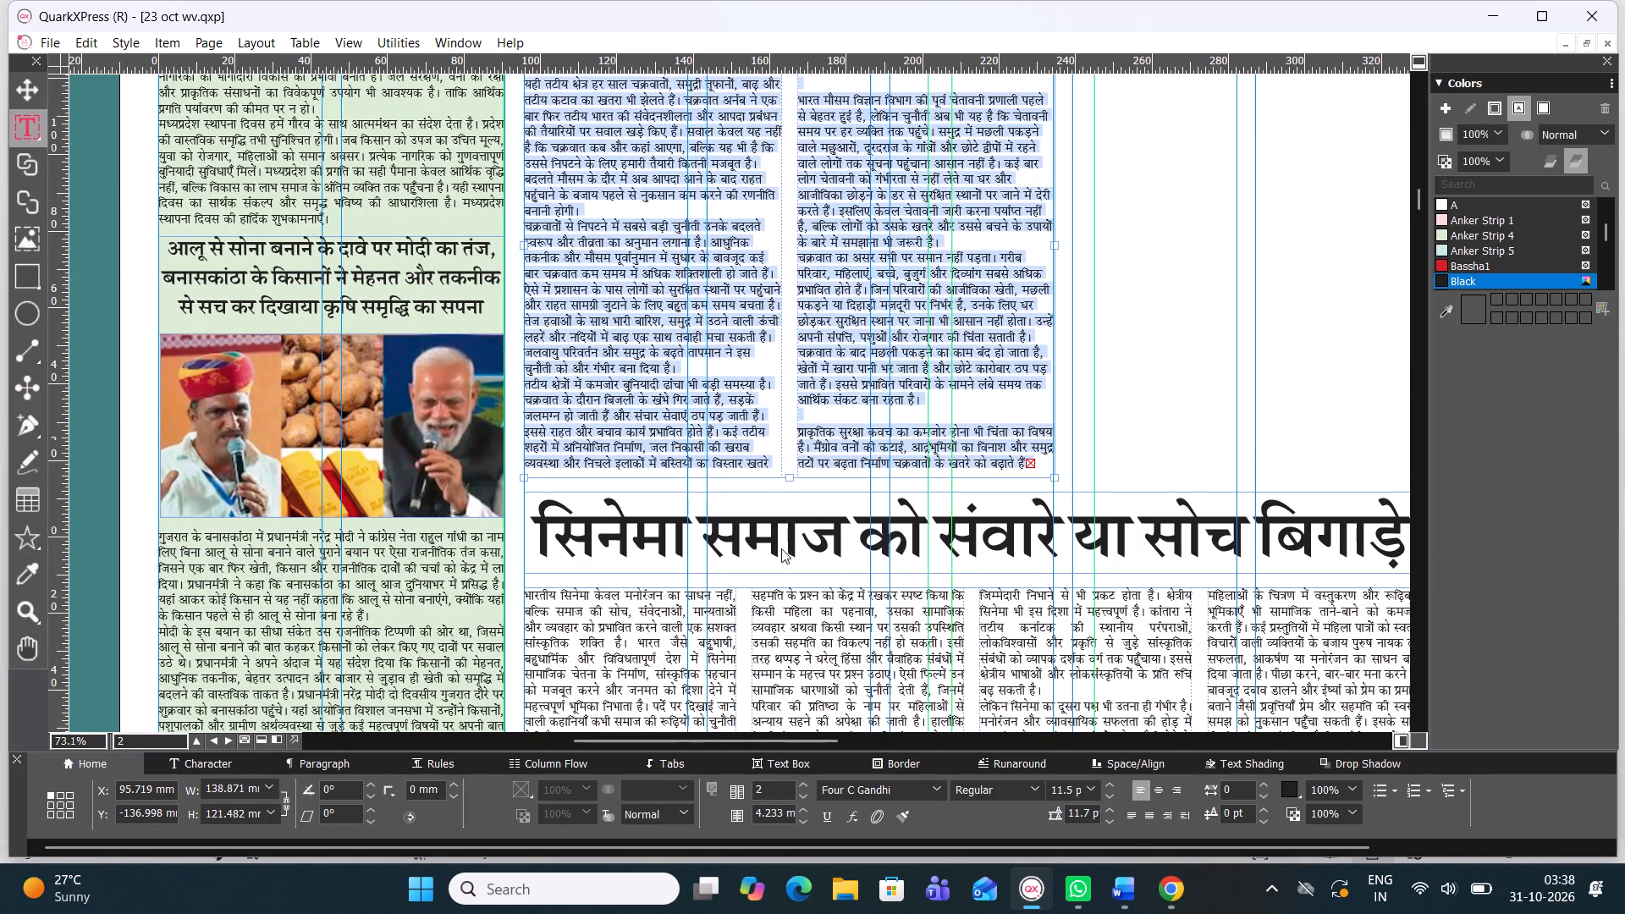
pyautogui.click(1127, 817)
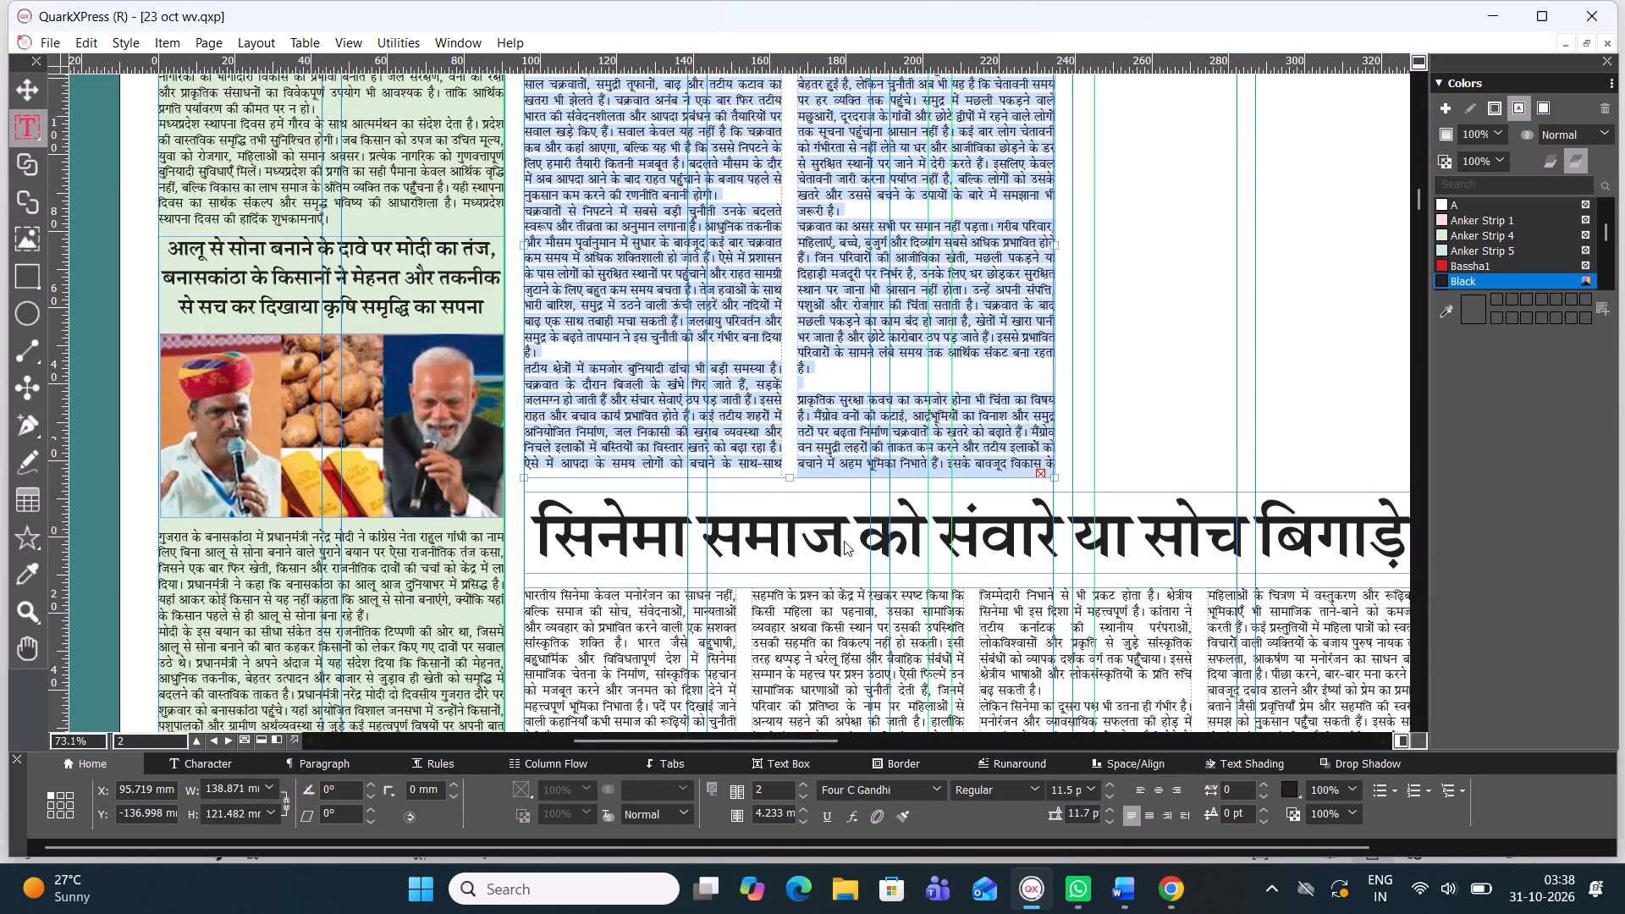
# Add paragraph breaks in the cyclone text's first column, before "चक्रवात अर्नब" and before "ऐसे में प्रशासन".
pyautogui.scroll(-1, 912, 345)
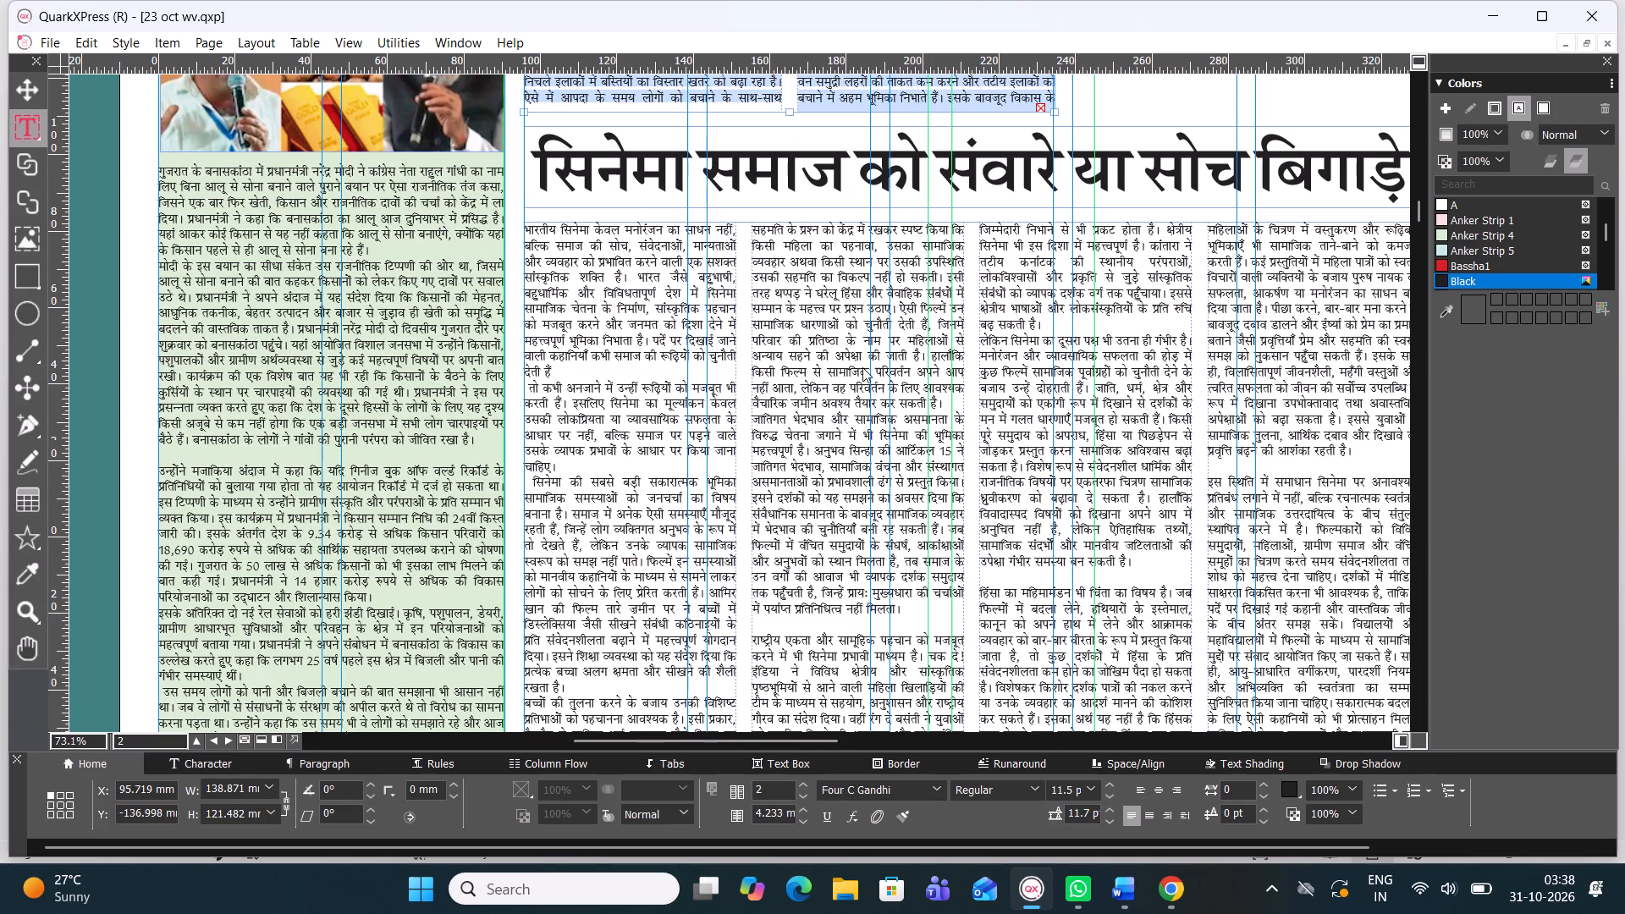
pyautogui.scroll(2, 818, 293)
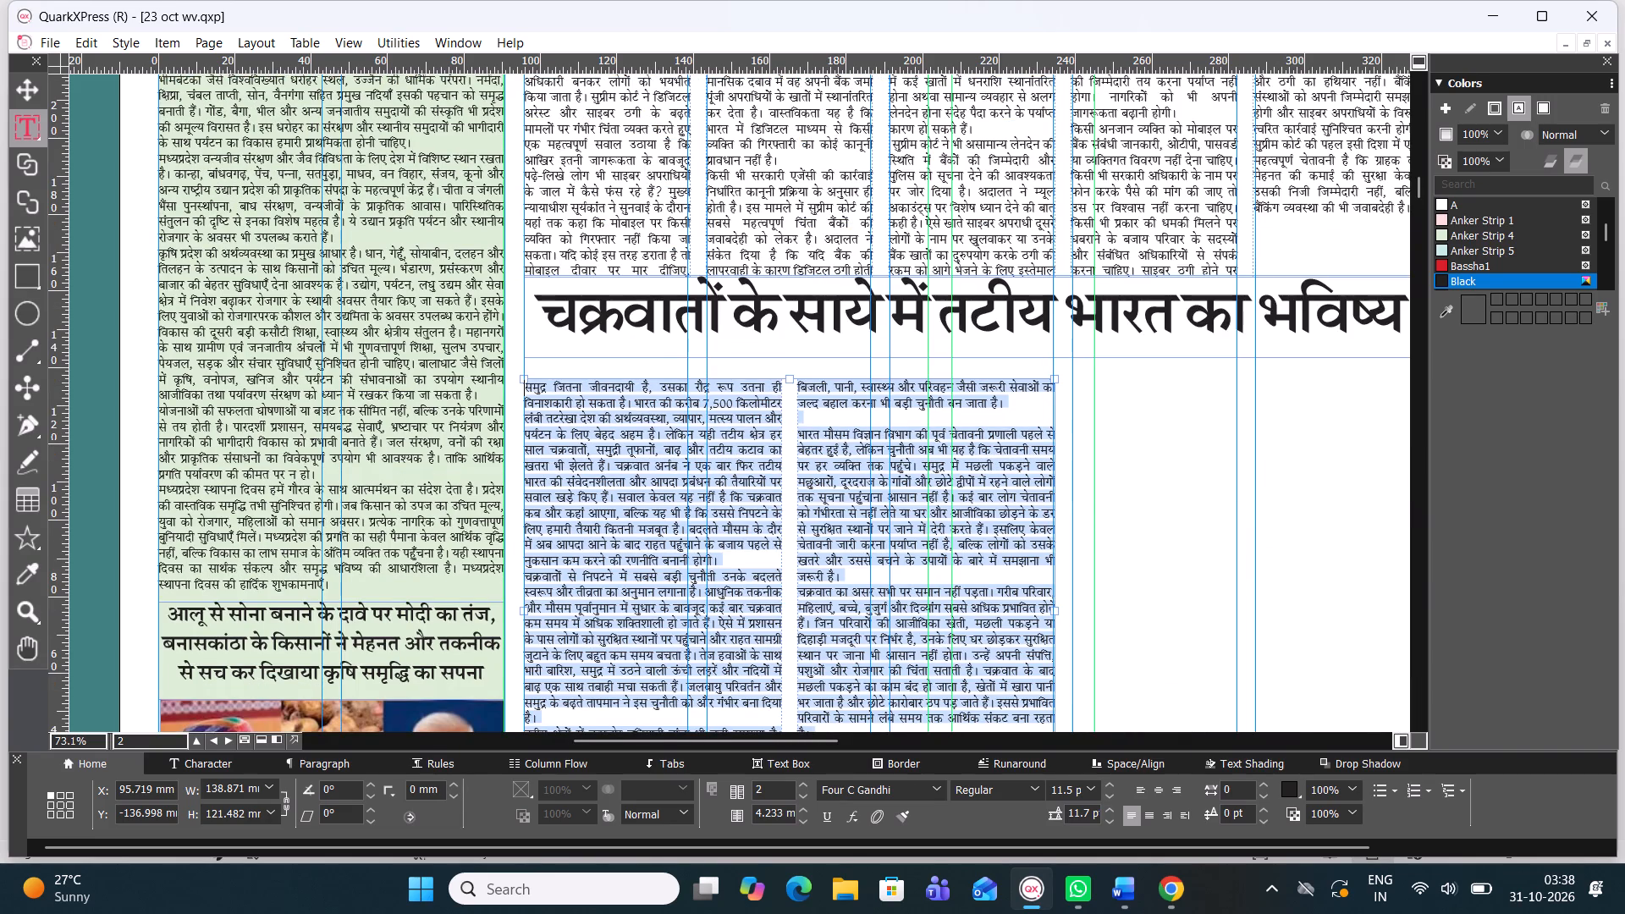
pyautogui.click(614, 462)
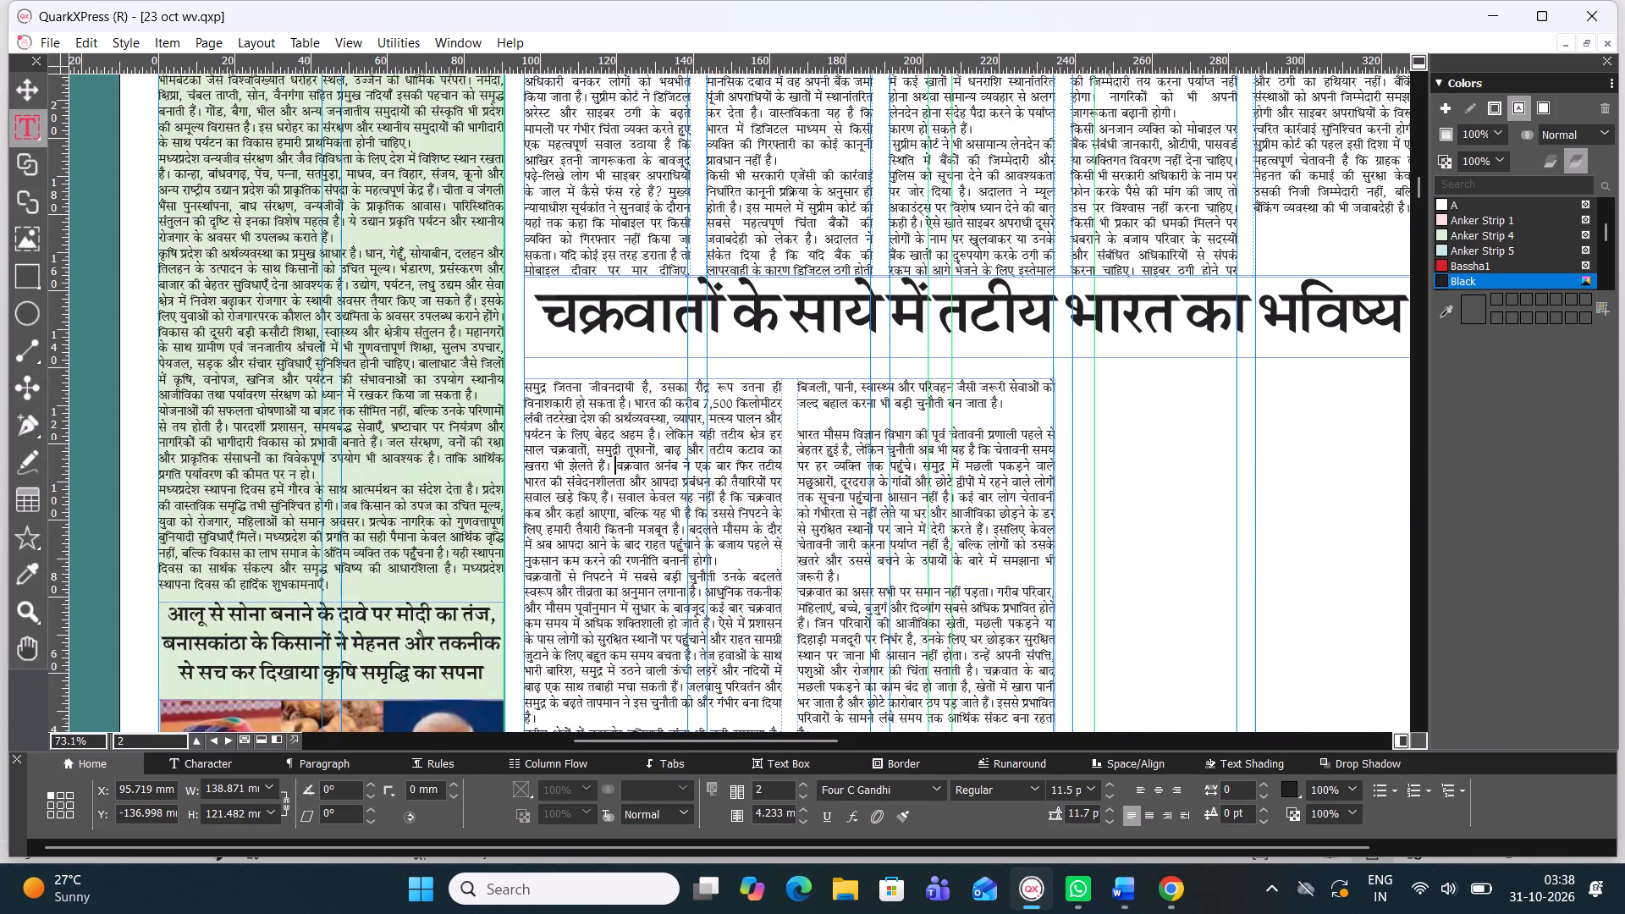
pyautogui.press('Return')
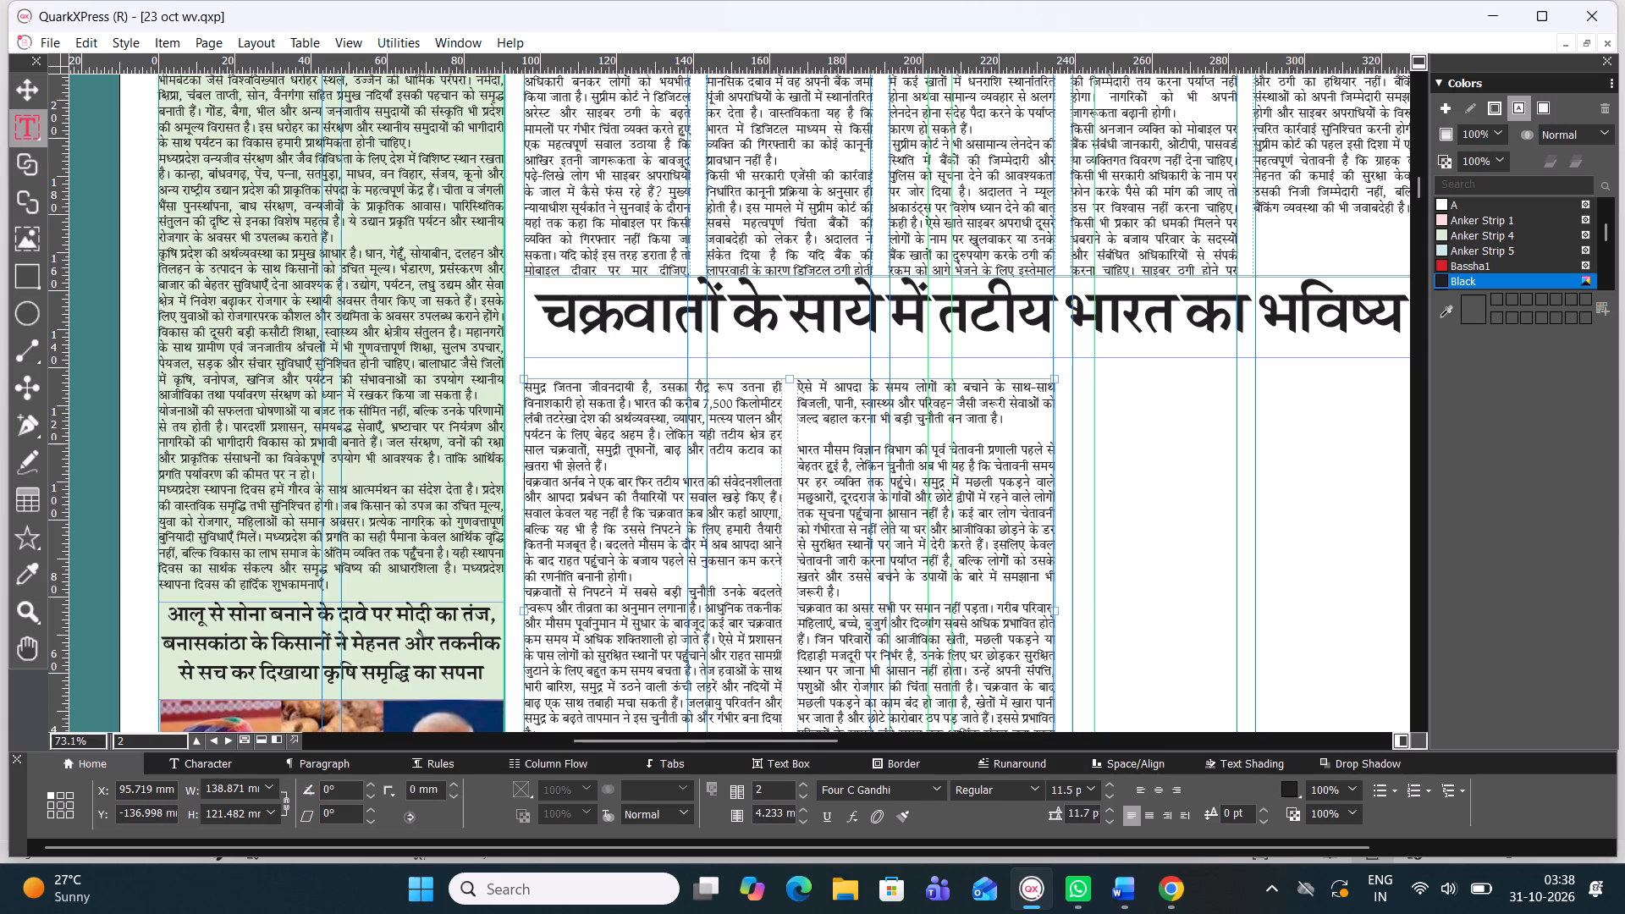
pyautogui.scroll(-1, 702, 495)
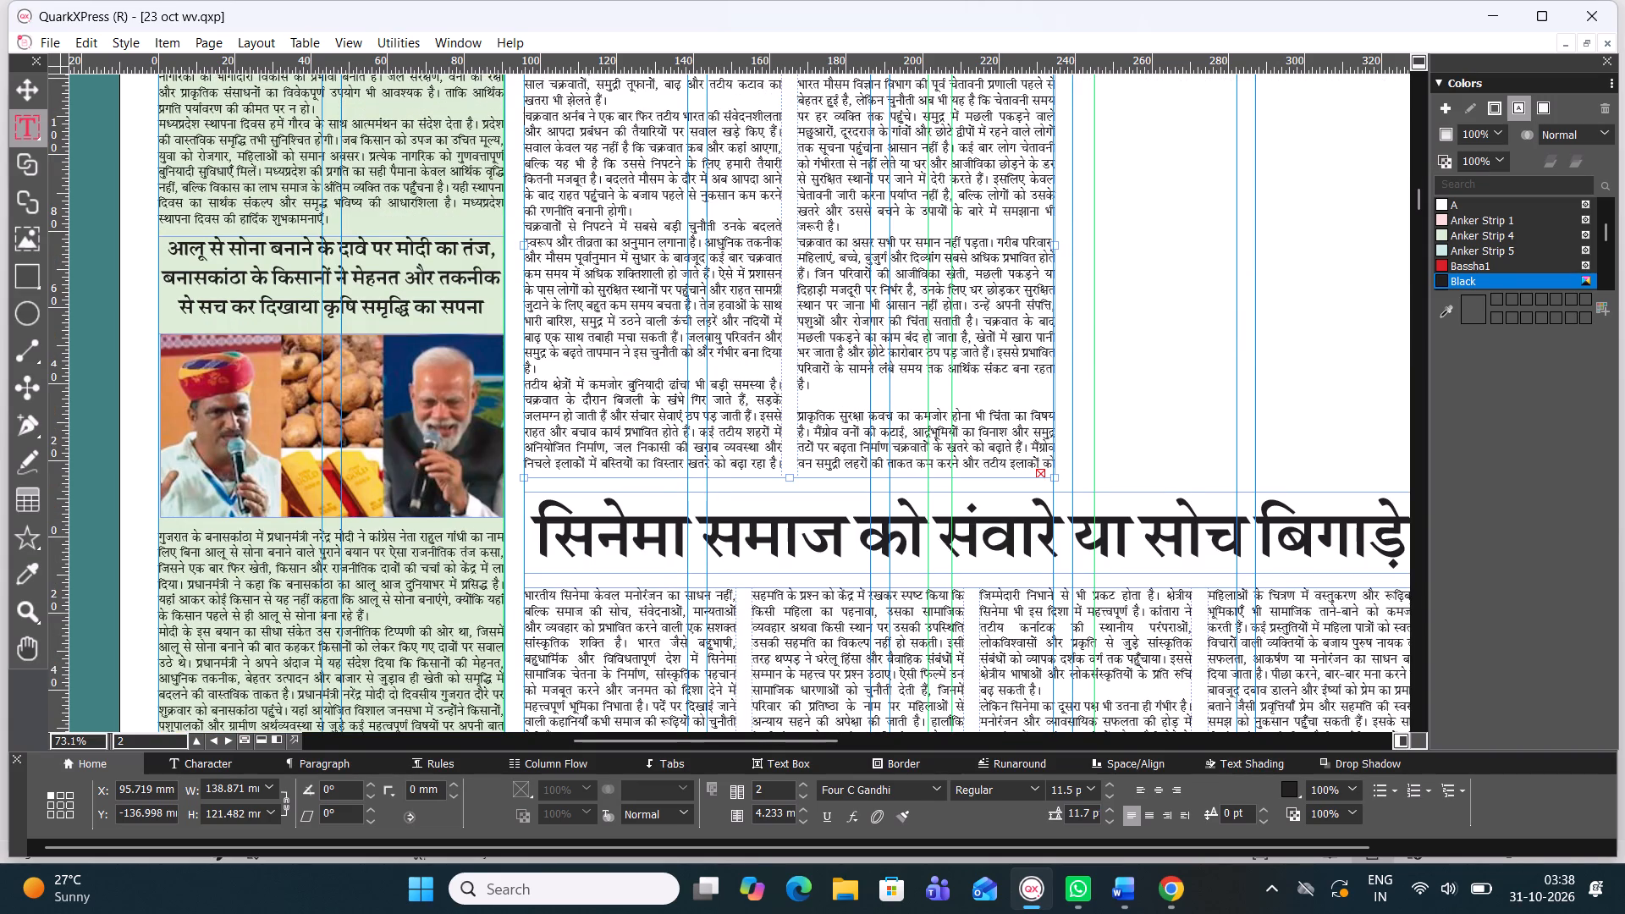
pyautogui.click(718, 272)
pyautogui.press('Return')
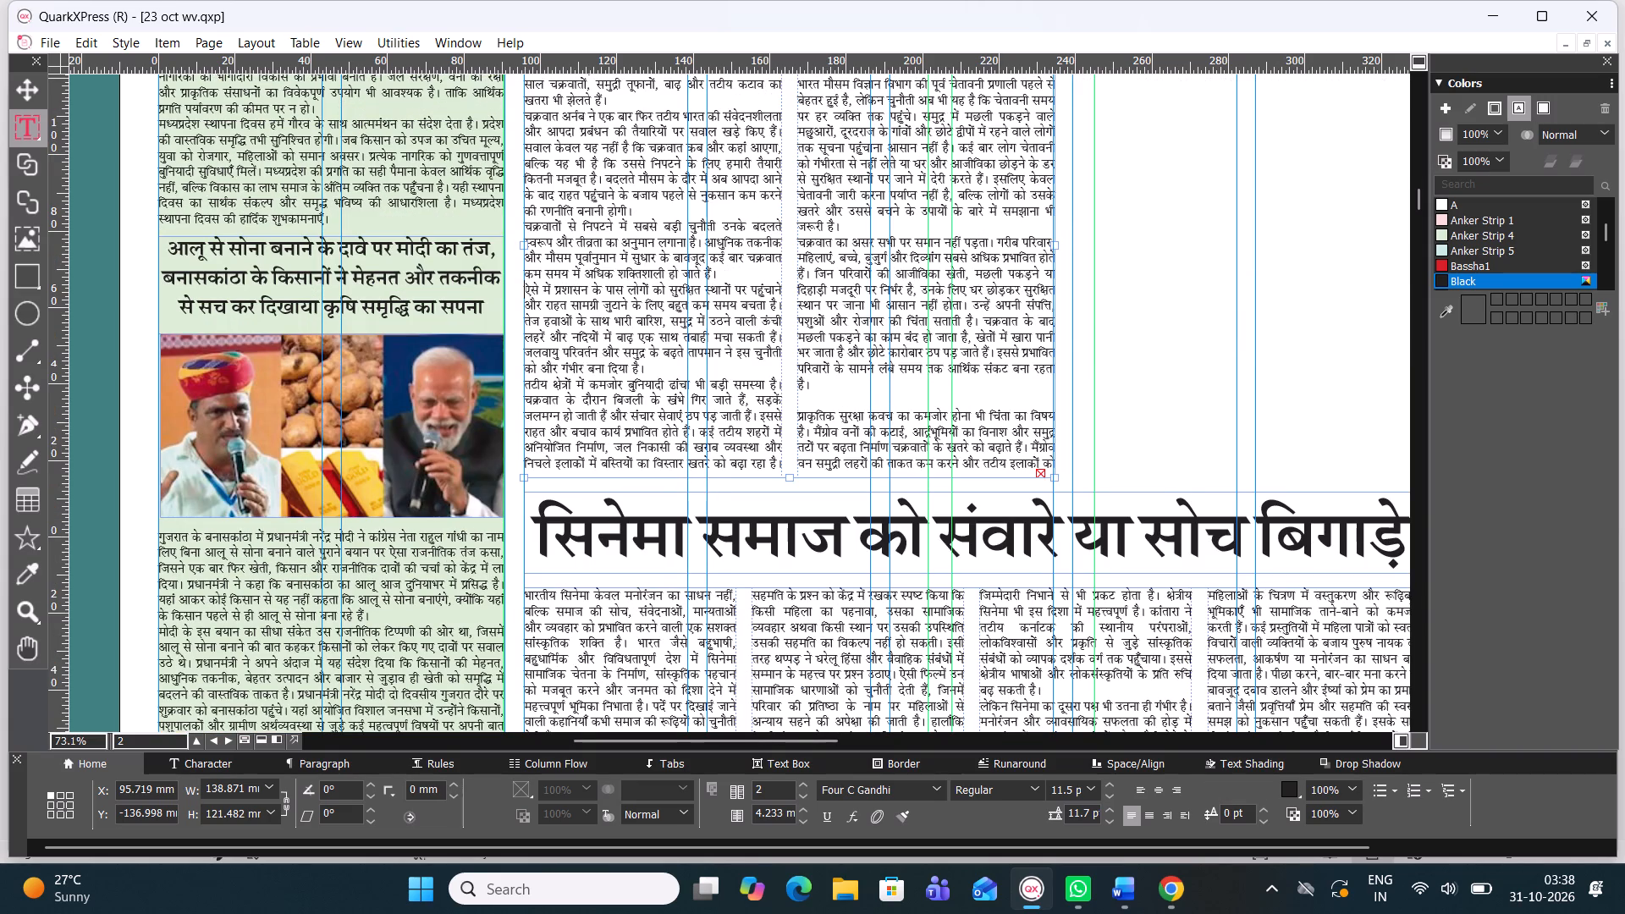
# Delete the surplus cyclone text between the "आर्थिक संकट" paragraph and "स्थानीय प्रशासन" in the second column, closing up the blank line.
pyautogui.click(814, 384)
pyautogui.press('Return')
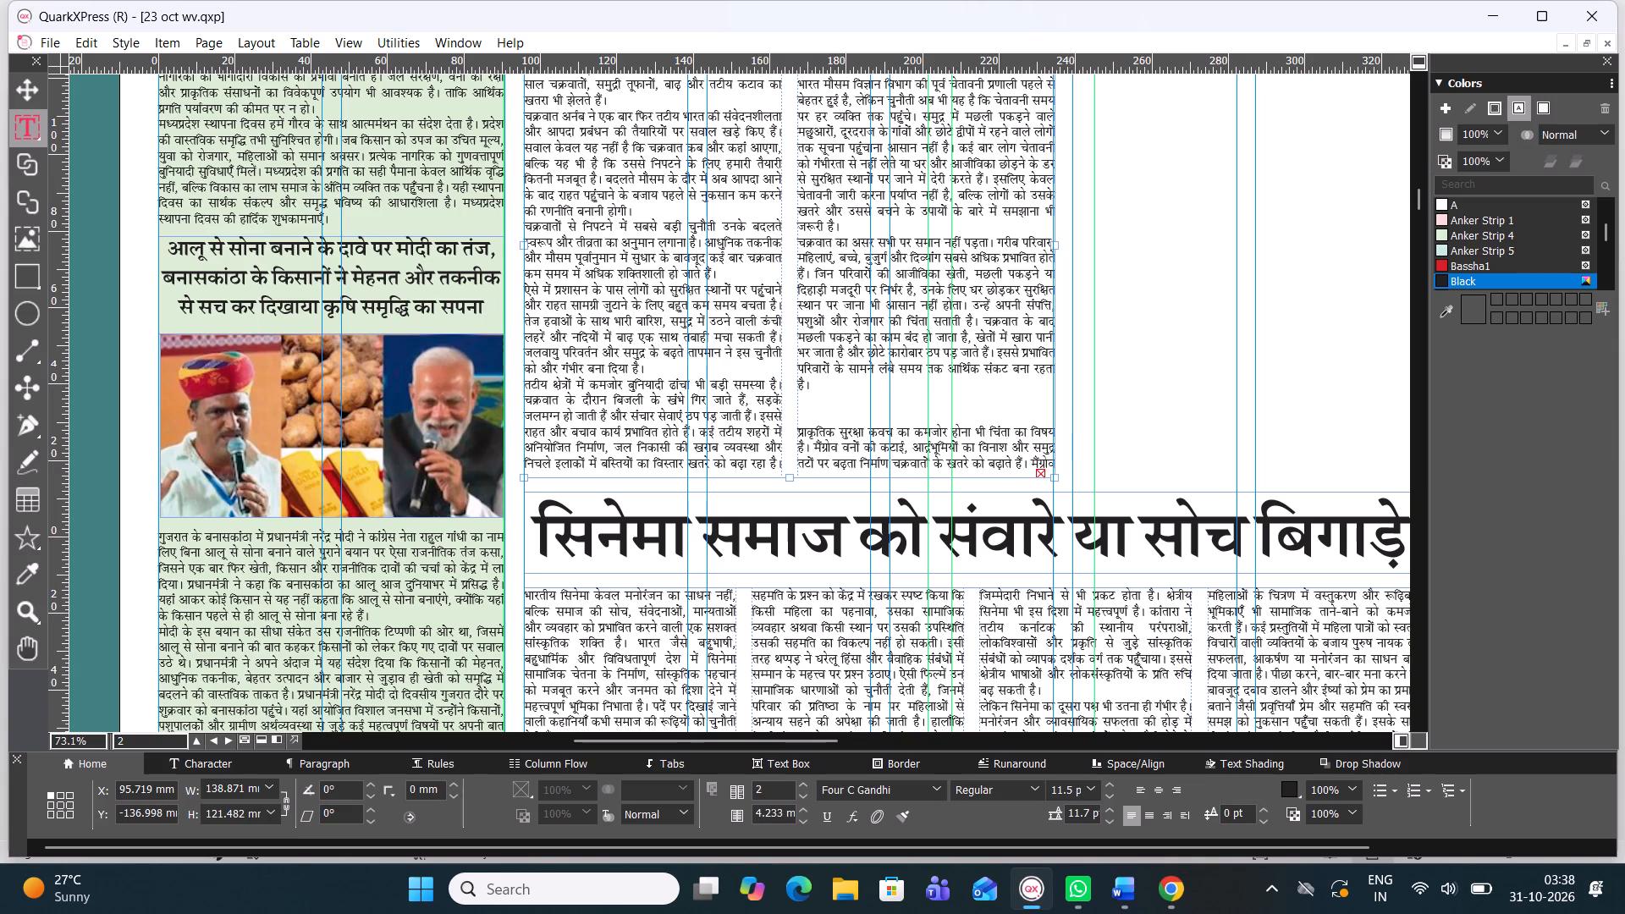
pyautogui.doubleClick(799, 416)
pyautogui.moveTo(801, 423); pyautogui.dragTo(1110, 490)
pyautogui.press('BackSpace')
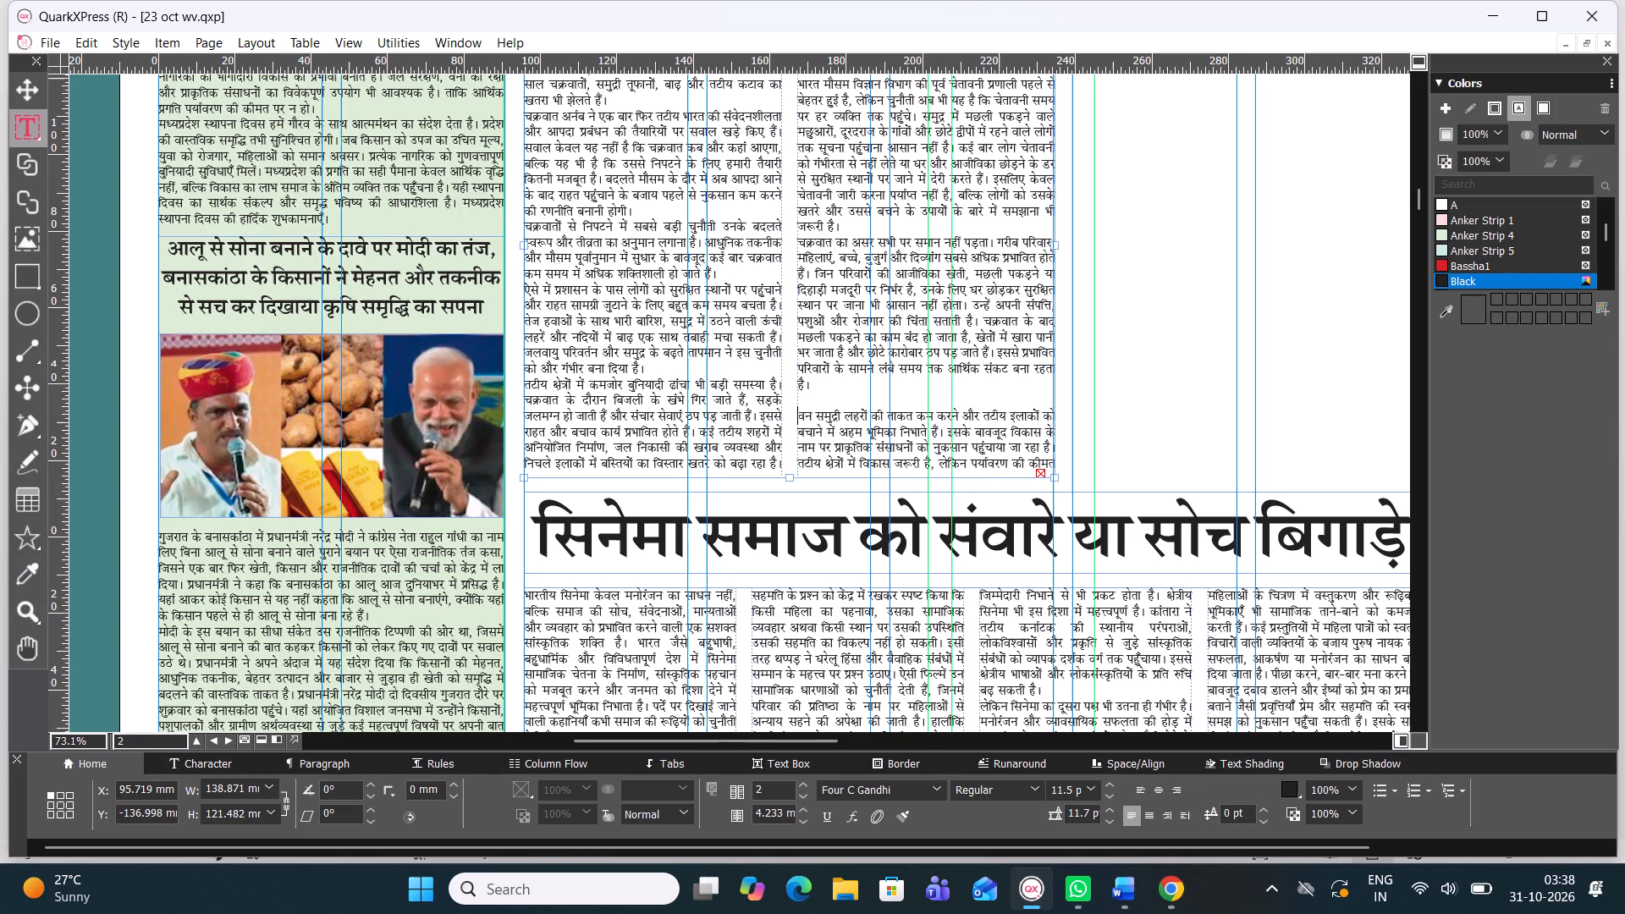
pyautogui.moveTo(801, 412); pyautogui.dragTo(915, 477)
pyautogui.press('BackSpace')
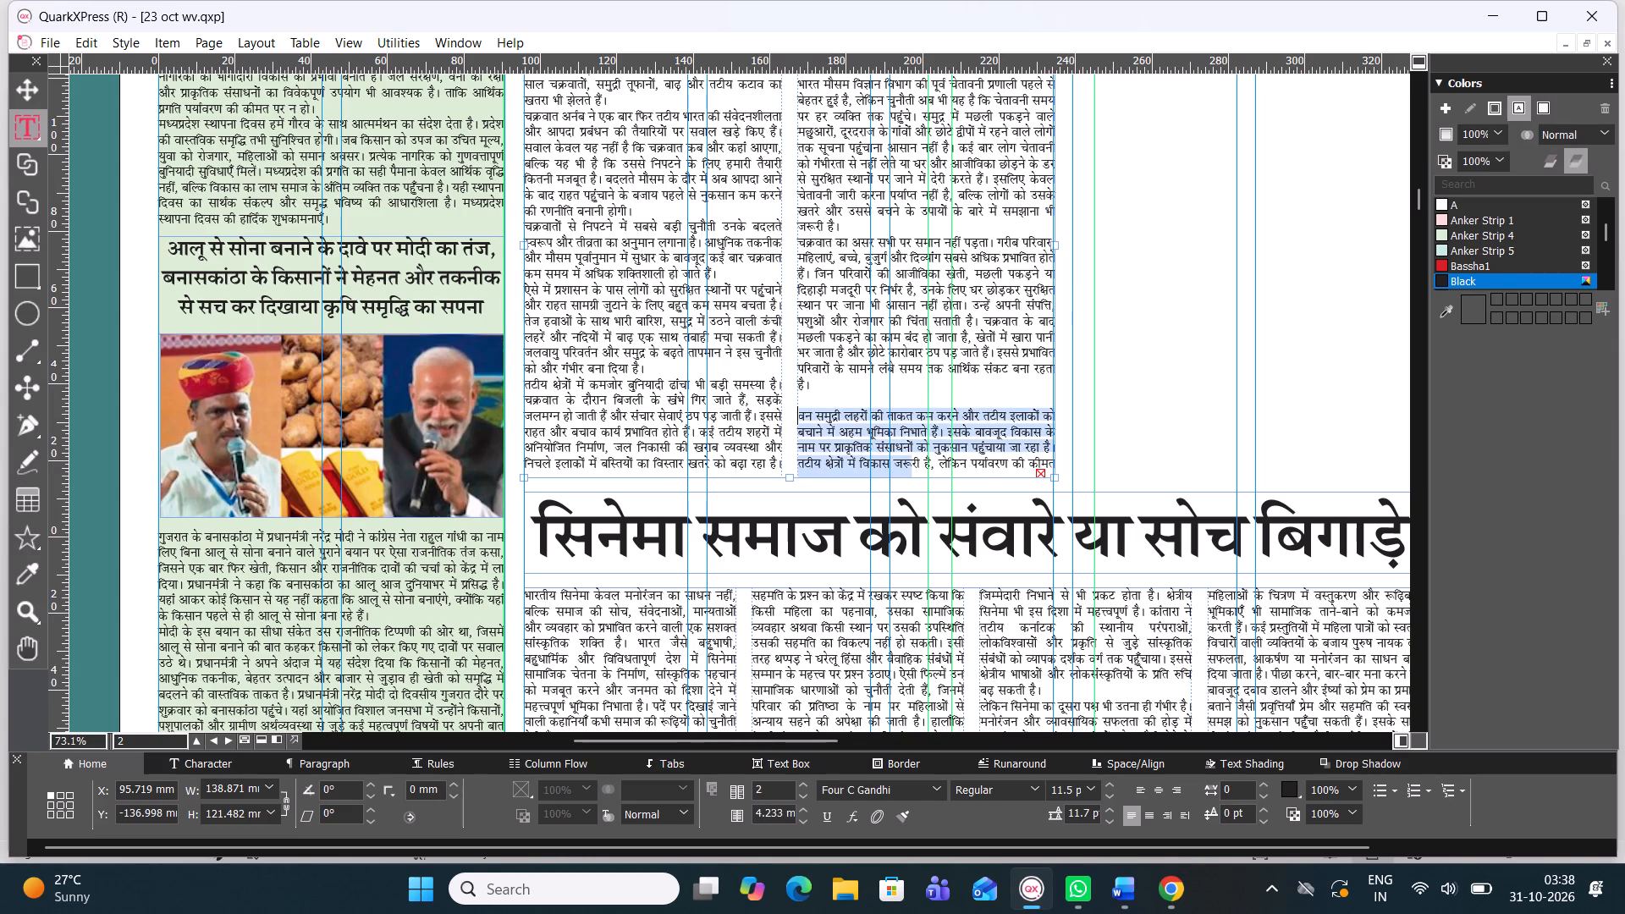
pyautogui.moveTo(801, 412); pyautogui.dragTo(1204, 487)
pyautogui.press('BackSpace')
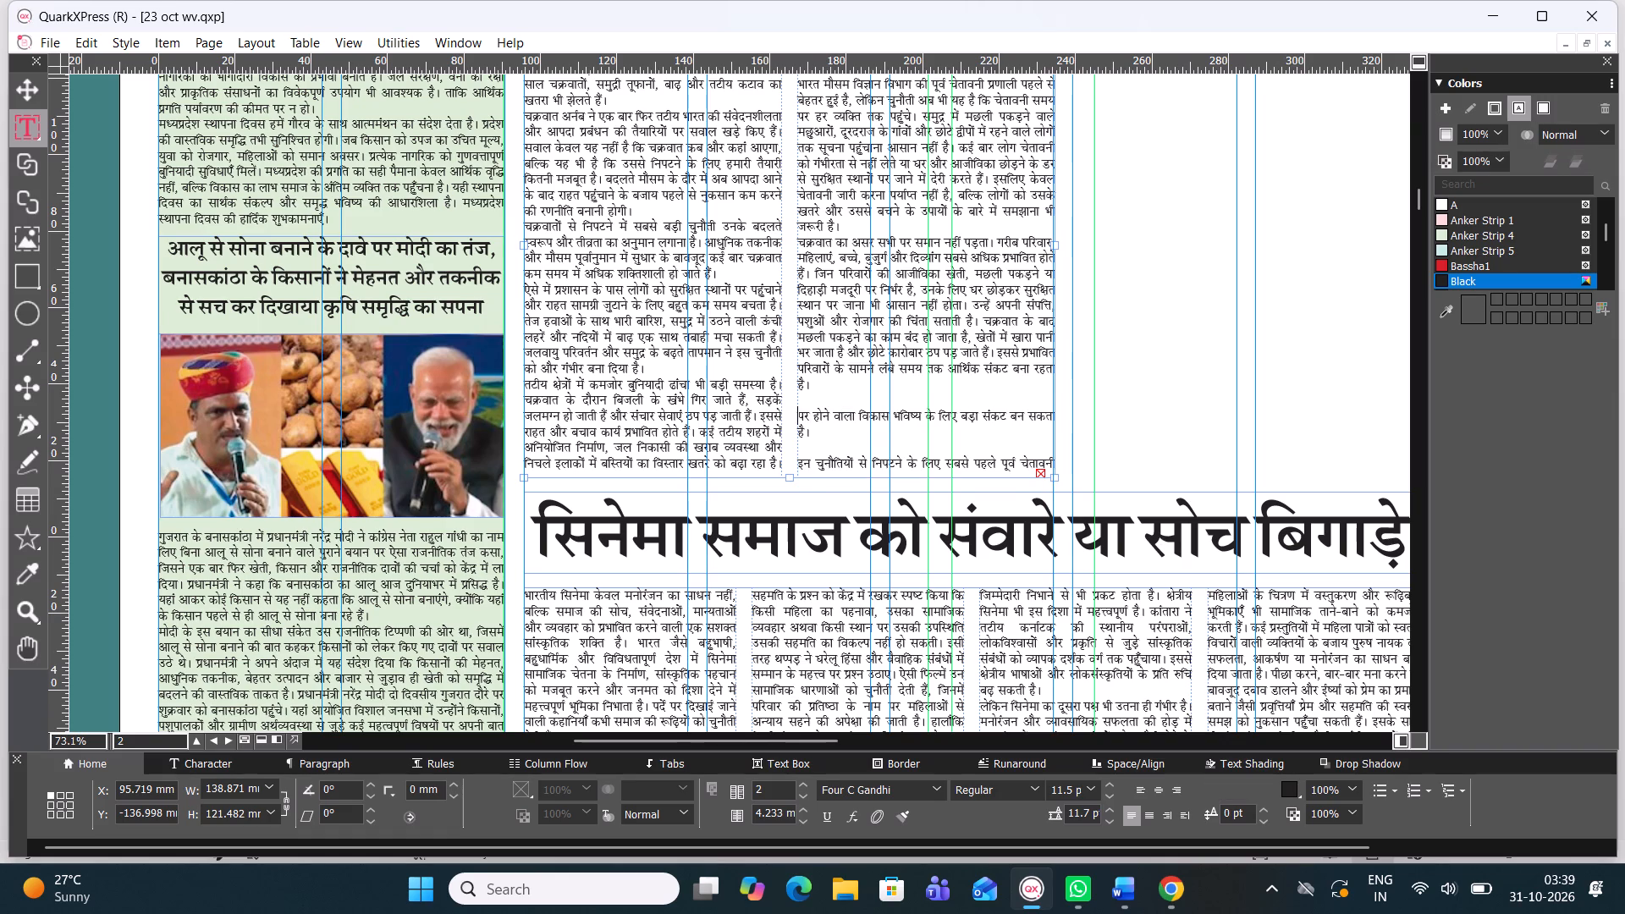
pyautogui.moveTo(802, 409); pyautogui.dragTo(1243, 504)
pyautogui.press('BackSpace')
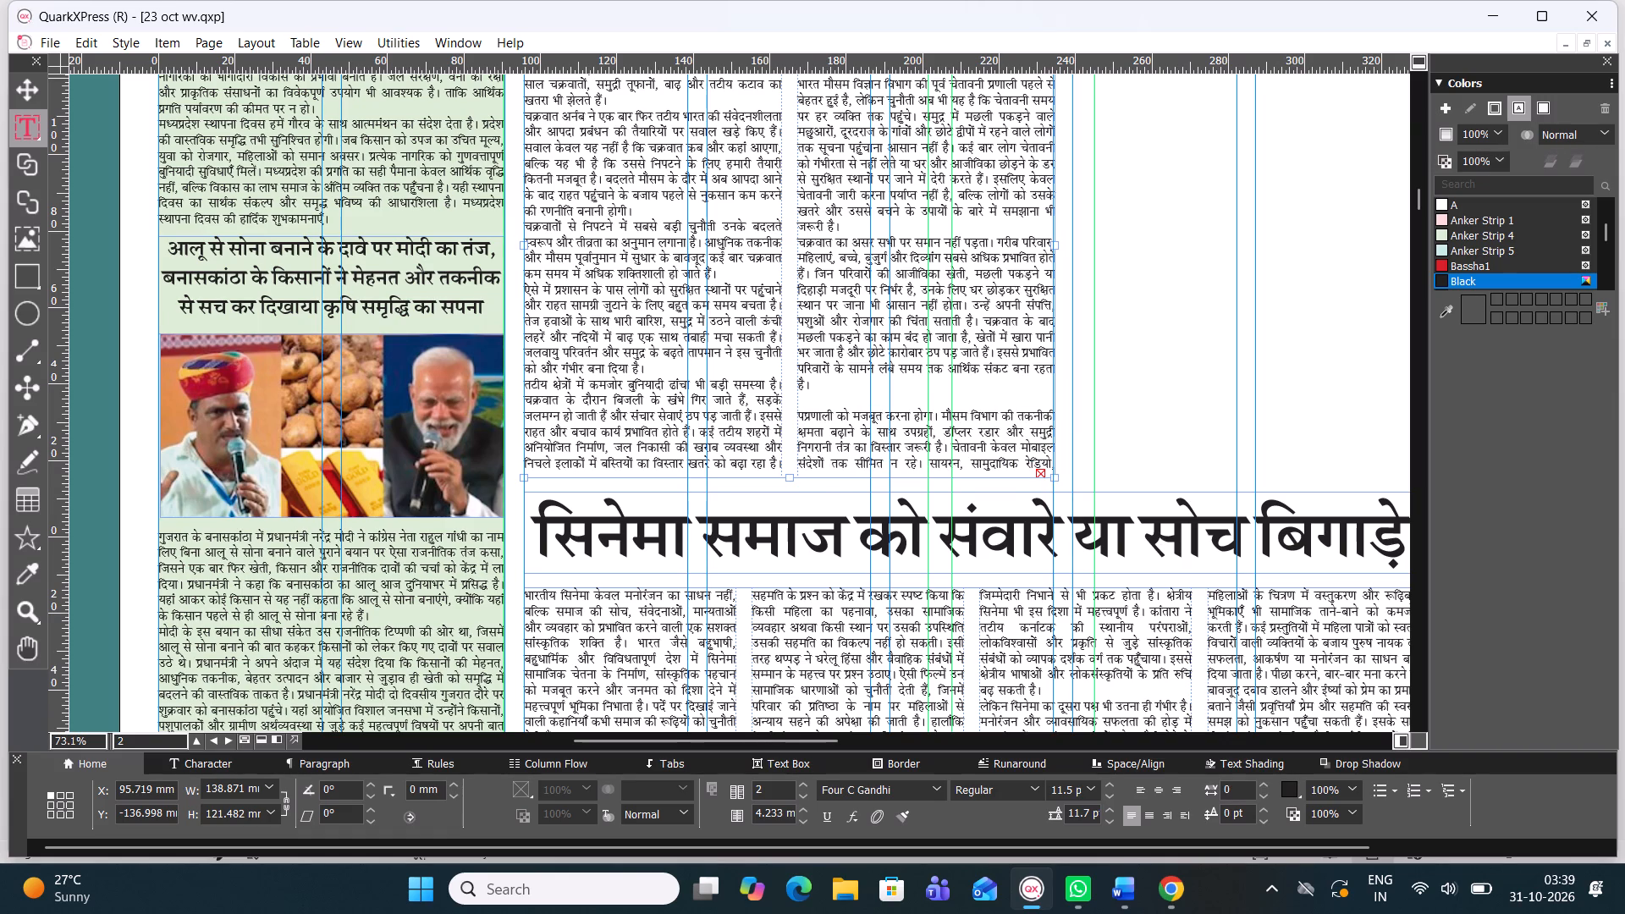
pyautogui.moveTo(798, 411); pyautogui.dragTo(1253, 476)
pyautogui.press('BackSpace')
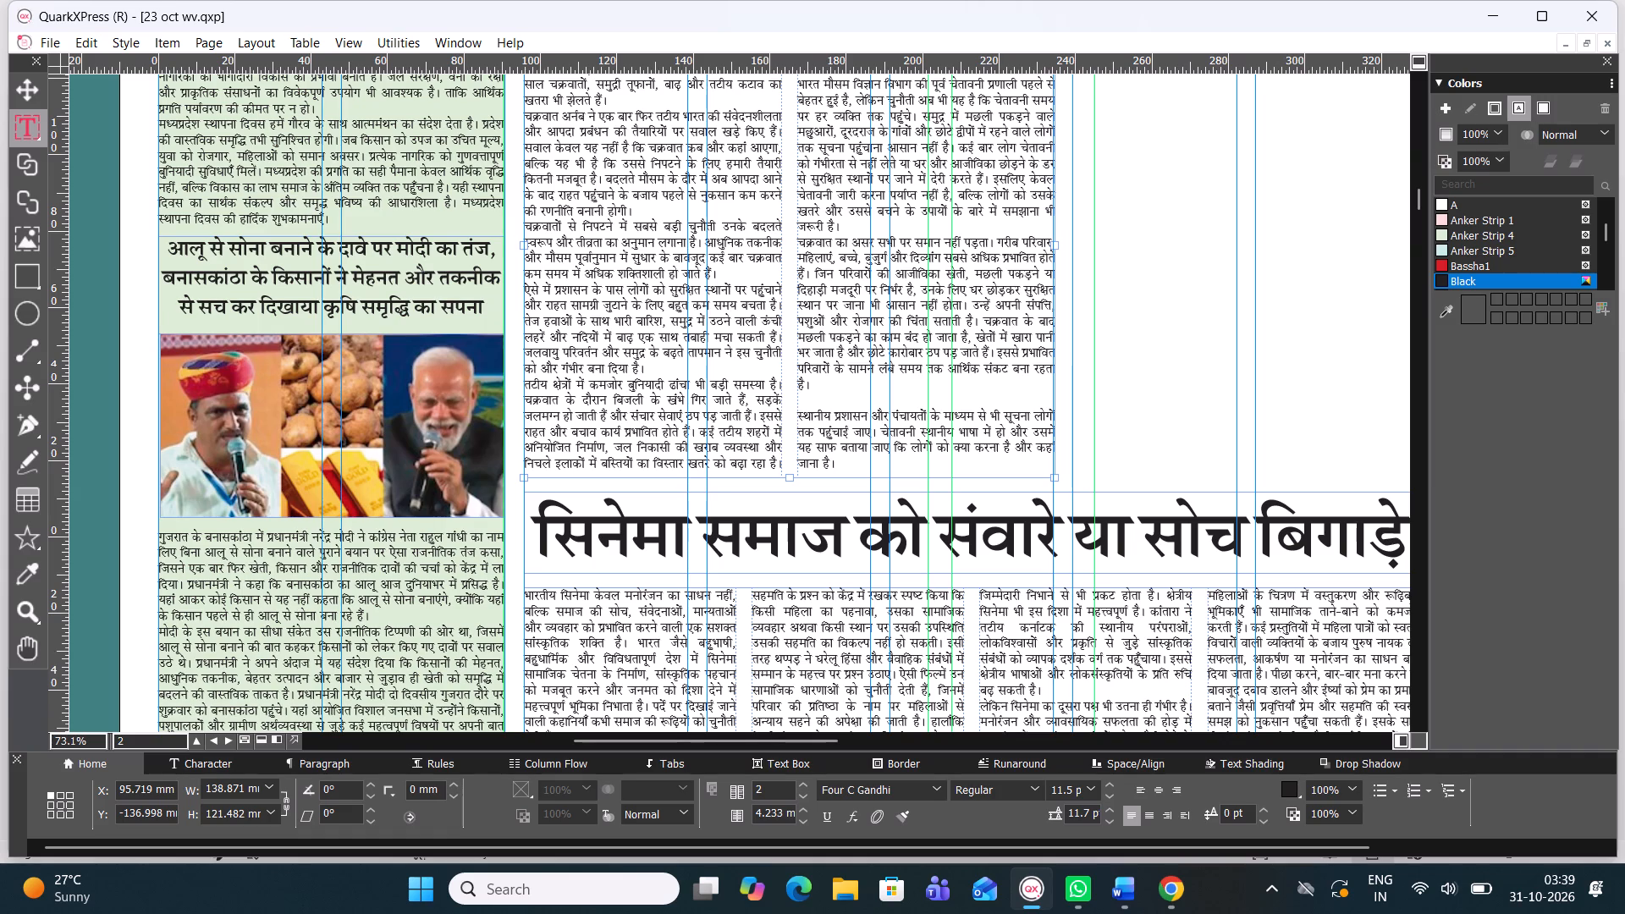
pyautogui.click(868, 401)
pyautogui.press('BackSpace')
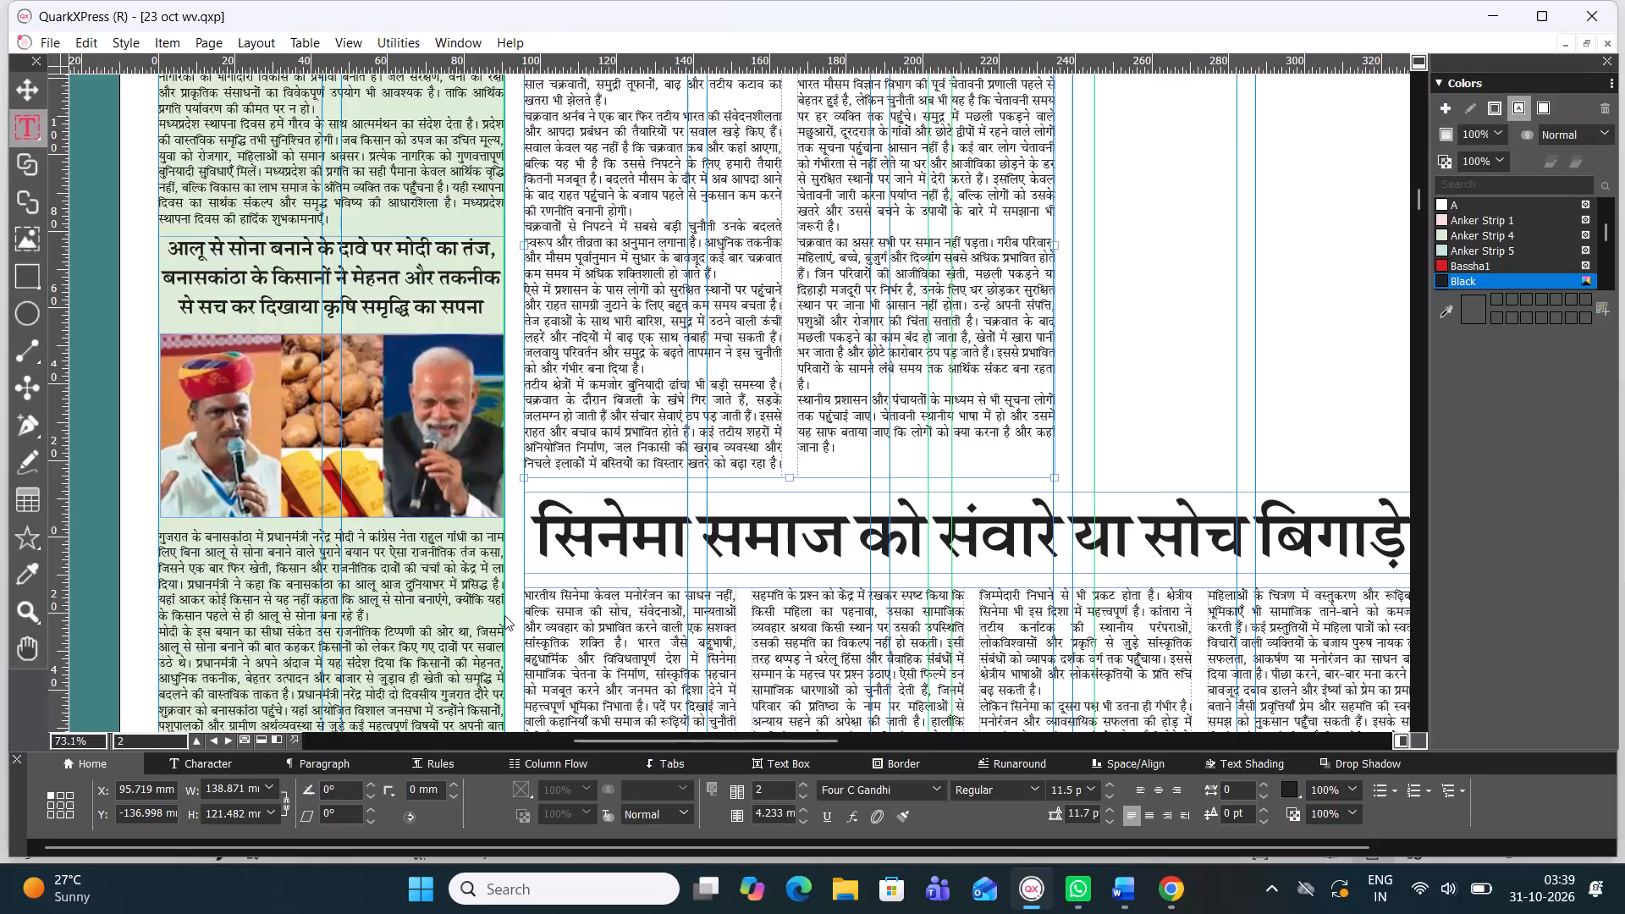
# Extend the cyclone body box upward from its top edge to a height of about 123.3 mm.
pyautogui.scroll(1, 831, 326)
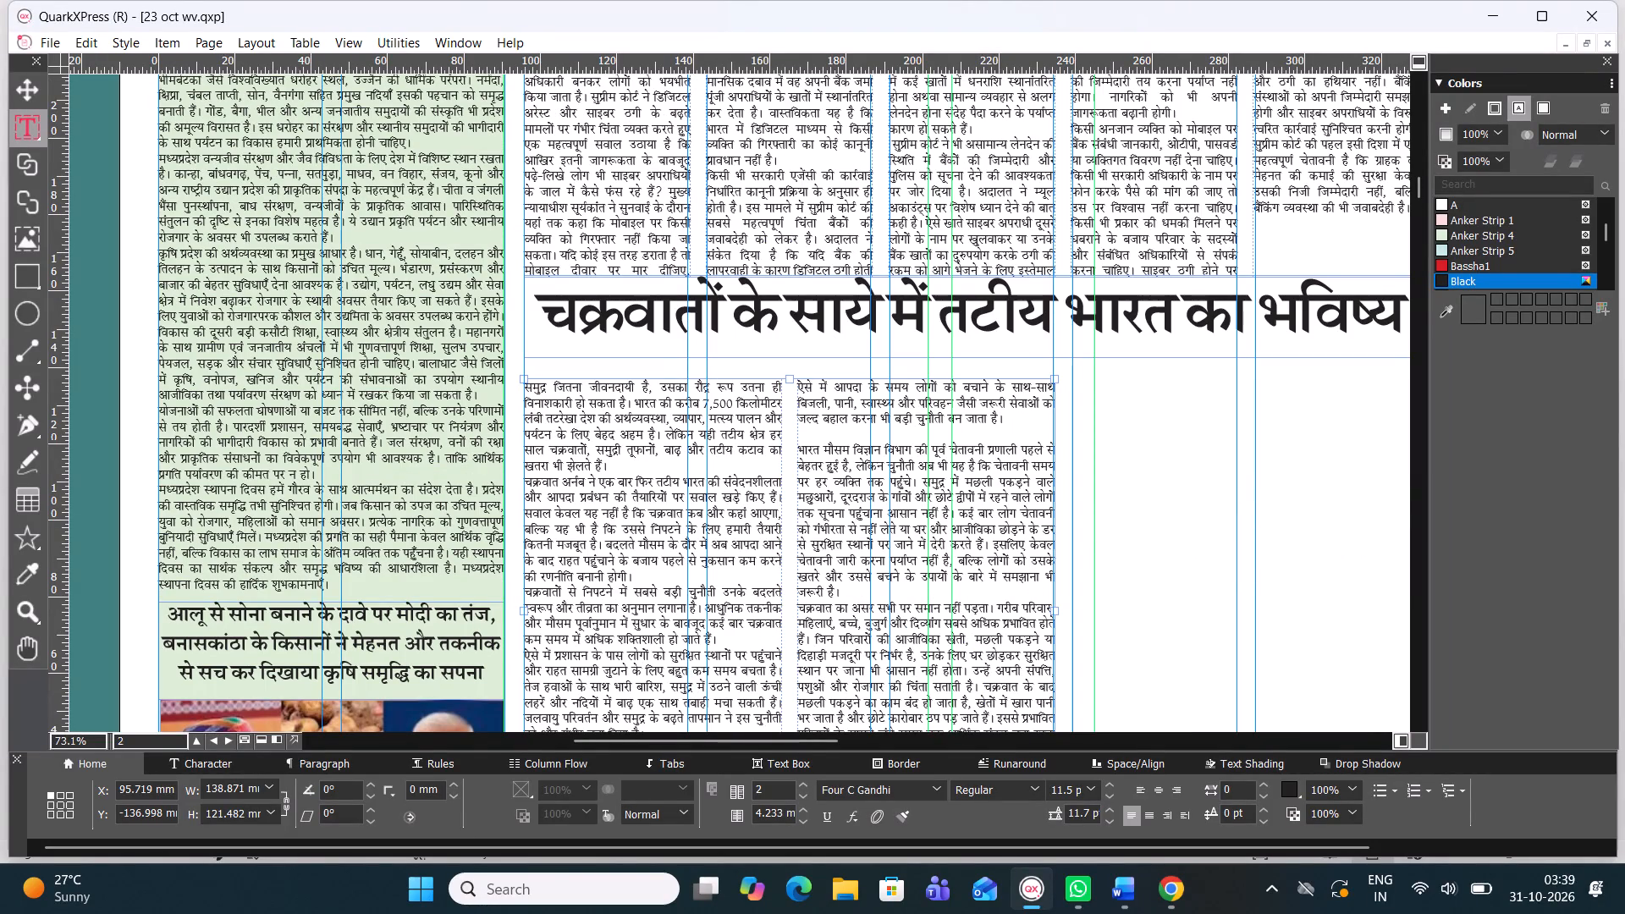
pyautogui.click(792, 377)
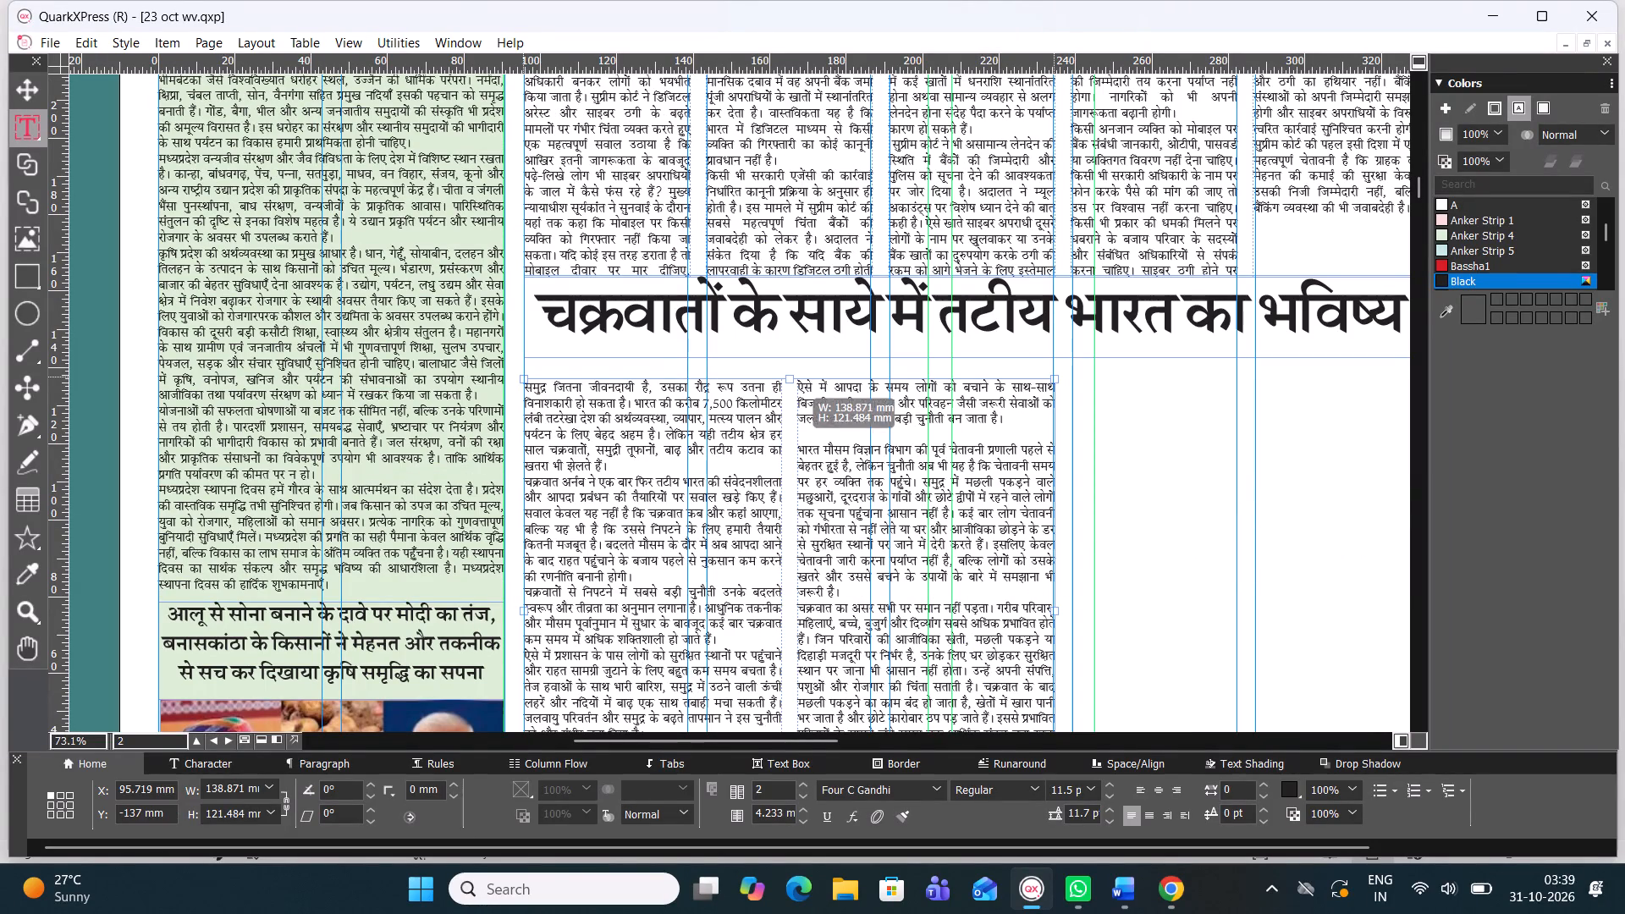
# Delete the trailing characters after "जाना है" at the end of the cyclone text, including the full stop.
pyautogui.scroll(-1, 789, 372)
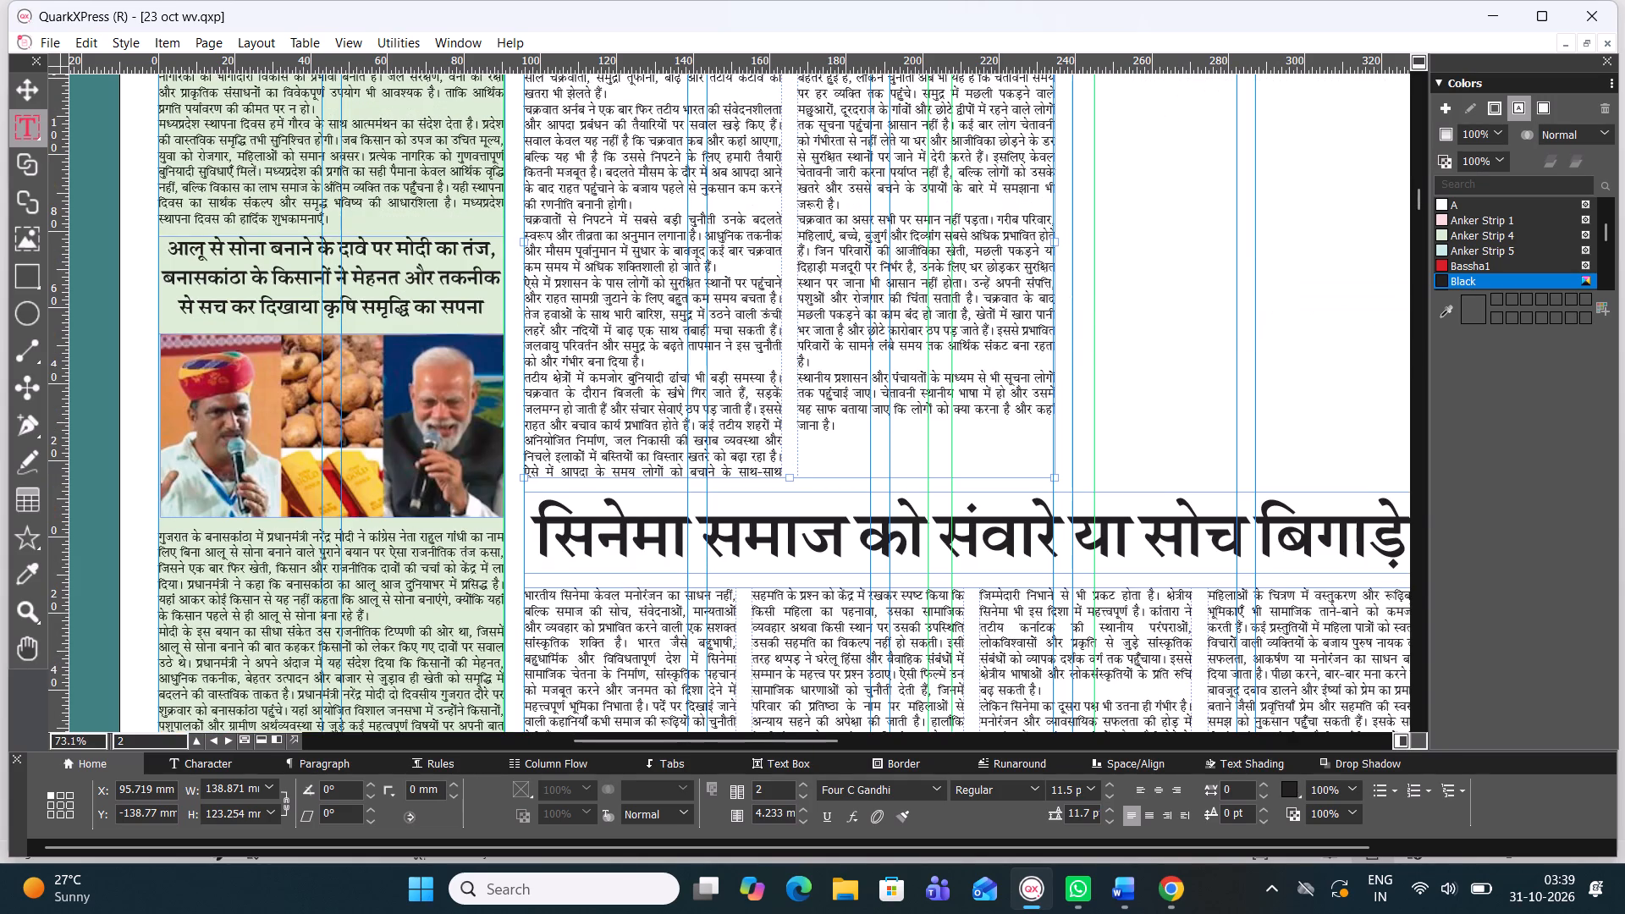
pyautogui.click(801, 440)
pyautogui.click(807, 451)
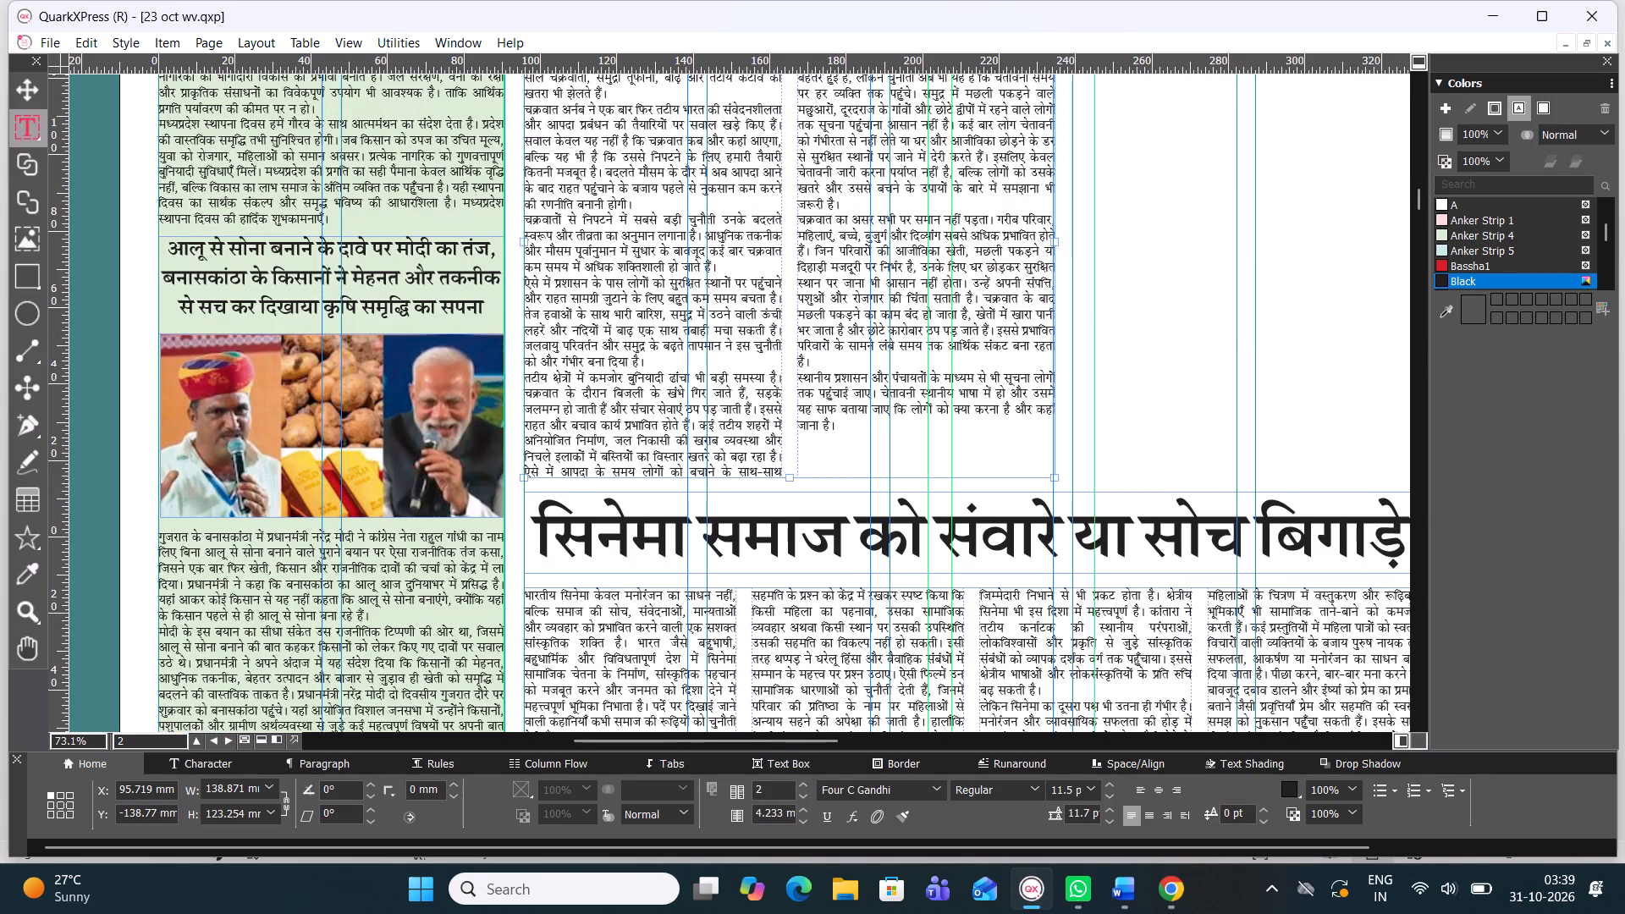
pyautogui.press('BackSpace')
pyautogui.click(827, 457)
pyautogui.press('BackSpace')
# Break the second-column cyclone paragraph after "निर्भर है," and again after "आसान नहीं होता।" to lengthen the column.
pyautogui.scroll(1, 859, 277)
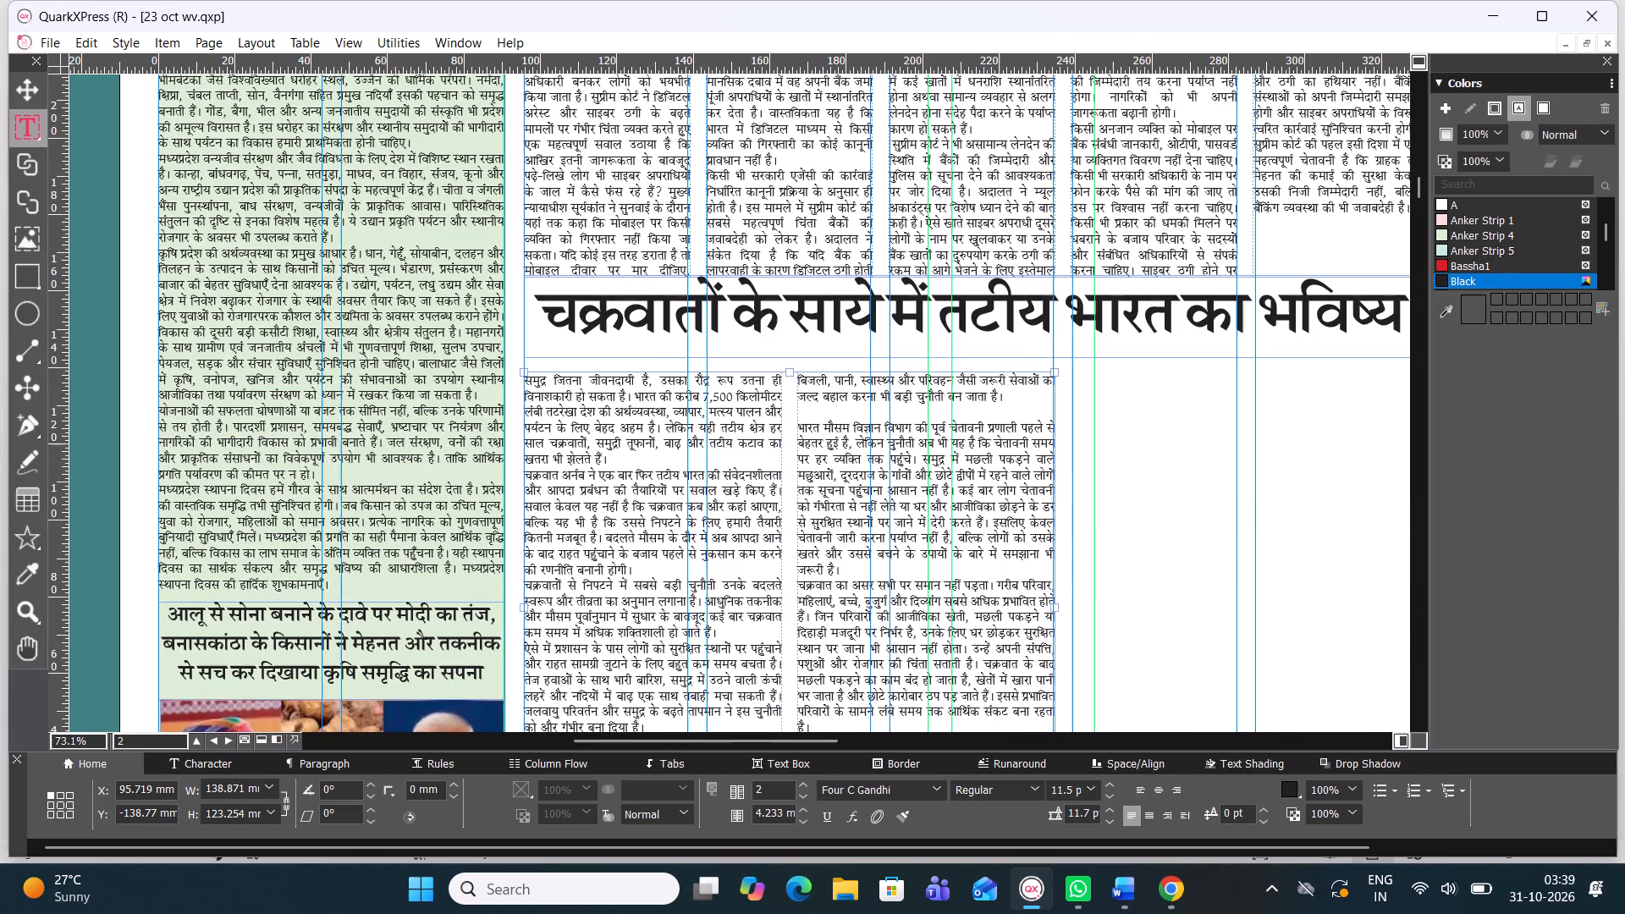
pyautogui.click(917, 631)
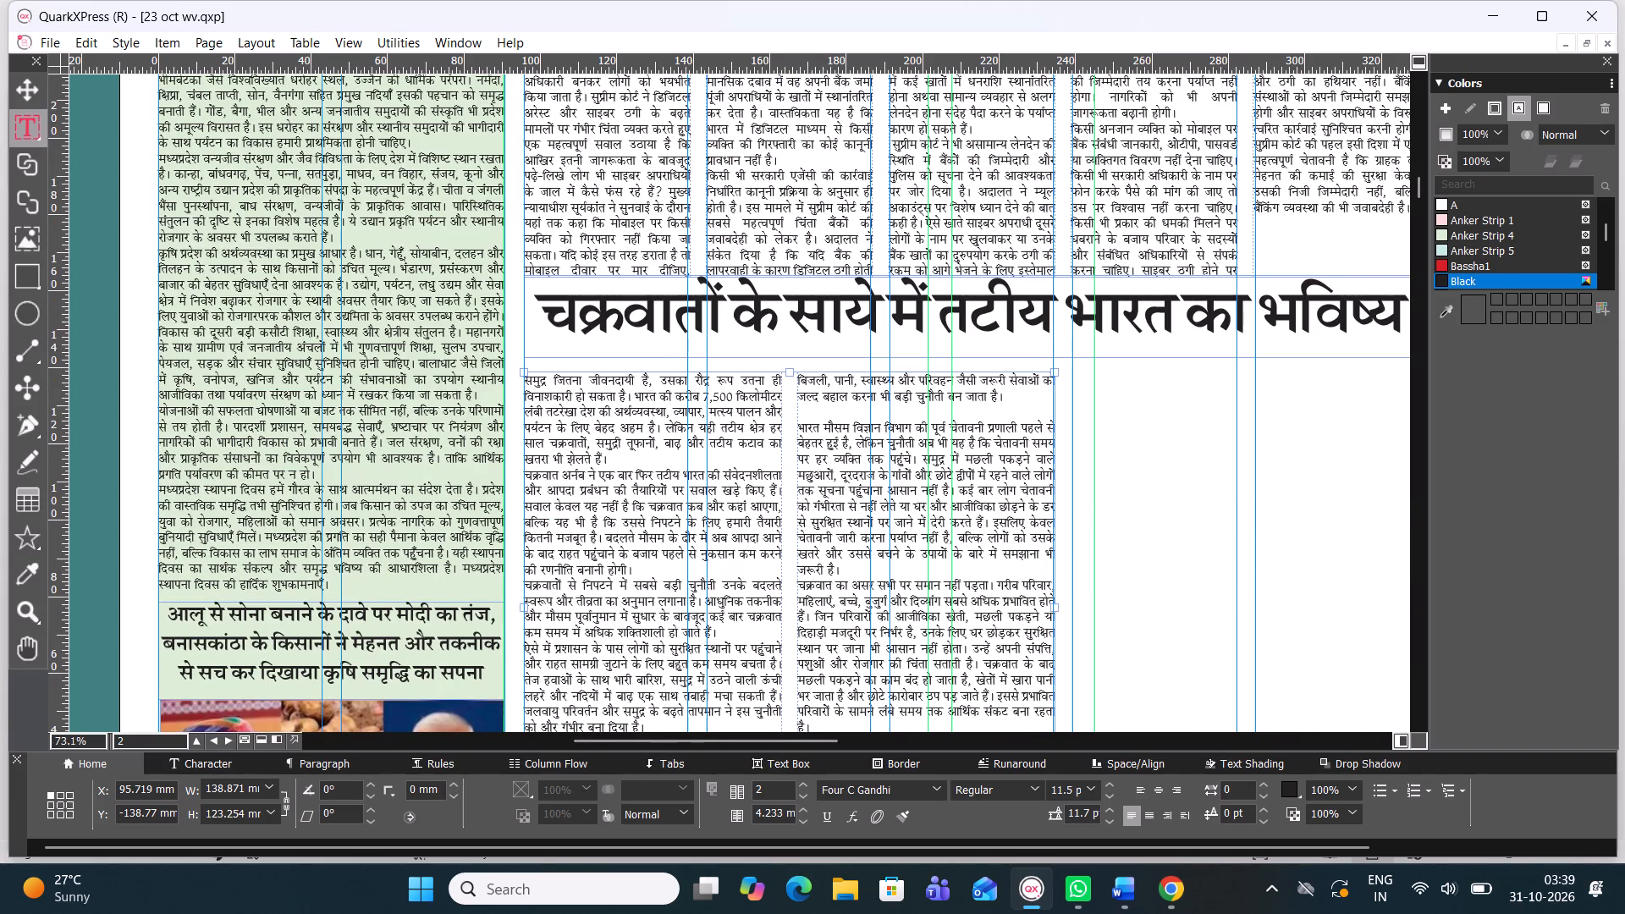
pyautogui.press('Return')
pyautogui.scroll(-1, 879, 575)
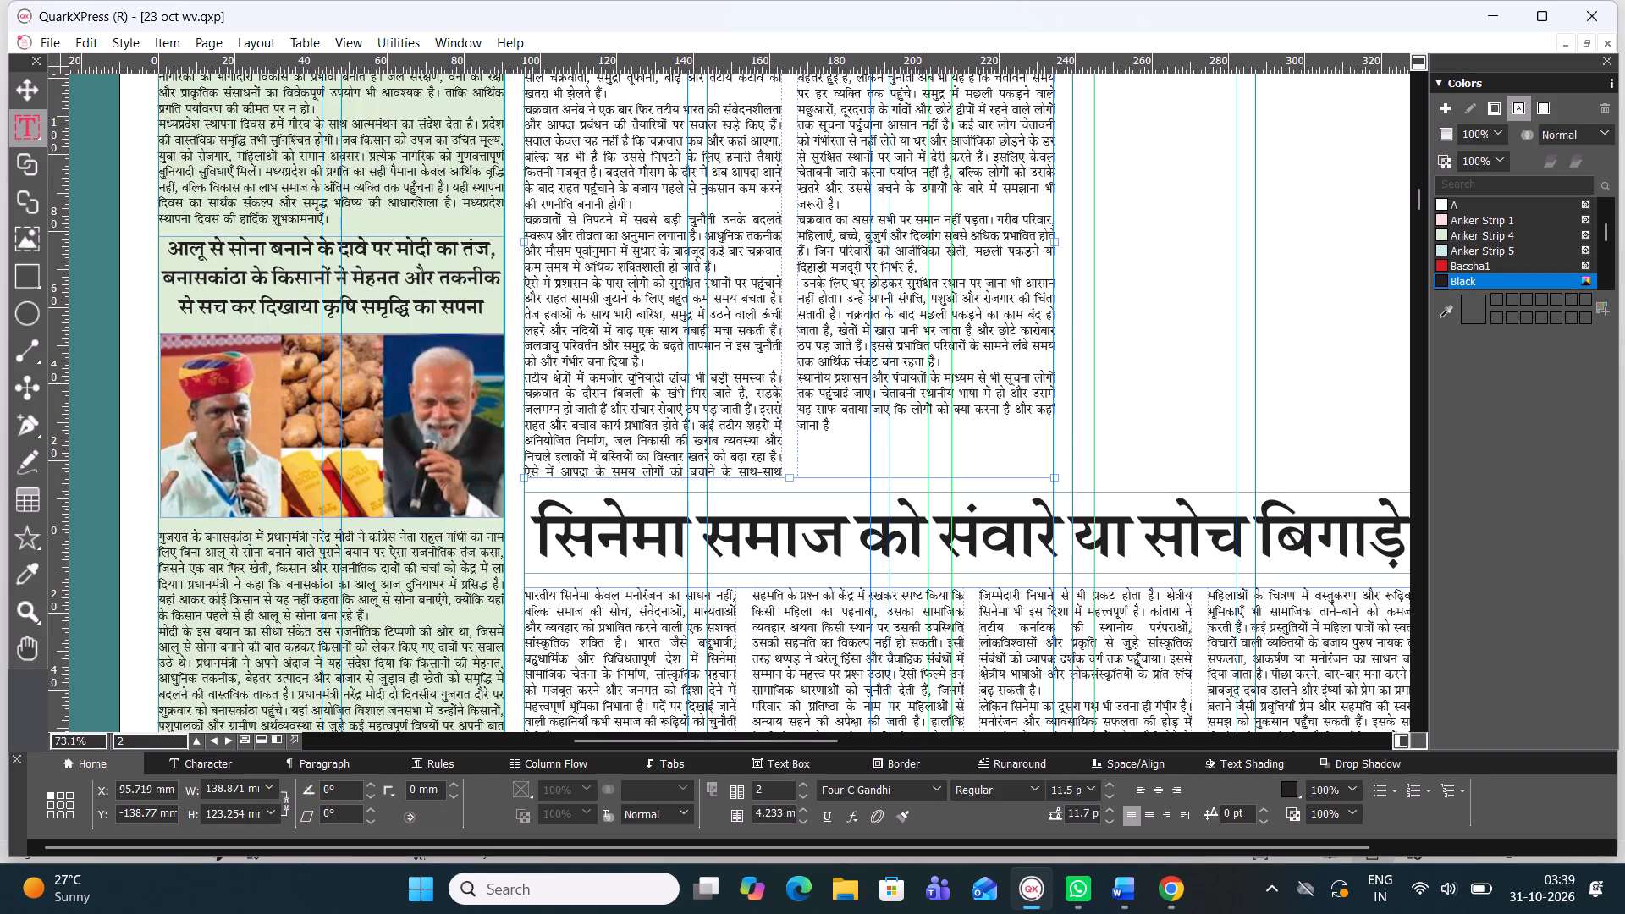
pyautogui.click(846, 293)
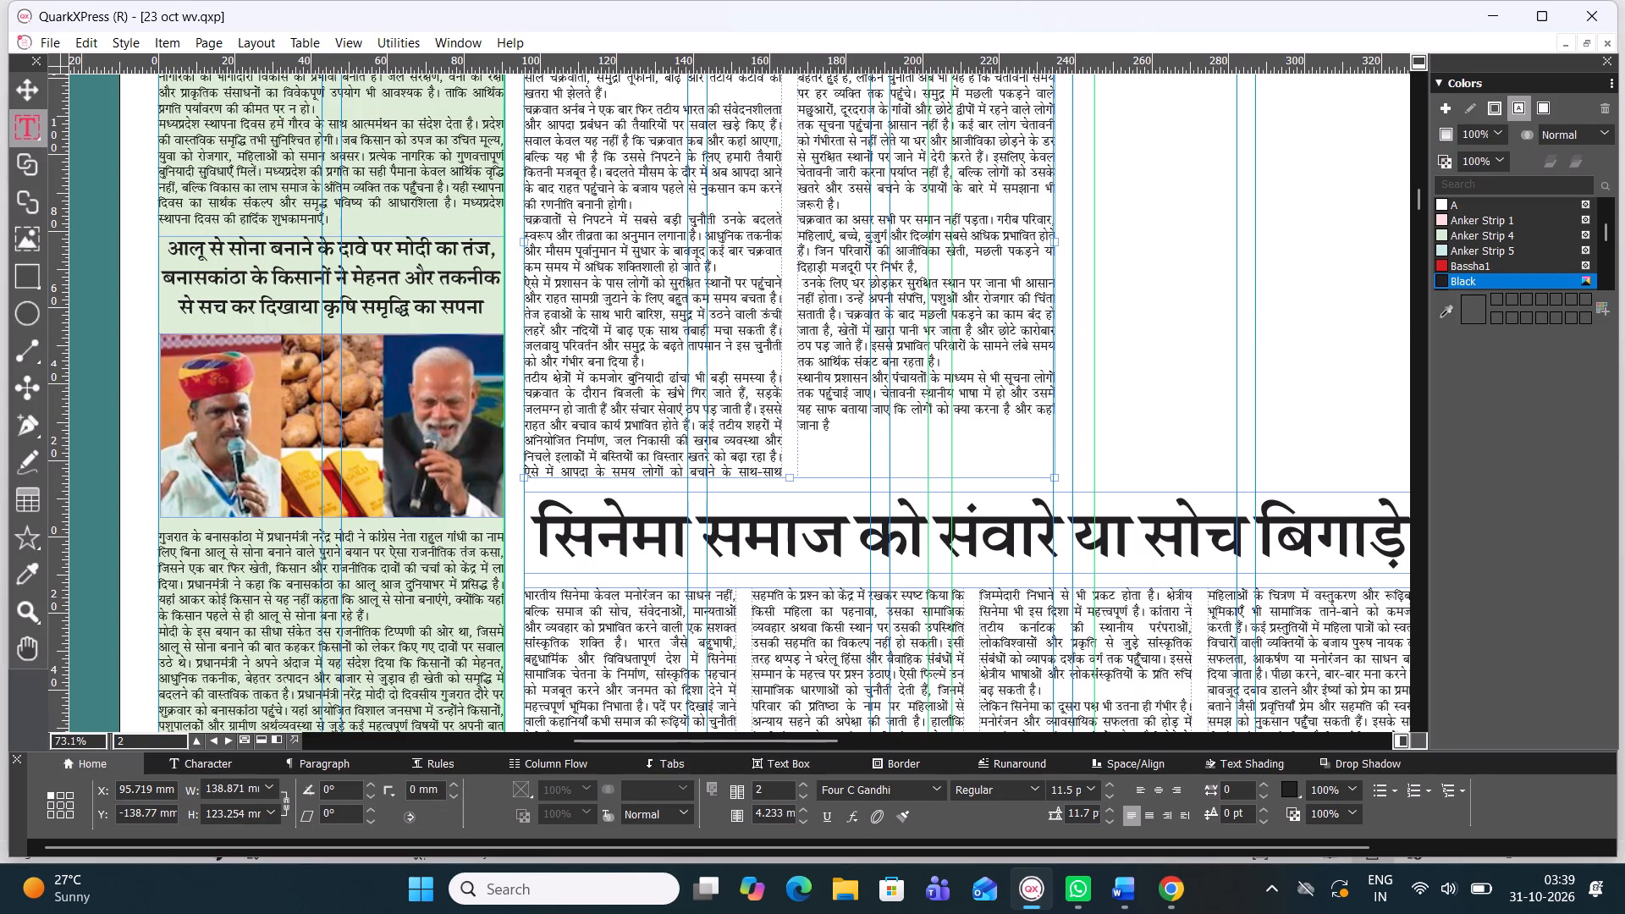
pyautogui.press('Return')
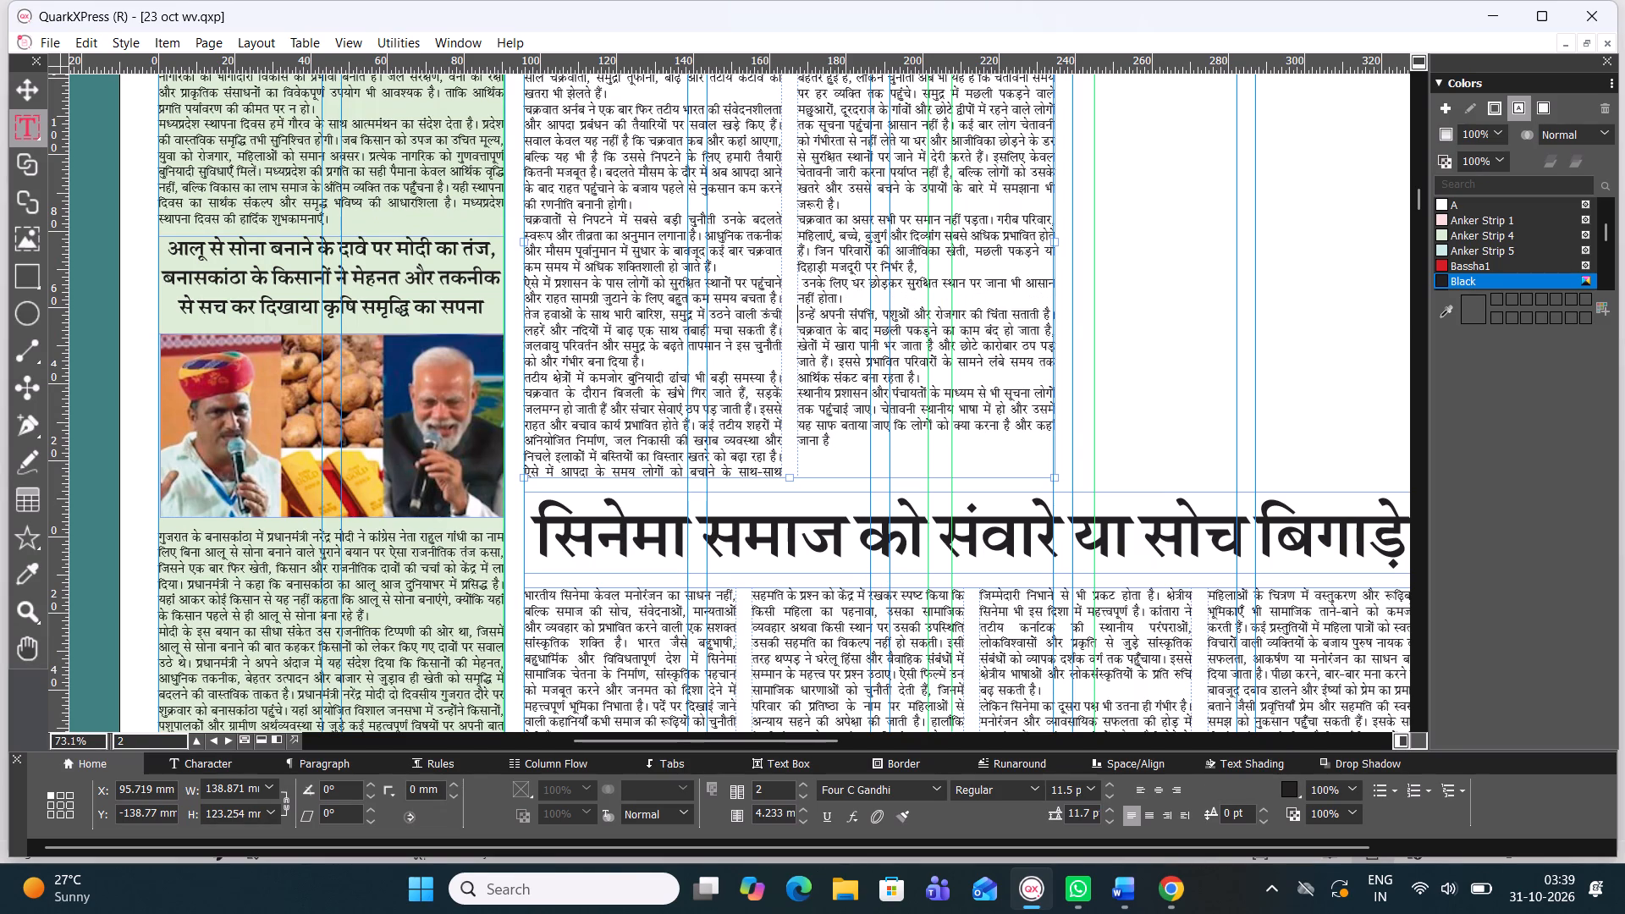
# Insert blank space after the paragraph ending "बहुत कम समय बचता है।" in the cyclone article's first column to push the text down.
pyautogui.click(782, 295)
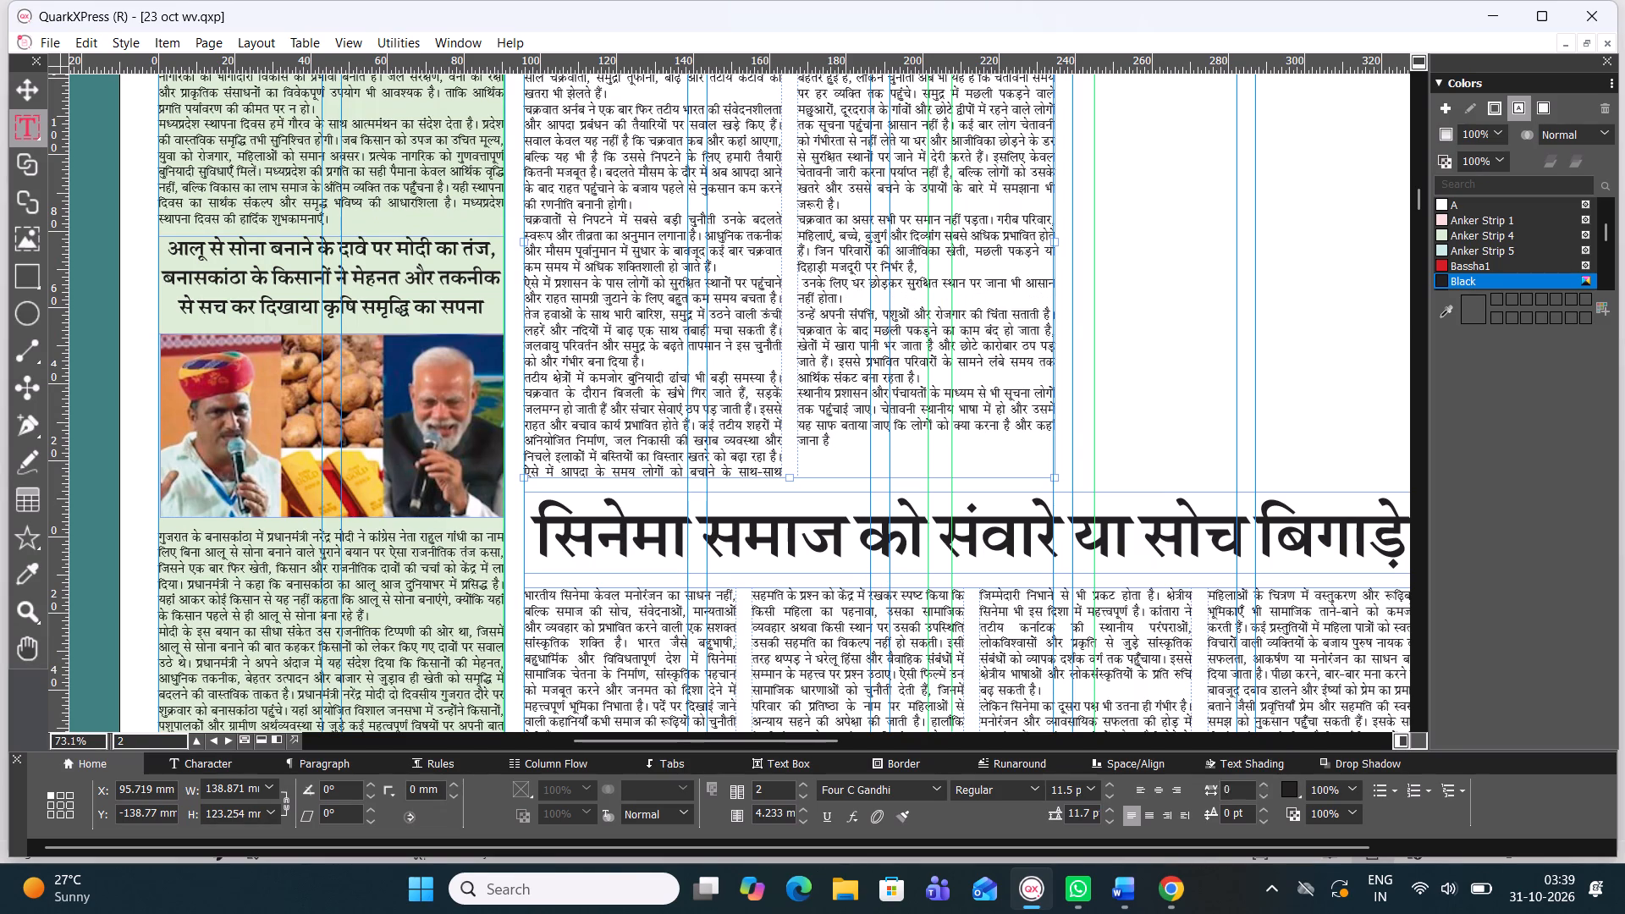
pyautogui.press('Return')
pyautogui.press('Return')
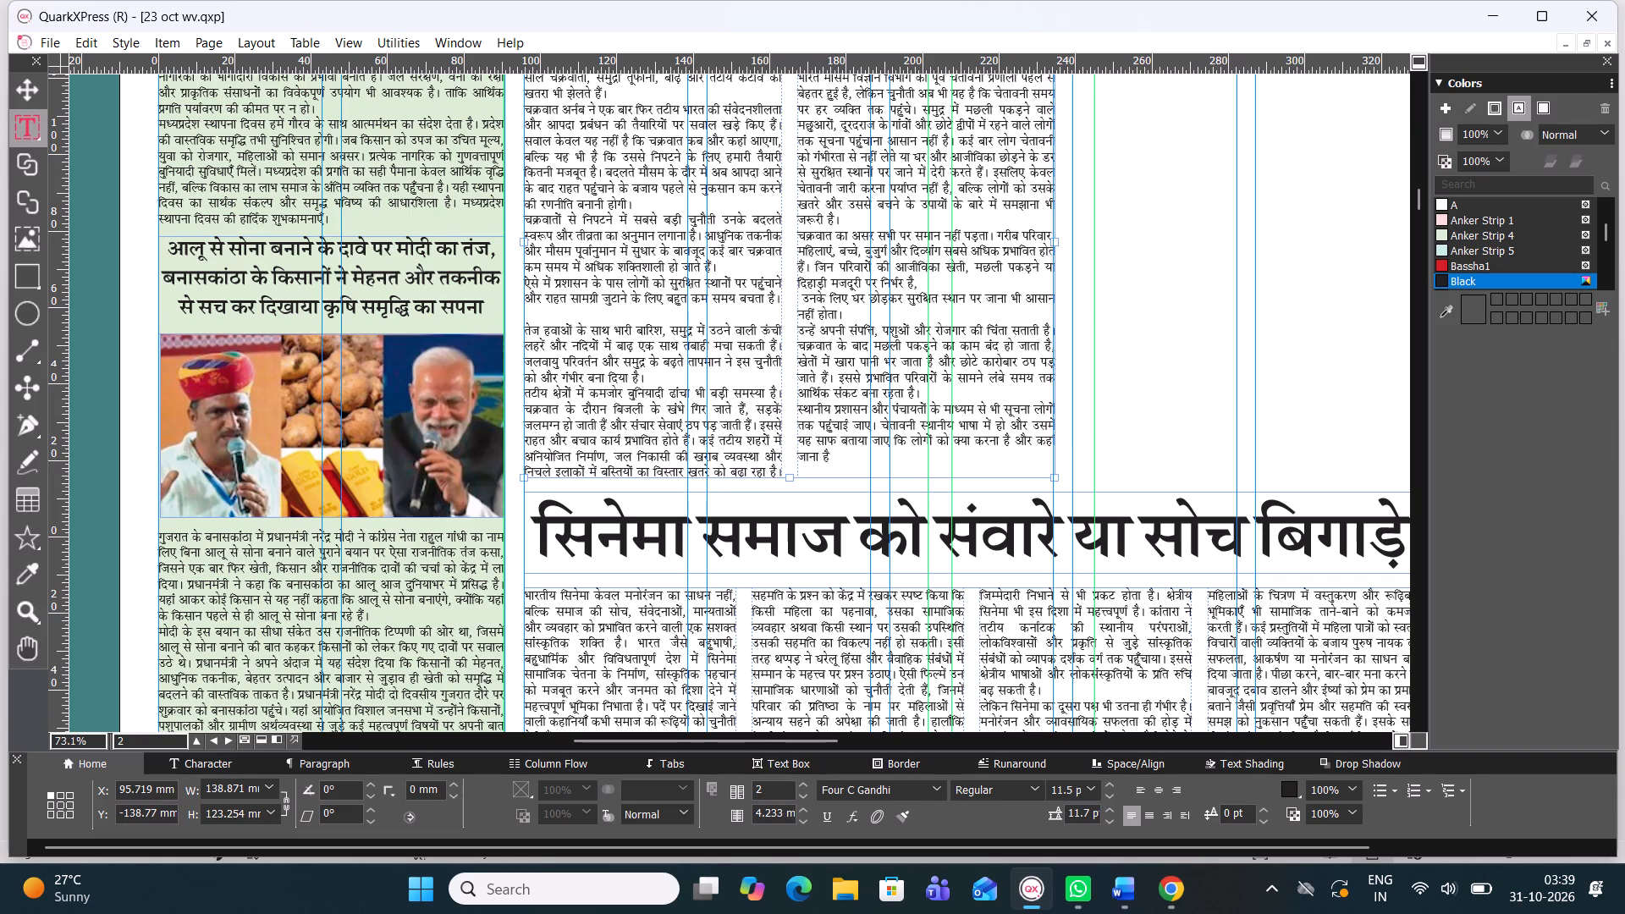
# Narrow the cyclone headline box from its right edge to about 138.9 mm, matching the width of the two-column body.
pyautogui.keyDown('ctrl'); pyautogui.scroll(-1, 810, 326); pyautogui.keyUp('ctrl')
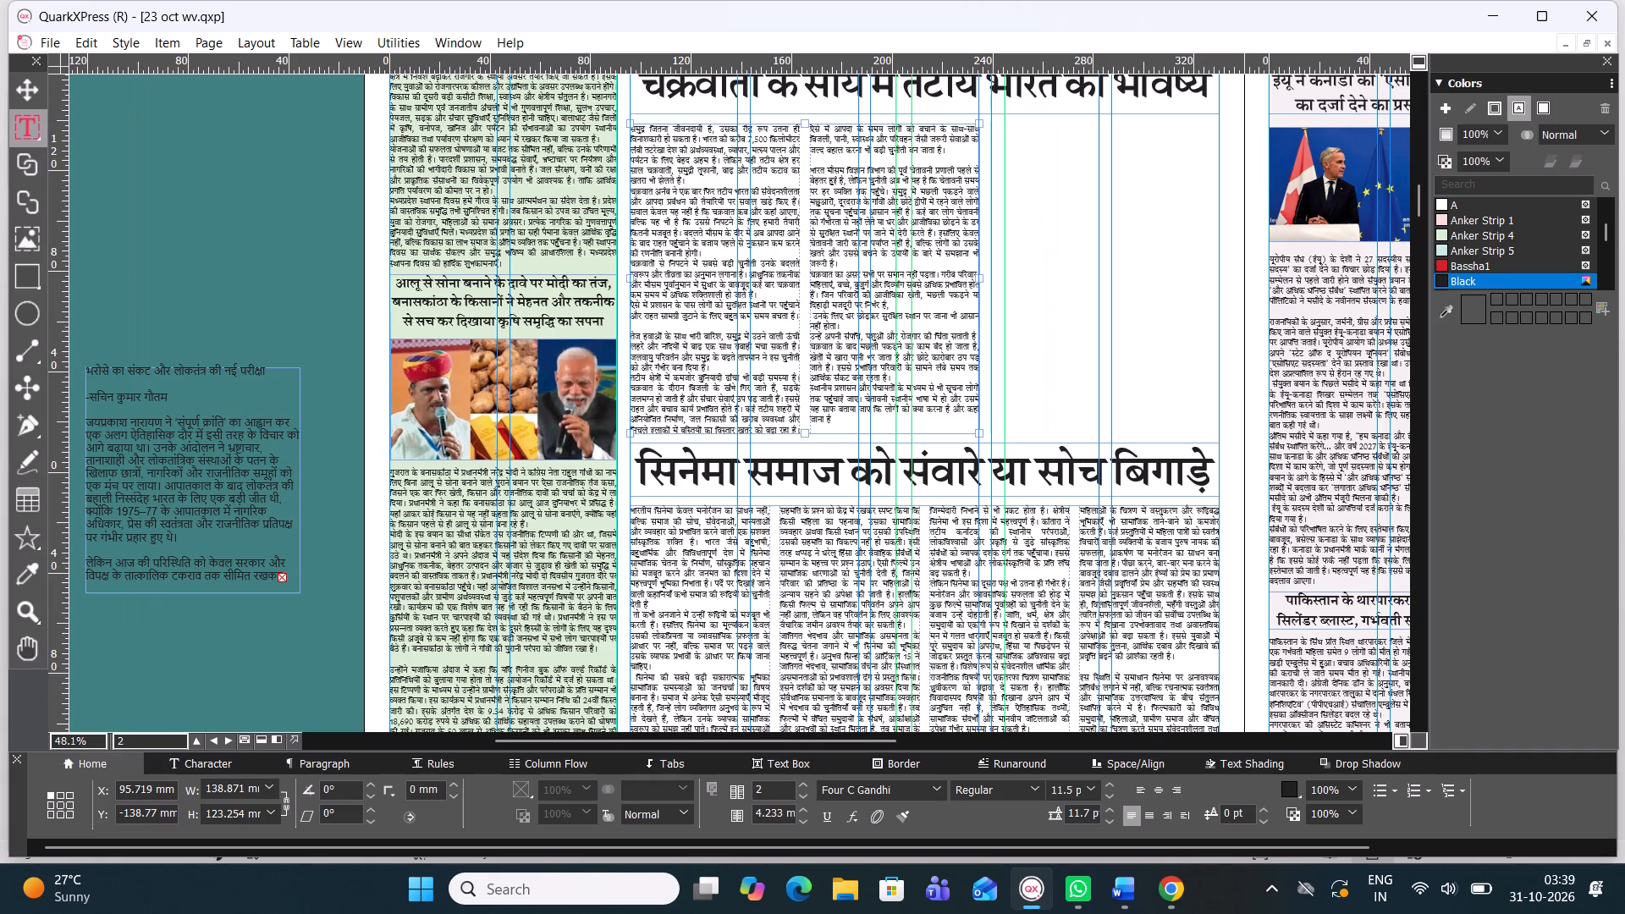
pyautogui.click(25, 90)
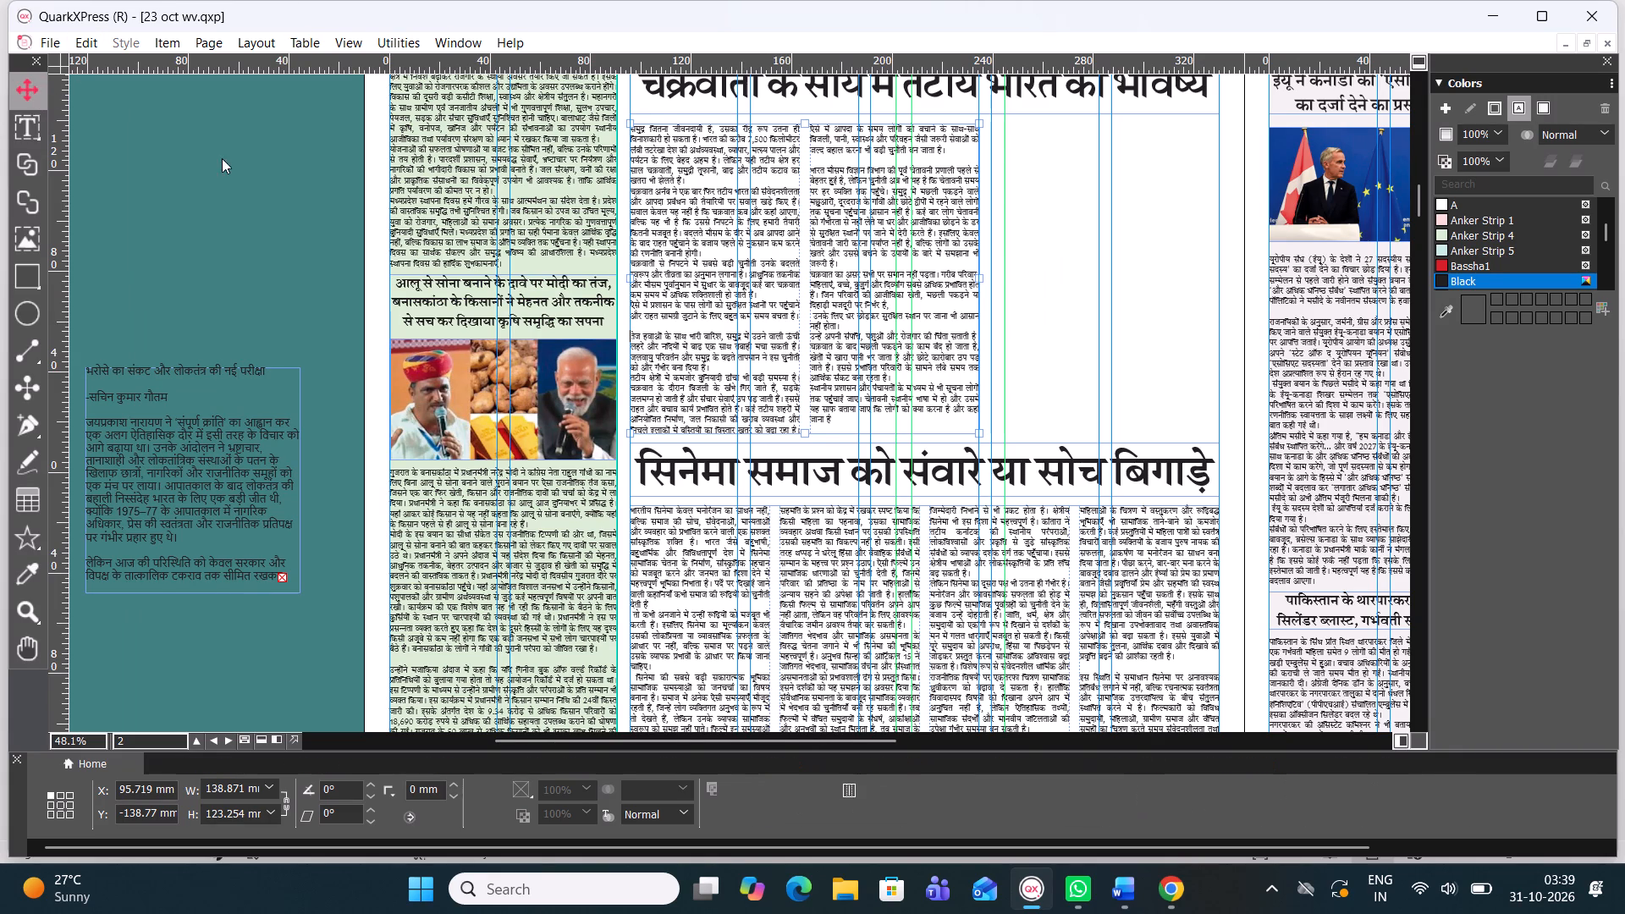
pyautogui.scroll(1, 996, 201)
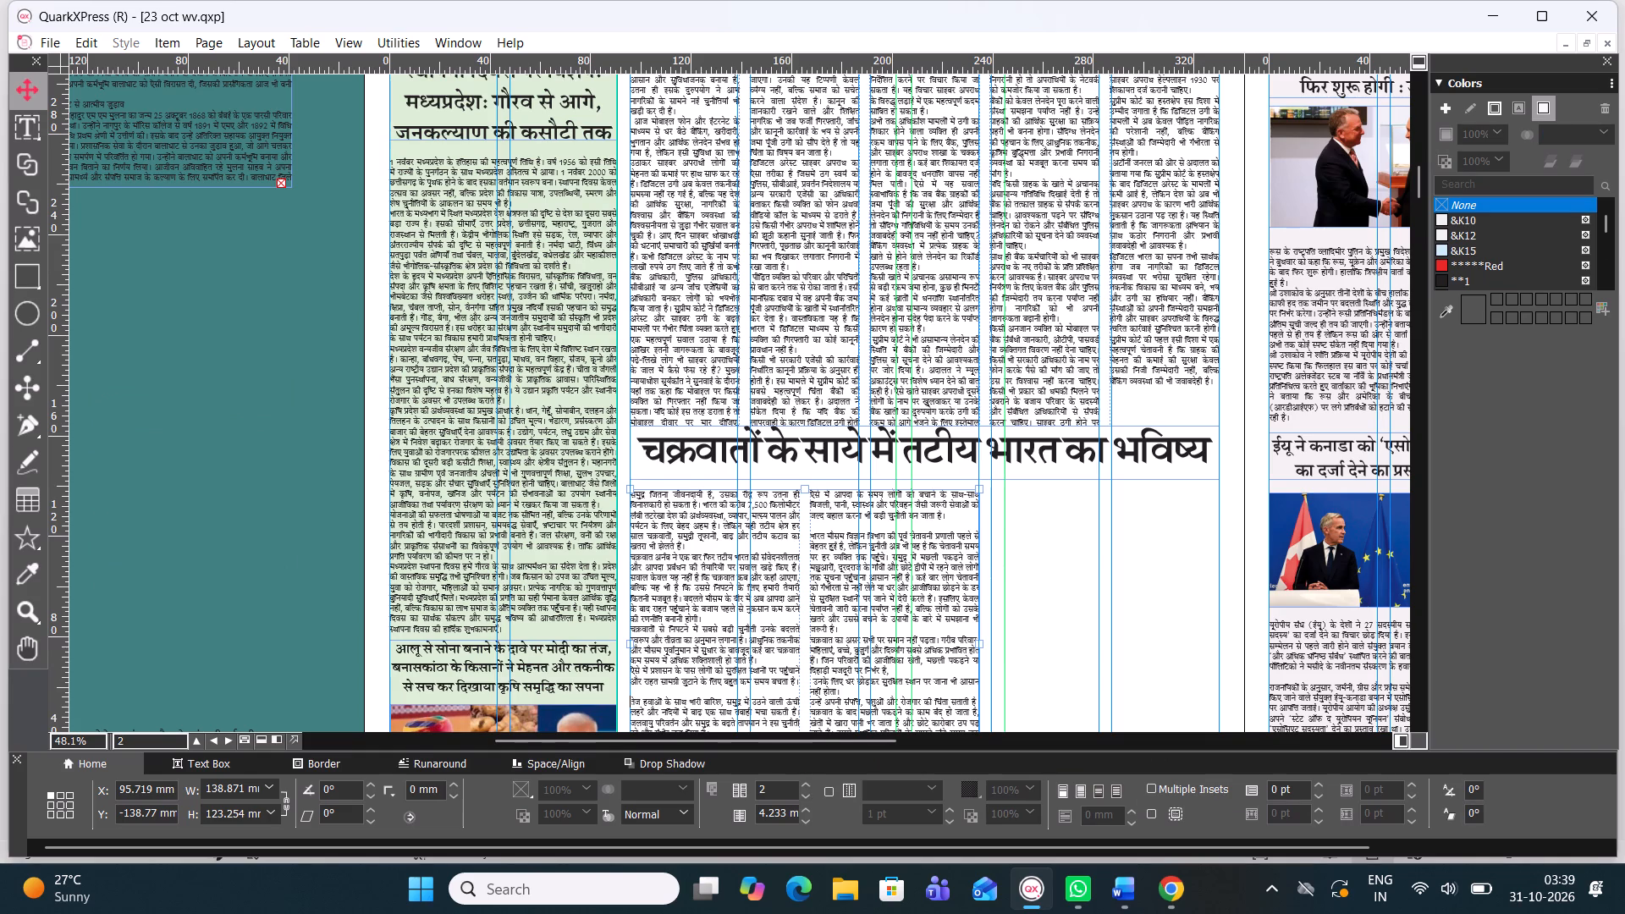
pyautogui.click(1003, 450)
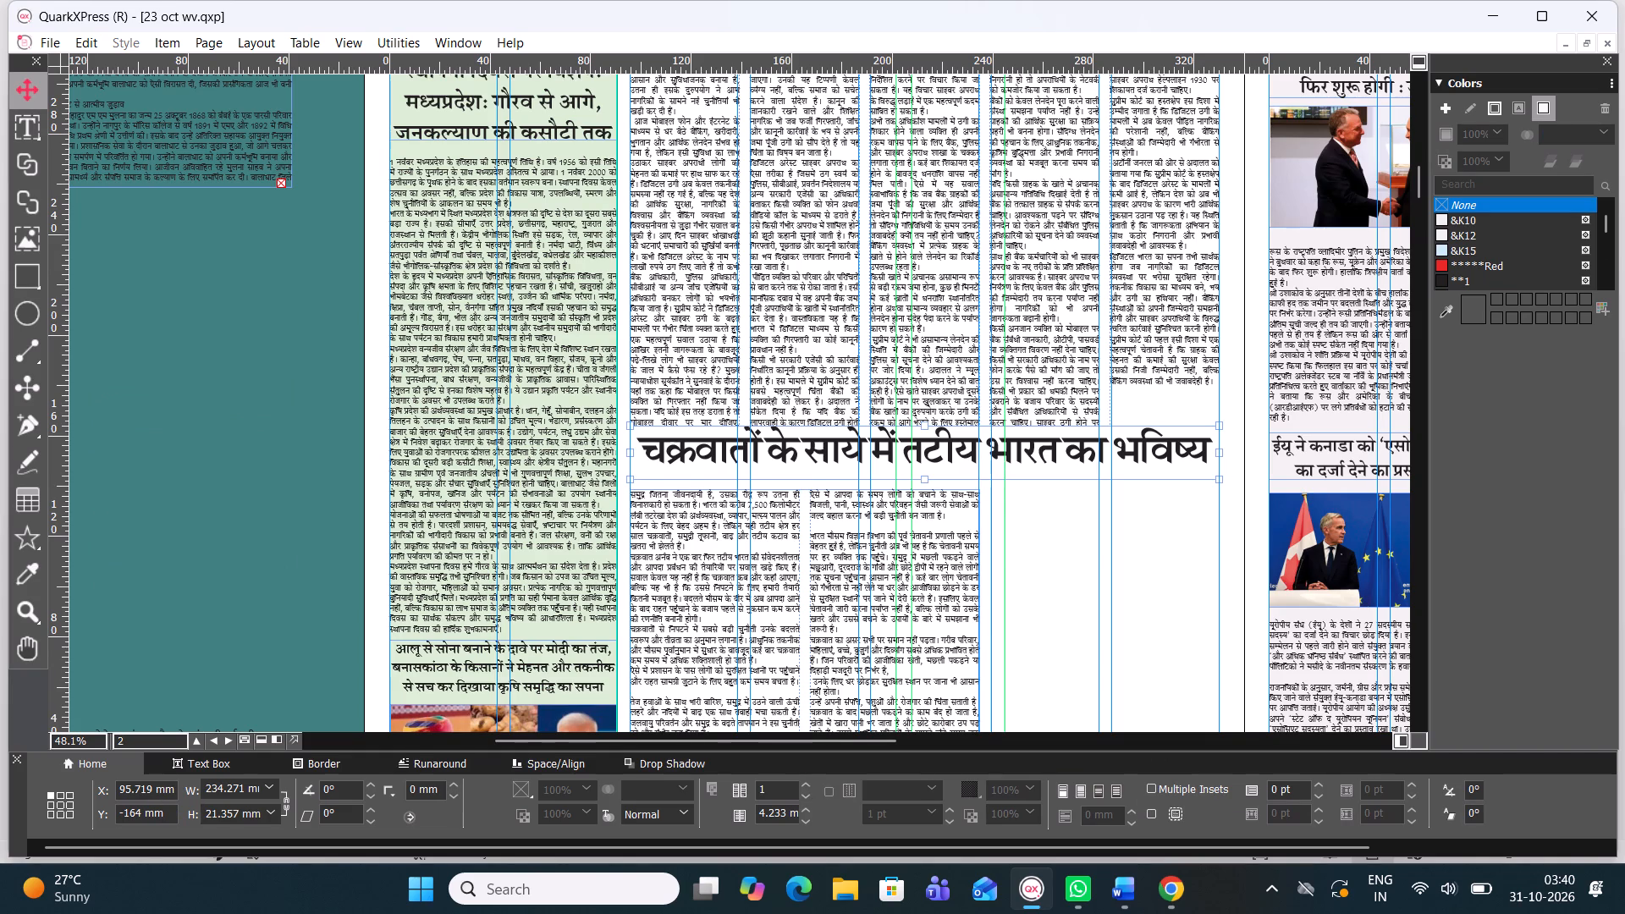
pyautogui.moveTo(1221, 453); pyautogui.dragTo(993, 447)
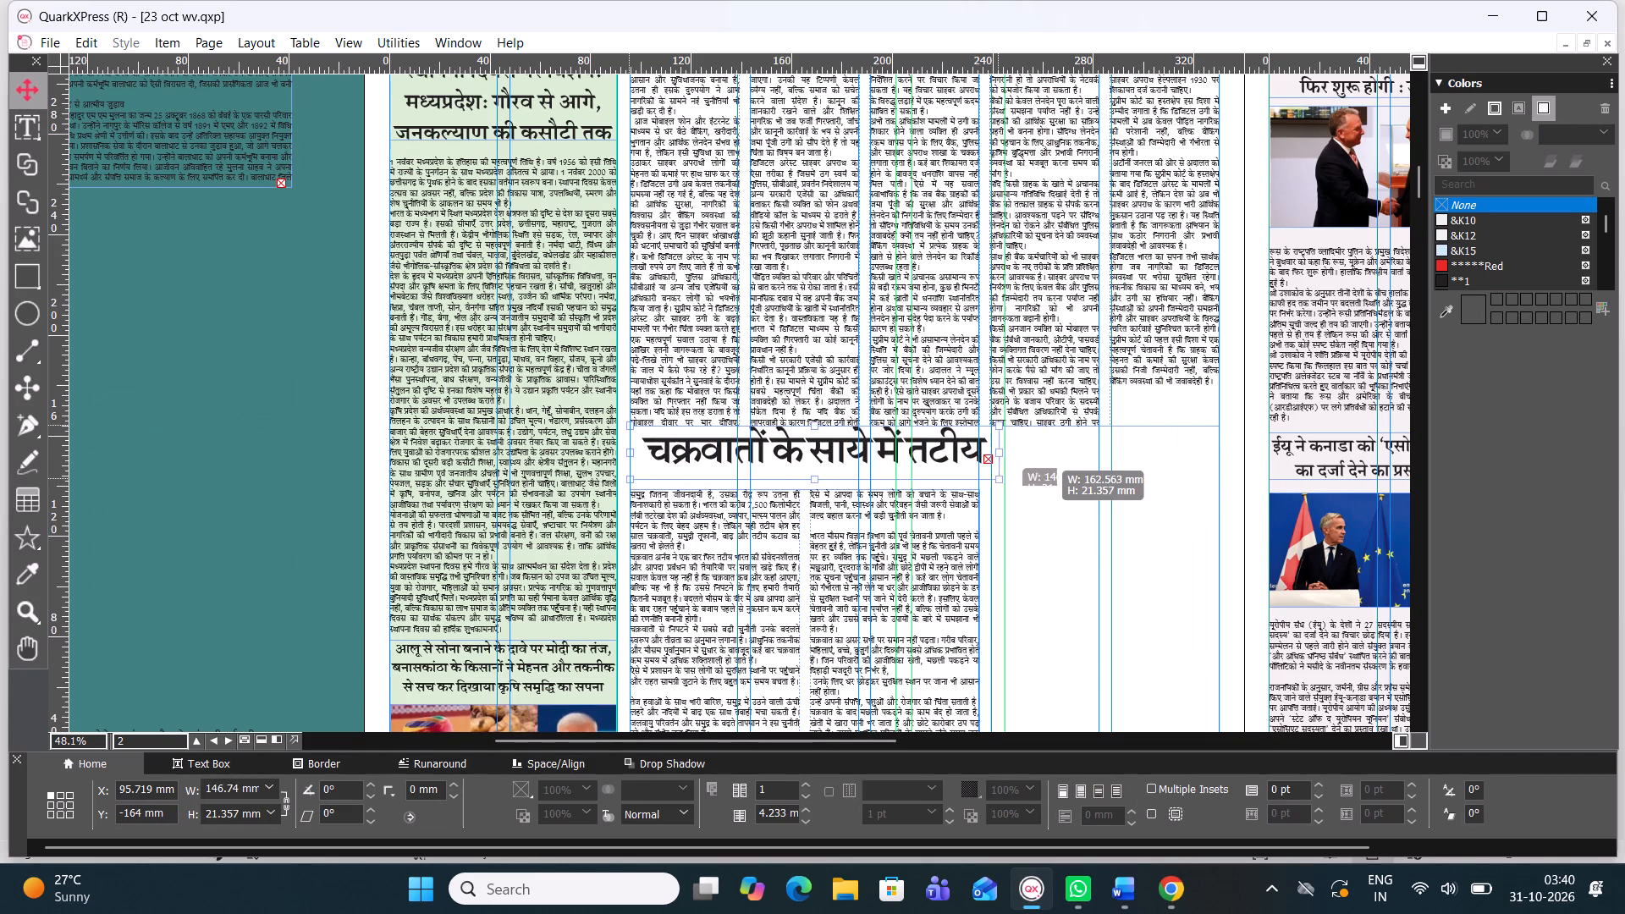
pyautogui.moveTo(993, 447); pyautogui.dragTo(982, 446)
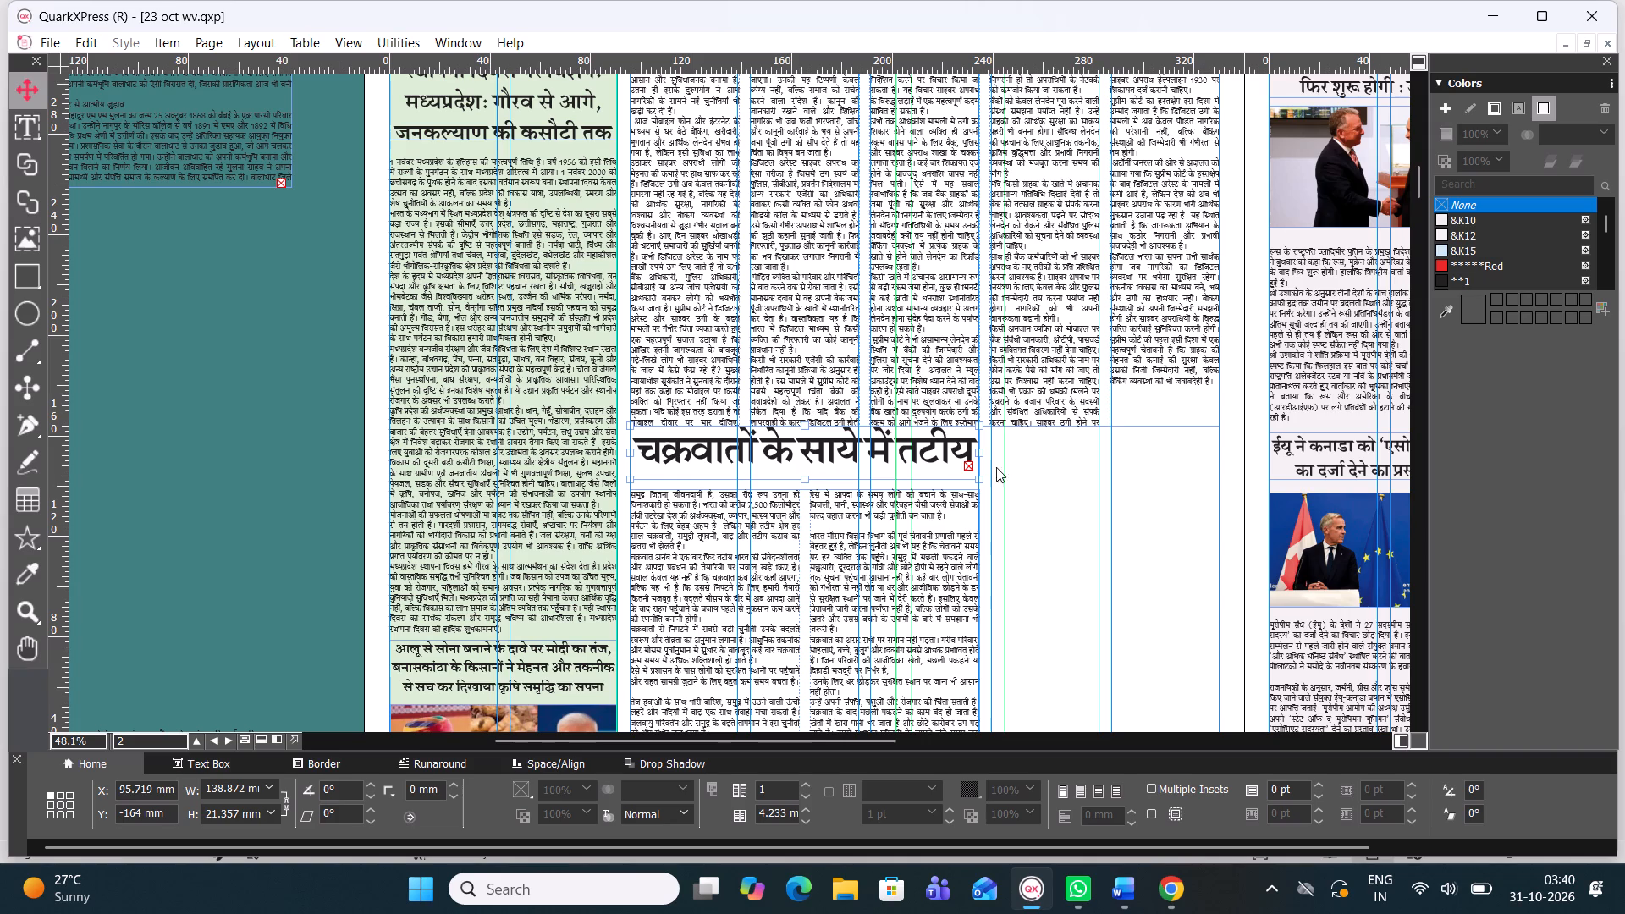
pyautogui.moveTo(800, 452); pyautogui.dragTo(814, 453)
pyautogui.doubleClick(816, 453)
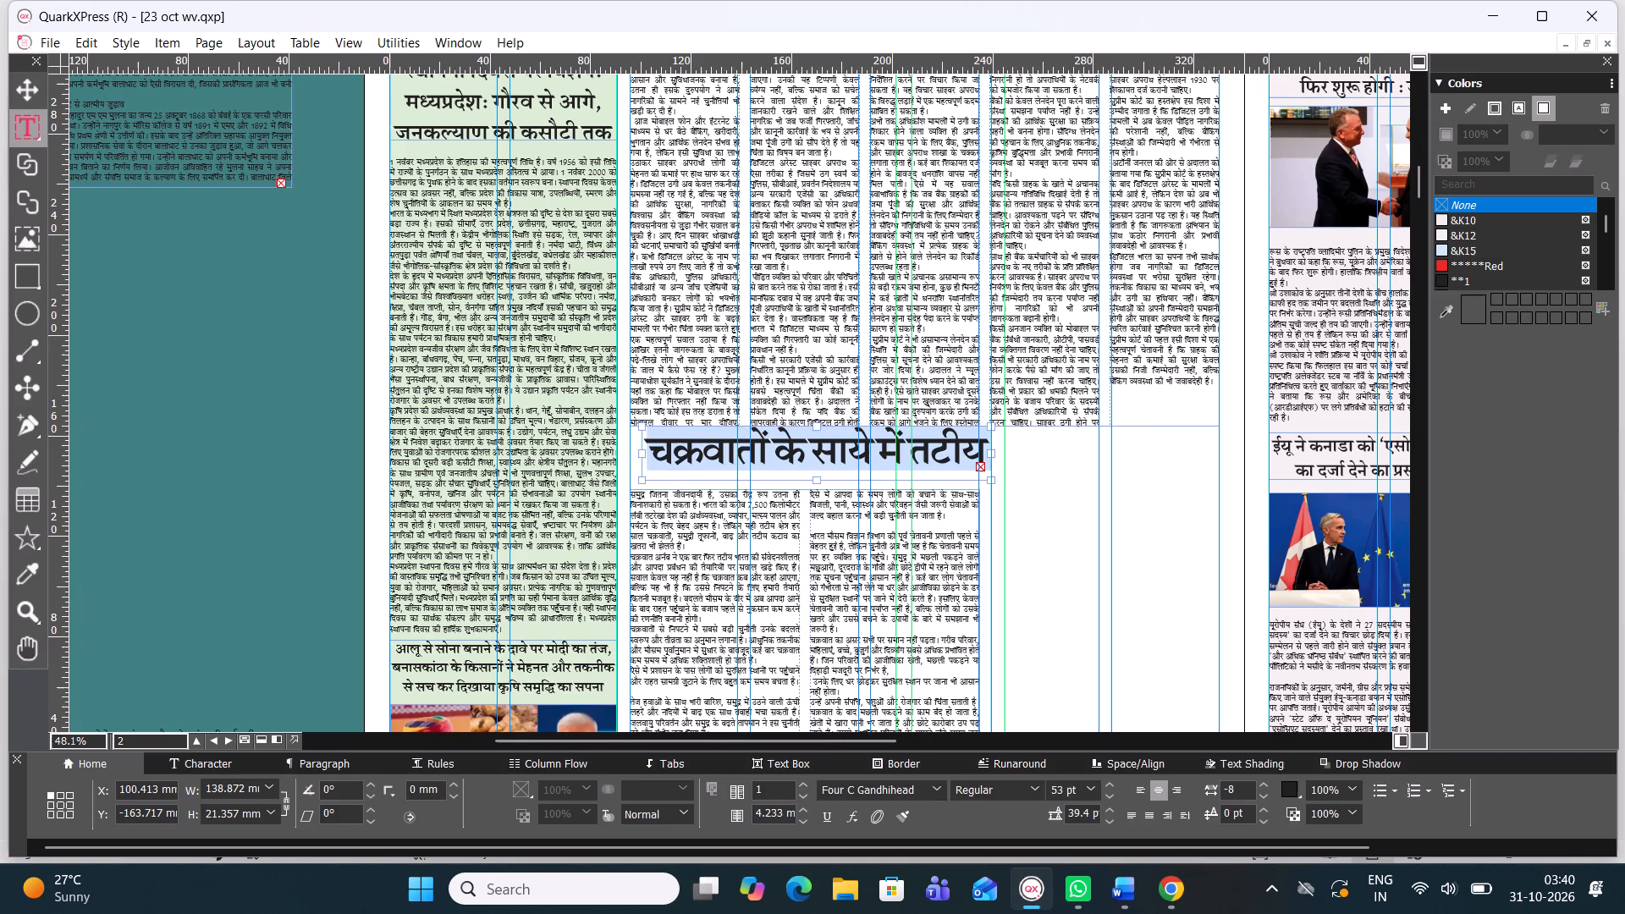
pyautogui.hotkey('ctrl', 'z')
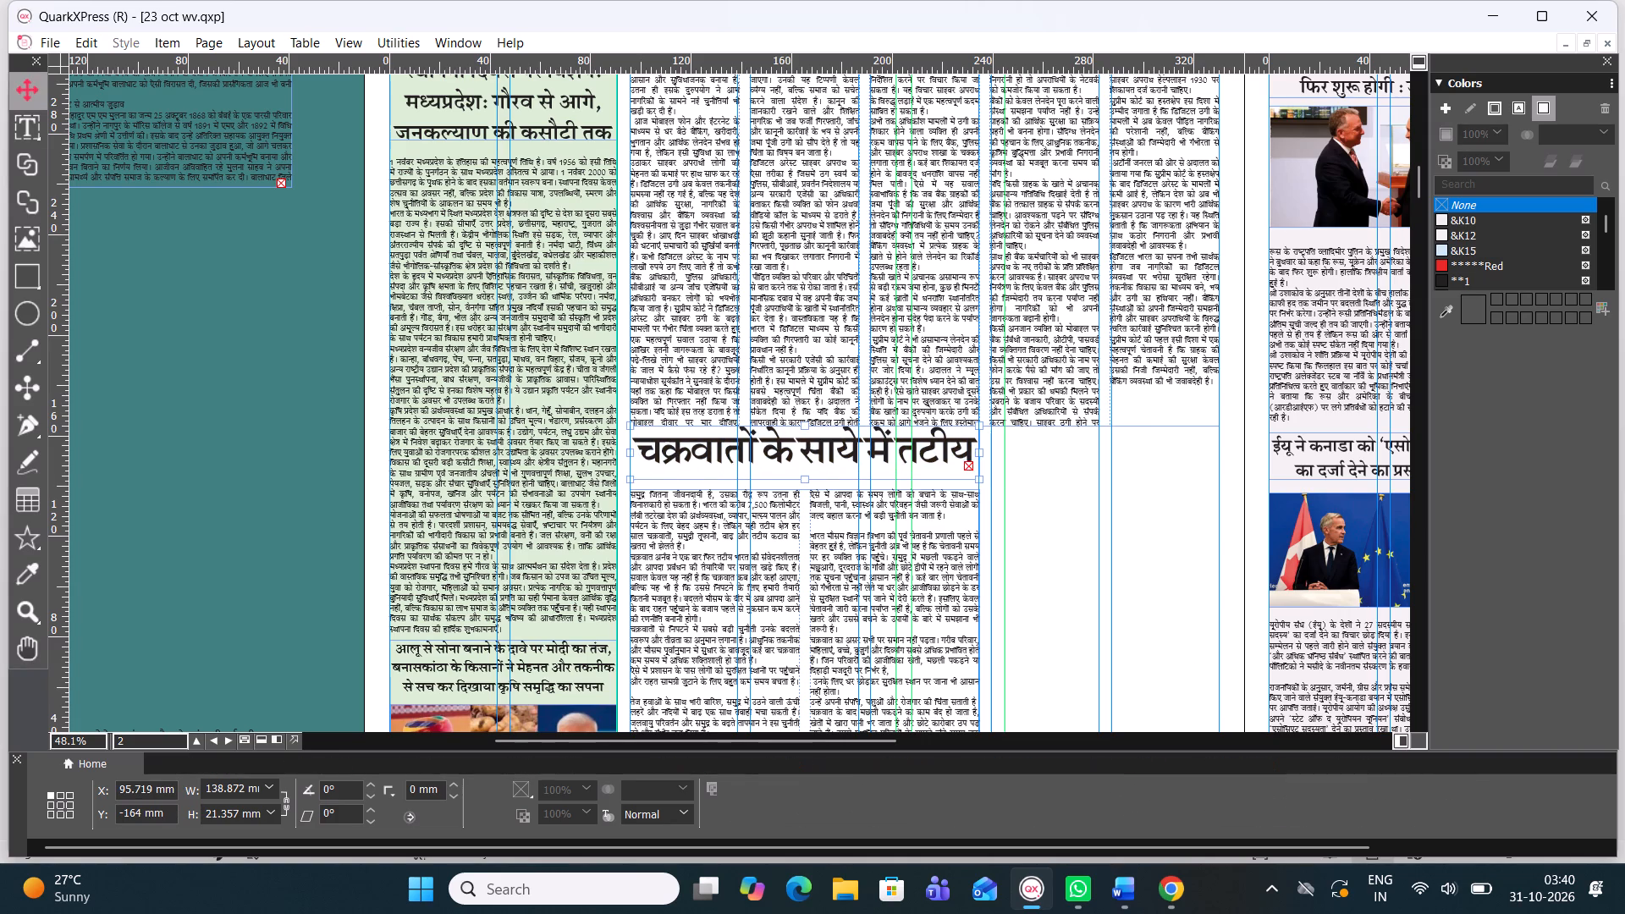
# Select the whole cyclone headline, reduce its font size to 24 pt and align it left.
pyautogui.doubleClick(818, 454)
pyautogui.hotkey('ctrl', 'alt', 'shift', ',')
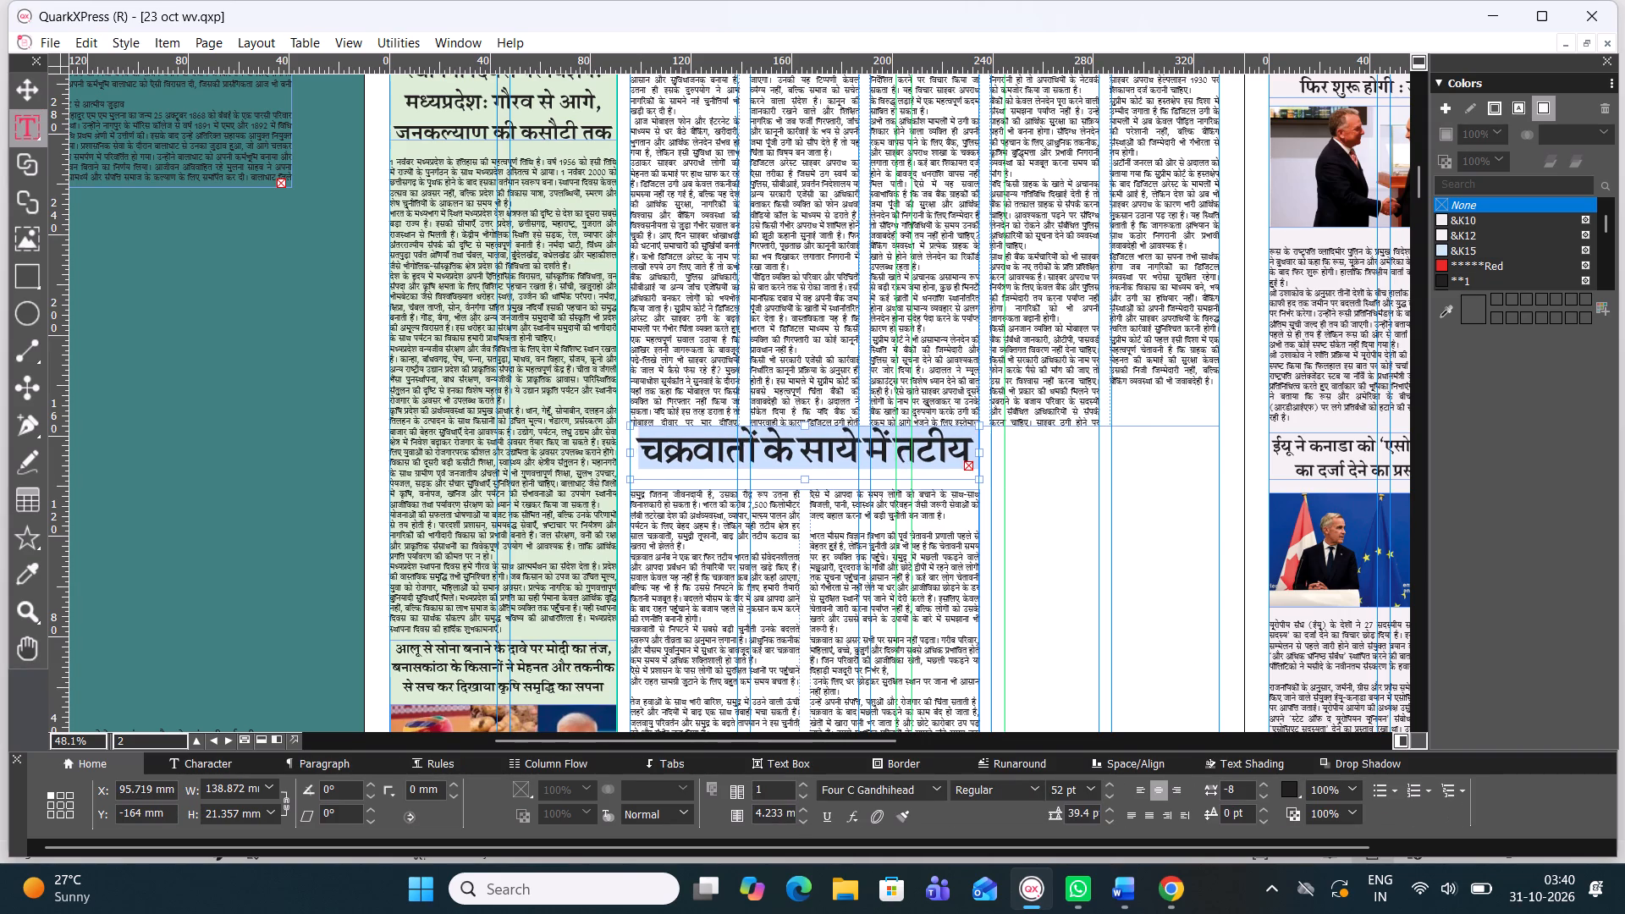
pyautogui.hotkey('ctrl', 'alt', 'shift', ',')
pyautogui.hotkey('ctrl', 'alt', 'shift', ',')
pyautogui.hotkey('ctrl', 'alt', 'shift', ',')
pyautogui.hotkey('ctrl', 'alt', 'shift', ',')
pyautogui.hotkey('ctrl', 'alt', 'shift', ',')
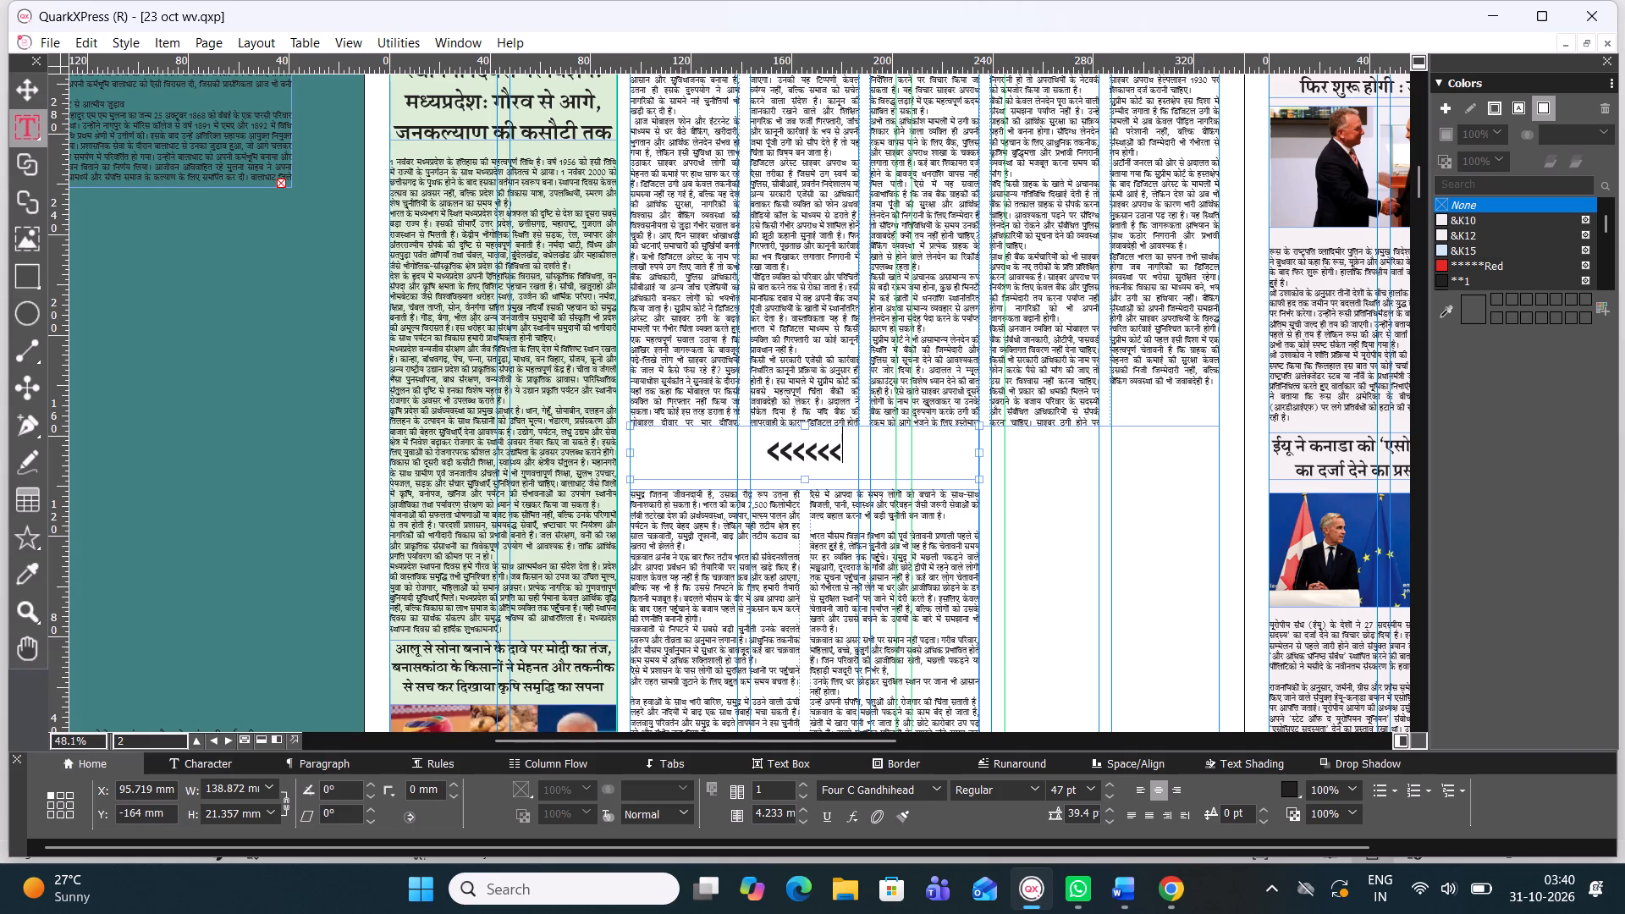
pyautogui.hotkey('ctrl', 'z')
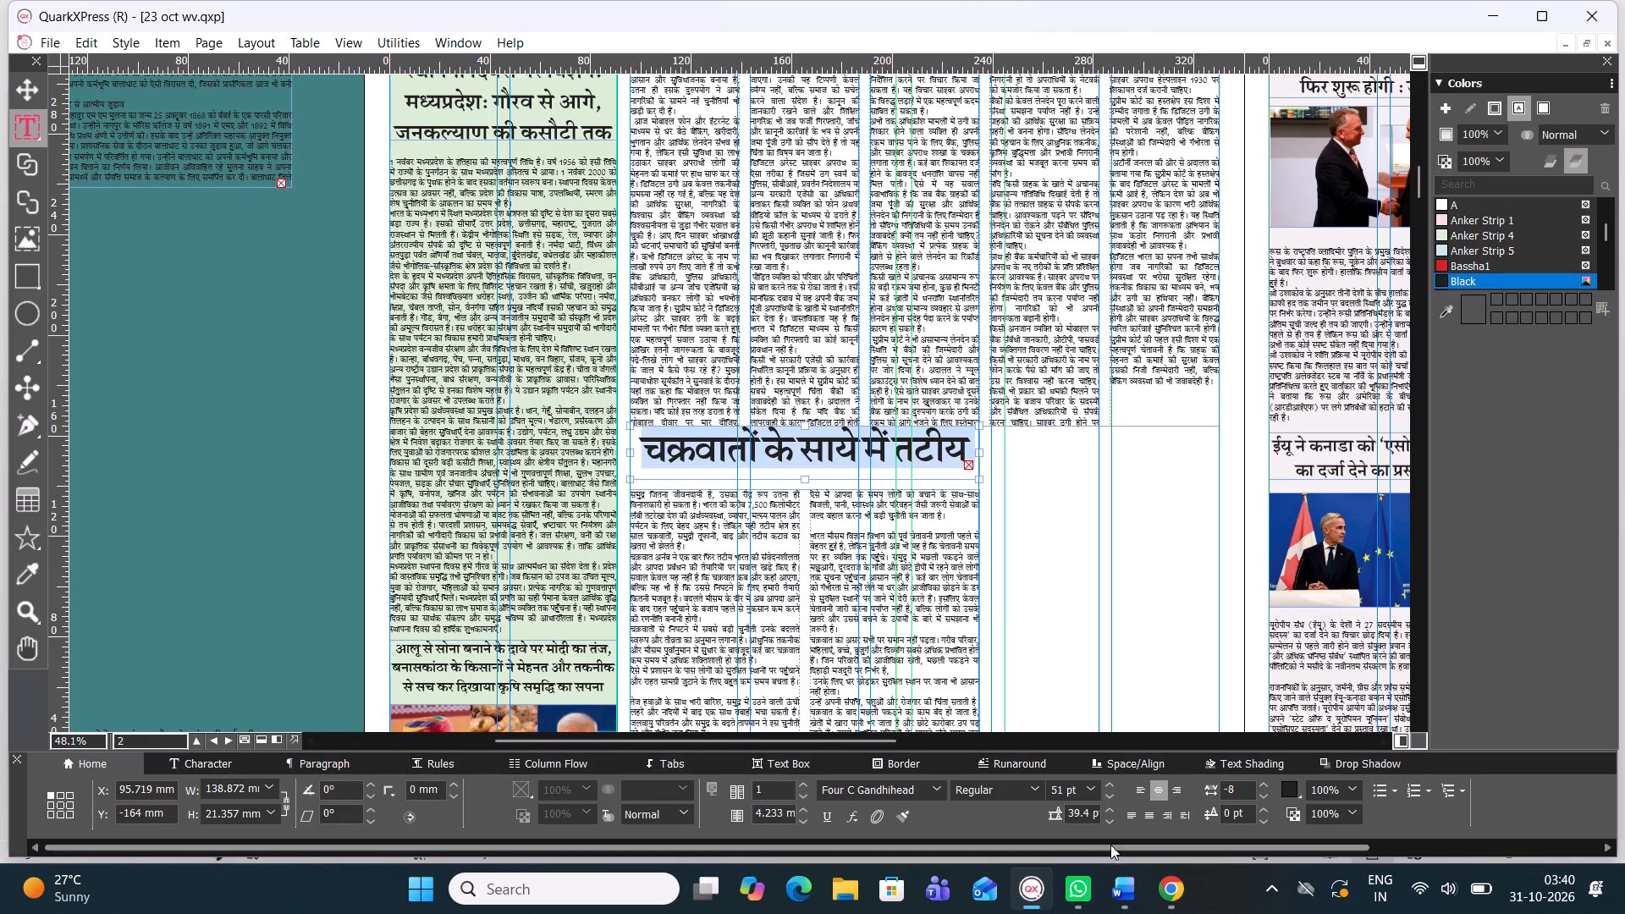
pyautogui.tripleClick(1110, 792)
pyautogui.doubleClick(1110, 792)
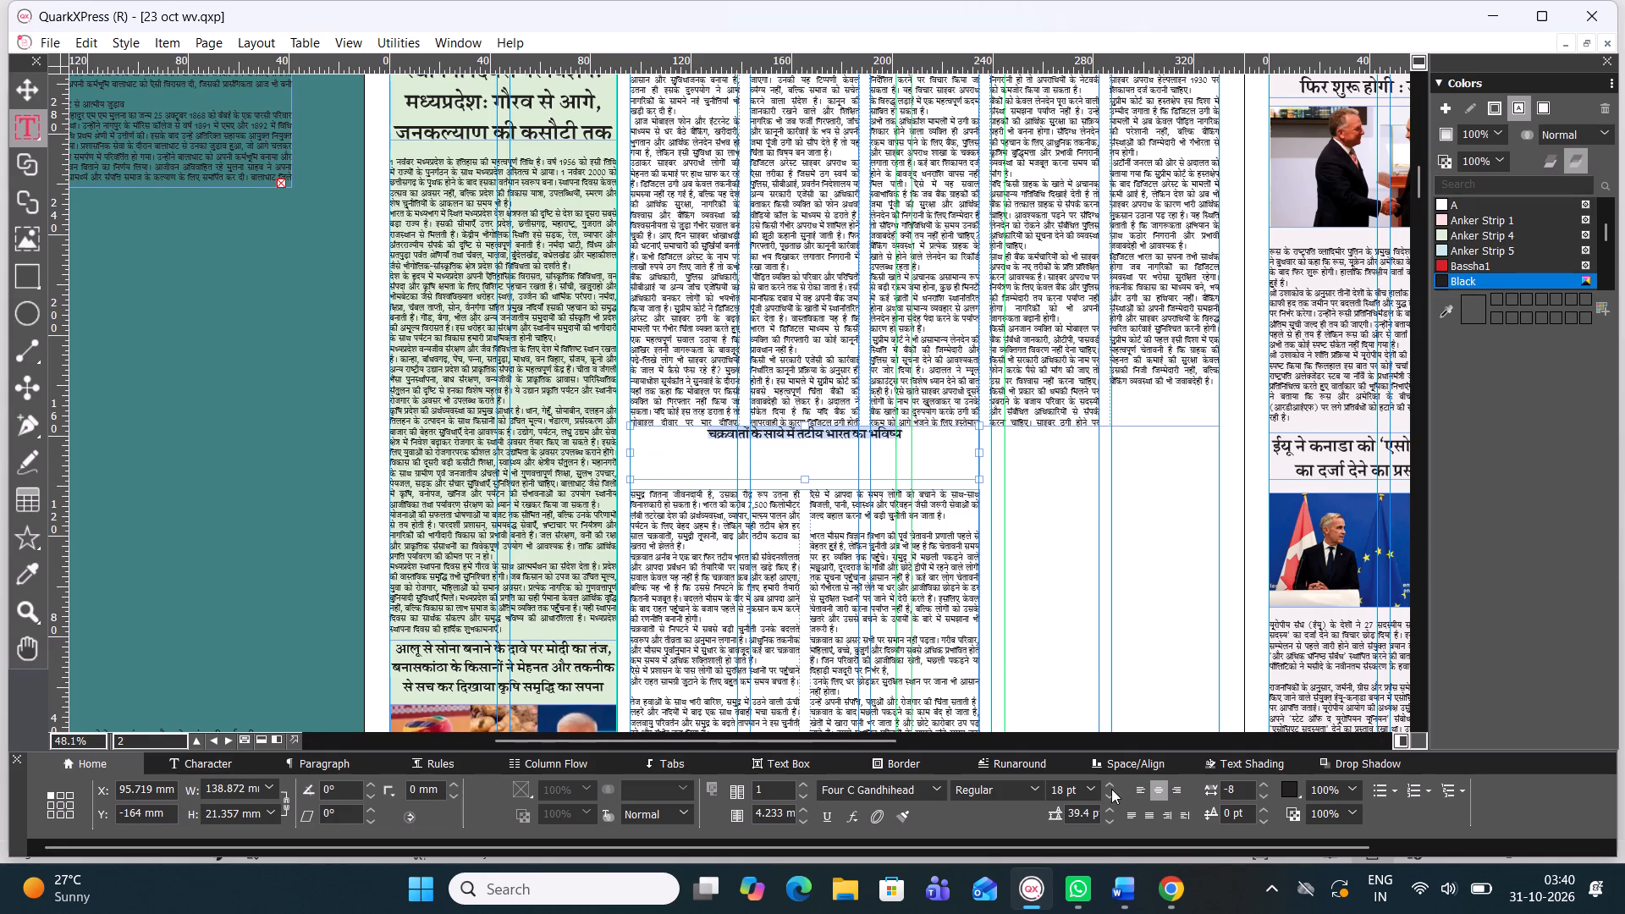
pyautogui.click(1109, 779)
pyautogui.click(1109, 779)
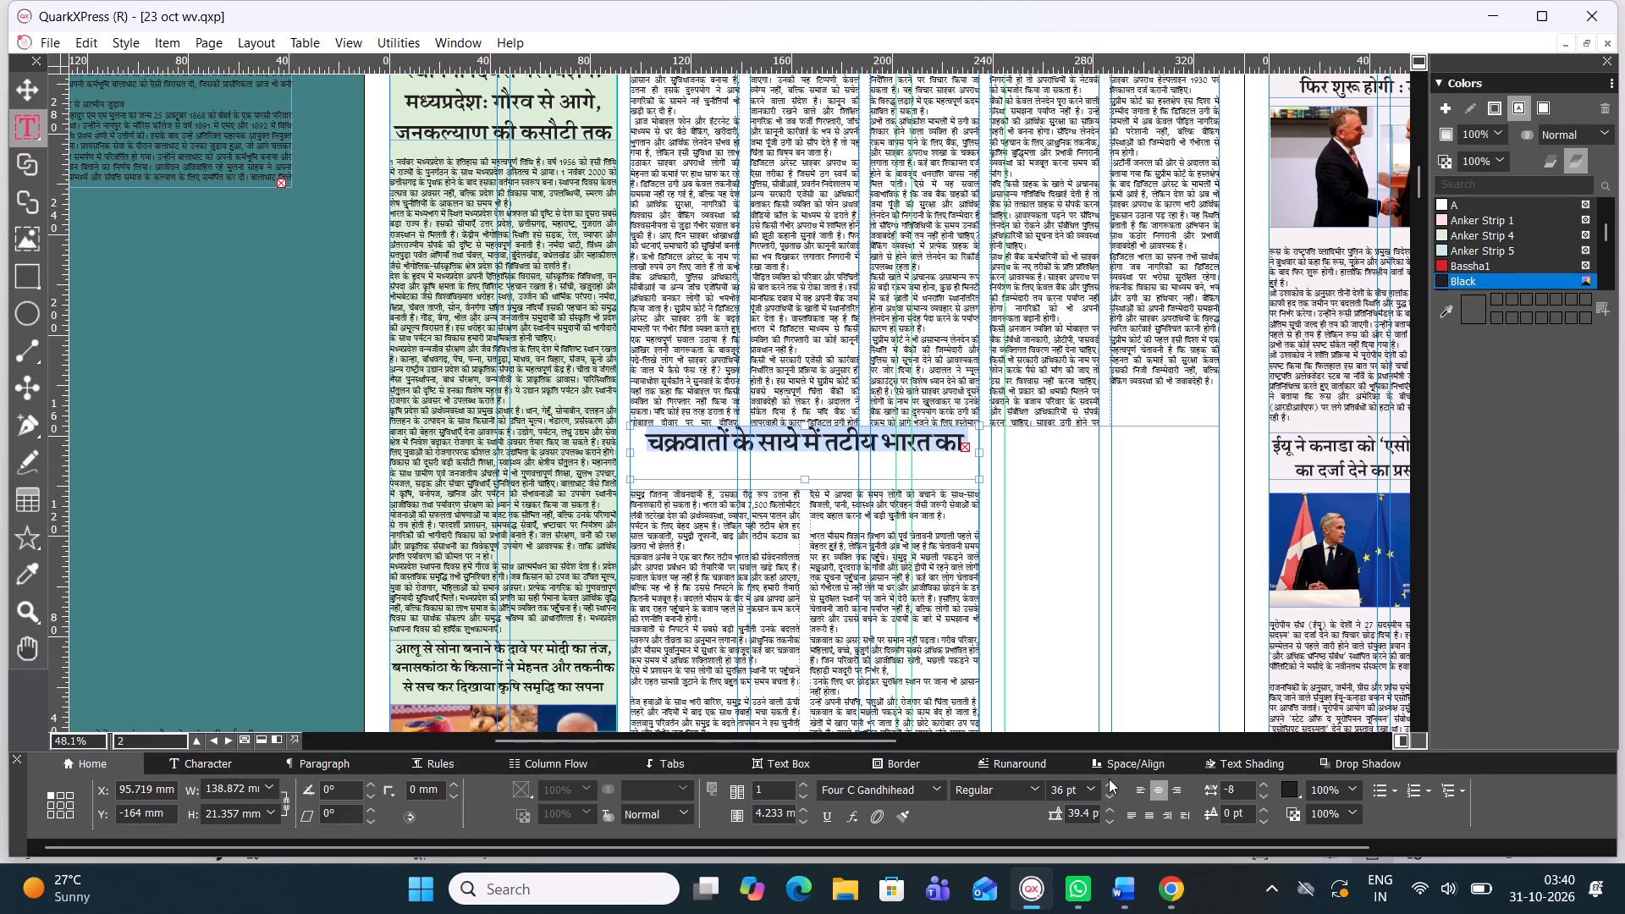
pyautogui.click(1109, 796)
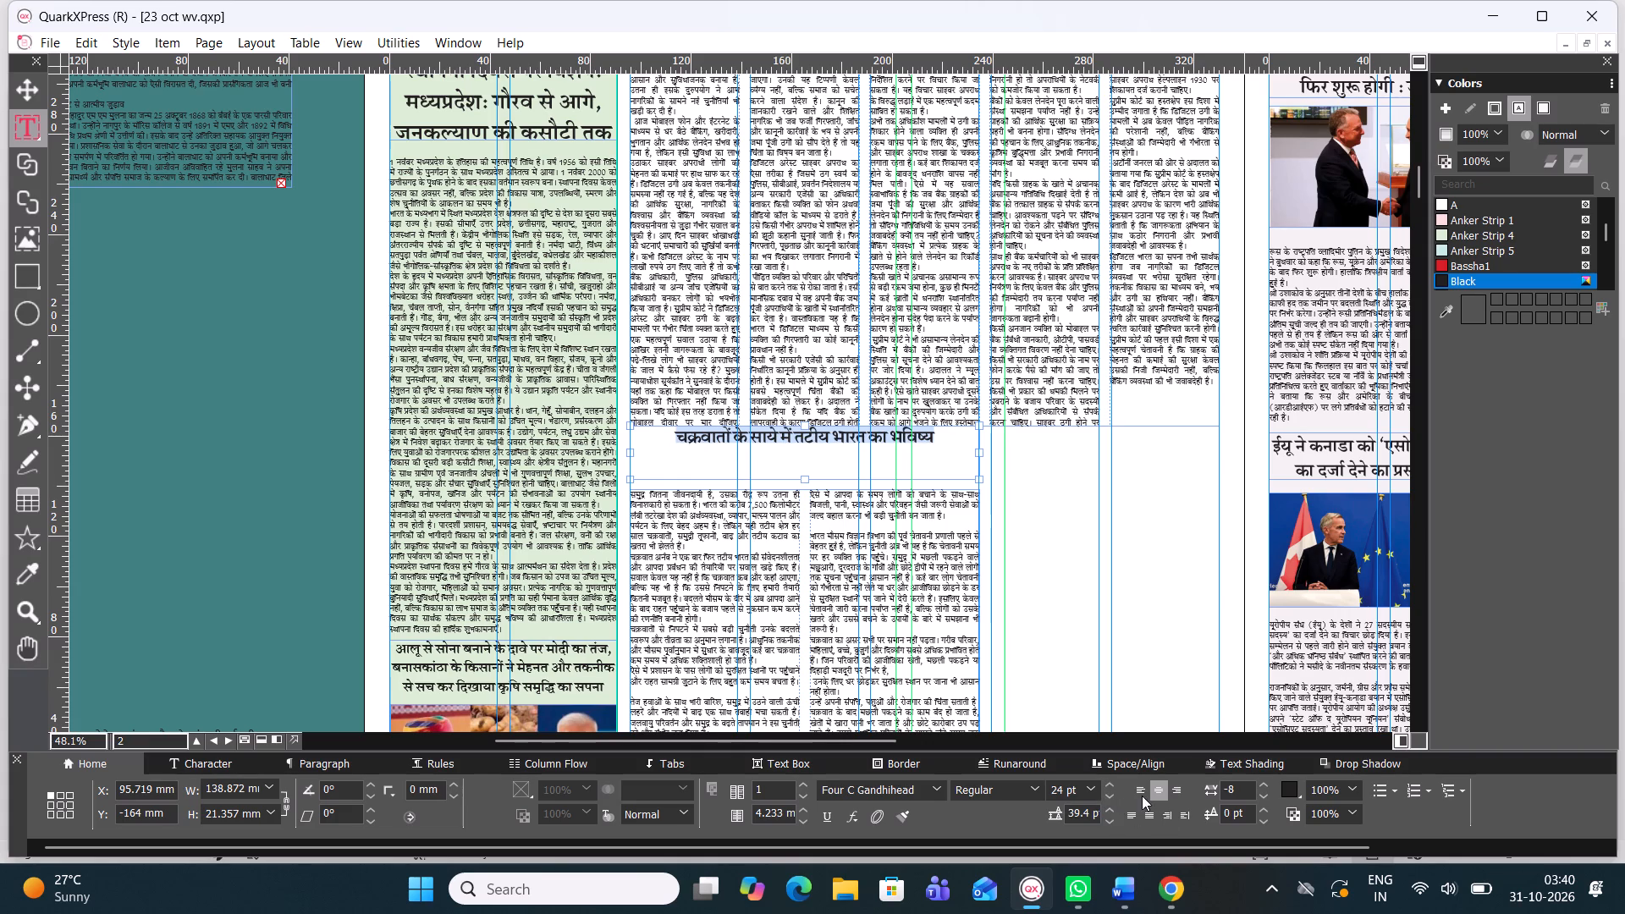
pyautogui.click(1139, 791)
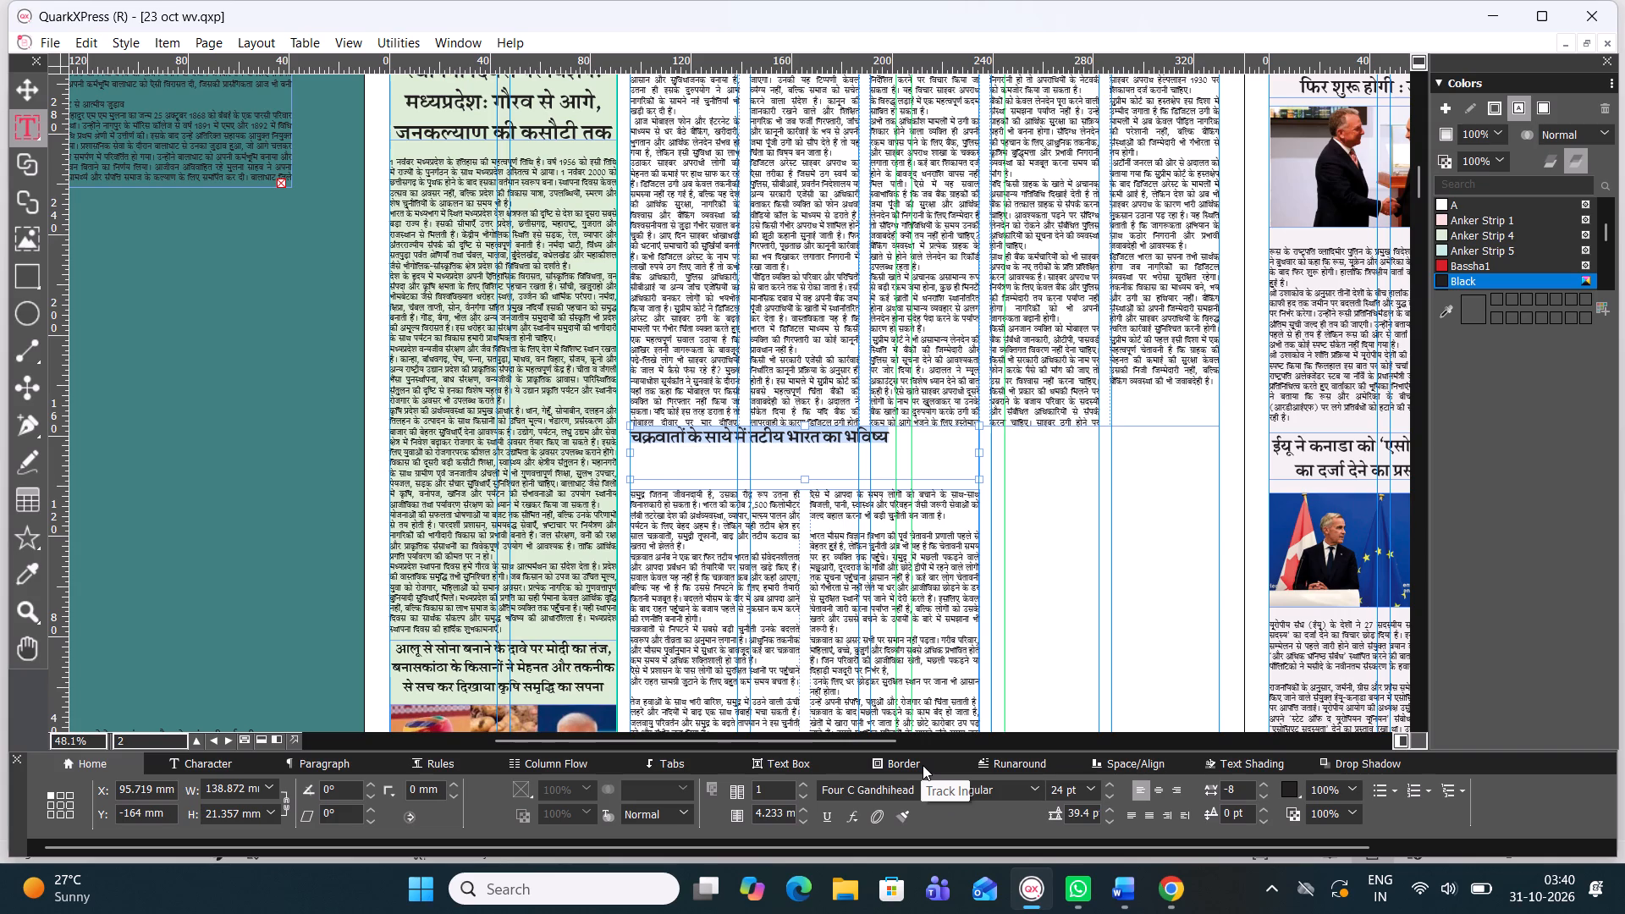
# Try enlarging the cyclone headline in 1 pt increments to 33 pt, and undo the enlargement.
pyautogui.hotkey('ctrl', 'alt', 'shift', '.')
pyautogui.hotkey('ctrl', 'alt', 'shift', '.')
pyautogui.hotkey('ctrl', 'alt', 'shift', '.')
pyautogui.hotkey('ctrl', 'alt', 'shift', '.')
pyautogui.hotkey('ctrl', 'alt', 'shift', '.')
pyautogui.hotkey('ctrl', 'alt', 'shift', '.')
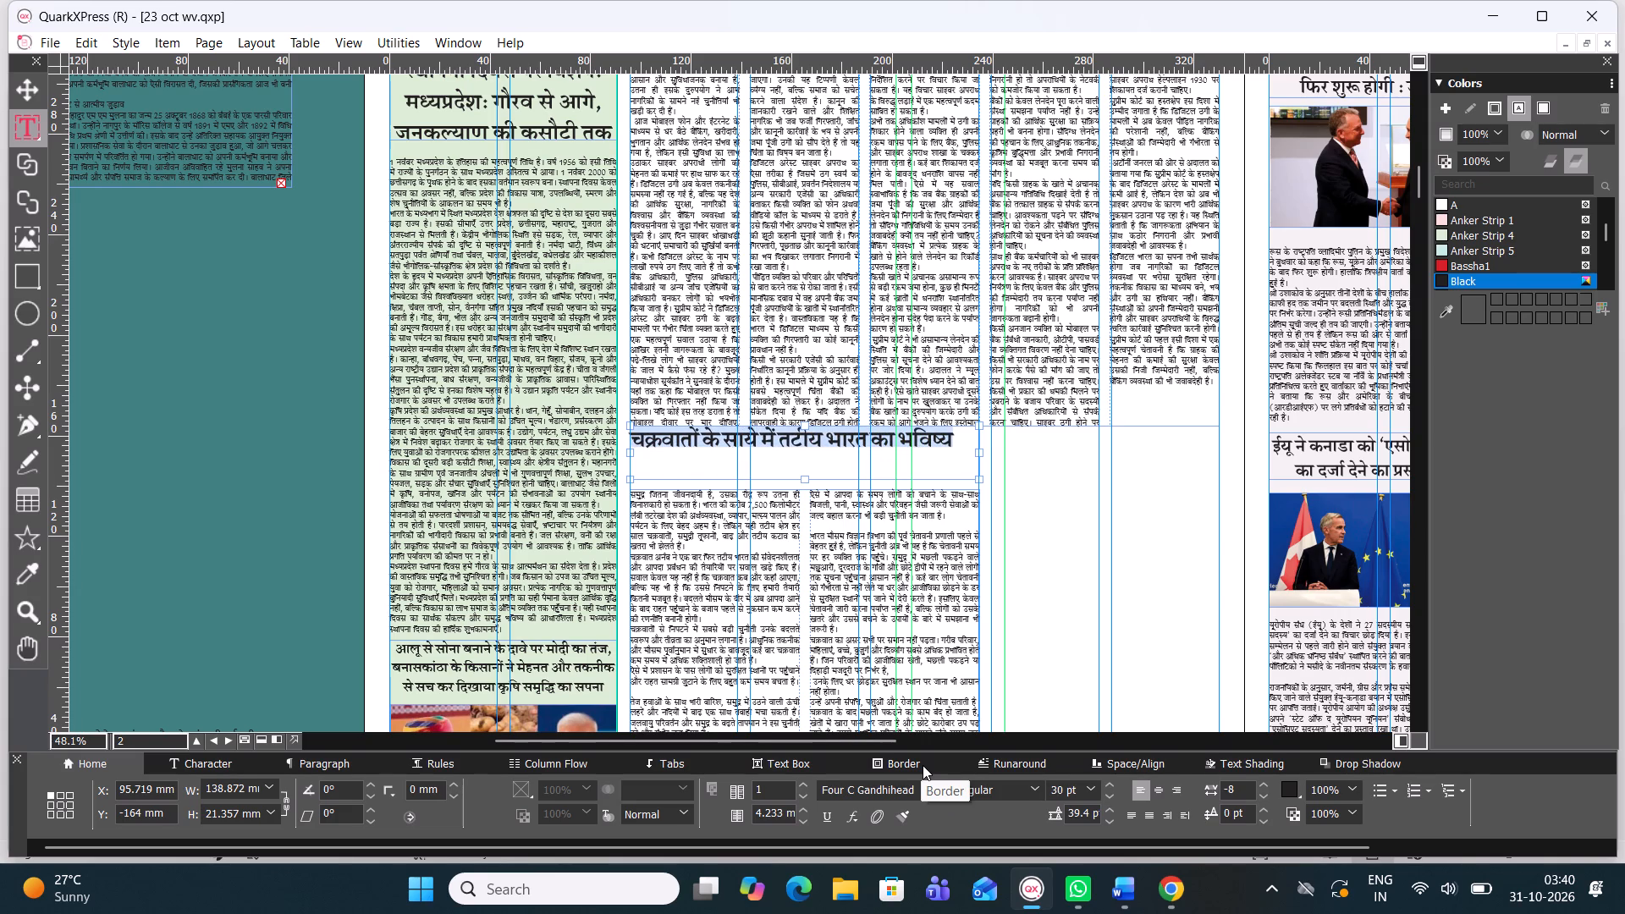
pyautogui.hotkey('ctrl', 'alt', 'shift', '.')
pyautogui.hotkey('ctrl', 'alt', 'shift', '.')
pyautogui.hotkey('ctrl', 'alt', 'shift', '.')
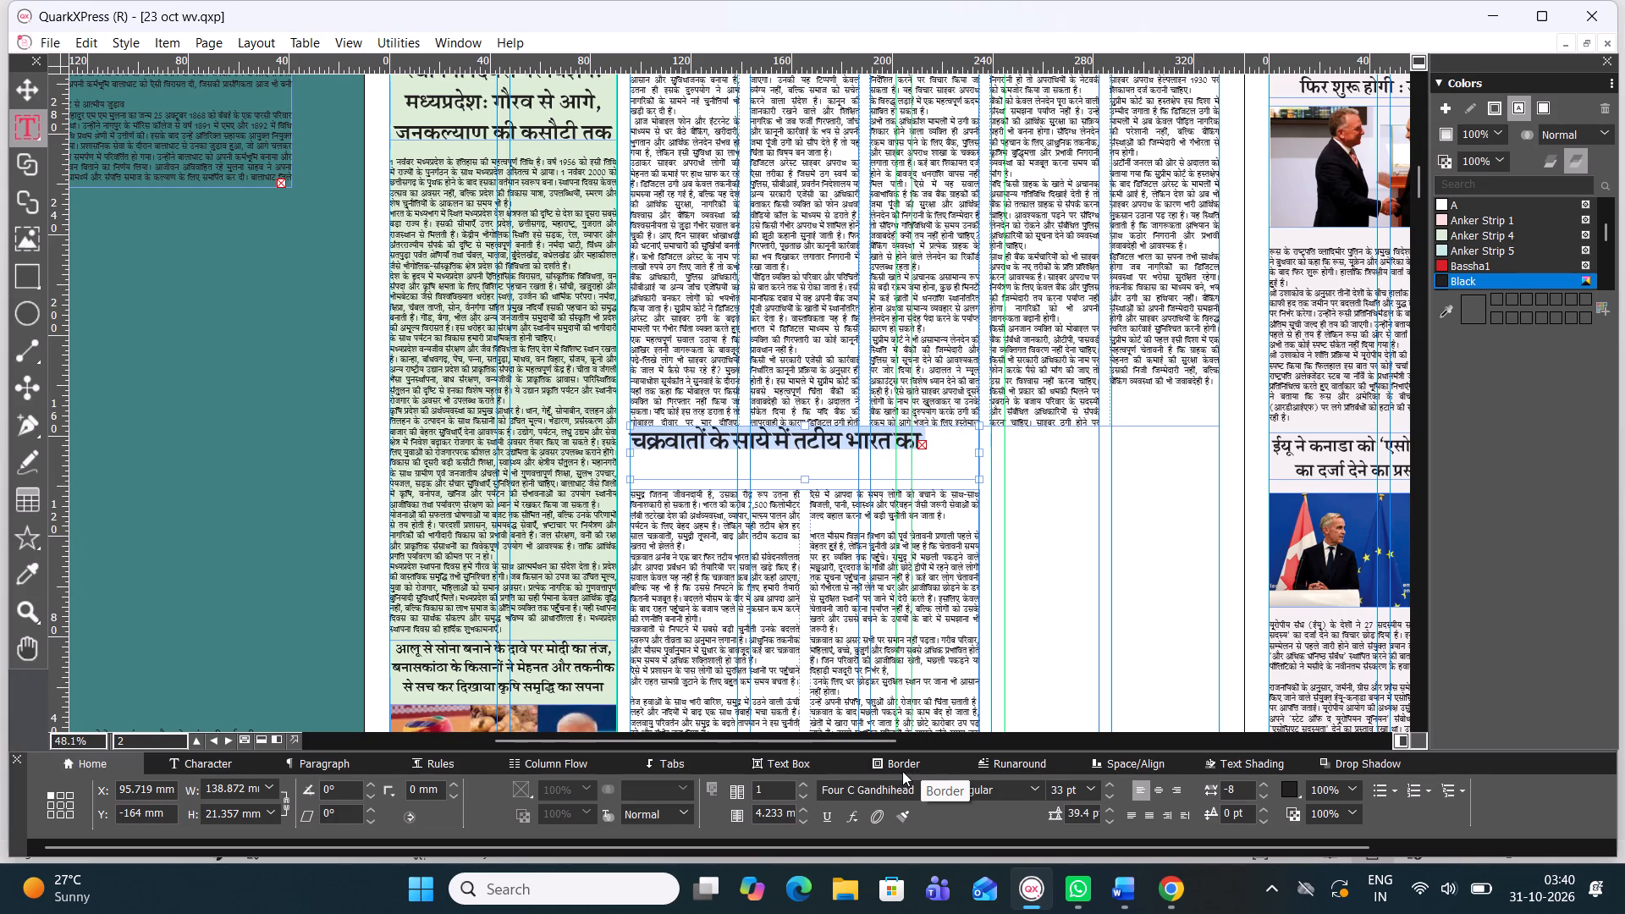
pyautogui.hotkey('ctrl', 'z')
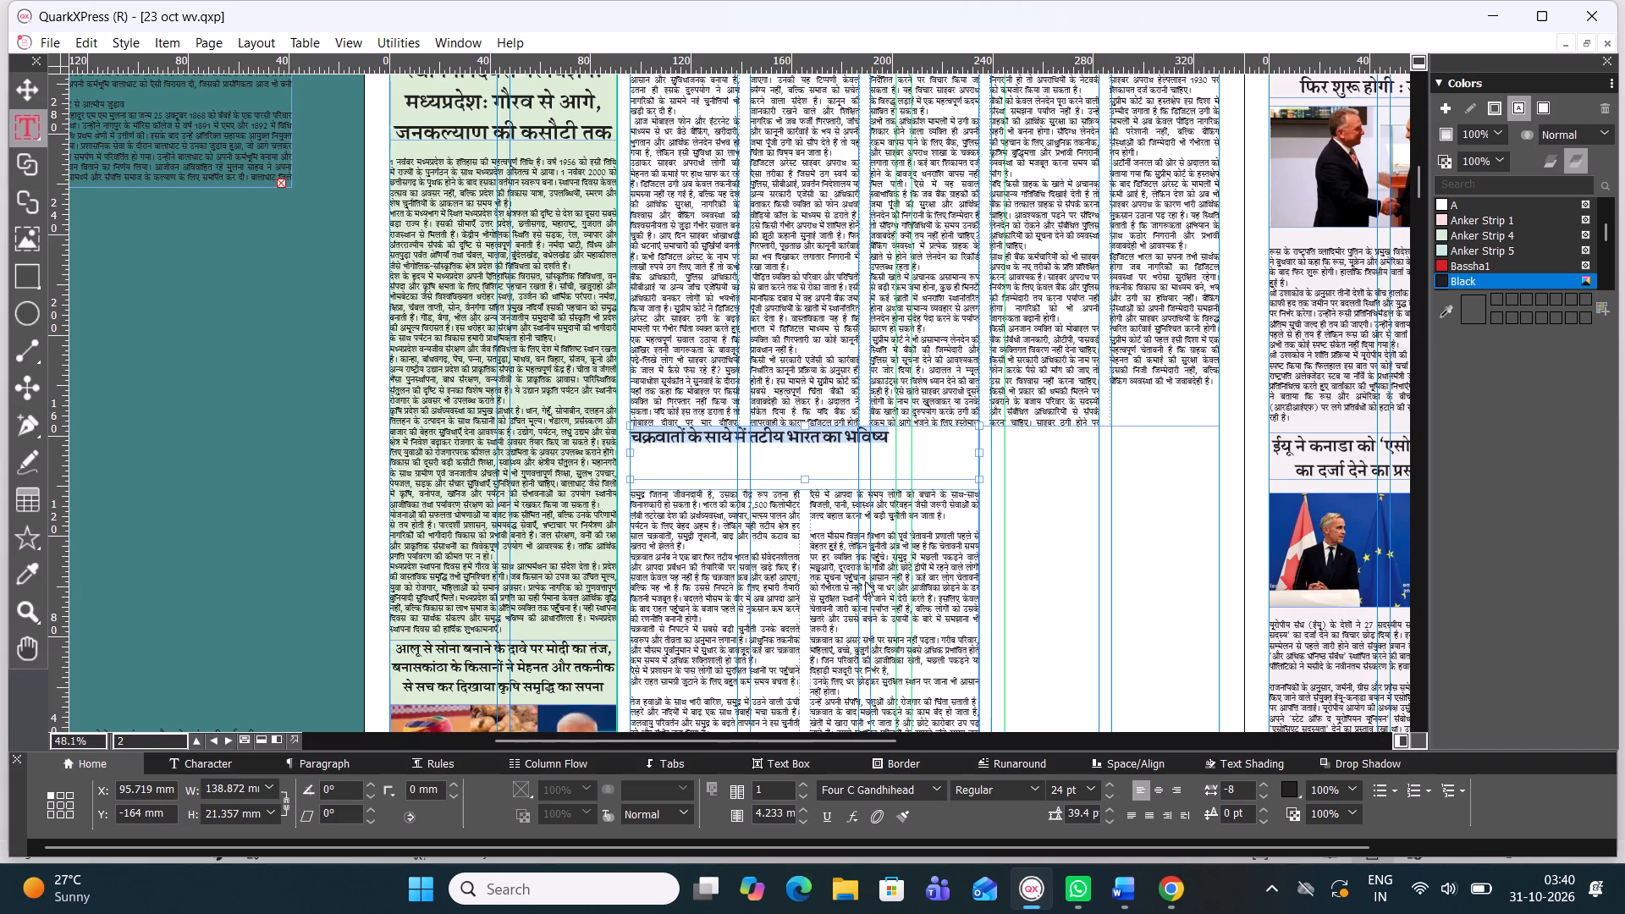
# Enlarge the cyclone headline to 32 pt so it spans the narrowed box on one line.
pyautogui.hotkey('ctrl', 'alt', 'shift', '.')
pyautogui.hotkey('ctrl', 'alt', 'shift', '.')
pyautogui.hotkey('ctrl', 'alt', 'shift', '.')
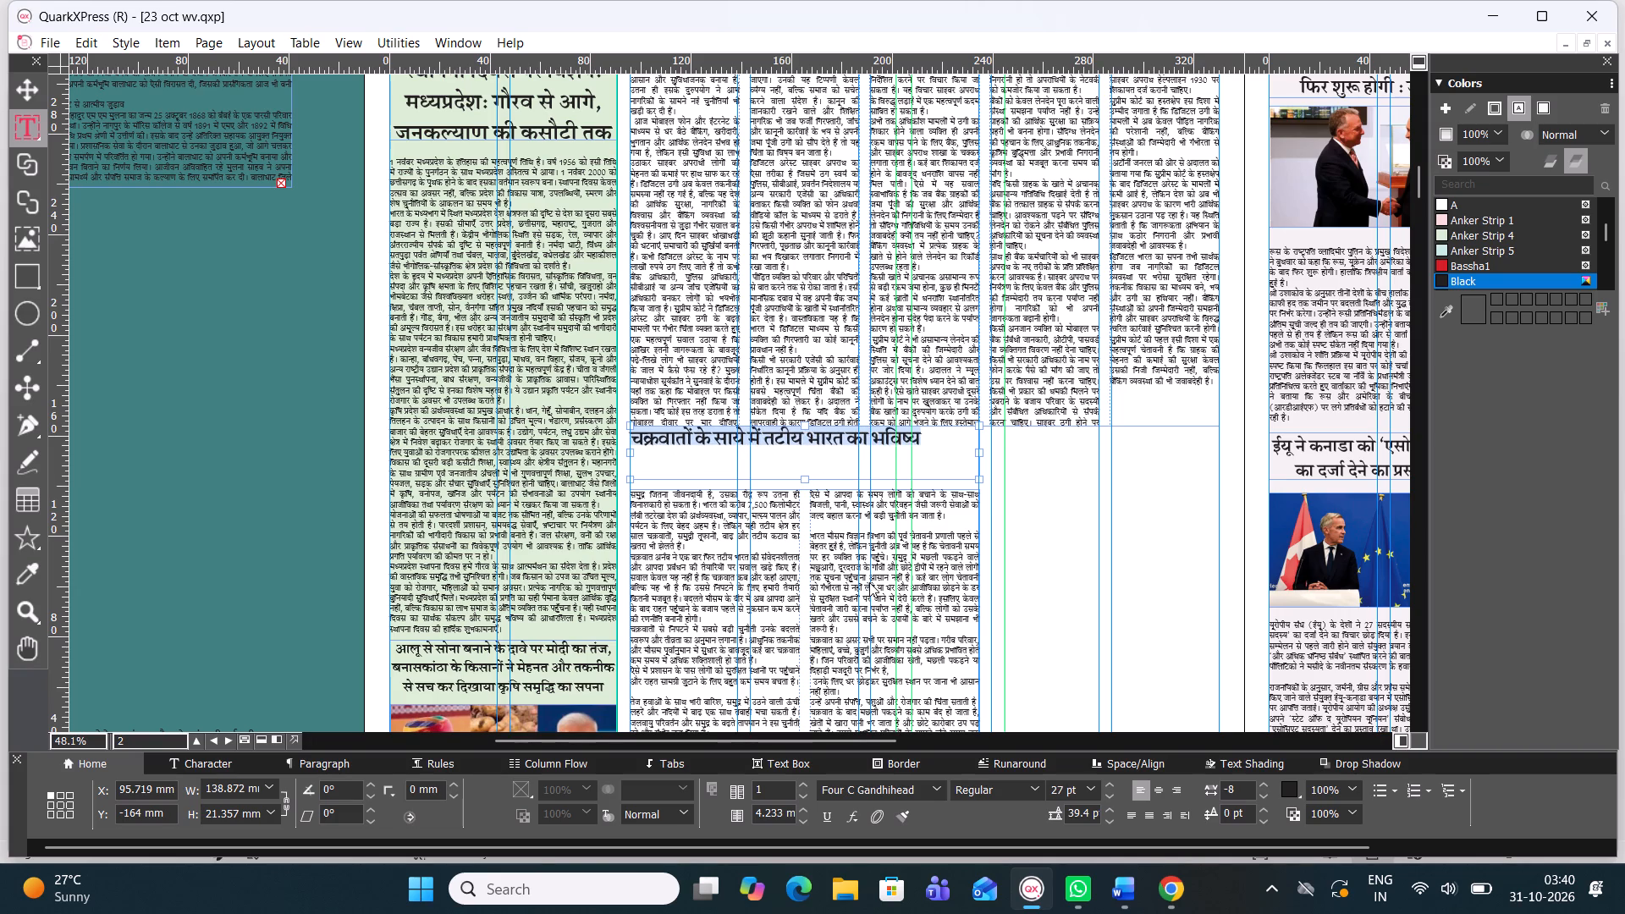
pyautogui.hotkey('ctrl', 'alt', 'shift', '.')
pyautogui.hotkey('ctrl', 'alt', 'shift', '.')
pyautogui.hotkey('ctrl', 'alt', 'shift', '.')
pyautogui.hotkey('ctrl', 'alt', 'shift', '.')
pyautogui.hotkey('ctrl', 'alt', 'shift', '.')
pyautogui.hotkey('ctrl', 'alt', 'shift', '.')
pyautogui.hotkey('ctrl', 'alt', 'shift', ',')
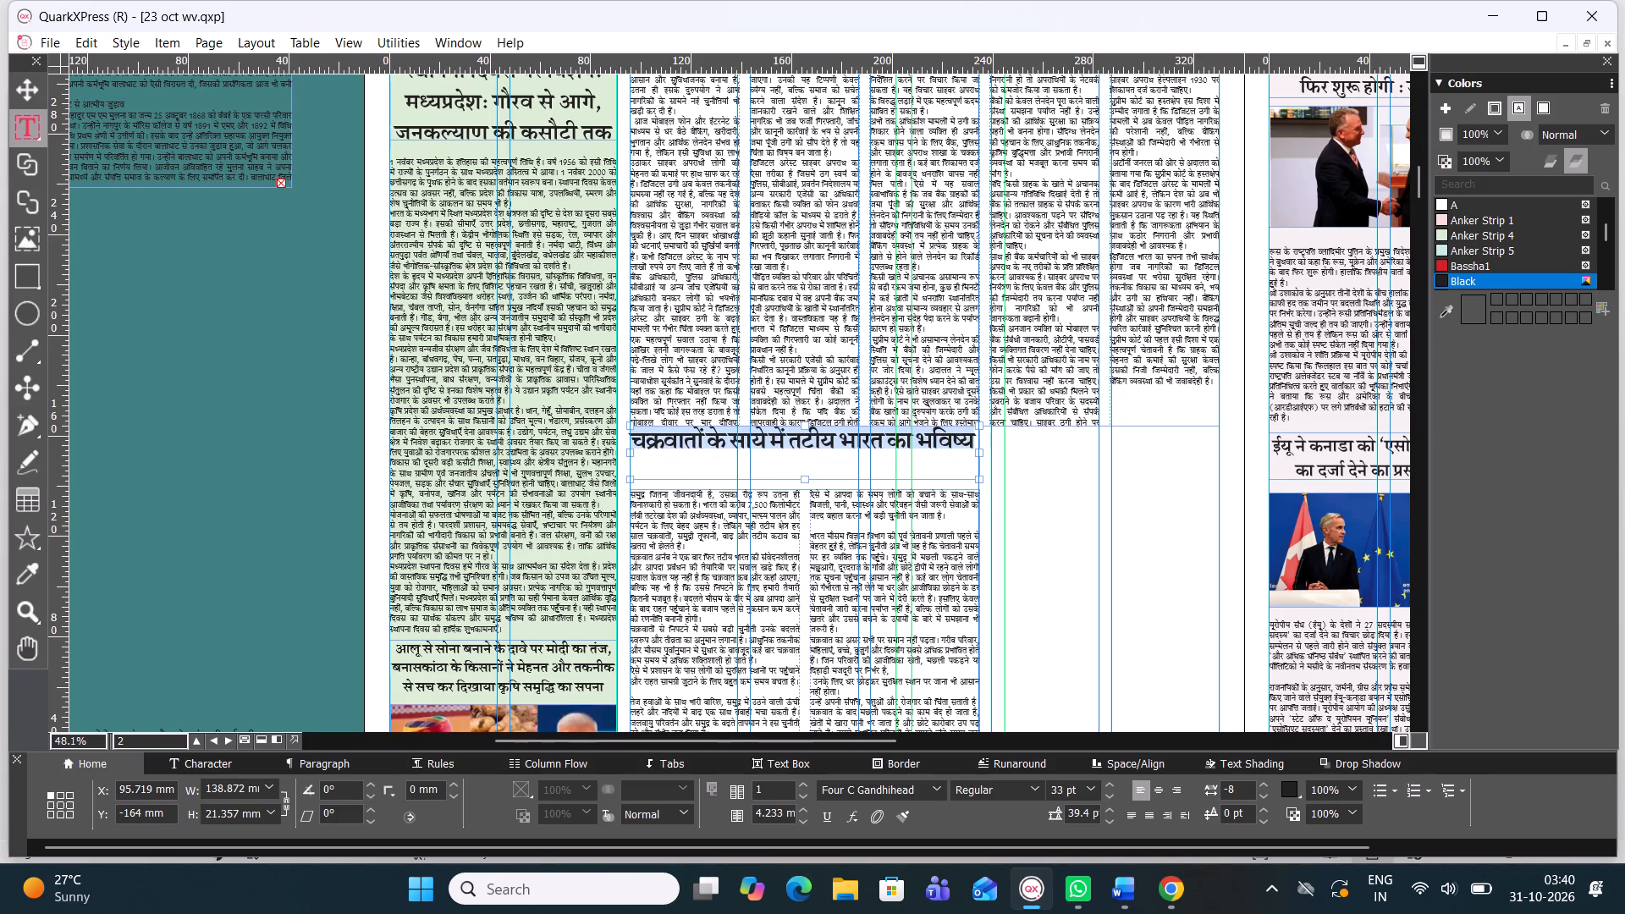
# Tighten the cyclone headline's tracking to -10 and centre it in its box.
pyautogui.click(1263, 797)
pyautogui.click(1263, 797)
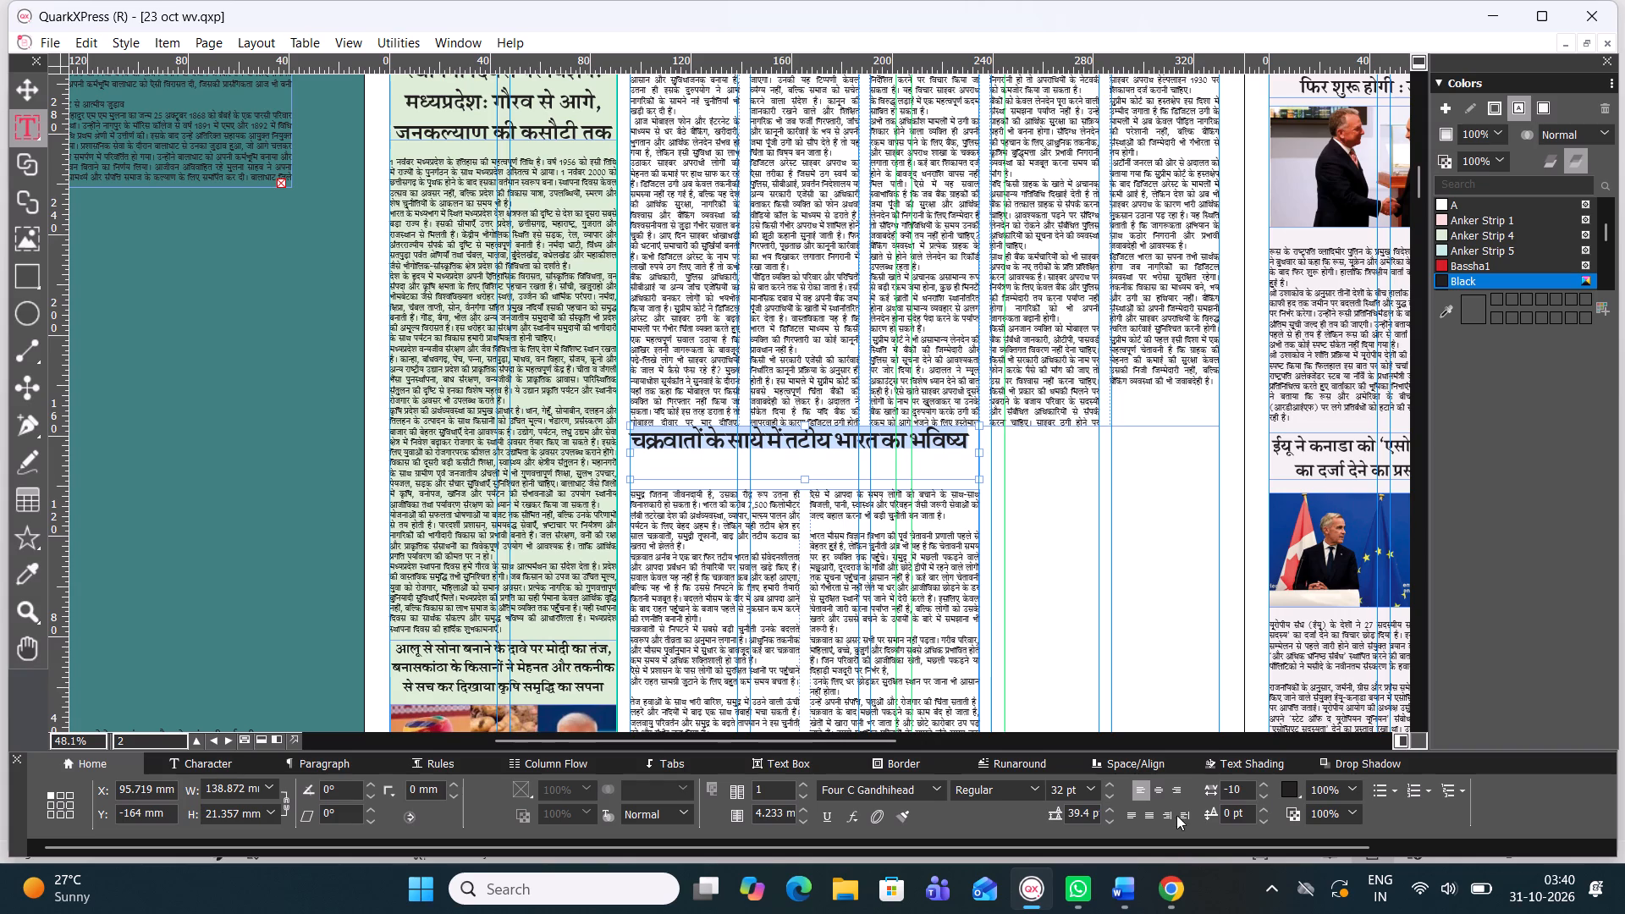
pyautogui.click(1160, 790)
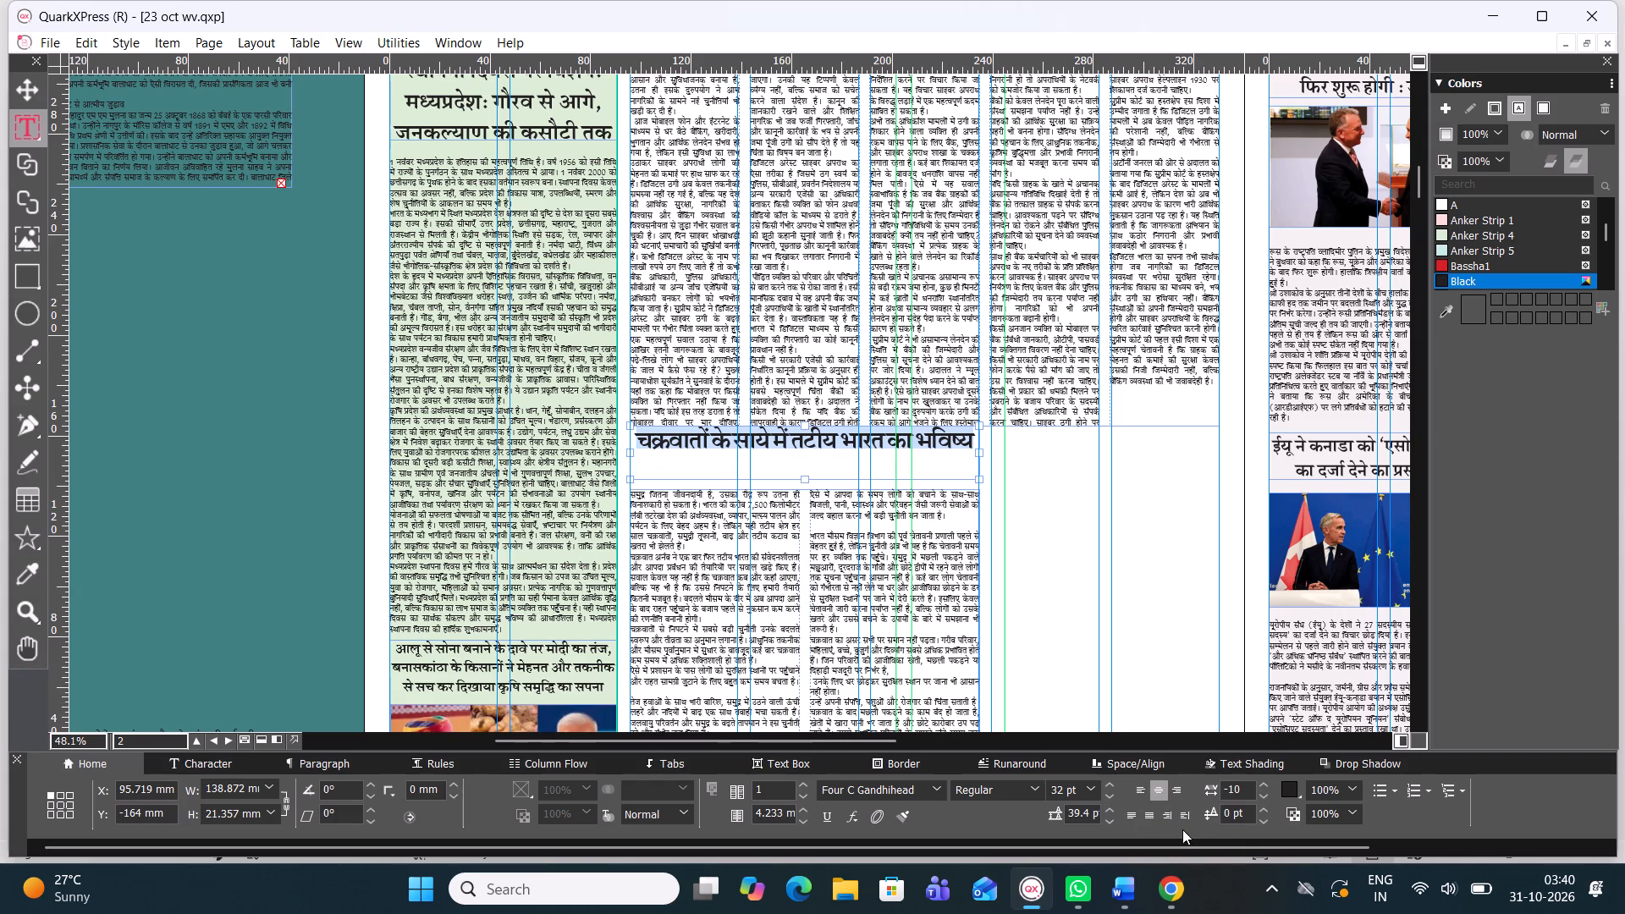
# Lower the cyclone headline within its box by setting its baseline shift to -14 pt.
pyautogui.tripleClick(1263, 817)
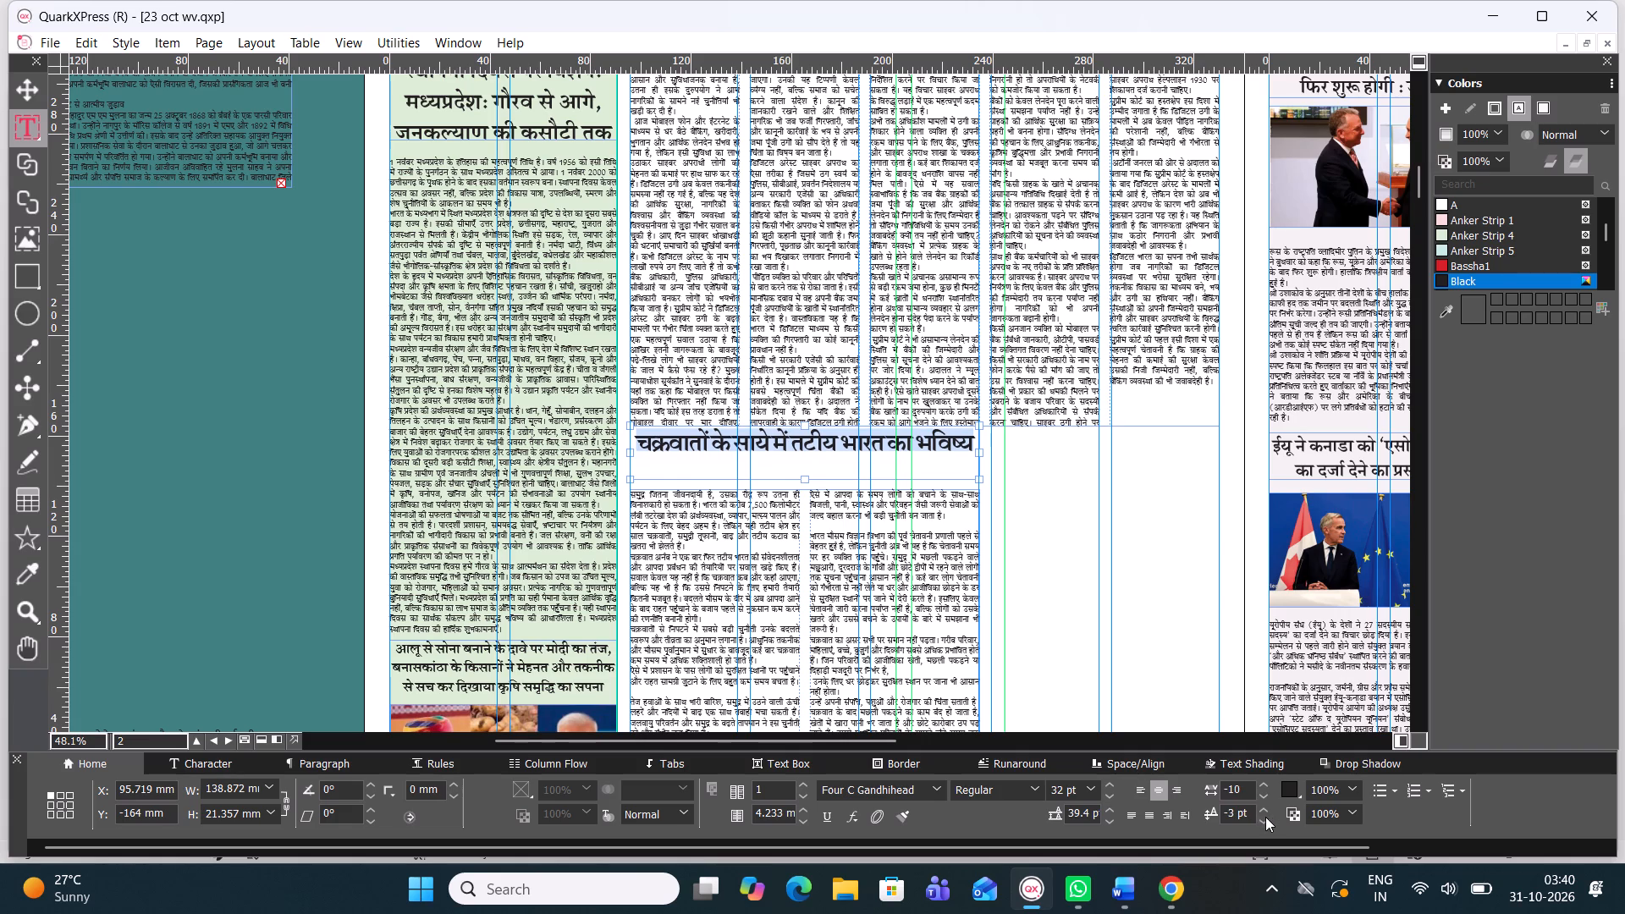
pyautogui.tripleClick(1265, 817)
pyautogui.click(1265, 818)
pyautogui.moveTo(1265, 818); pyautogui.dragTo(1275, 820)
pyautogui.click(1275, 820)
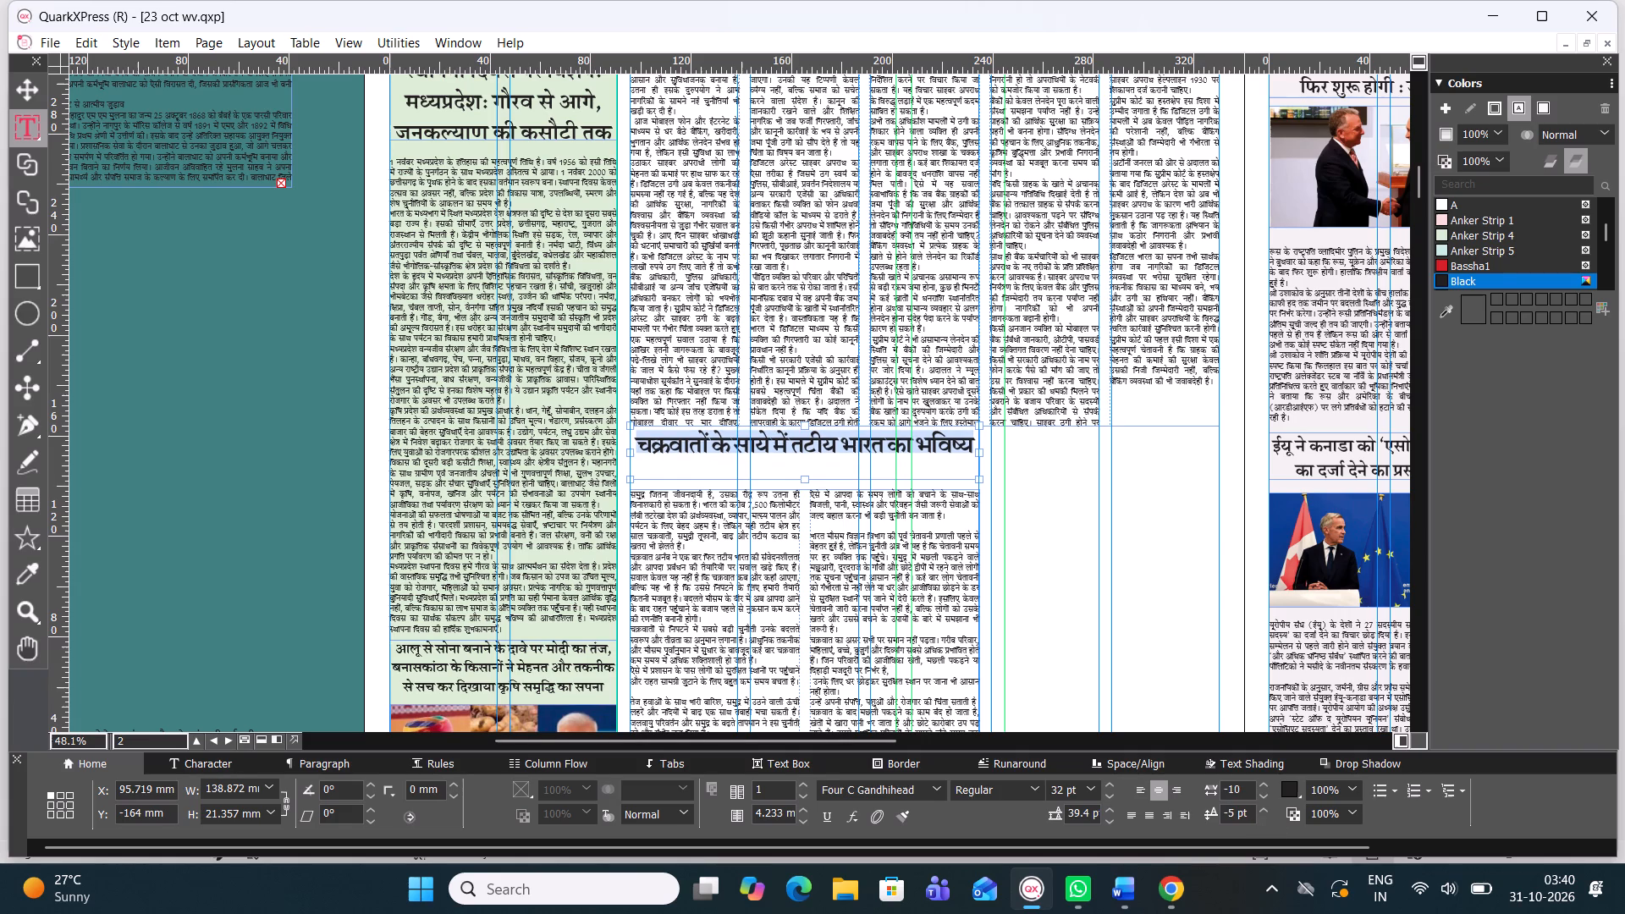
pyautogui.doubleClick(1257, 821)
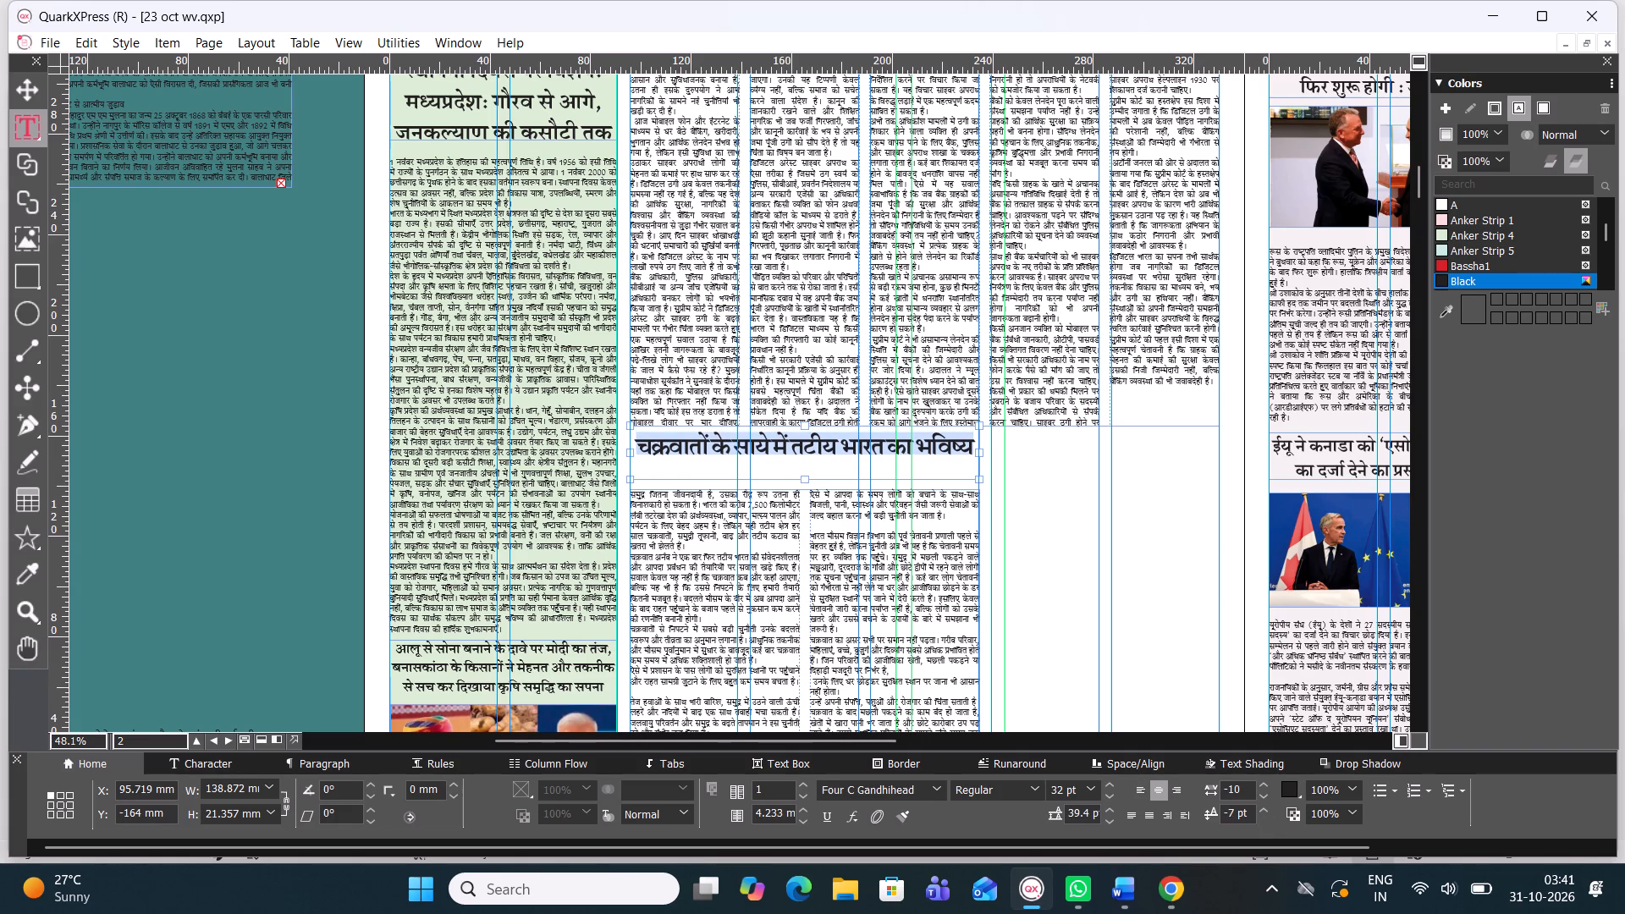
pyautogui.tripleClick(1259, 819)
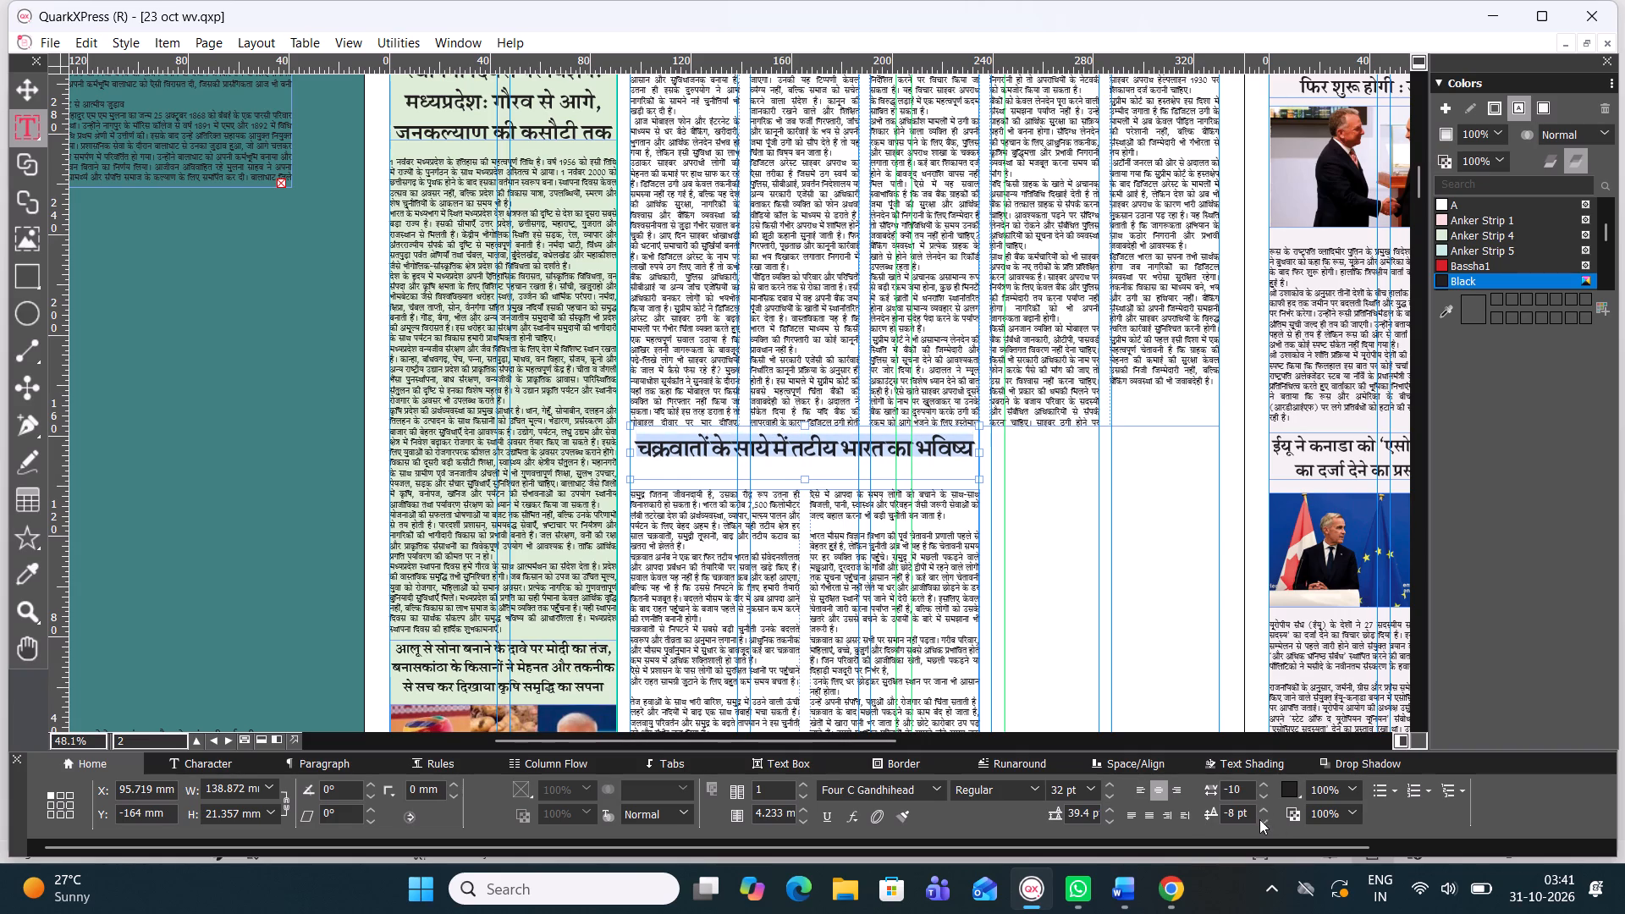
pyautogui.tripleClick(1259, 819)
pyautogui.click(1259, 819)
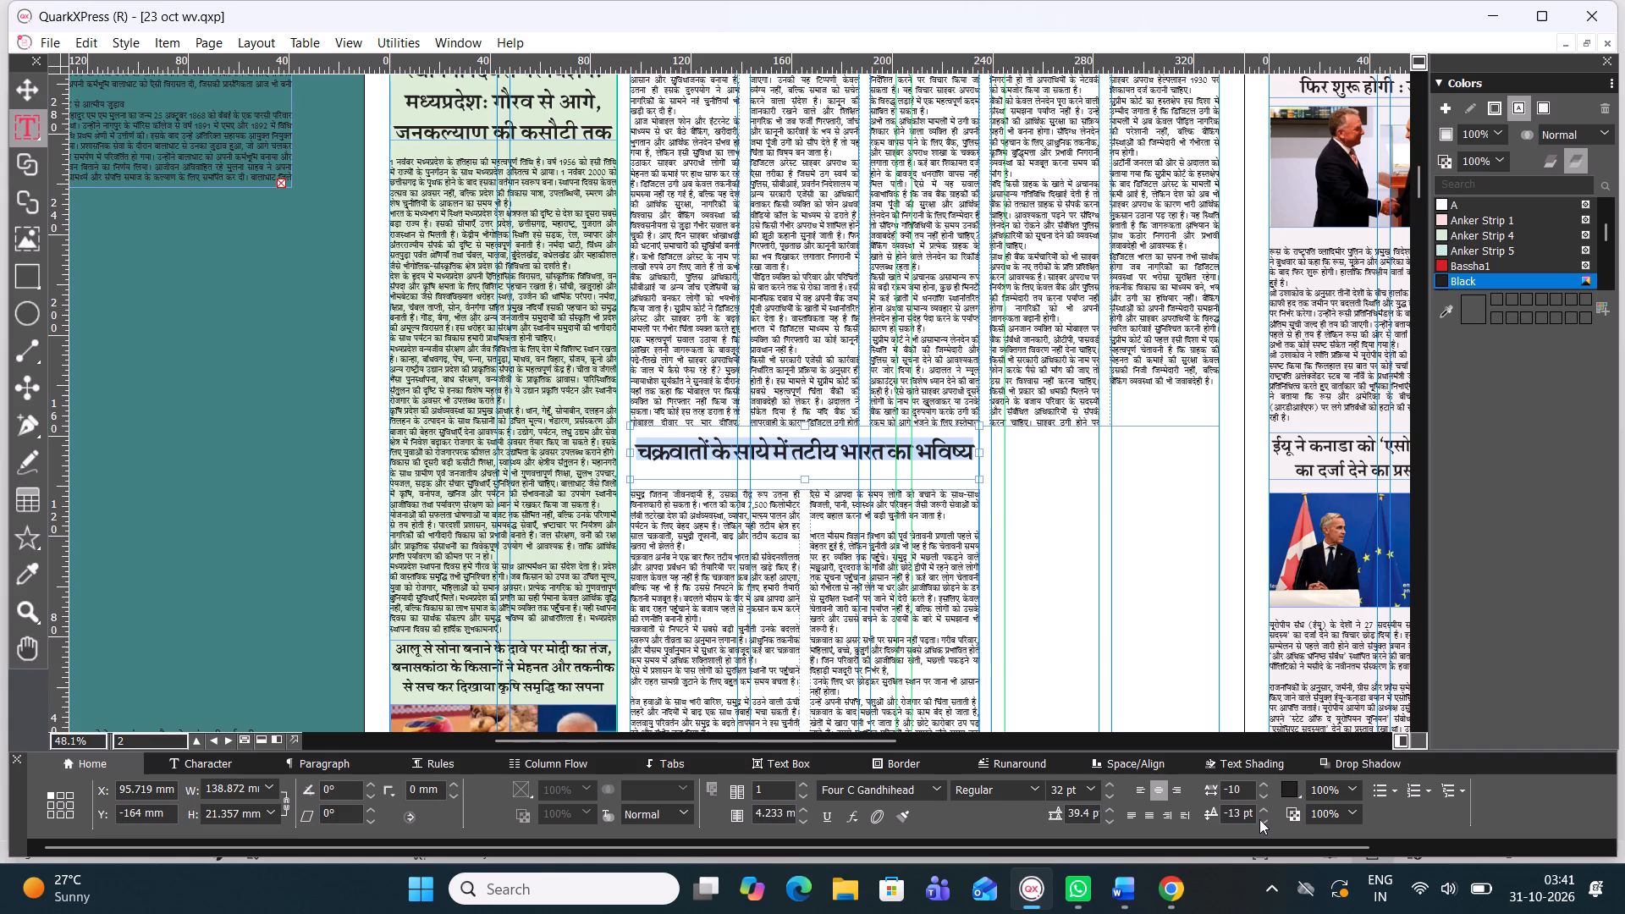
pyautogui.click(1259, 819)
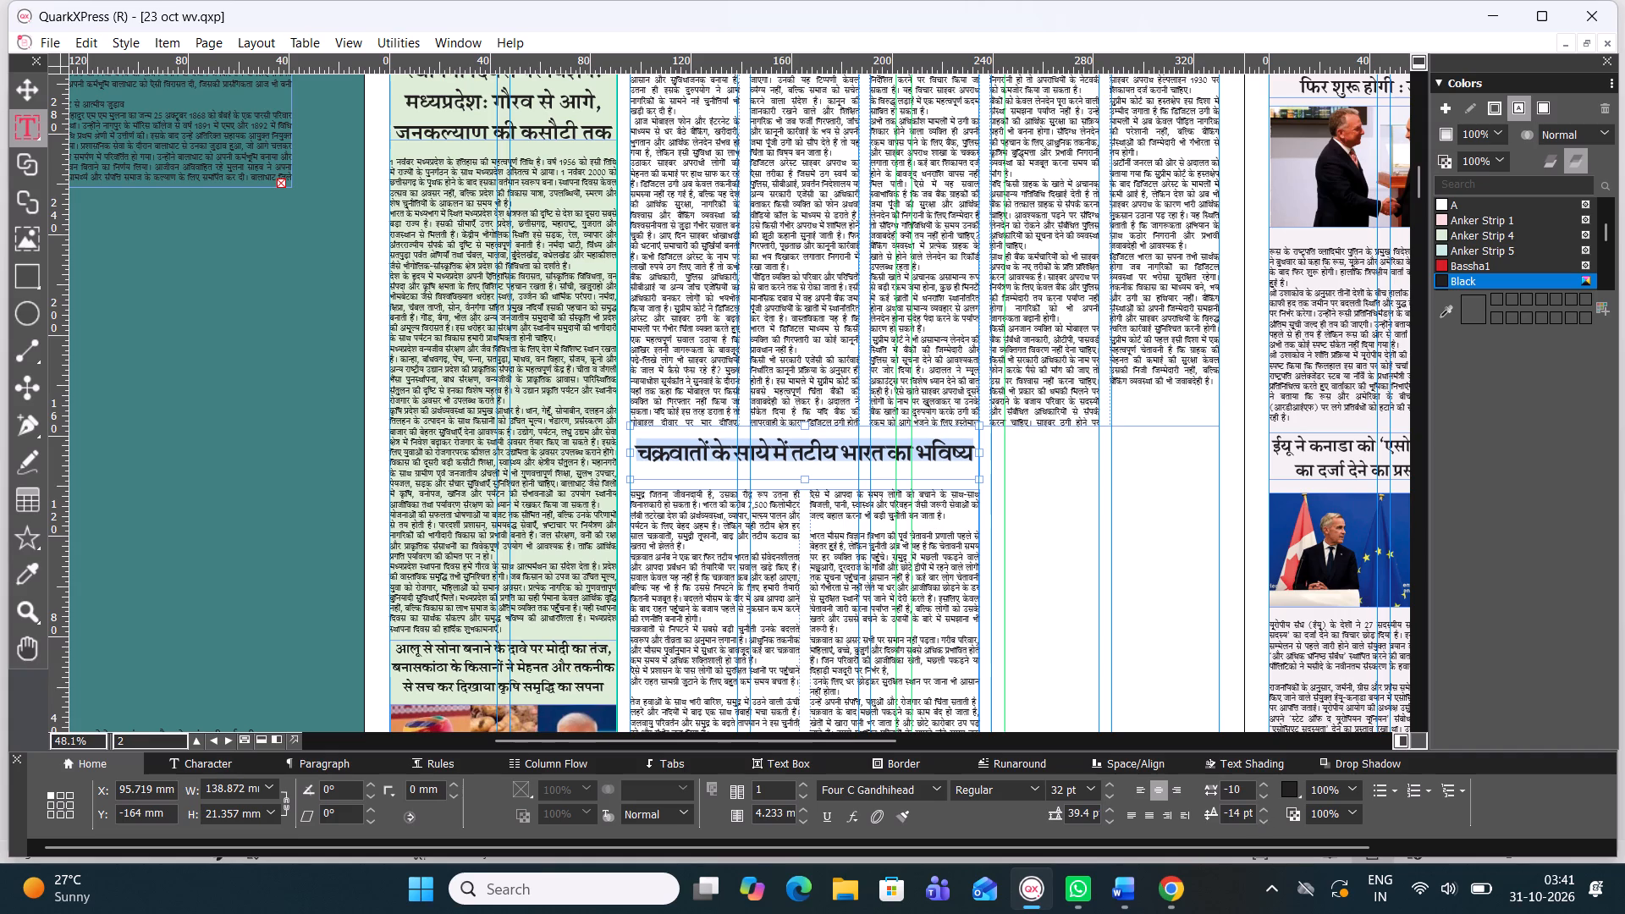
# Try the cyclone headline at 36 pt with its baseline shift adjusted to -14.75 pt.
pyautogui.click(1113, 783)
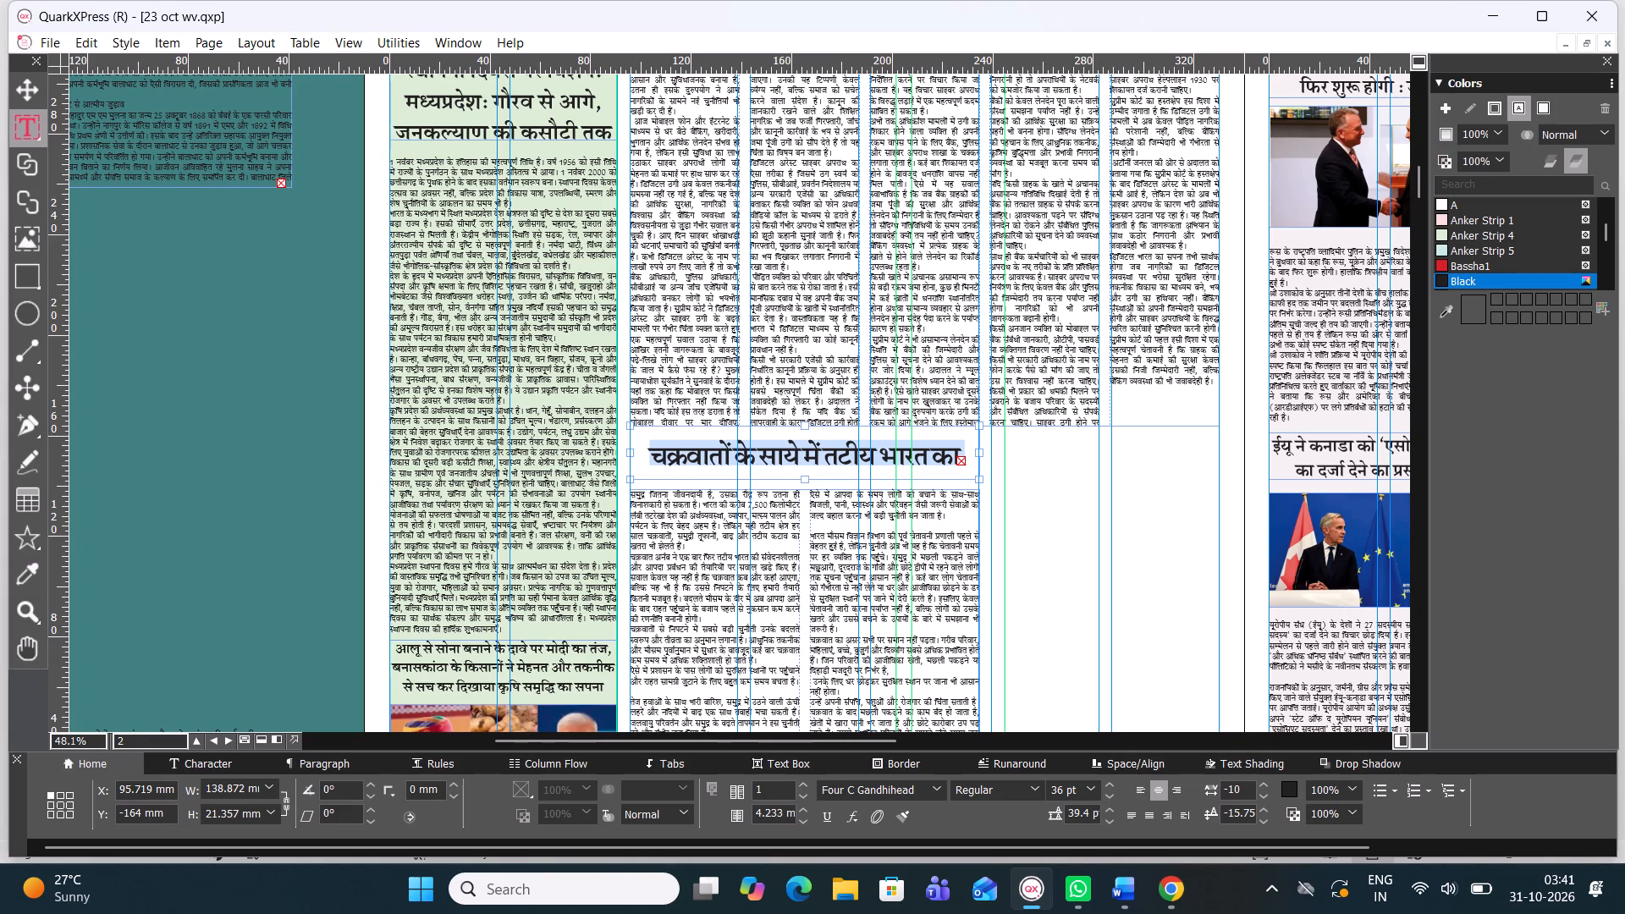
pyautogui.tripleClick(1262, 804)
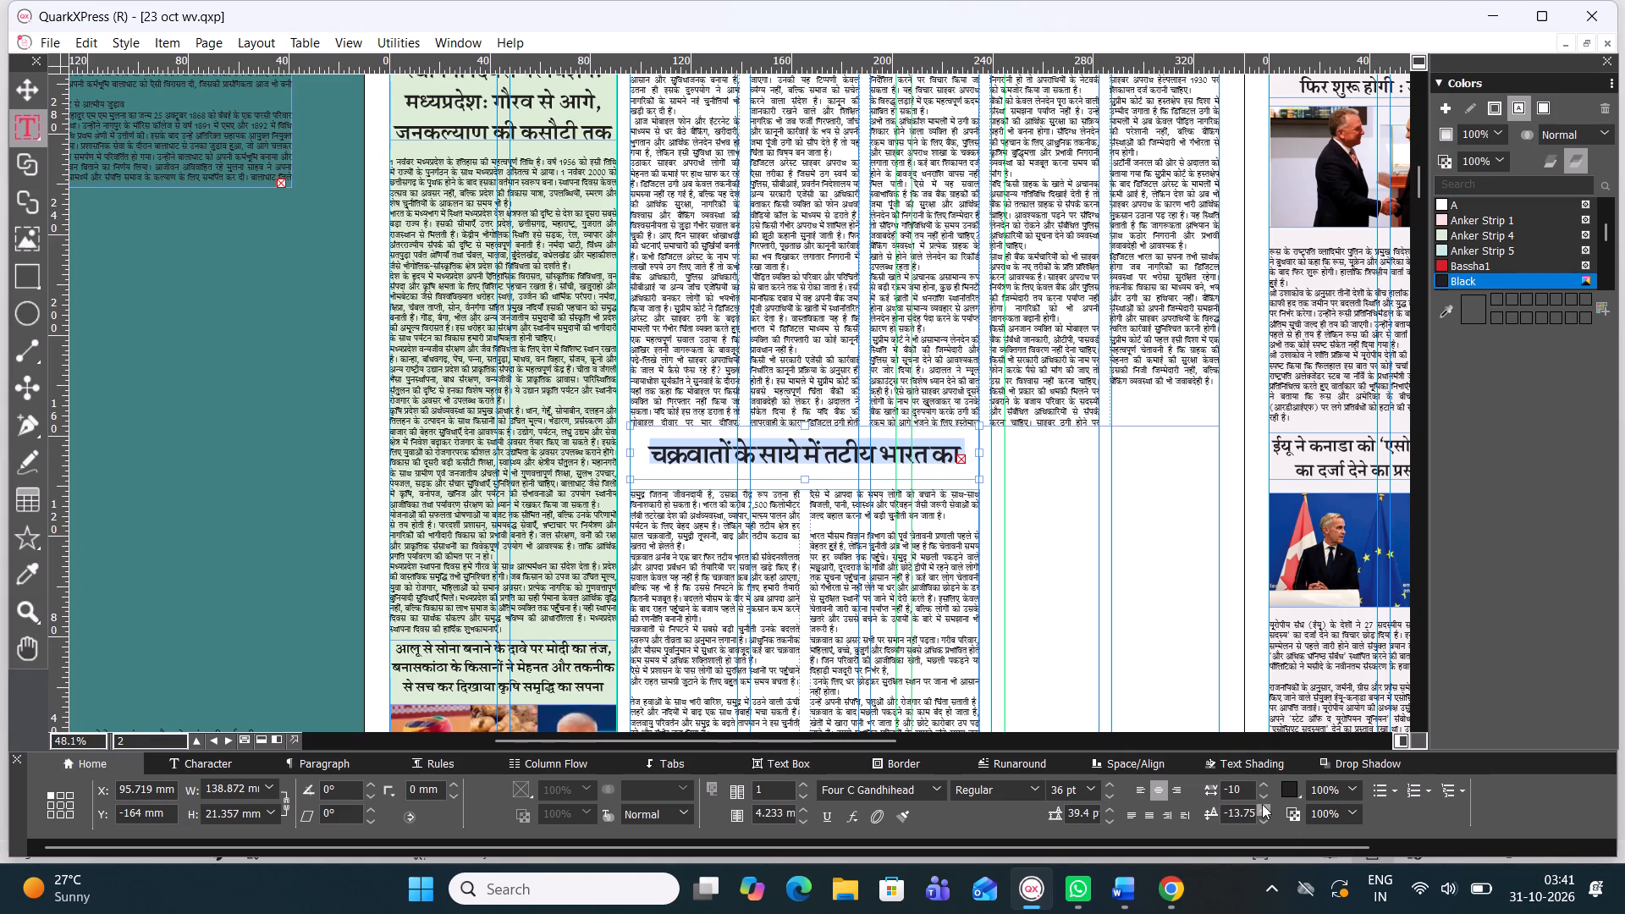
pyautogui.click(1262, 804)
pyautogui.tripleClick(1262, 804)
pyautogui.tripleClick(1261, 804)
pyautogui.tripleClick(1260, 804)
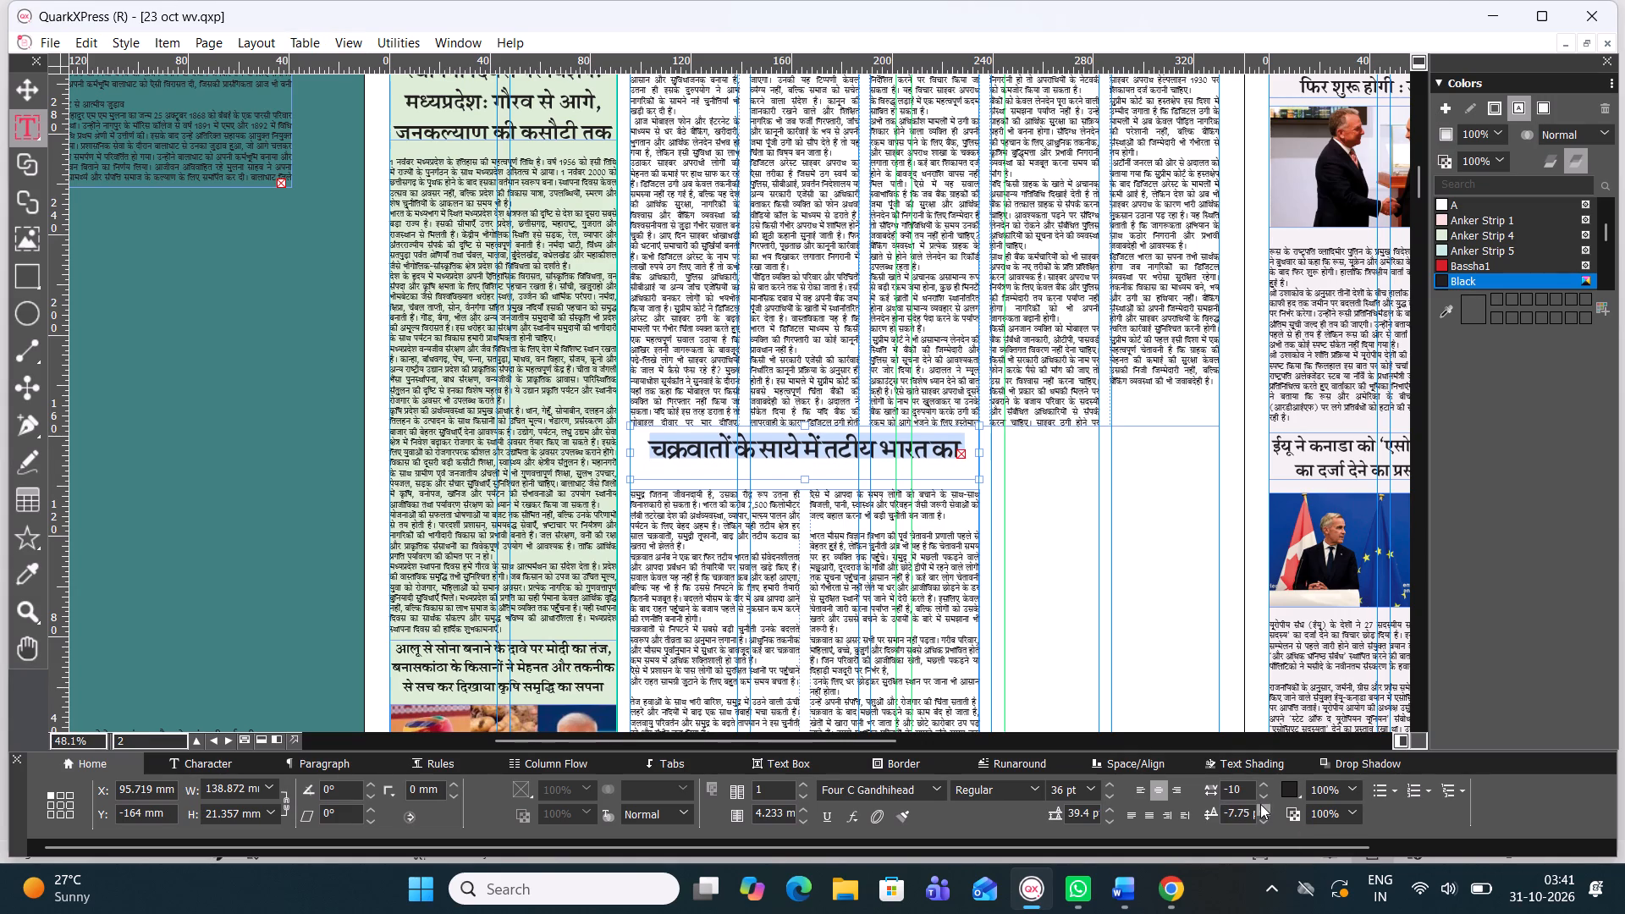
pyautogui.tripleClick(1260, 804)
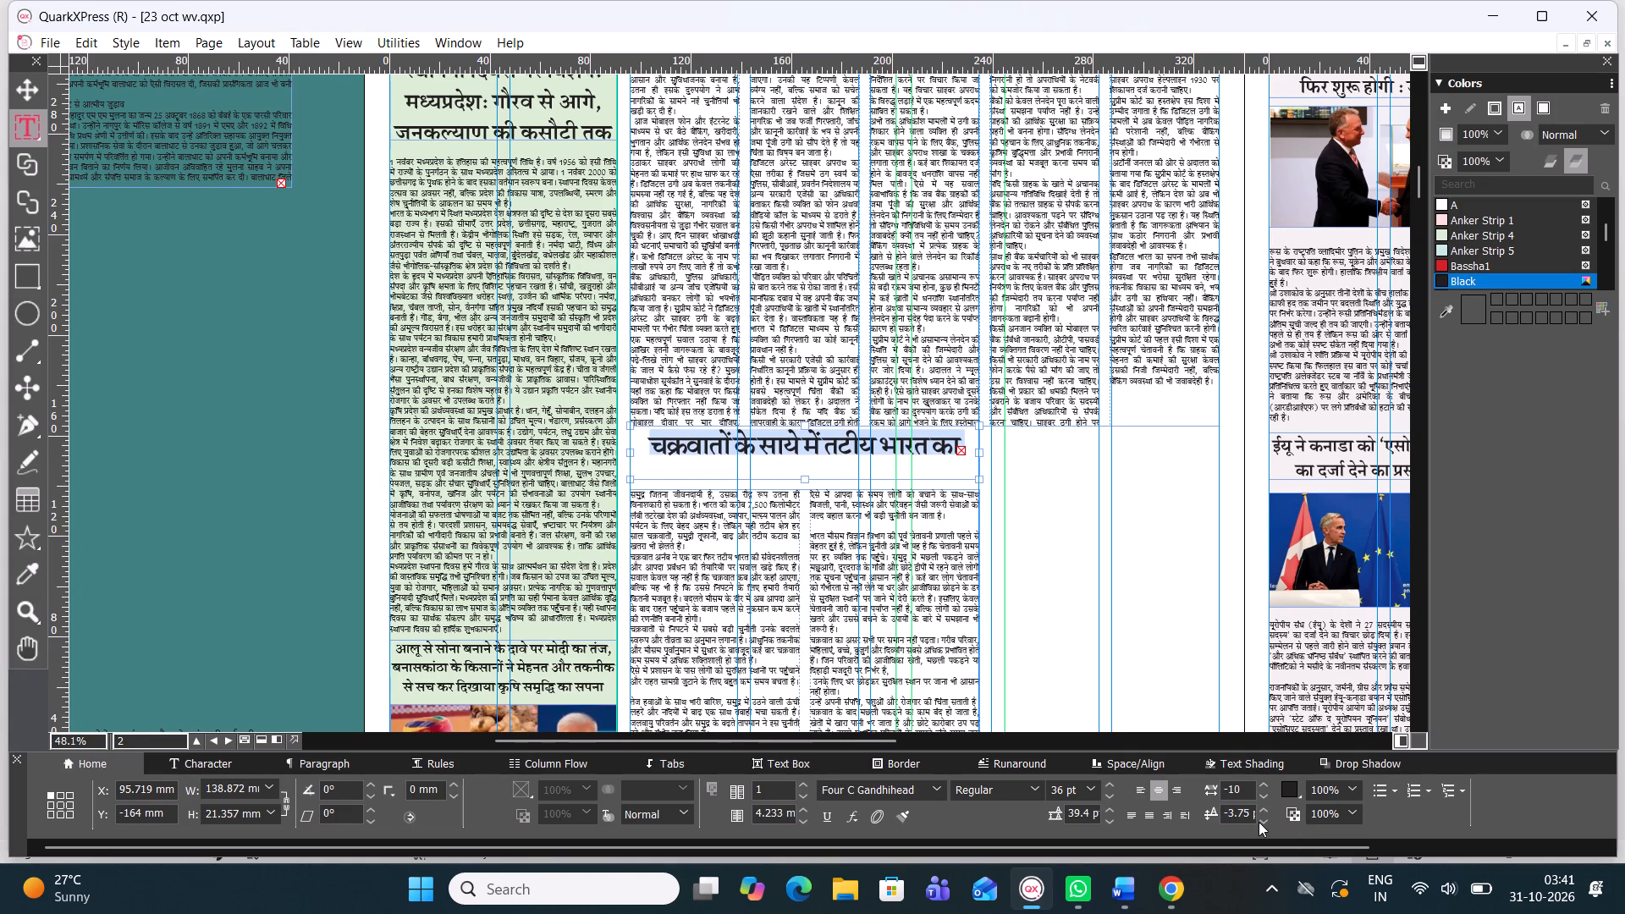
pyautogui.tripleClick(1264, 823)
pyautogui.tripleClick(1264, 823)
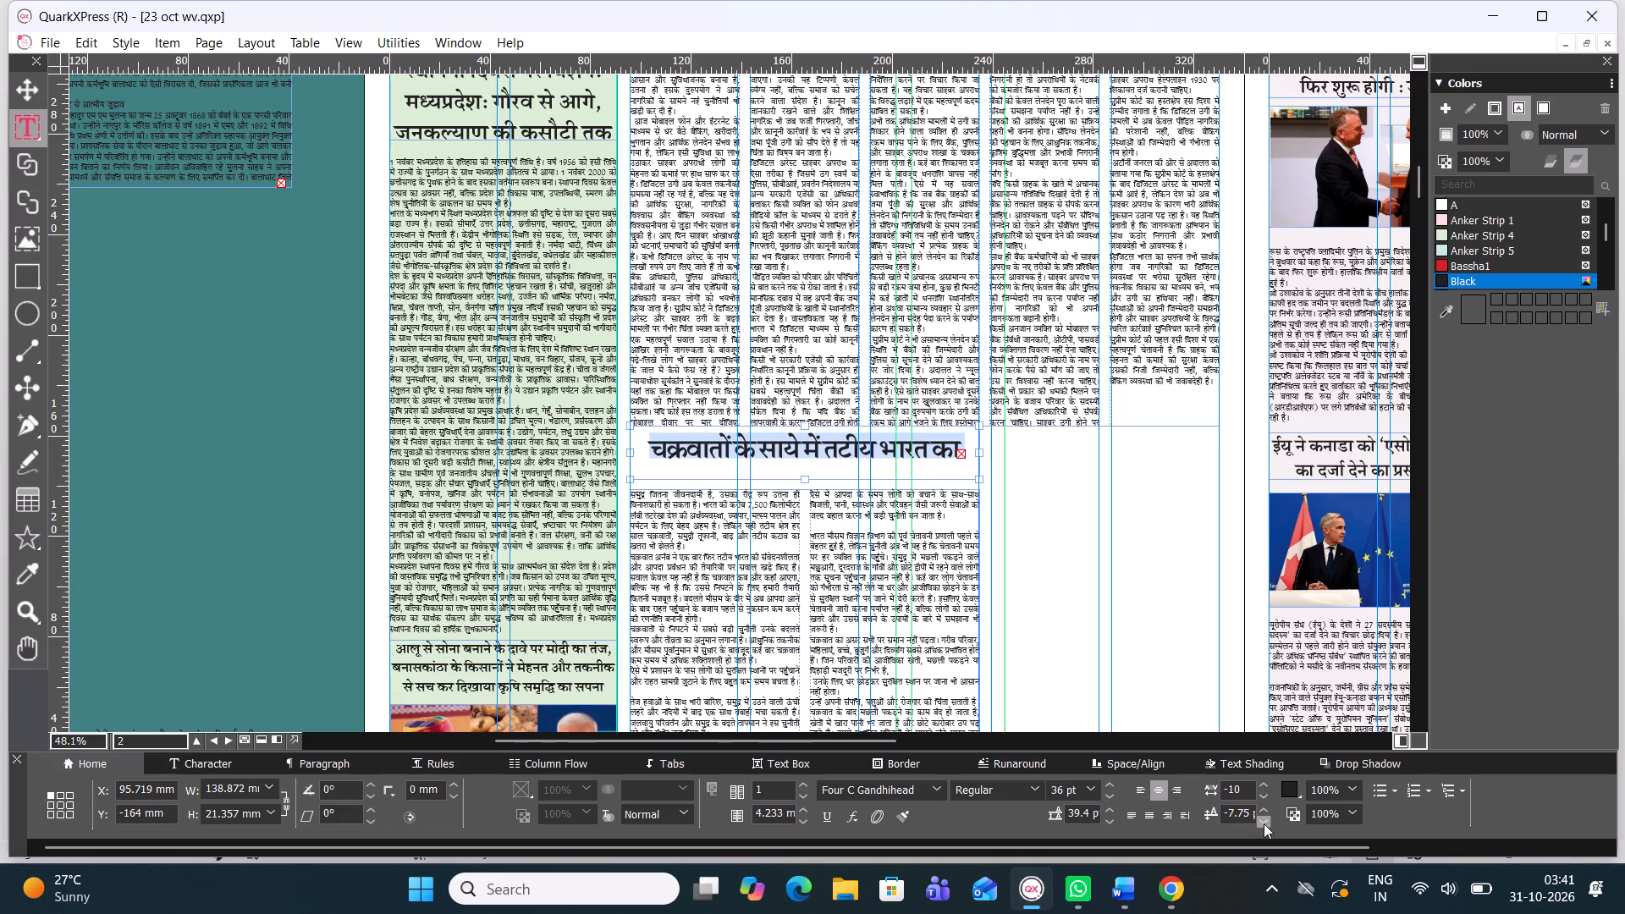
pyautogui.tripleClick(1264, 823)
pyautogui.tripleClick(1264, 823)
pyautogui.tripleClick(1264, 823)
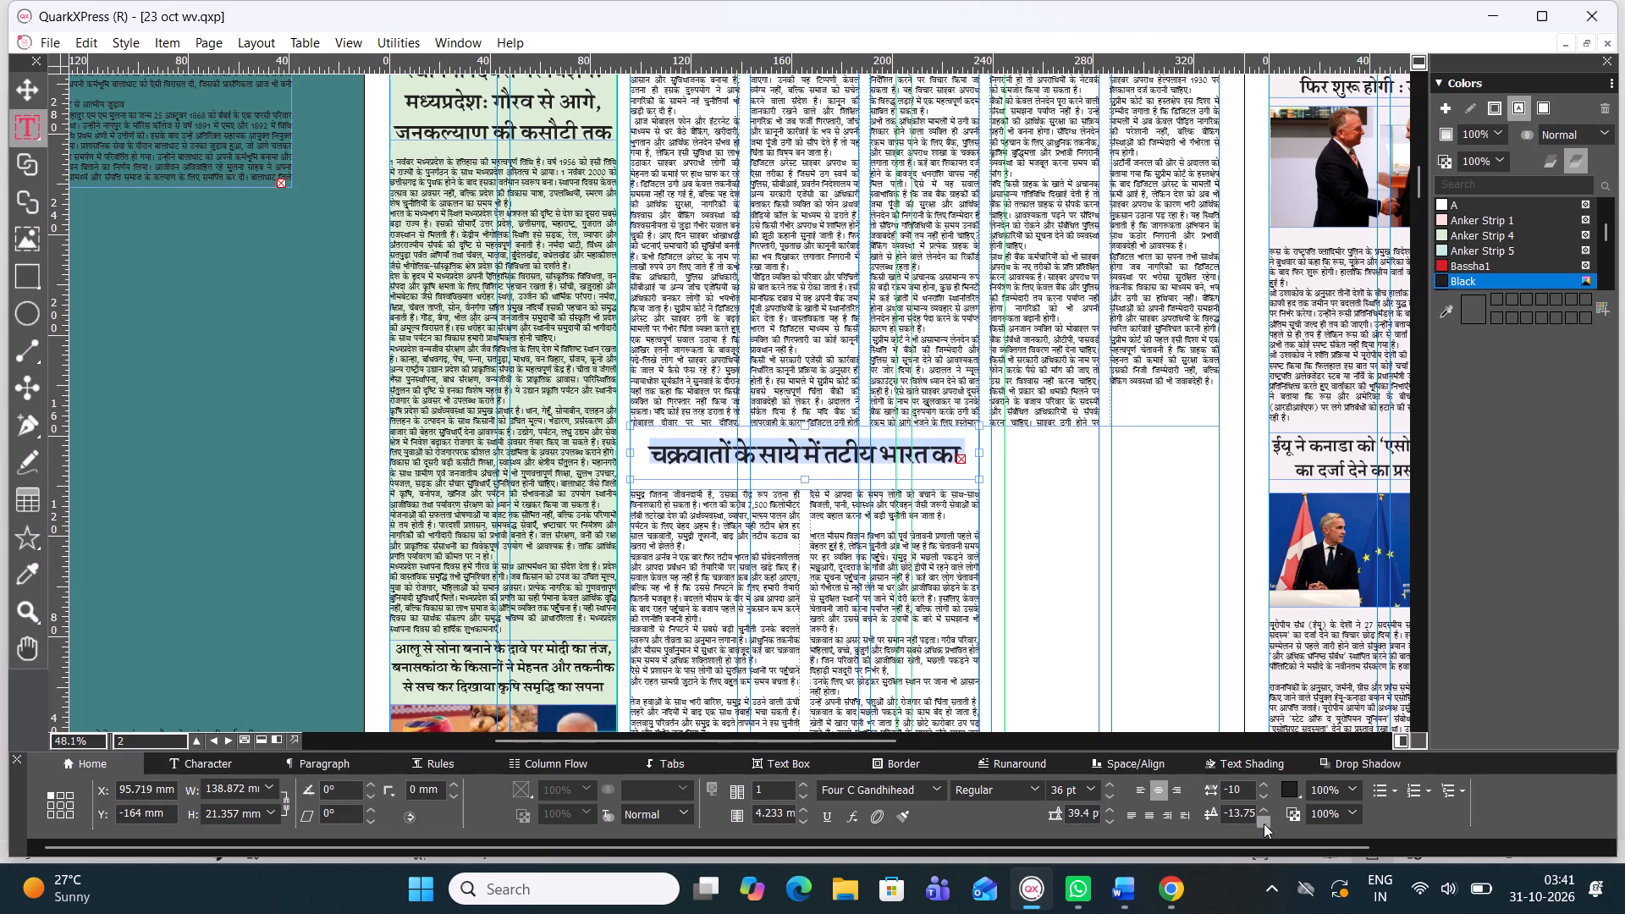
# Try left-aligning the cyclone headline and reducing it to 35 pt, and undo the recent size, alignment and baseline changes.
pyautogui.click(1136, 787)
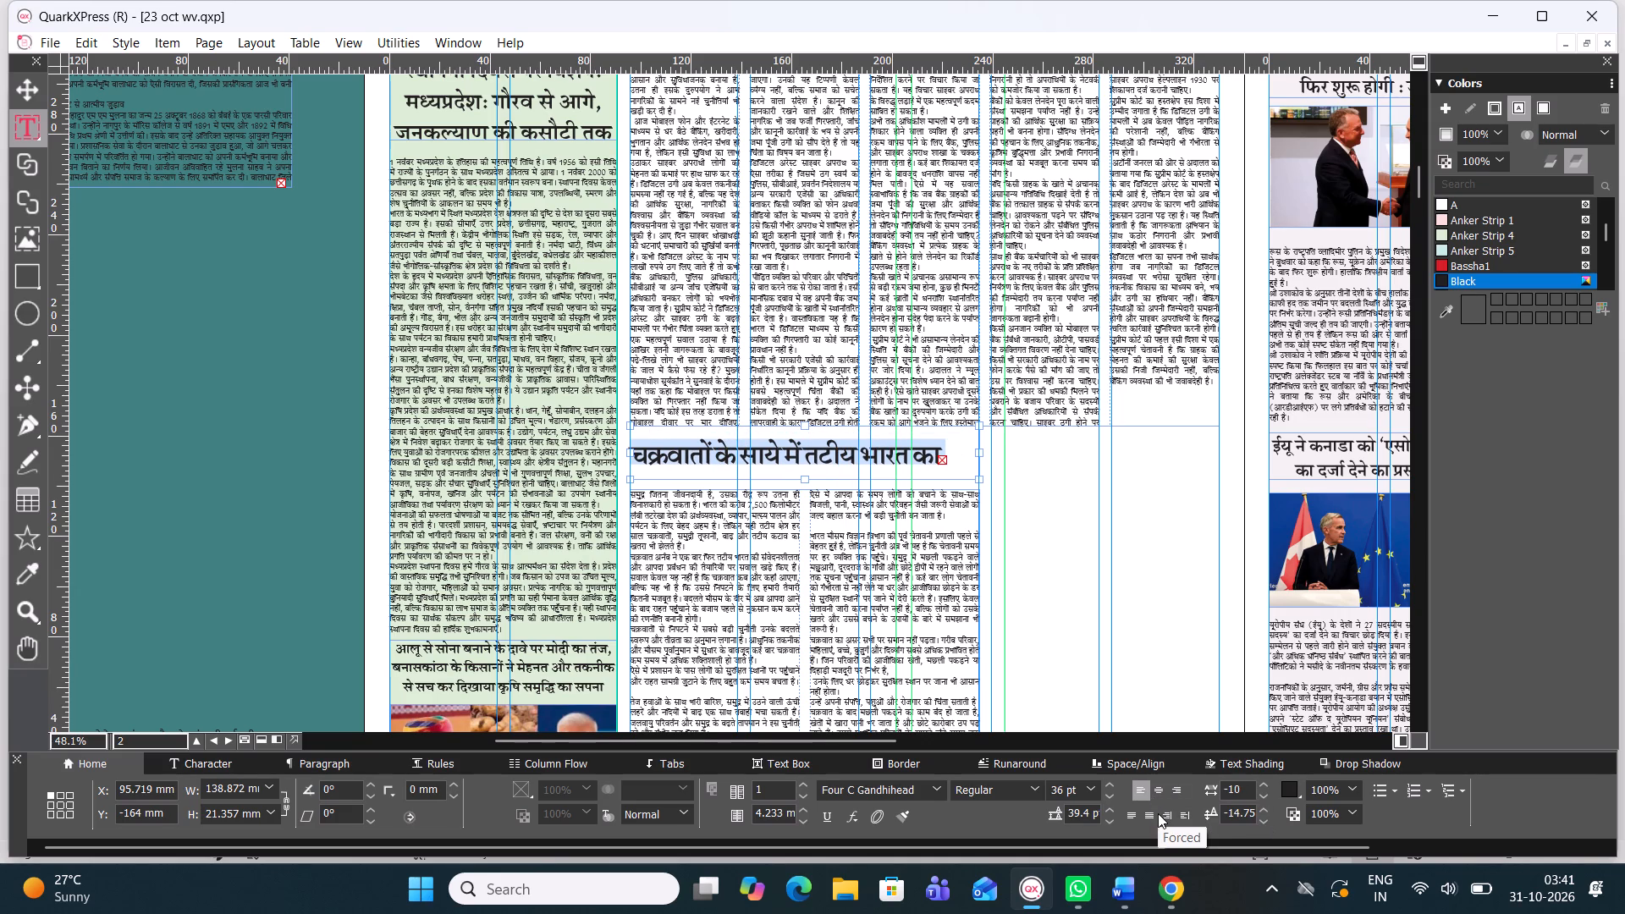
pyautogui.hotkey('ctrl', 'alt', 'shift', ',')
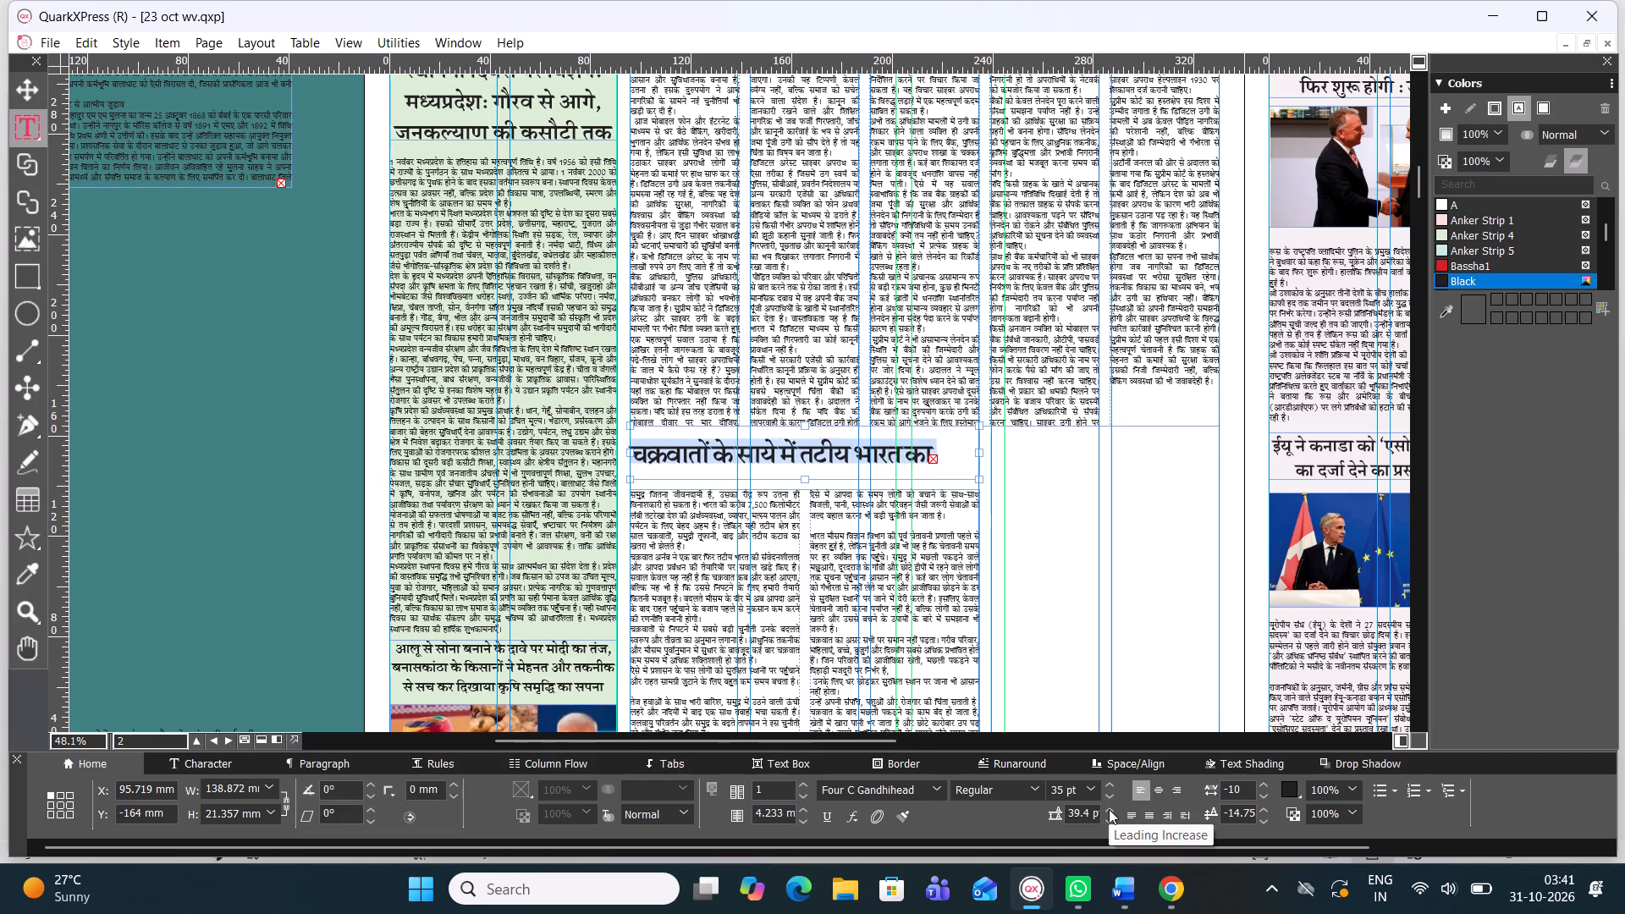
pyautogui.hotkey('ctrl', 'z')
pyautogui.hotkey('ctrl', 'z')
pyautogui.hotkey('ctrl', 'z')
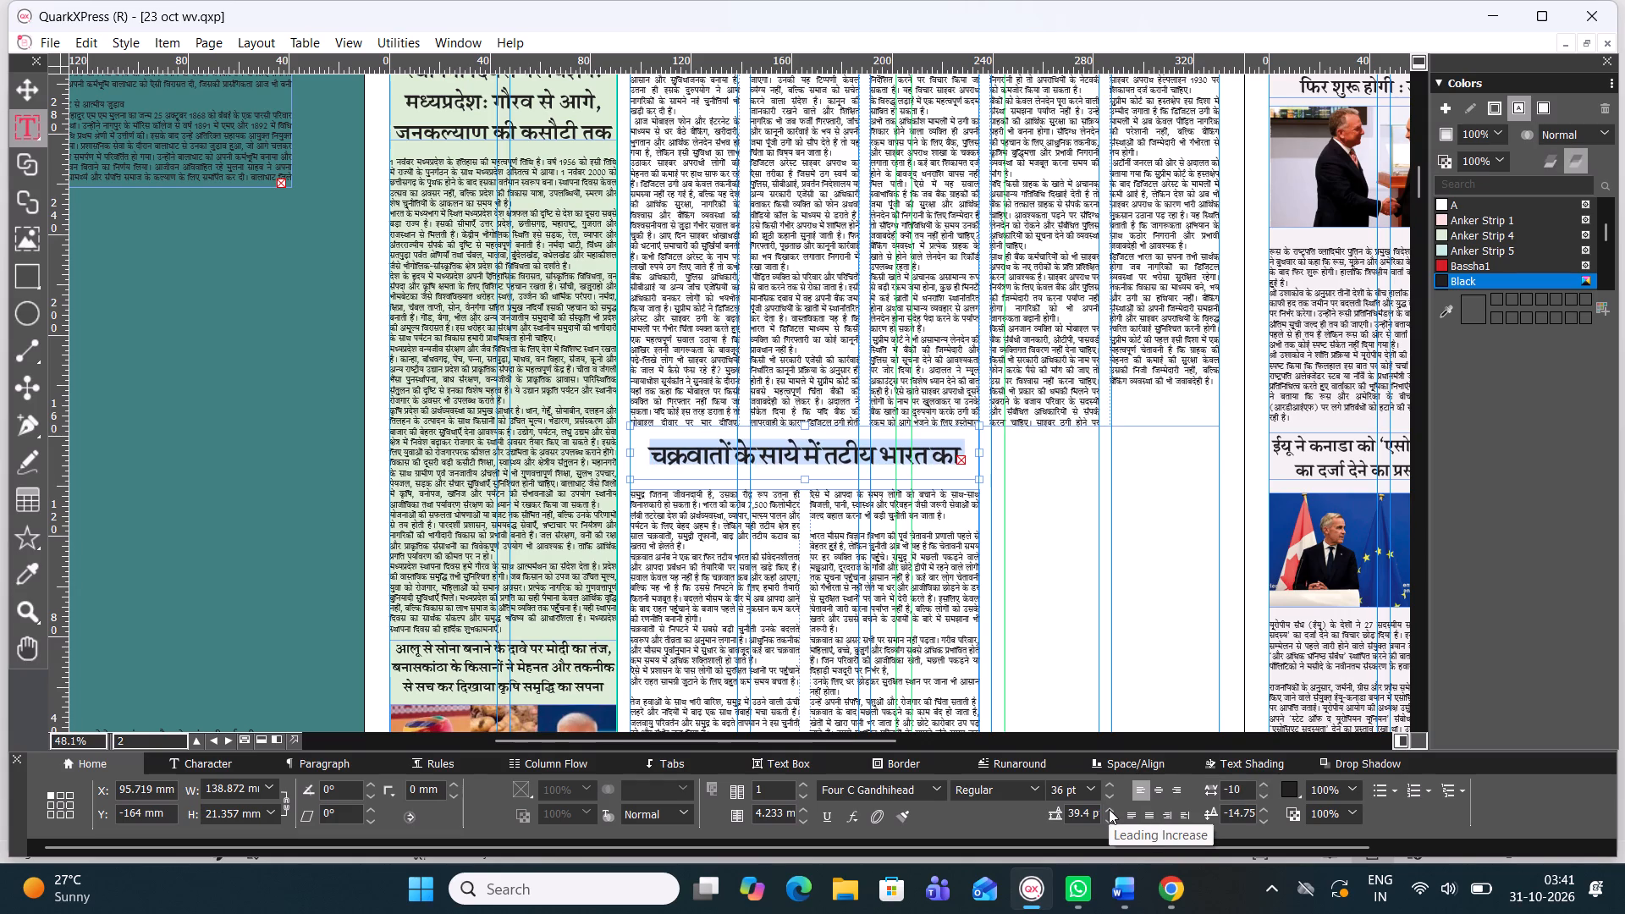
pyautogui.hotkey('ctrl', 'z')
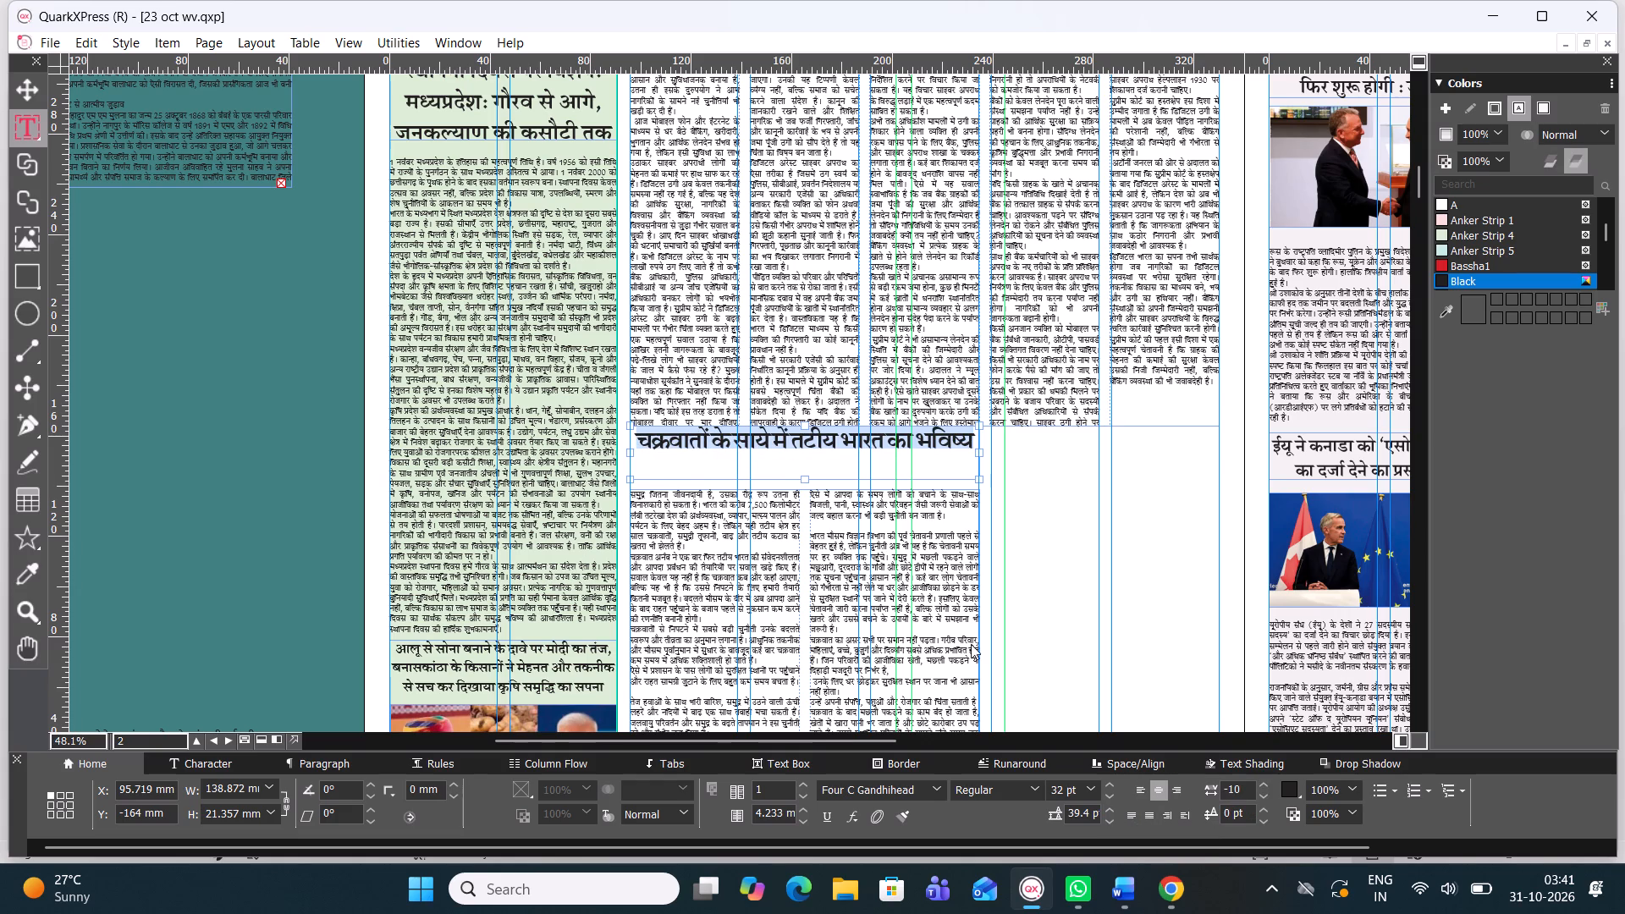
# Lower the cyclone headline within its box by setting its baseline shift to -13 pt.
pyautogui.tripleClick(1264, 824)
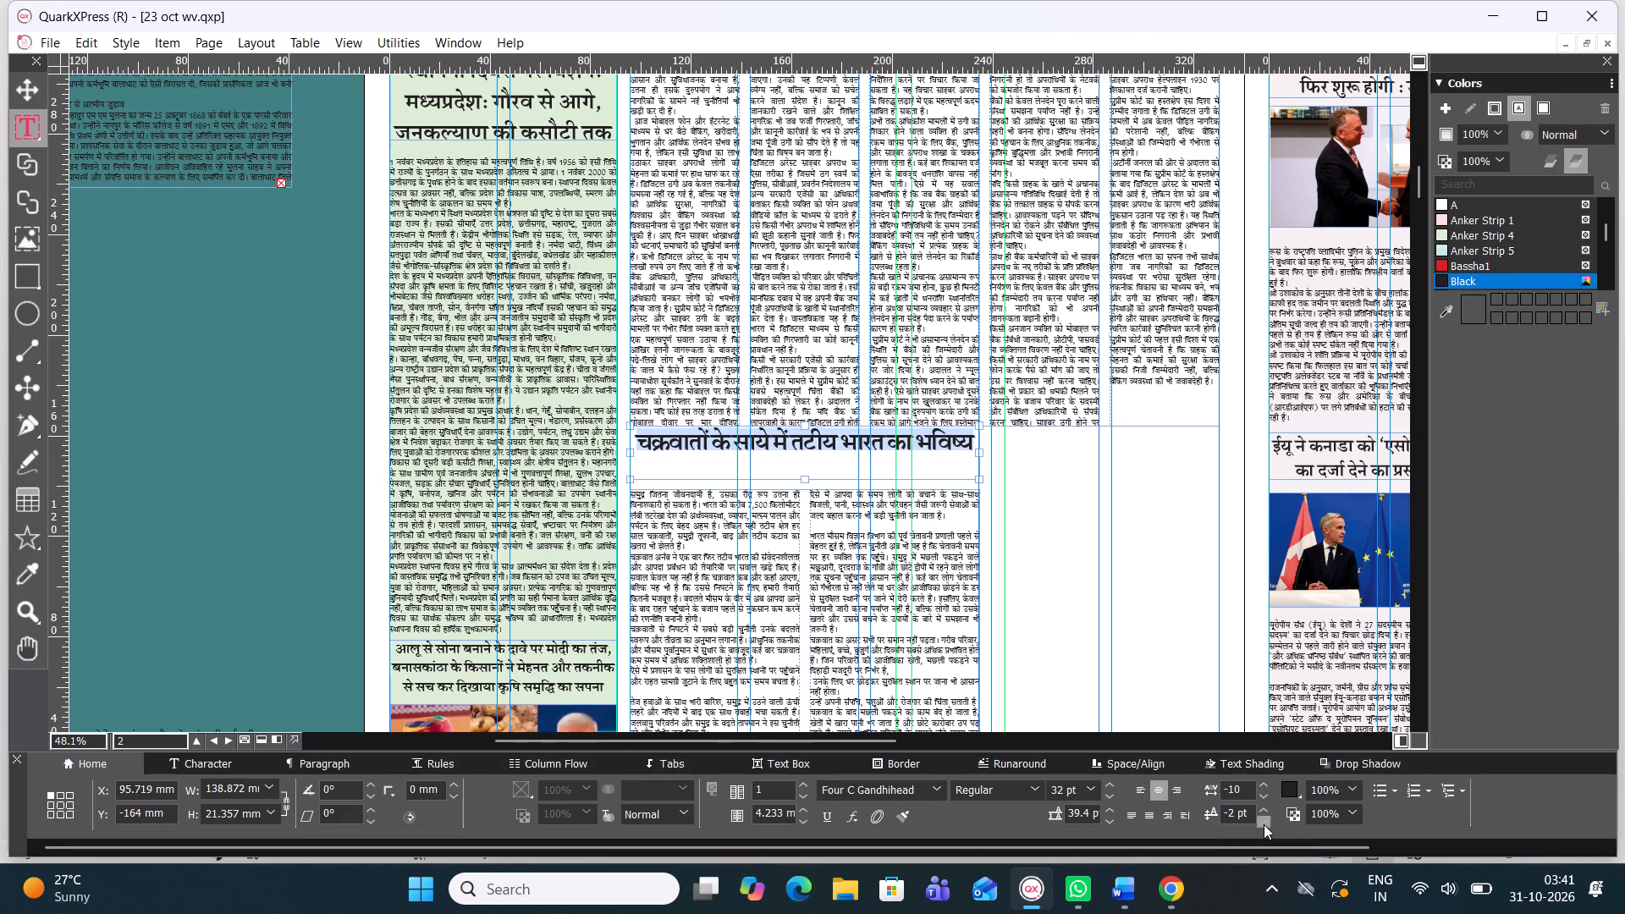
pyautogui.tripleClick(1264, 824)
pyautogui.tripleClick(1264, 824)
pyautogui.tripleClick(1264, 824)
pyautogui.tripleClick(1264, 824)
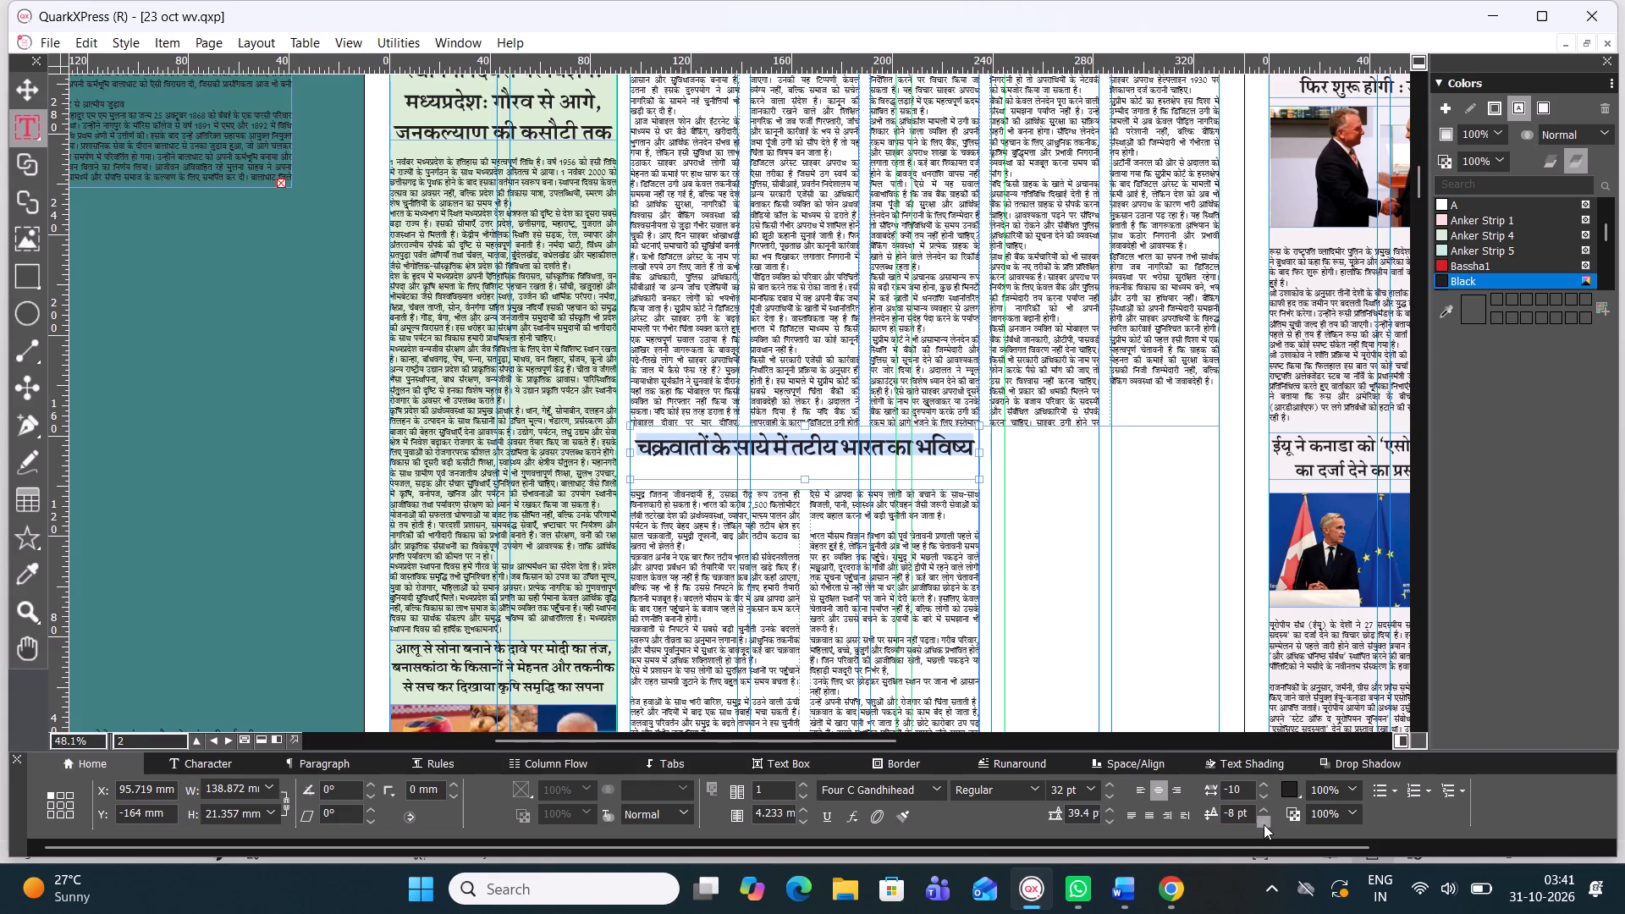
pyautogui.tripleClick(1264, 824)
pyautogui.click(1264, 824)
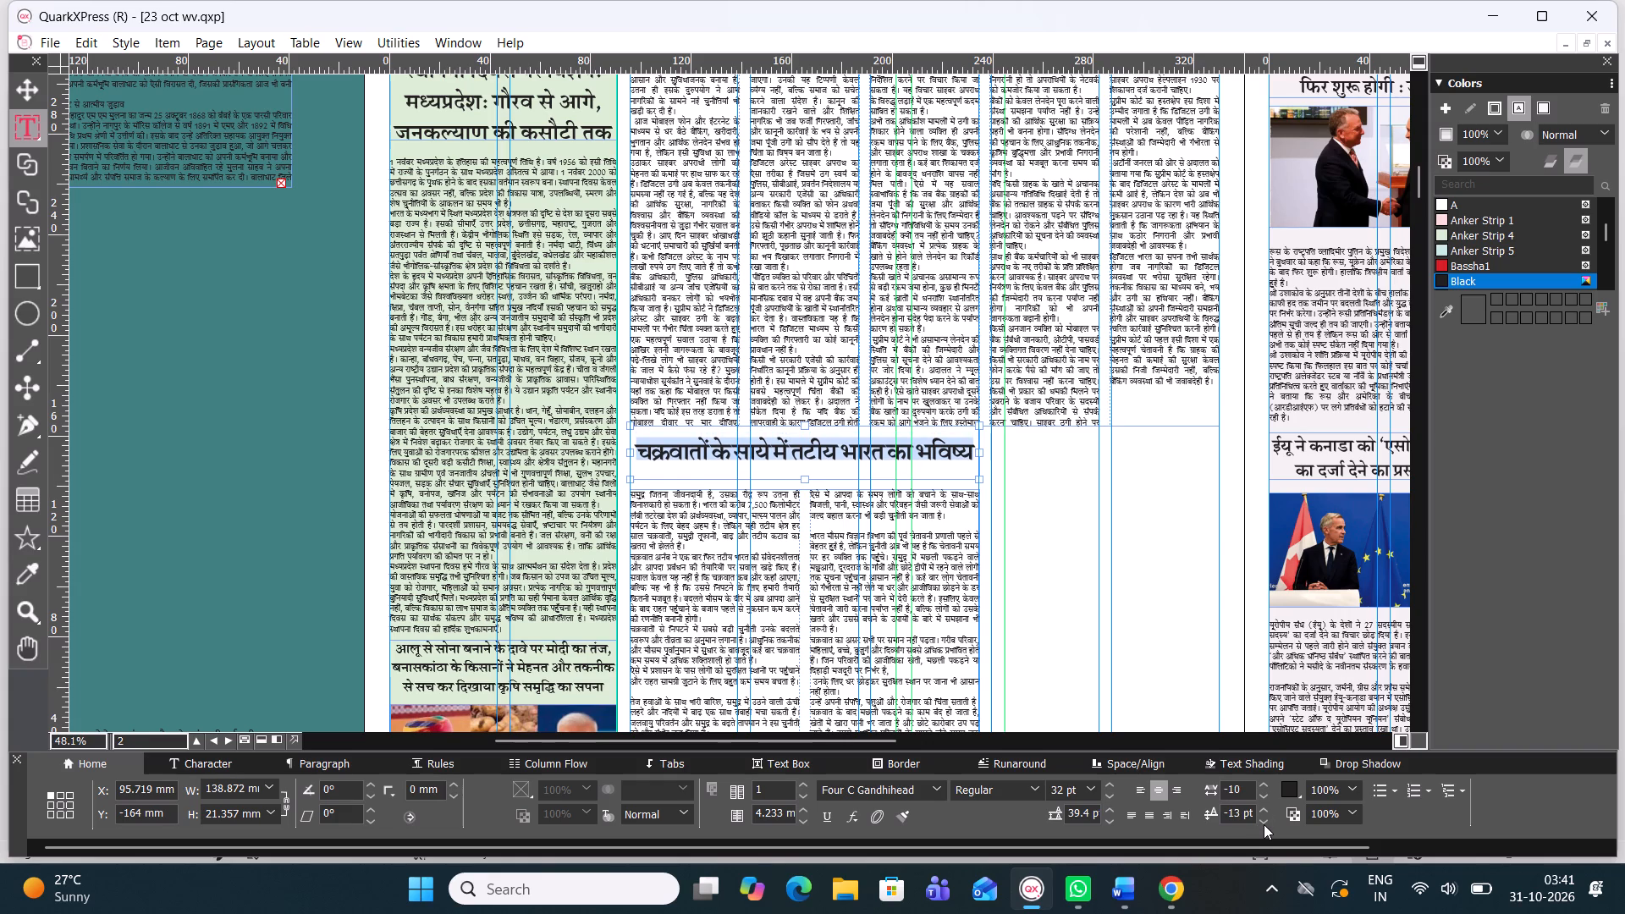
# Fill the cyclone headline's box with the dark colour **1.
pyautogui.click(14, 91)
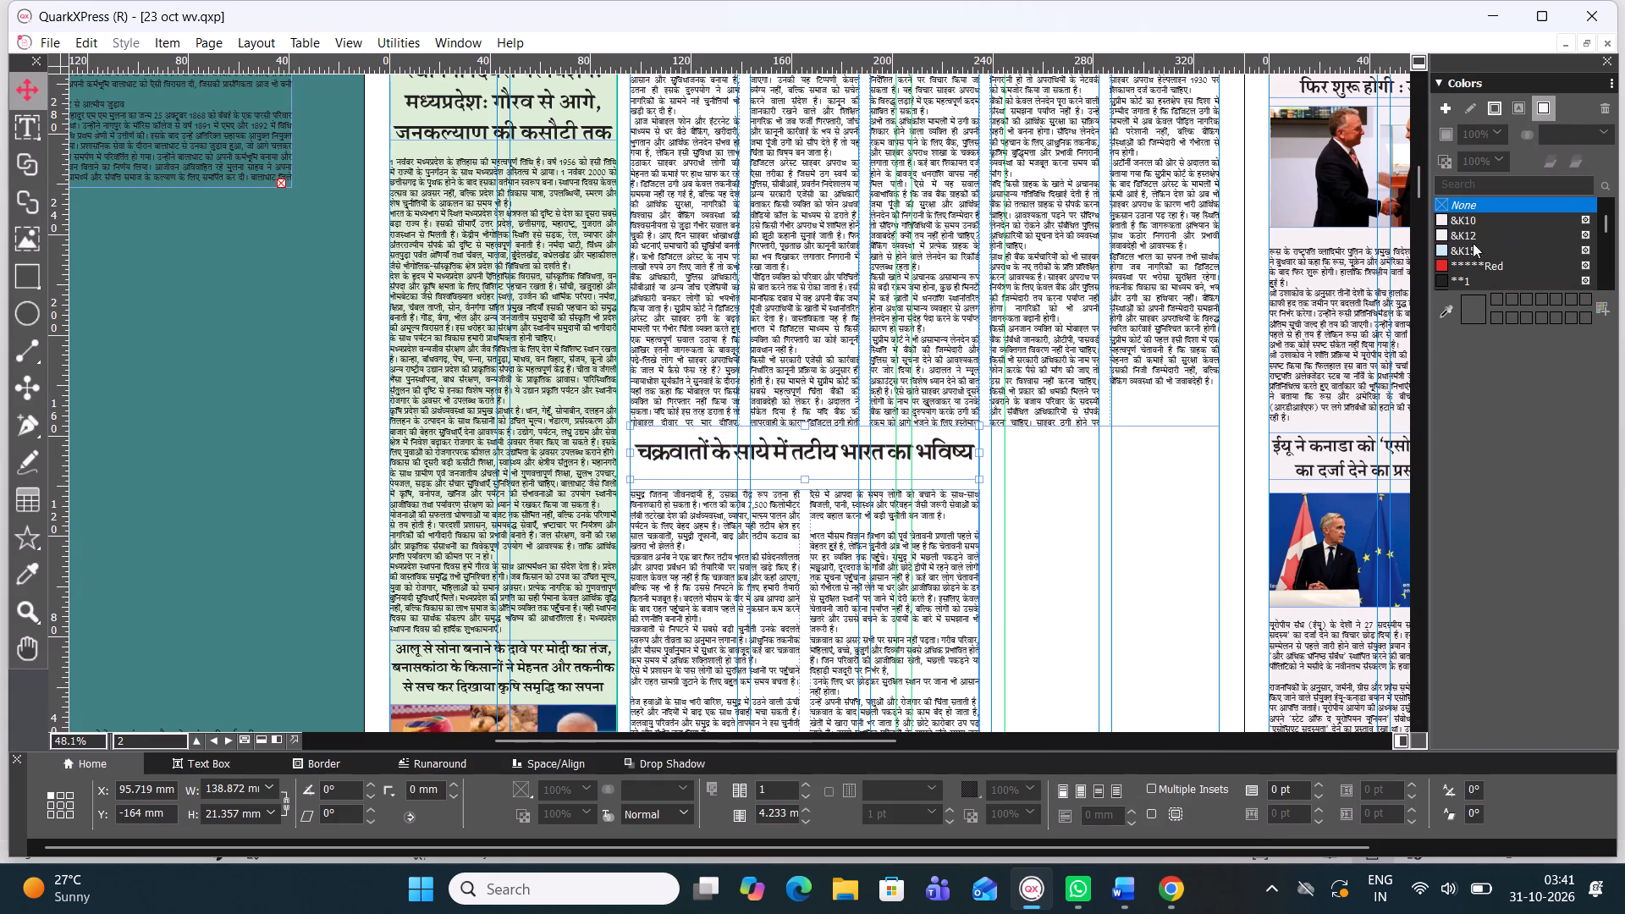
pyautogui.click(1445, 249)
pyautogui.scroll(-3, 1459, 240)
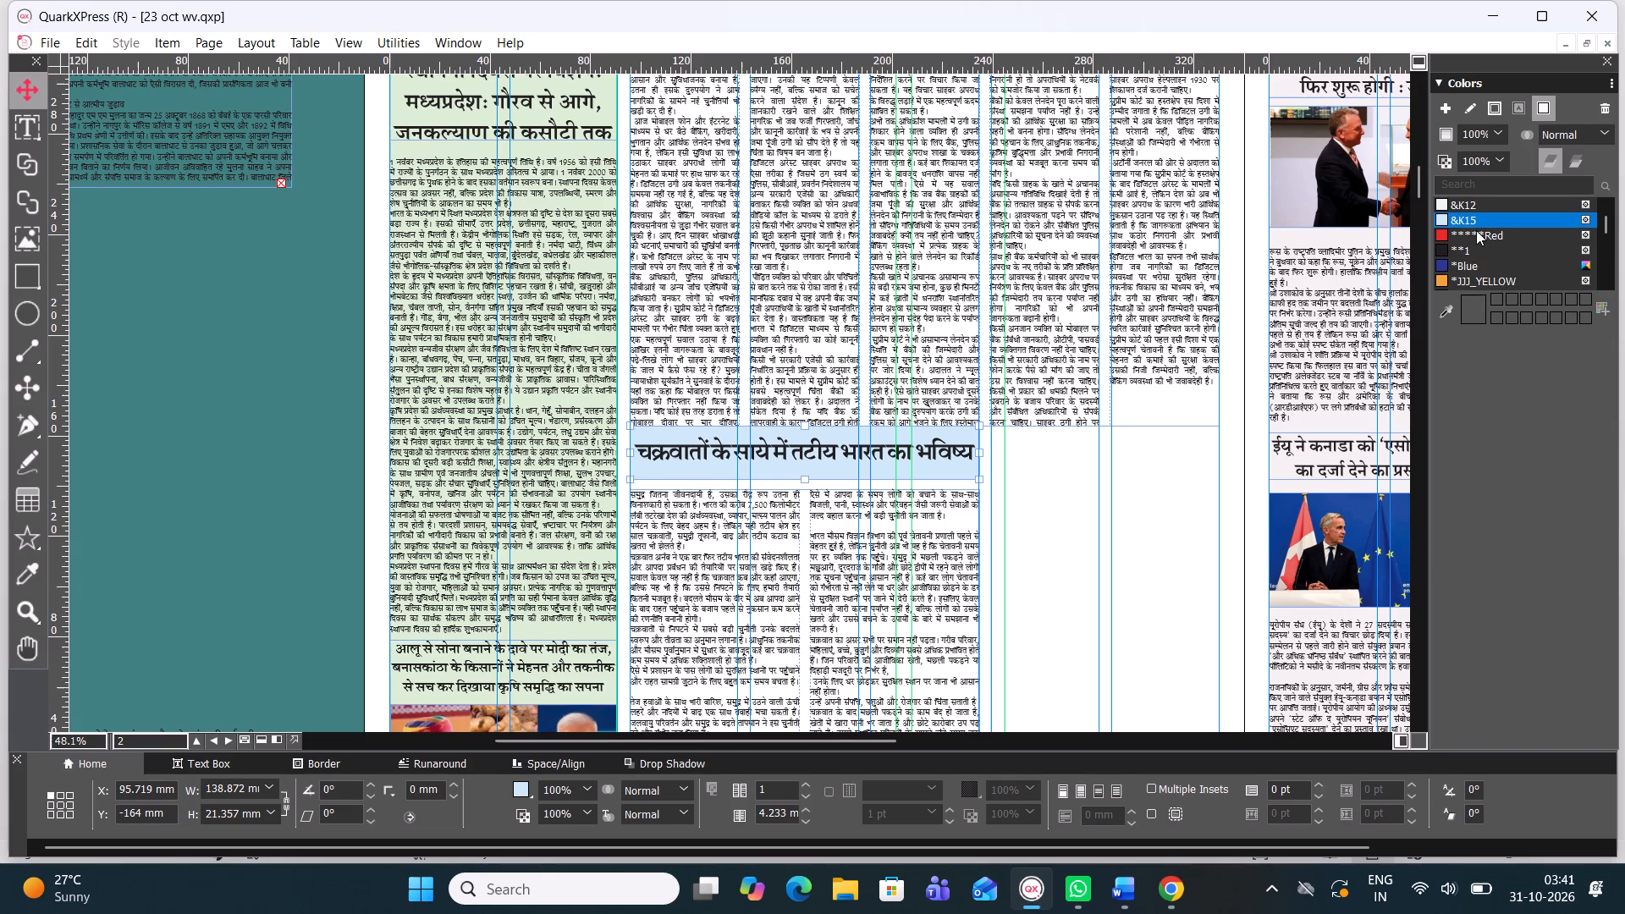
pyautogui.click(1475, 249)
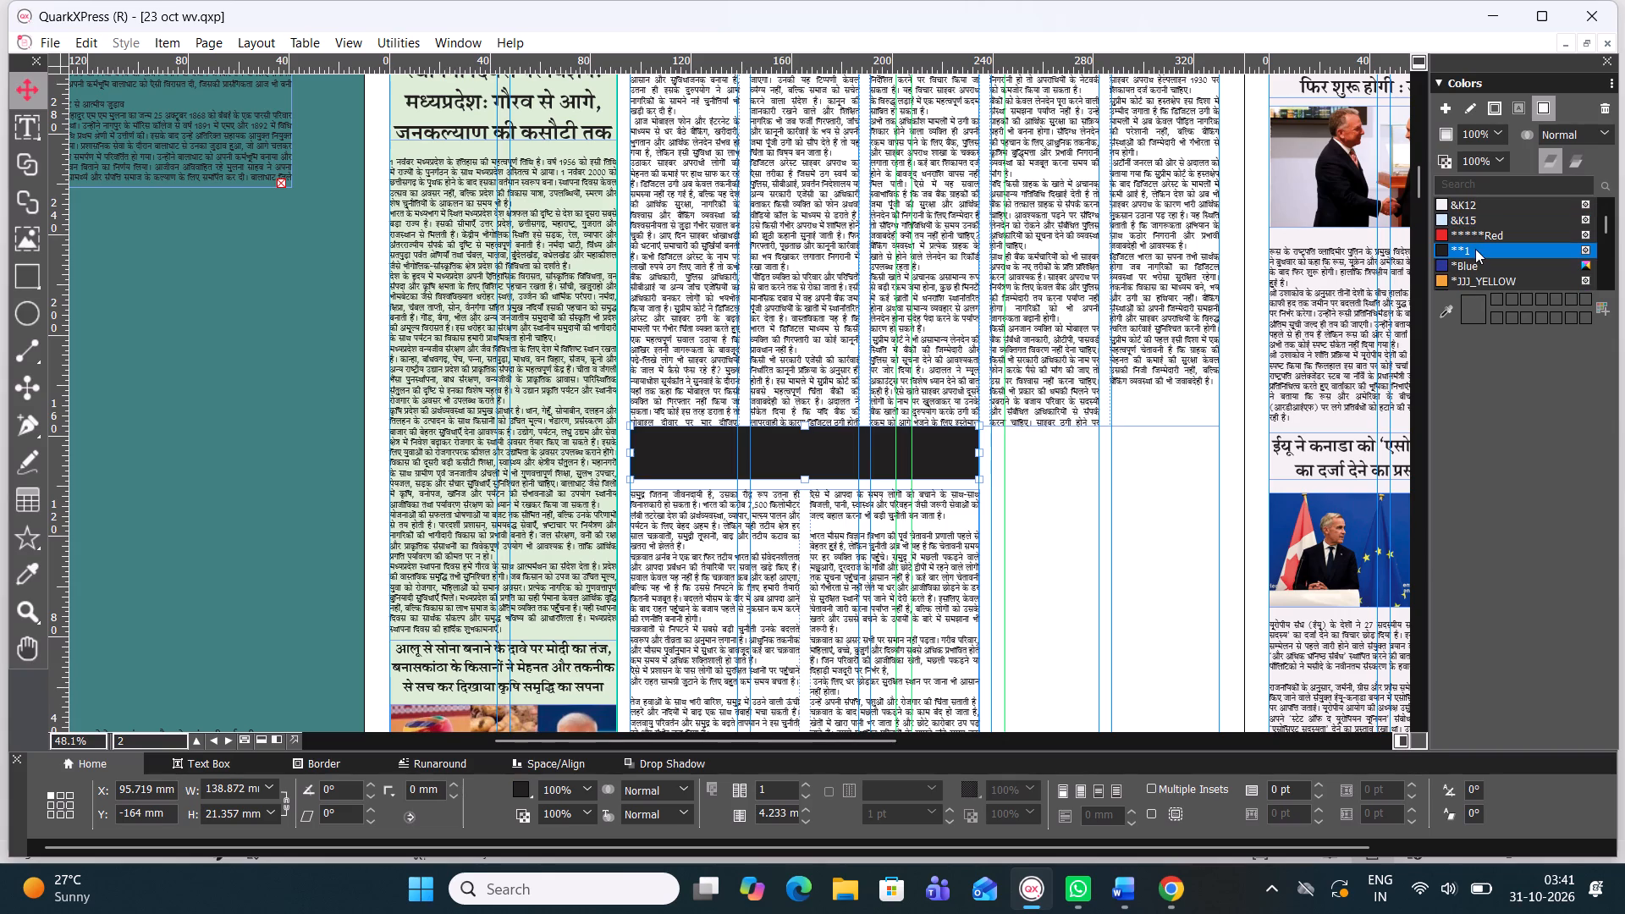
pyautogui.scroll(-2, 1466, 251)
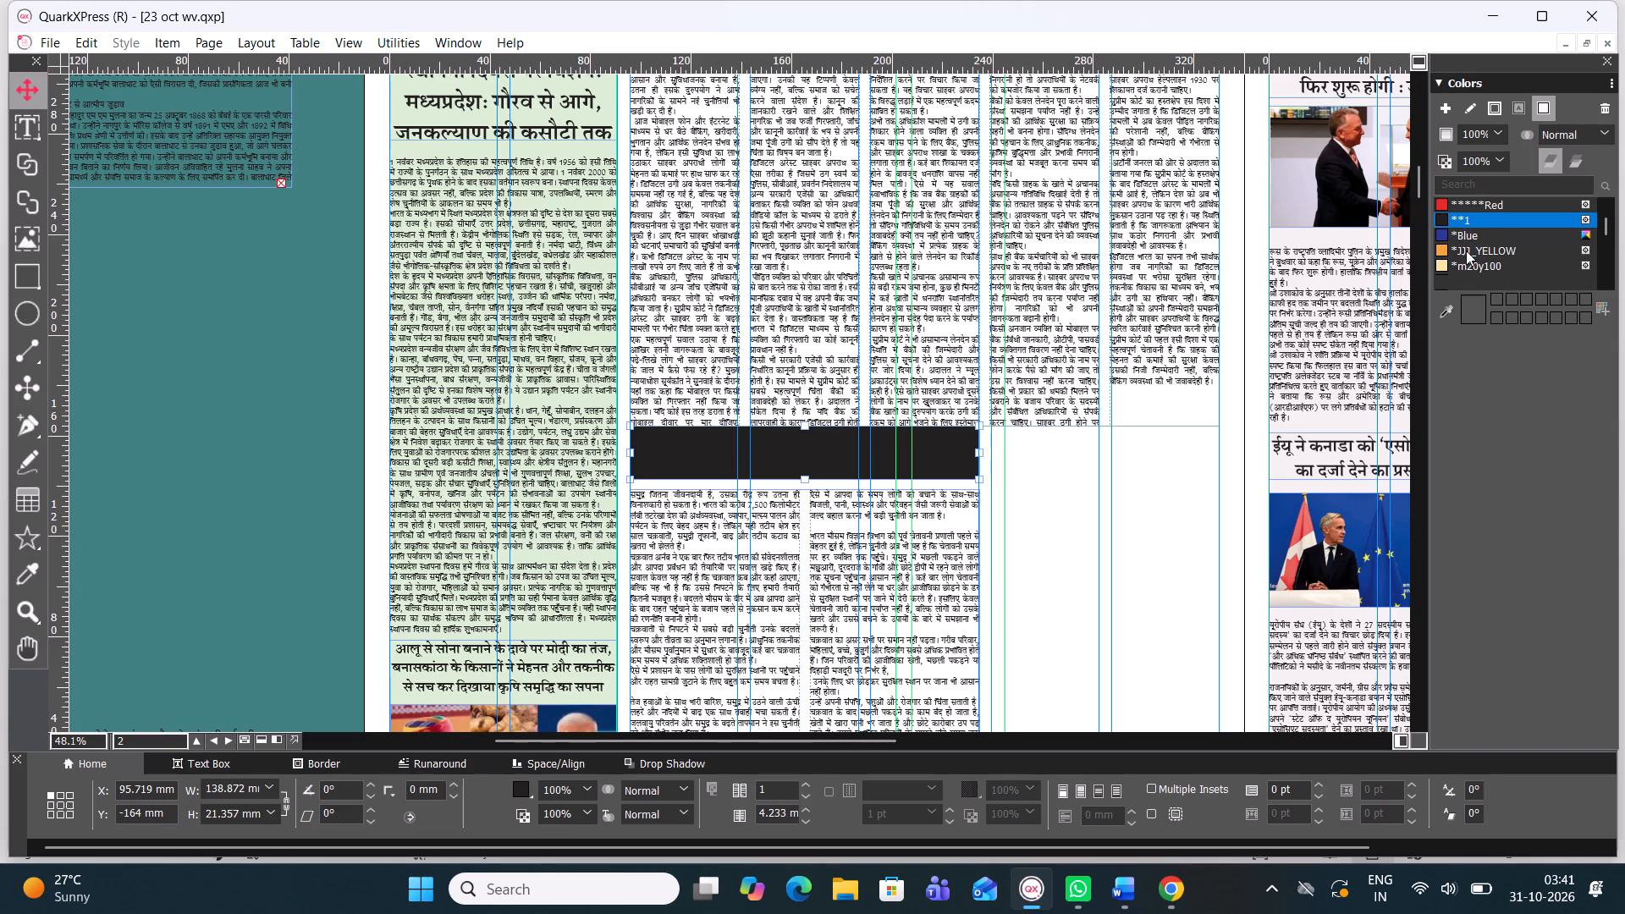
pyautogui.scroll(-1, 1466, 251)
pyautogui.scroll(2, 1466, 251)
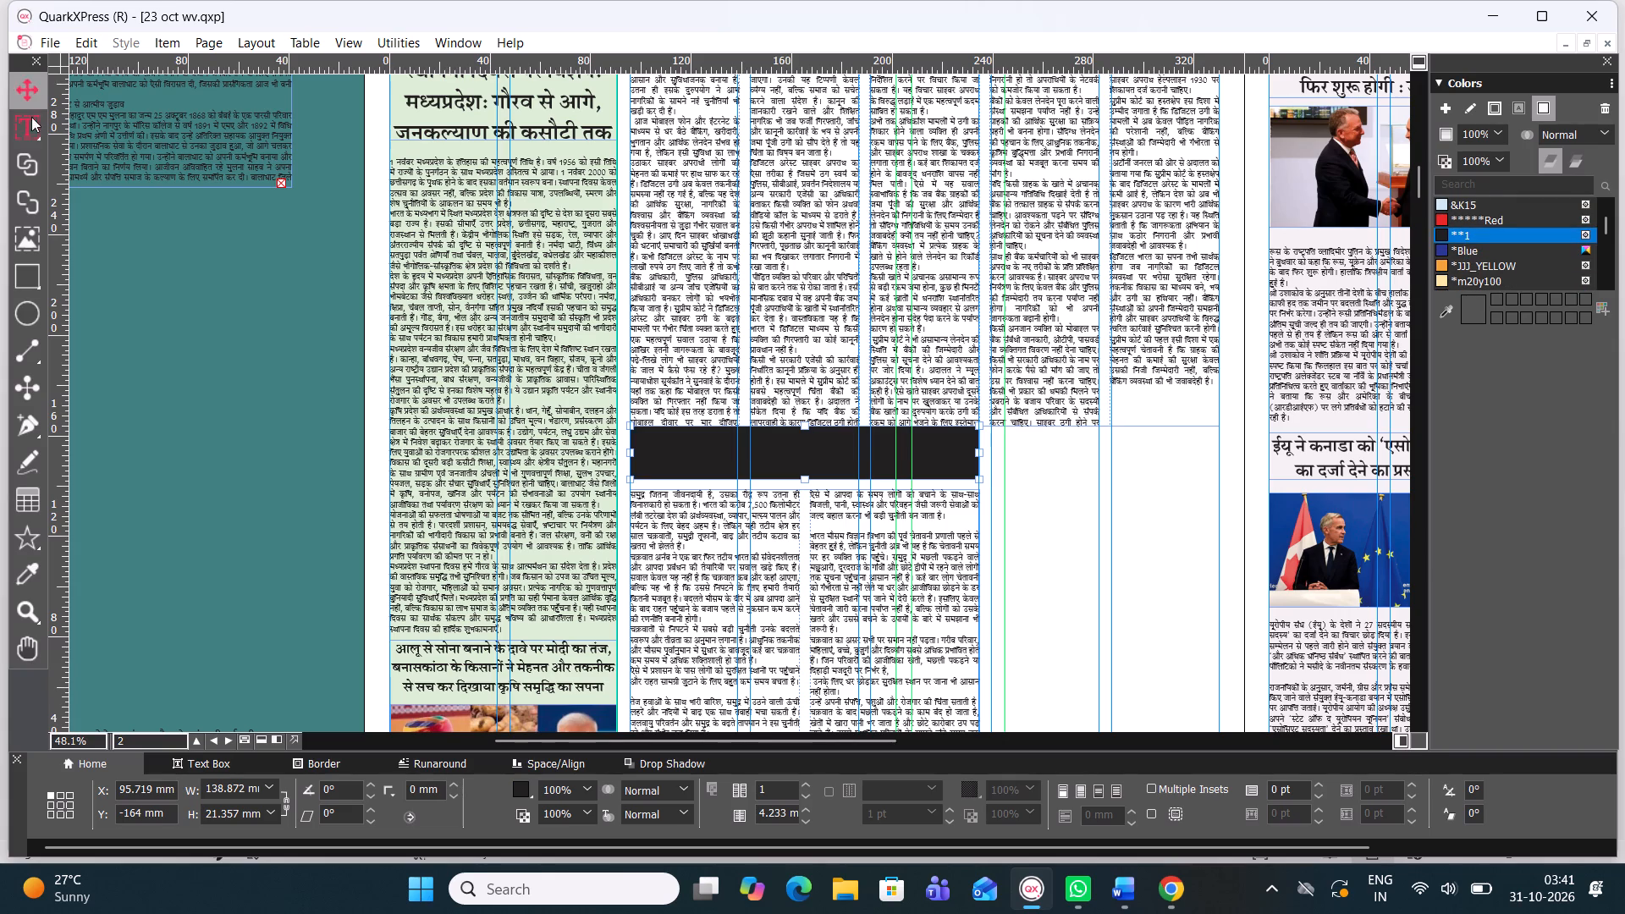
# Recolour the cyclone headline text with the white colour A and deselect the box.
pyautogui.click(25, 129)
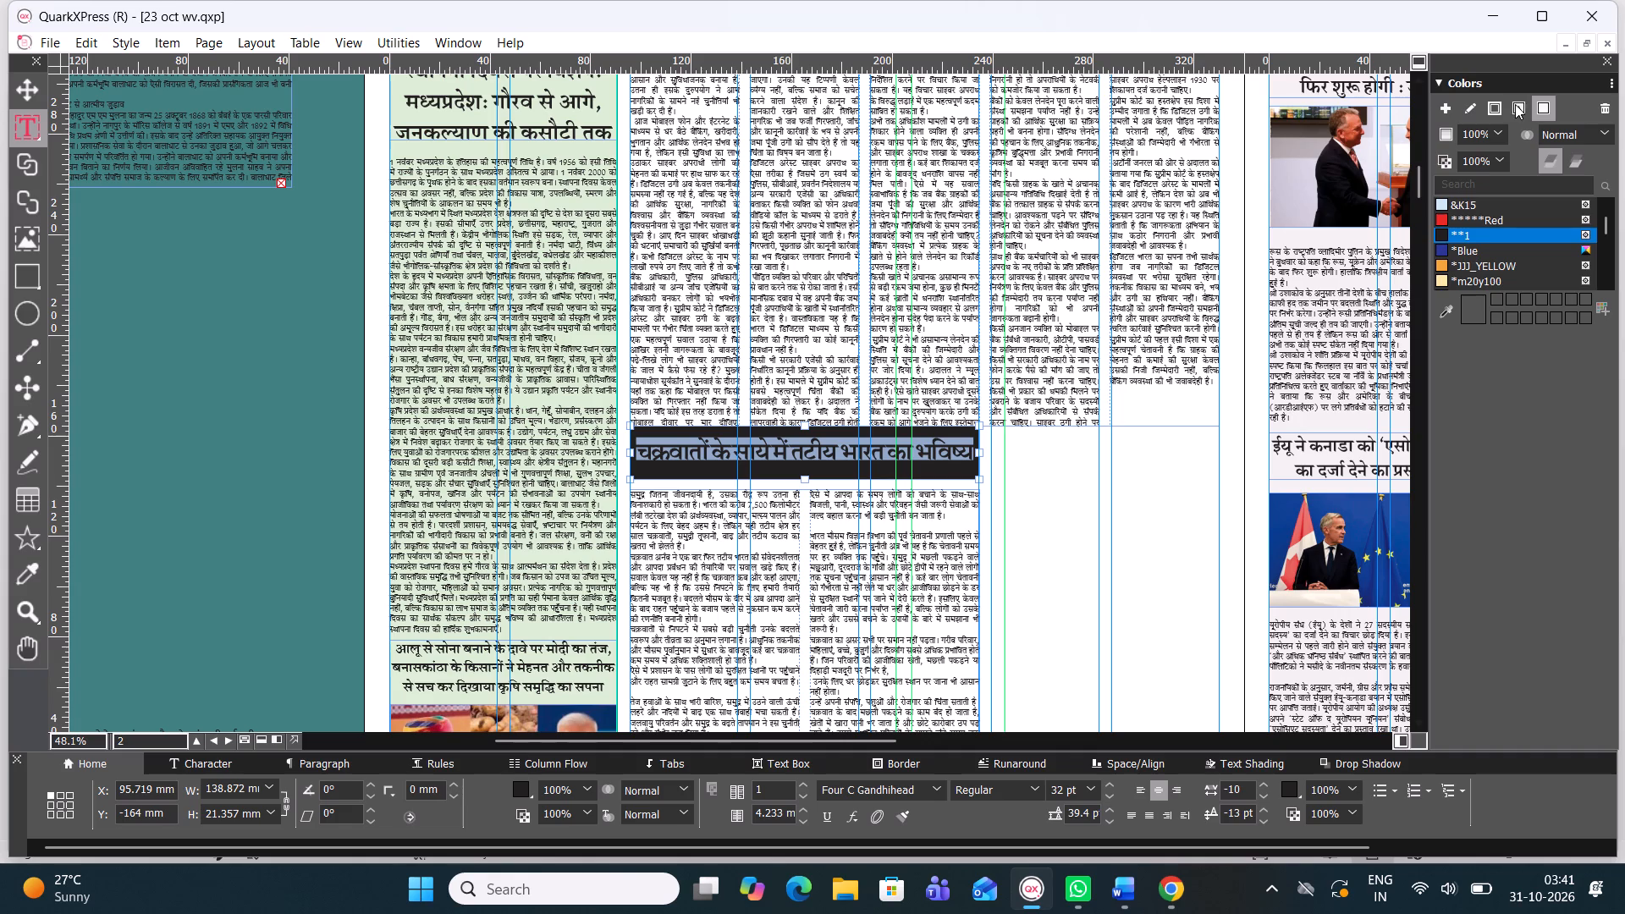
pyautogui.click(1515, 104)
pyautogui.click(1474, 210)
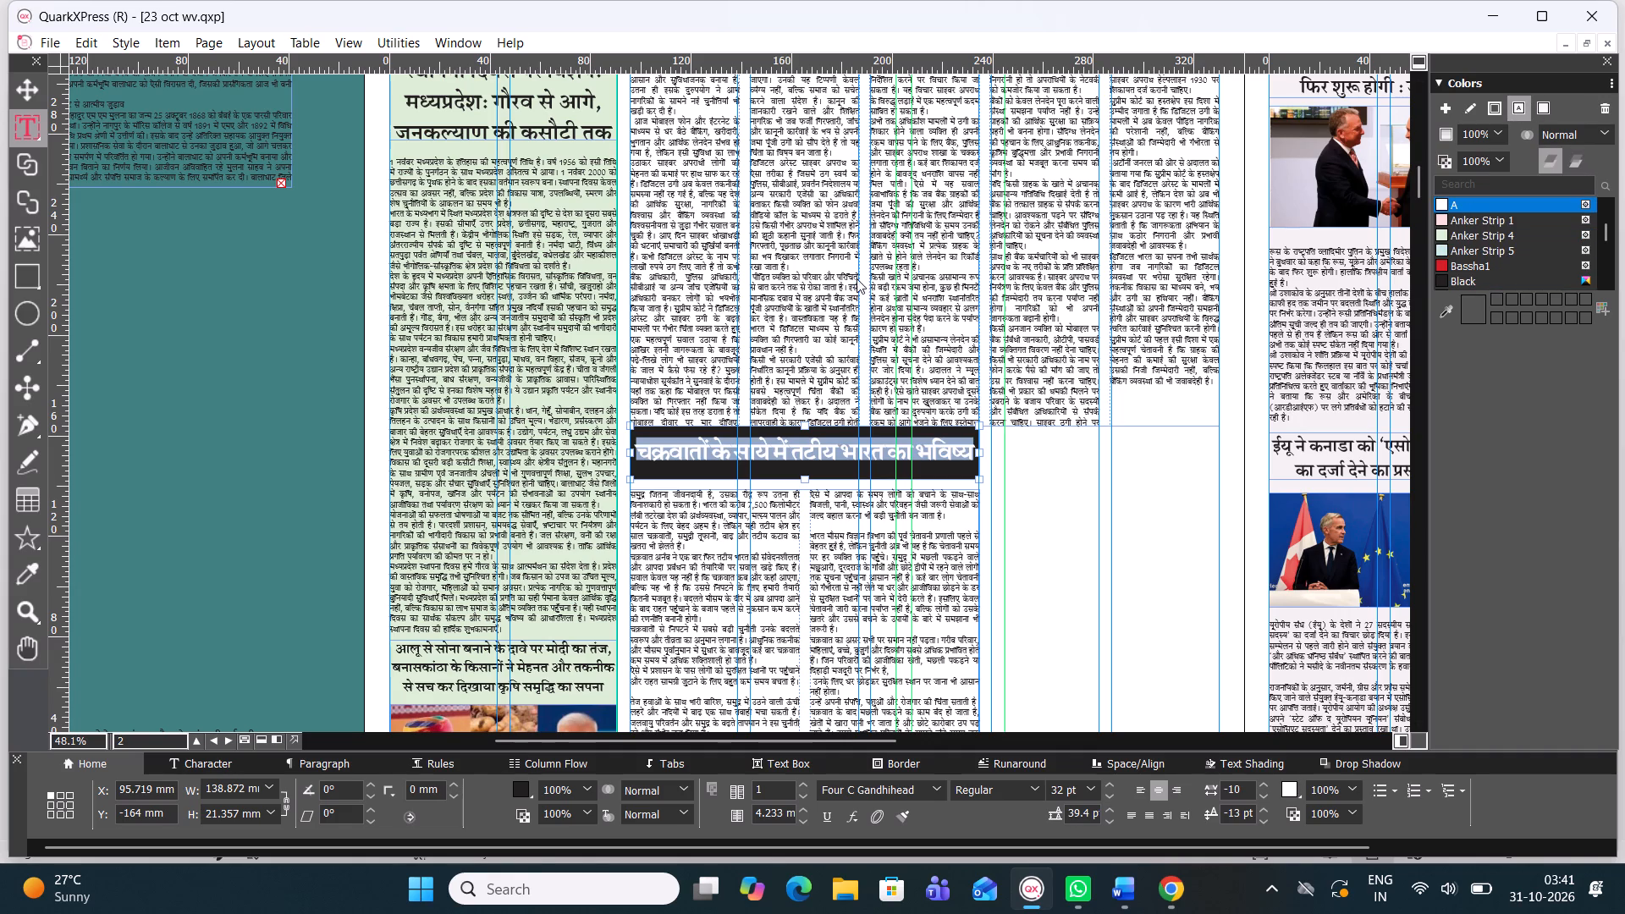
pyautogui.click(26, 86)
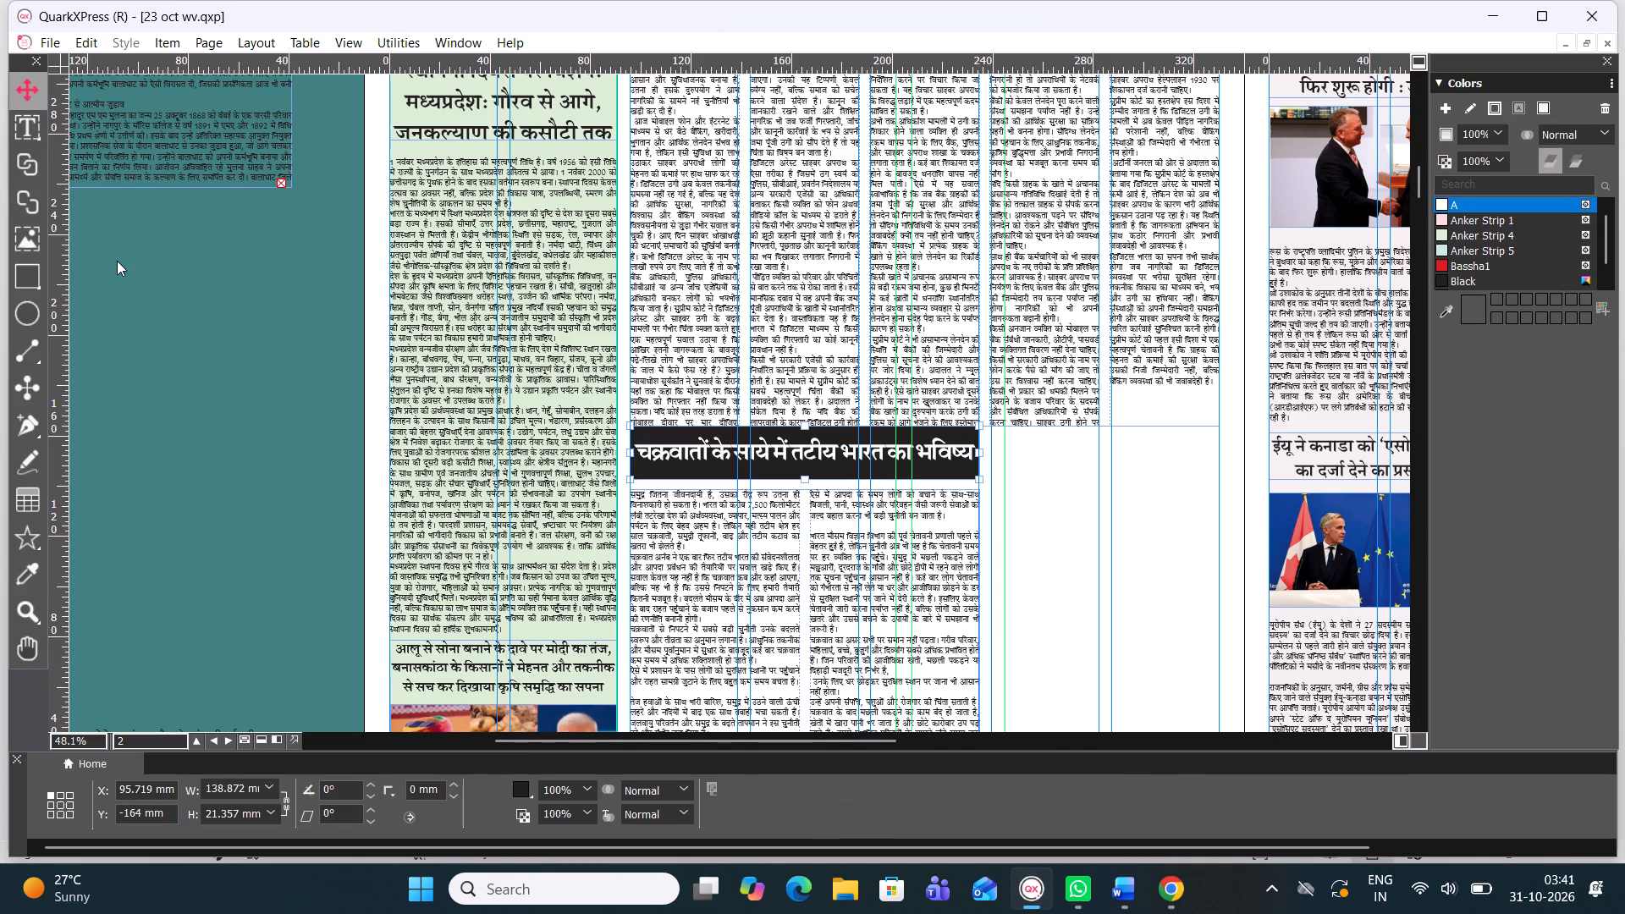
pyautogui.click(117, 261)
# Draw a text box about 91 mm wide and 14 mm high in the blank area beside the cyclone headline.
pyautogui.scroll(-1, 680, 321)
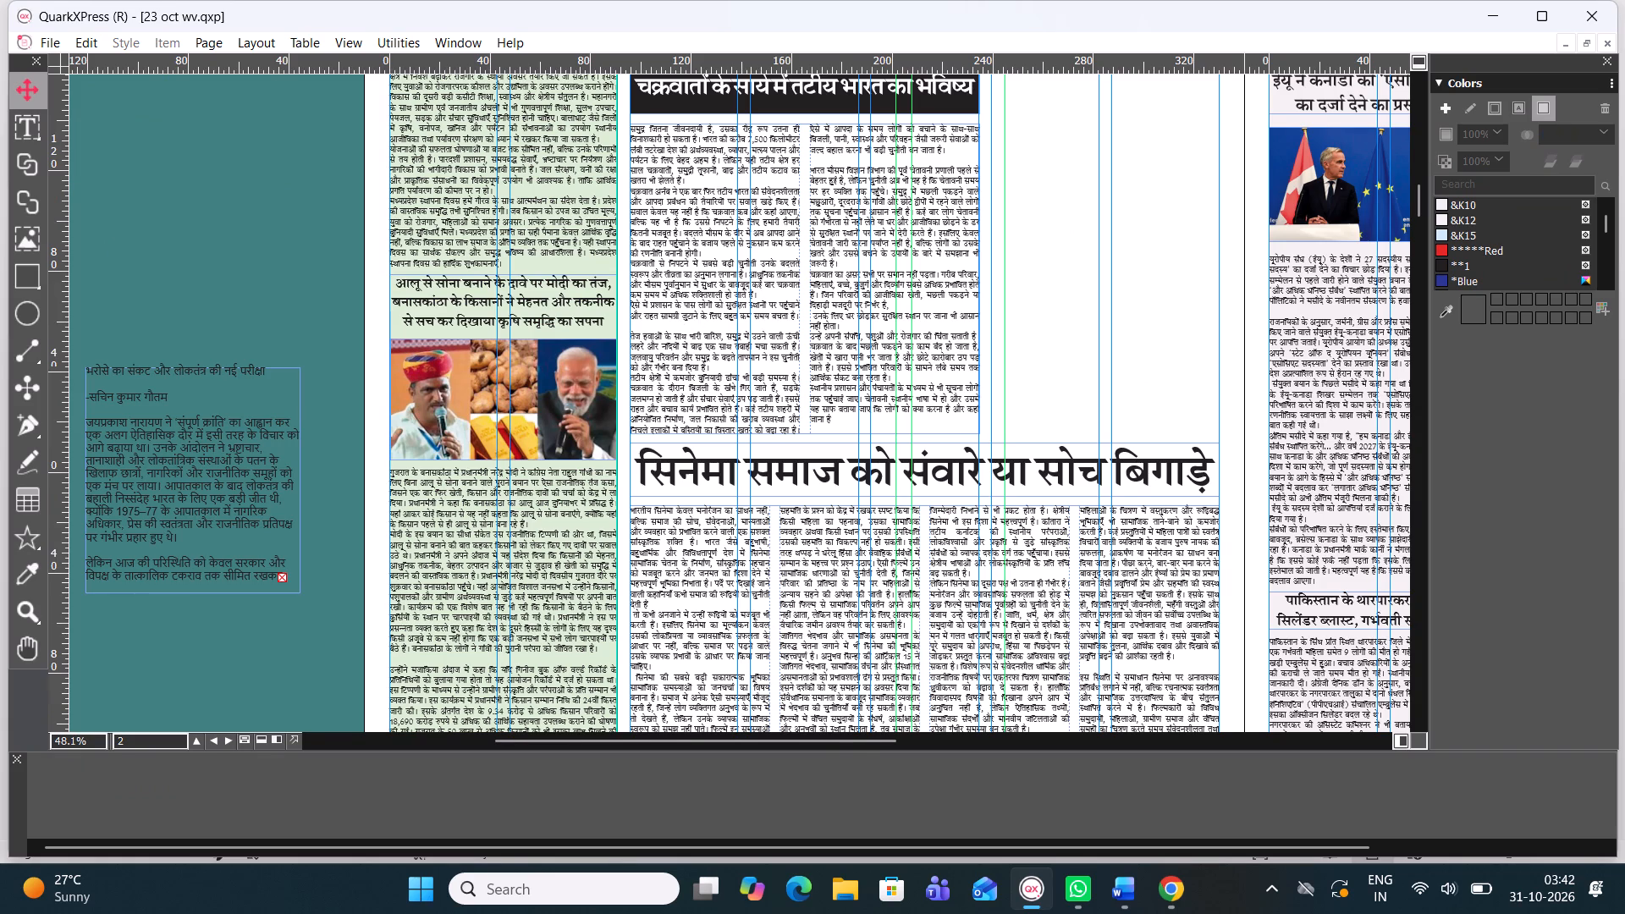
pyautogui.moveTo(851, 738); pyautogui.dragTo(896, 738)
pyautogui.scroll(1, 1023, 418)
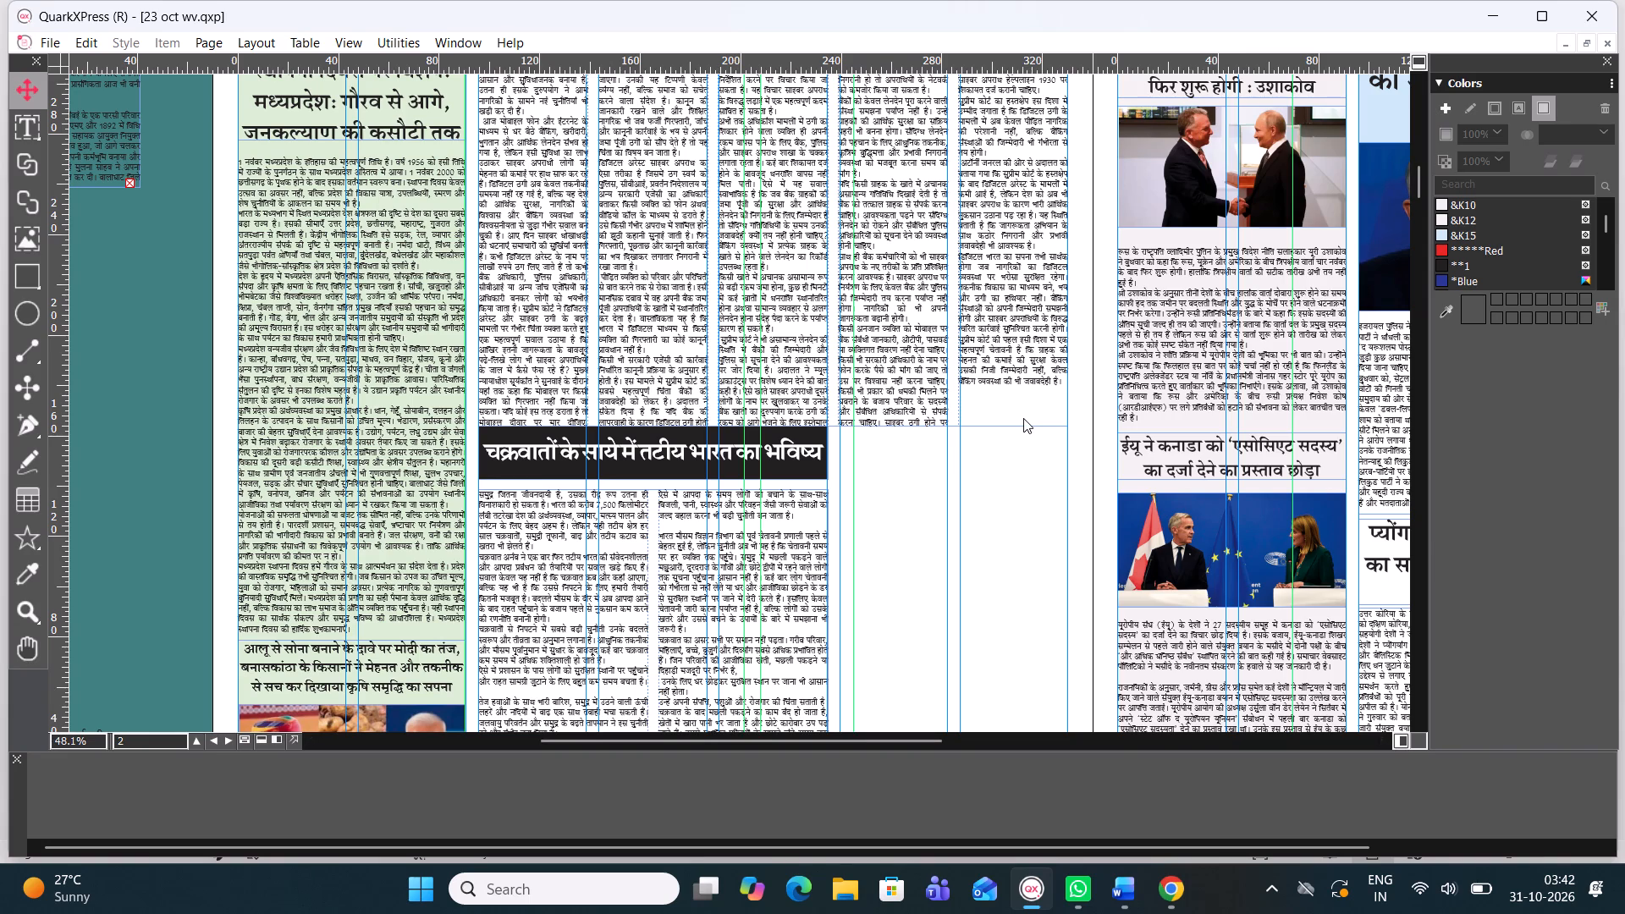
pyautogui.click(28, 258)
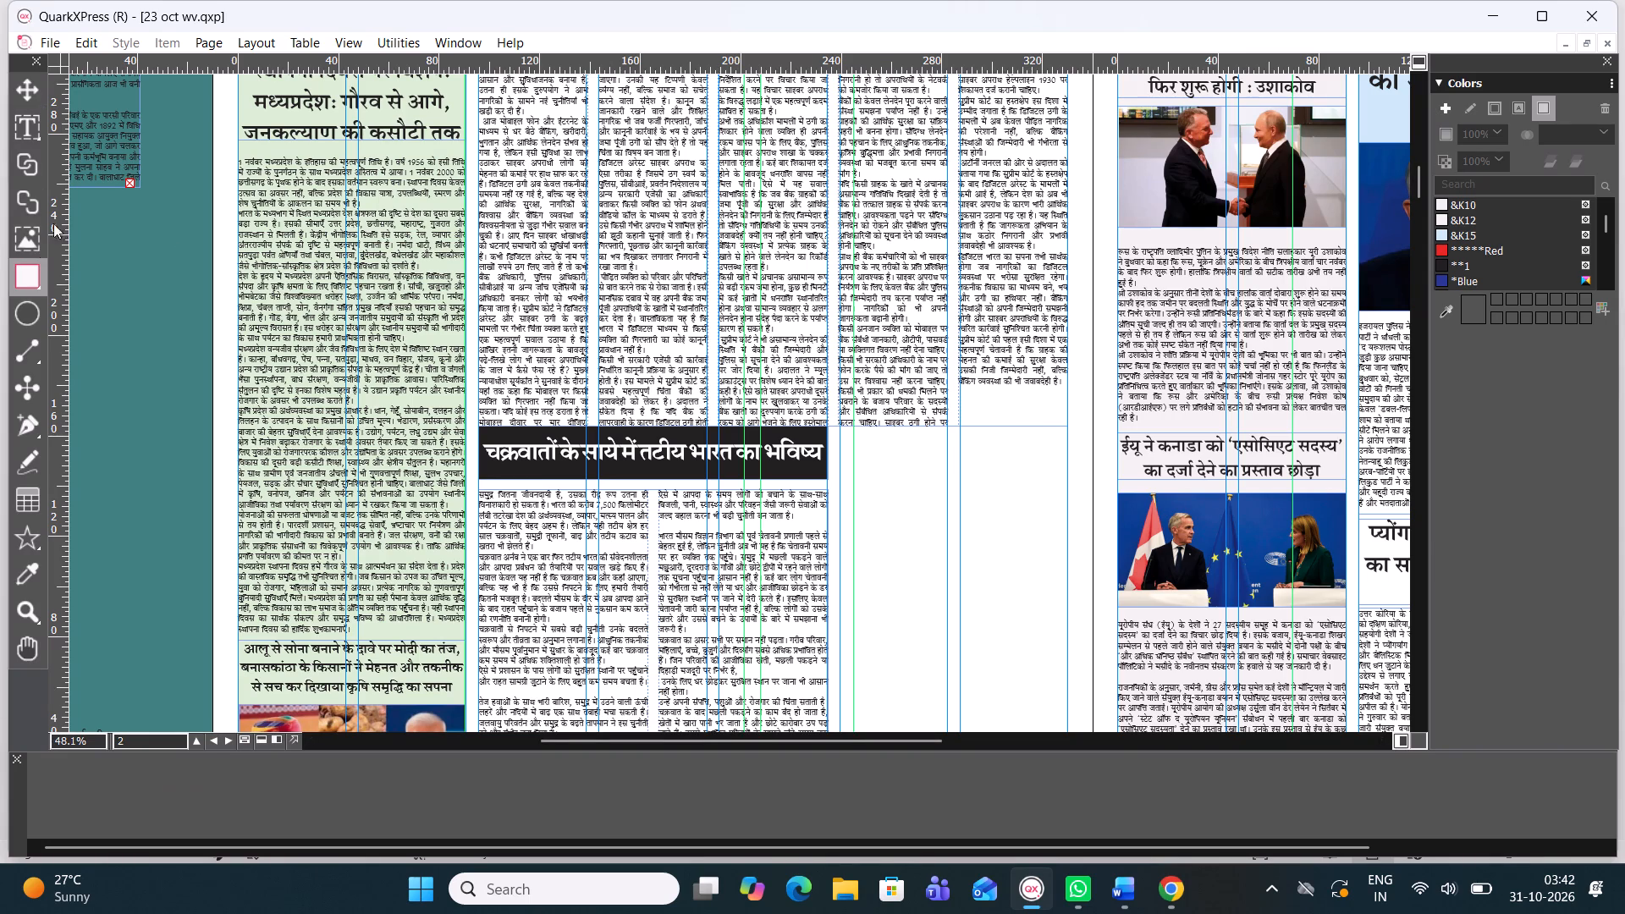
pyautogui.click(36, 120)
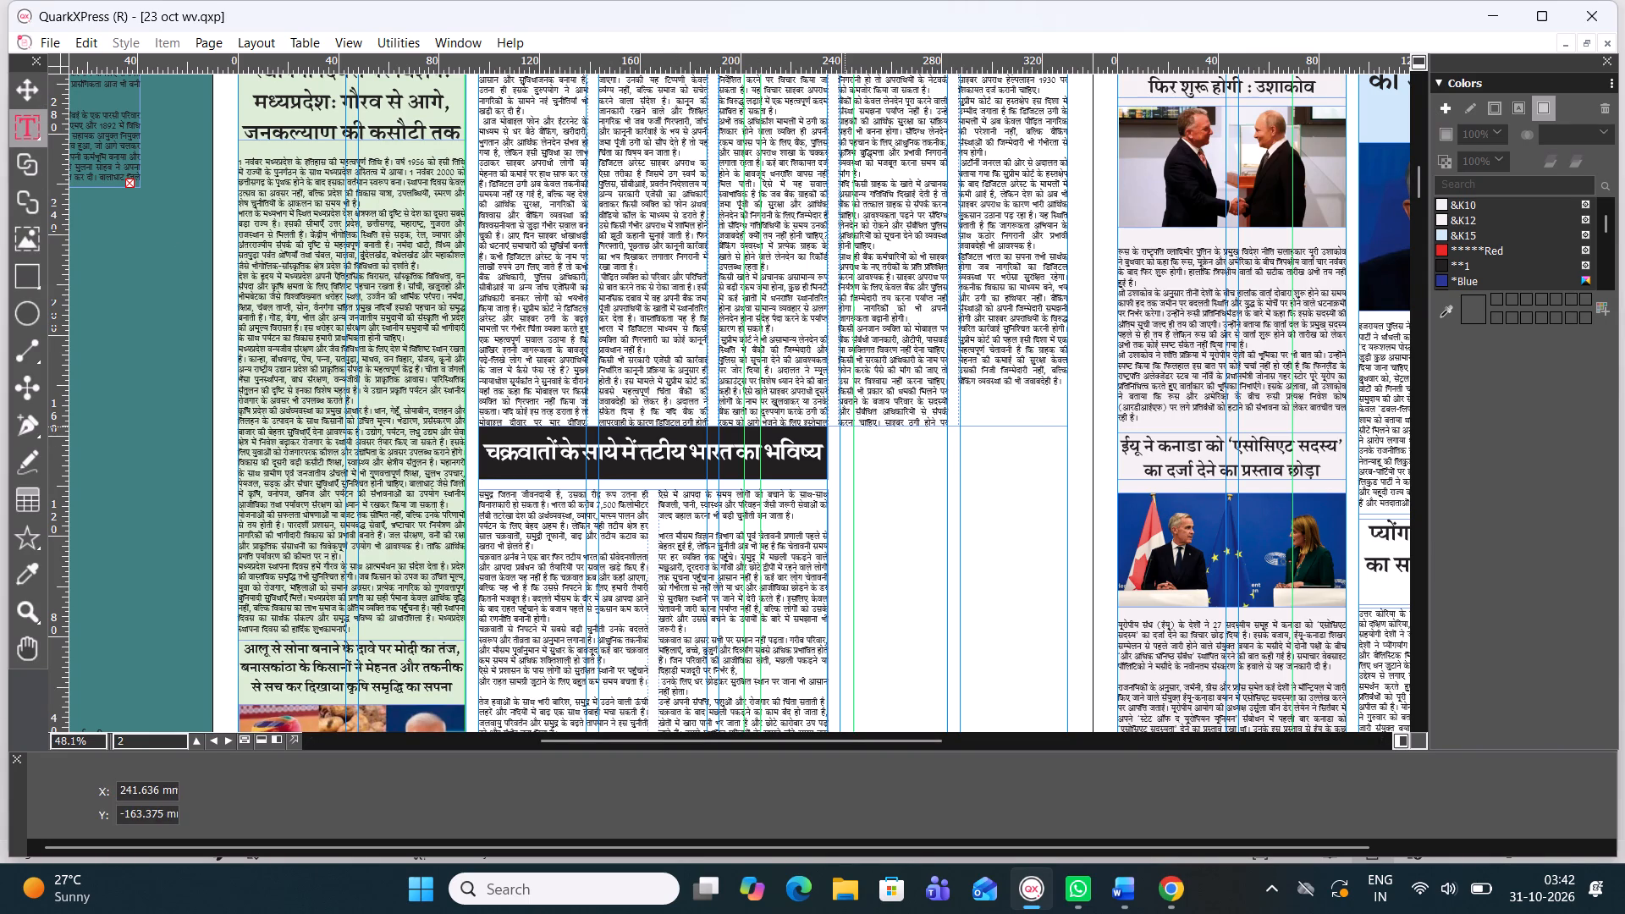
pyautogui.moveTo(846, 427); pyautogui.dragTo(1068, 464)
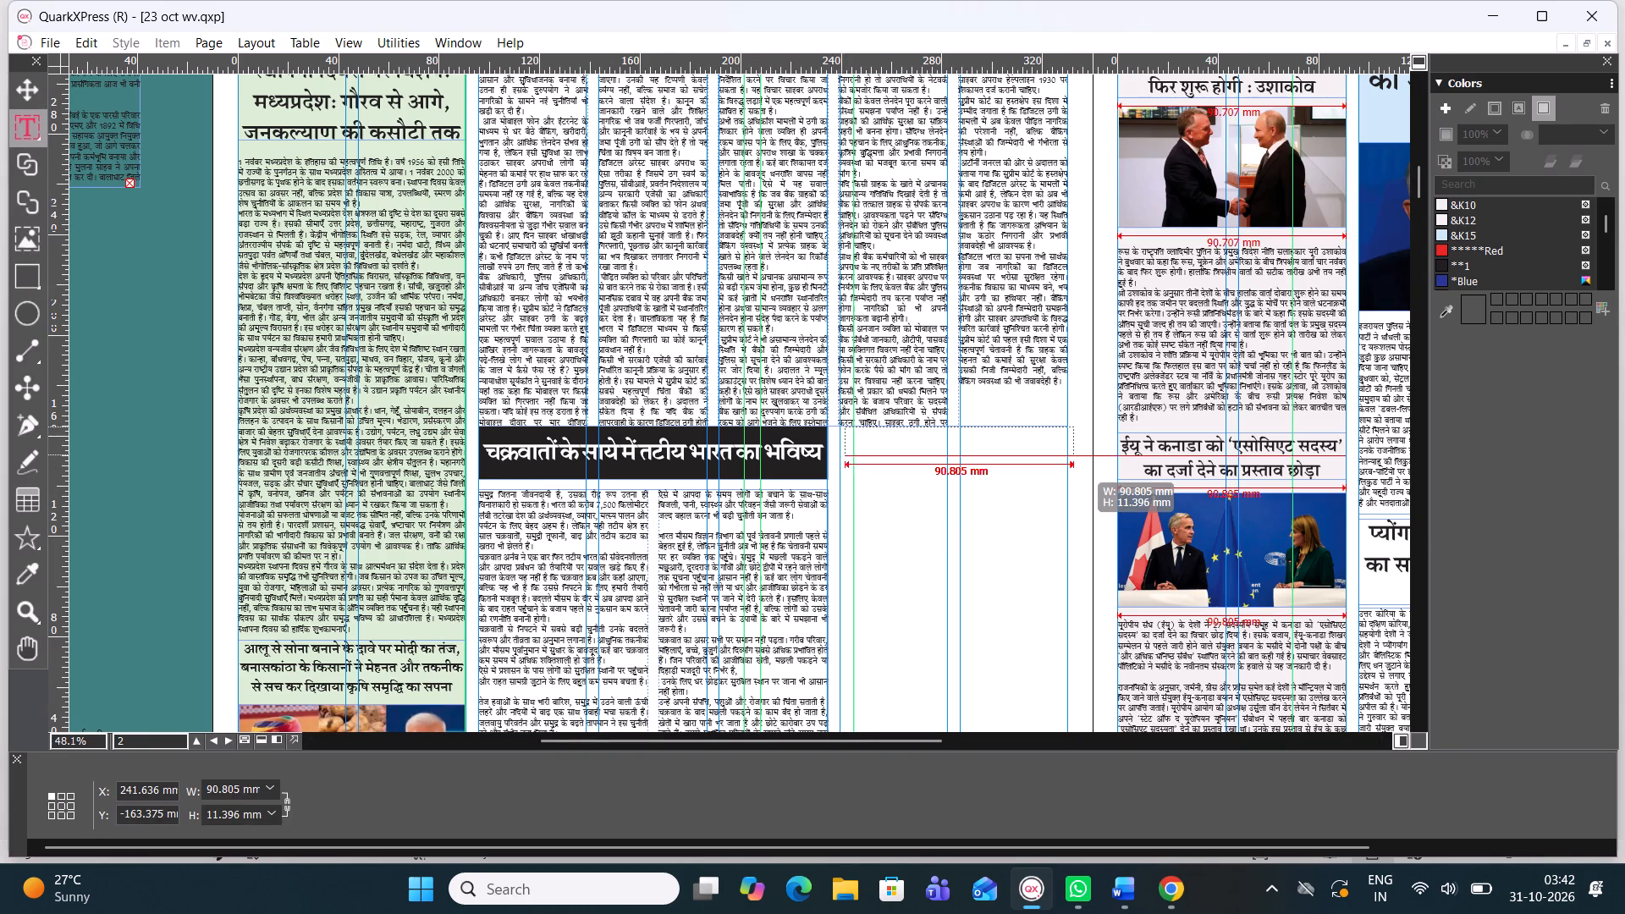
pyautogui.moveTo(1068, 464); pyautogui.dragTo(1074, 462)
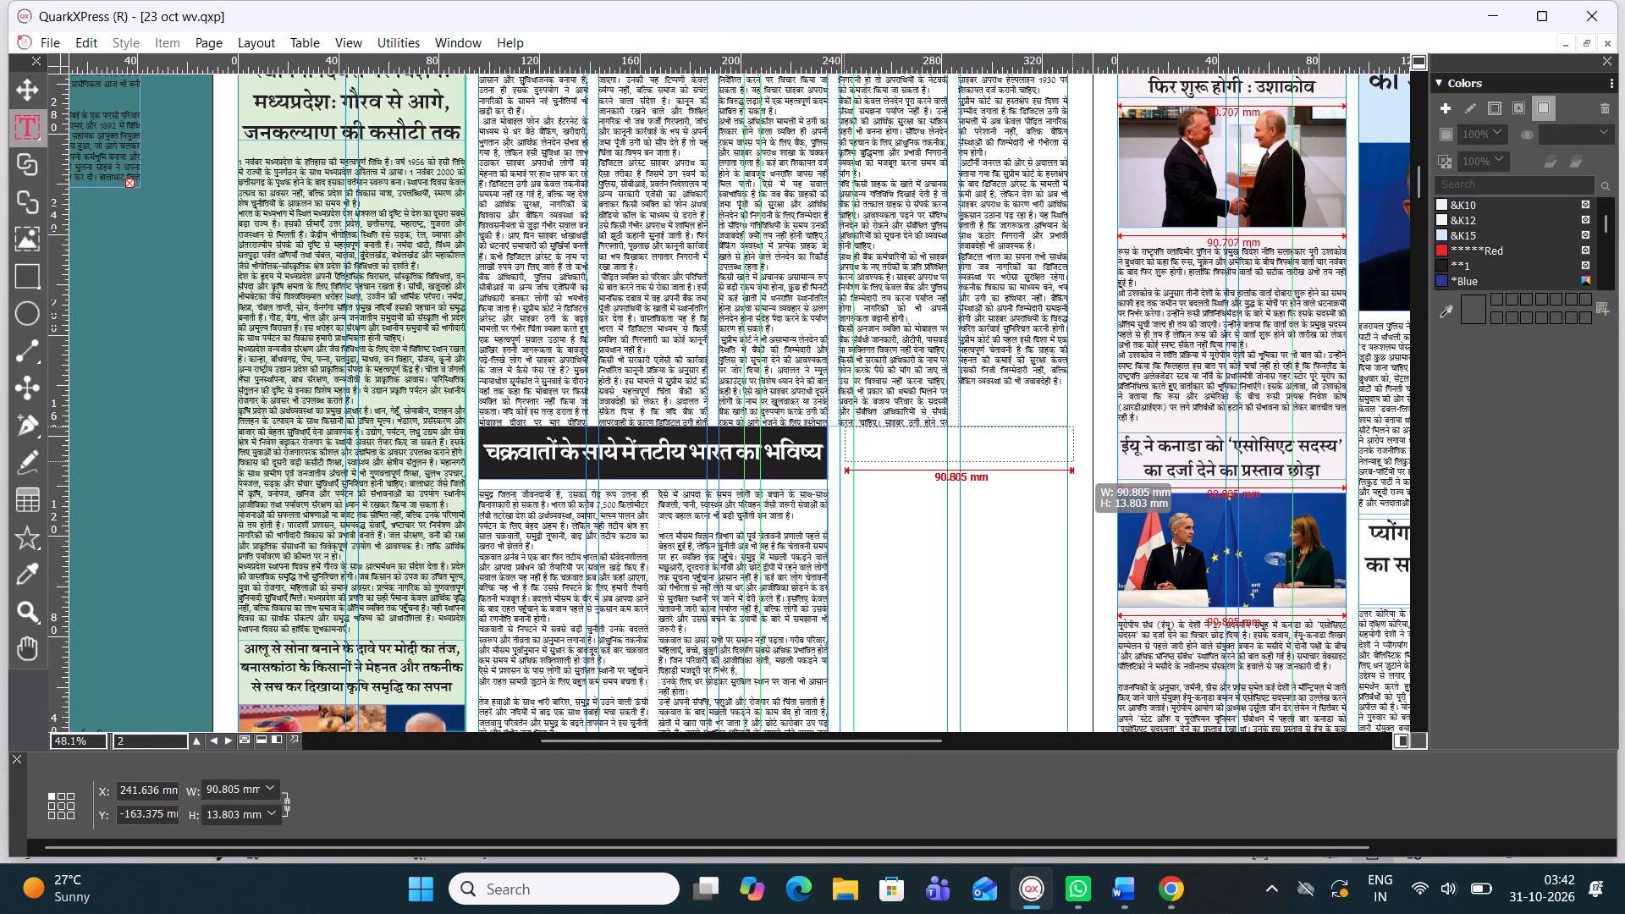
pyautogui.moveTo(1074, 462); pyautogui.dragTo(1074, 463)
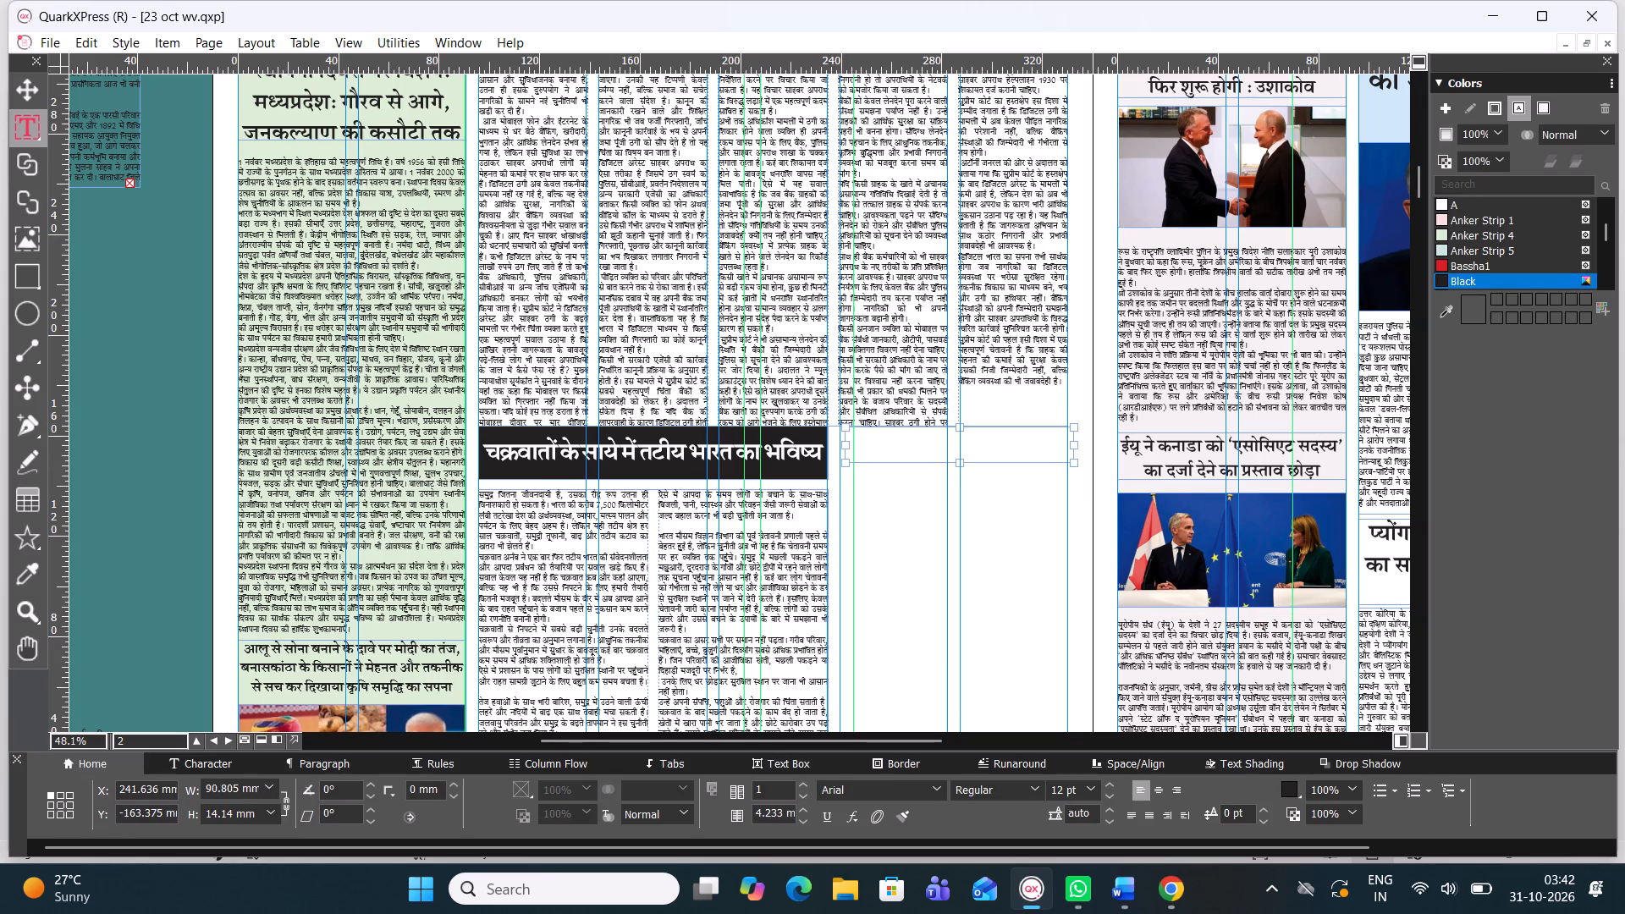
# Narrow the new text box to about 88.9 mm within the column guides and nudge it down to about Y -161.2 mm.
pyautogui.click(29, 87)
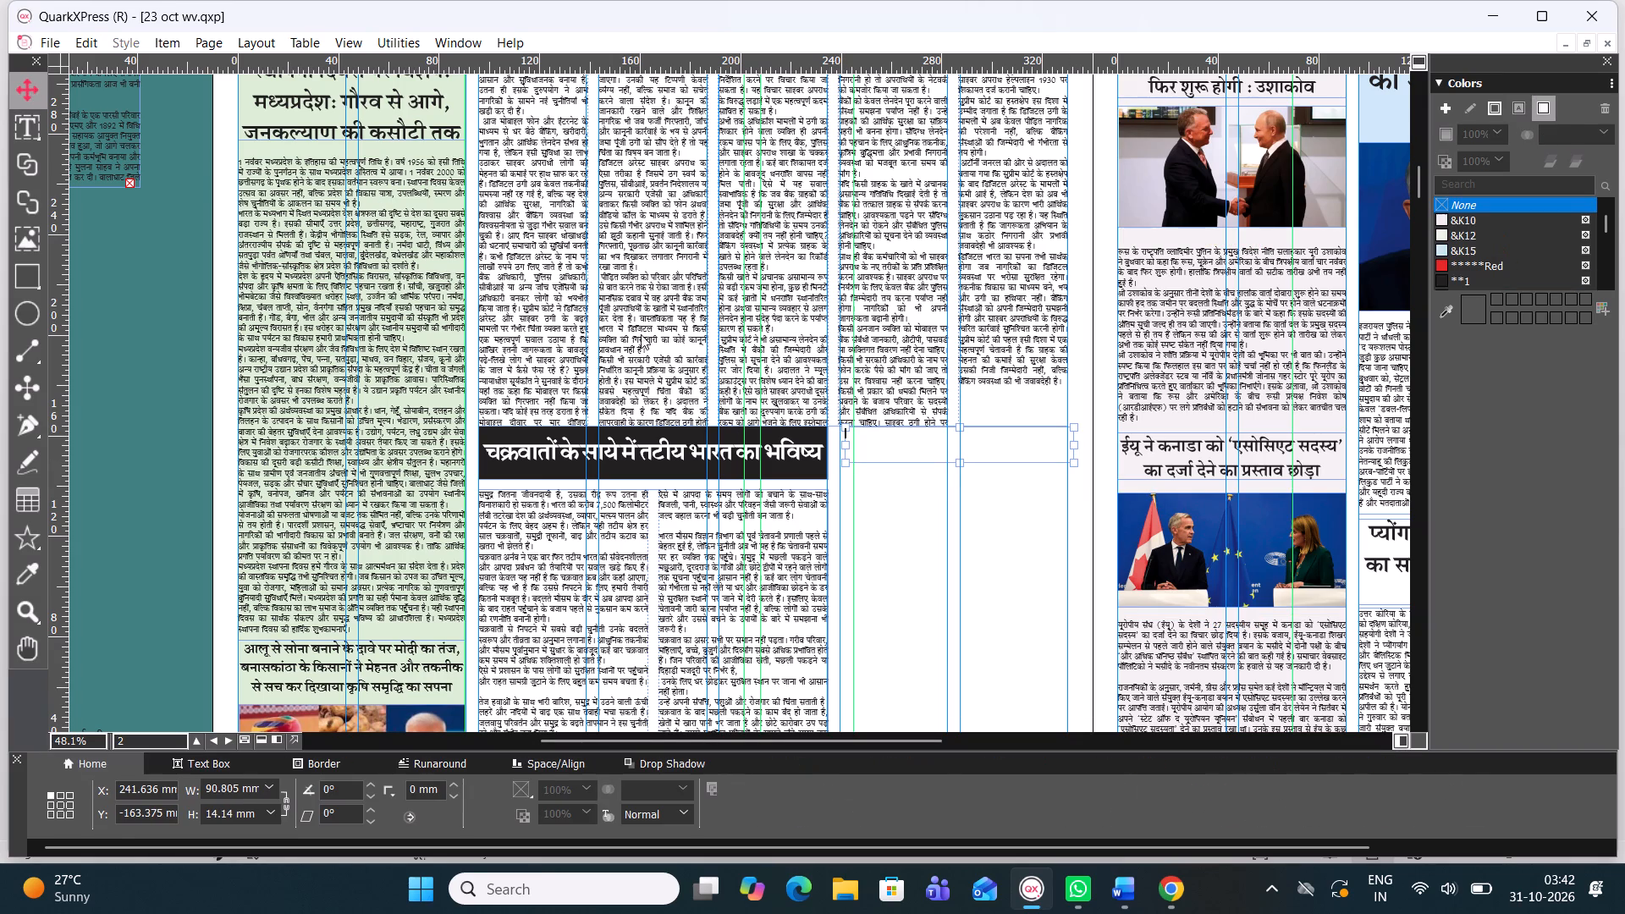
pyautogui.click(937, 444)
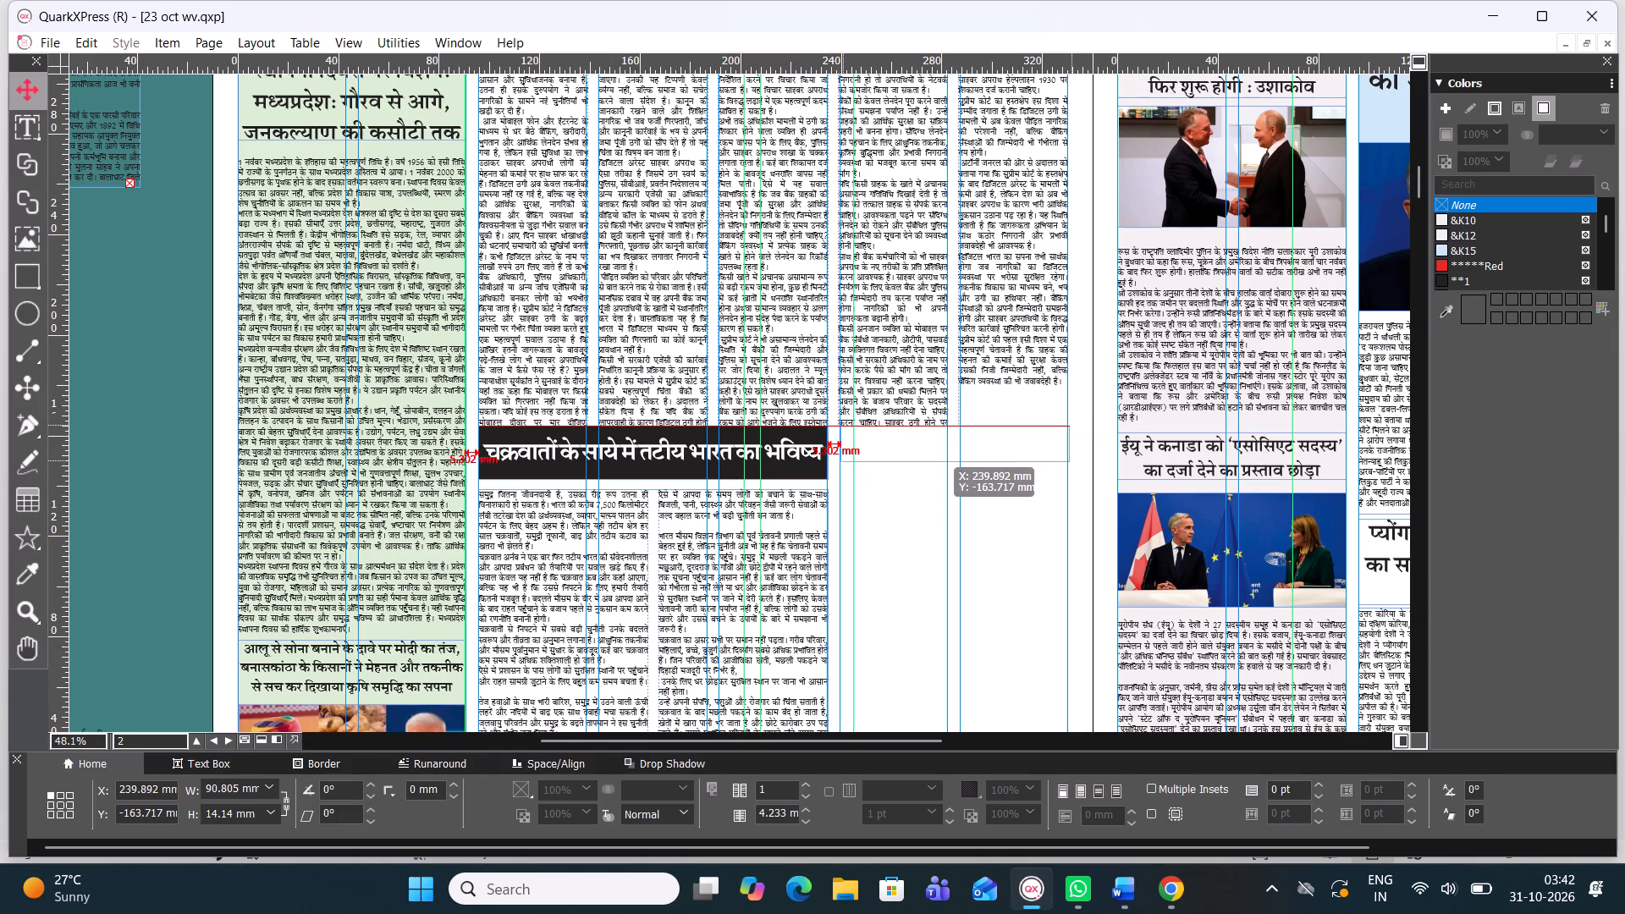
pyautogui.moveTo(1071, 448); pyautogui.dragTo(1062, 449)
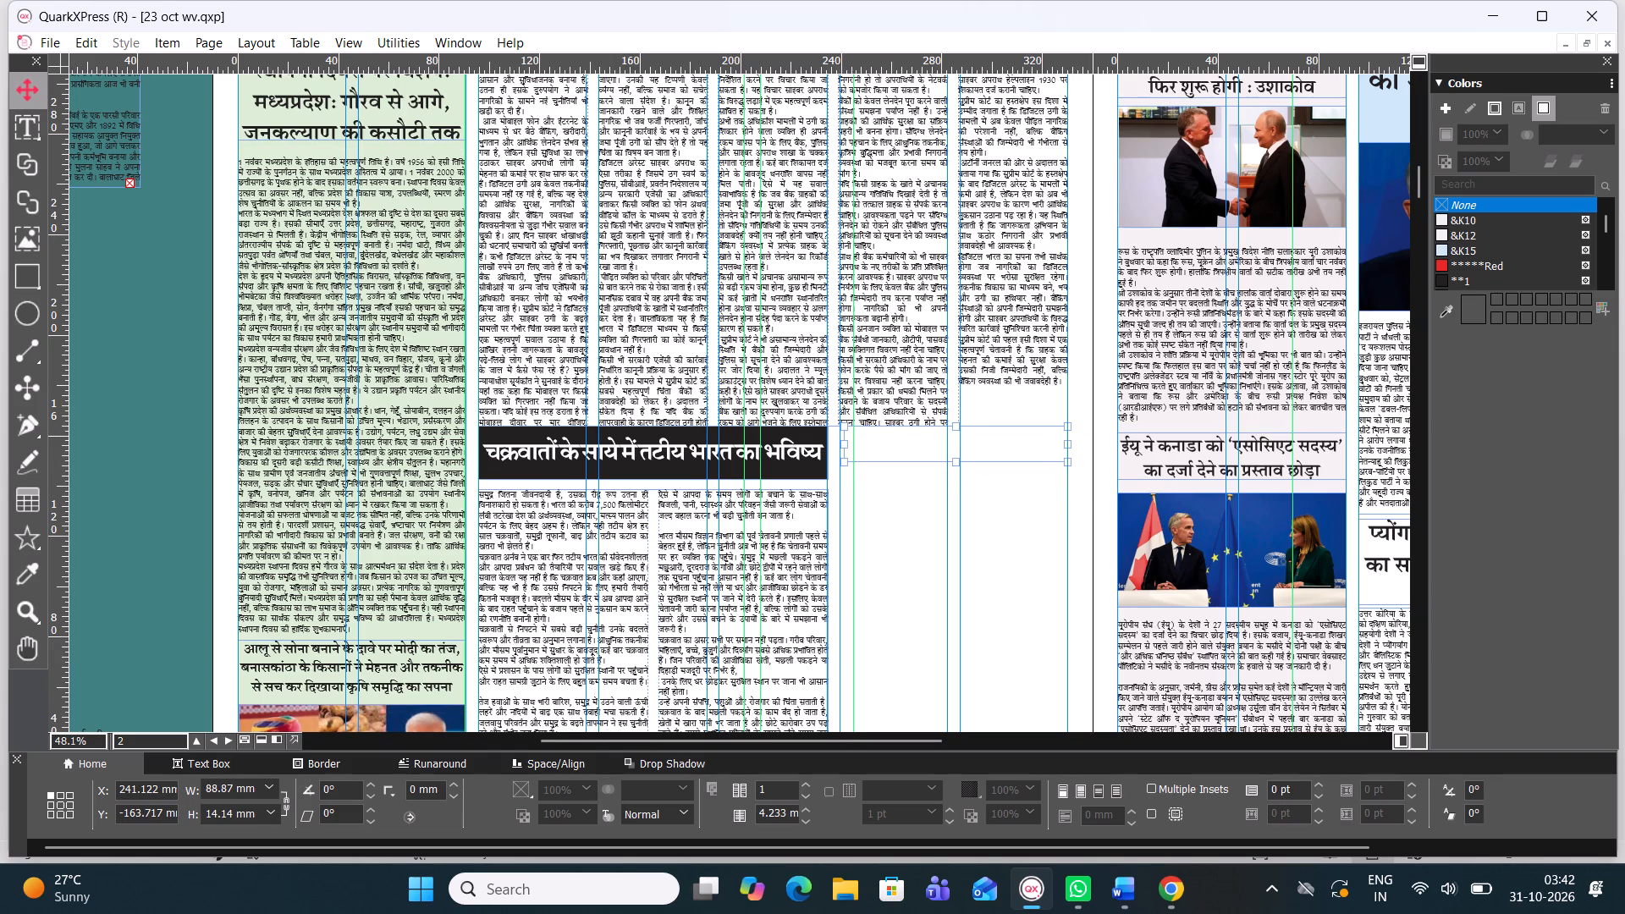
pyautogui.press('Down')
pyautogui.press('Down')
pyautogui.press('Down')
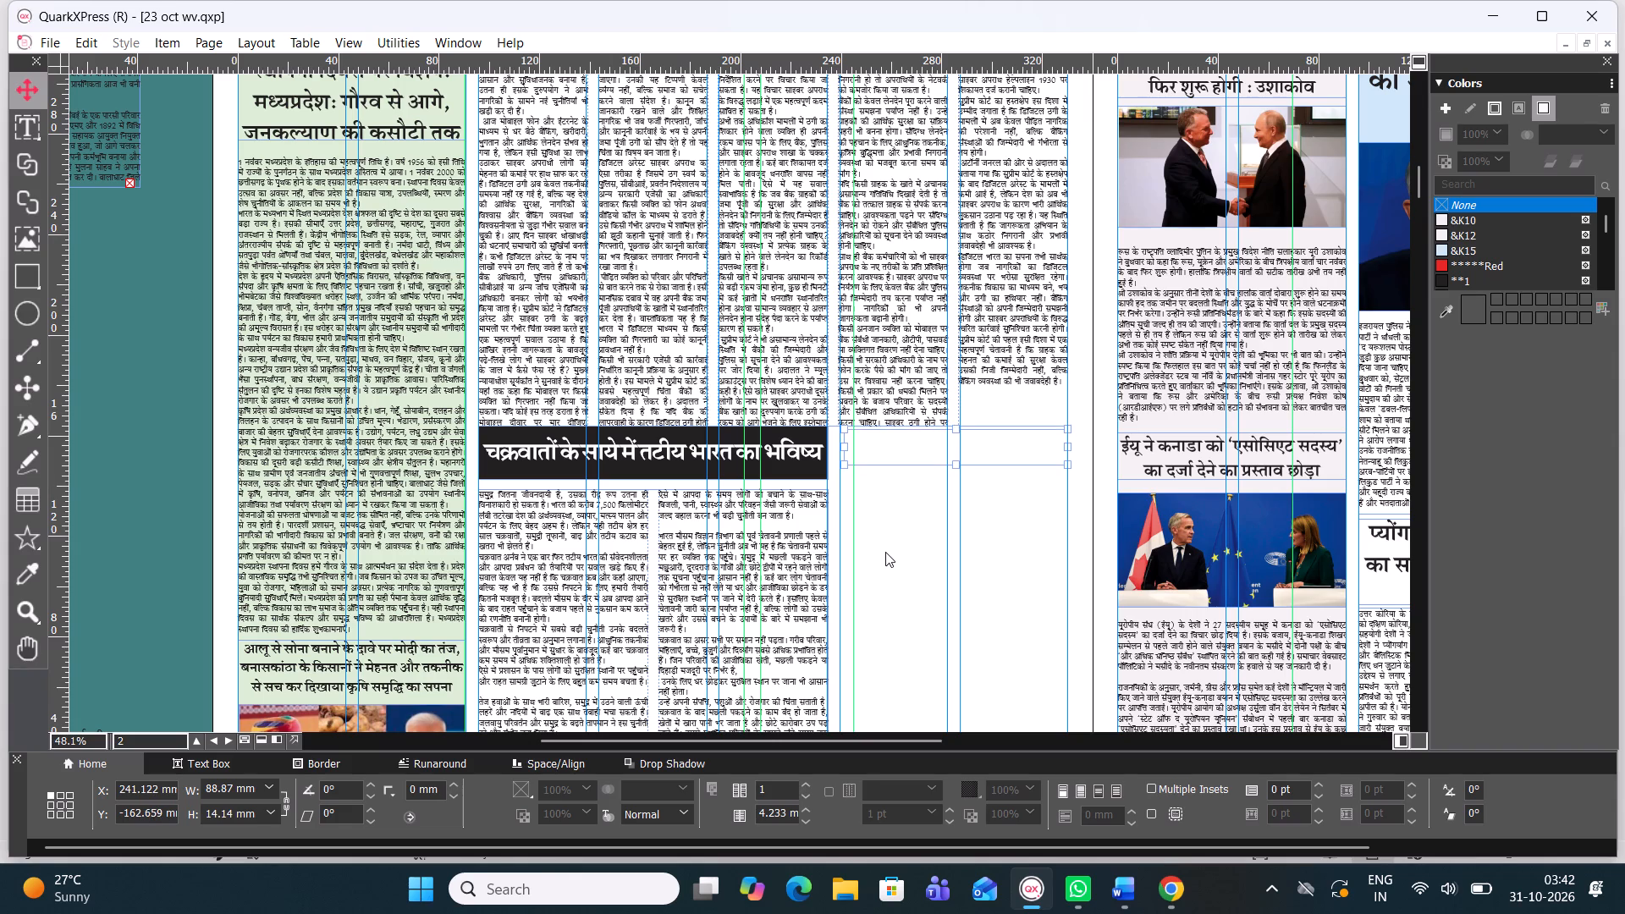
pyautogui.press('Down')
pyautogui.press('Down')
pyautogui.press('Down')
pyautogui.press('Down')
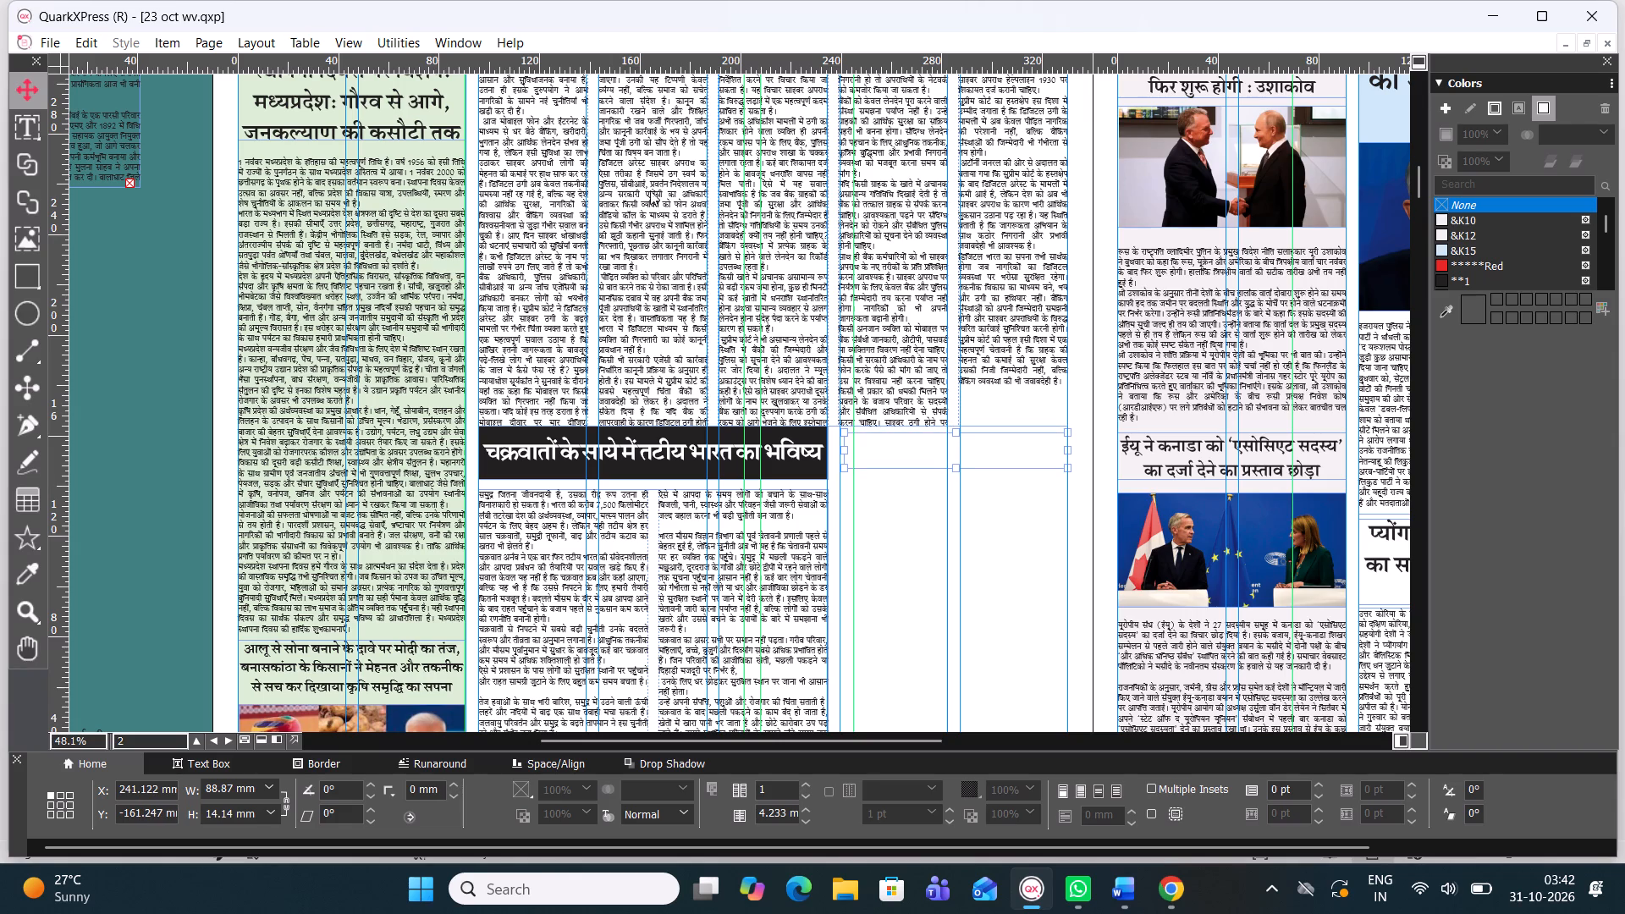
# Insert a paragraph break partway down the last column of the five-column article above the cyclone headline.
pyautogui.click(37, 104)
pyautogui.tripleClick(1046, 297)
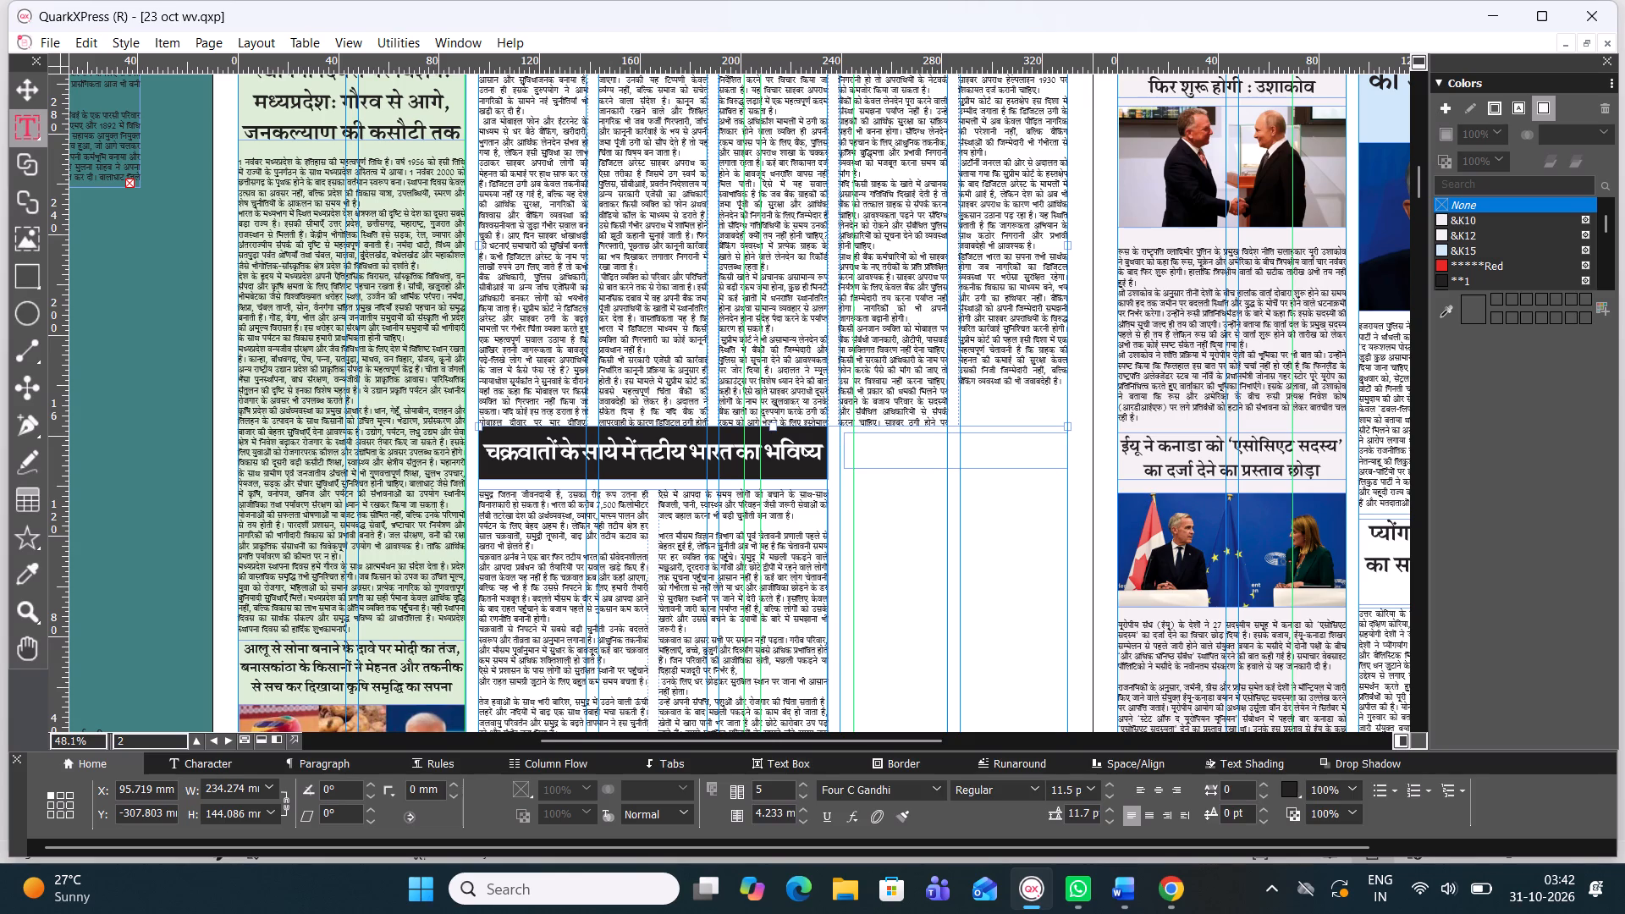
pyautogui.press('Return')
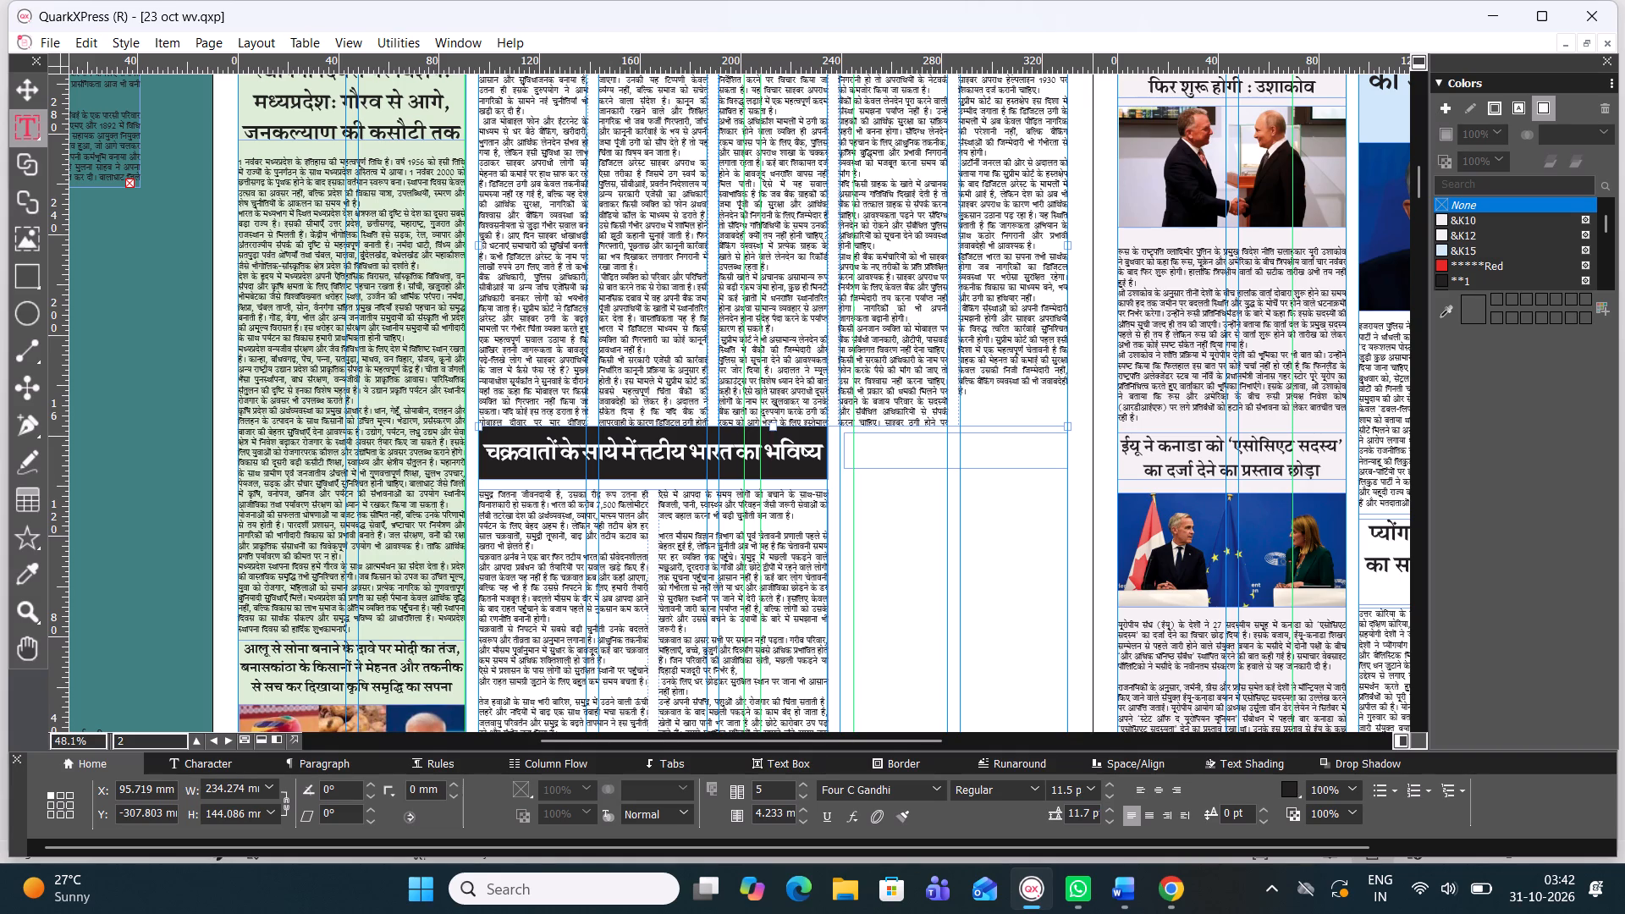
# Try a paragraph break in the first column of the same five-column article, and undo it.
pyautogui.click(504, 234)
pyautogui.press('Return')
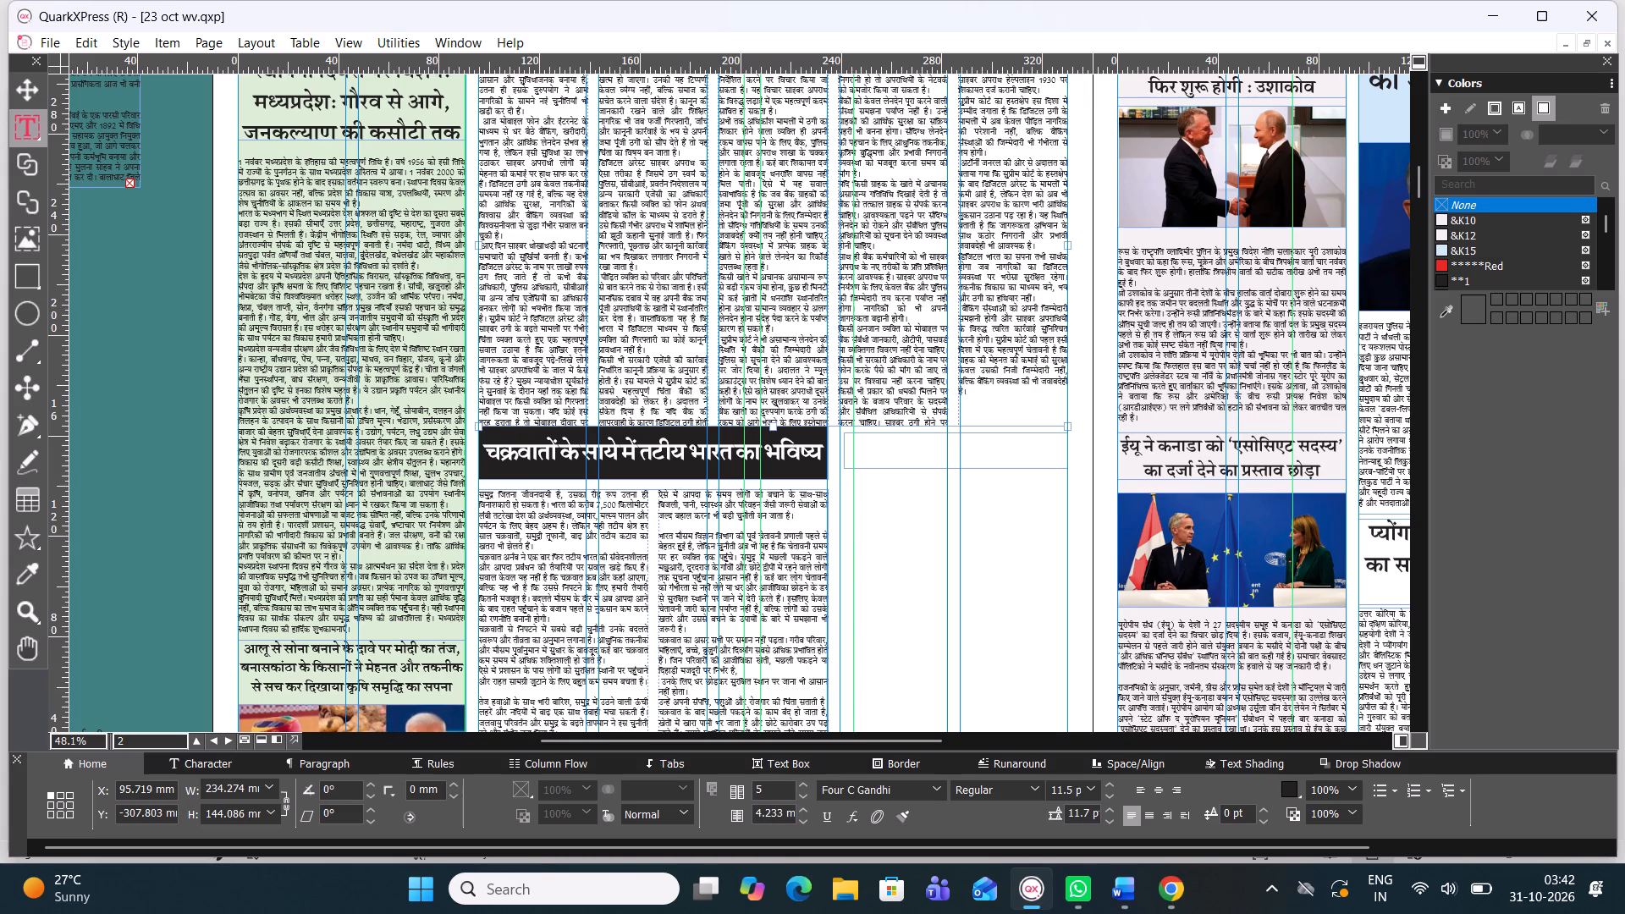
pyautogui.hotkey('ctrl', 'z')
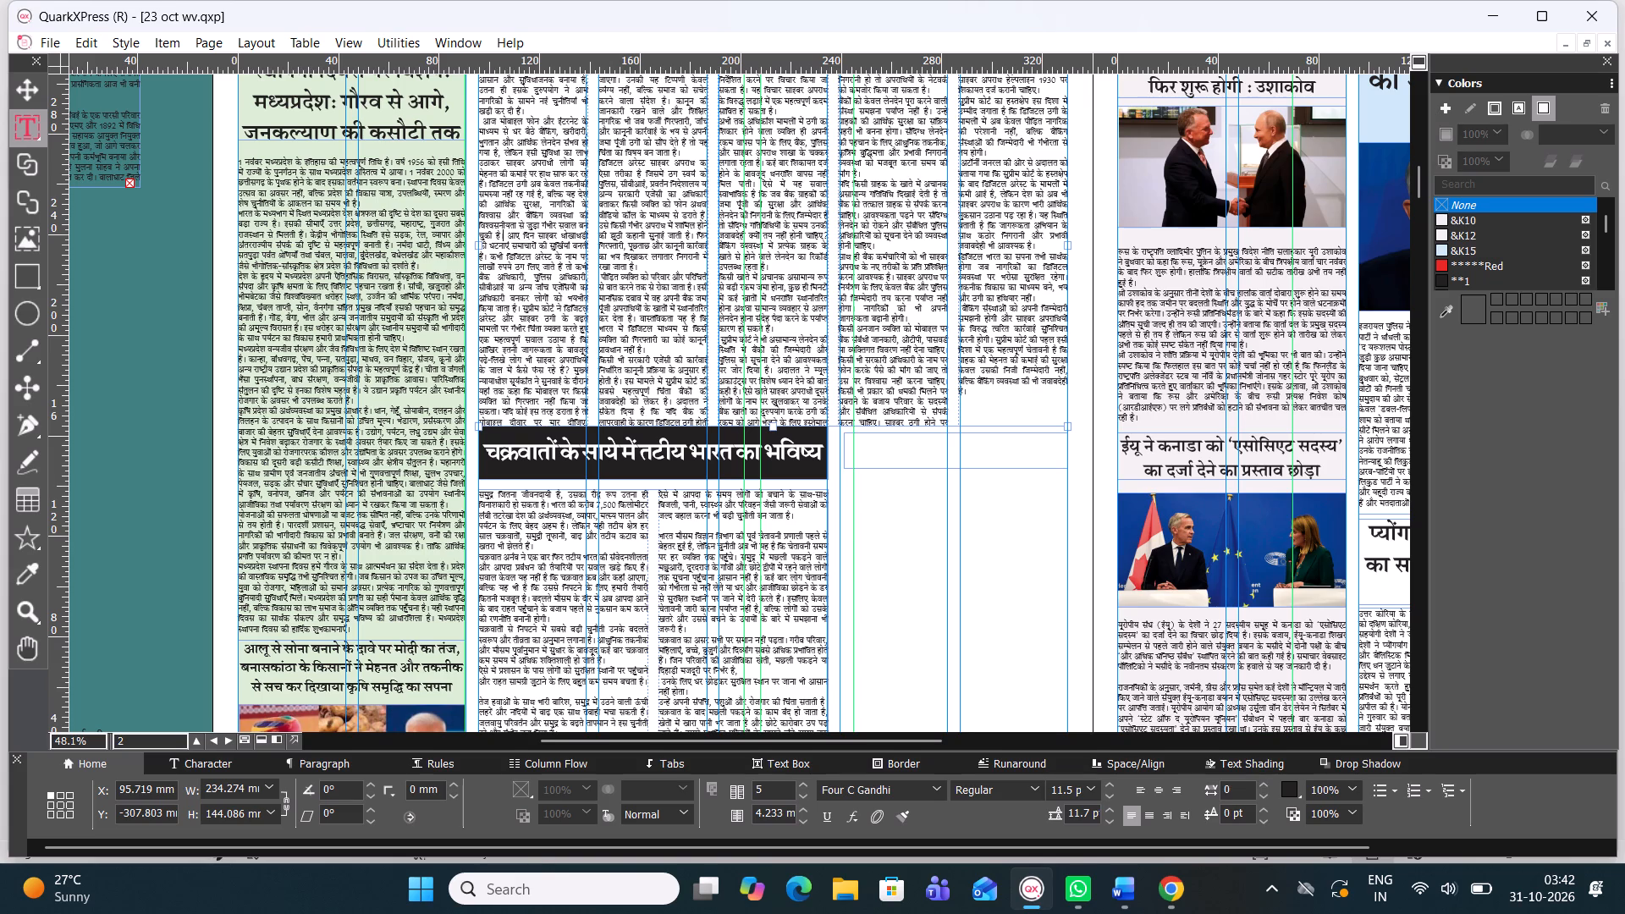
# Nudge the cyclone headline box down to about Y -162.2 mm and deselect it.
pyautogui.click(36, 86)
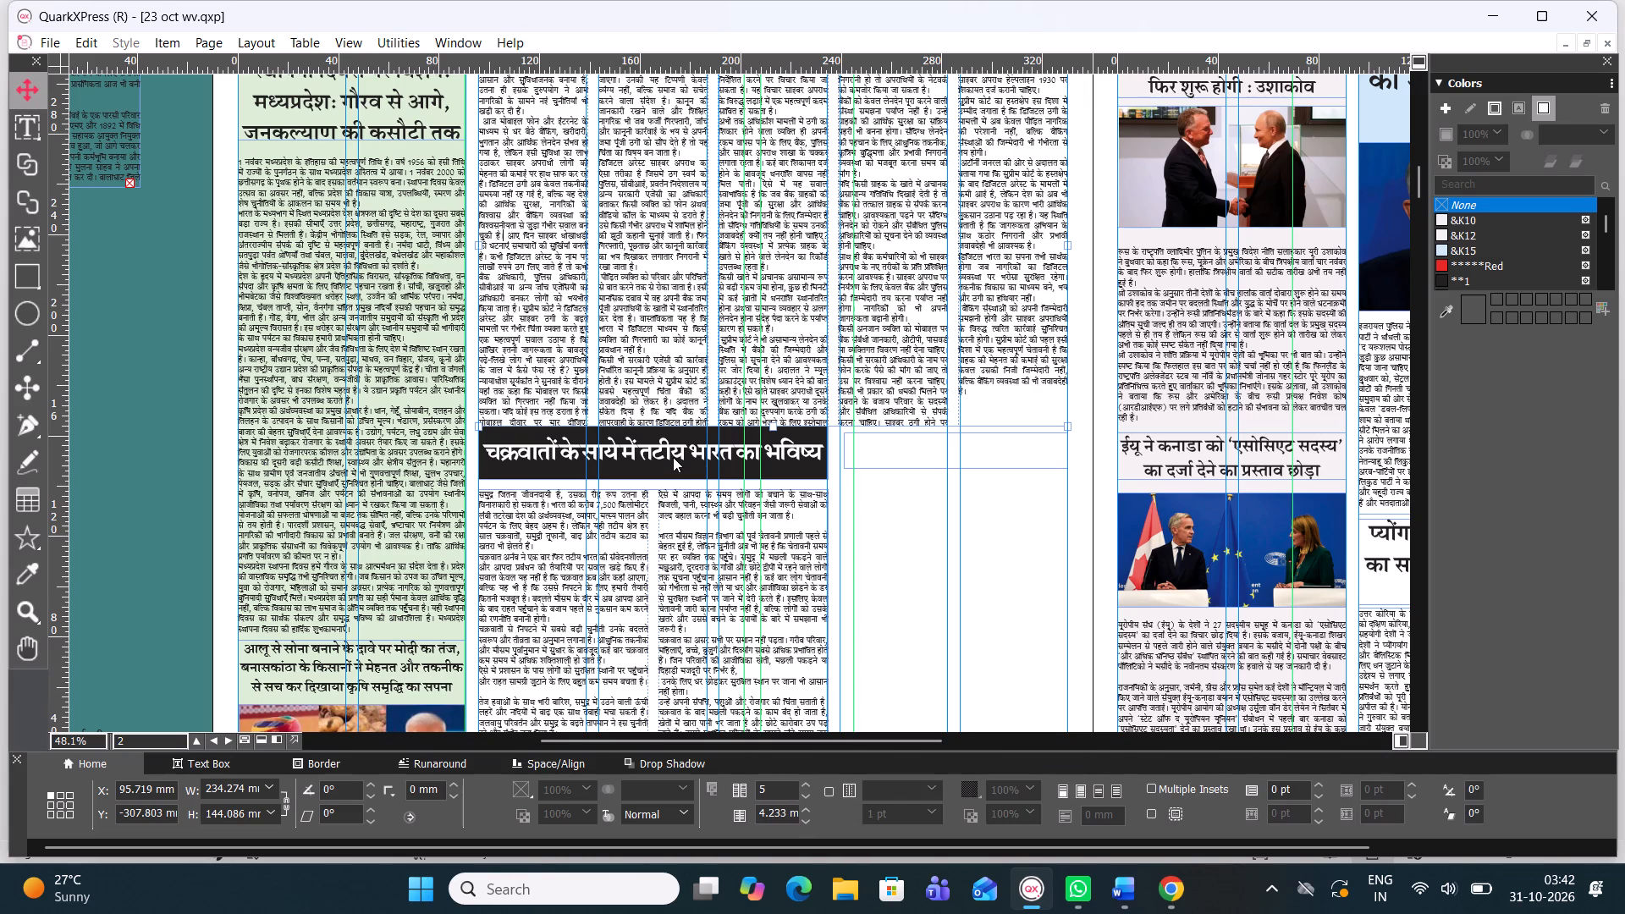
pyautogui.click(664, 459)
pyautogui.press('Down')
pyautogui.press('Down')
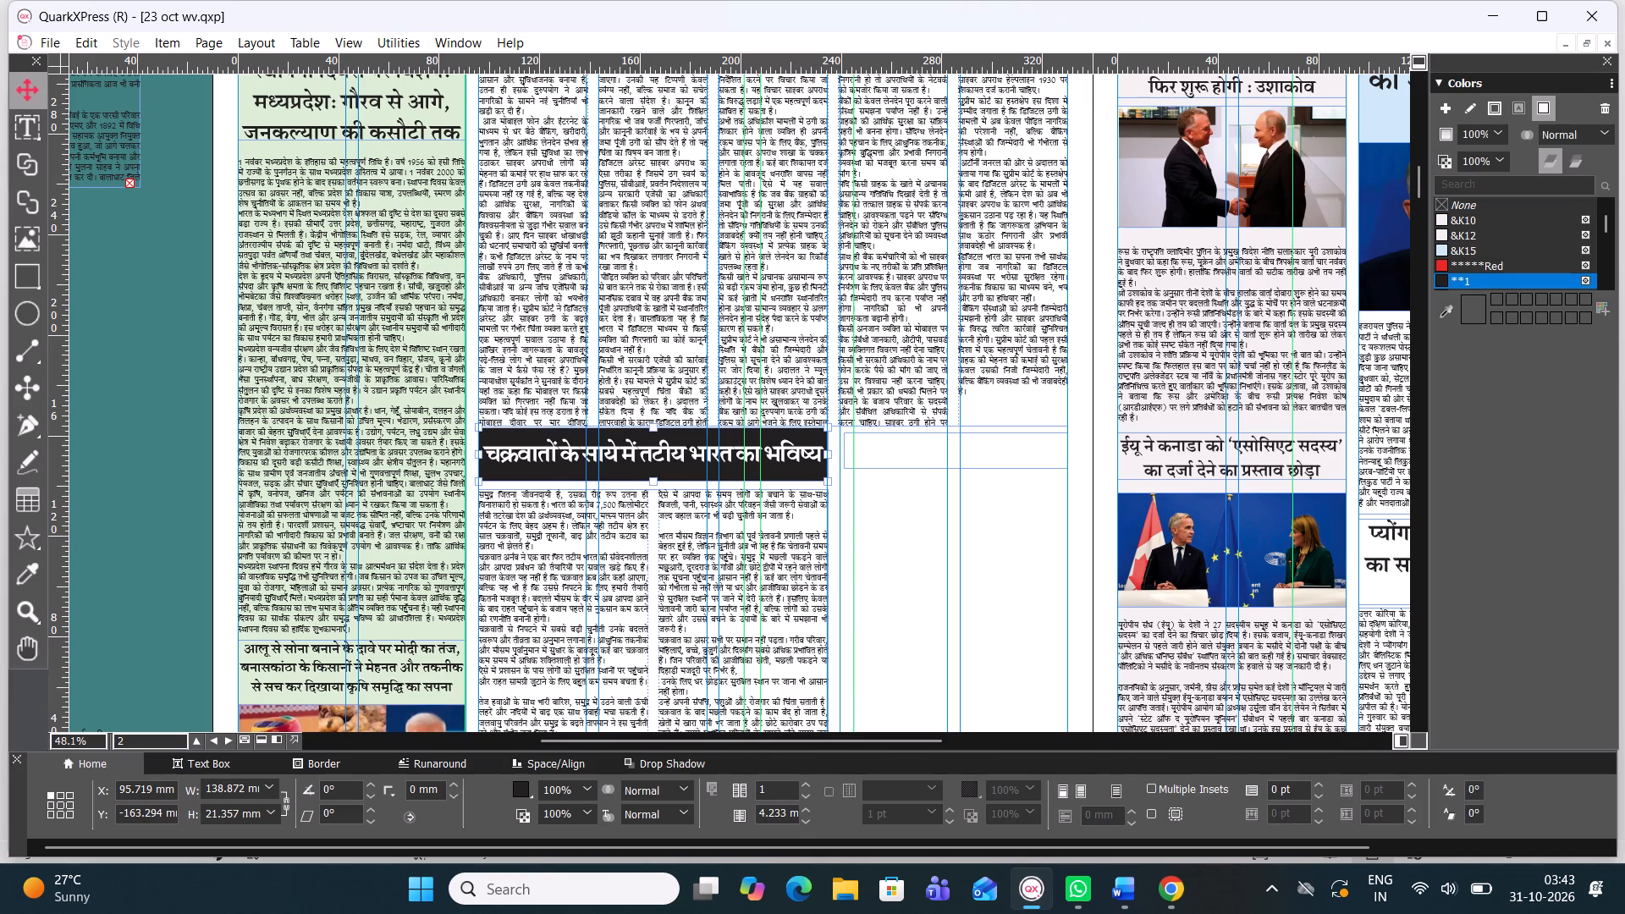
pyautogui.press('Down')
pyautogui.press('Down')
pyautogui.press('Down')
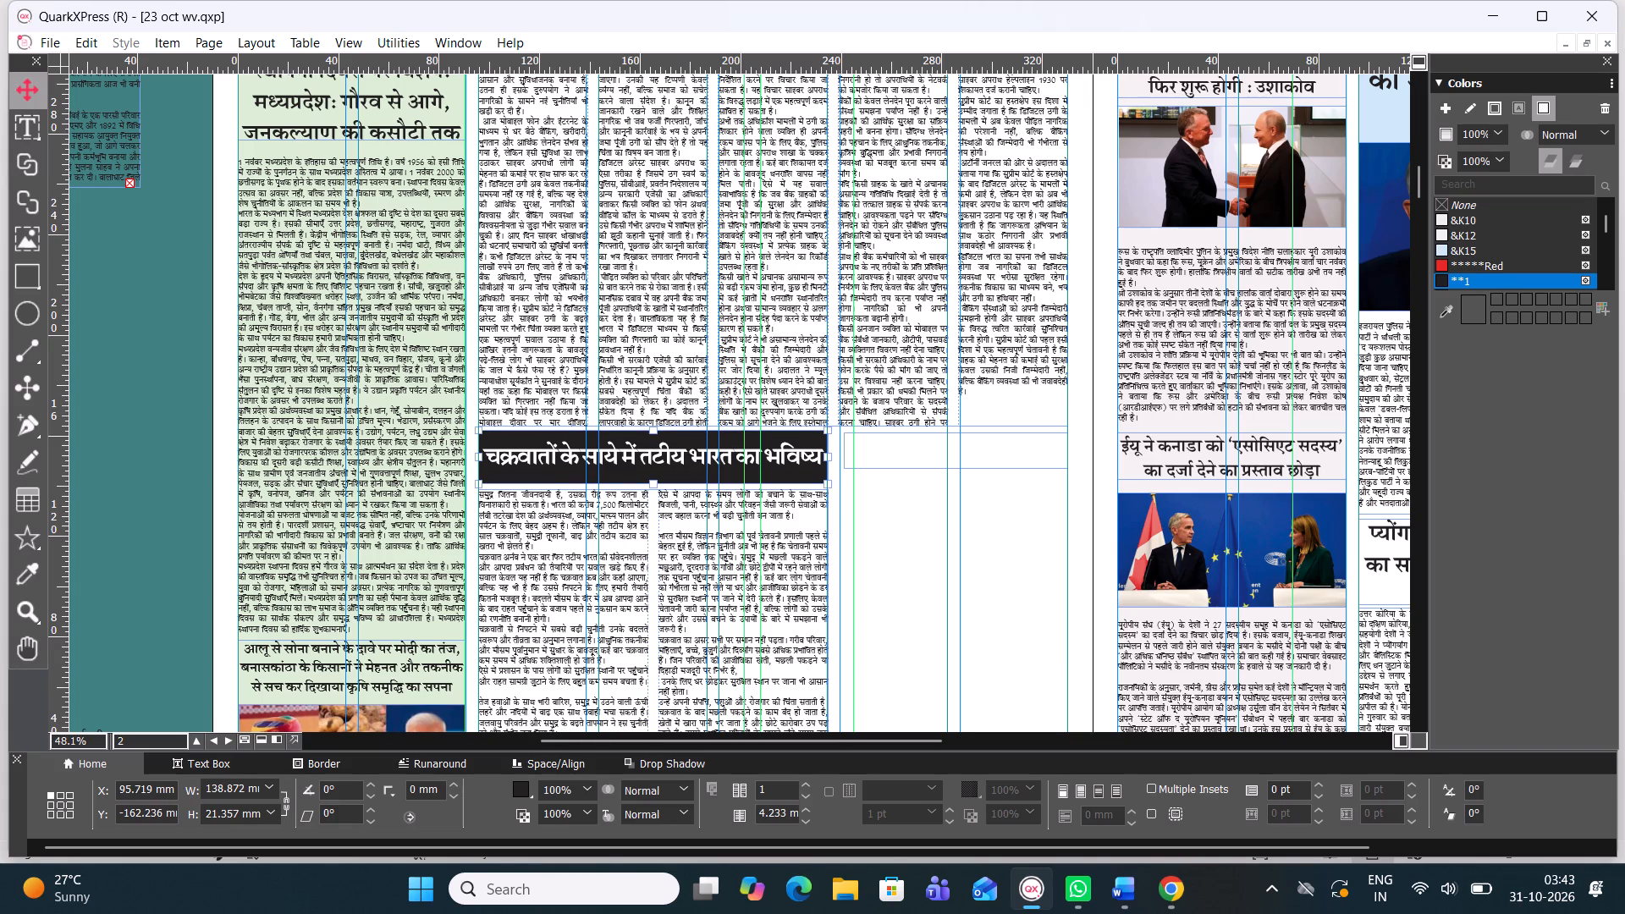
pyautogui.click(1055, 640)
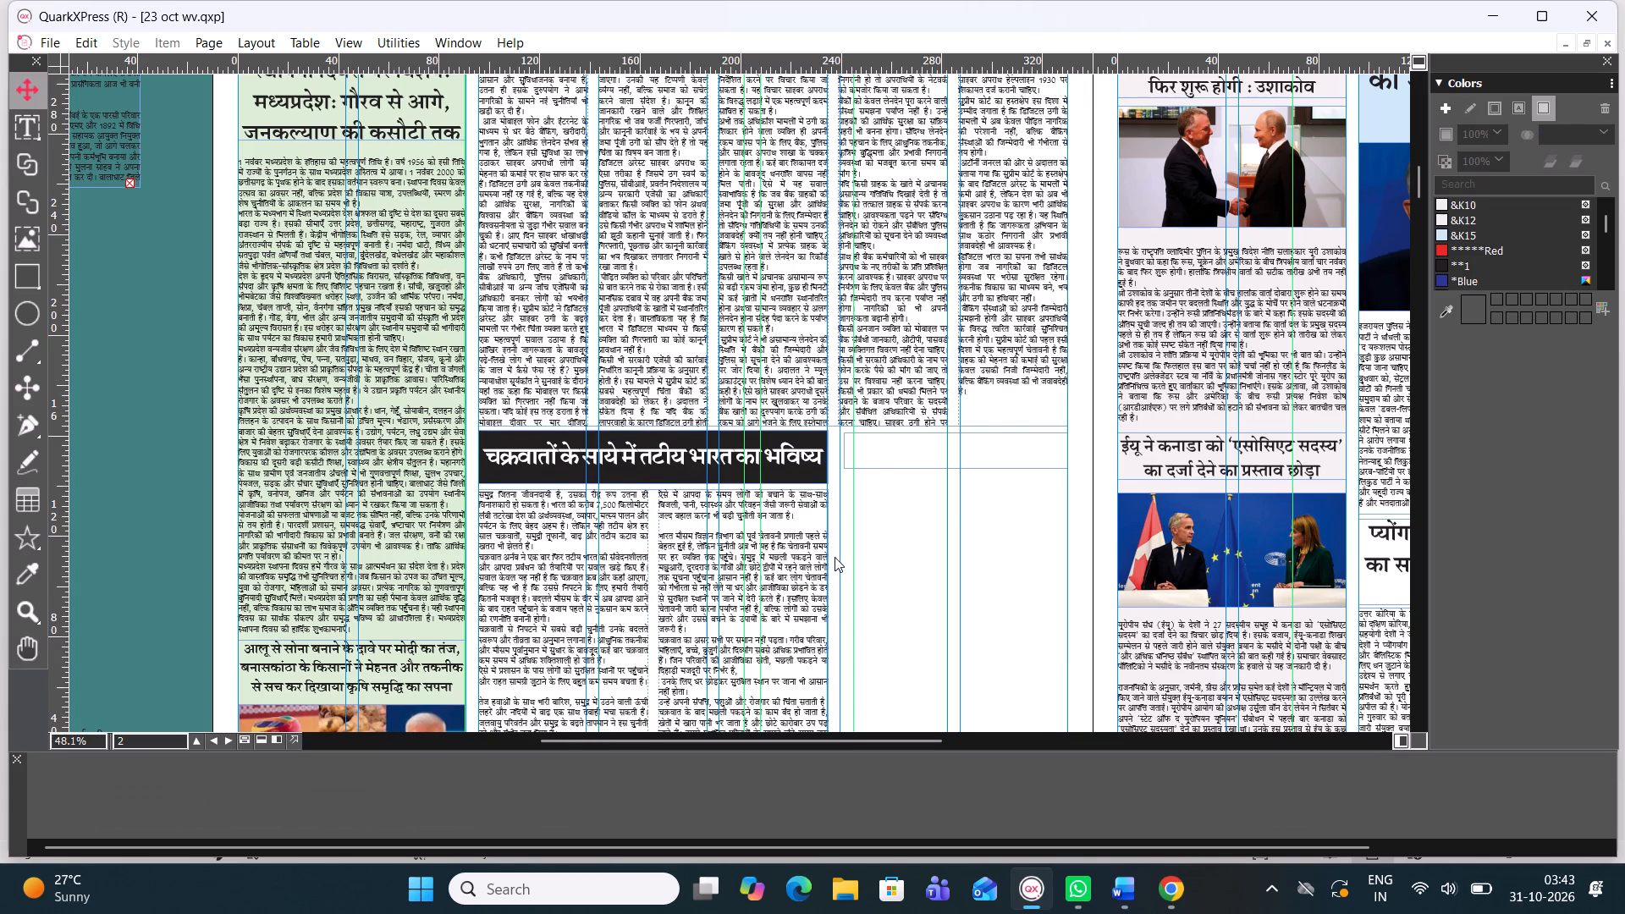
# Widen the empty text box beside the cyclone headline to about 90.1 mm by moving its left edge, and deselect it.
pyautogui.click(881, 459)
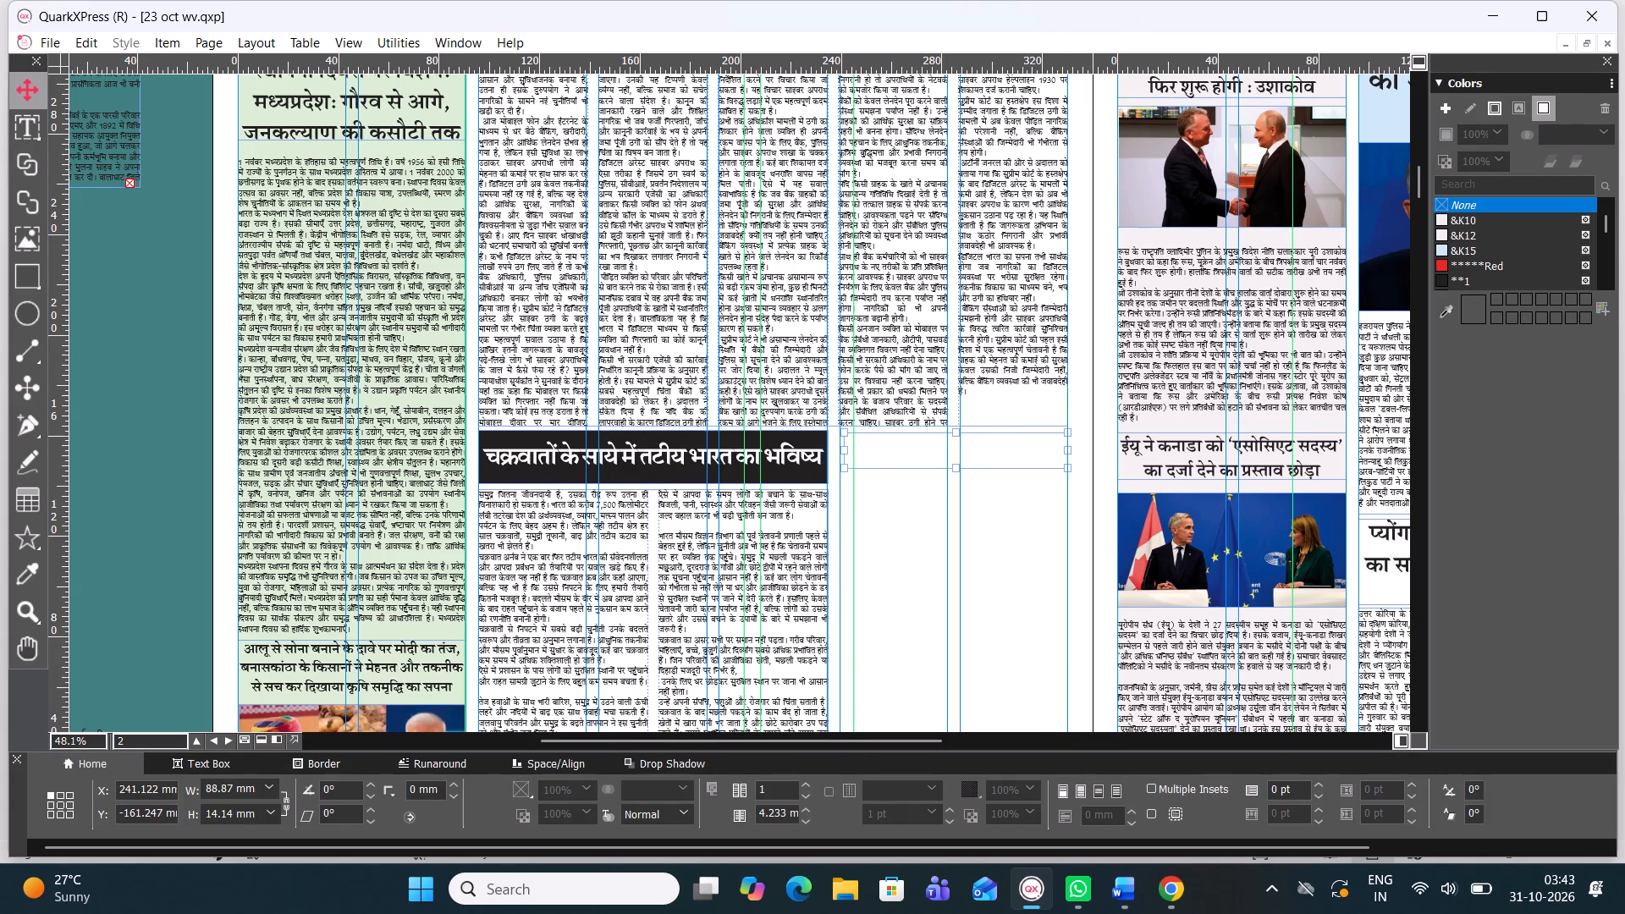
pyautogui.click(845, 450)
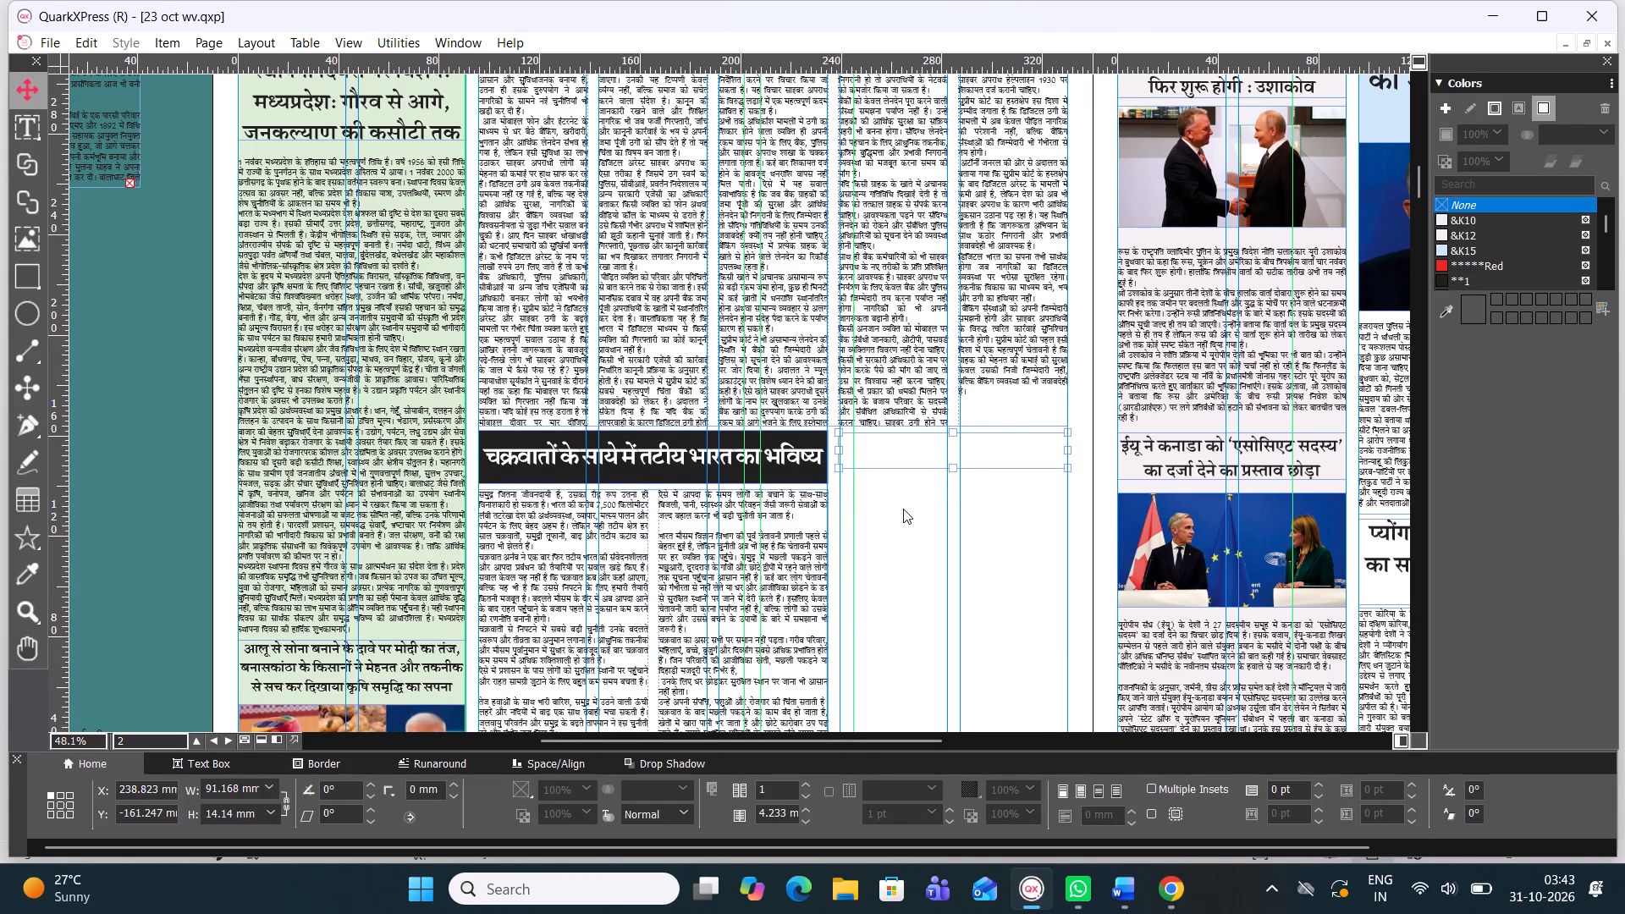
pyautogui.click(903, 509)
pyautogui.click(896, 463)
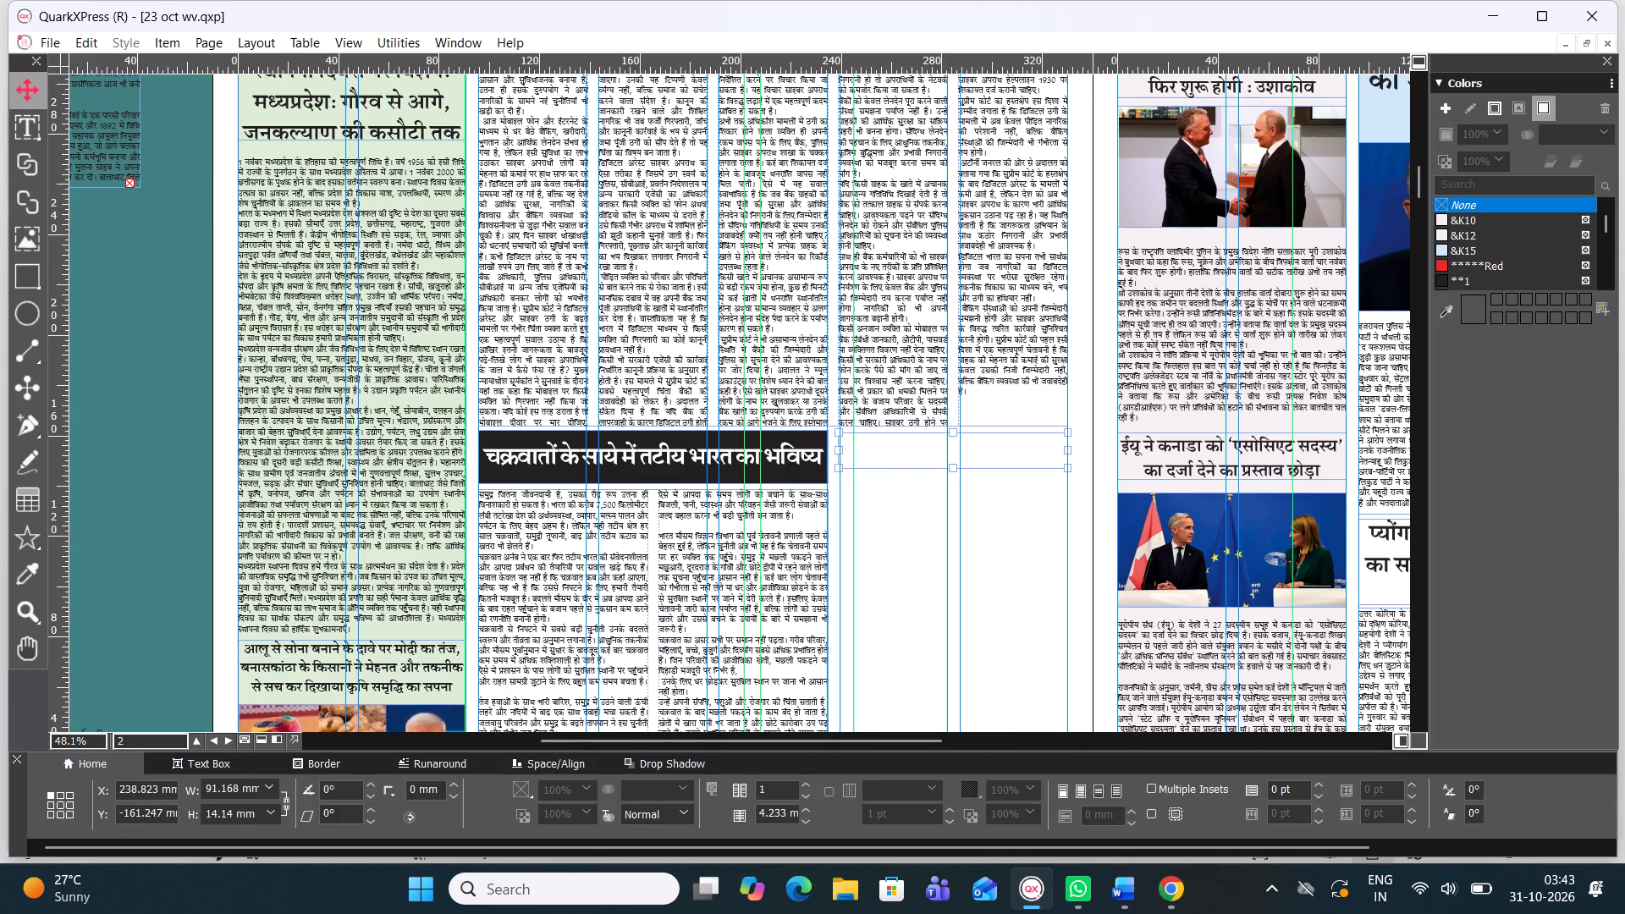
pyautogui.click(838, 449)
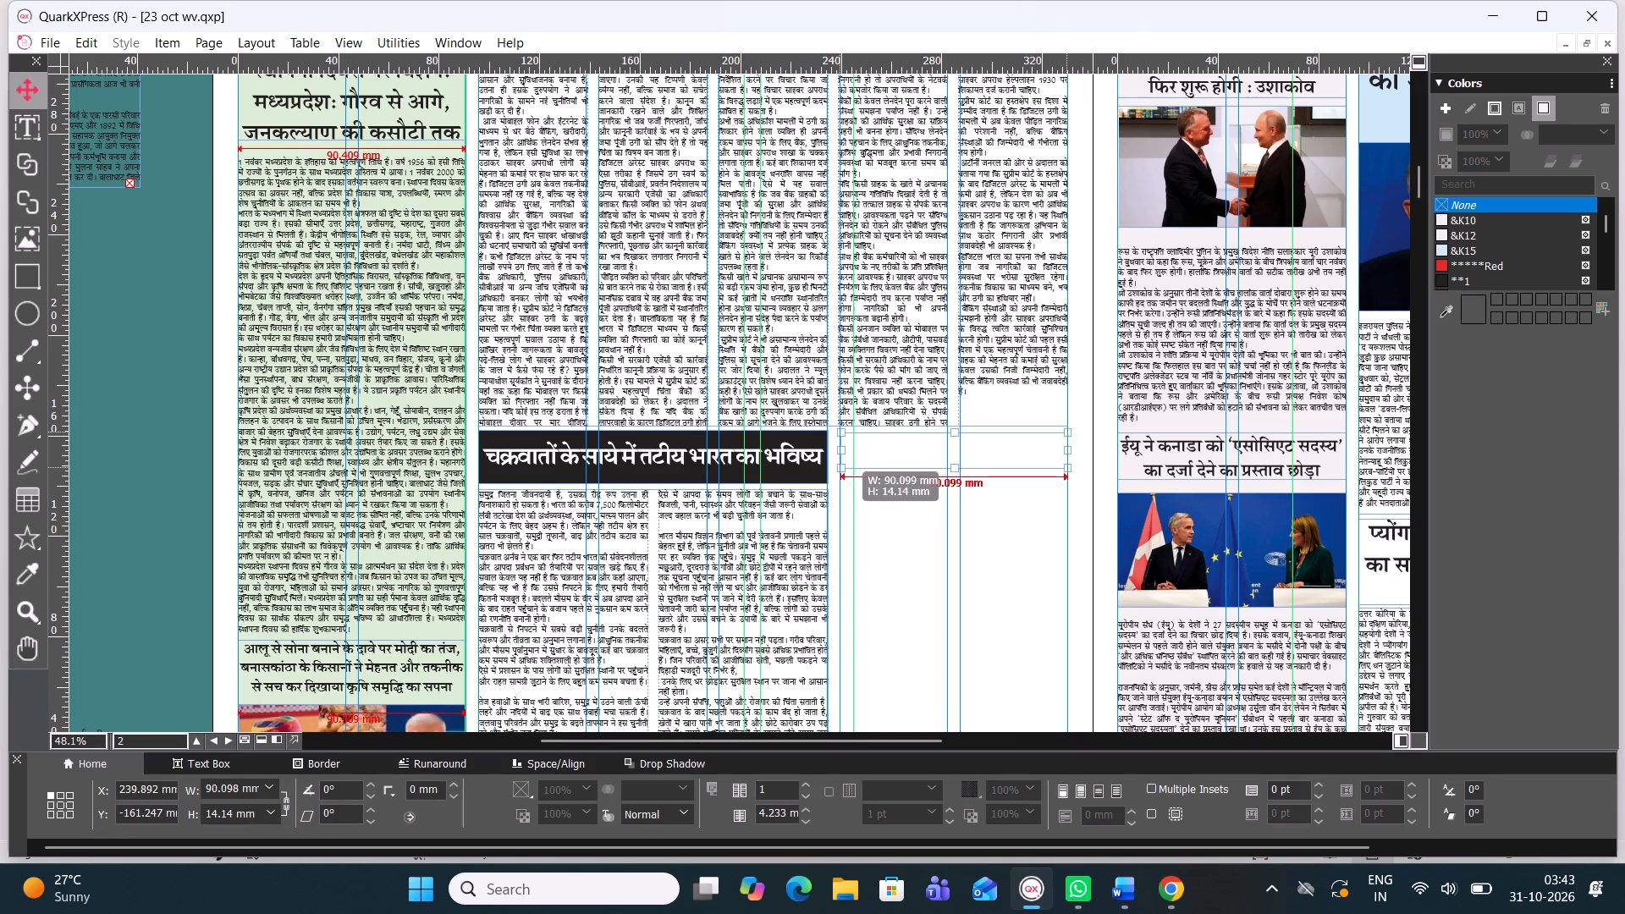
pyautogui.click(876, 588)
pyautogui.scroll(-1, 935, 571)
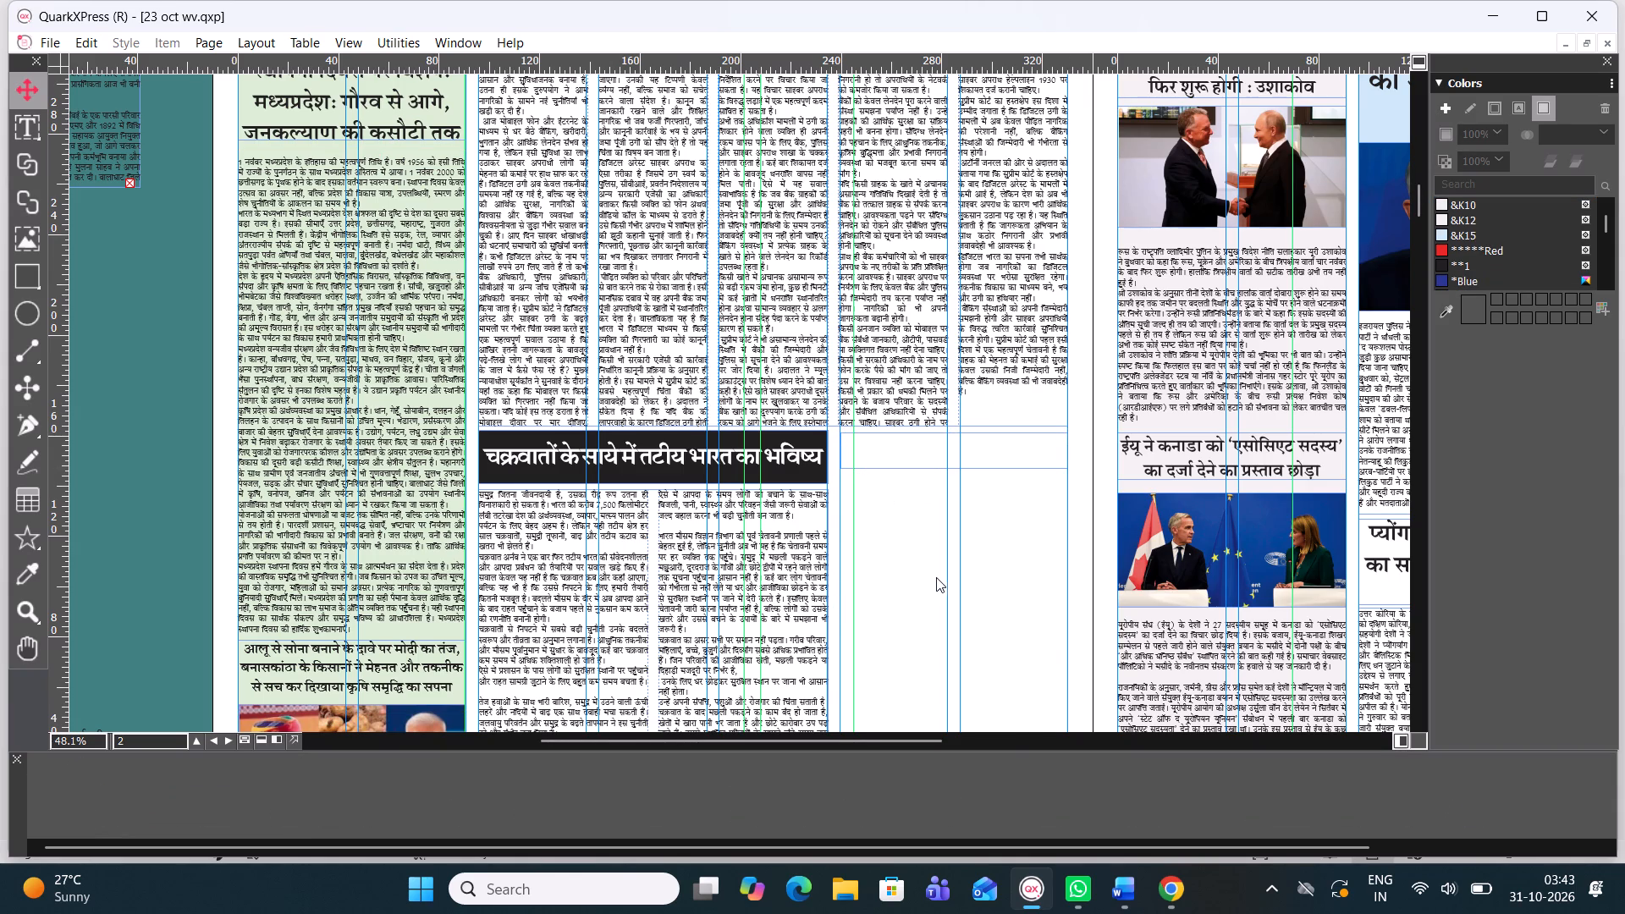
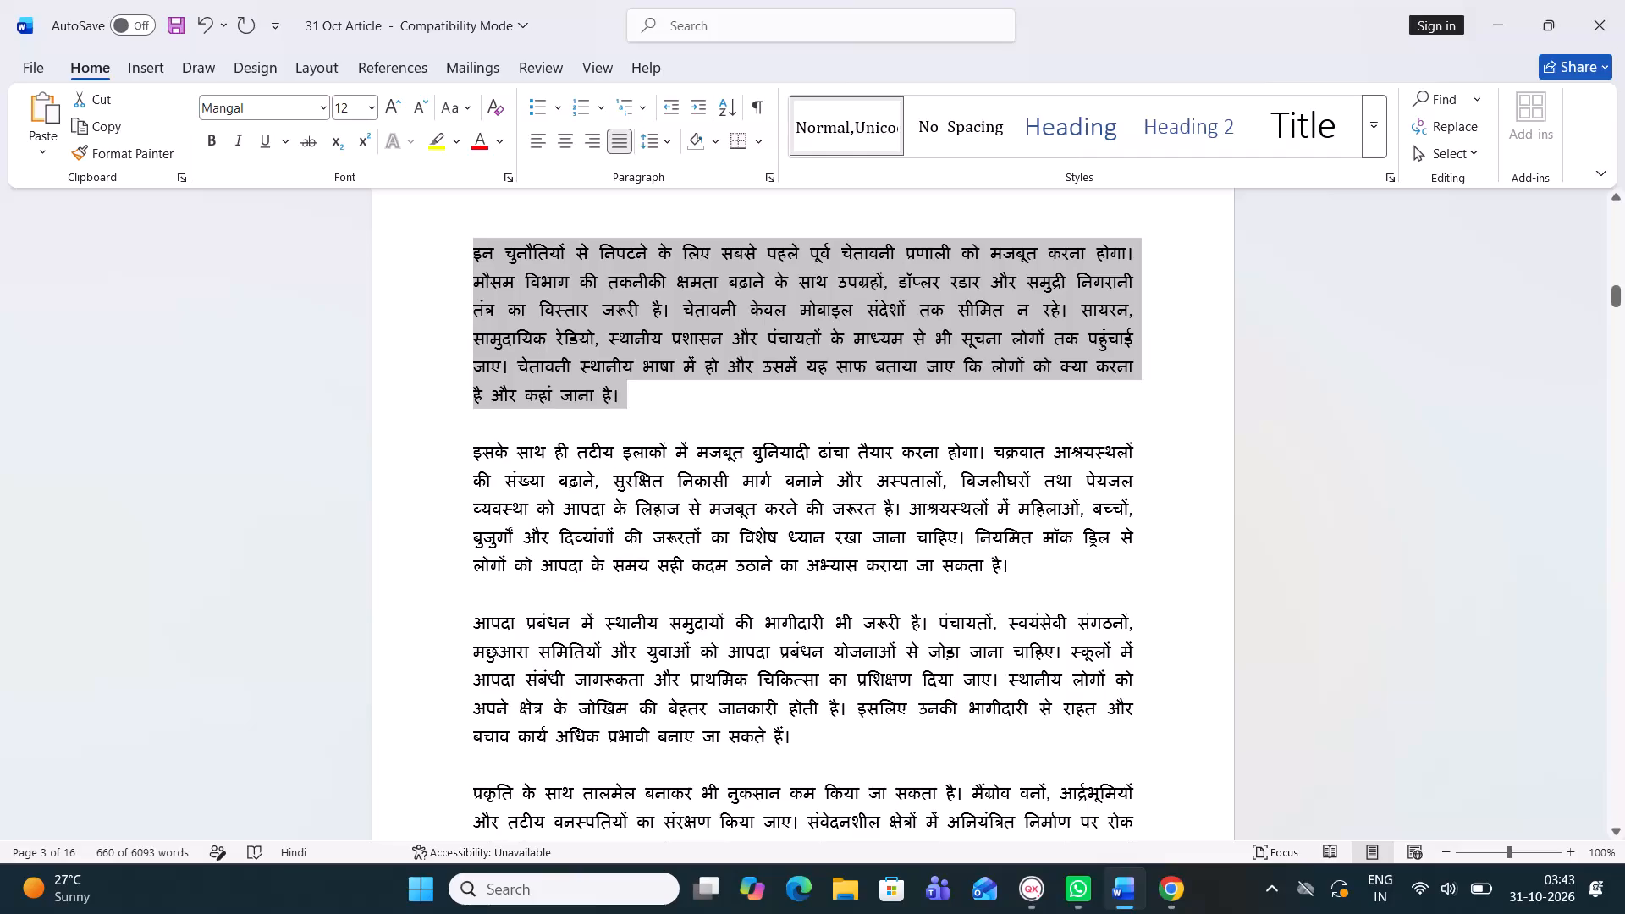
# Delete everything from the document's start through the end of the cyclone article, up to "संरक्षित पर्यावरण से बनते हैं।".
pyautogui.scroll(-2, 557, 396)
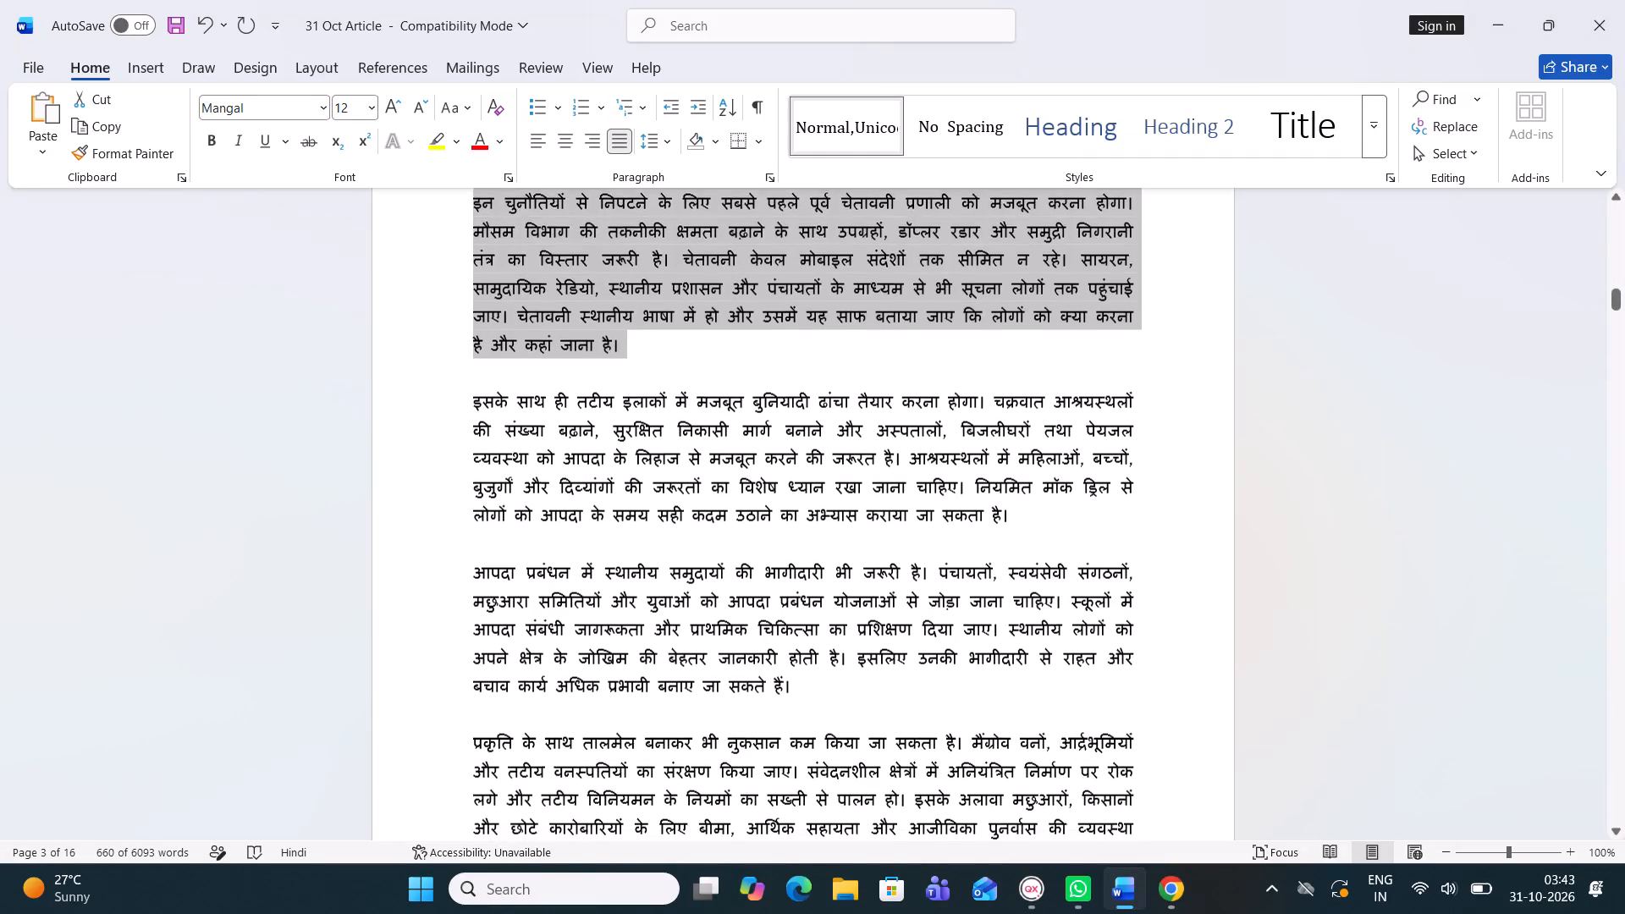
pyautogui.scroll(-2, 925, 477)
pyautogui.scroll(1, 925, 477)
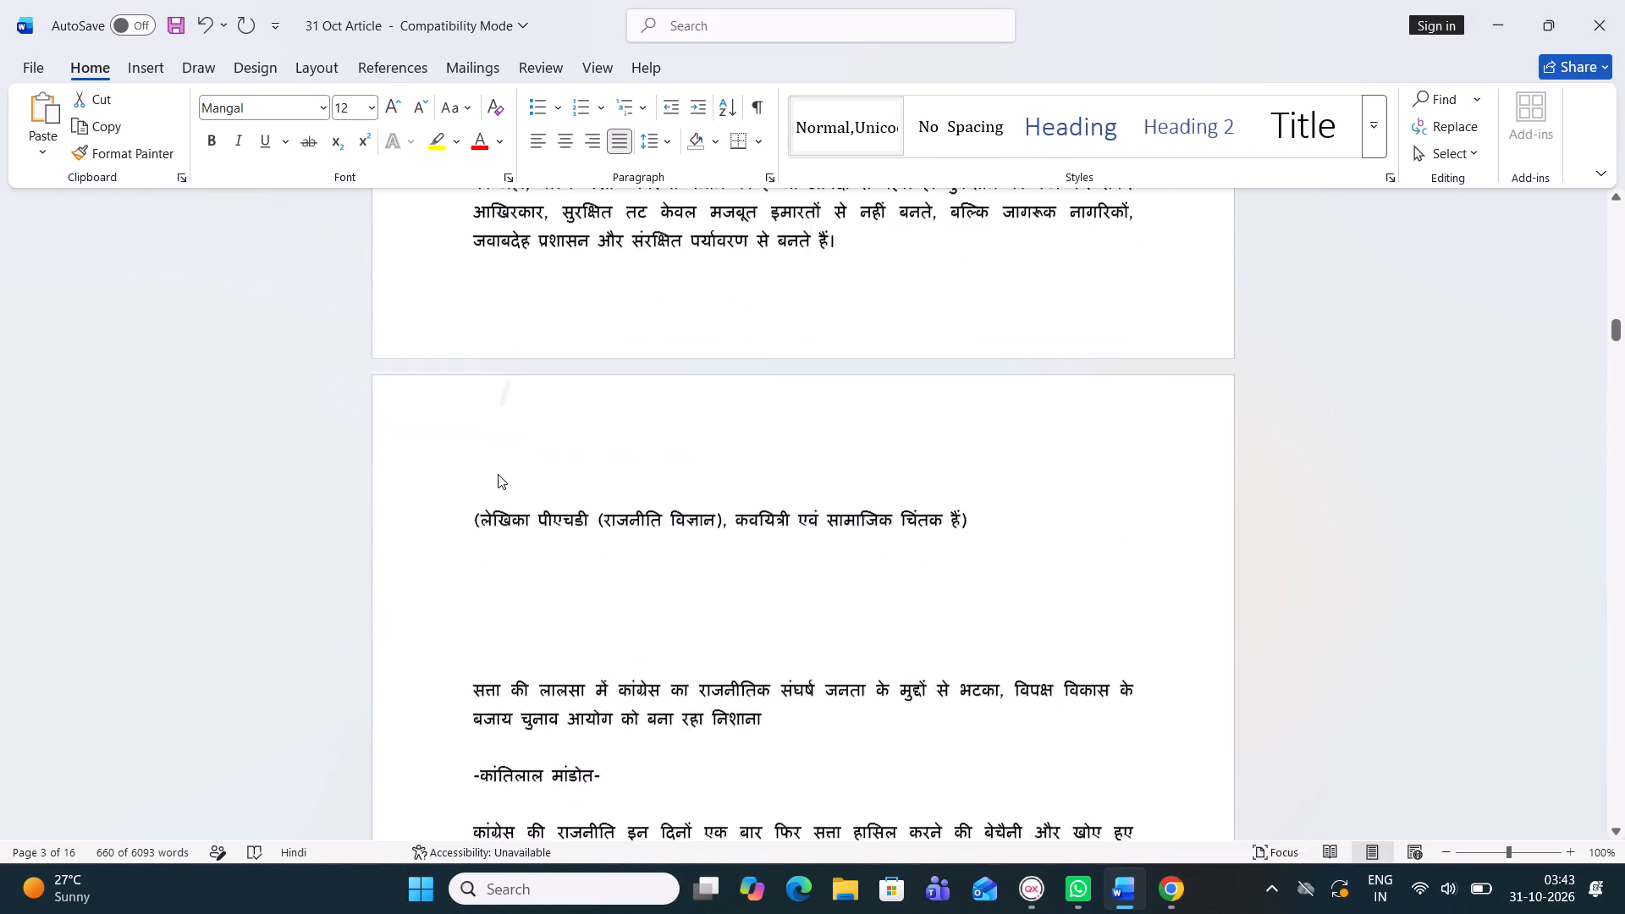
pyautogui.moveTo(846, 342); pyautogui.dragTo(342, 85)
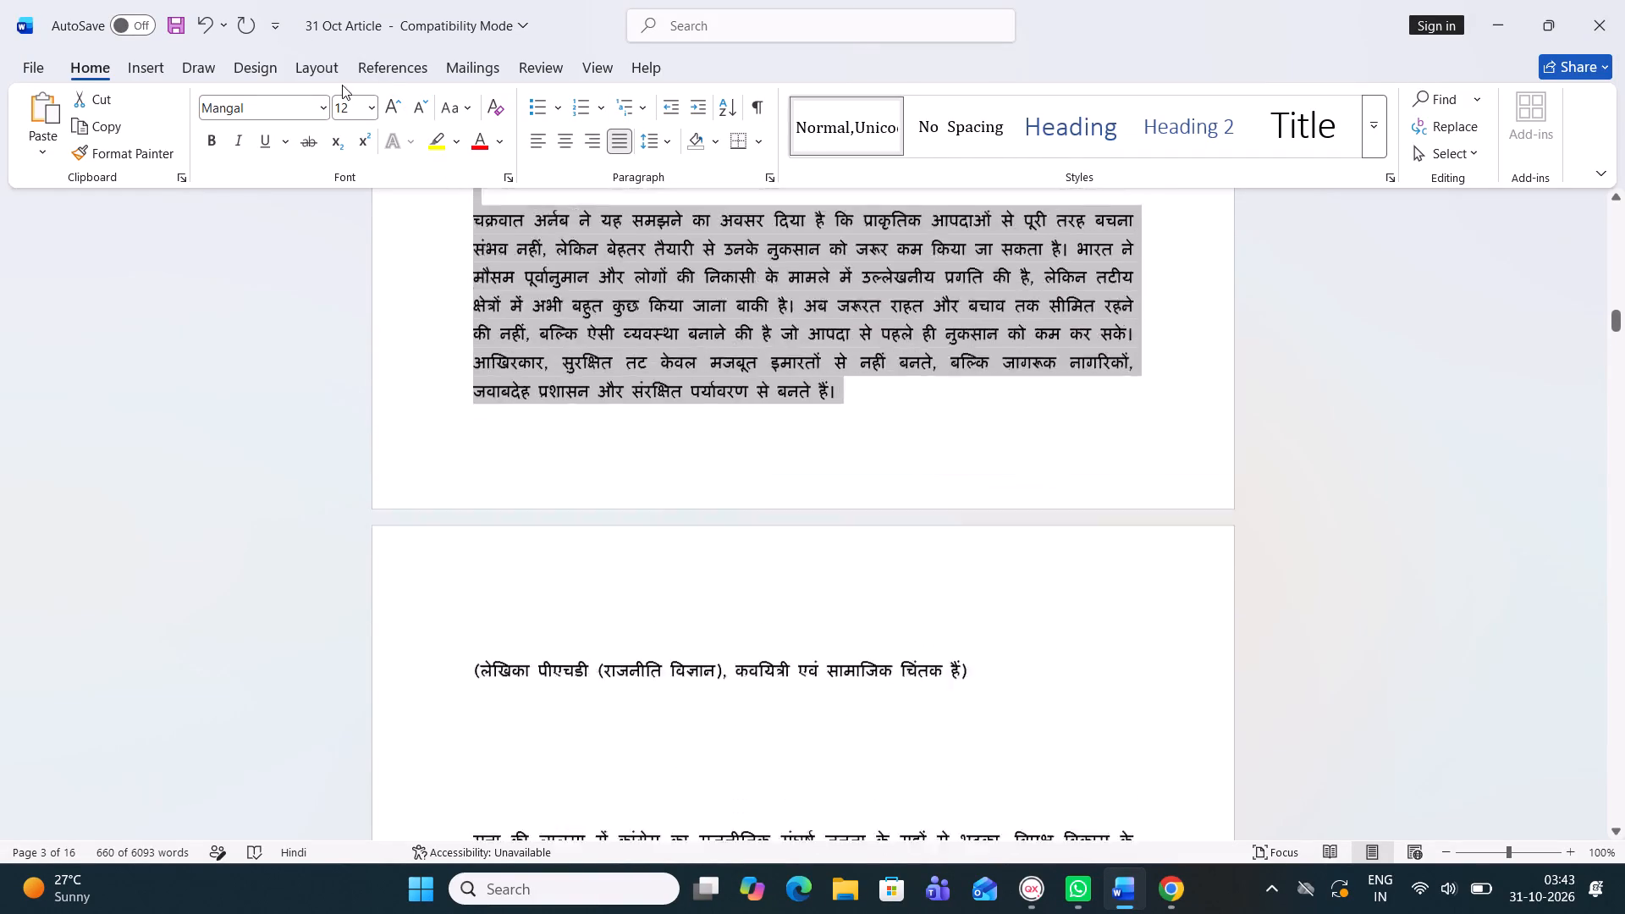
pyautogui.moveTo(342, 85); pyautogui.dragTo(259, 0)
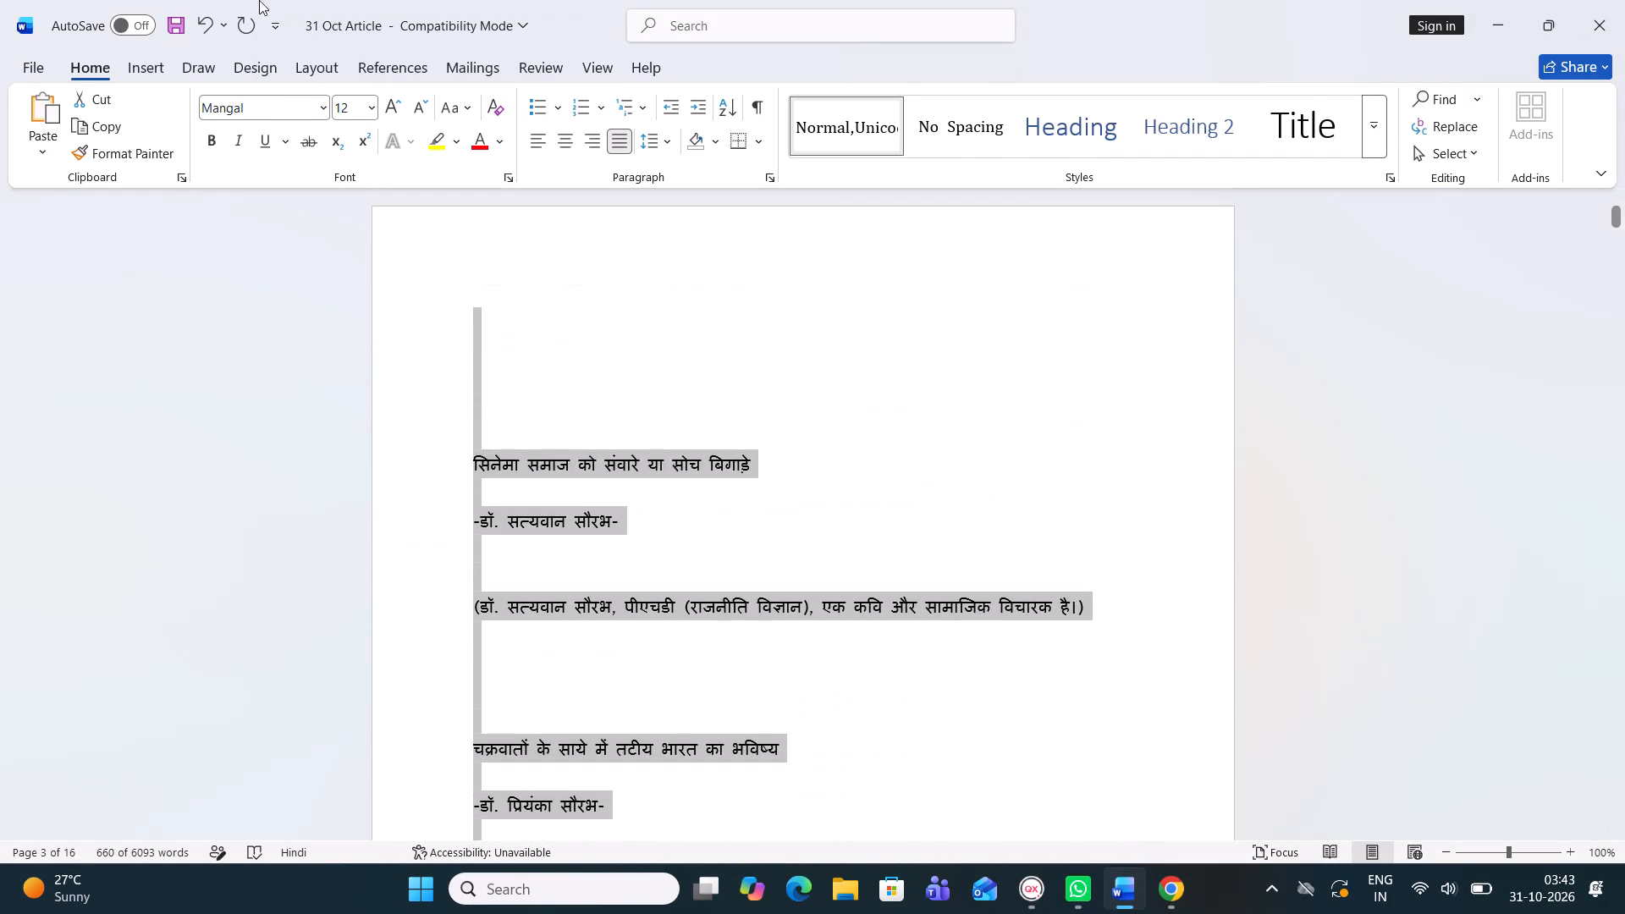
pyautogui.press('BackSpace')
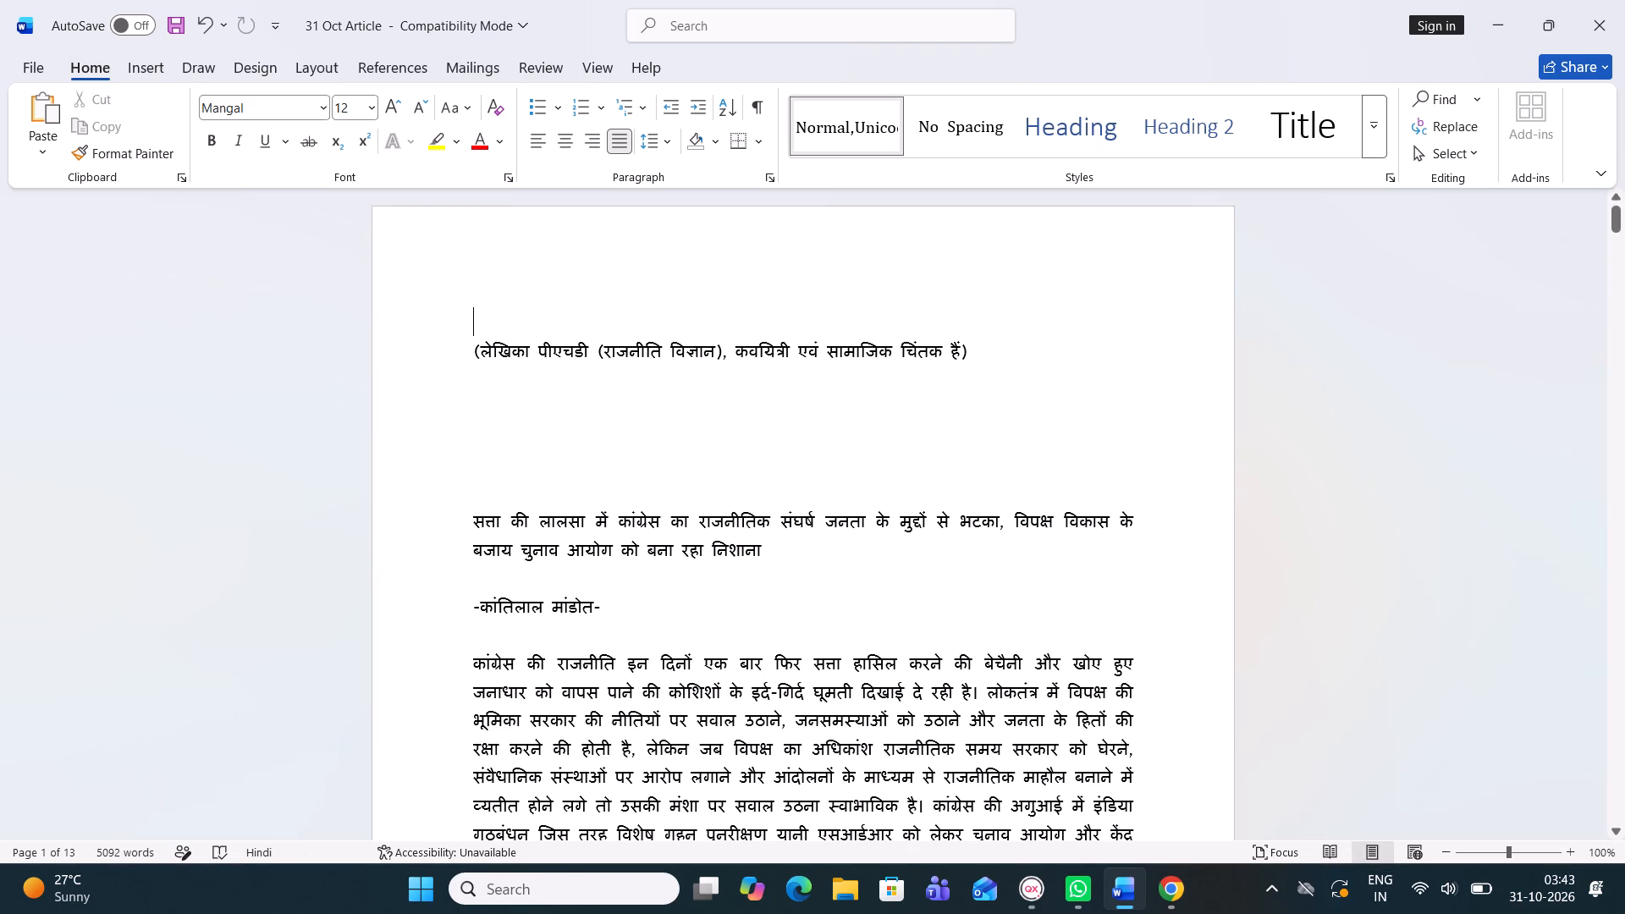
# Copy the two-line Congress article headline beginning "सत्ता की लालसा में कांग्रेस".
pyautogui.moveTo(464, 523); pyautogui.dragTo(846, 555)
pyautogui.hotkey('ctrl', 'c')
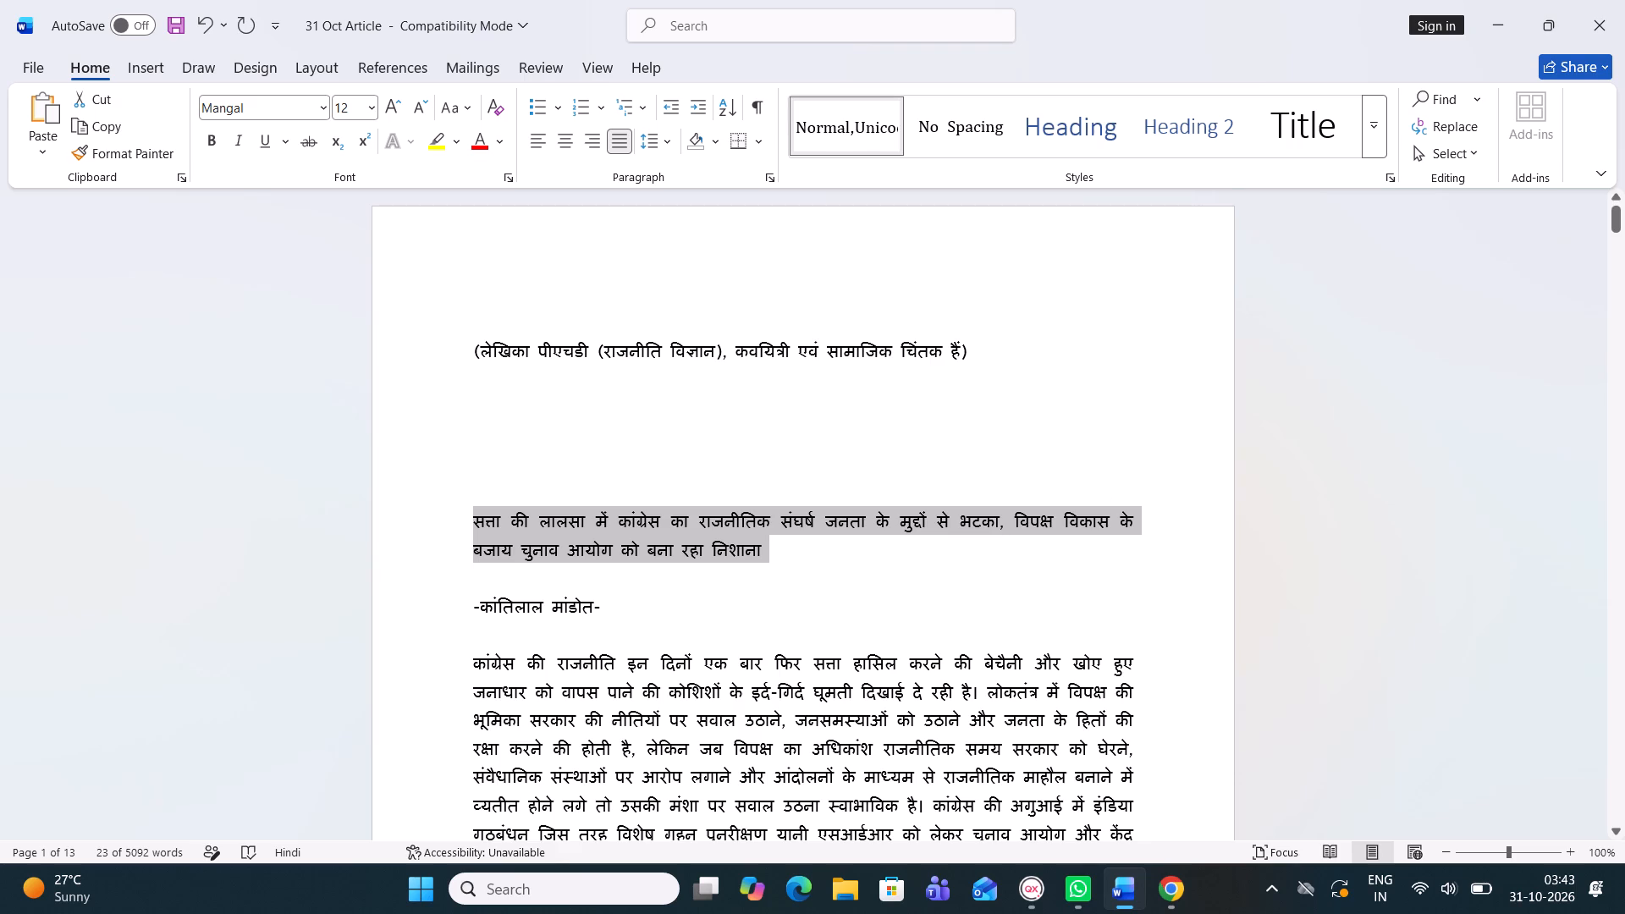
# Copy the headline "कुपोषण से लड़ाई में क्यों न जेन-जी को जोड़ा जाए?" into the empty QuarkXPress text box beside the cyclone headline.
pyautogui.scroll(-4, 952, 594)
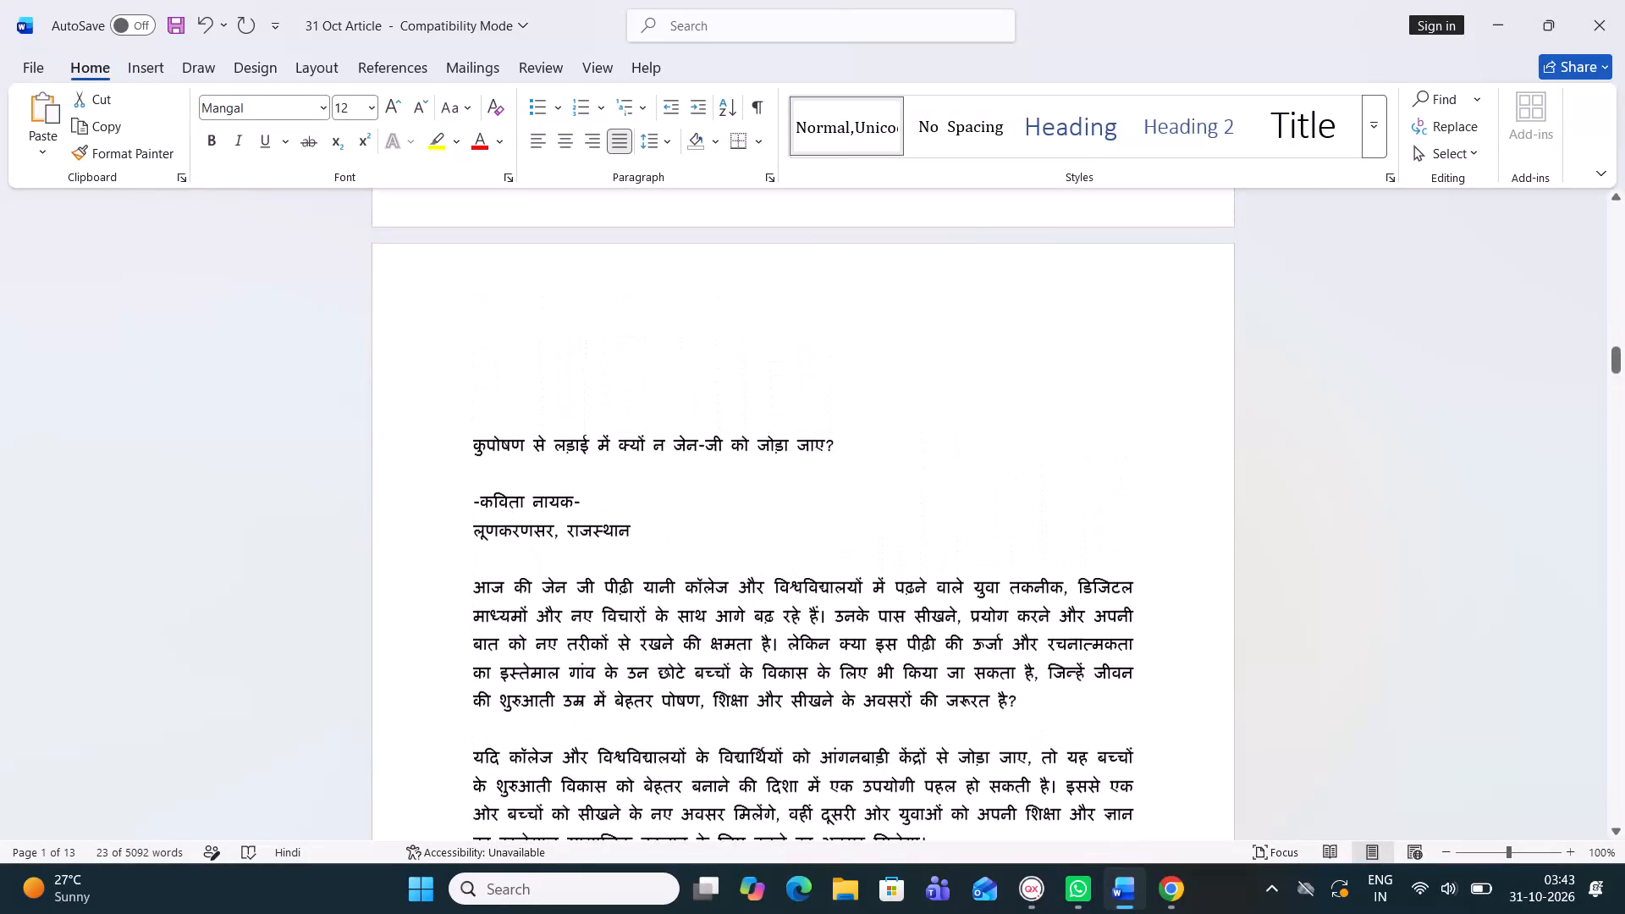
pyautogui.moveTo(472, 467); pyautogui.dragTo(799, 480)
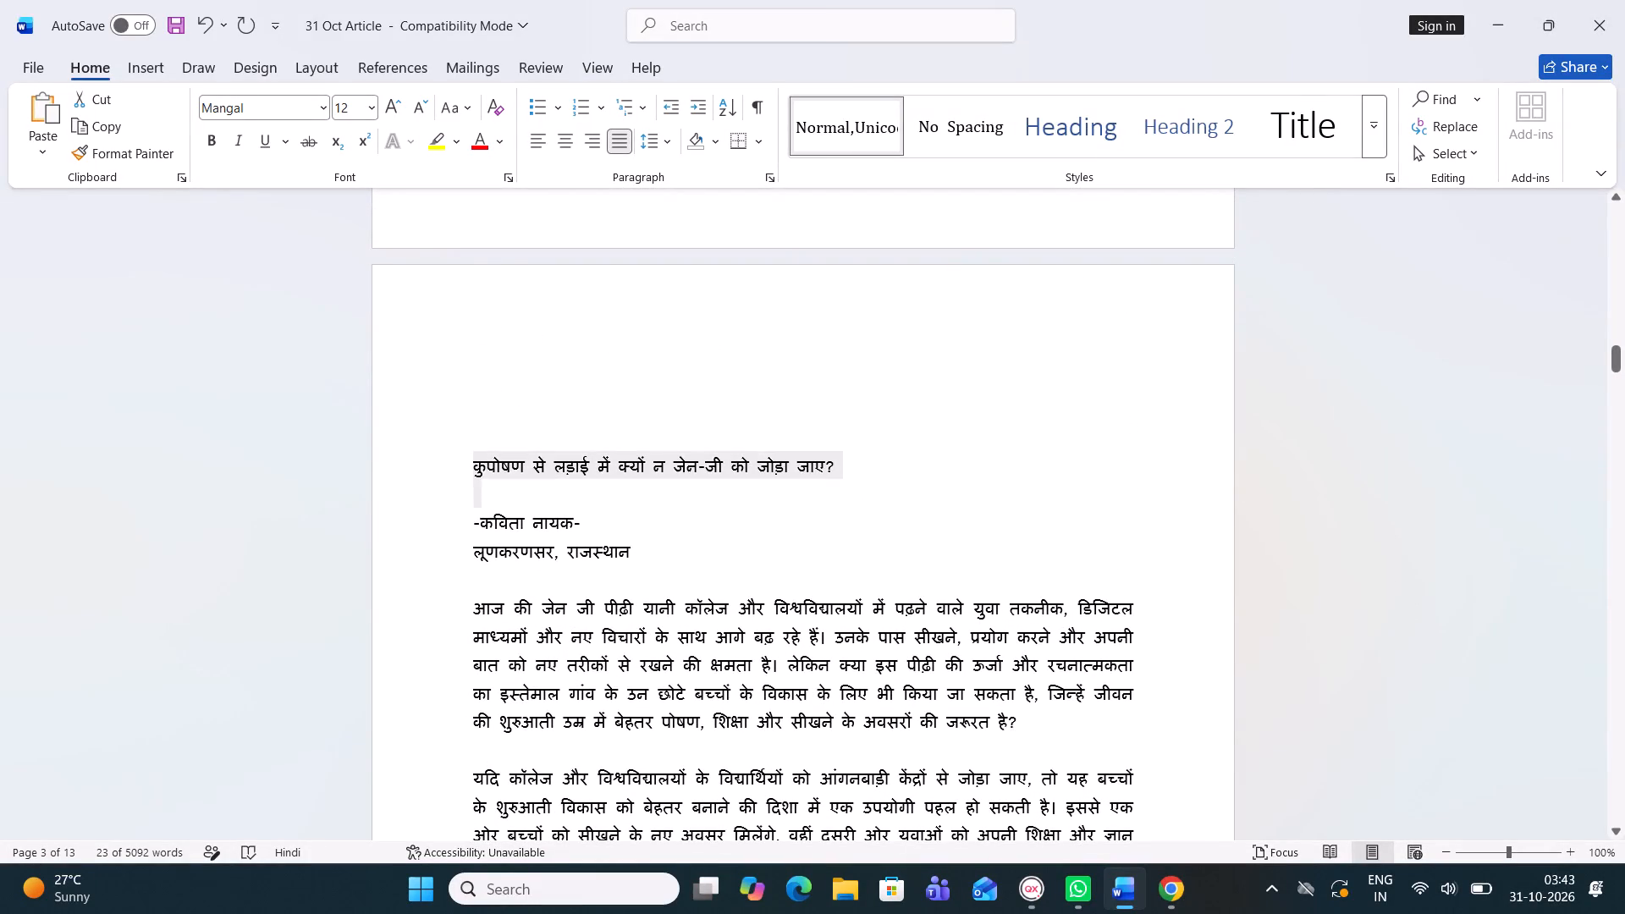
pyautogui.moveTo(799, 480); pyautogui.dragTo(912, 460)
pyautogui.hotkey('ctrl', 'c')
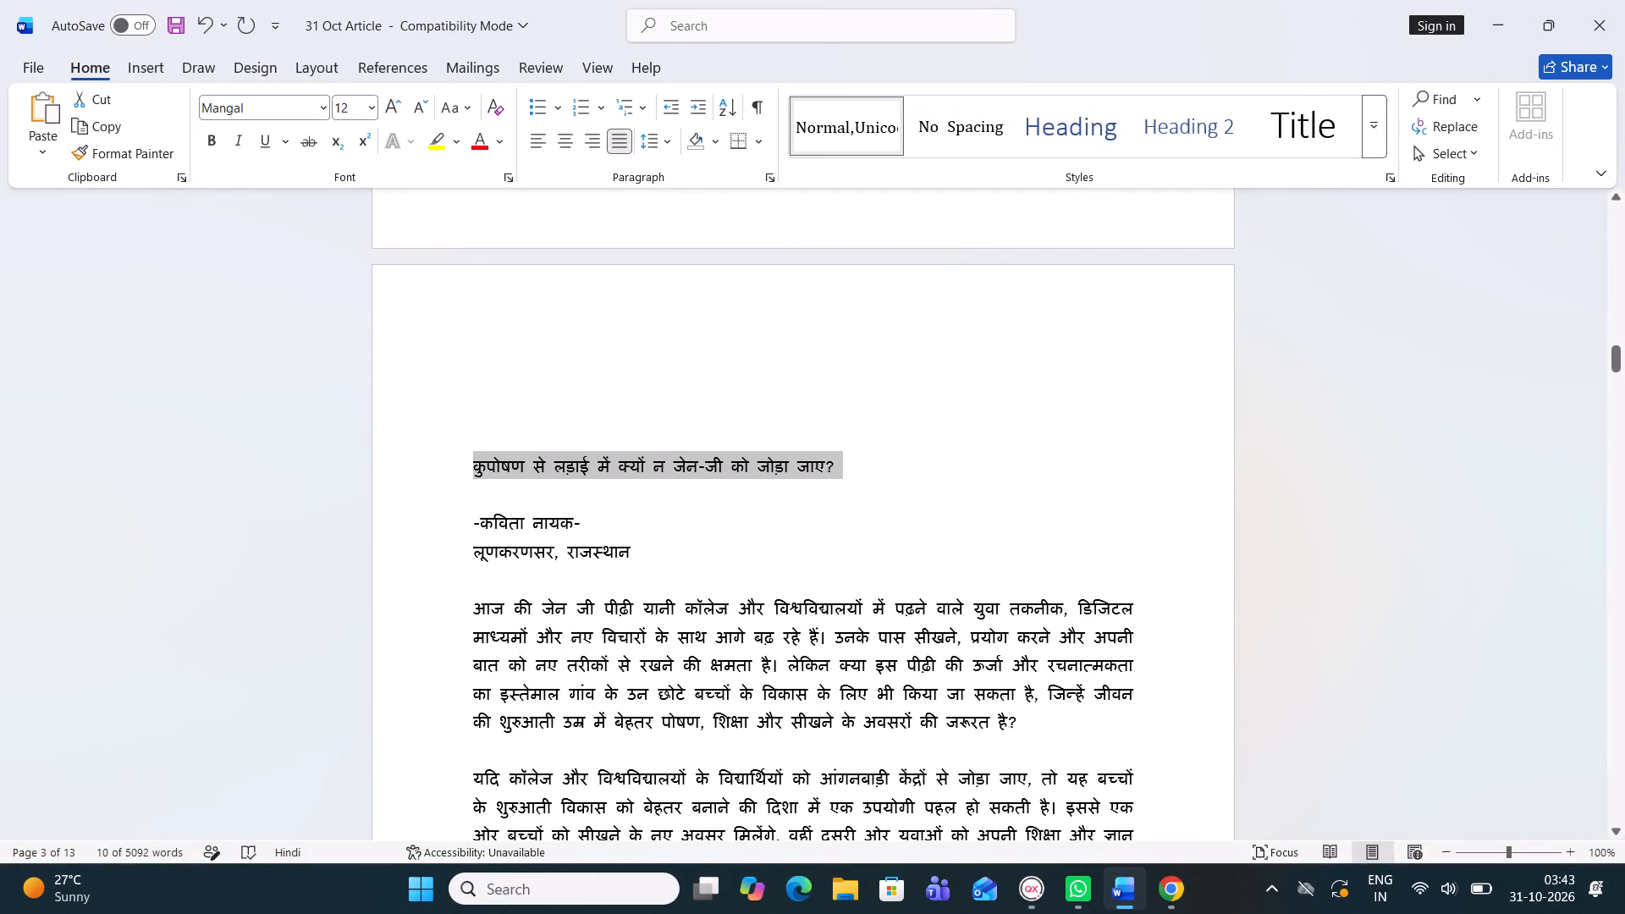
pyautogui.click(1037, 886)
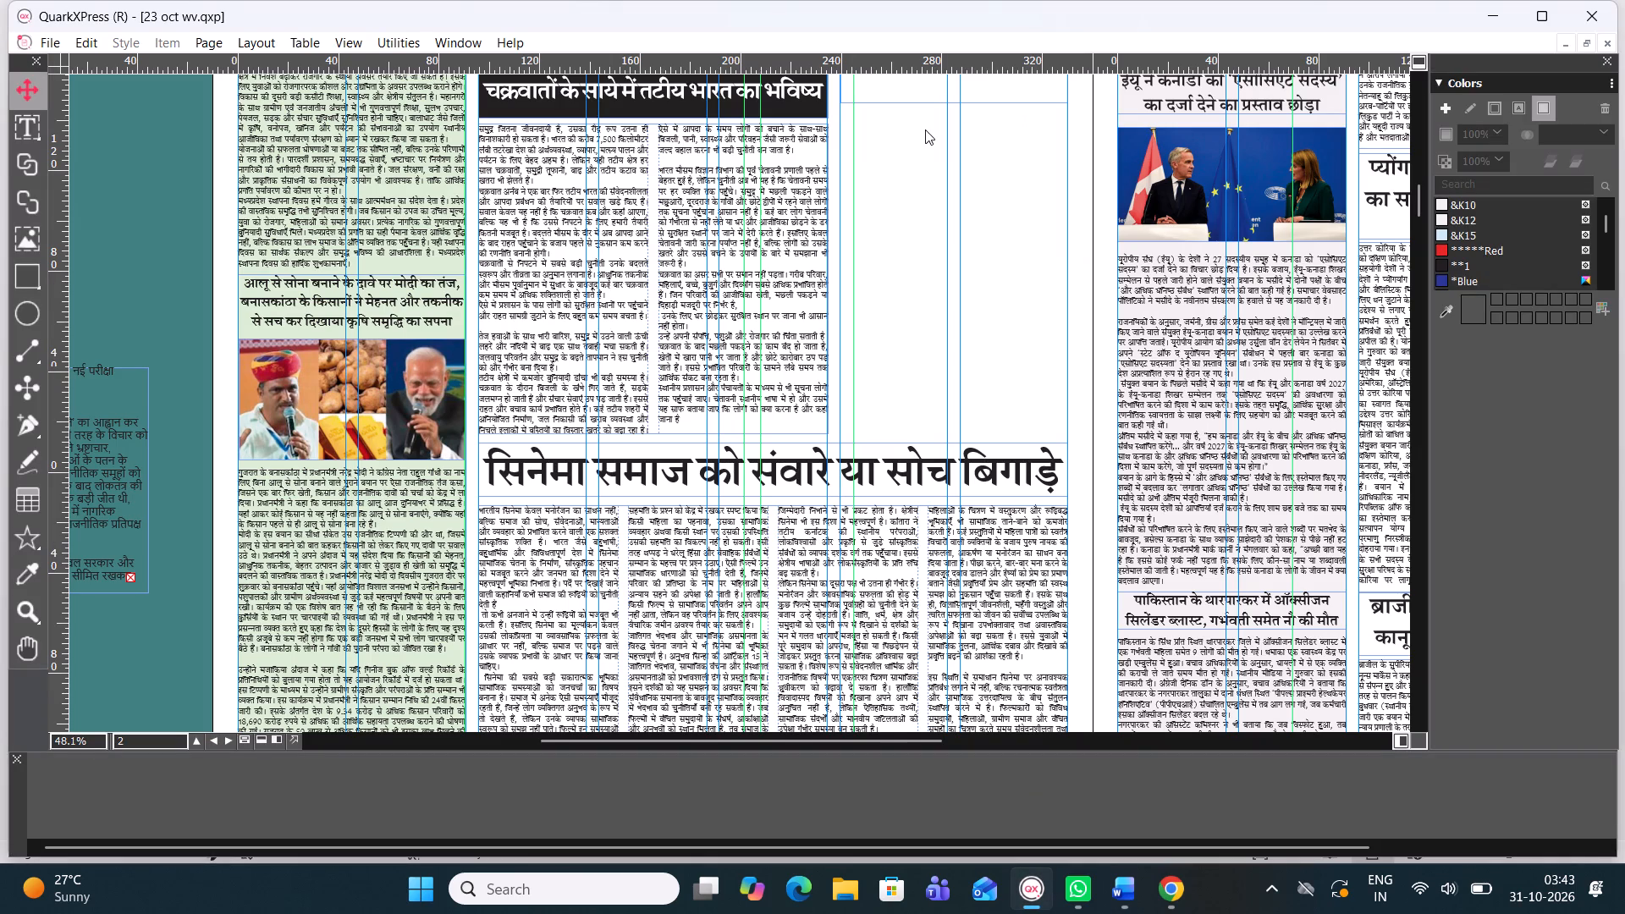
pyautogui.scroll(1, 923, 129)
pyautogui.doubleClick(890, 457)
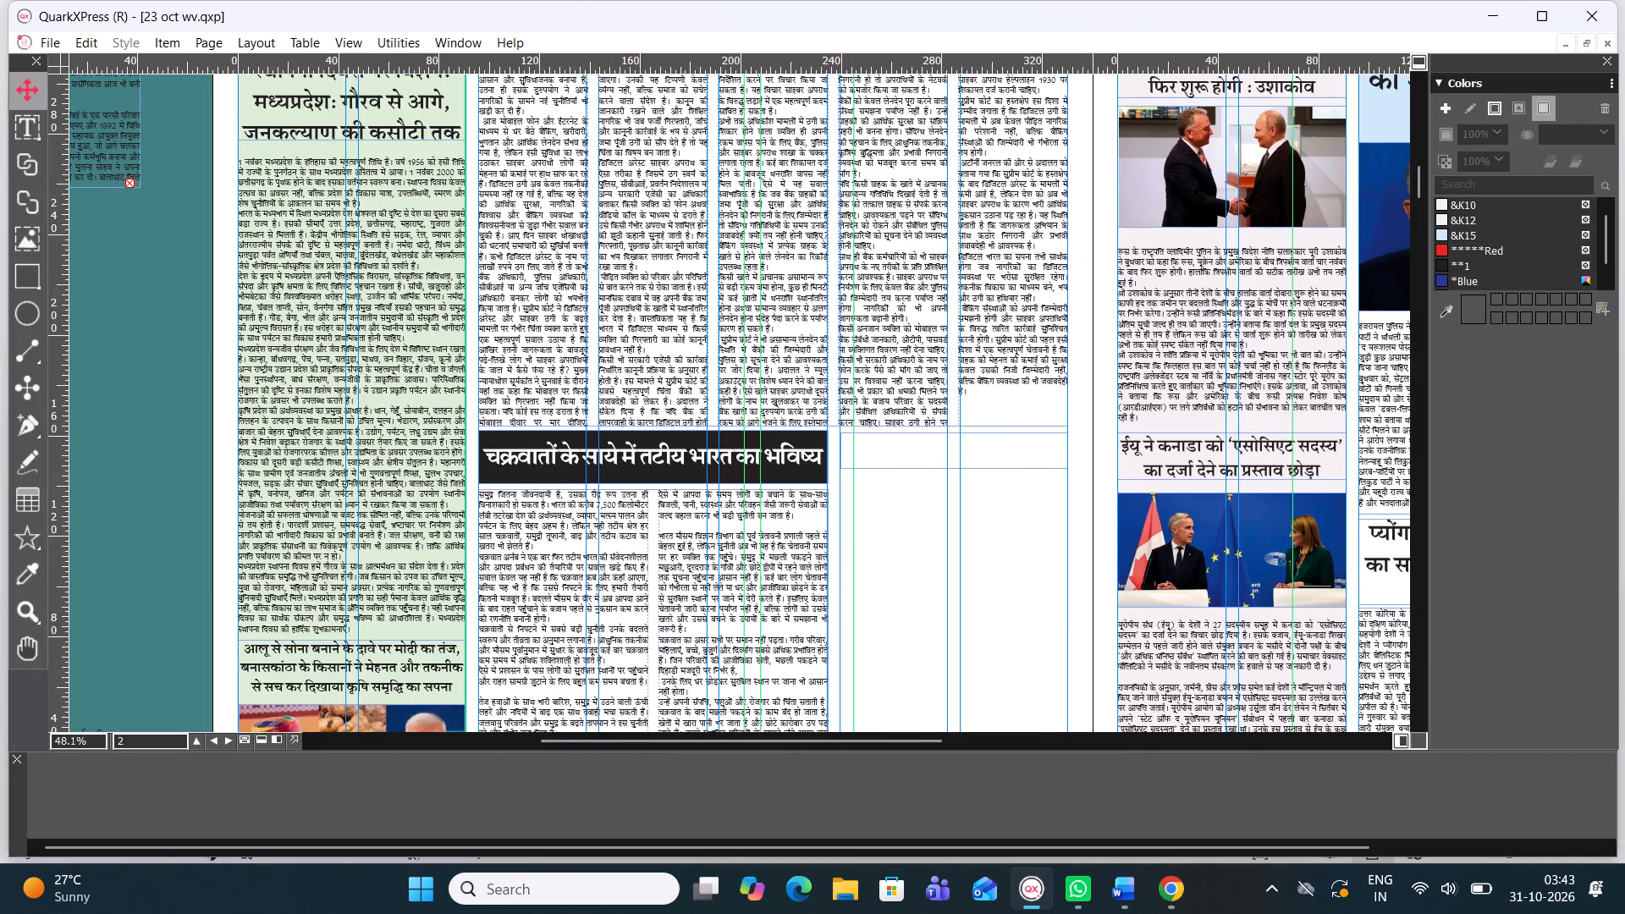
pyautogui.hotkey('ctrl', 'v')
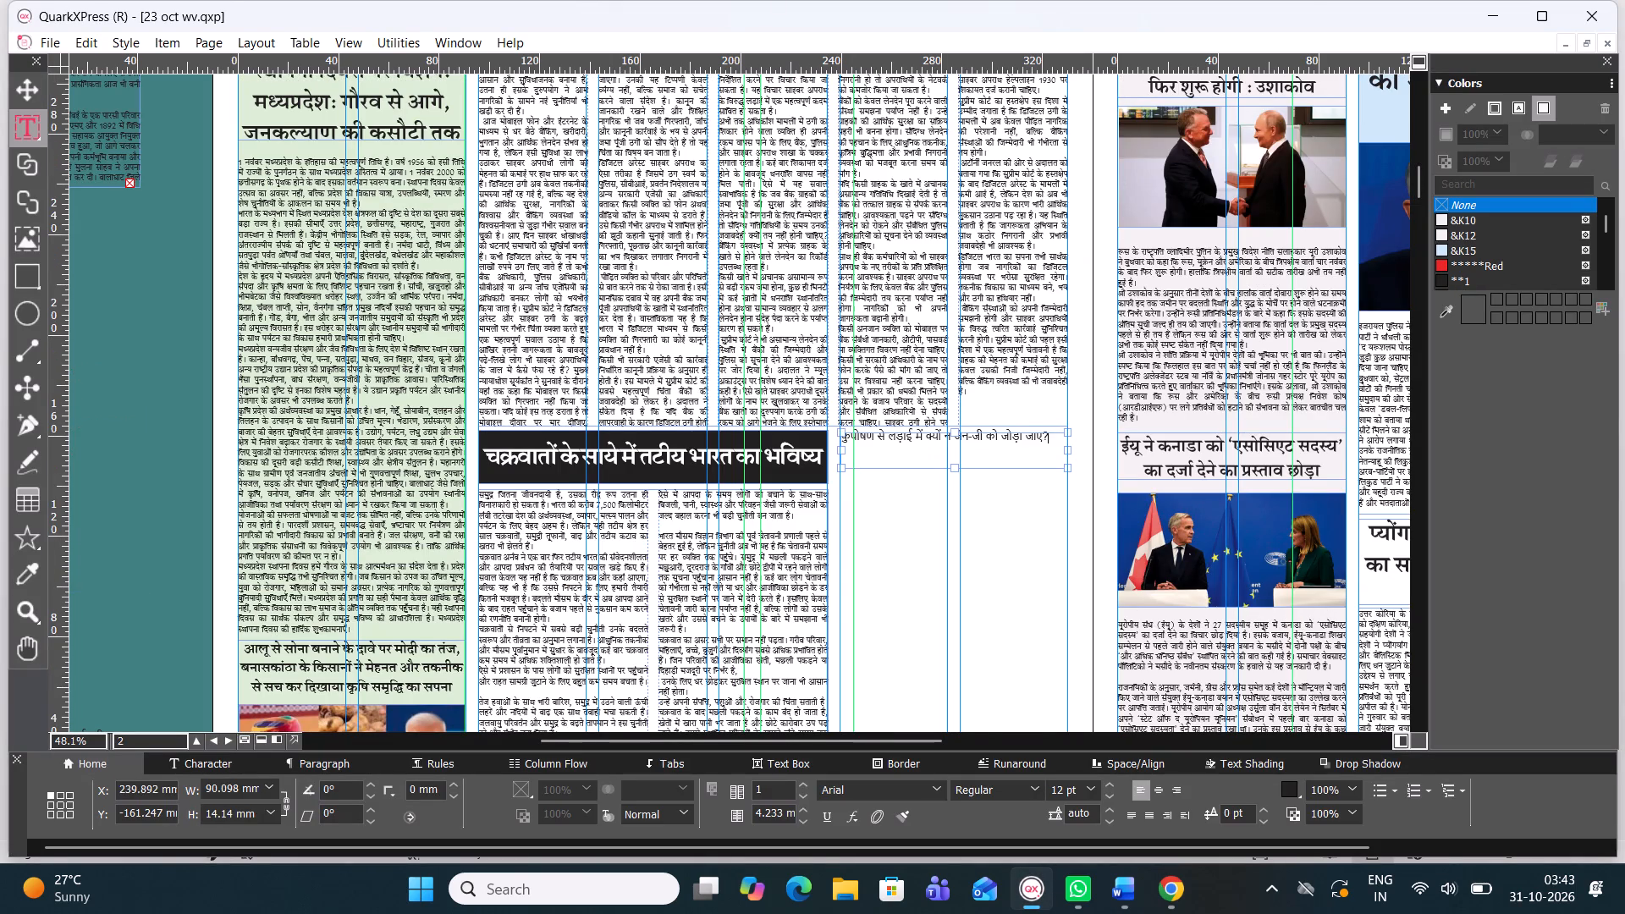
# Set the whole pasted headline in the Four C Gandhihead font.
pyautogui.hotkey('ctrl', 'a')
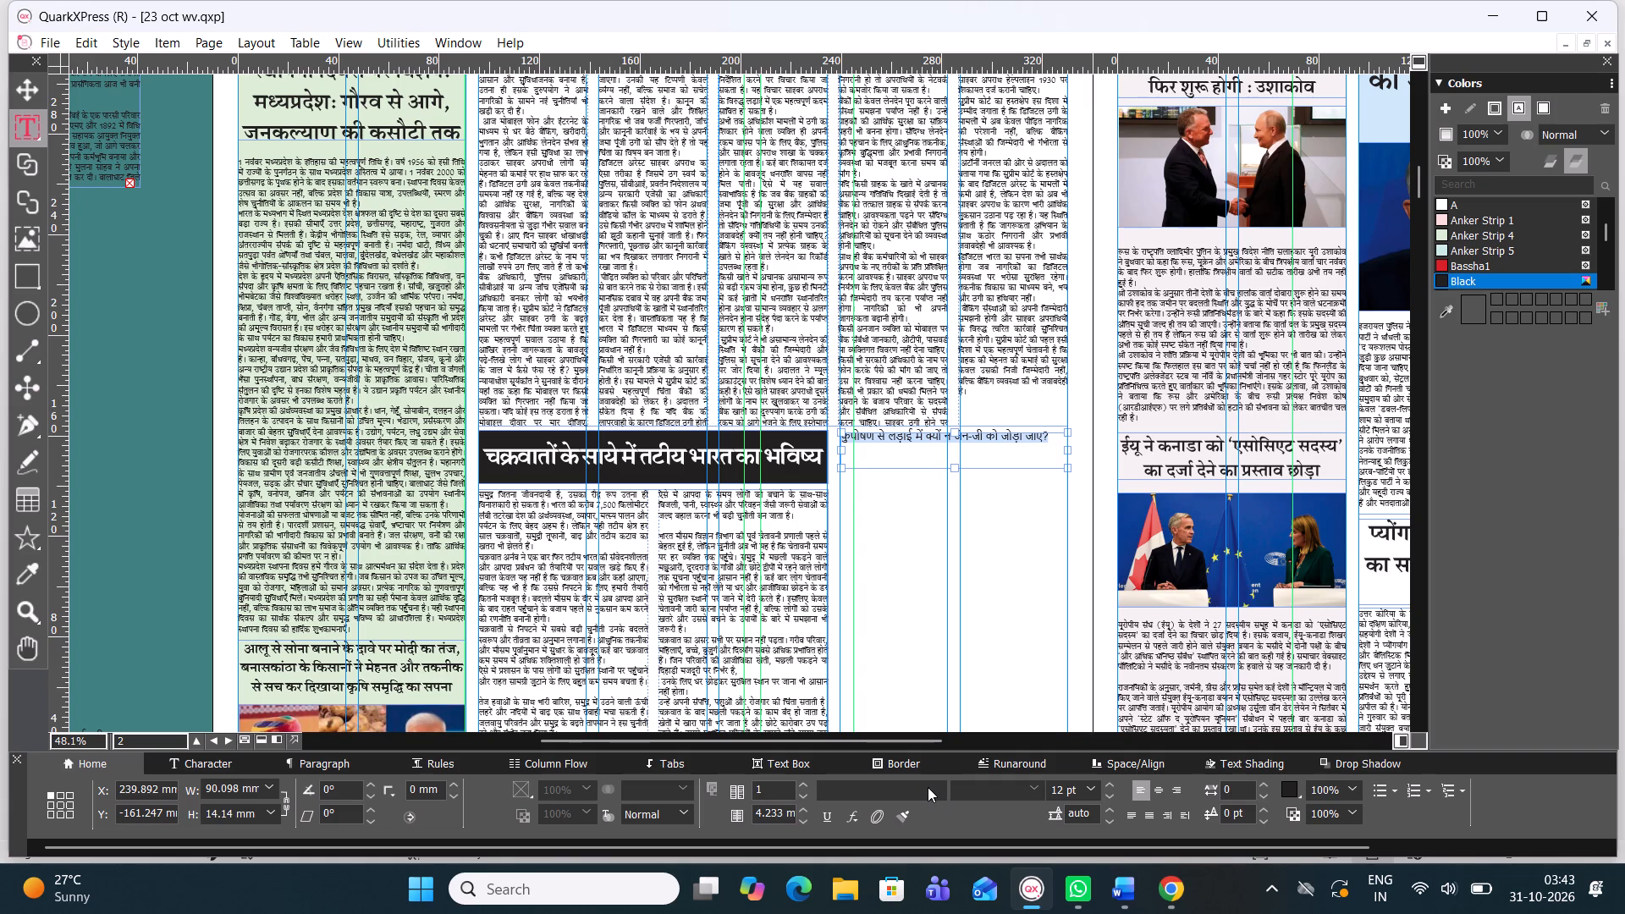
pyautogui.click(934, 787)
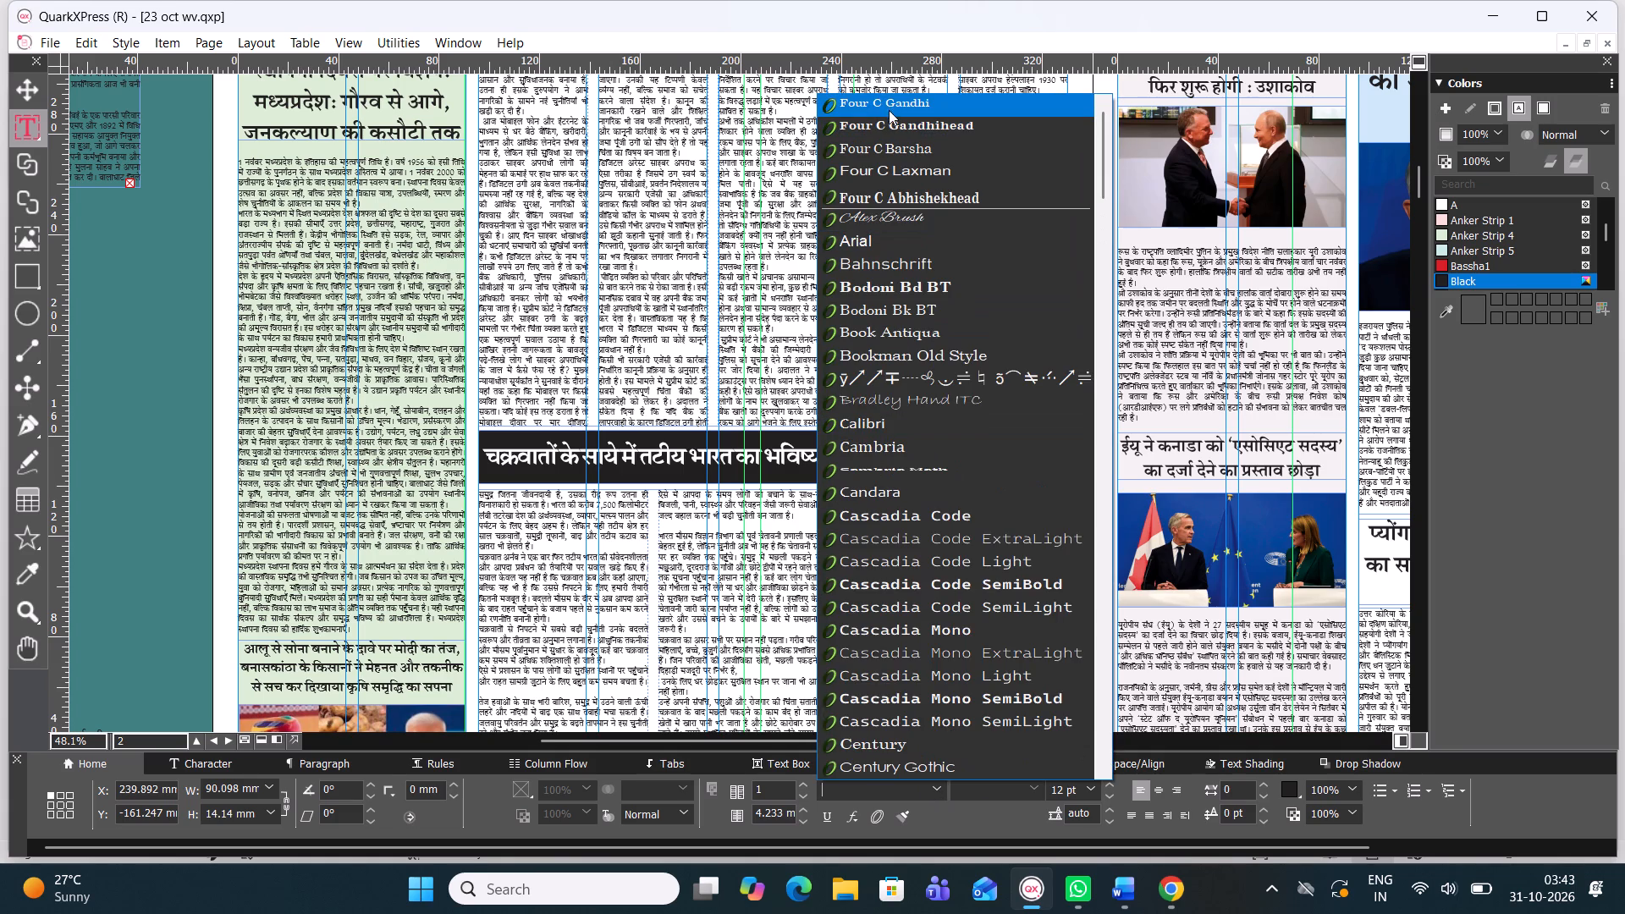
pyautogui.click(893, 120)
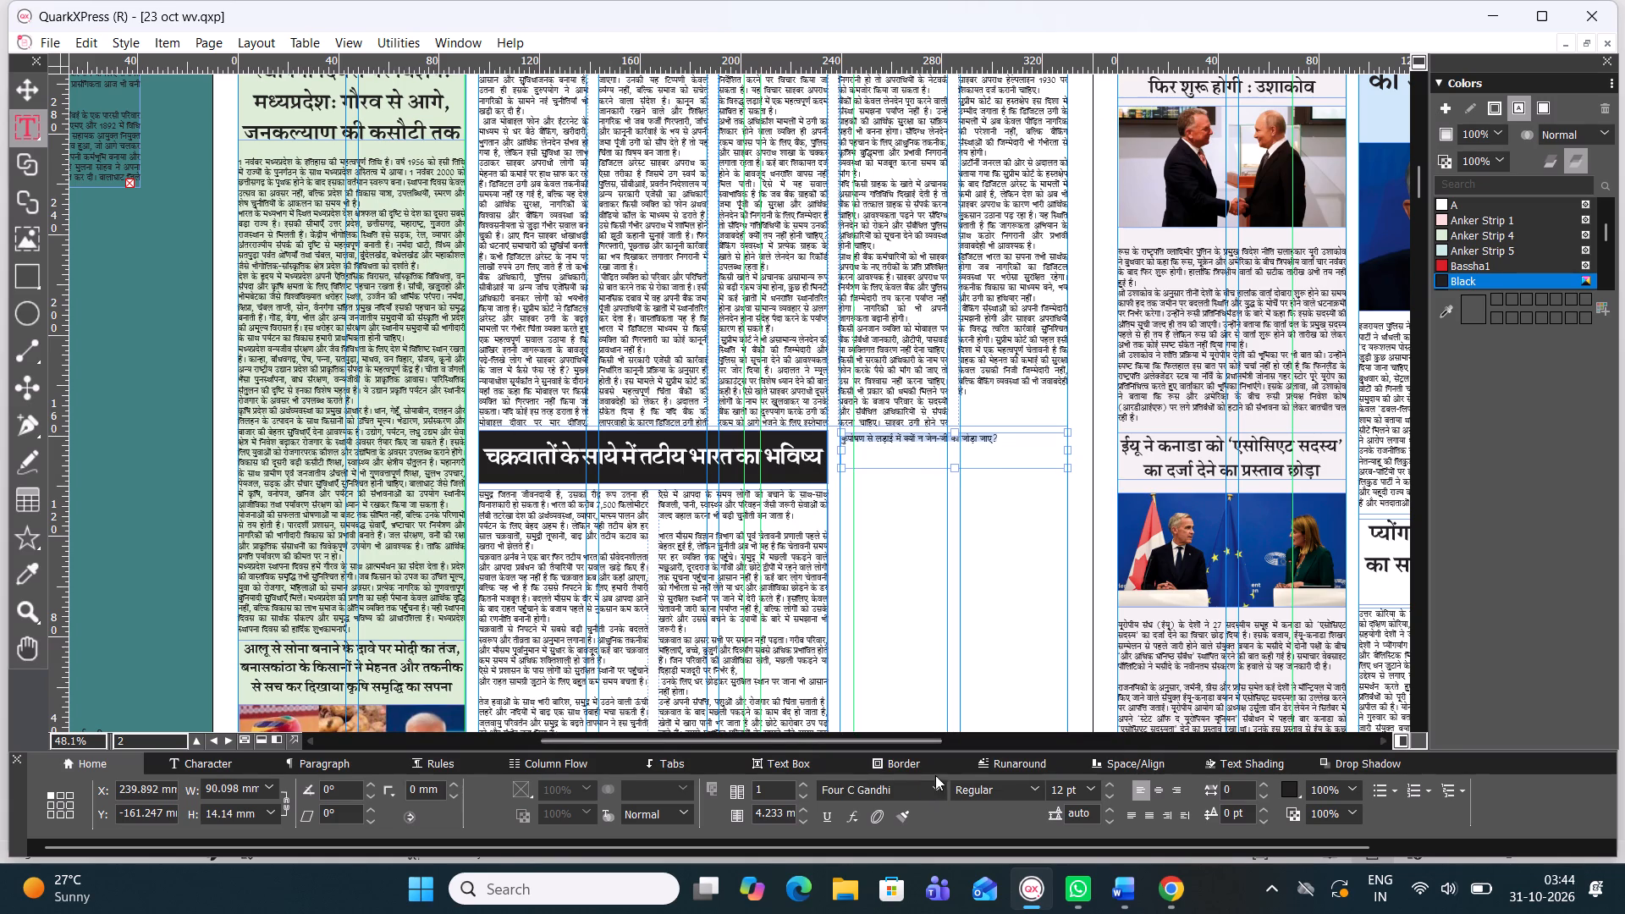
pyautogui.click(931, 790)
pyautogui.click(983, 107)
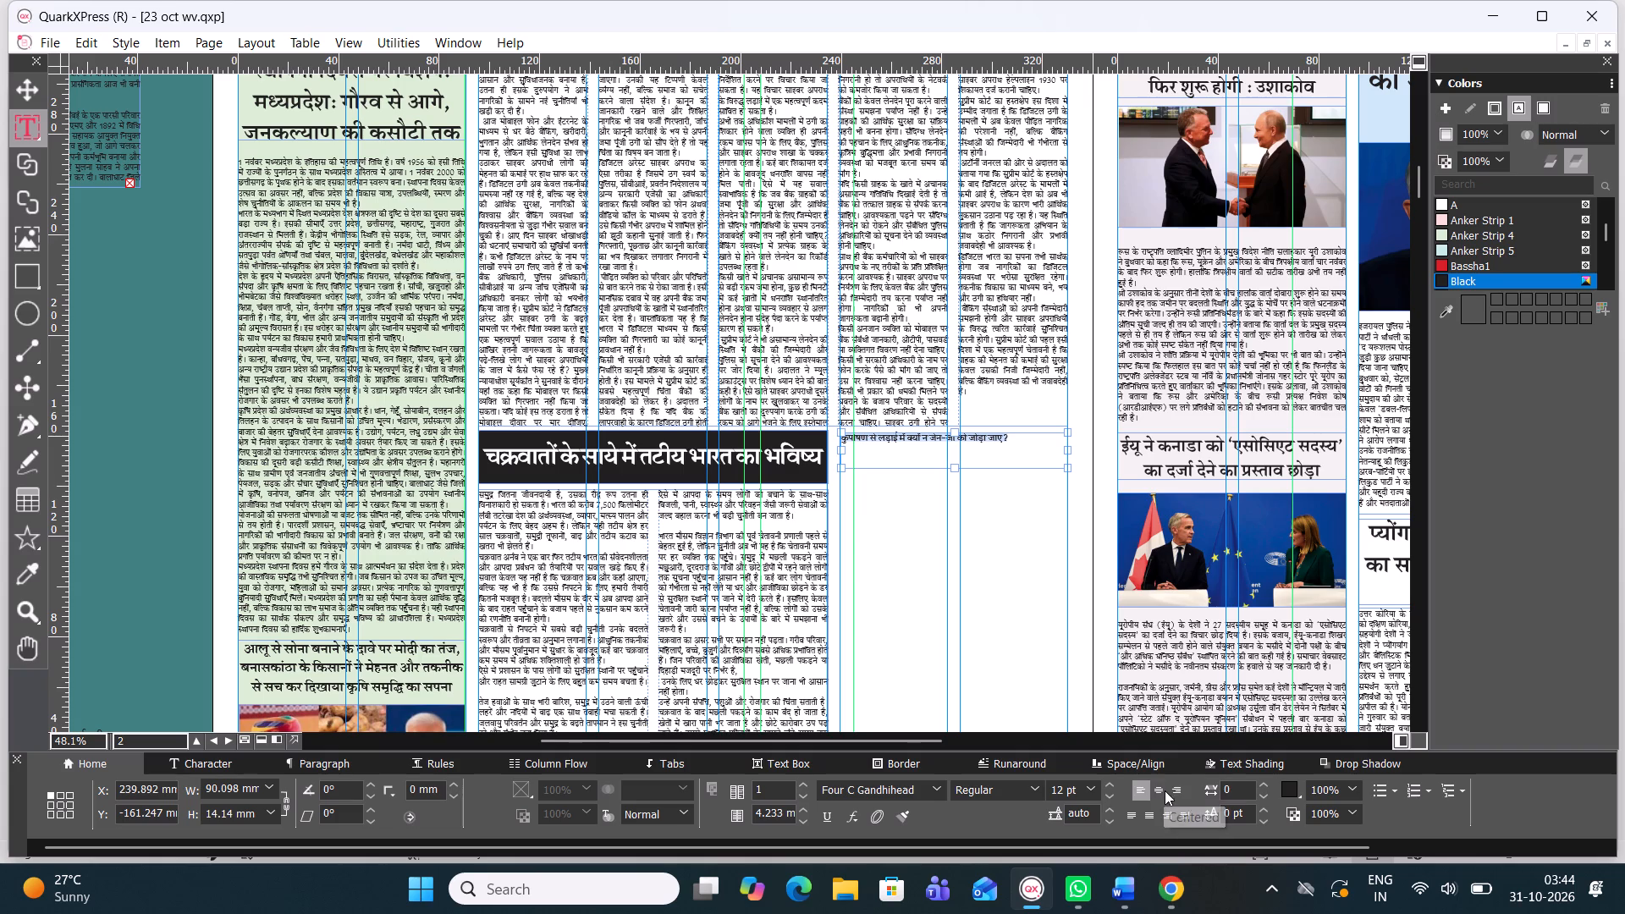
# Enlarge the pasted headline to 20 pt and centre it in its text box.
pyautogui.hotkey('ctrl', 'alt', 'shift', '.')
pyautogui.hotkey('ctrl', 'alt', 'shift', '.')
pyautogui.hotkey('ctrl', 'alt', 'shift', '.')
pyautogui.hotkey('ctrl', 'alt', 'shift', '.')
pyautogui.hotkey('ctrl', 'alt', 'shift', '.')
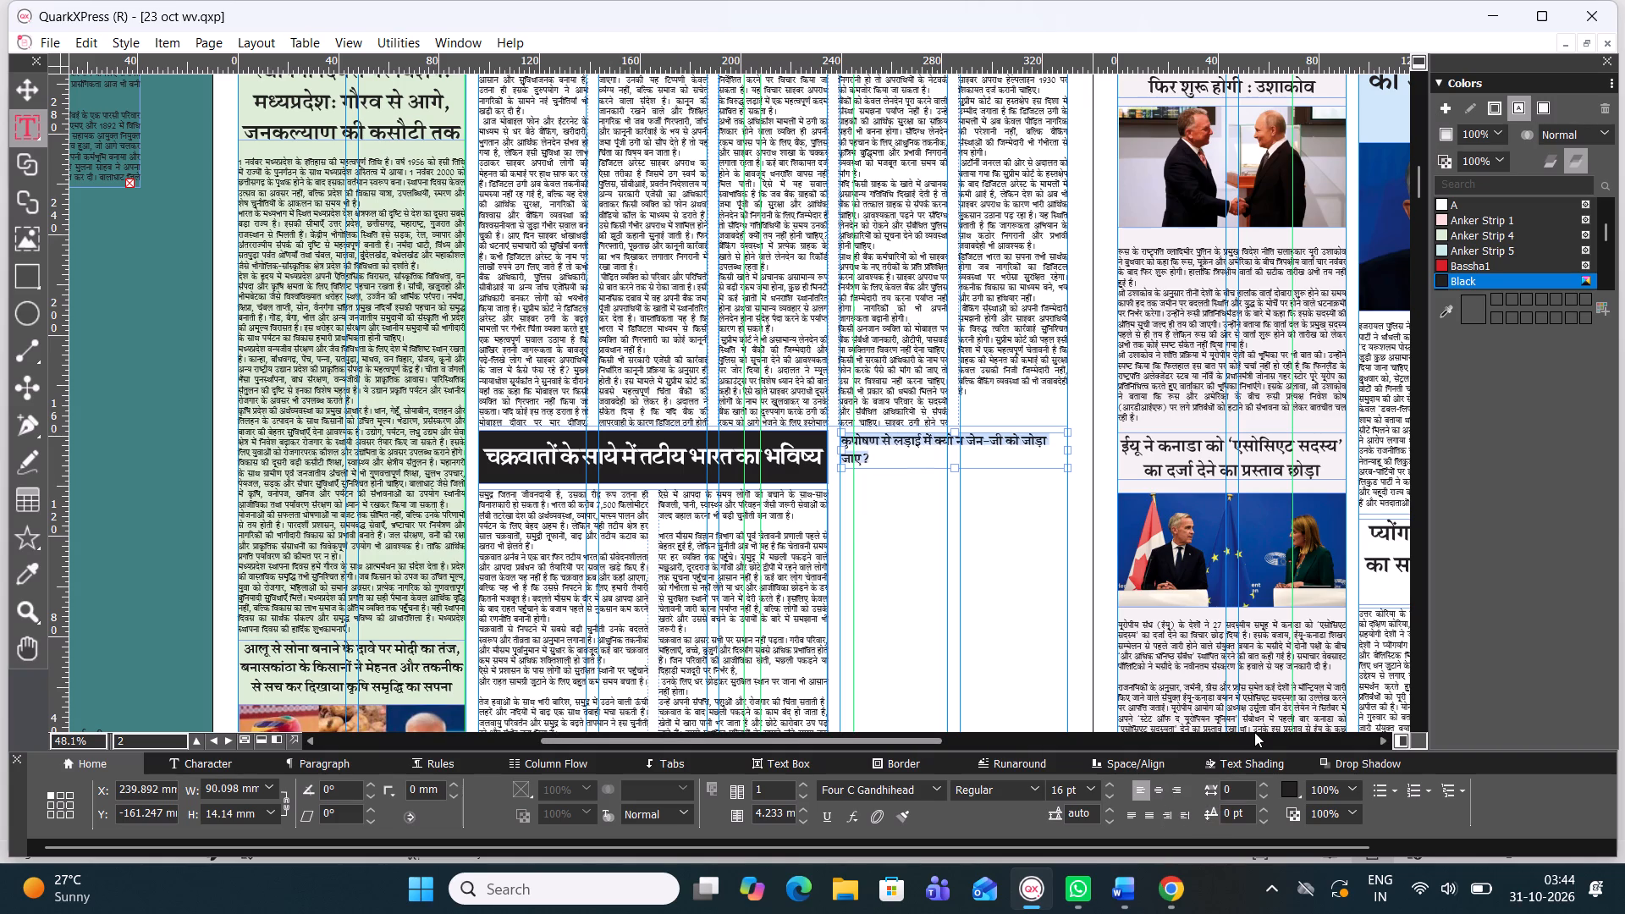
pyautogui.hotkey('ctrl', 'alt', 'shift', '.')
pyautogui.hotkey('ctrl', 'alt', 'shift', '.')
pyautogui.hotkey('ctrl', 'alt', 'shift', '.')
pyautogui.hotkey('ctrl', 'alt', 'shift', '.')
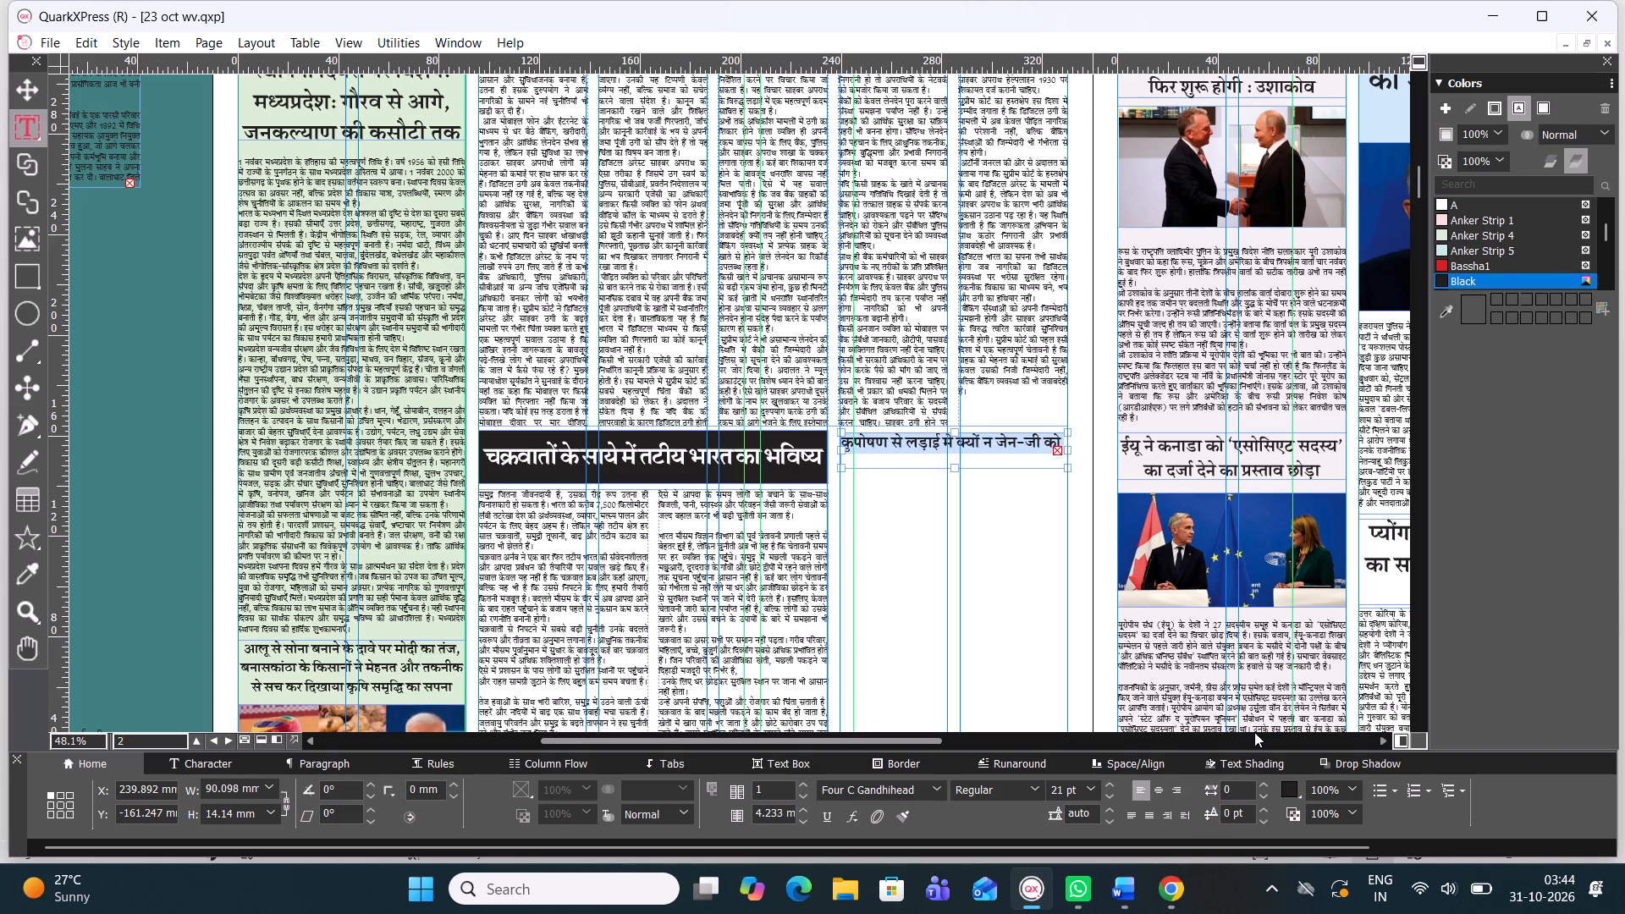
pyautogui.hotkey('ctrl', 'alt', 'shift', ',')
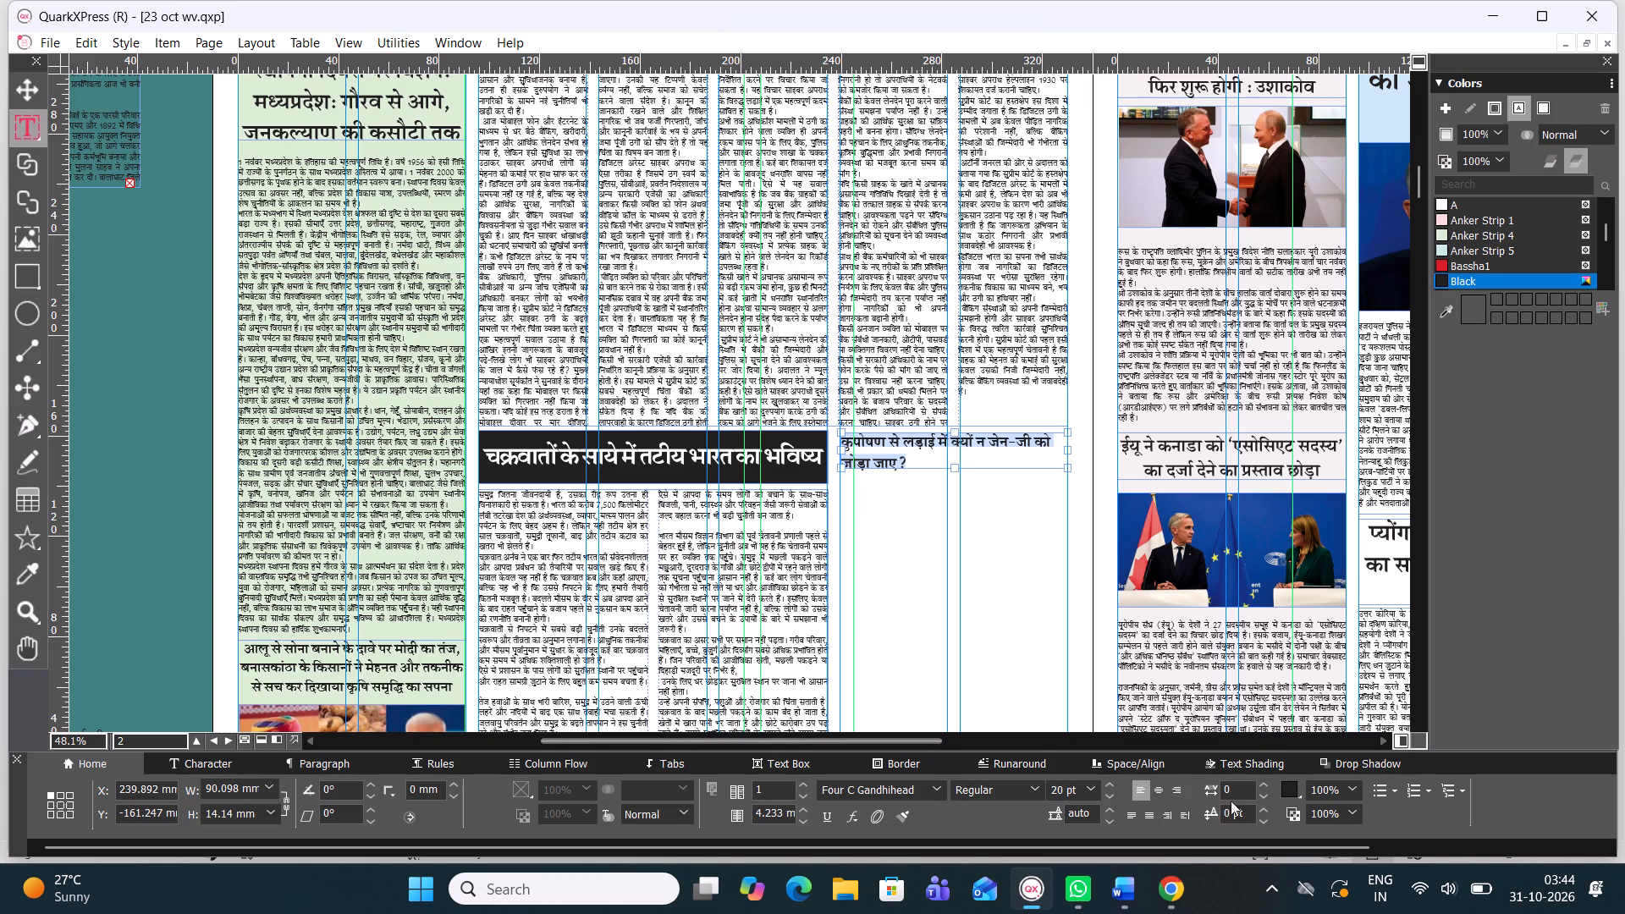
pyautogui.click(1157, 786)
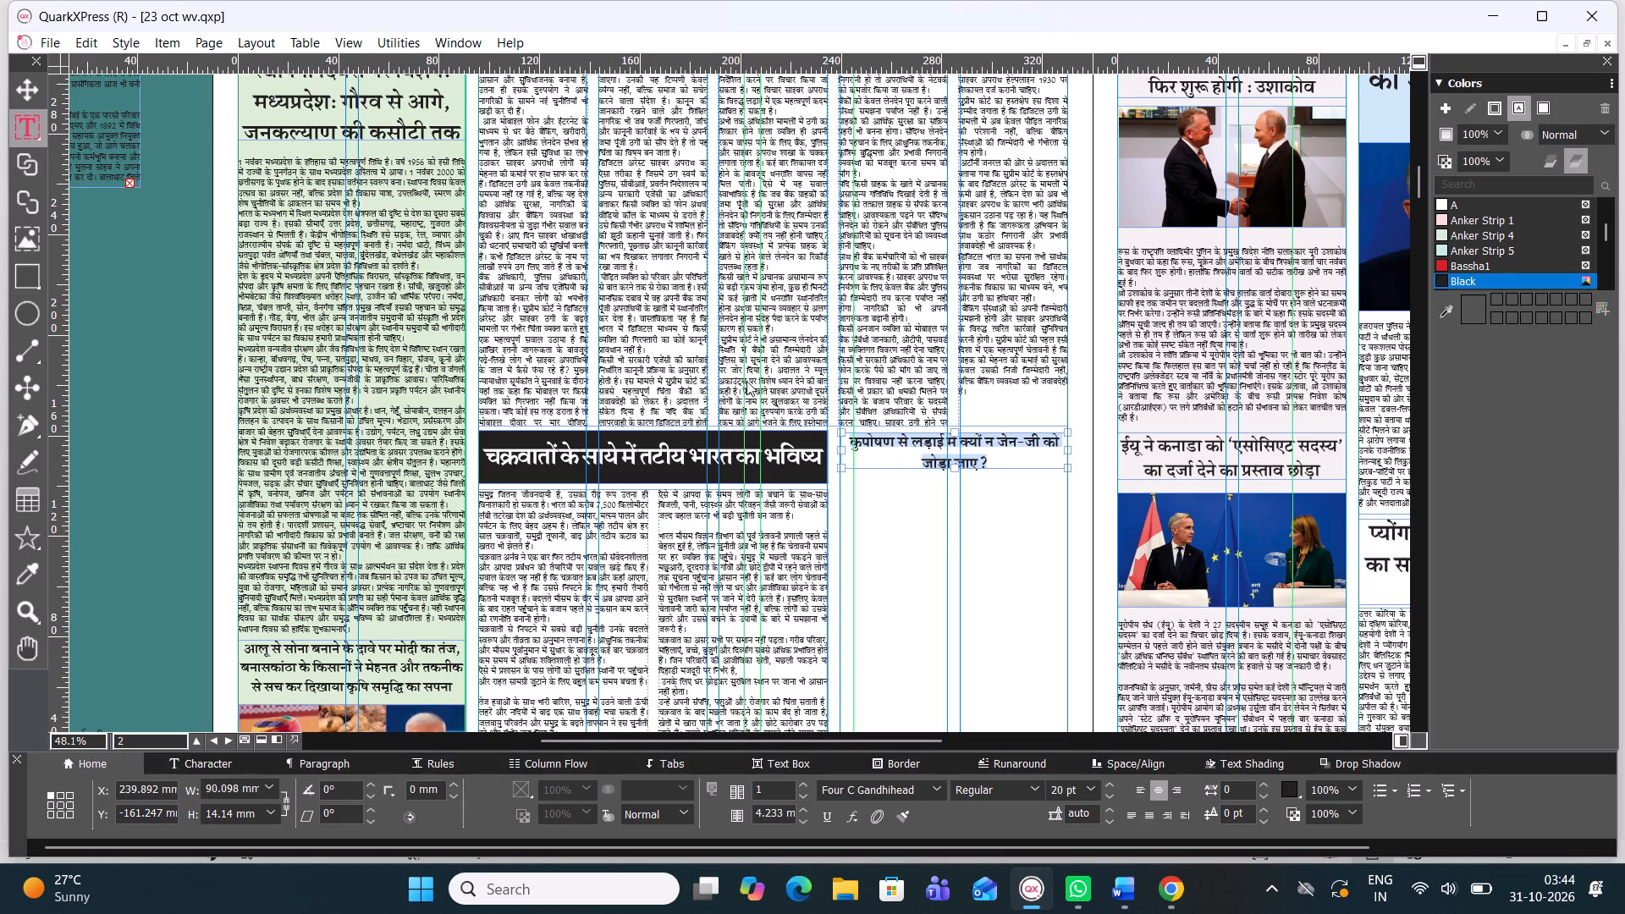
pyautogui.click(22, 85)
pyautogui.click(953, 502)
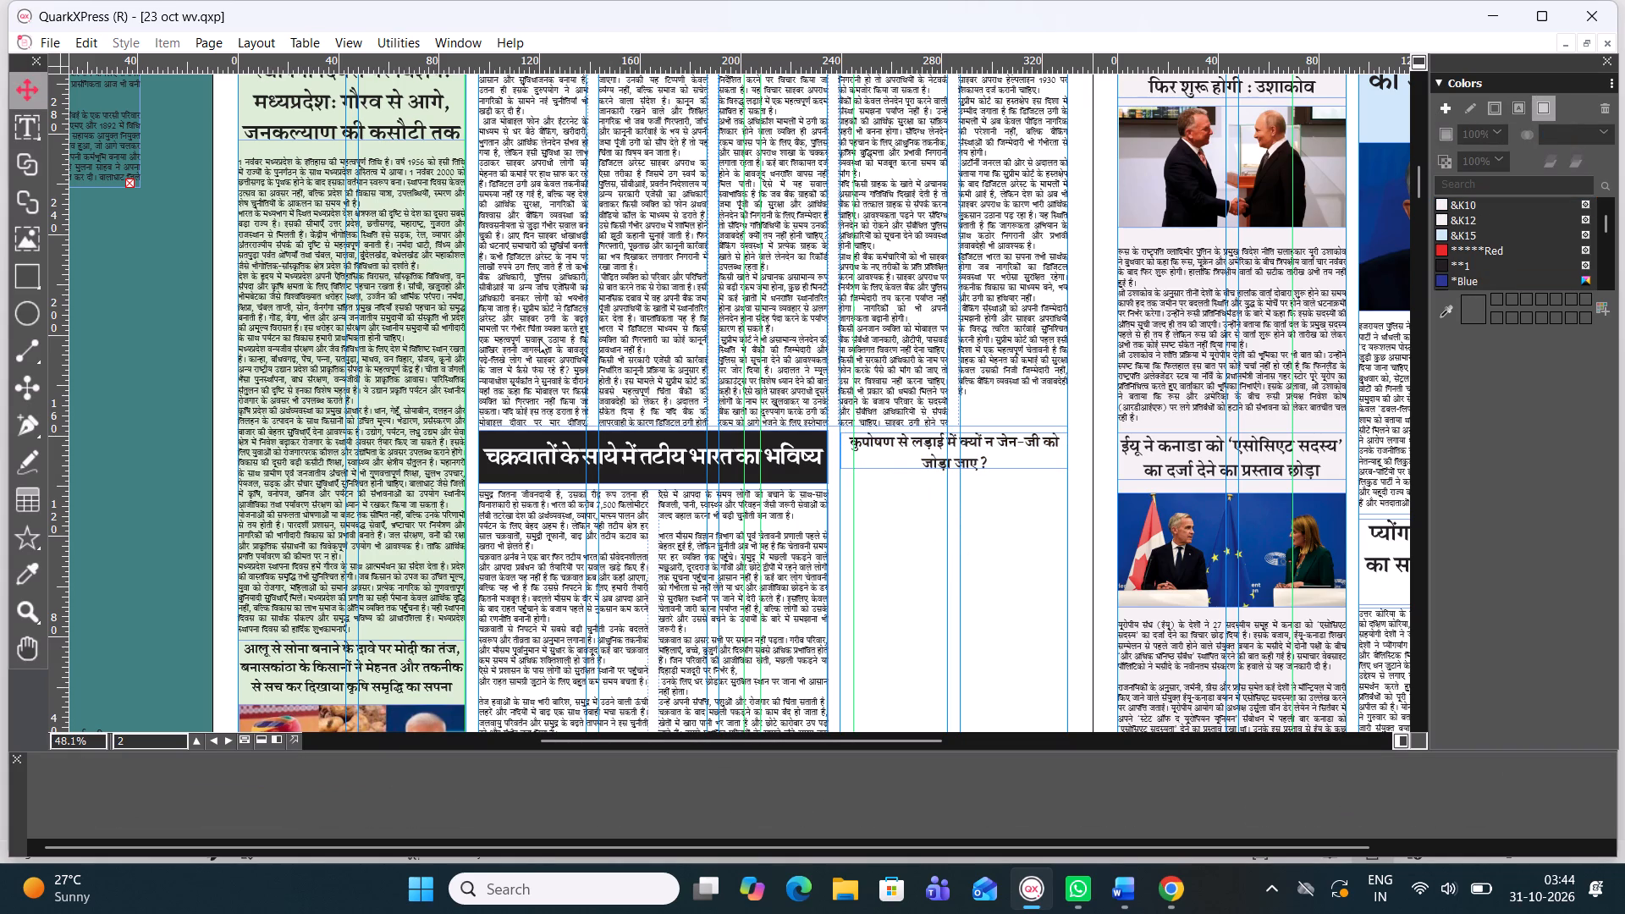
# Draw a text box about 91 mm wide and 127 mm tall beneath the new headline, above the cinema headline.
pyautogui.click(28, 131)
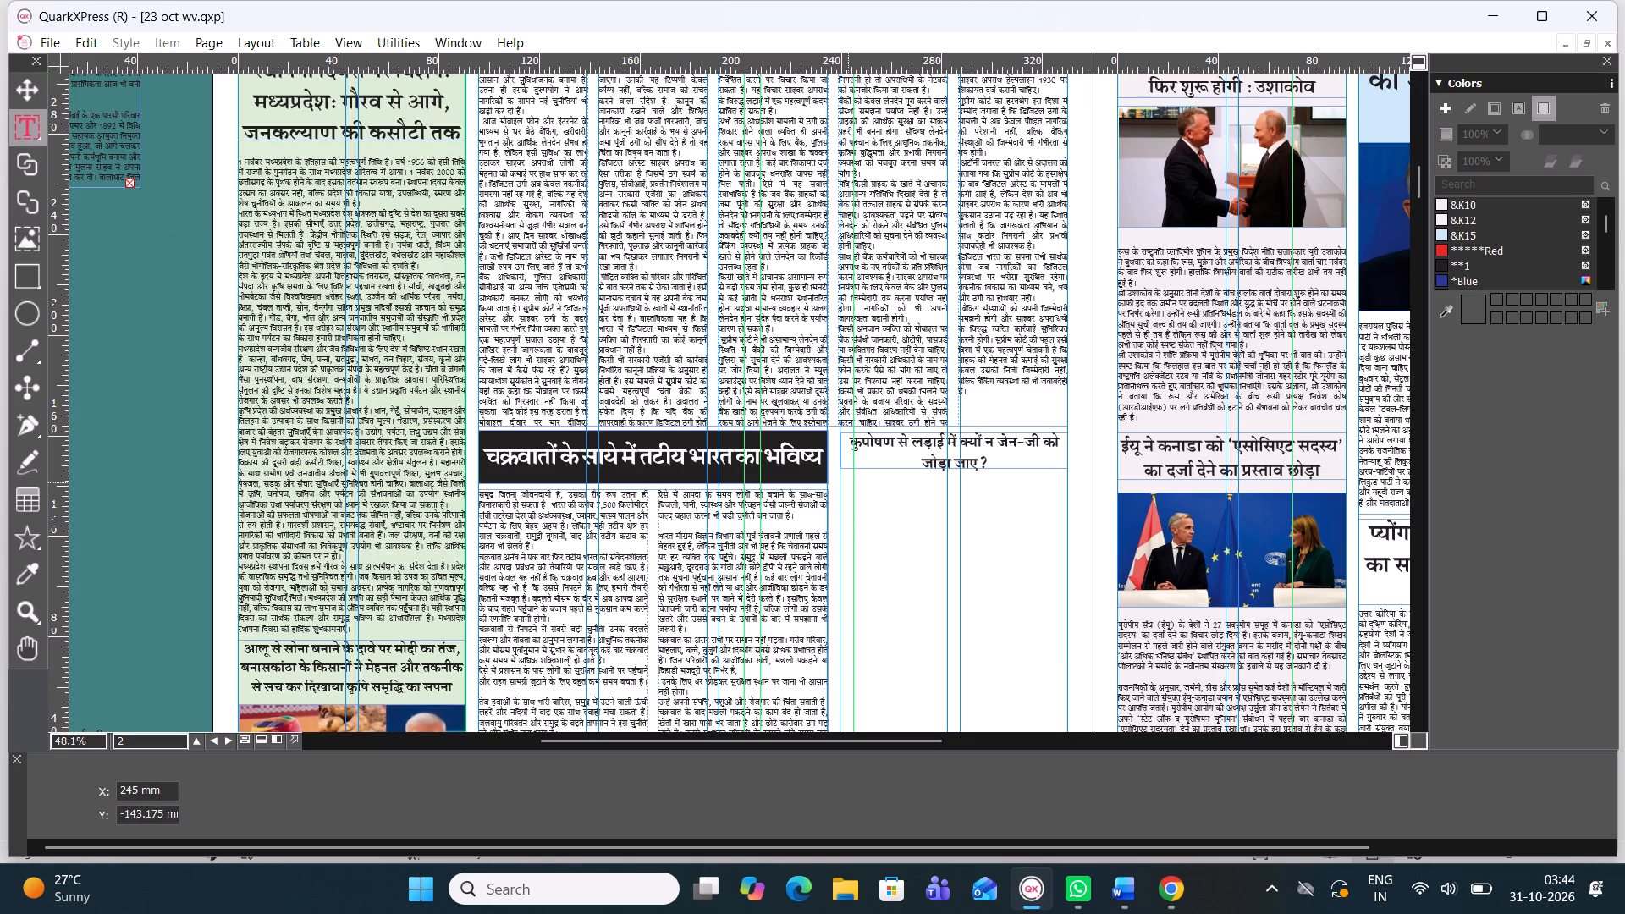
pyautogui.moveTo(840, 479); pyautogui.dragTo(1109, 752)
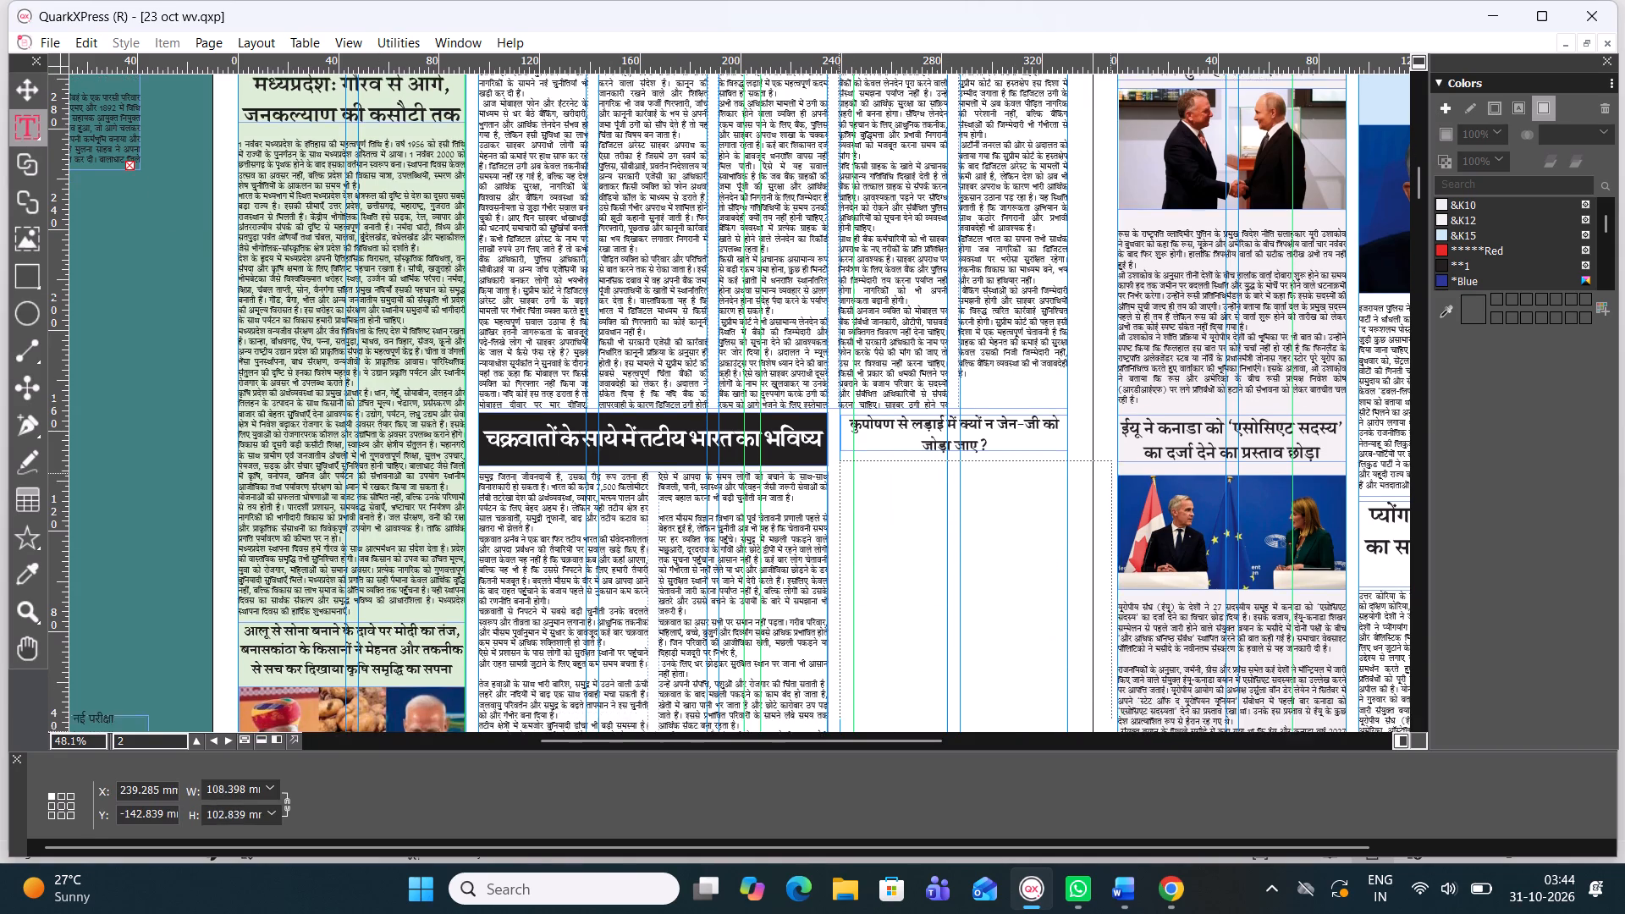
pyautogui.moveTo(1109, 752); pyautogui.dragTo(1069, 585)
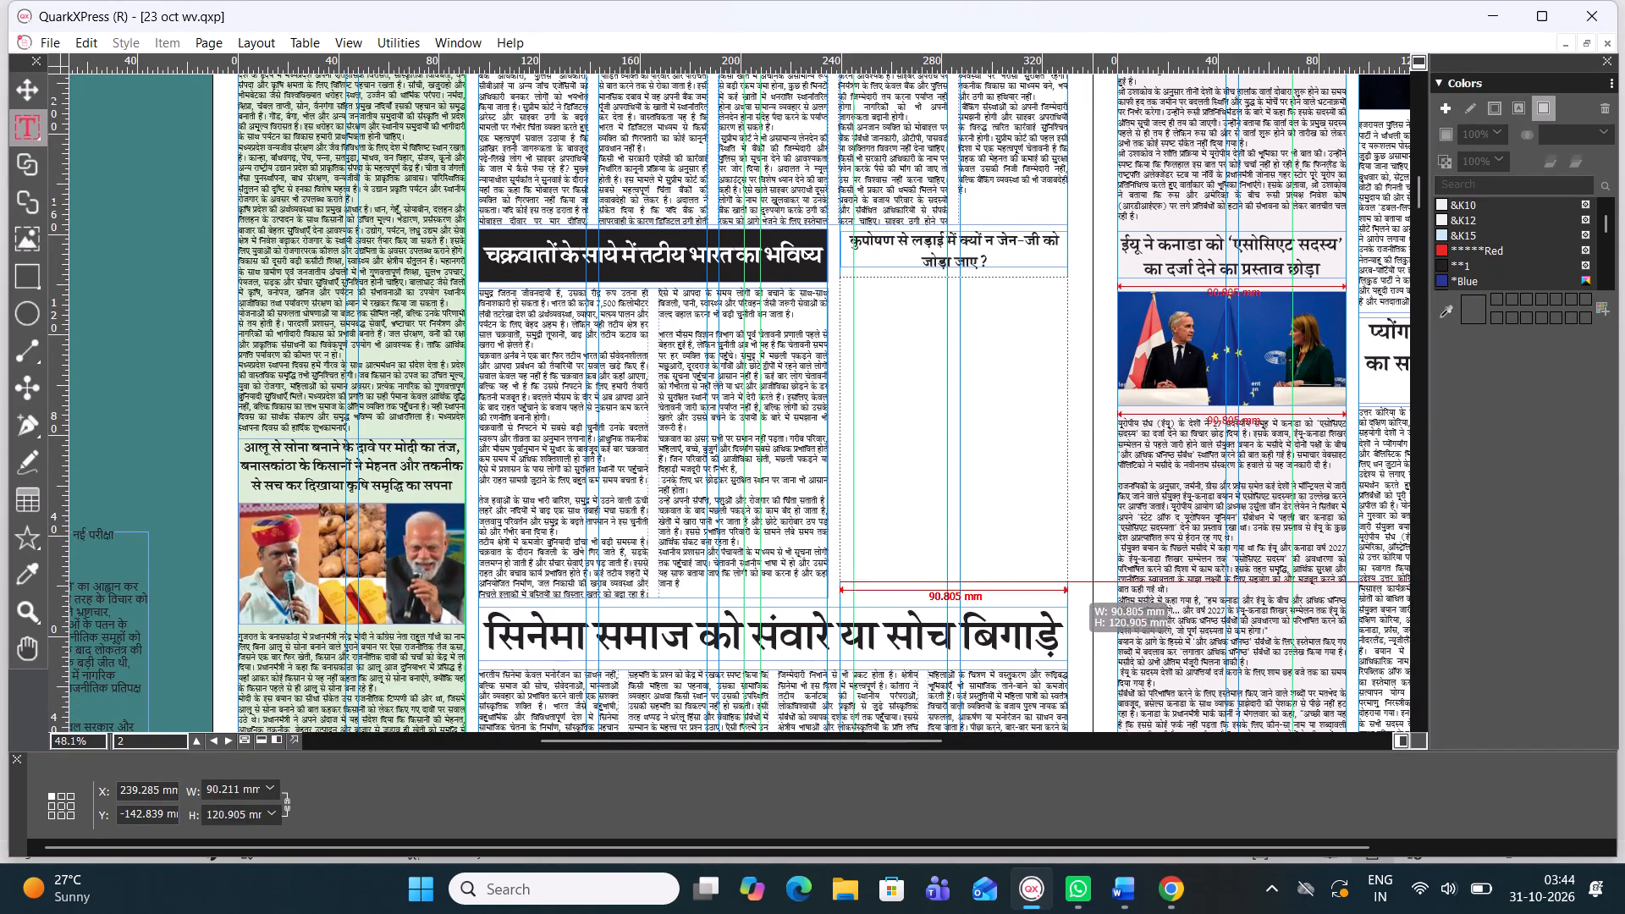
pyautogui.moveTo(1069, 585); pyautogui.dragTo(1073, 594)
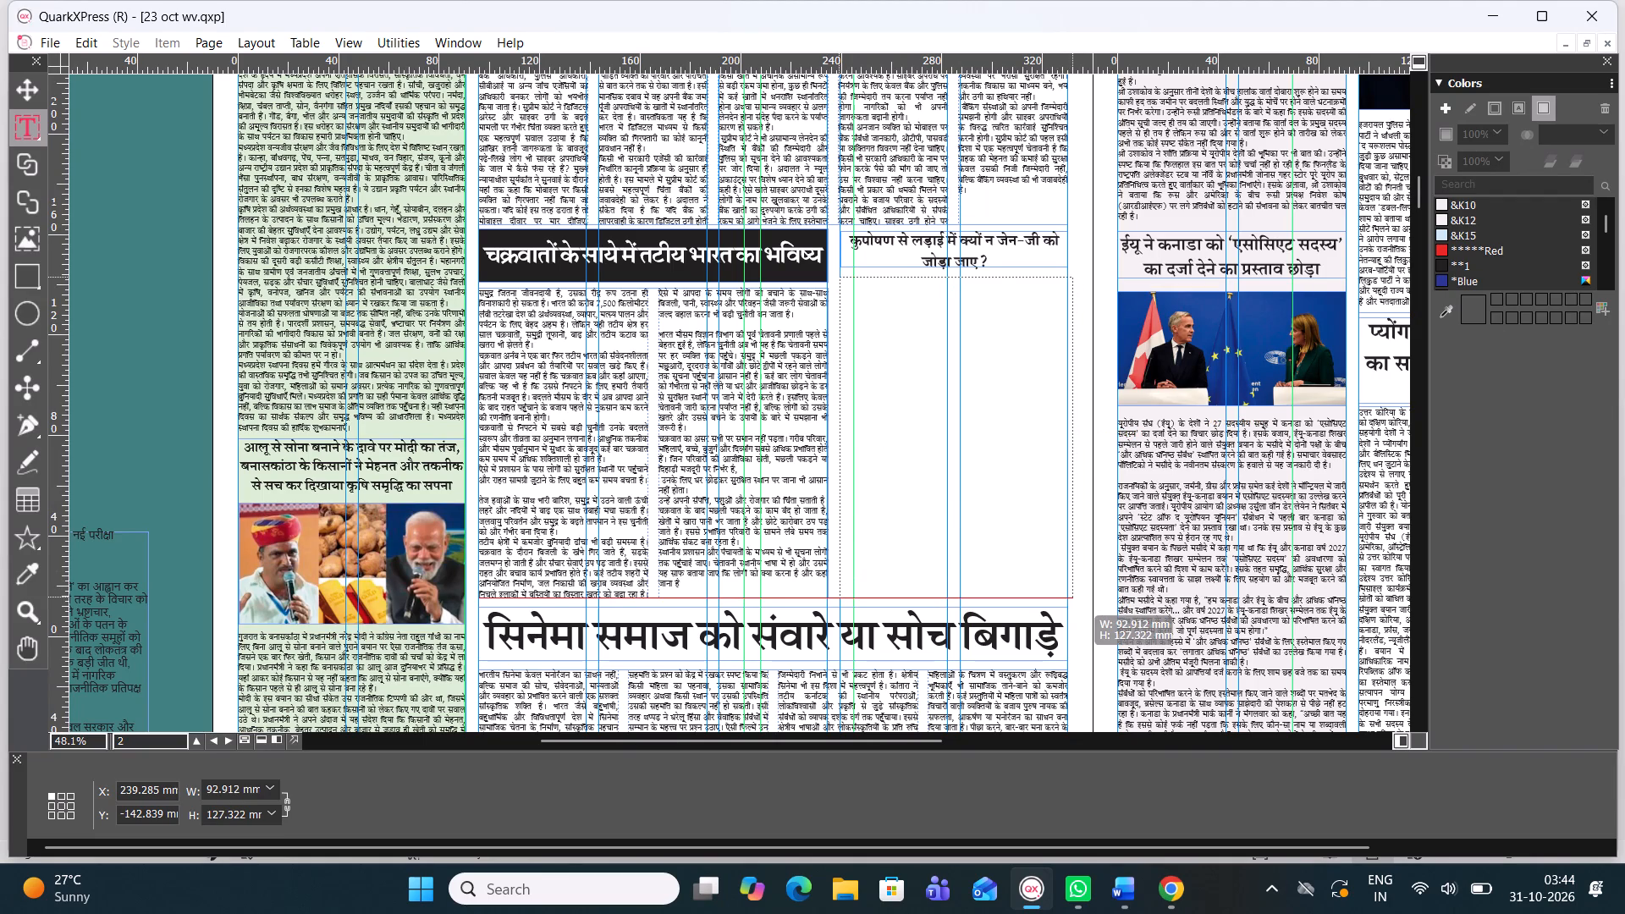
pyautogui.moveTo(1073, 594); pyautogui.dragTo(1072, 597)
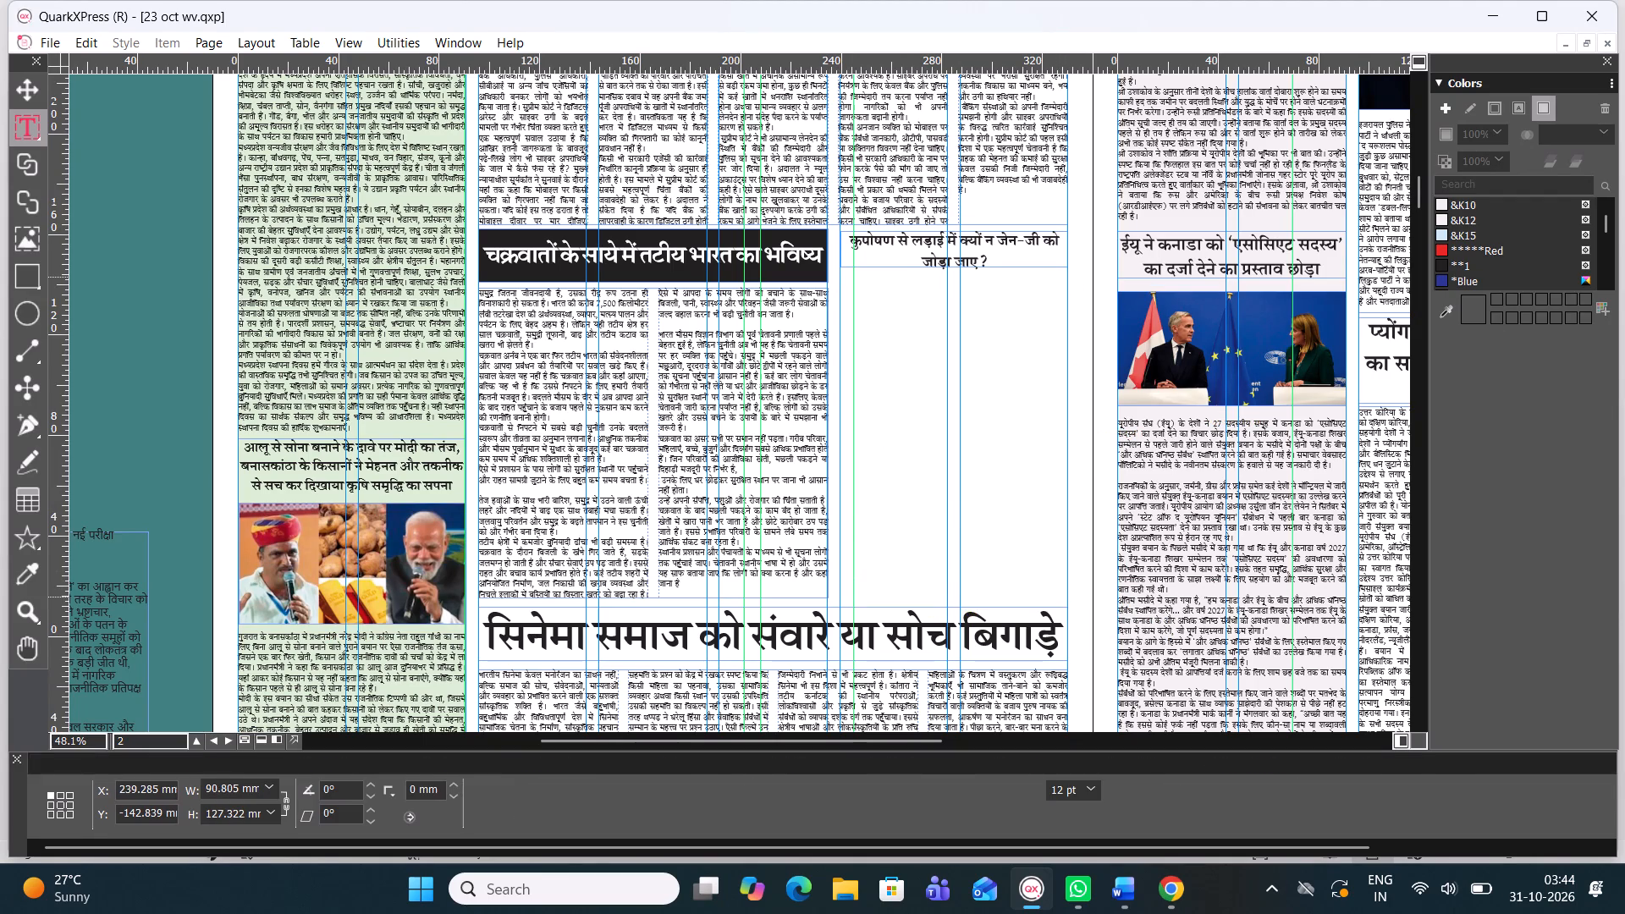
# In Word, copy the malnutrition article's opening paragraphs, from "आज की जेन जी पीढ़ी" through "केंद्रों के साथ जोड़ा जा सकता है।".
pyautogui.click(1139, 885)
pyautogui.scroll(-2, 1019, 572)
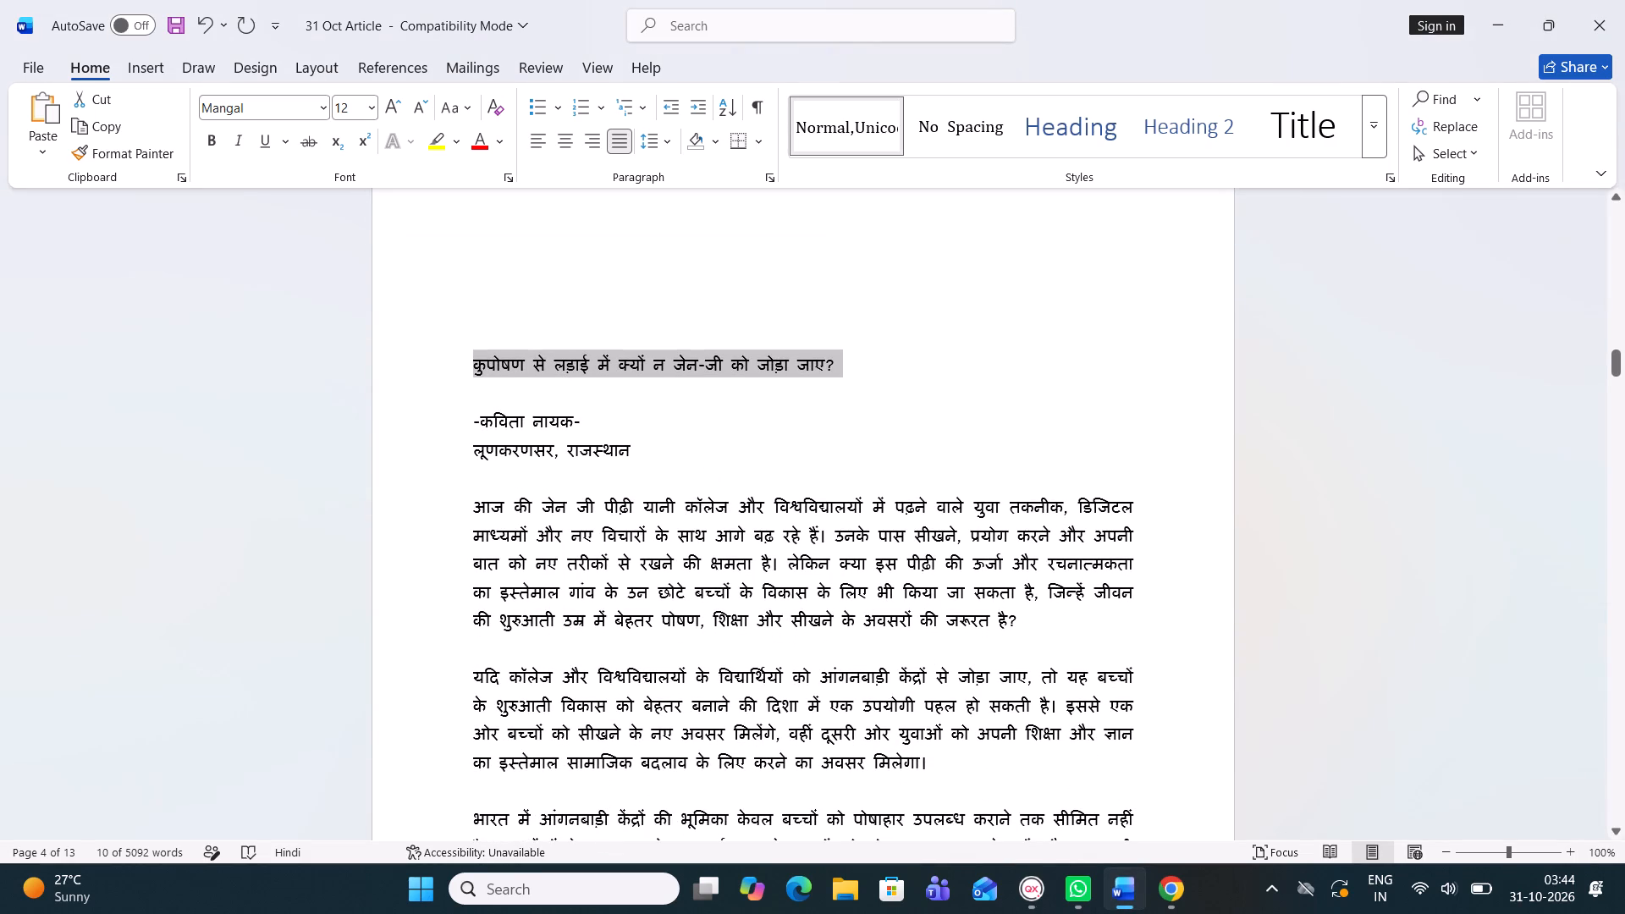
pyautogui.moveTo(473, 510); pyautogui.dragTo(1040, 663)
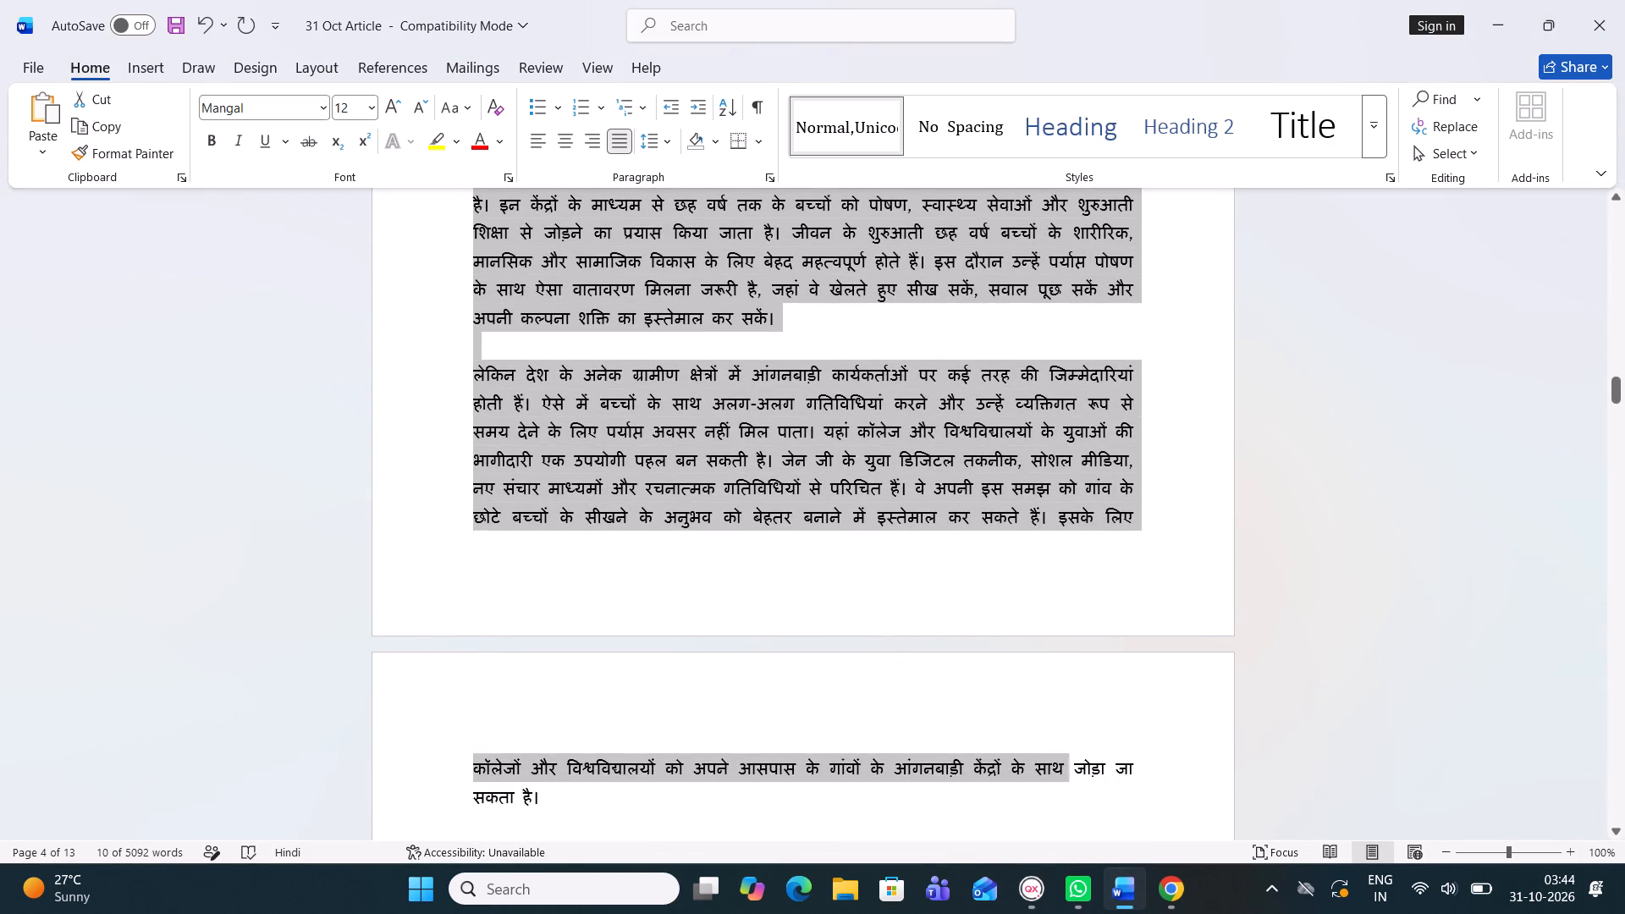
pyautogui.moveTo(1040, 663); pyautogui.dragTo(577, 318)
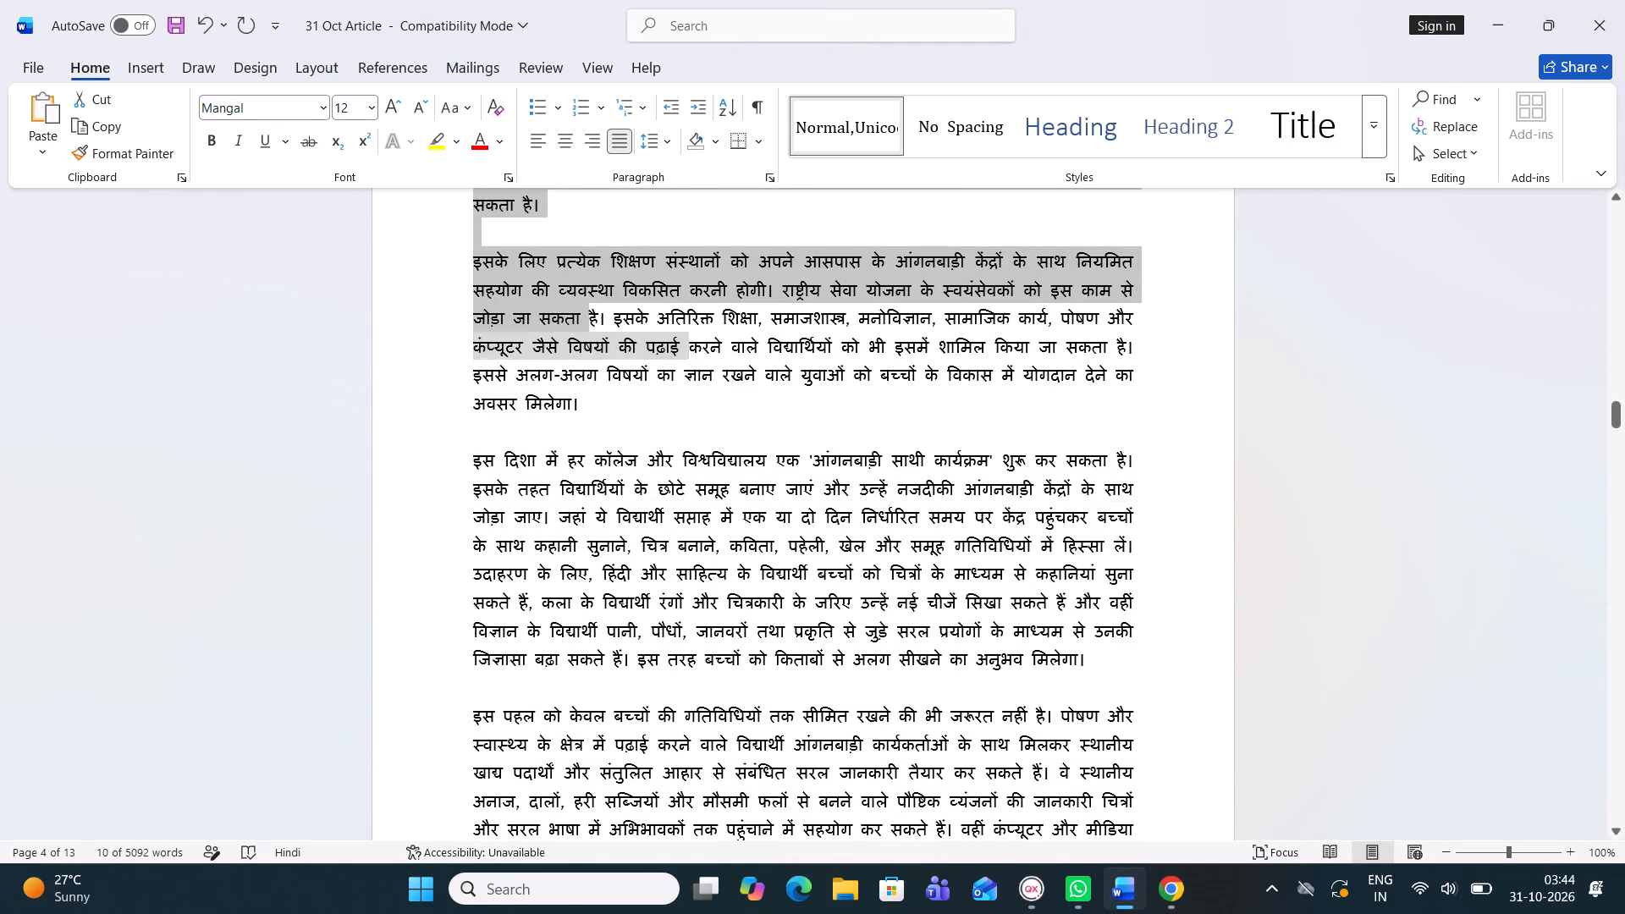
pyautogui.moveTo(577, 318); pyautogui.dragTo(543, 207)
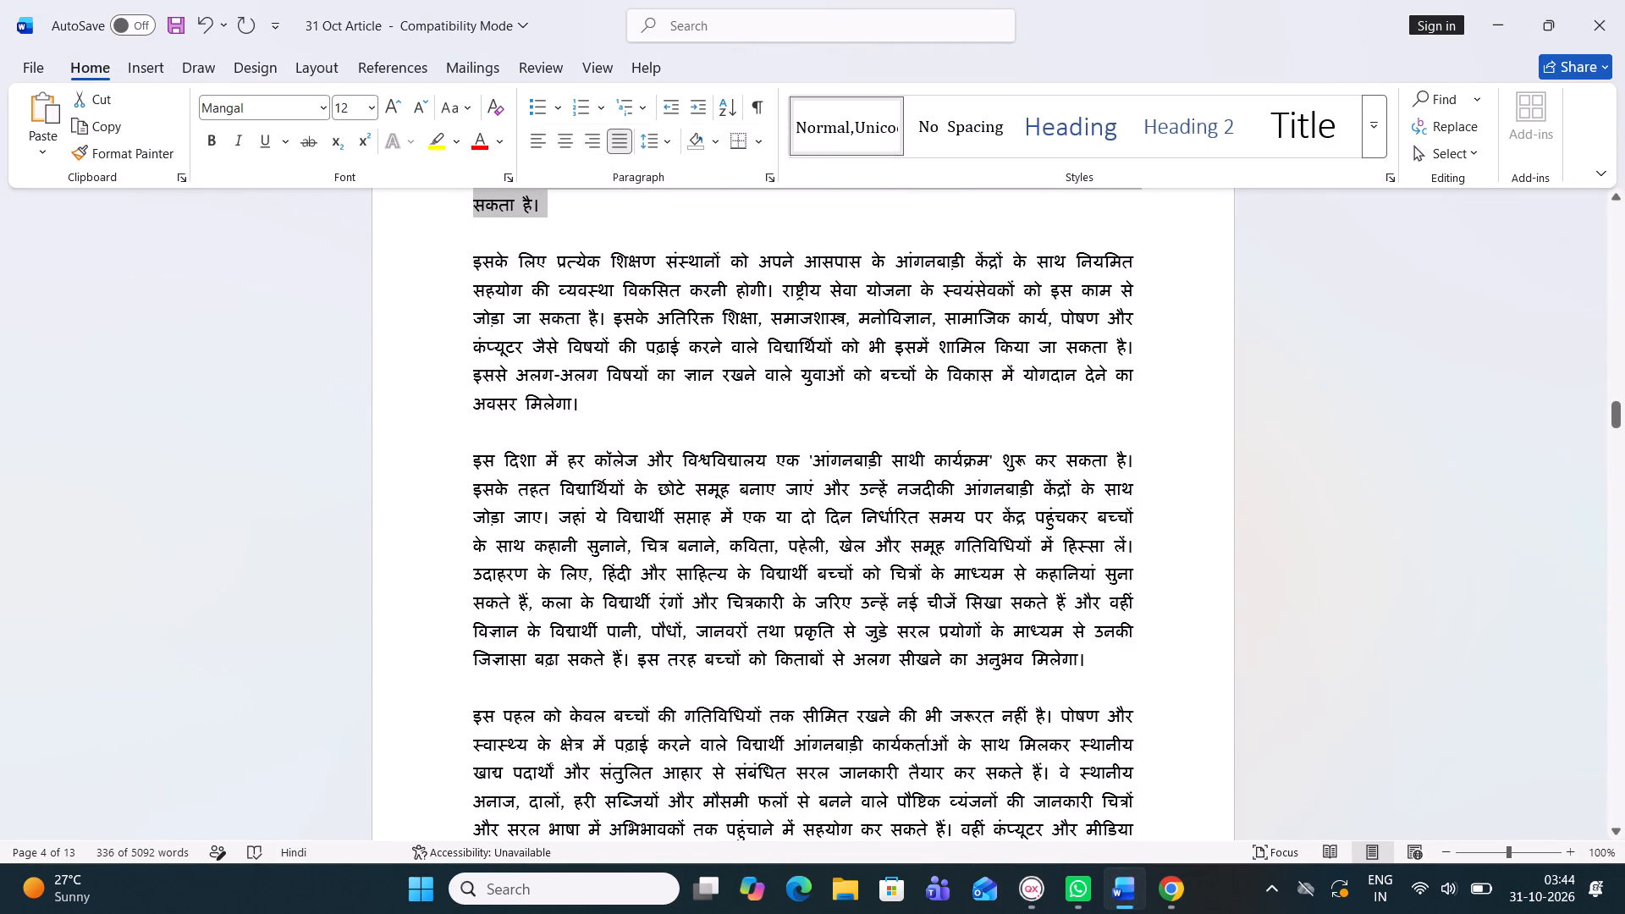
pyautogui.hotkey('ctrl', 'c')
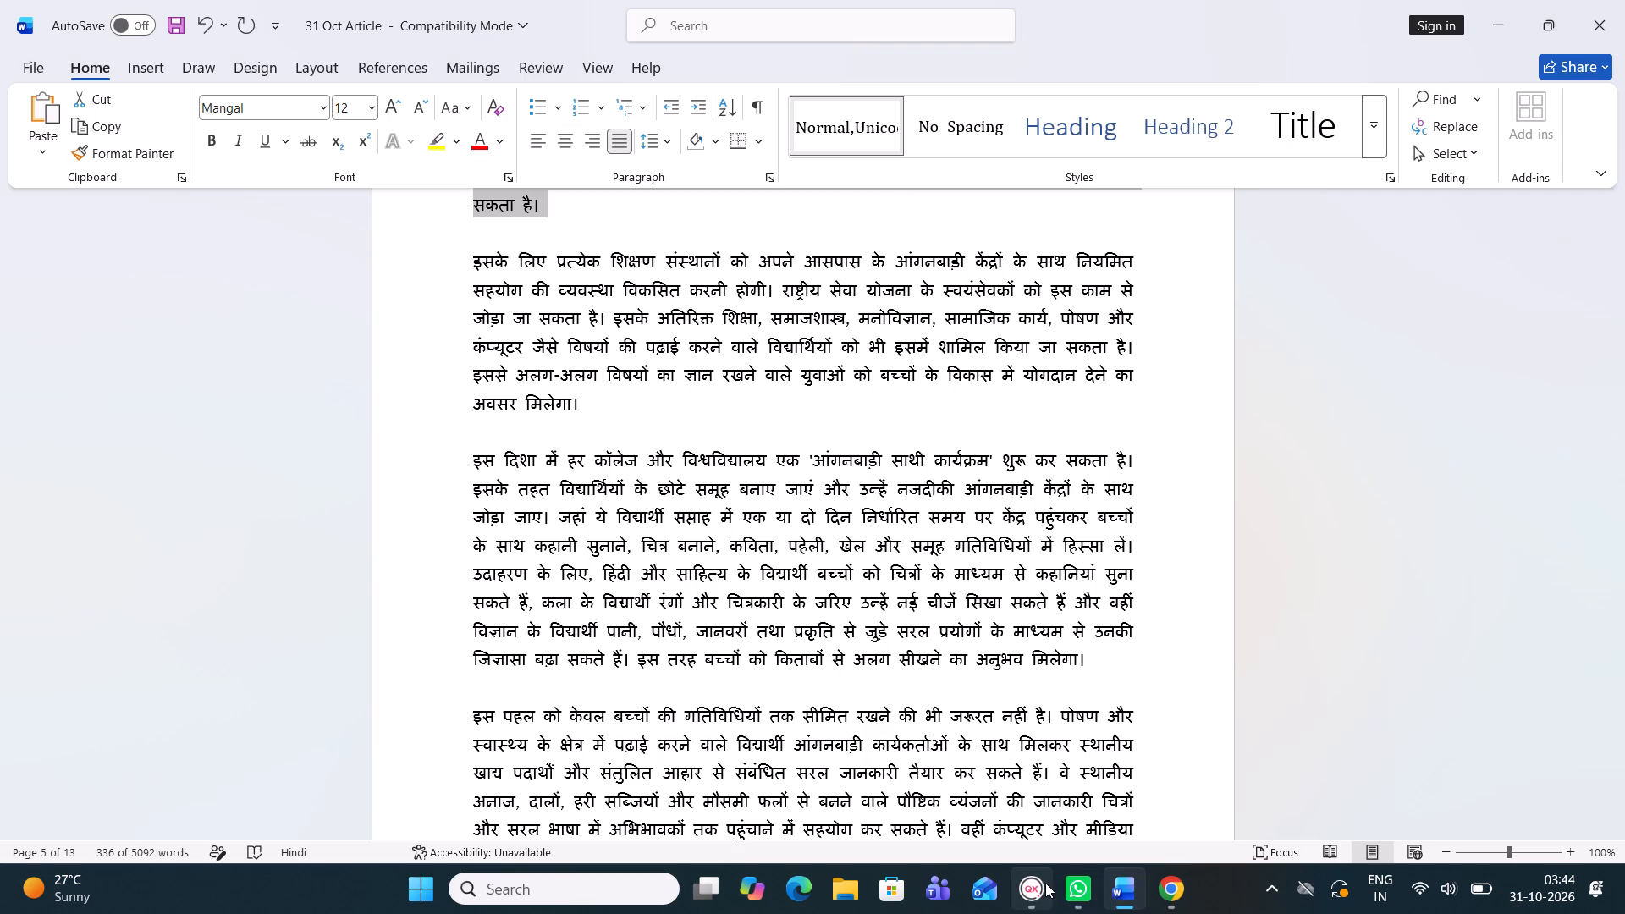
# Back in QuarkXPress, set the type size of the empty text box under the new headline to 11 pt.
pyautogui.click(1045, 883)
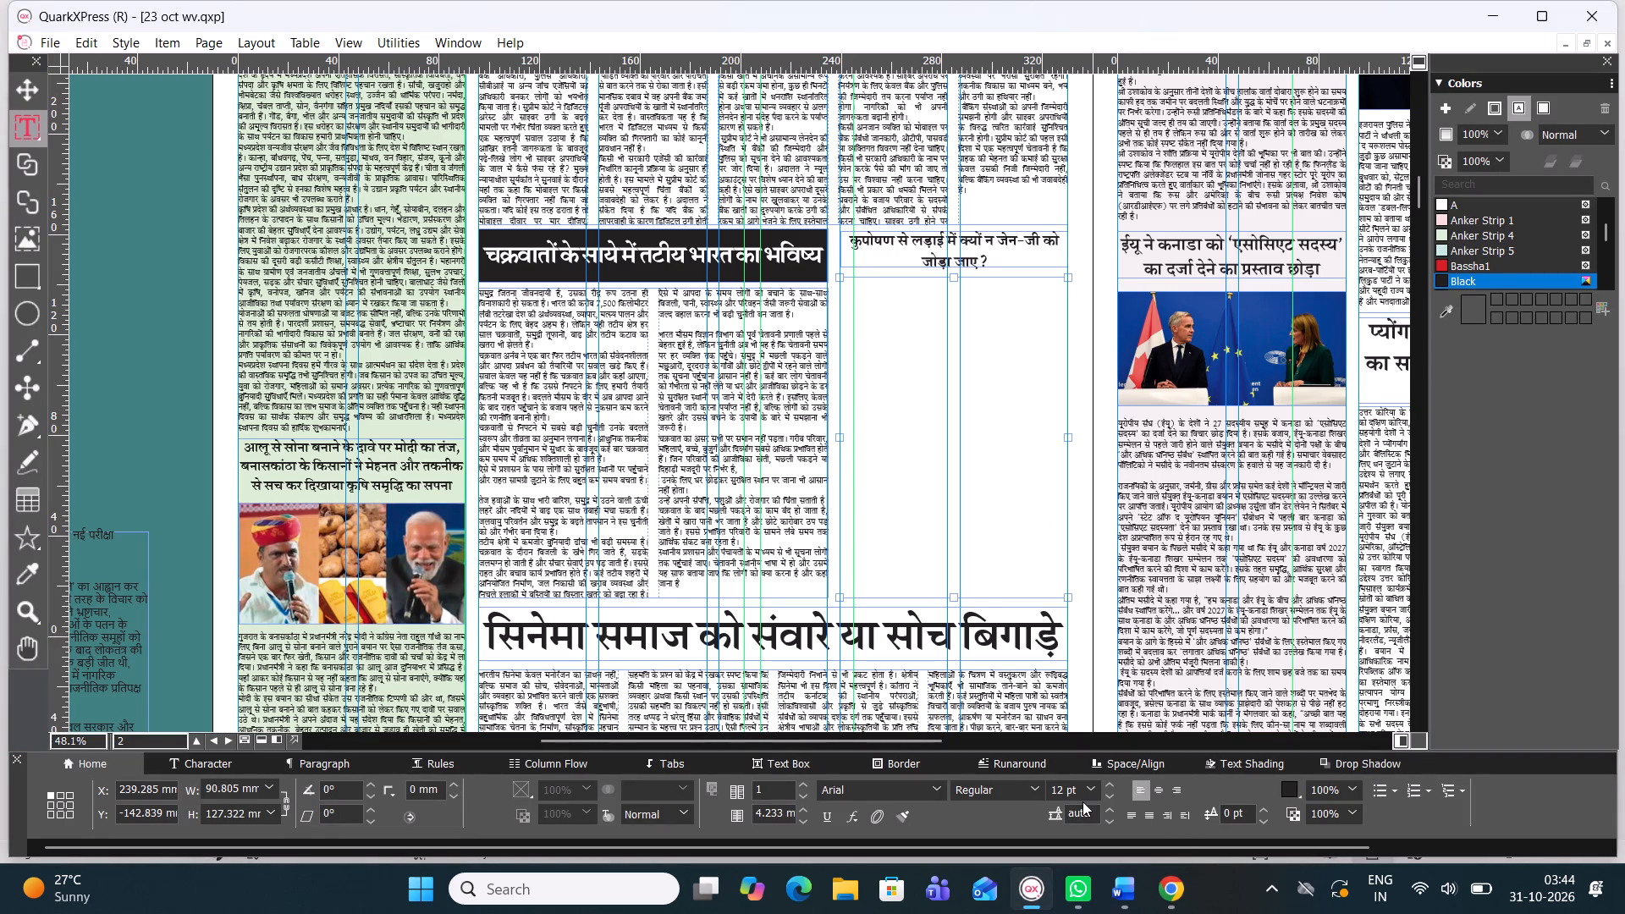
pyautogui.click(1082, 786)
pyautogui.press('1')
pyautogui.press('1')
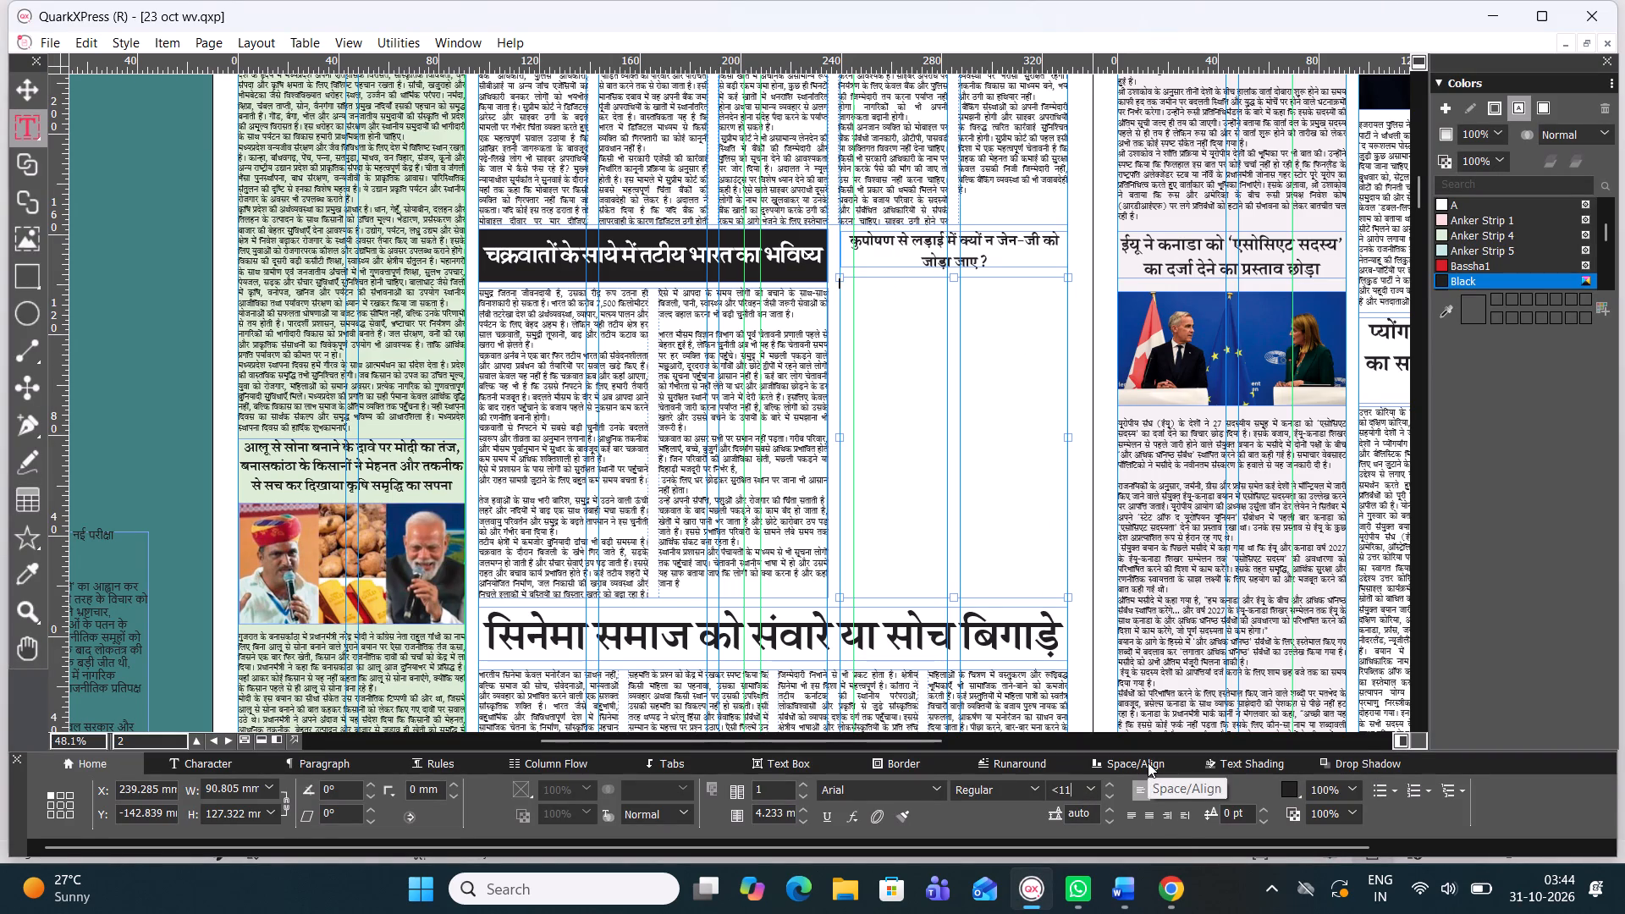
pyautogui.press('BackSpace')
pyautogui.press('BackSpace')
pyautogui.press('BackSpace')
pyautogui.write('11.')
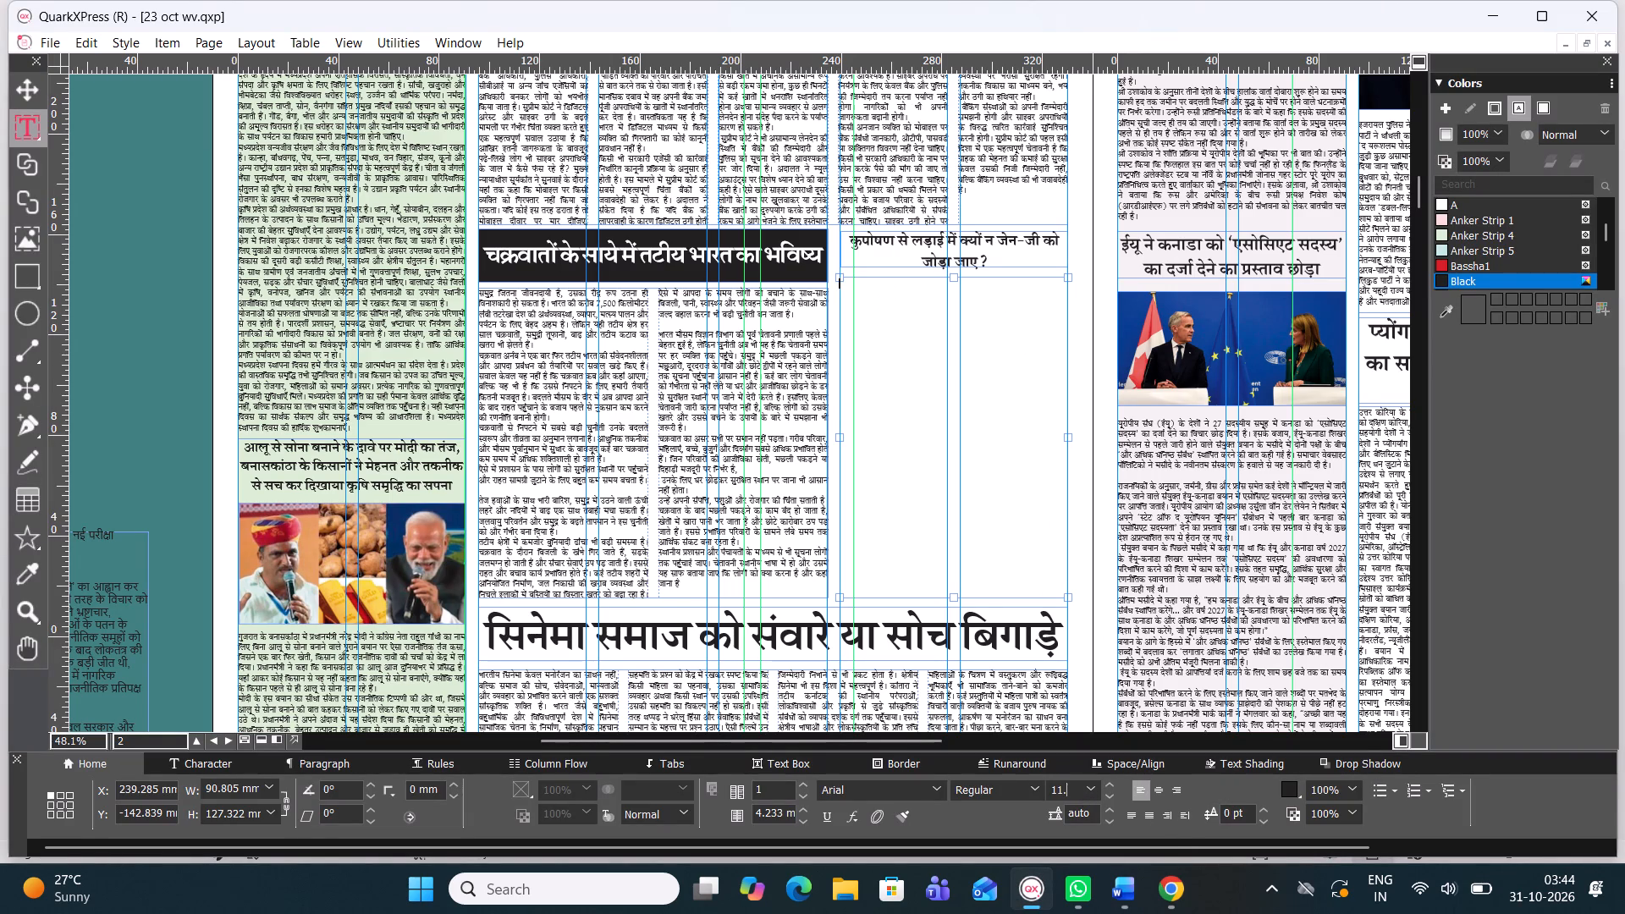
pyautogui.press('5')
pyautogui.press('BackSpace')
pyautogui.press('BackSpace')
pyautogui.press('Return')
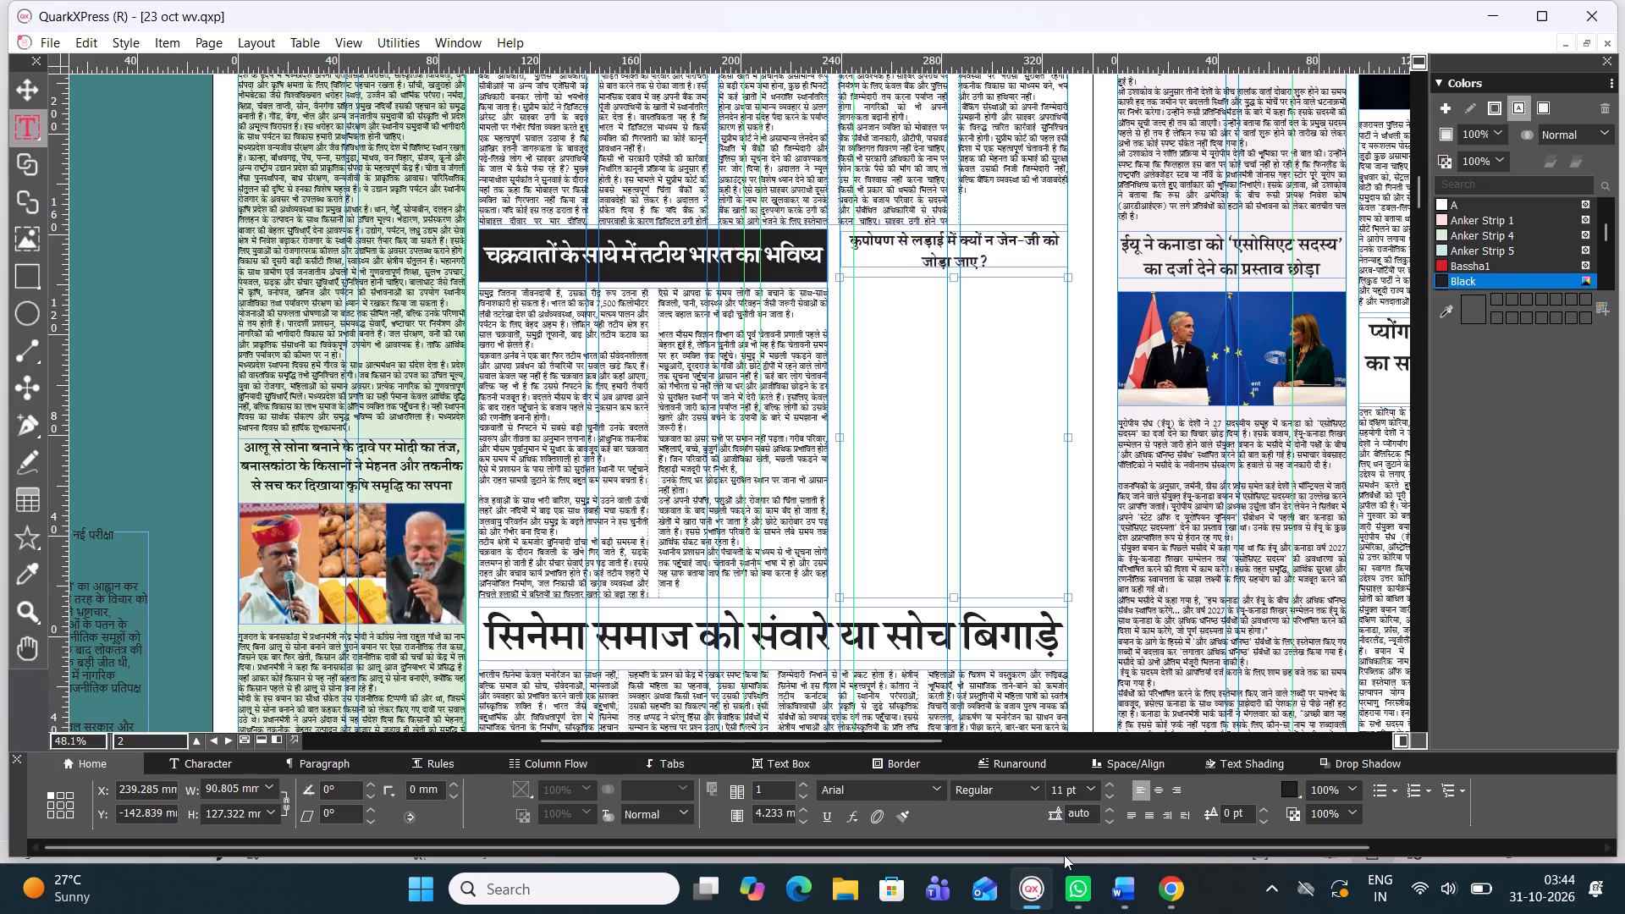
# Set the leading of the empty body text box to 11.7 pt.
pyautogui.moveTo(1095, 812); pyautogui.dragTo(1002, 802)
pyautogui.write('11')
pyautogui.write('.7')
pyautogui.press('Return')
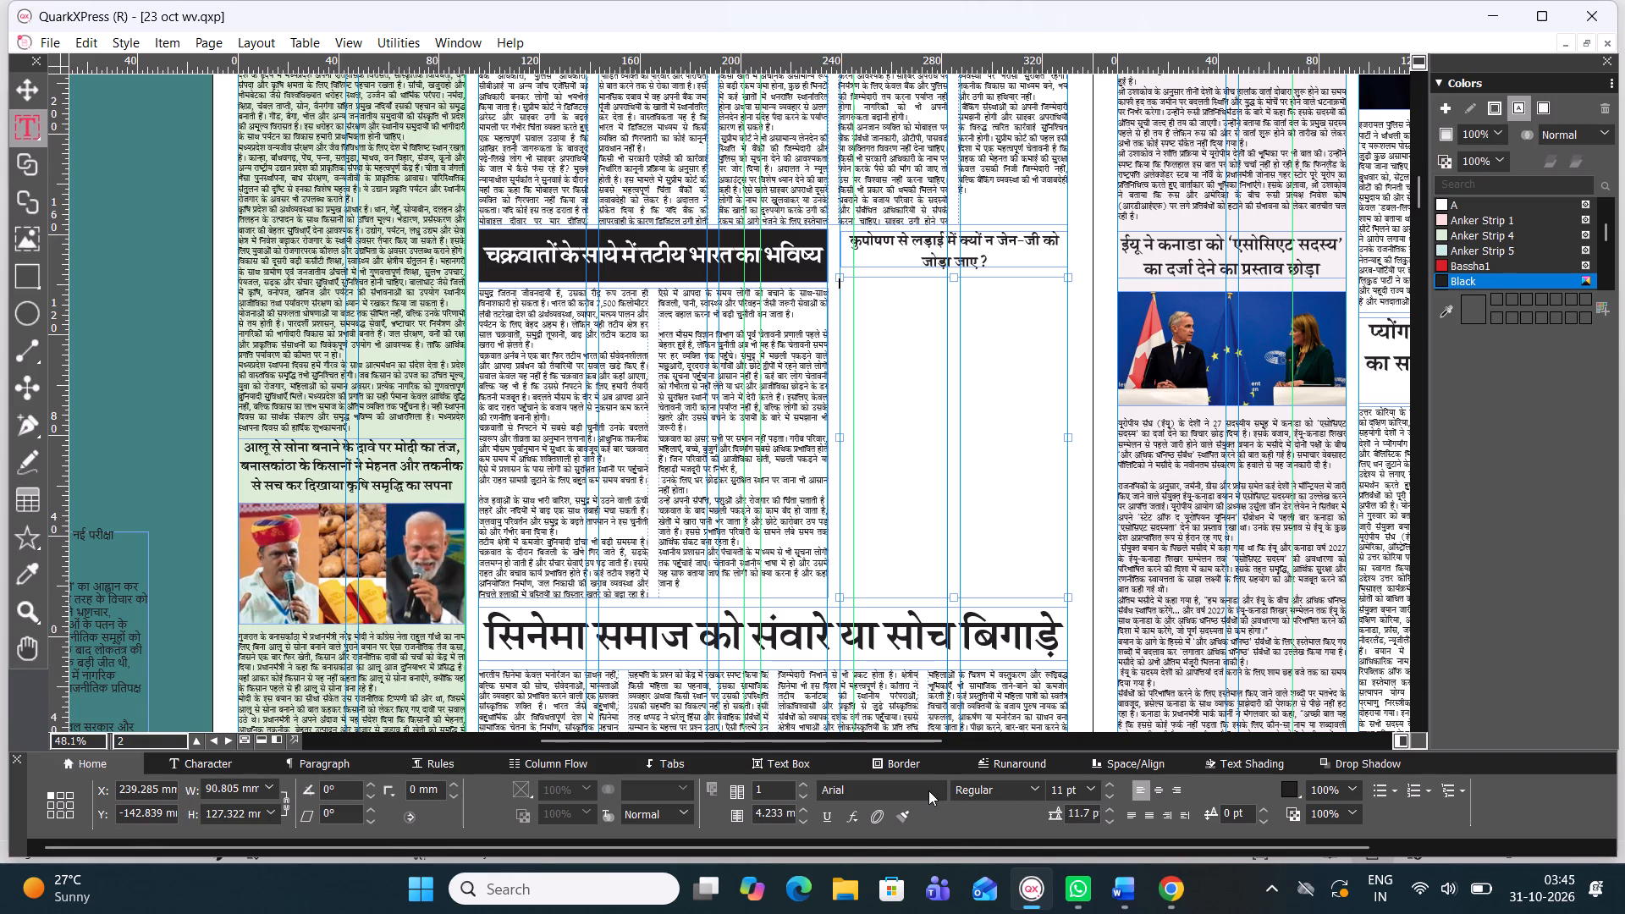
# Set the font of the empty body text box to Four C Gandhi.
pyautogui.click(928, 790)
pyautogui.click(934, 788)
pyautogui.scroll(-1, 947, 115)
pyautogui.scroll(2, 947, 115)
pyautogui.scroll(-1, 947, 115)
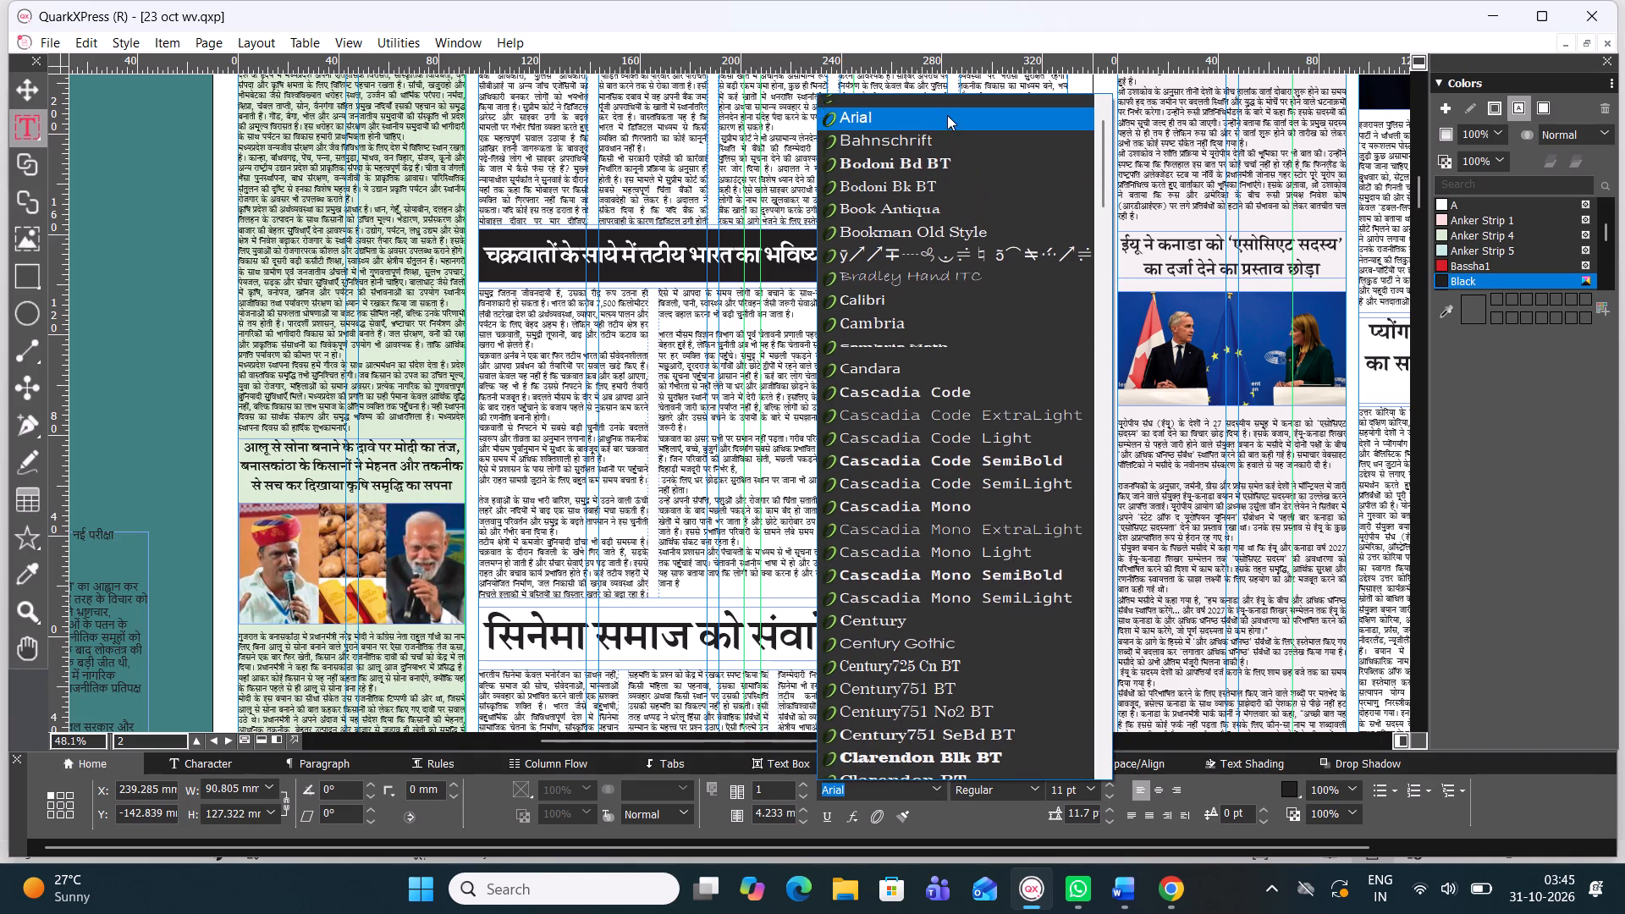
pyautogui.scroll(3, 947, 115)
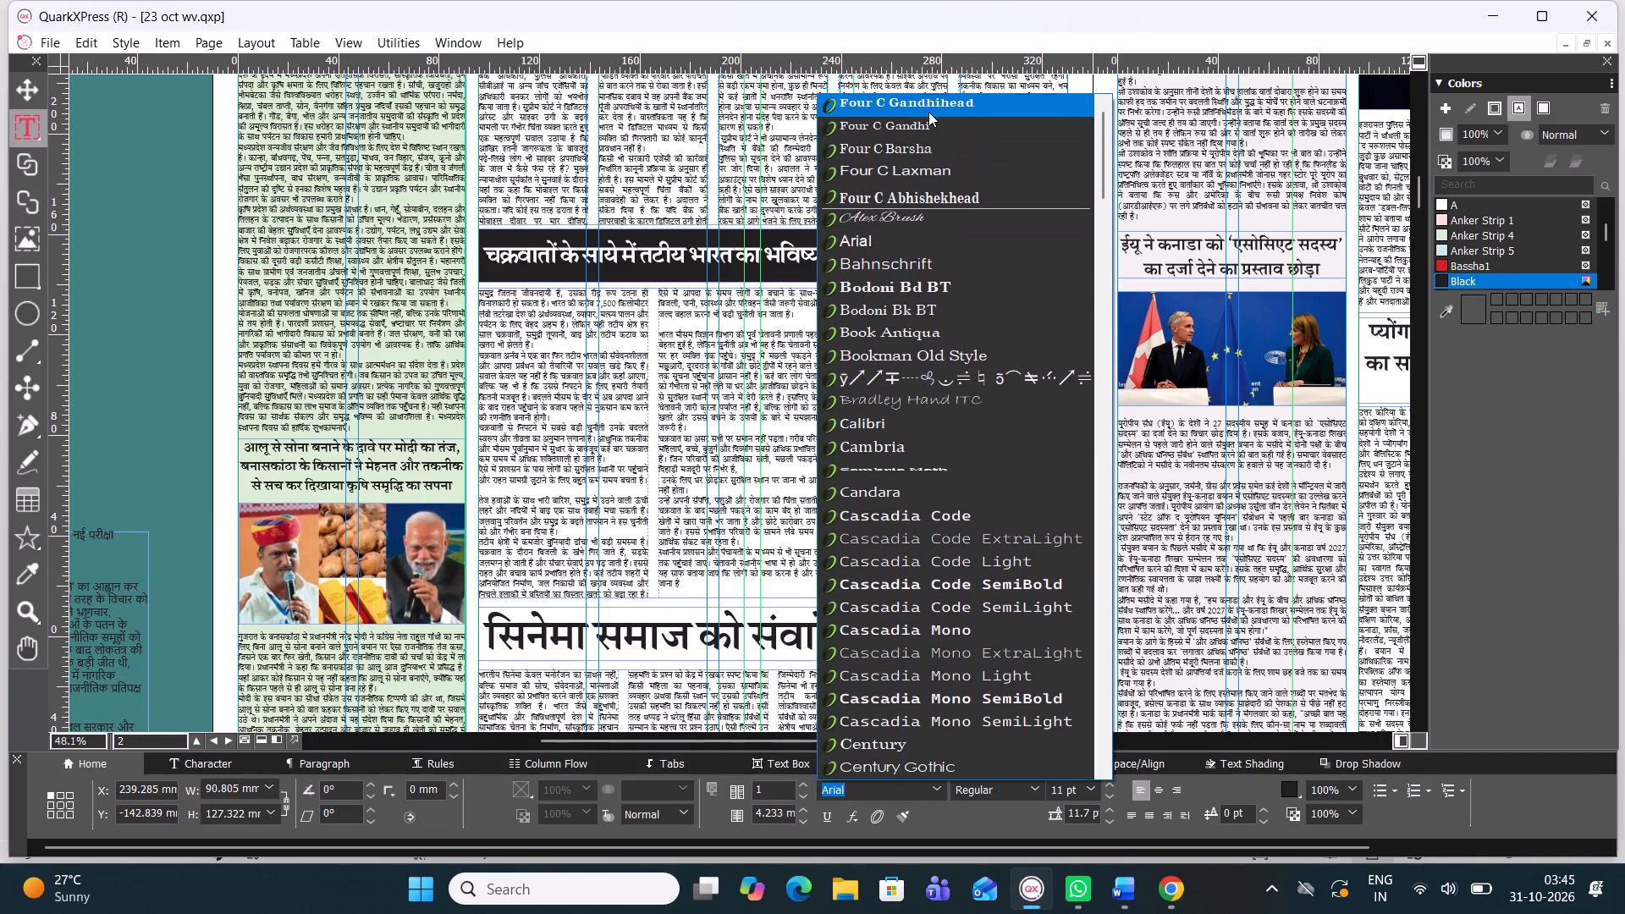
pyautogui.click(928, 126)
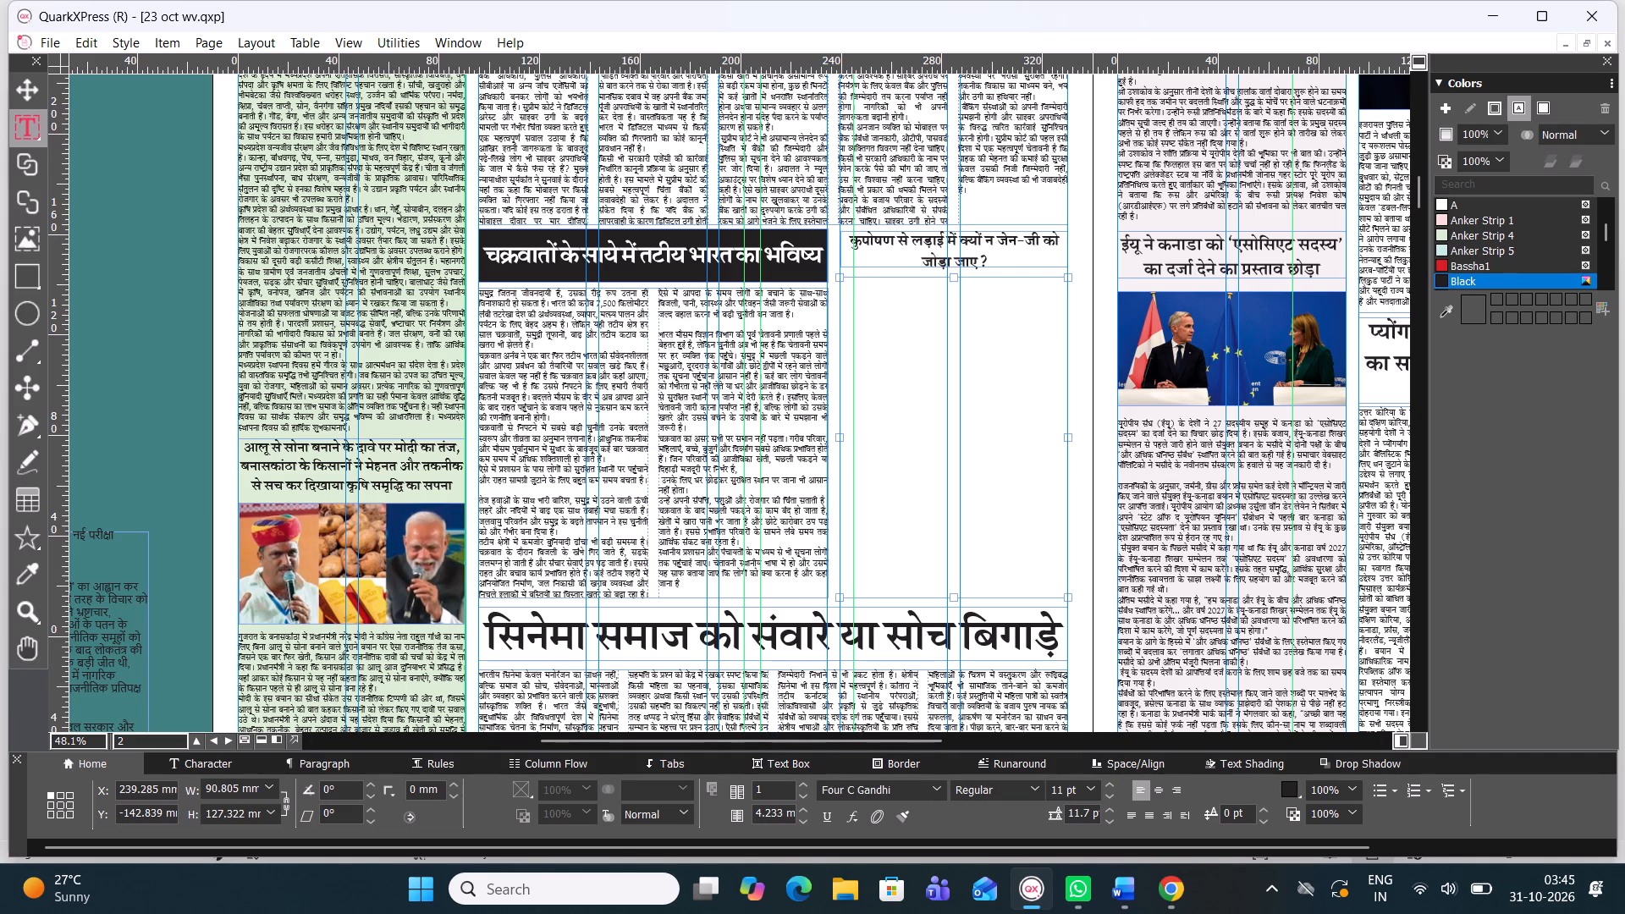
# Paste the copied opening paragraphs of the malnutrition article into the body text box.
pyautogui.hotkey('ctrl', 'v')
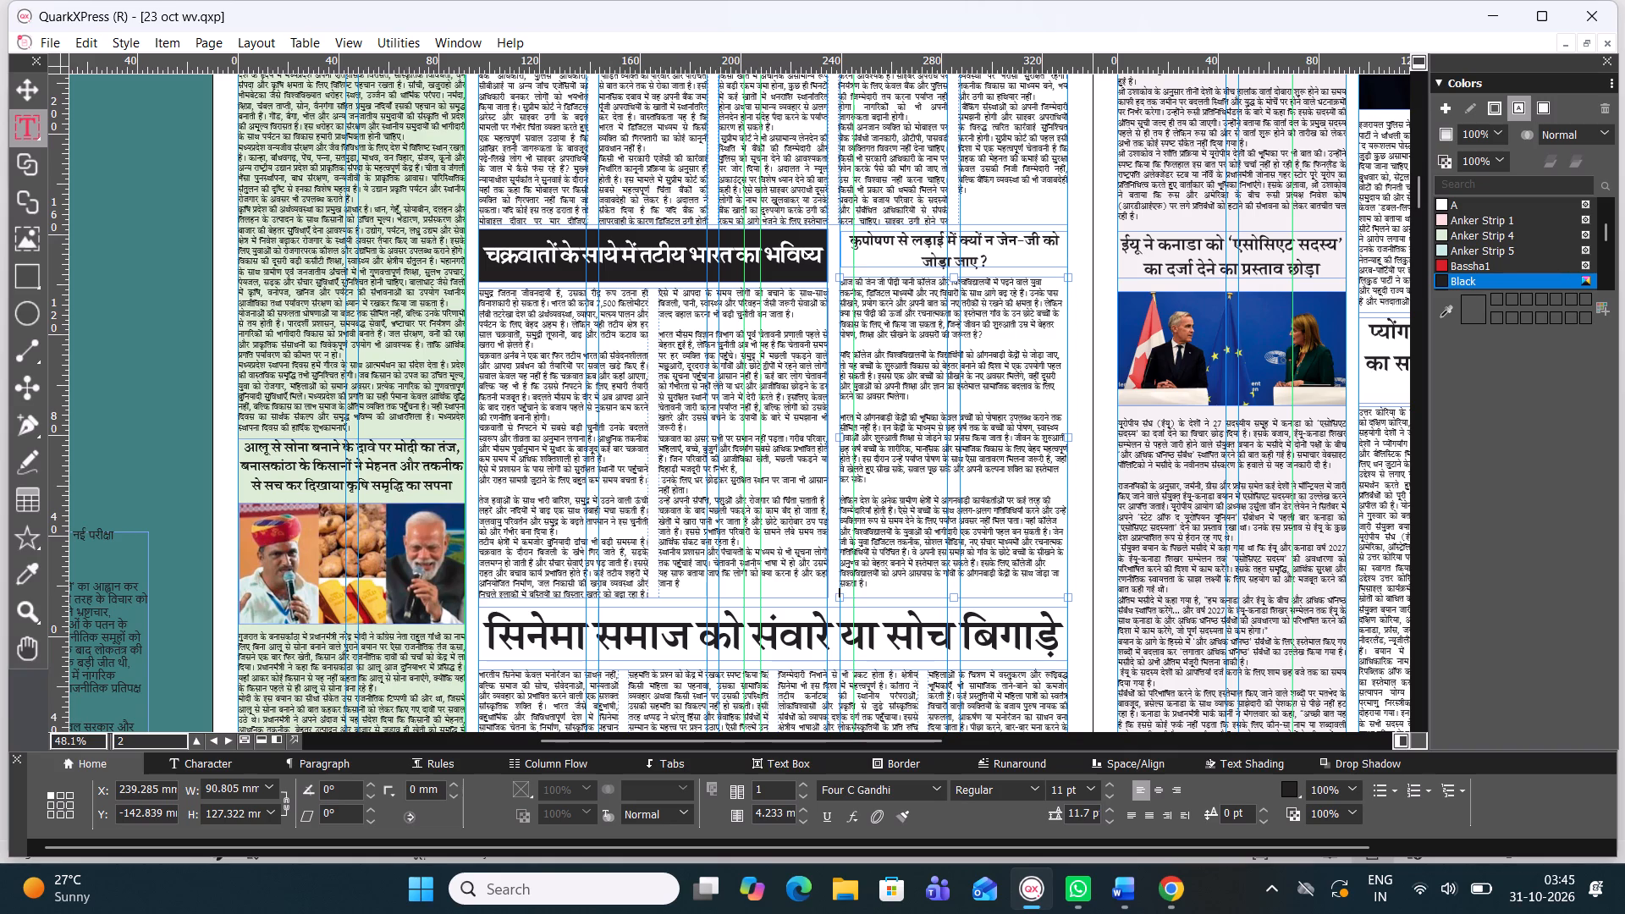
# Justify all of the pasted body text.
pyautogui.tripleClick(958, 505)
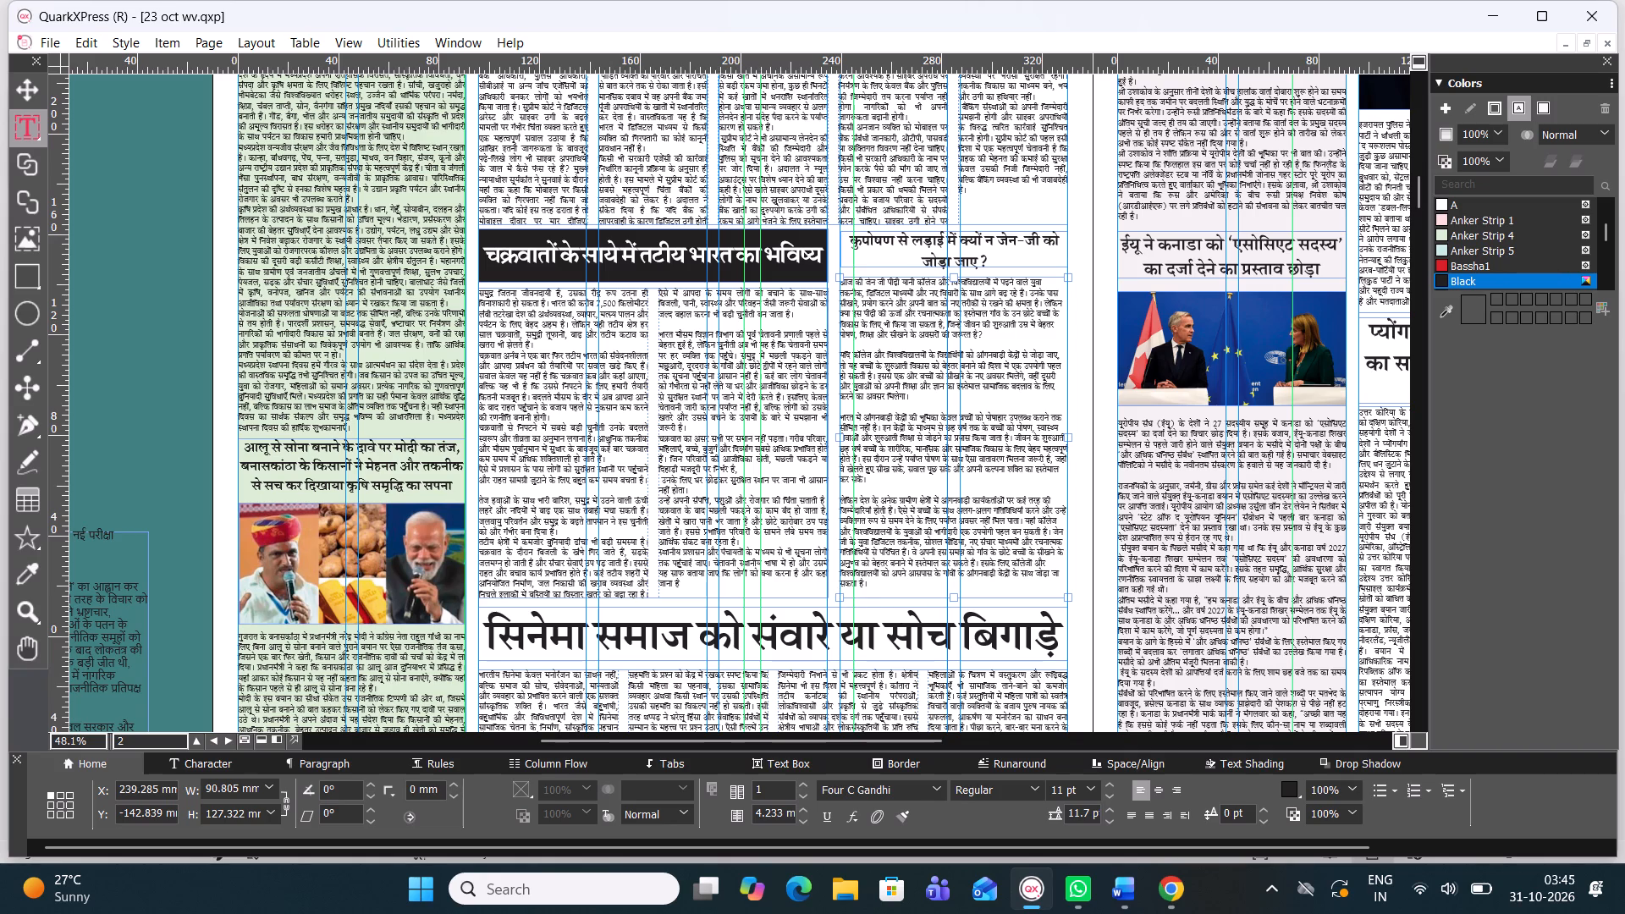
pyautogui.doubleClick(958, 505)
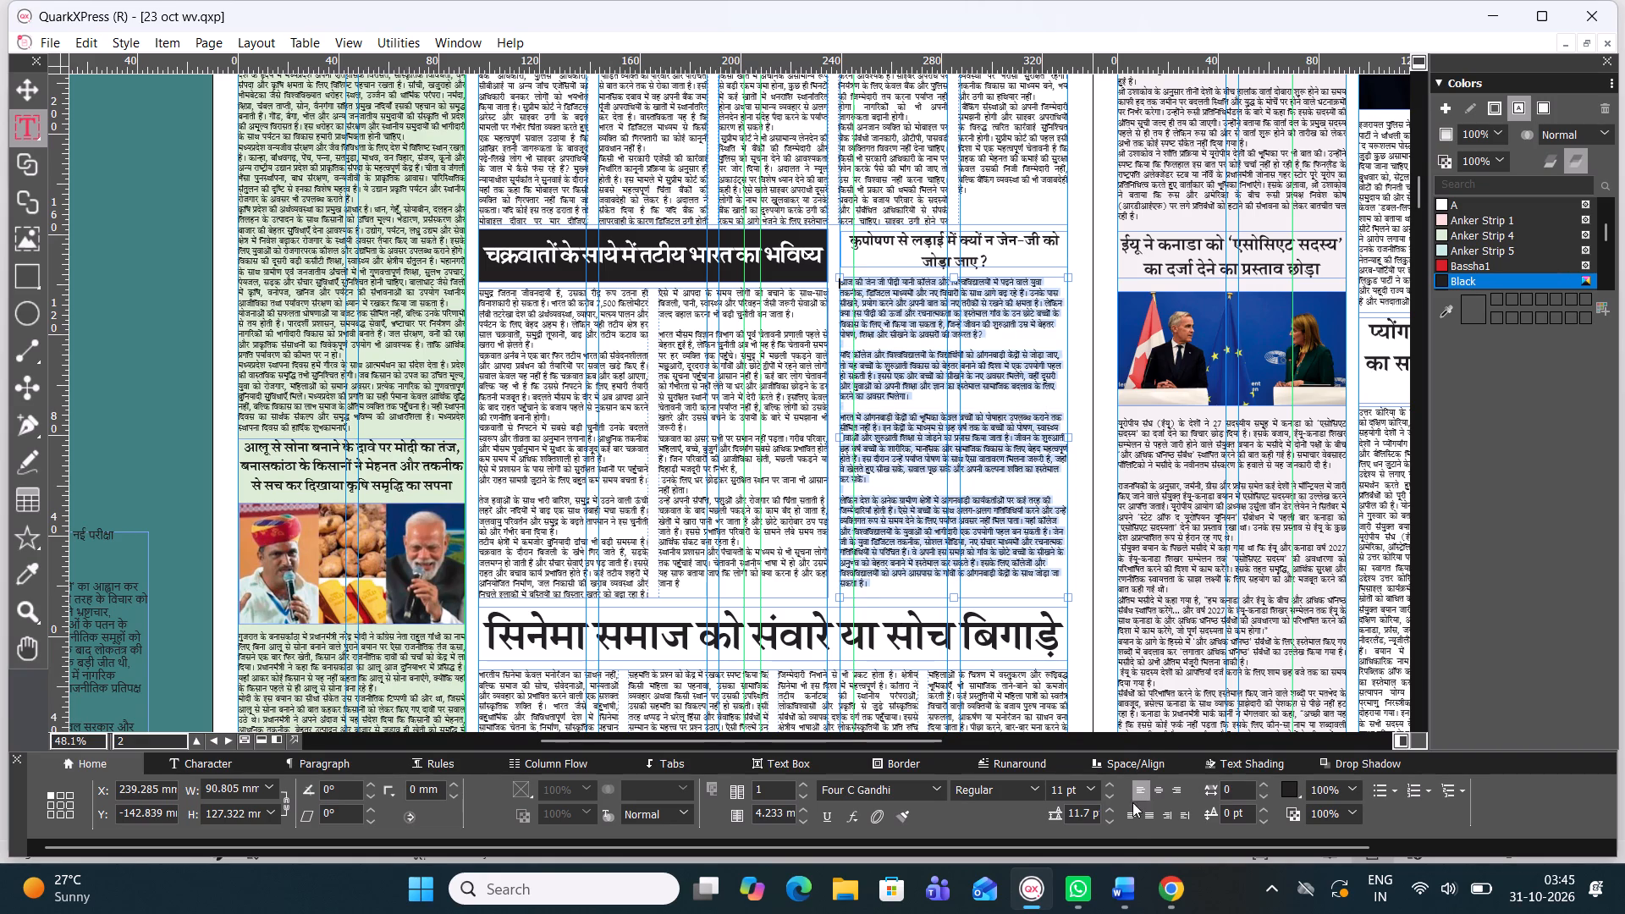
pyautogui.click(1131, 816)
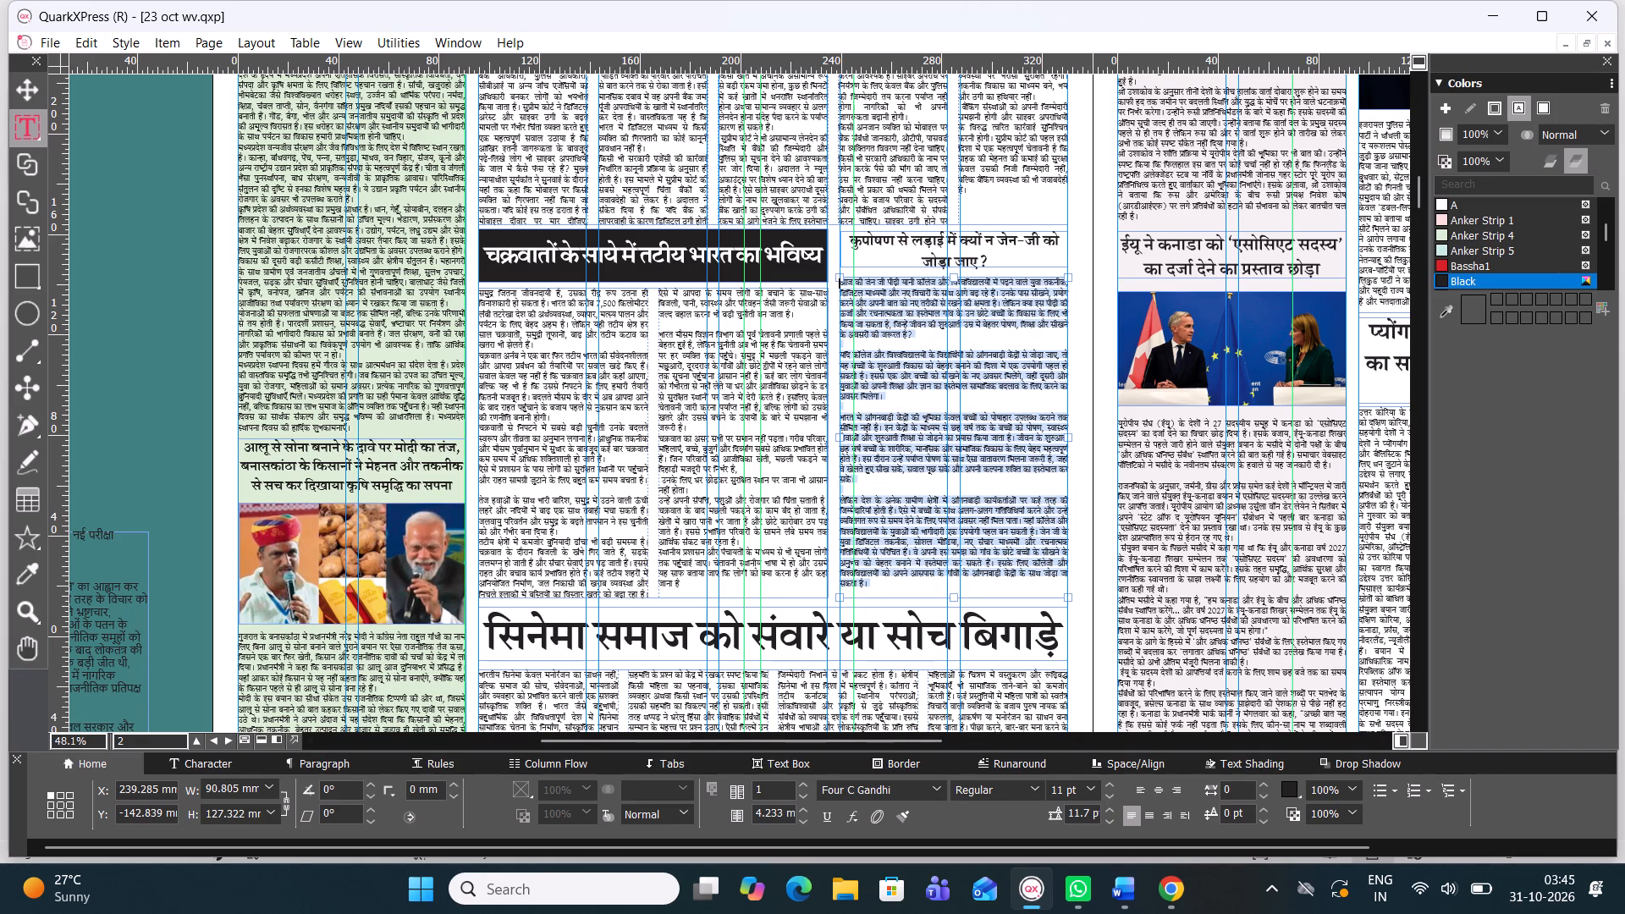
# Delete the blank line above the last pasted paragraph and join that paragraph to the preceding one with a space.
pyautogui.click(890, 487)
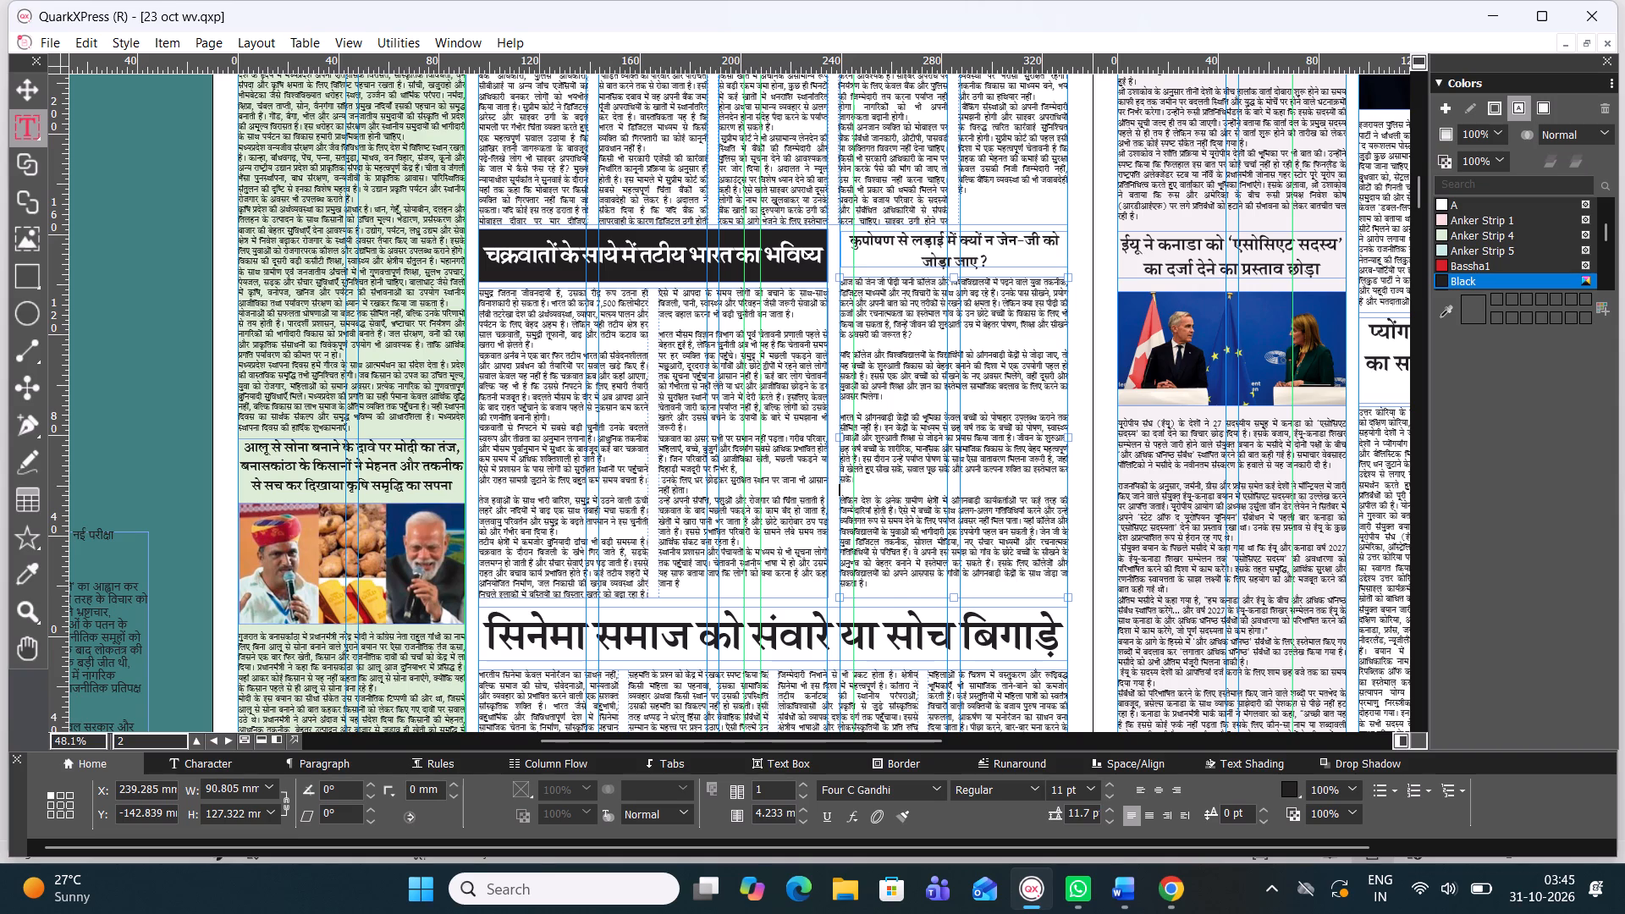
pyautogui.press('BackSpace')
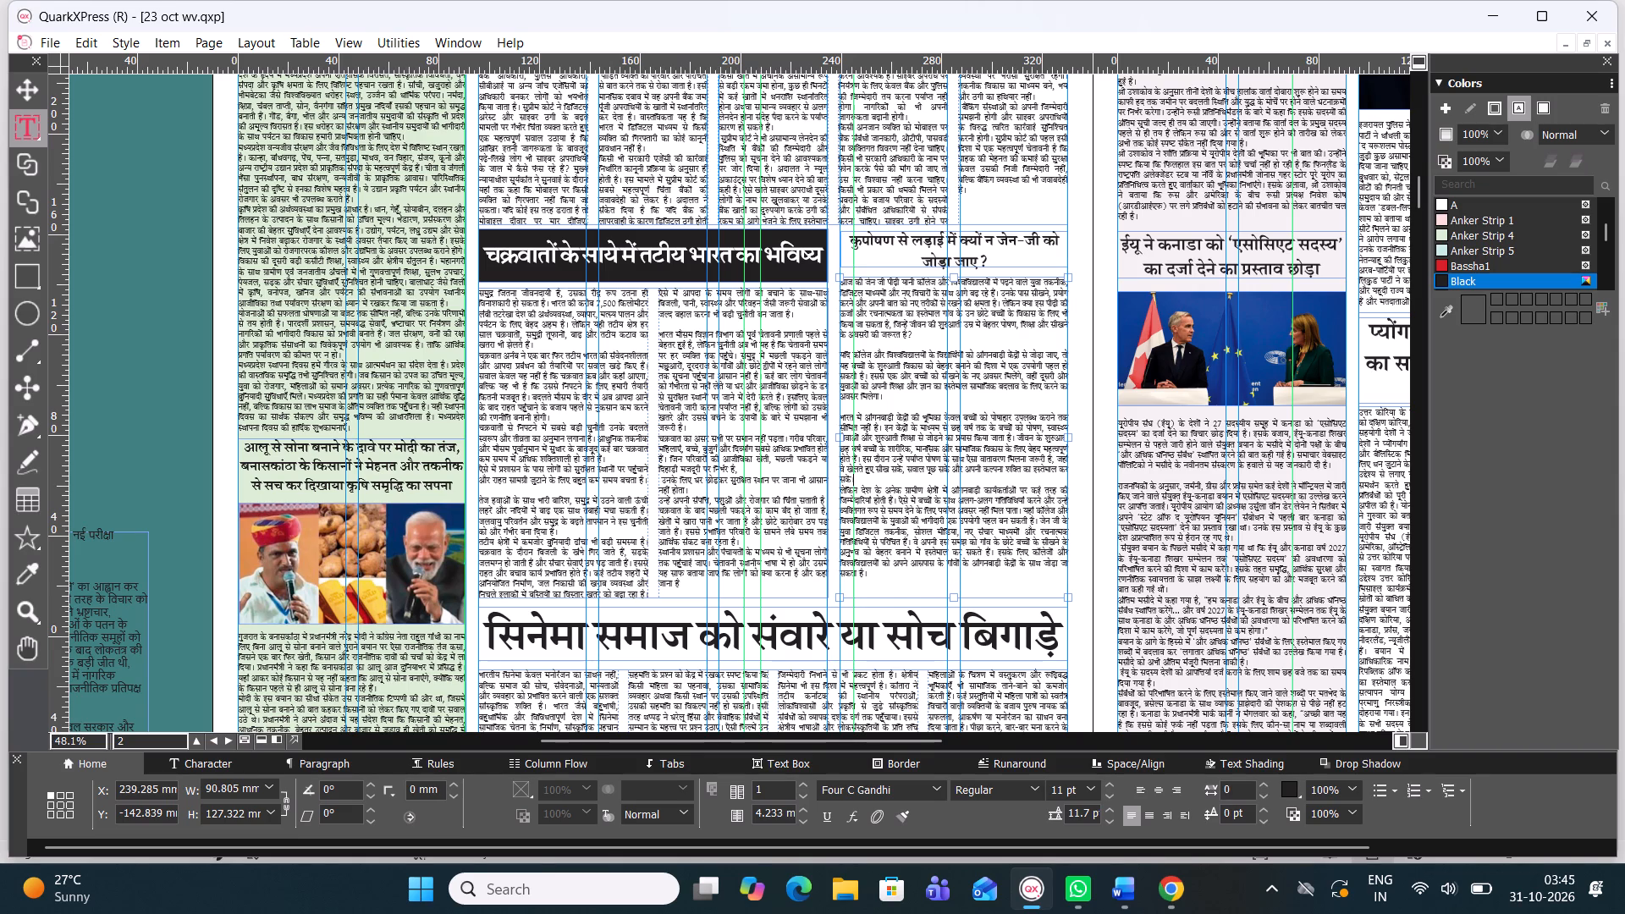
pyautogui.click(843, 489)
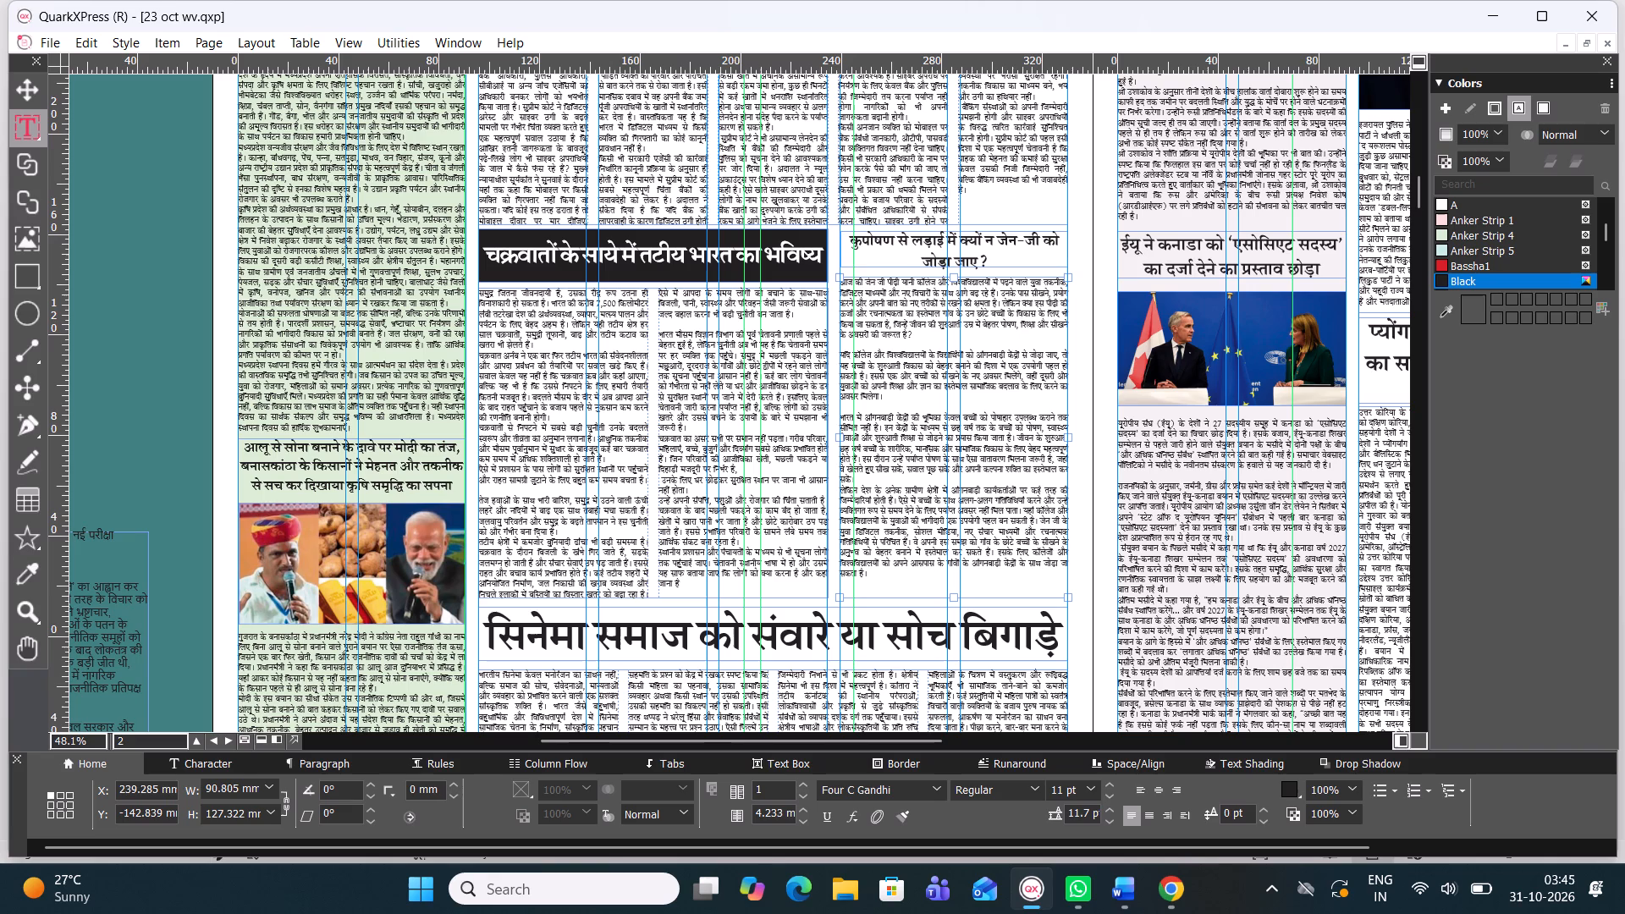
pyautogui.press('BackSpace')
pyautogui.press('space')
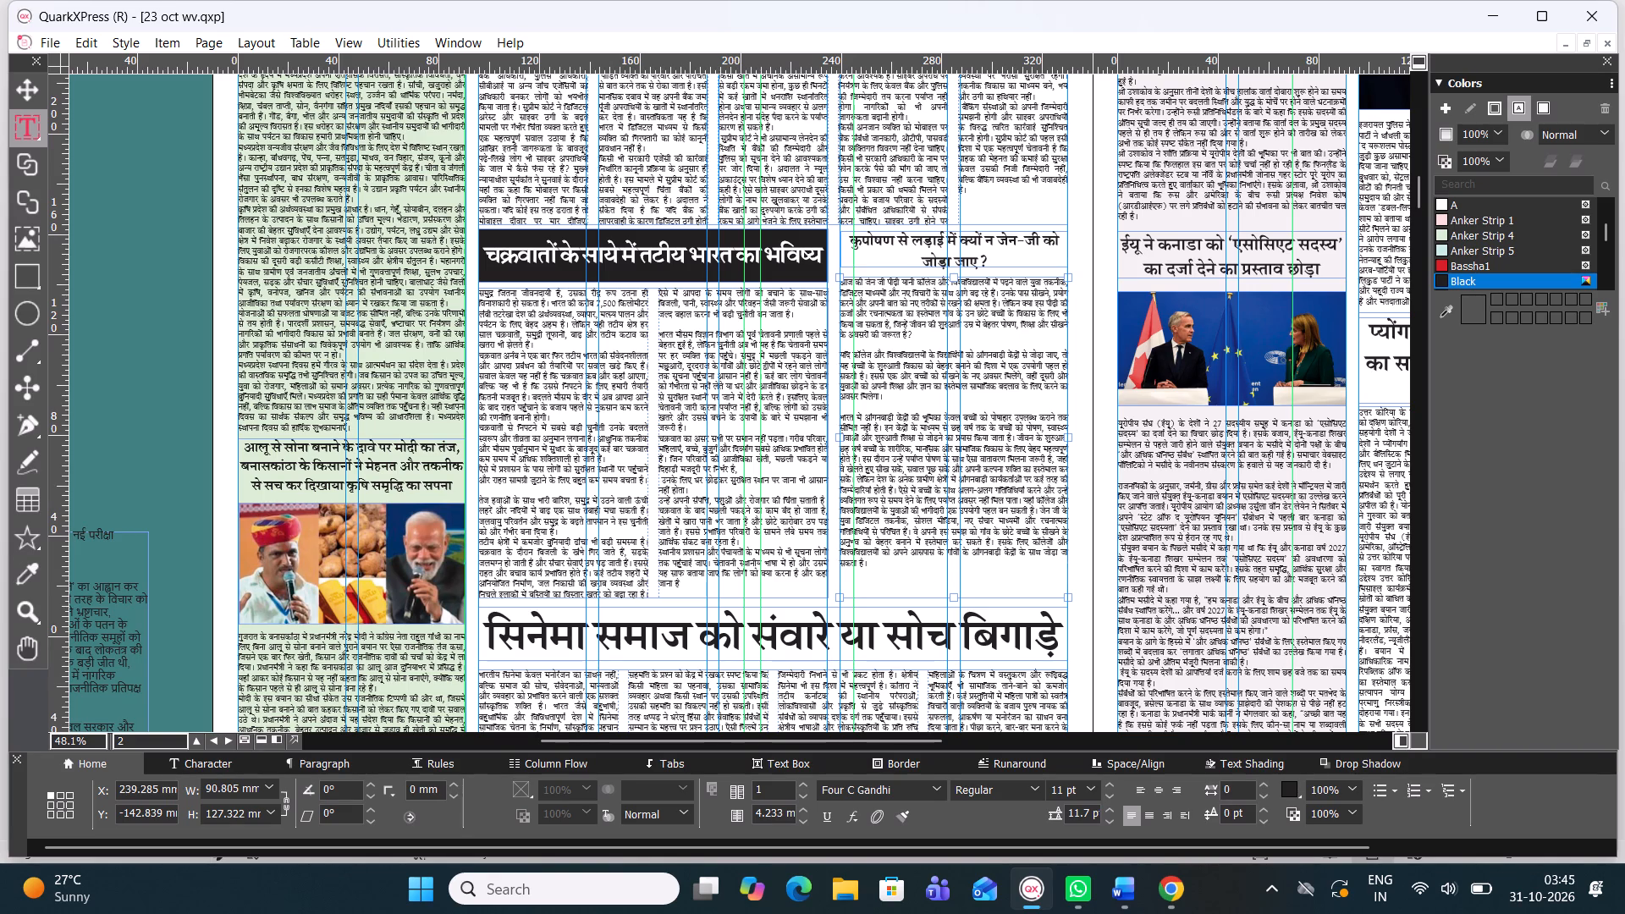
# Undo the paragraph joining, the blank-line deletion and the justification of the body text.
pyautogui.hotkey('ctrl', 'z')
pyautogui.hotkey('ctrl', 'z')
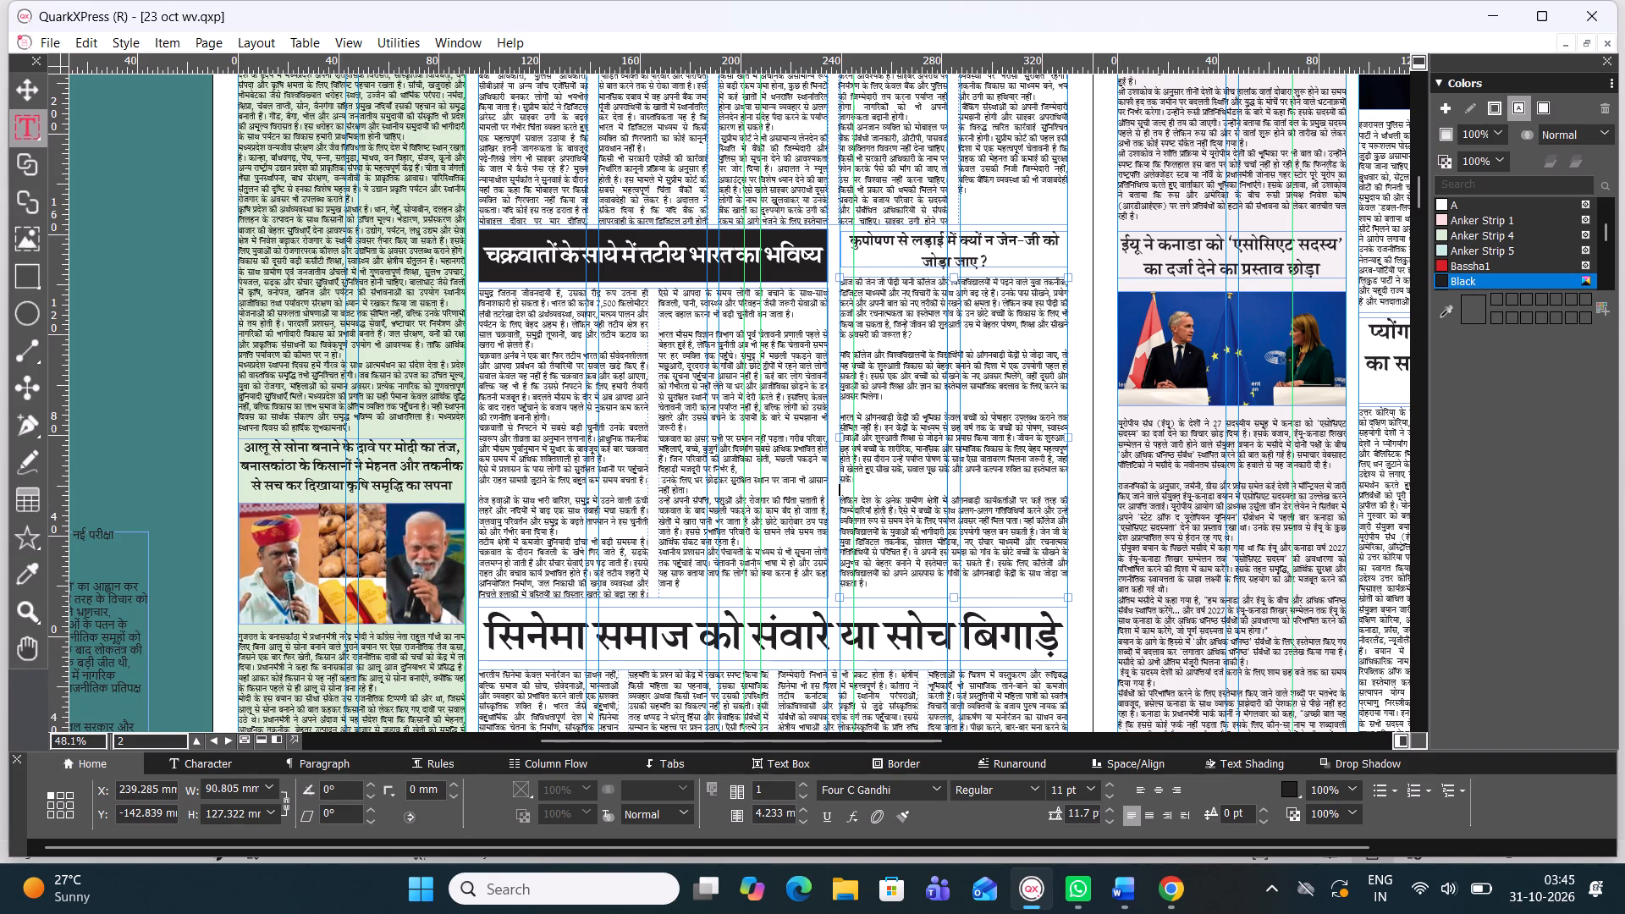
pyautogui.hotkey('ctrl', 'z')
# Select the entire pasted body text, from its first line to its last, and justify it.
pyautogui.tripleClick(1001, 518)
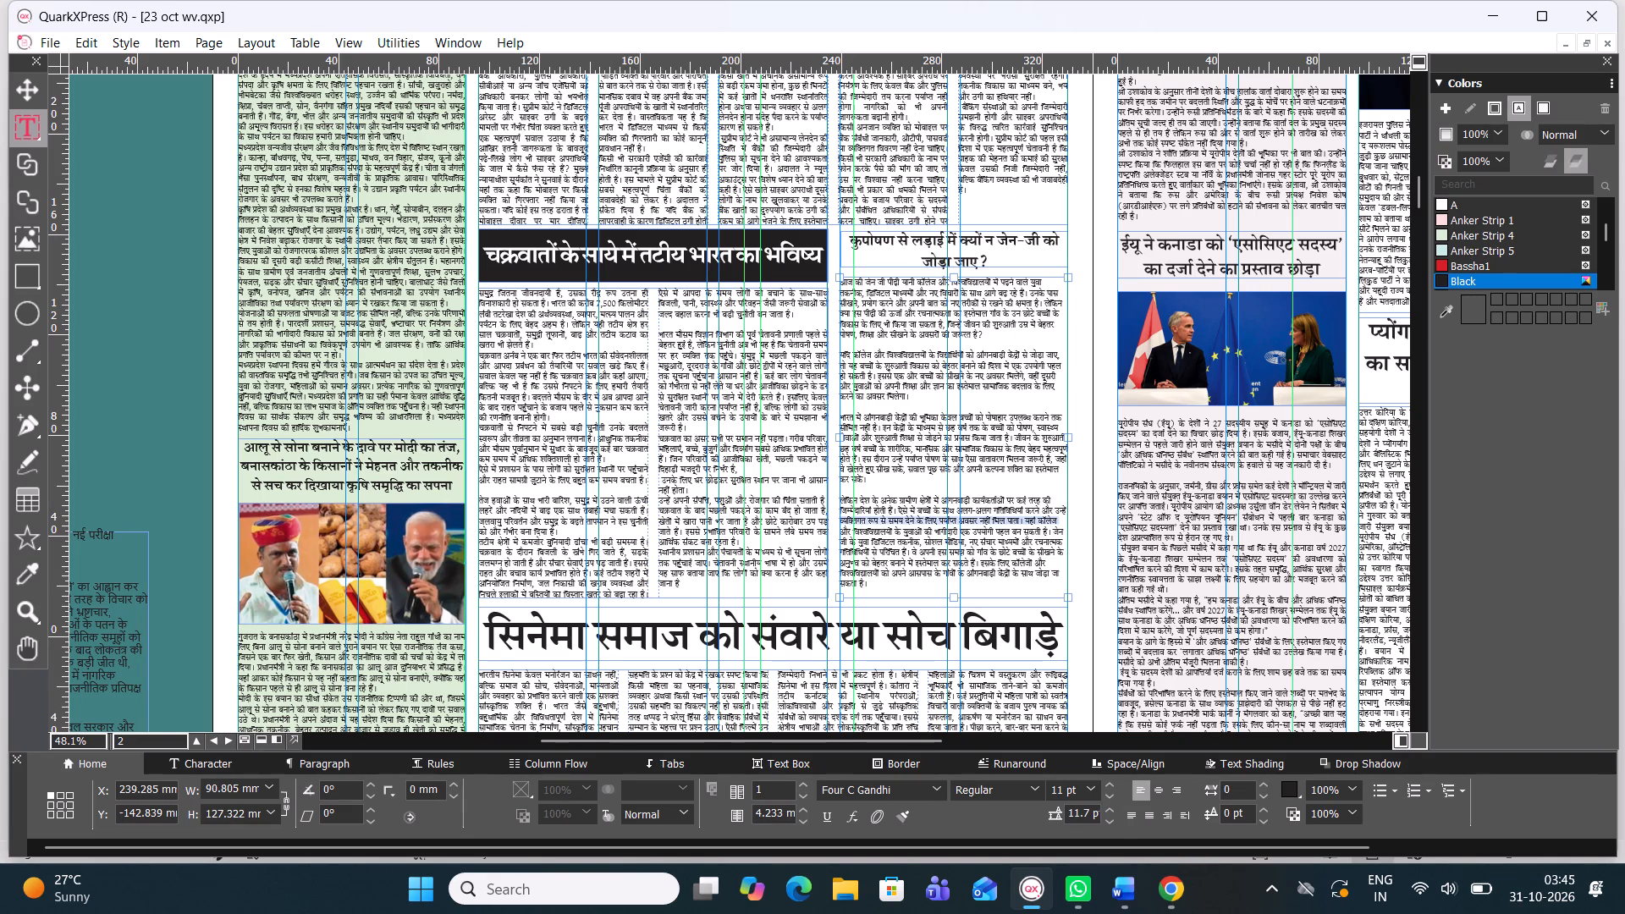
pyautogui.click(1001, 518)
pyautogui.tripleClick(1010, 522)
pyautogui.doubleClick(1004, 503)
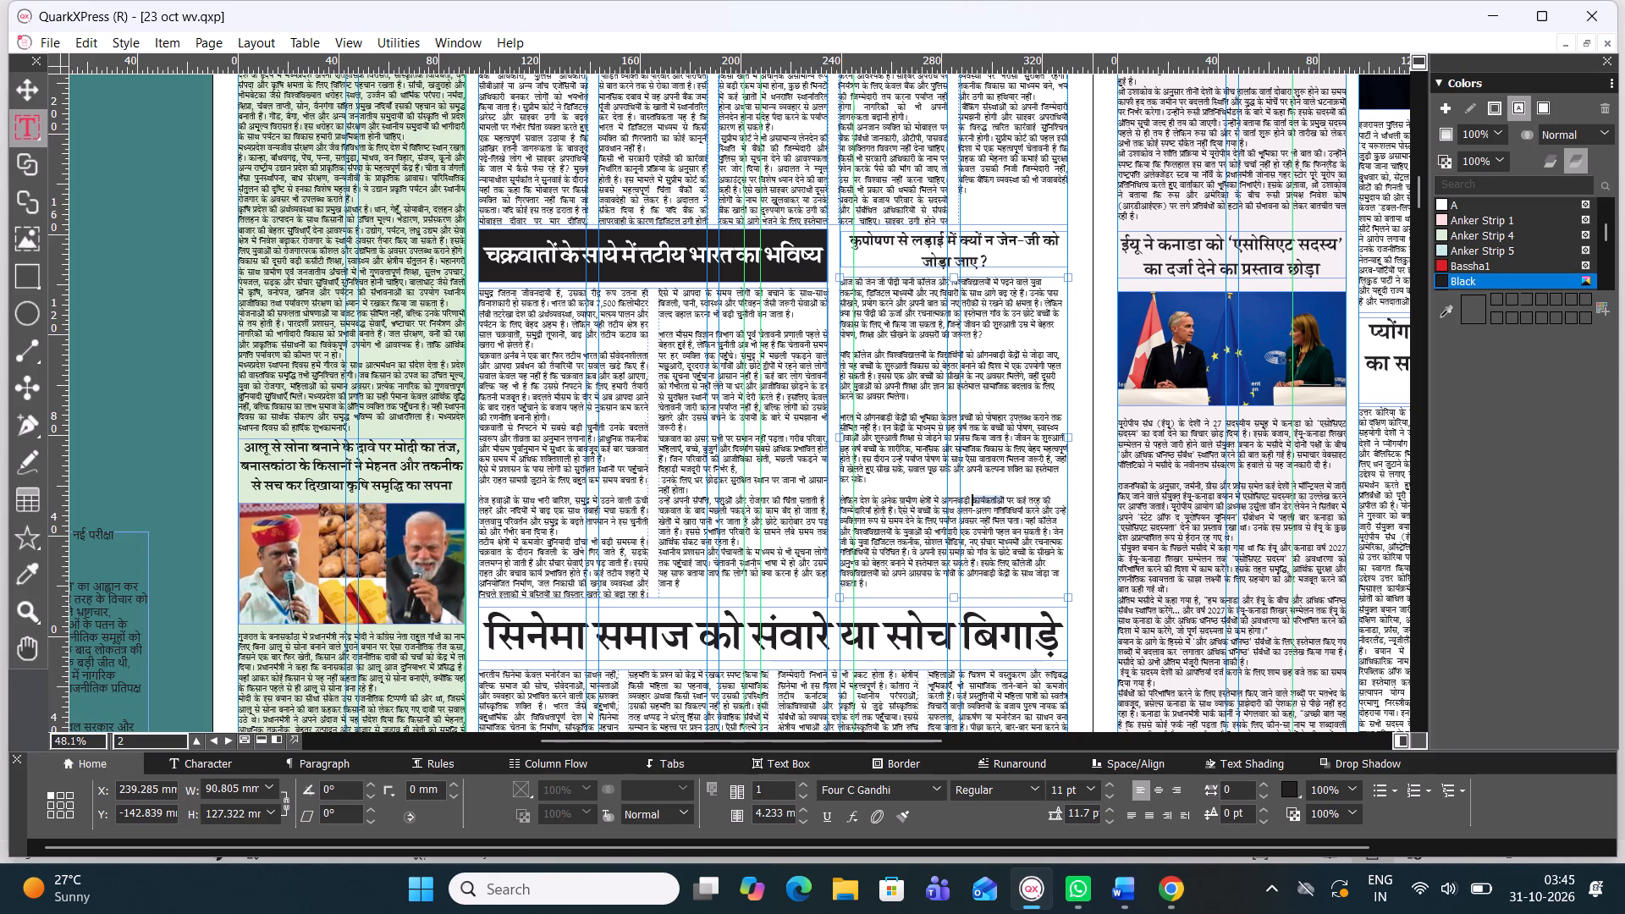
pyautogui.moveTo(842, 285); pyautogui.dragTo(928, 372)
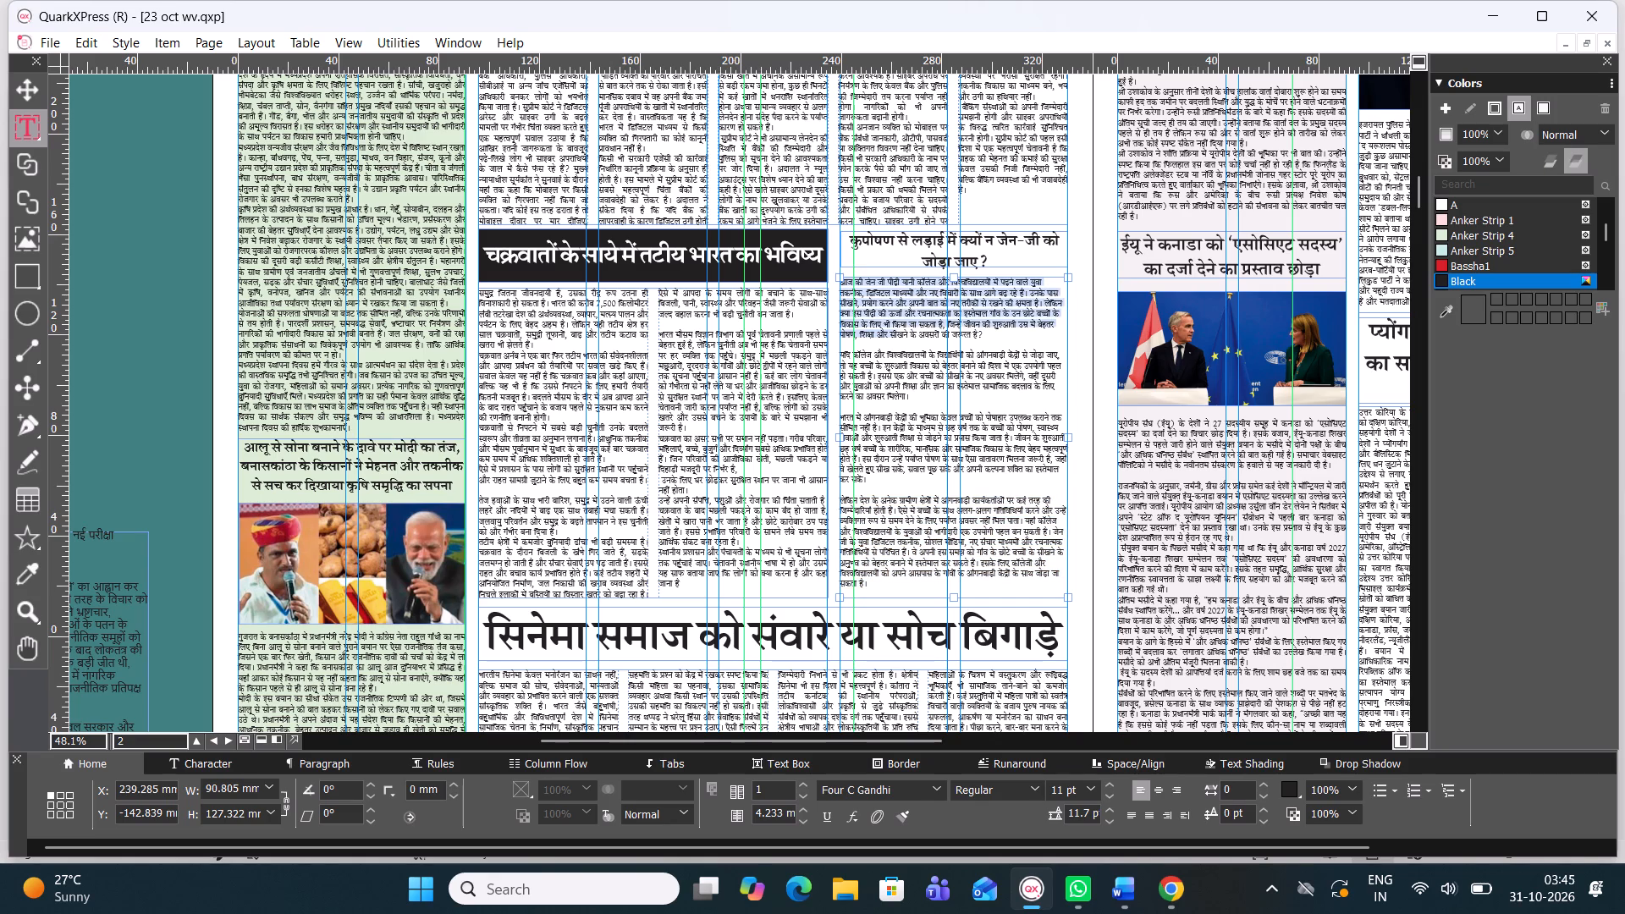
pyautogui.moveTo(928, 372); pyautogui.dragTo(1062, 590)
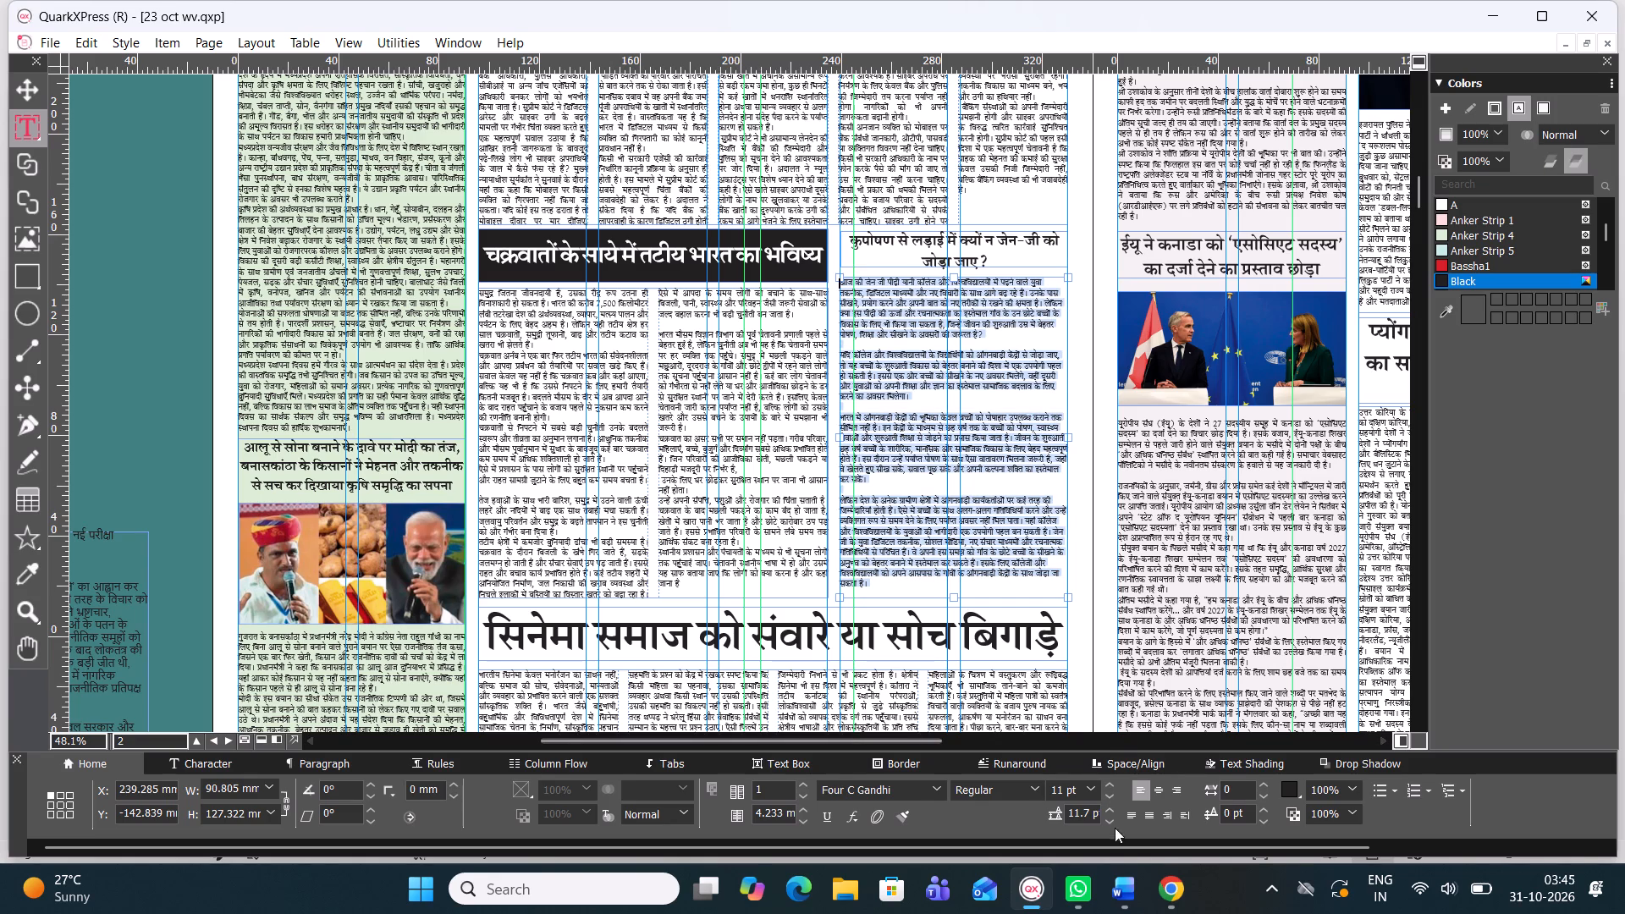
pyautogui.click(1132, 819)
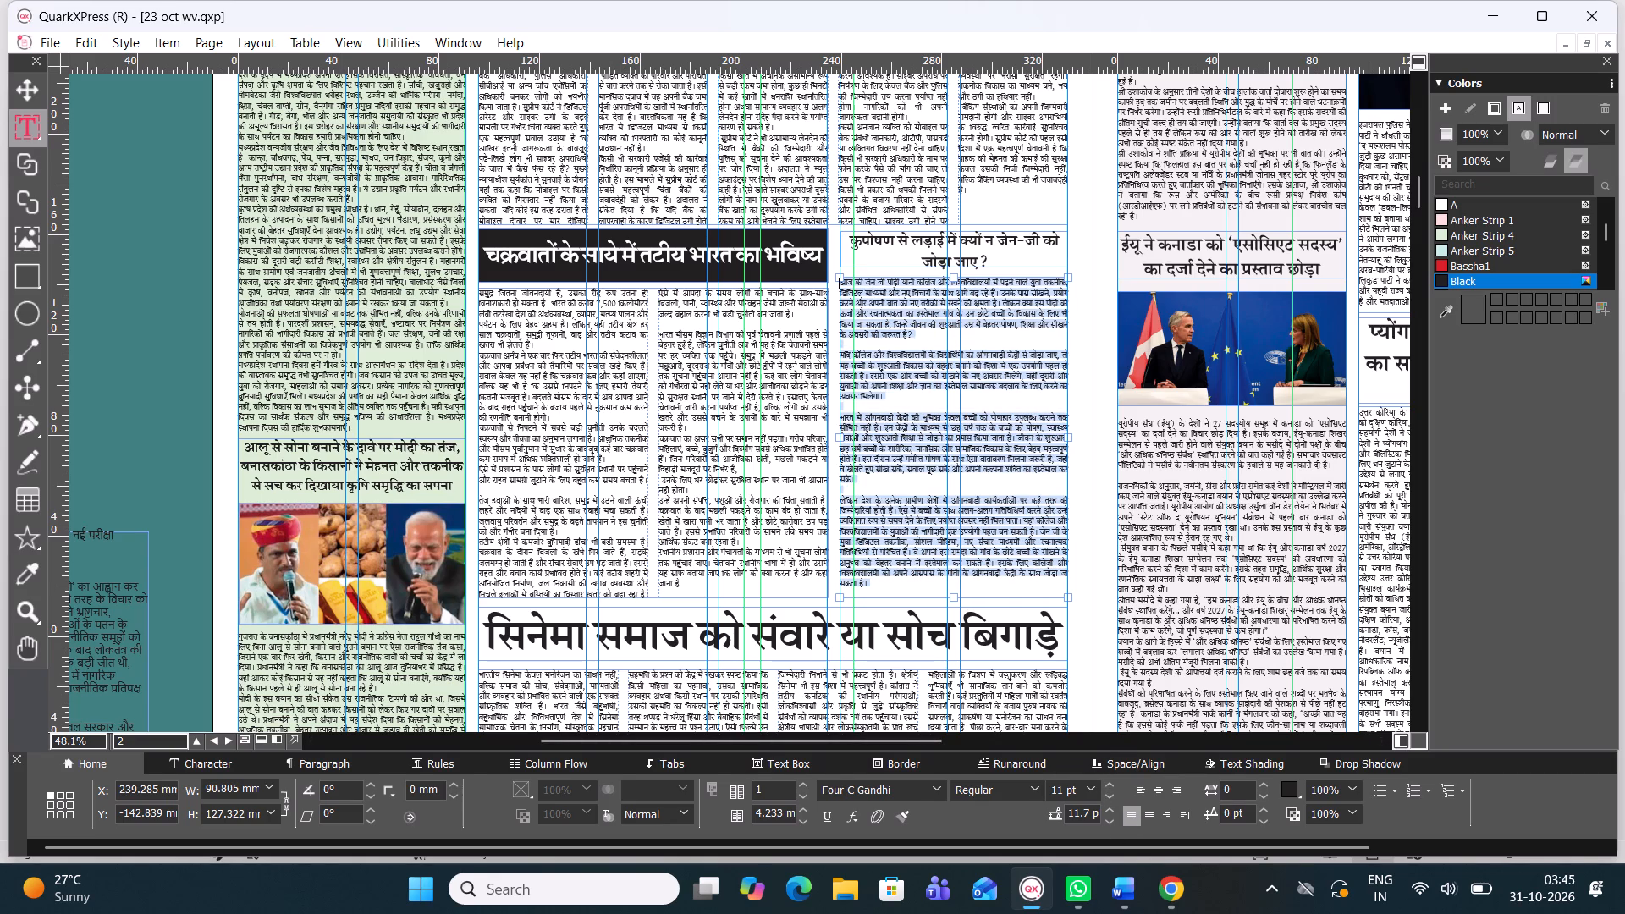
# Delete the three blank lines separating the paragraphs of the pasted body text.
pyautogui.click(876, 486)
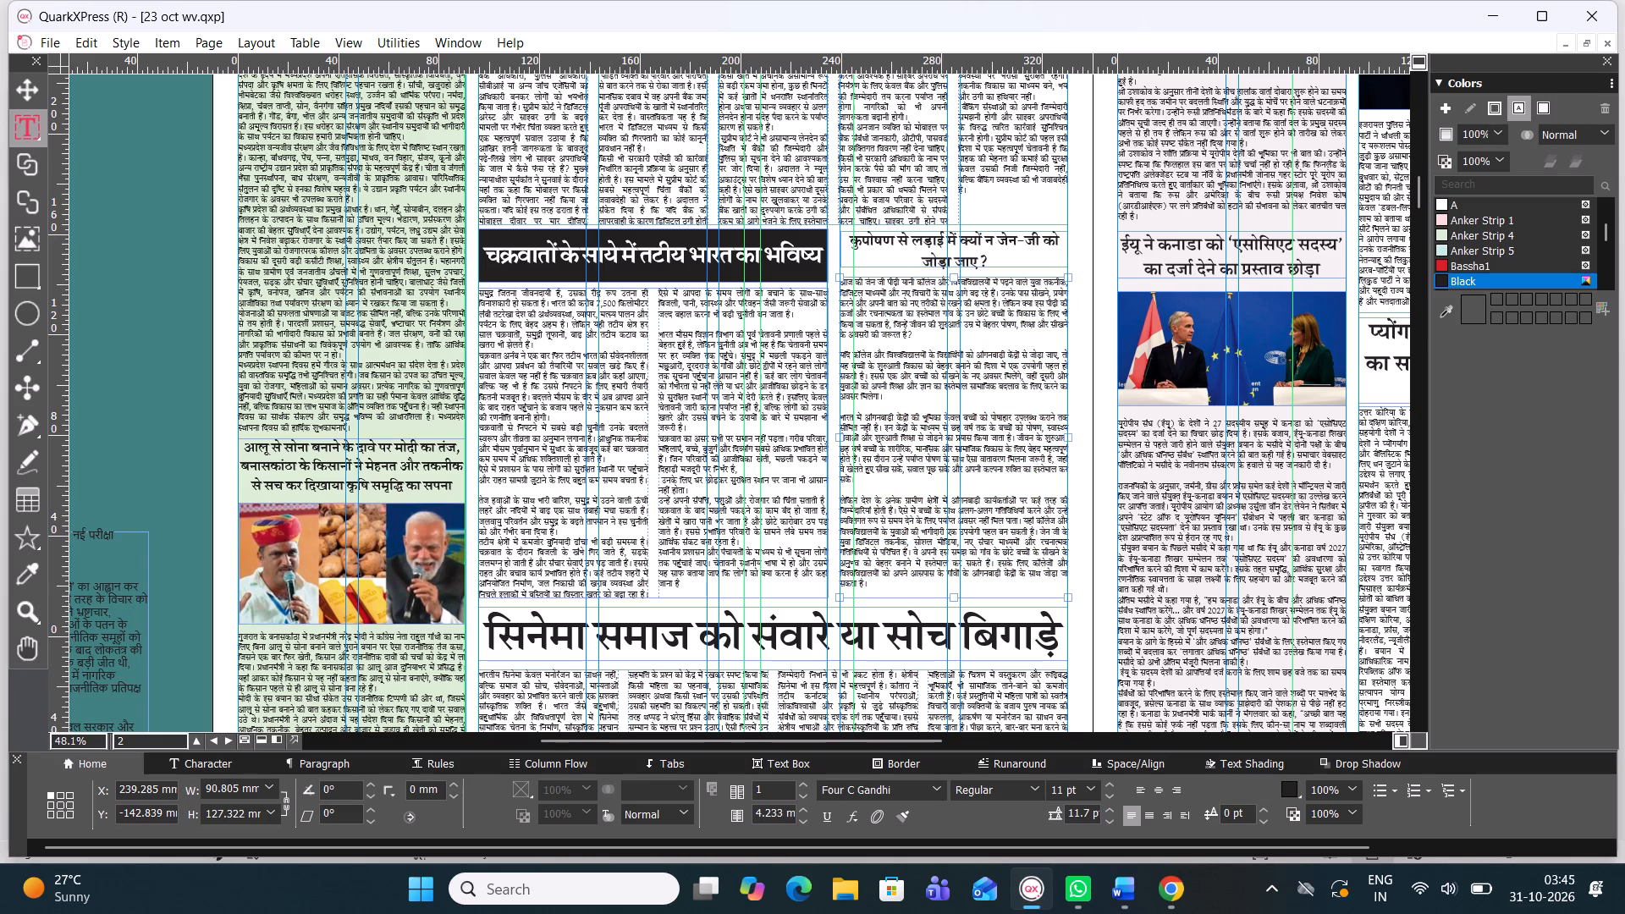
pyautogui.press('BackSpace')
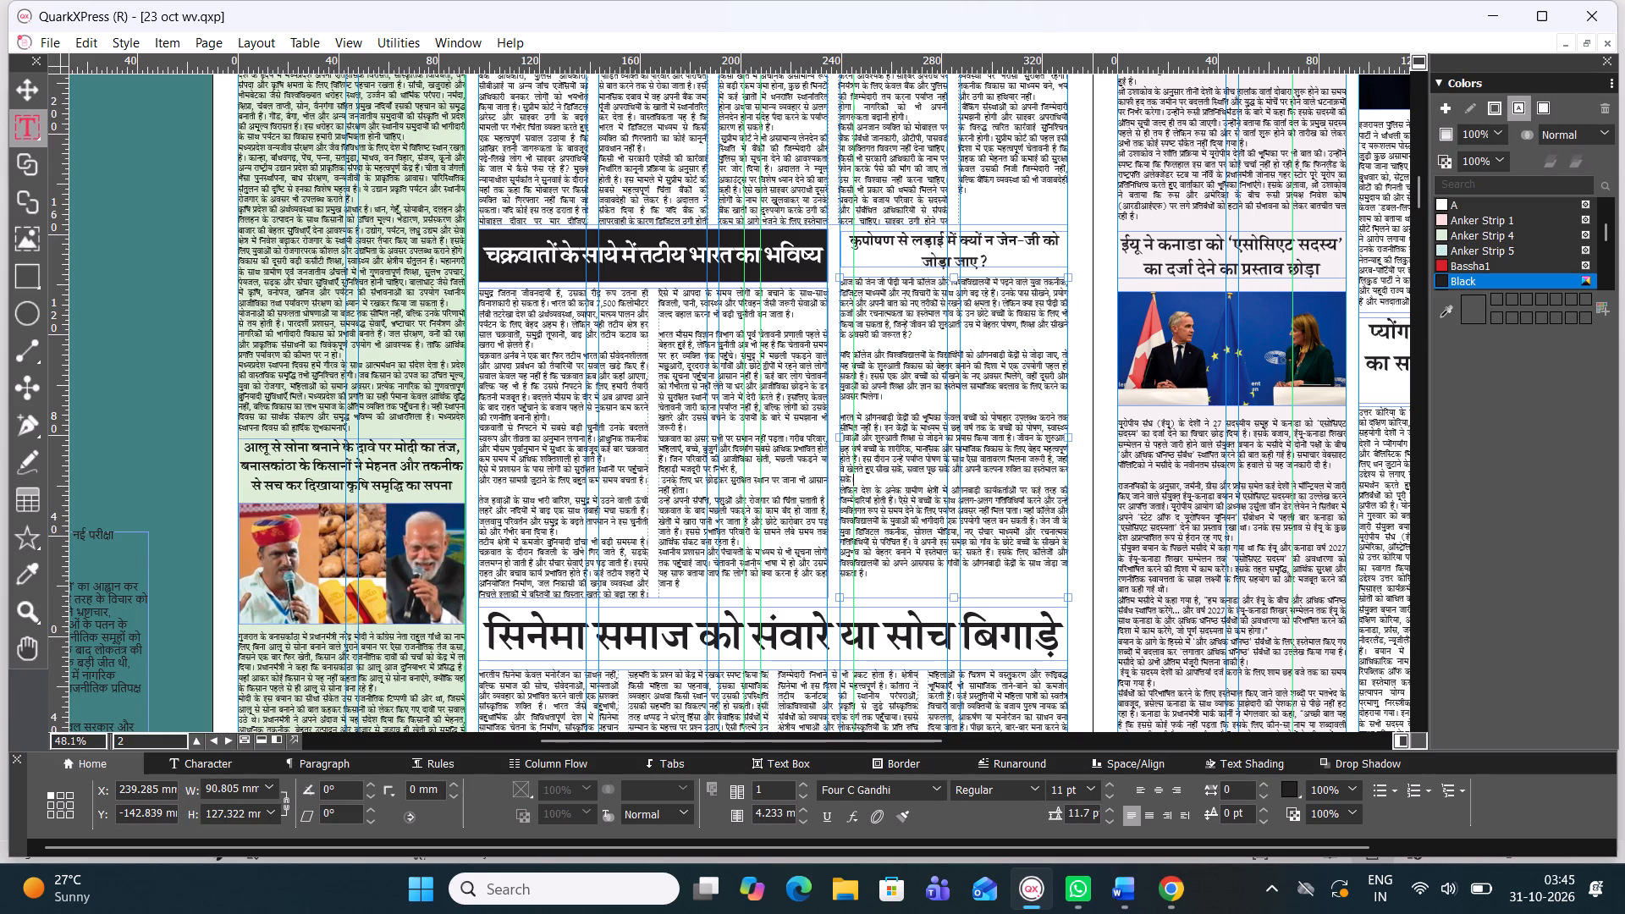
pyautogui.click(890, 406)
pyautogui.press('BackSpace')
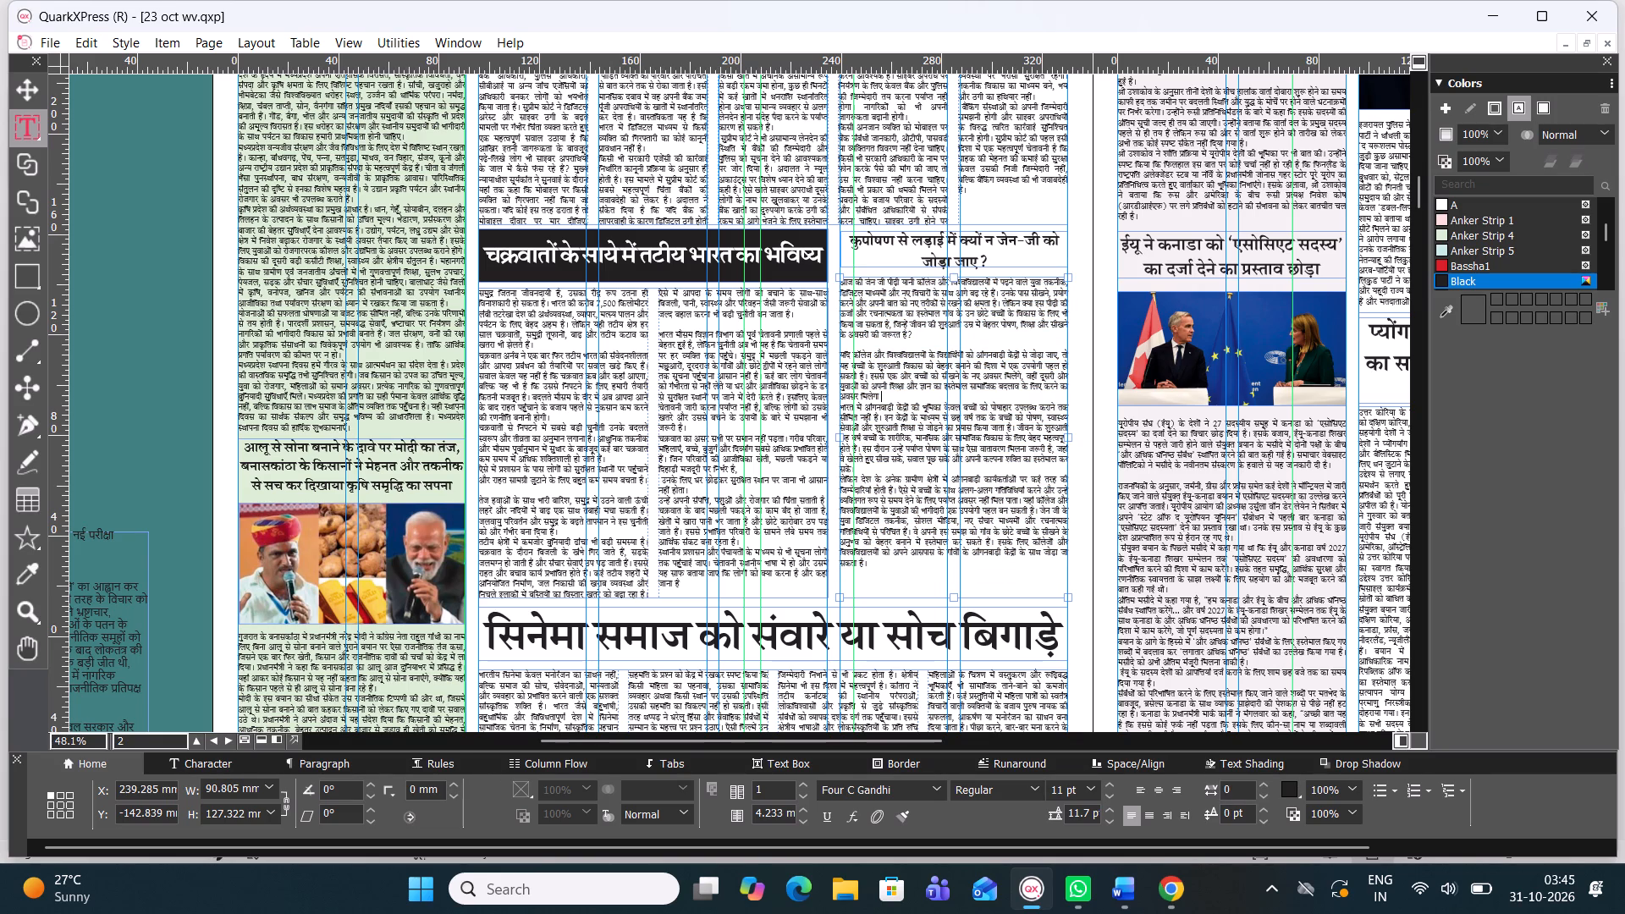
pyautogui.click(895, 342)
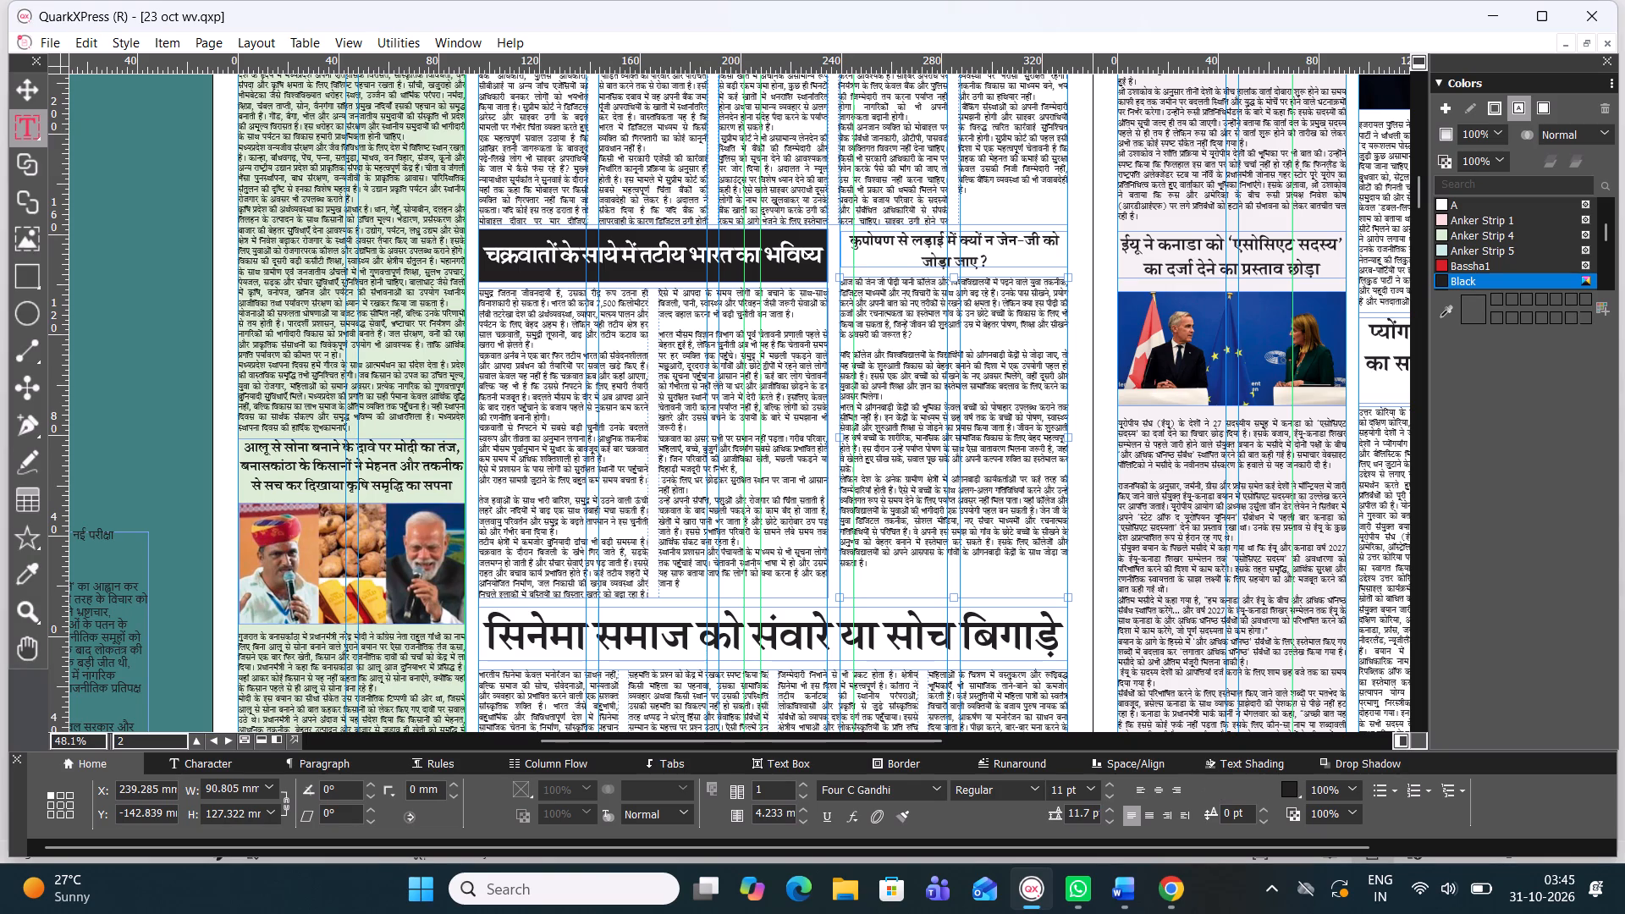
pyautogui.press('BackSpace')
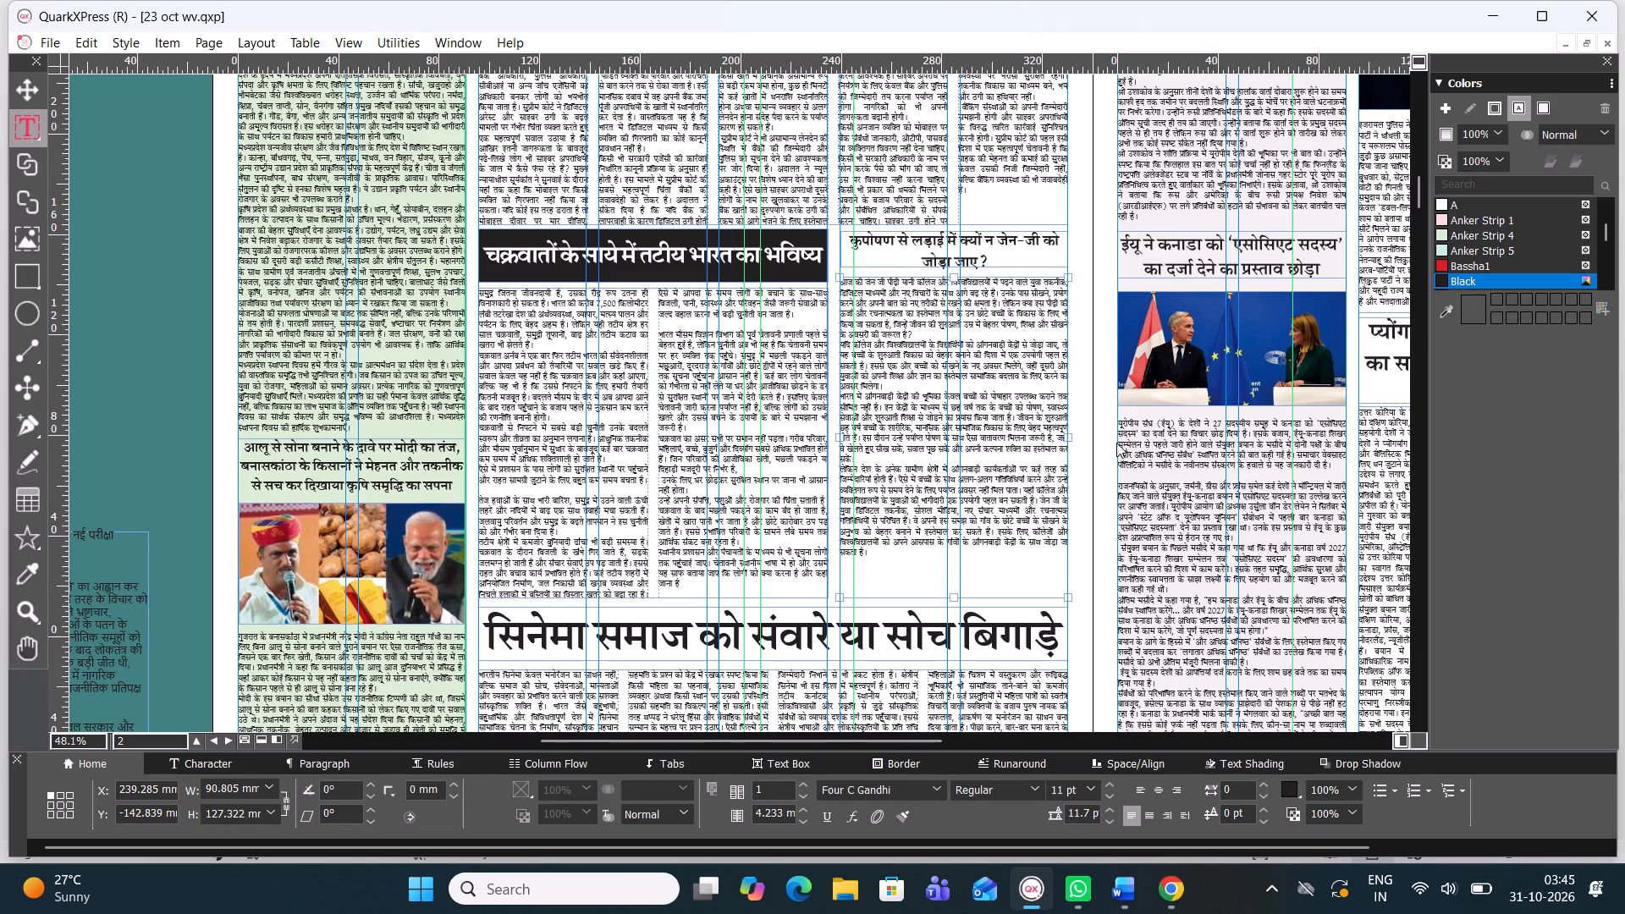
# Divide the malnutrition article's body text box into two columns.
pyautogui.click(806, 785)
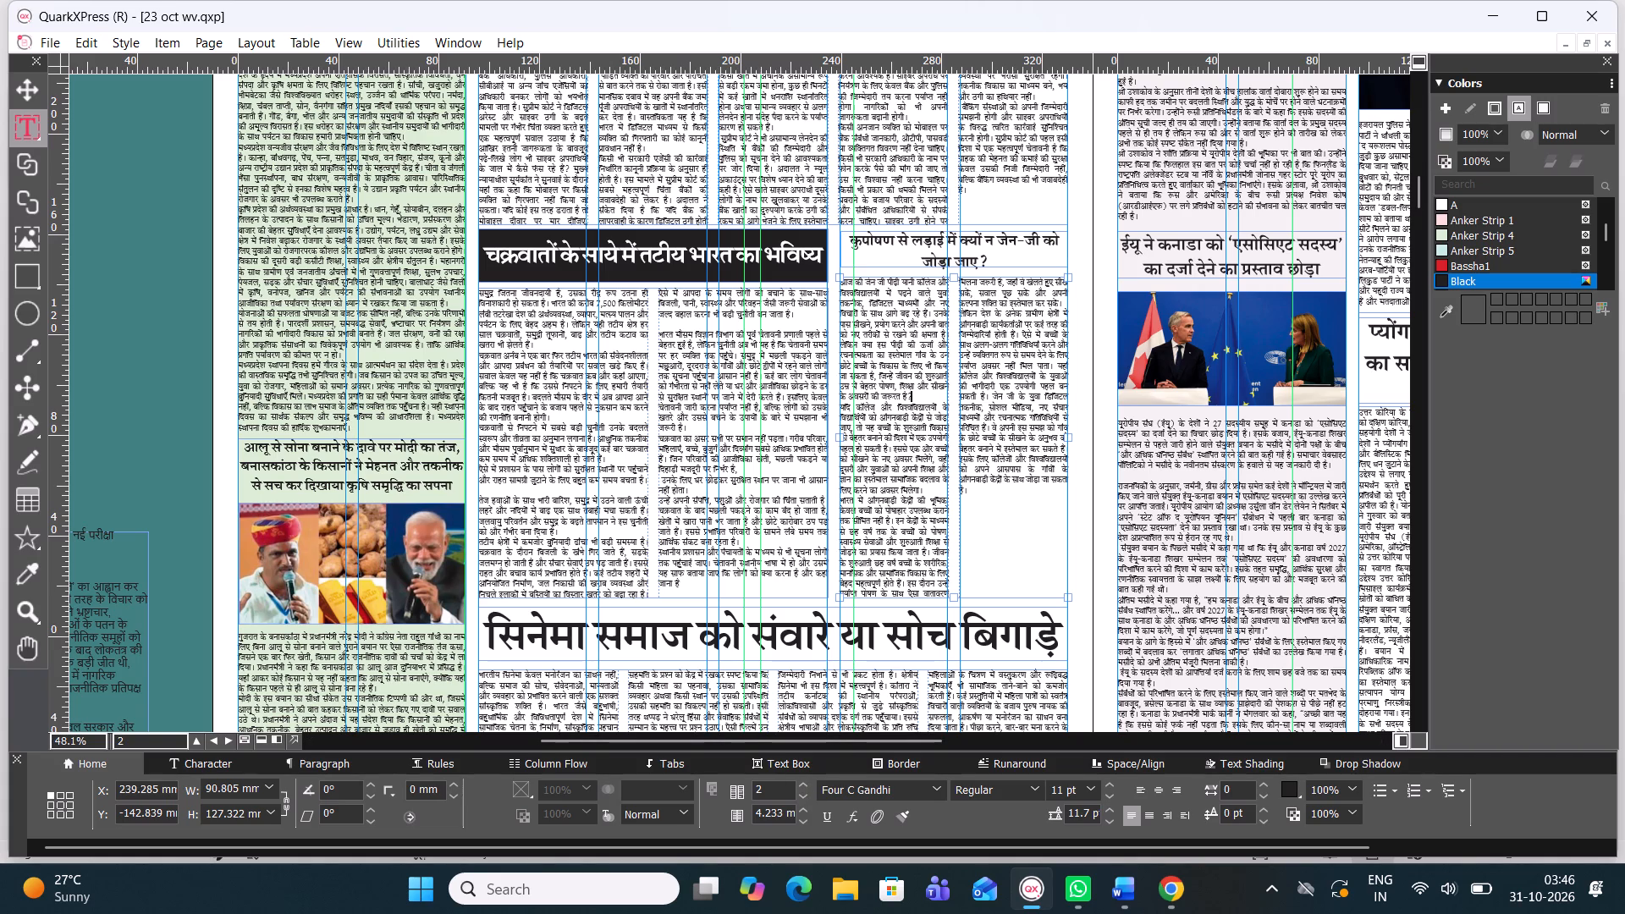
# Shorten the body text box from its bottom edge to a height of about 107 mm, fitting it to the text.
pyautogui.moveTo(957, 592); pyautogui.dragTo(949, 555)
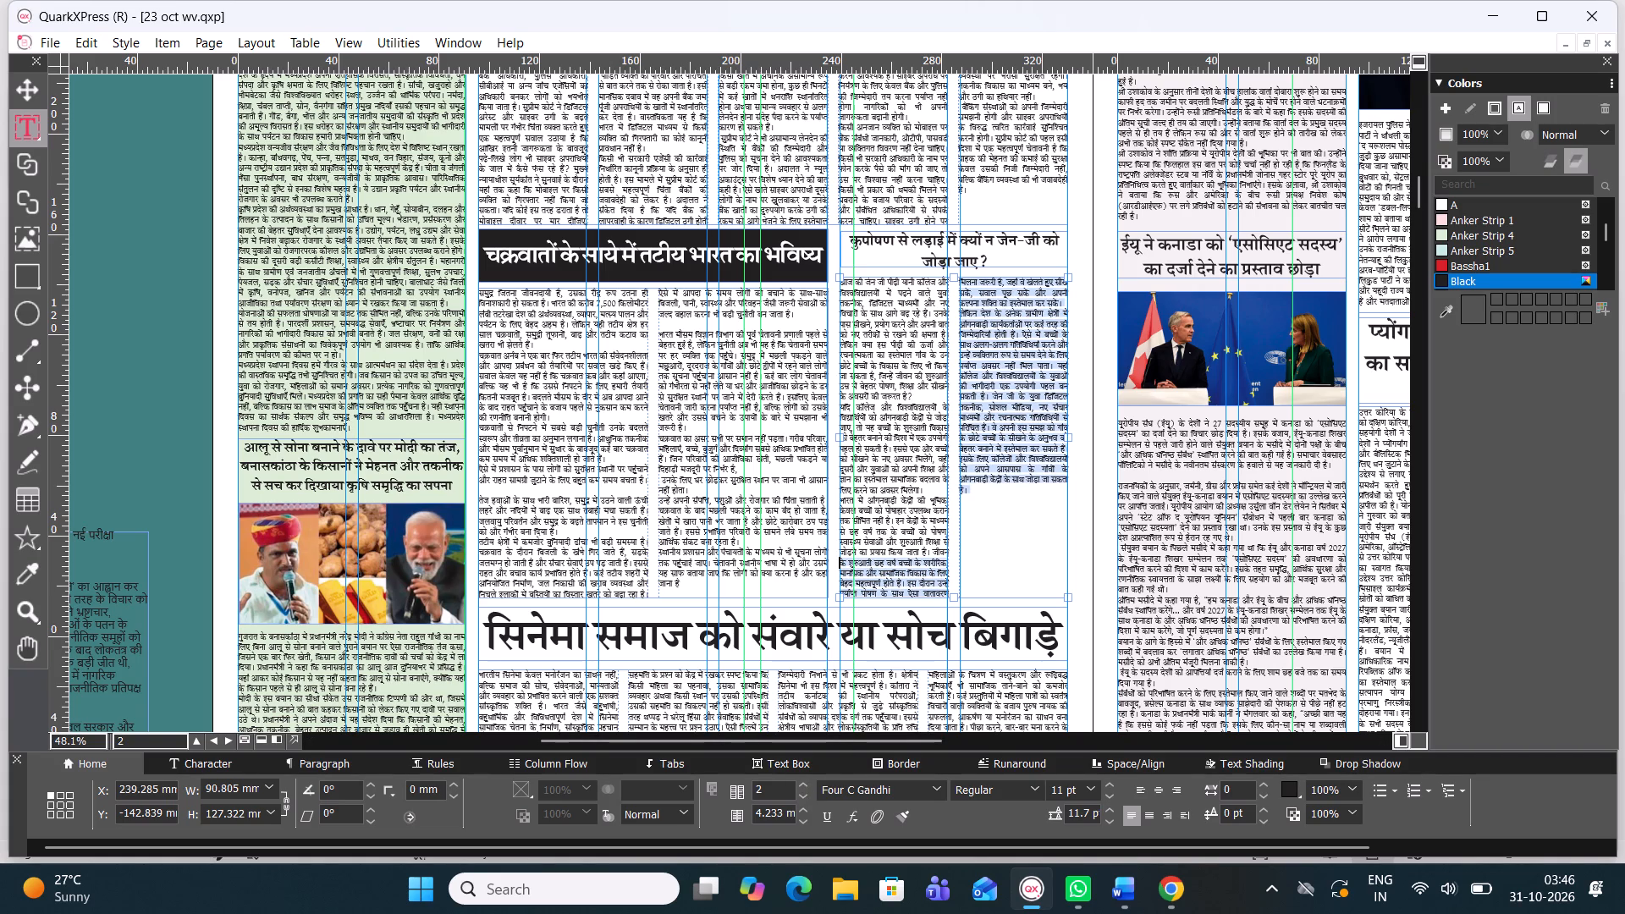
pyautogui.moveTo(956, 598); pyautogui.dragTo(959, 563)
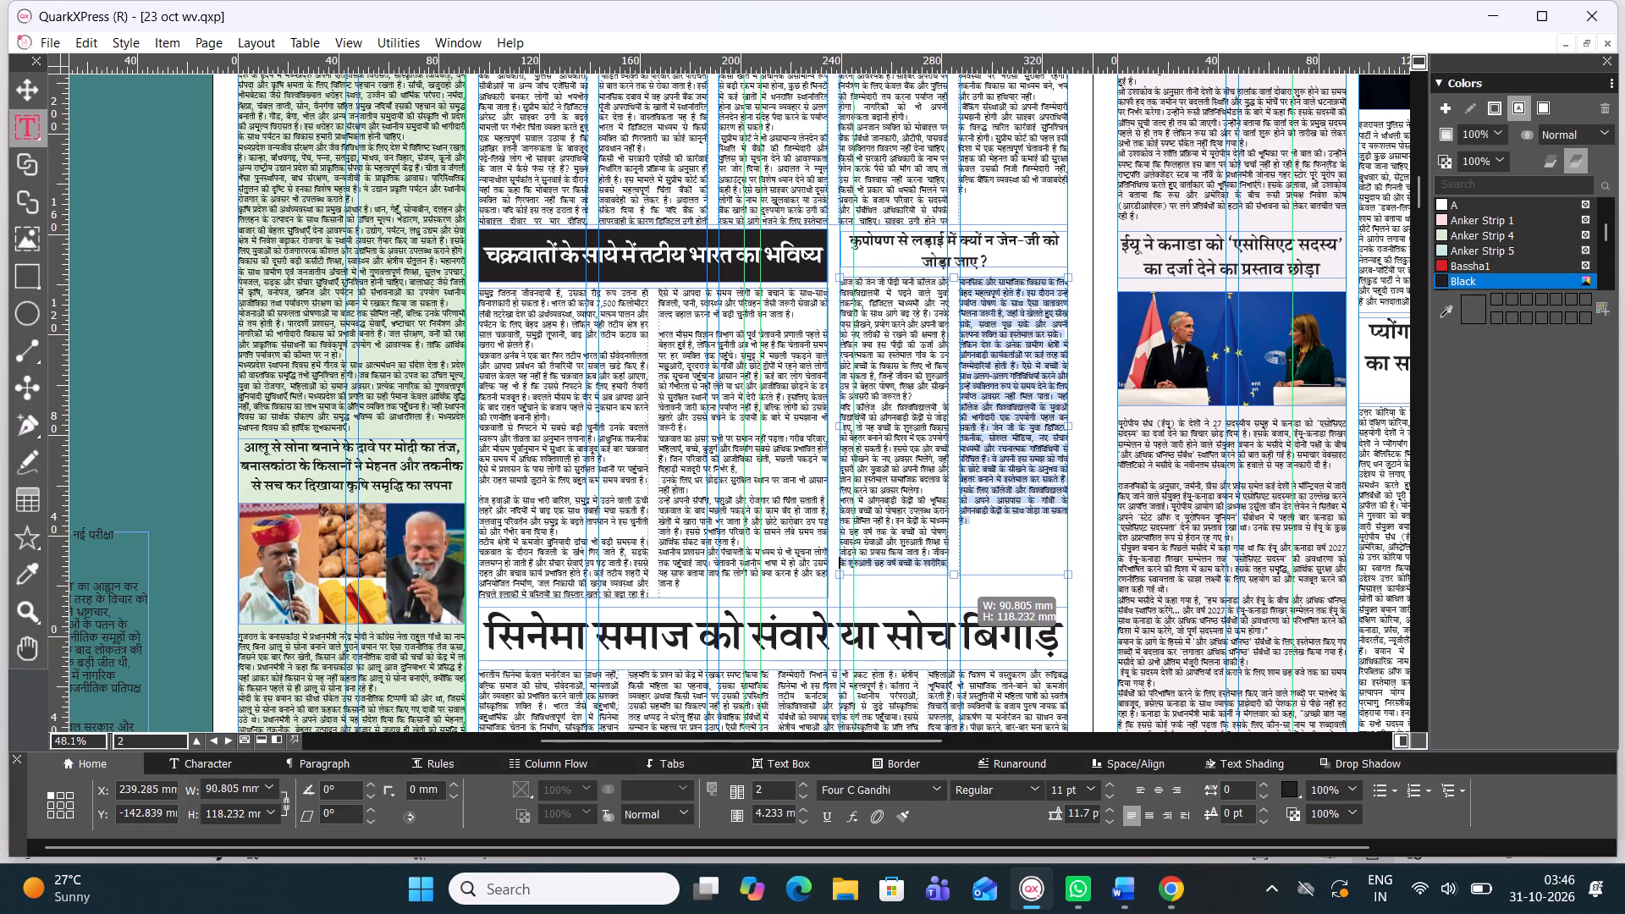
pyautogui.moveTo(959, 563); pyautogui.dragTo(960, 547)
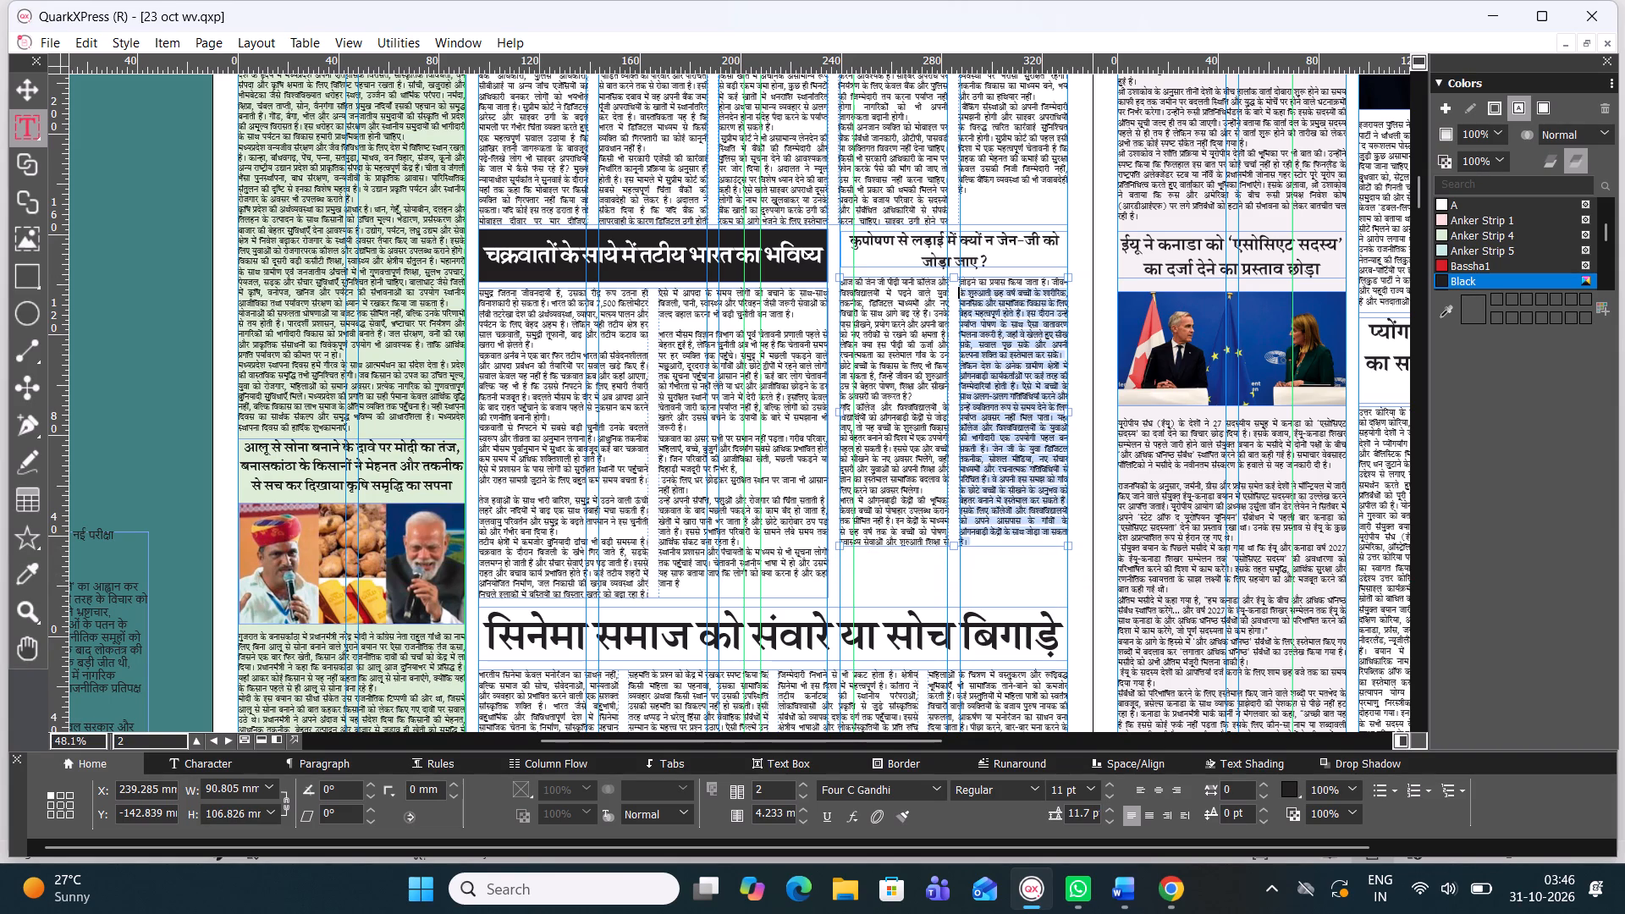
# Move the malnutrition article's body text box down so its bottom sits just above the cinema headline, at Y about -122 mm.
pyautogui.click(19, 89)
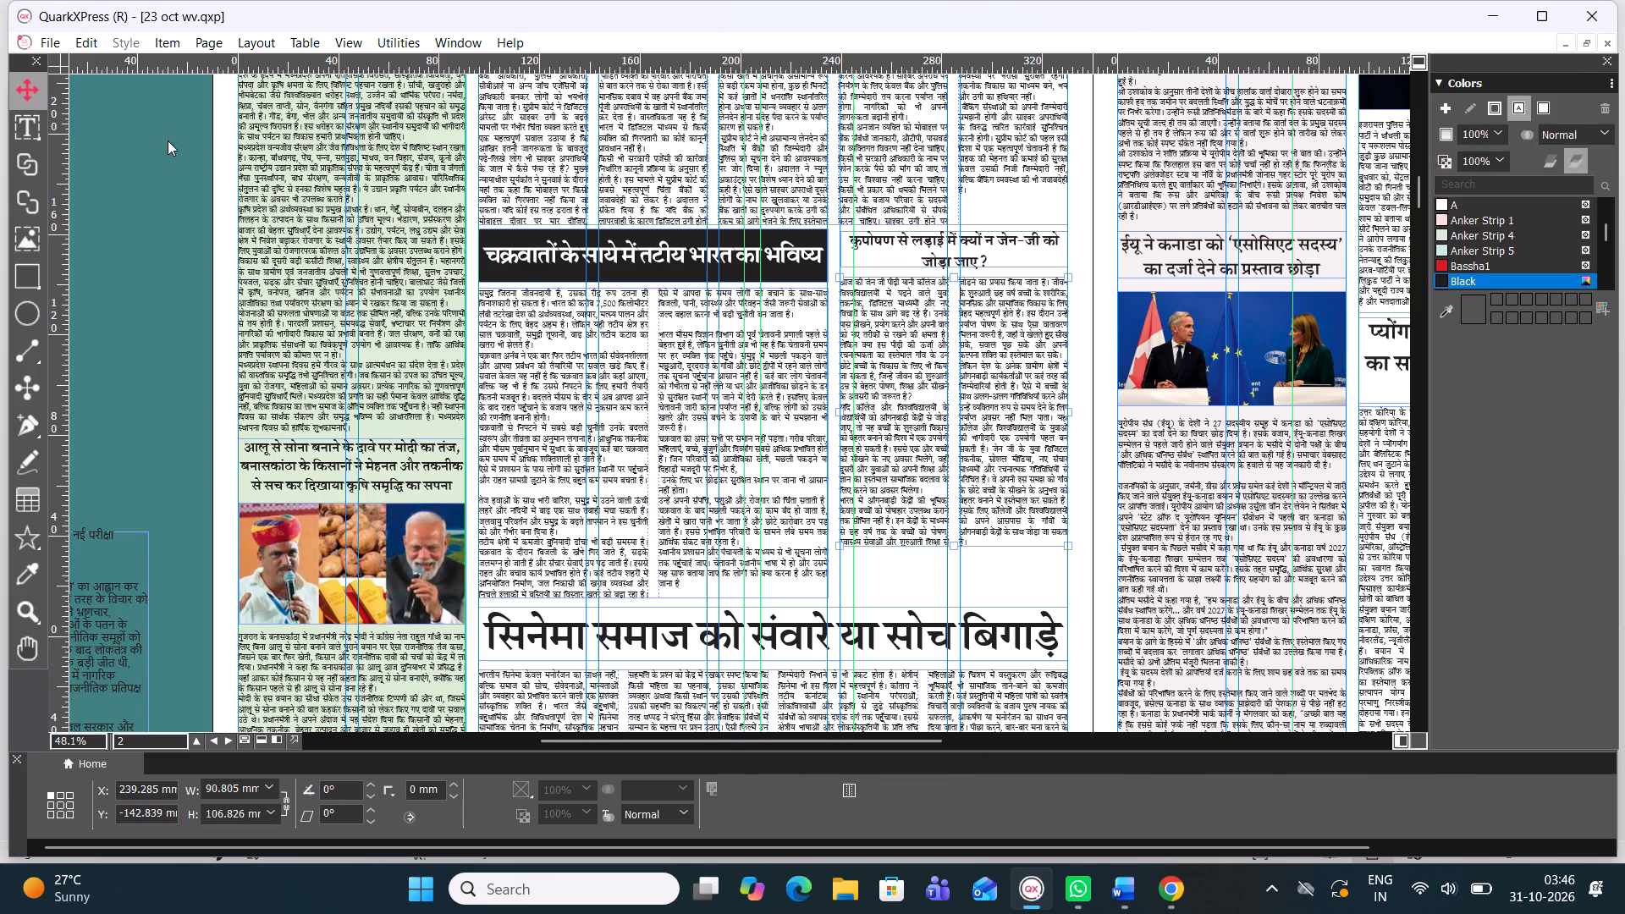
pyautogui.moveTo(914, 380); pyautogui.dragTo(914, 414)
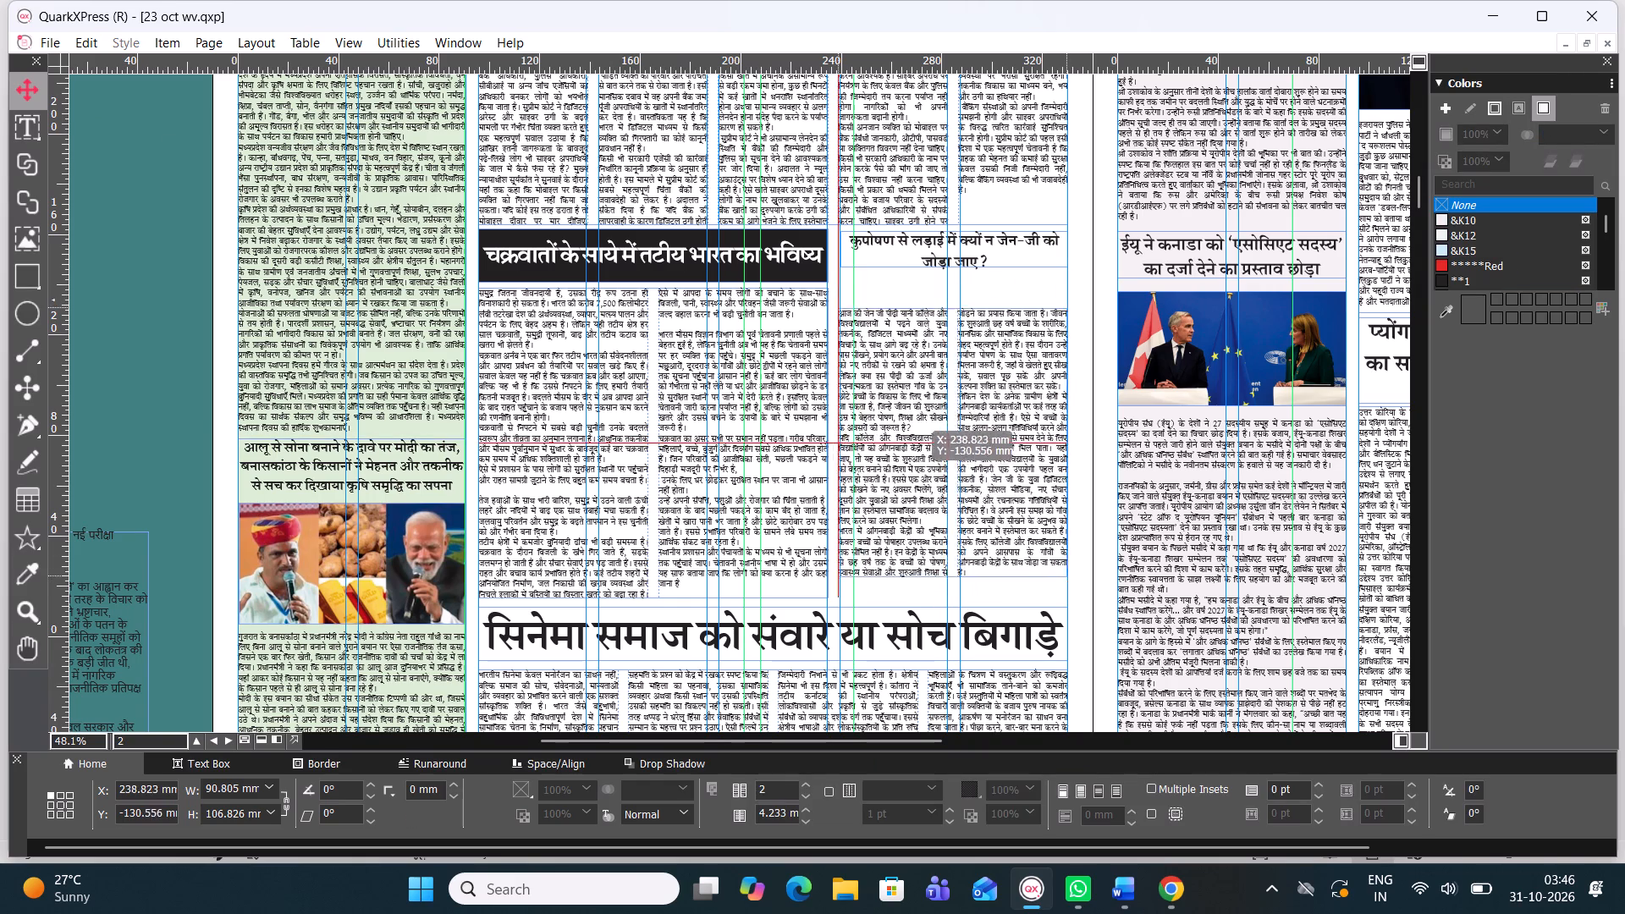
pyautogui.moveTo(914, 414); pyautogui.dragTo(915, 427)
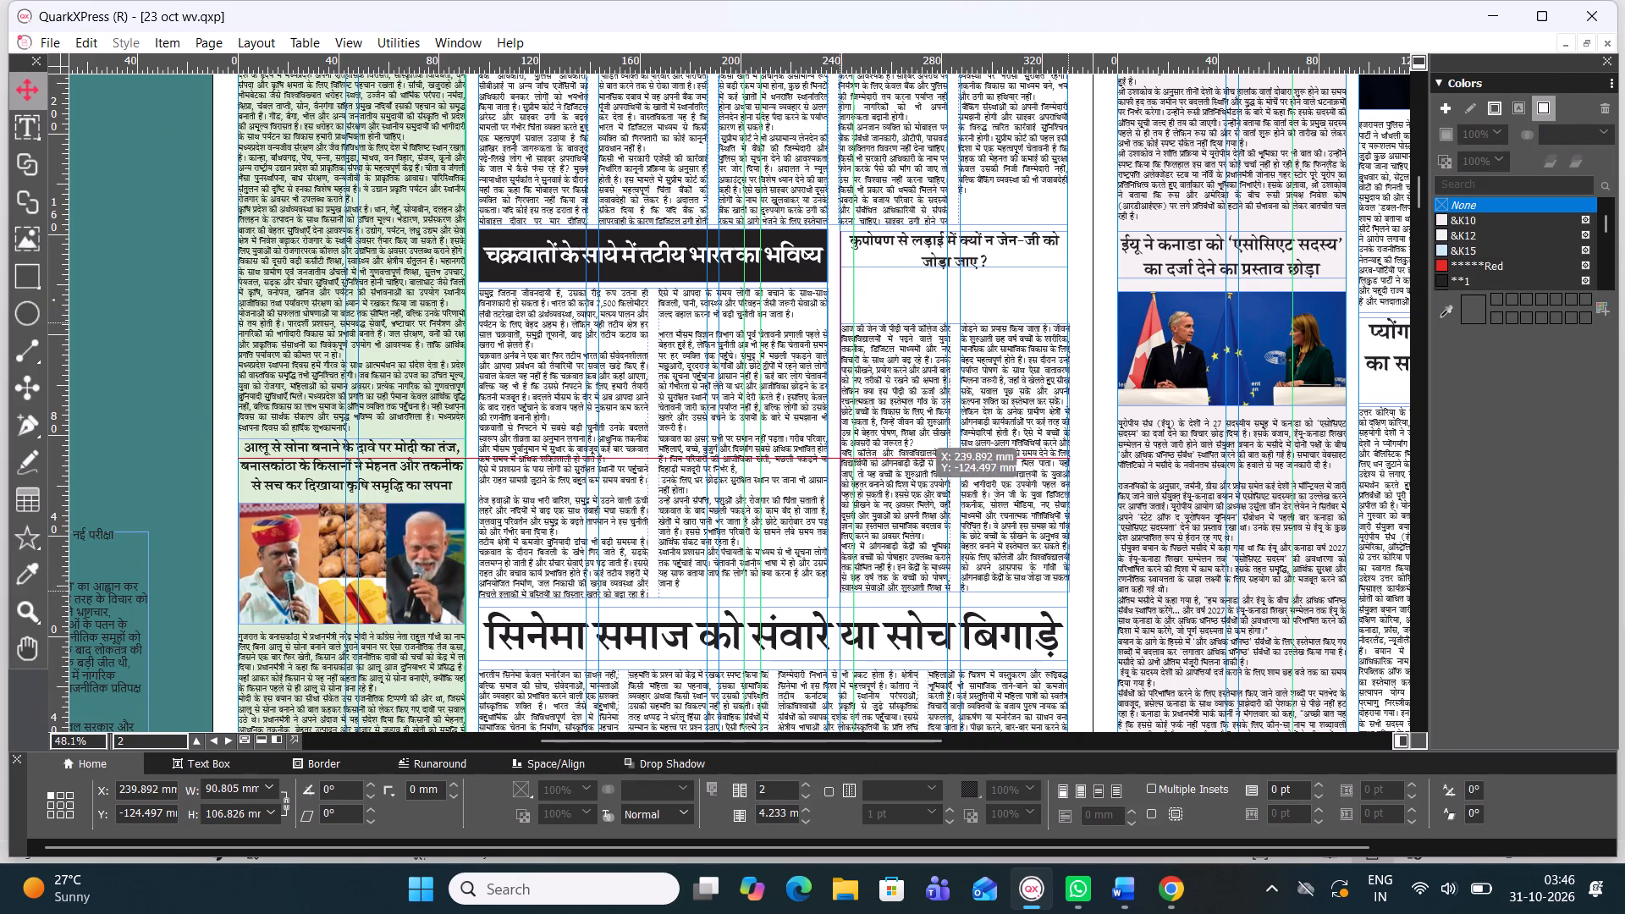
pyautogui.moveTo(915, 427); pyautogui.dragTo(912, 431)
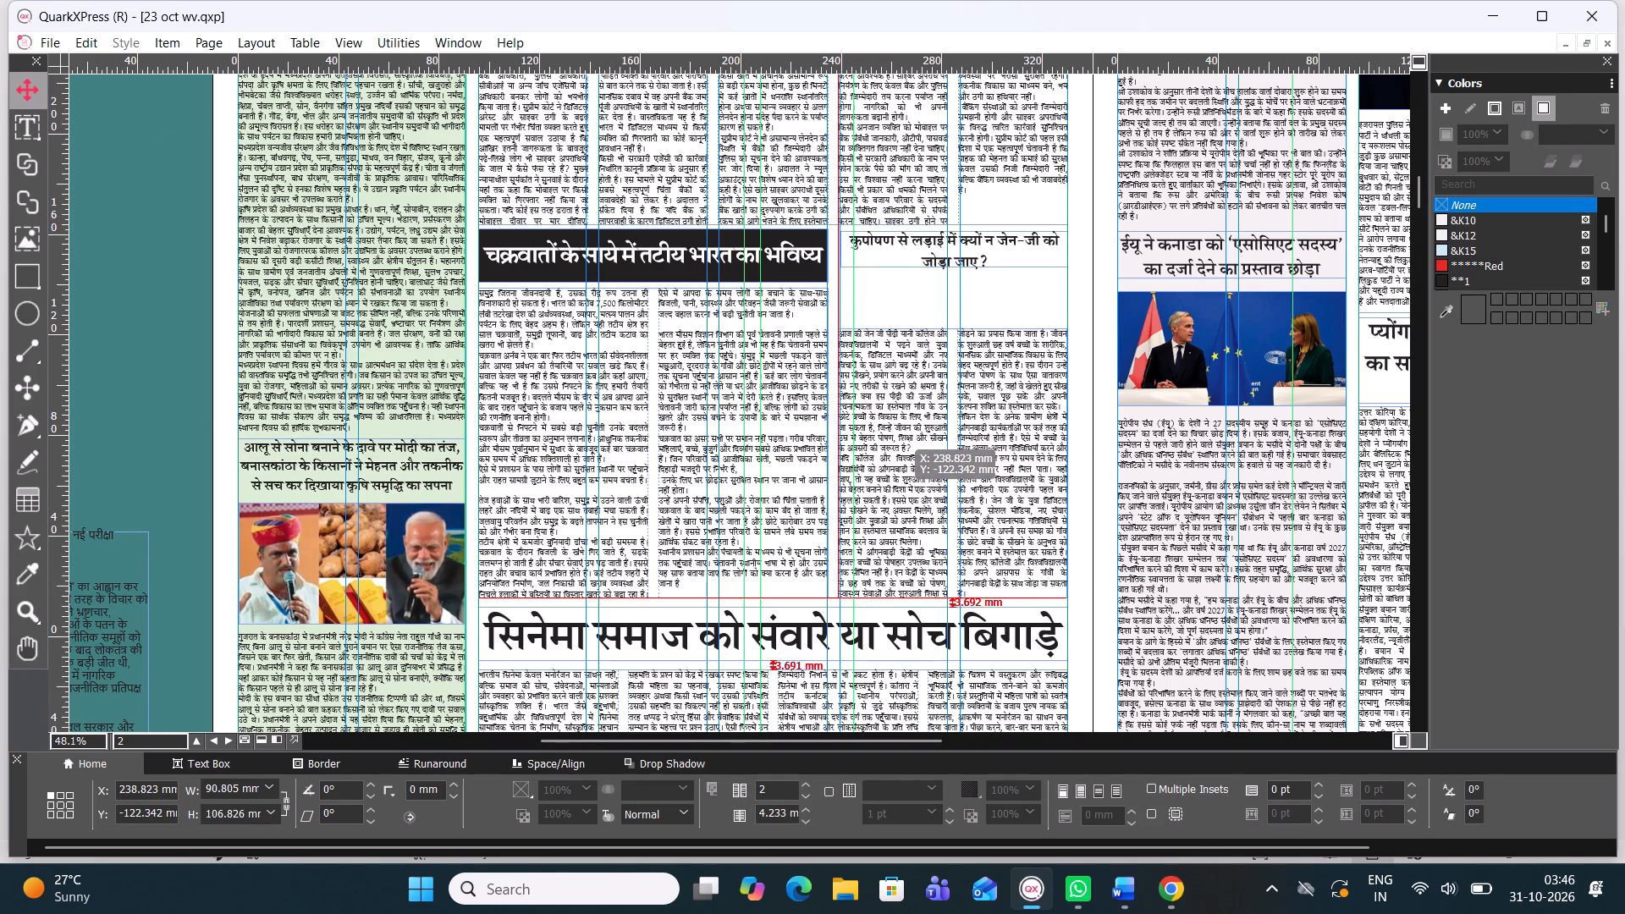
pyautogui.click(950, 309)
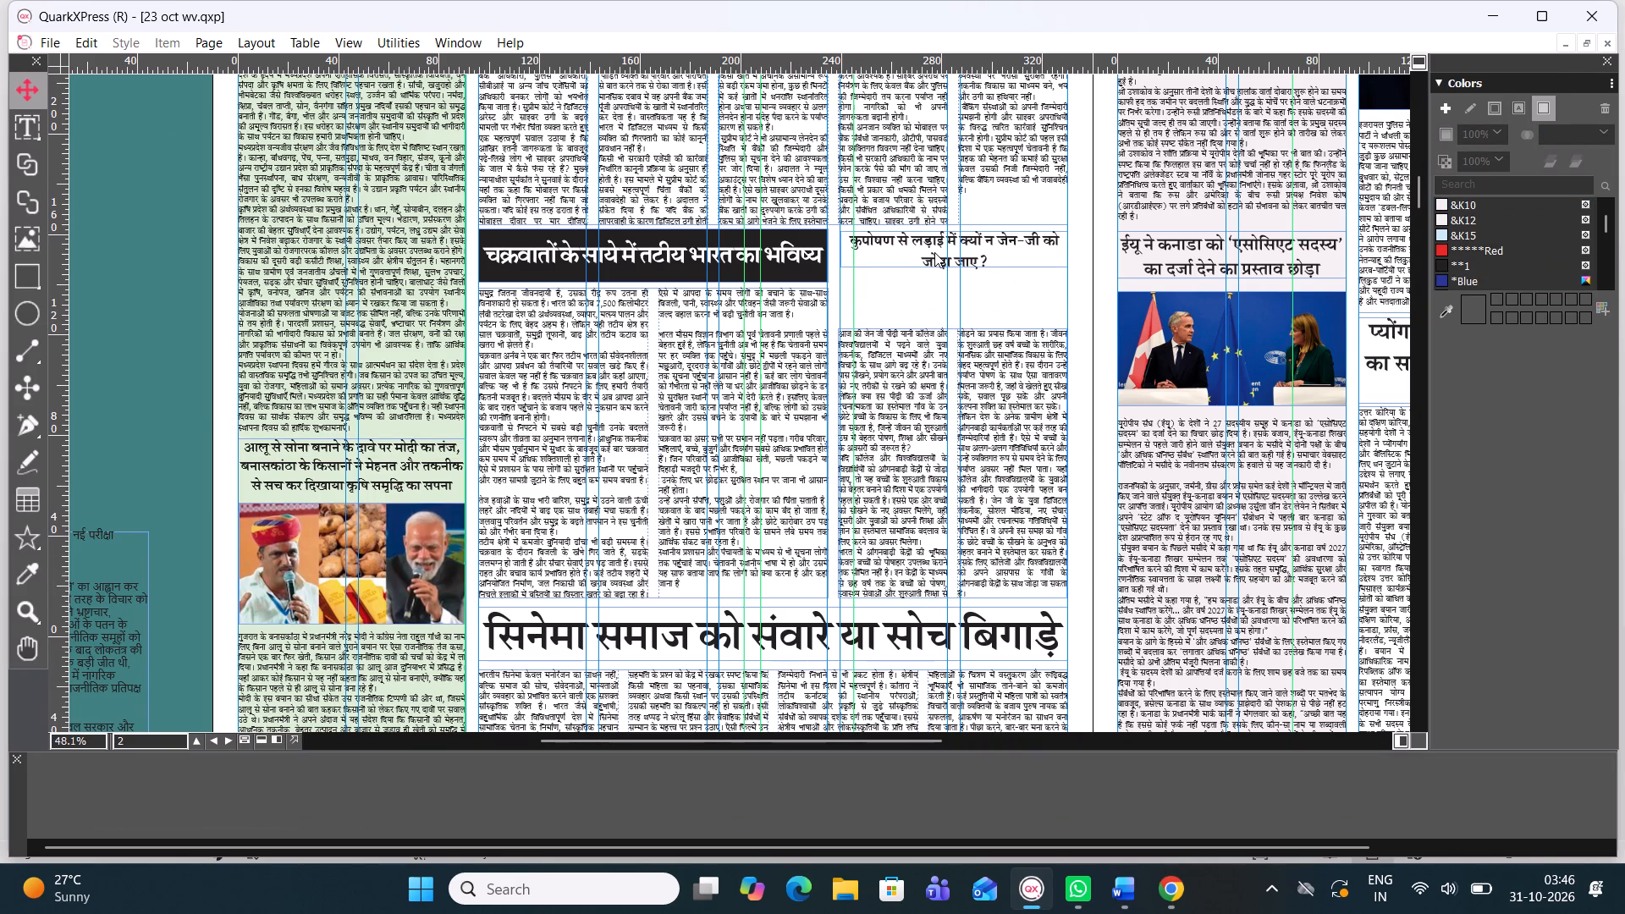
# Copy the malnutrition article's headline text and run a Google image search for it in Chrome.
pyautogui.click(934, 252)
pyautogui.click(970, 308)
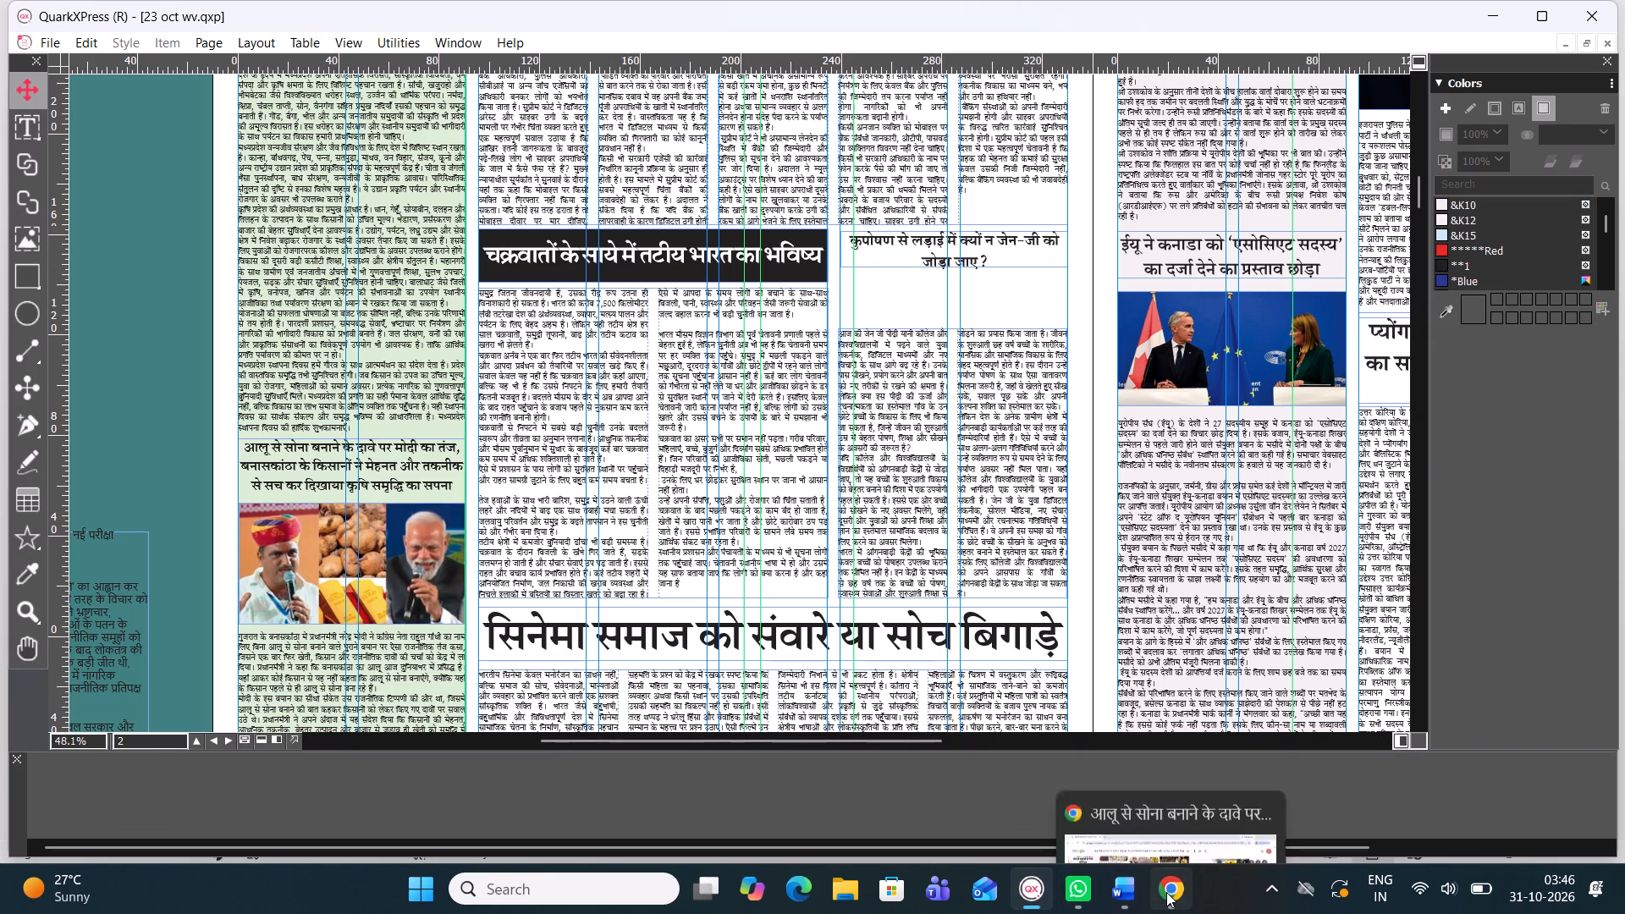
pyautogui.doubleClick(949, 240)
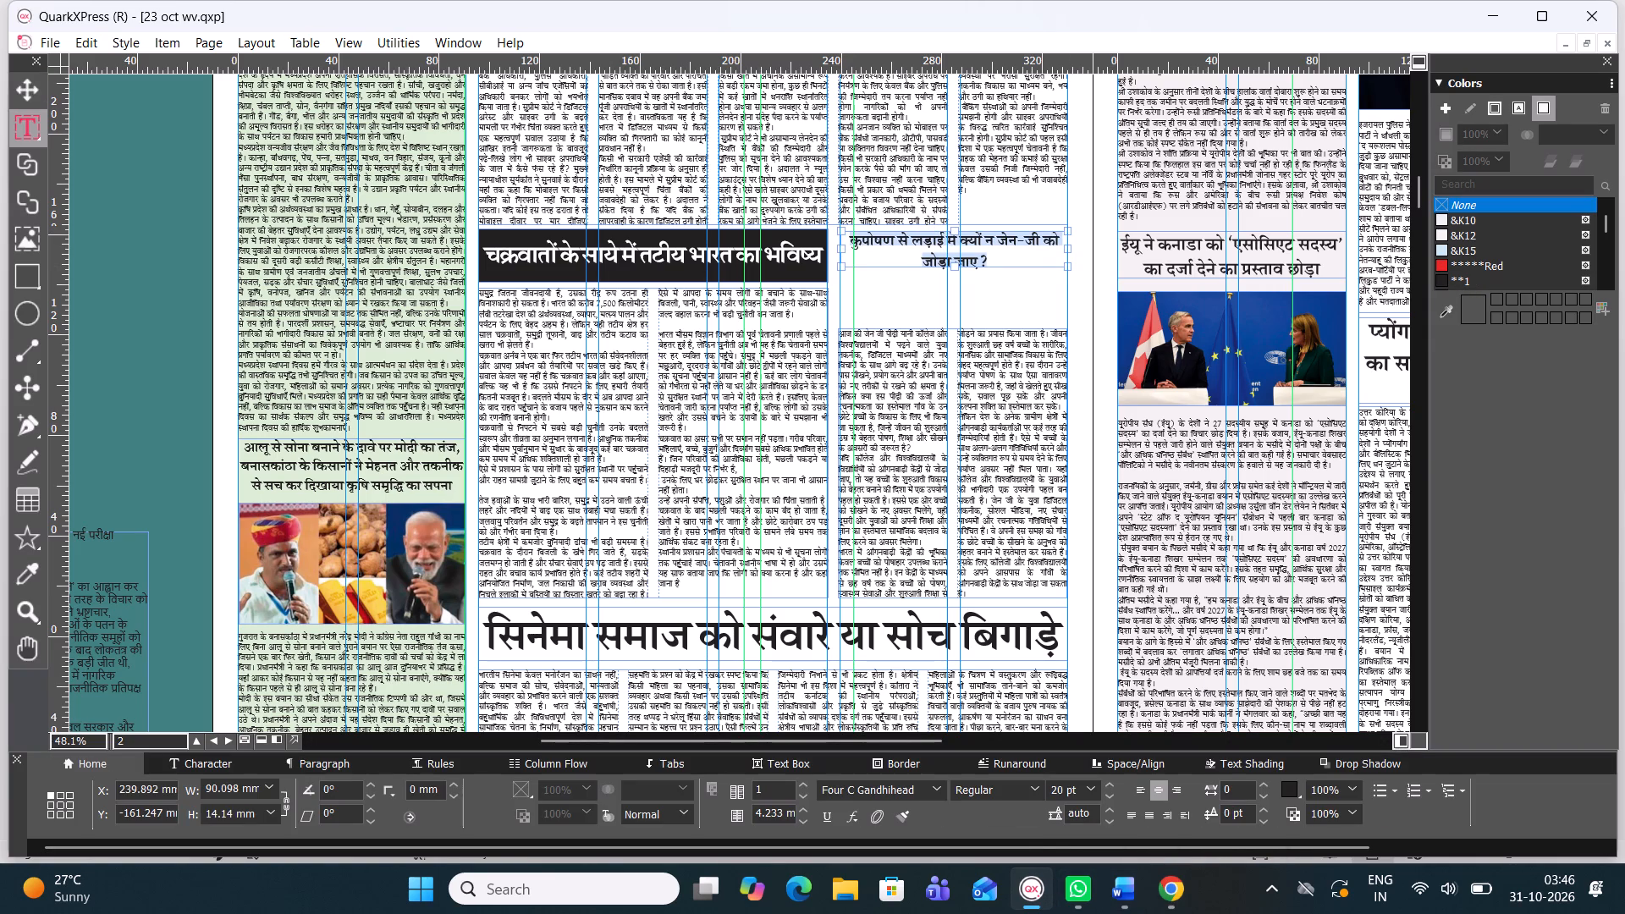
pyautogui.hotkey('ctrl', 'c')
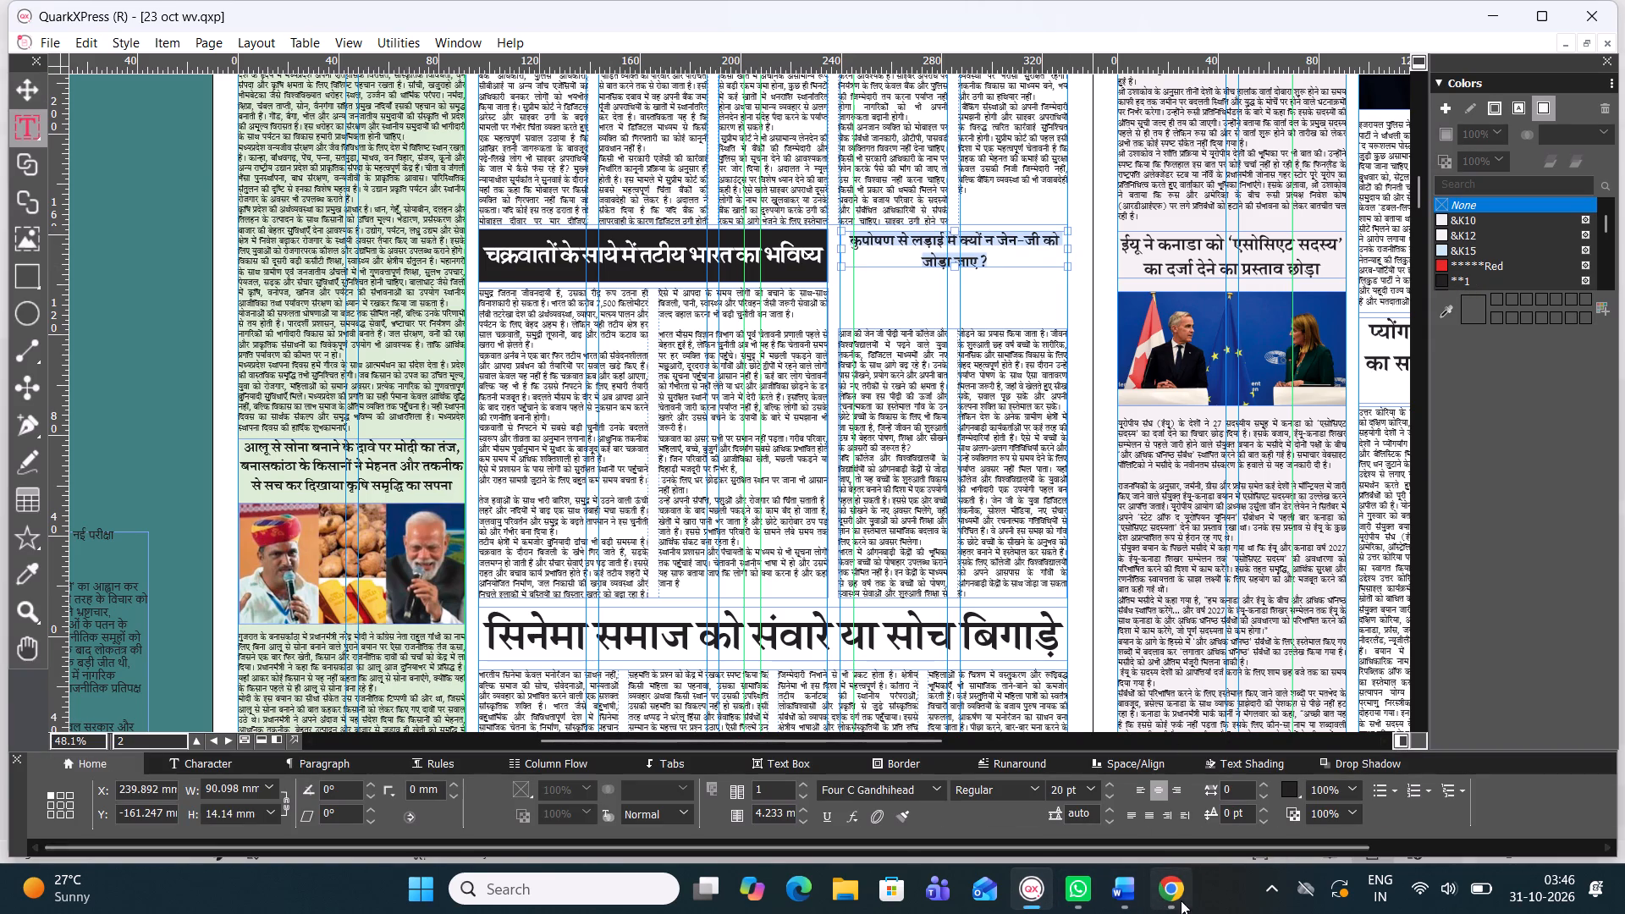
pyautogui.click(1181, 900)
pyautogui.click(953, 136)
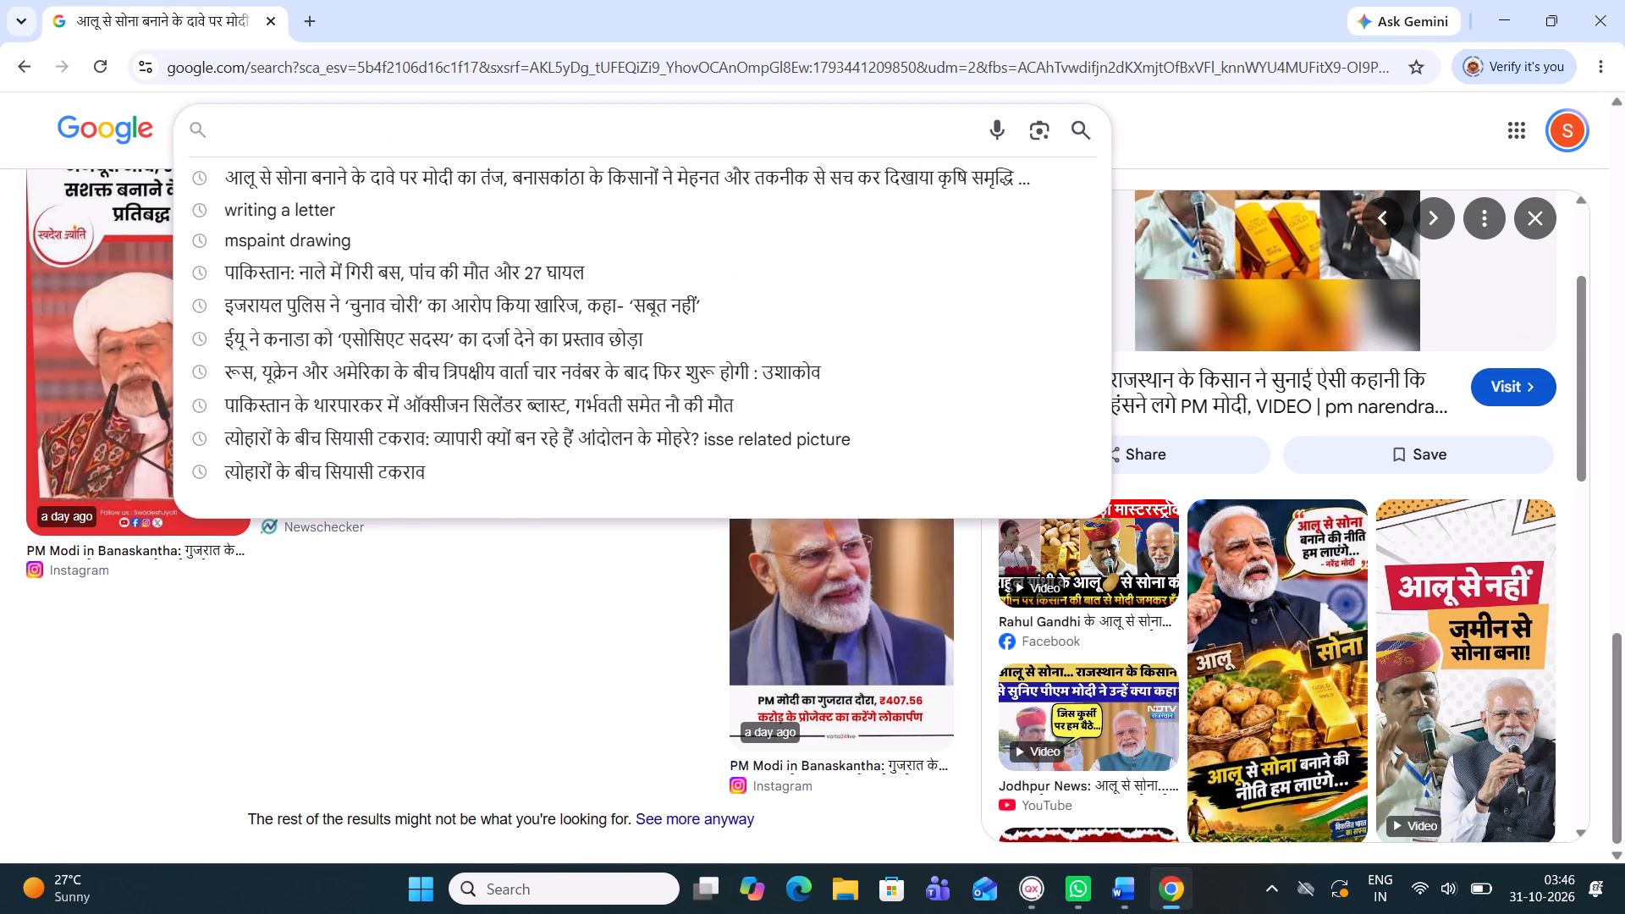
pyautogui.hotkey('ctrl', 'v')
pyautogui.press('Return')
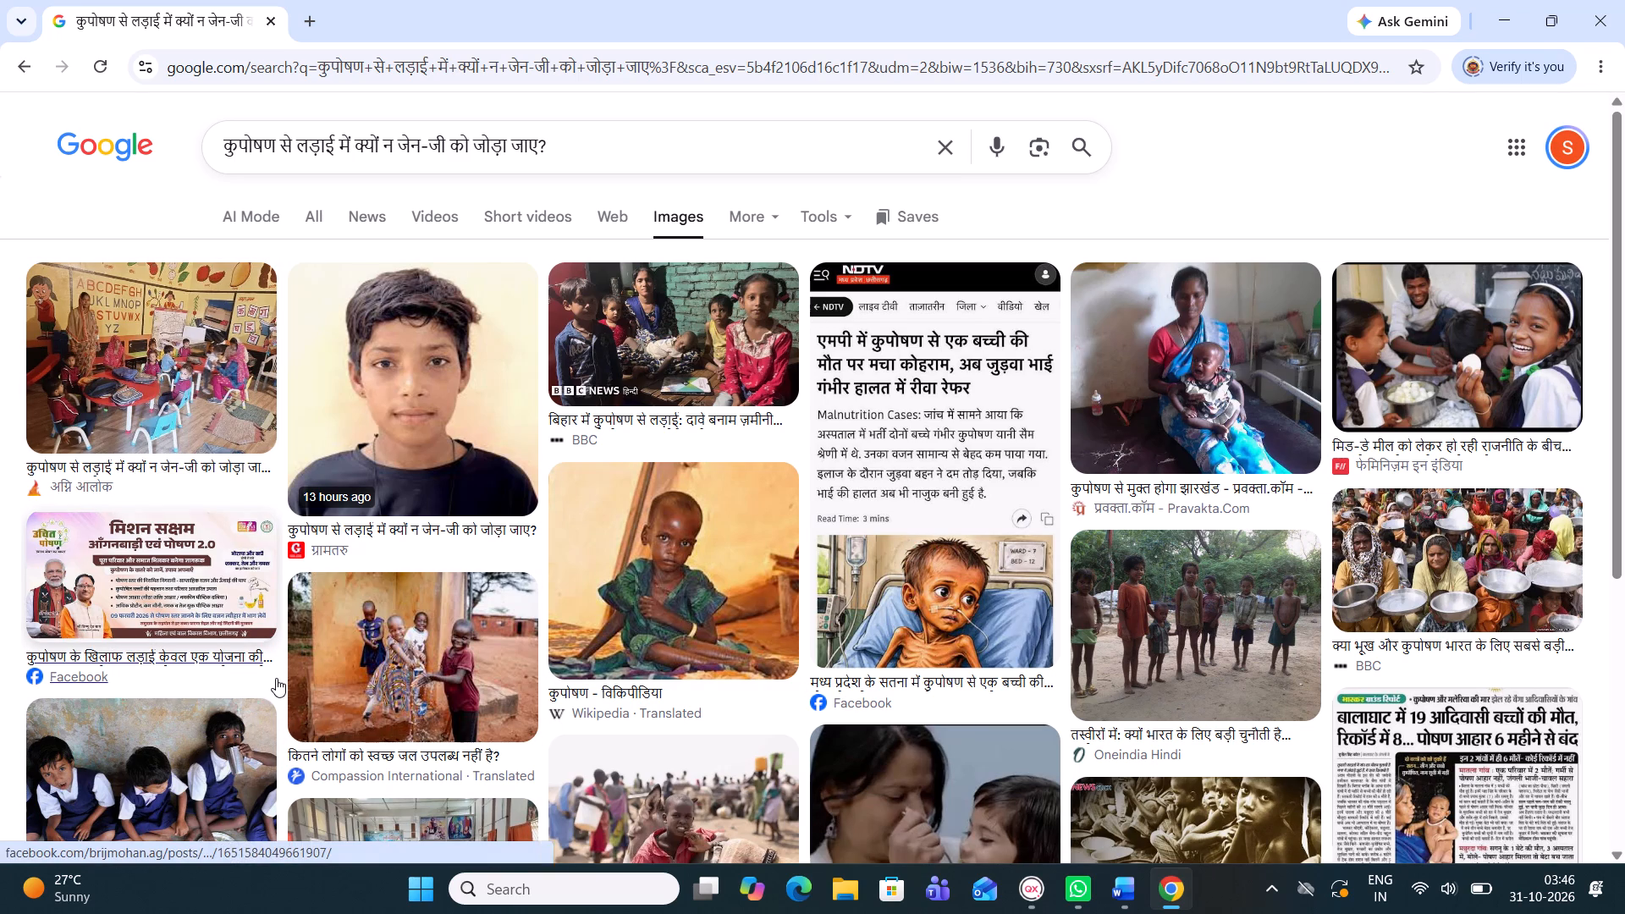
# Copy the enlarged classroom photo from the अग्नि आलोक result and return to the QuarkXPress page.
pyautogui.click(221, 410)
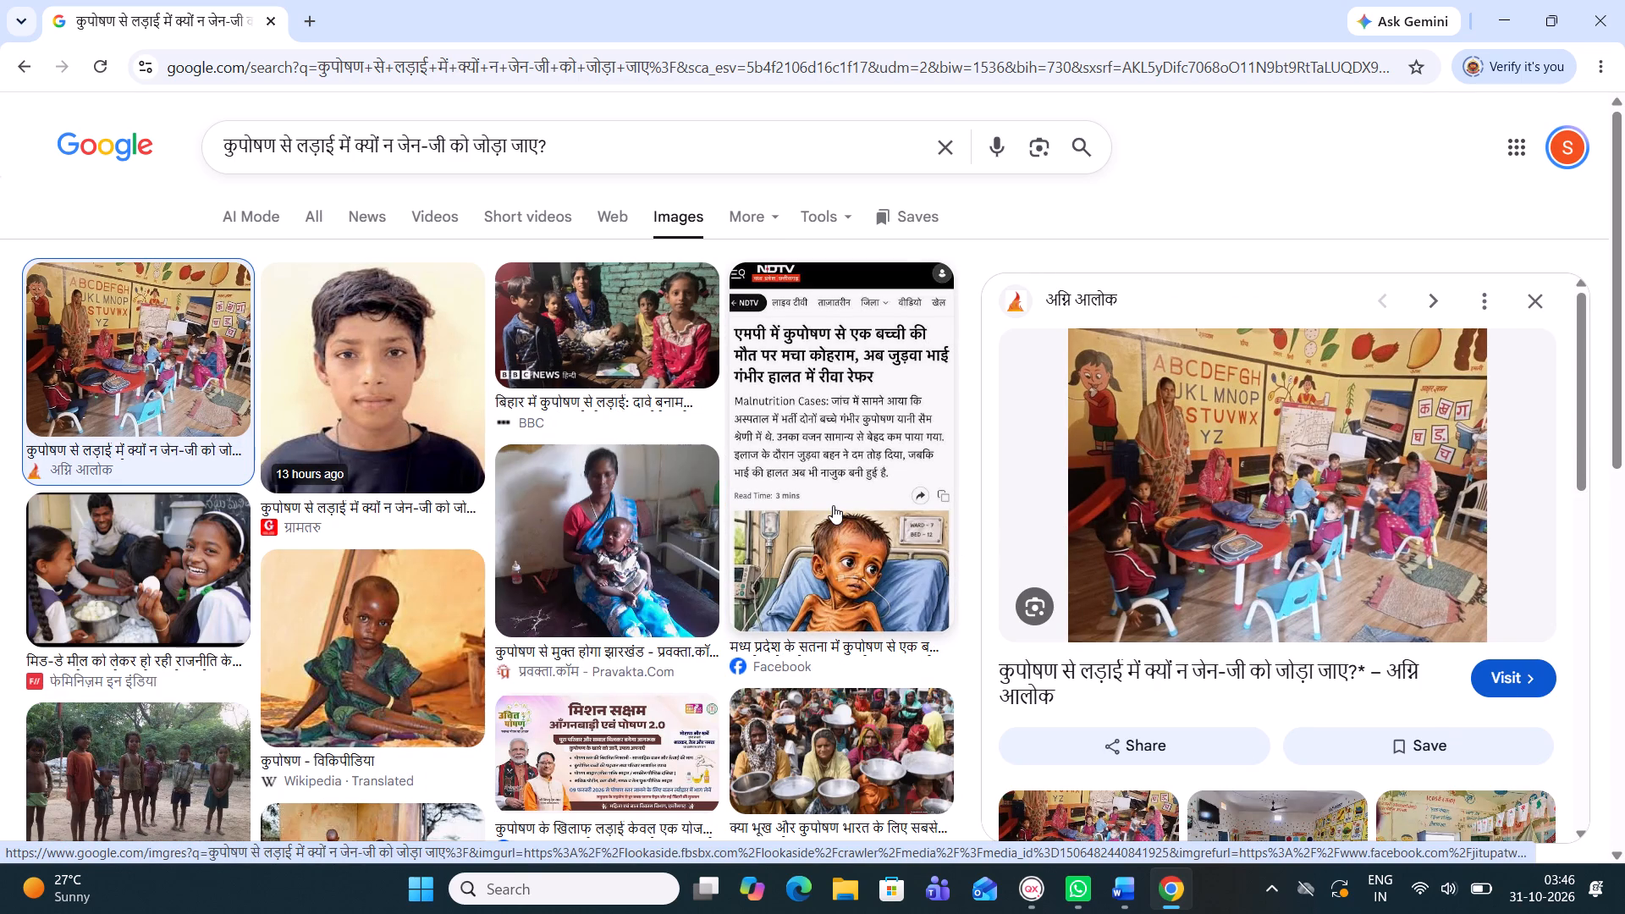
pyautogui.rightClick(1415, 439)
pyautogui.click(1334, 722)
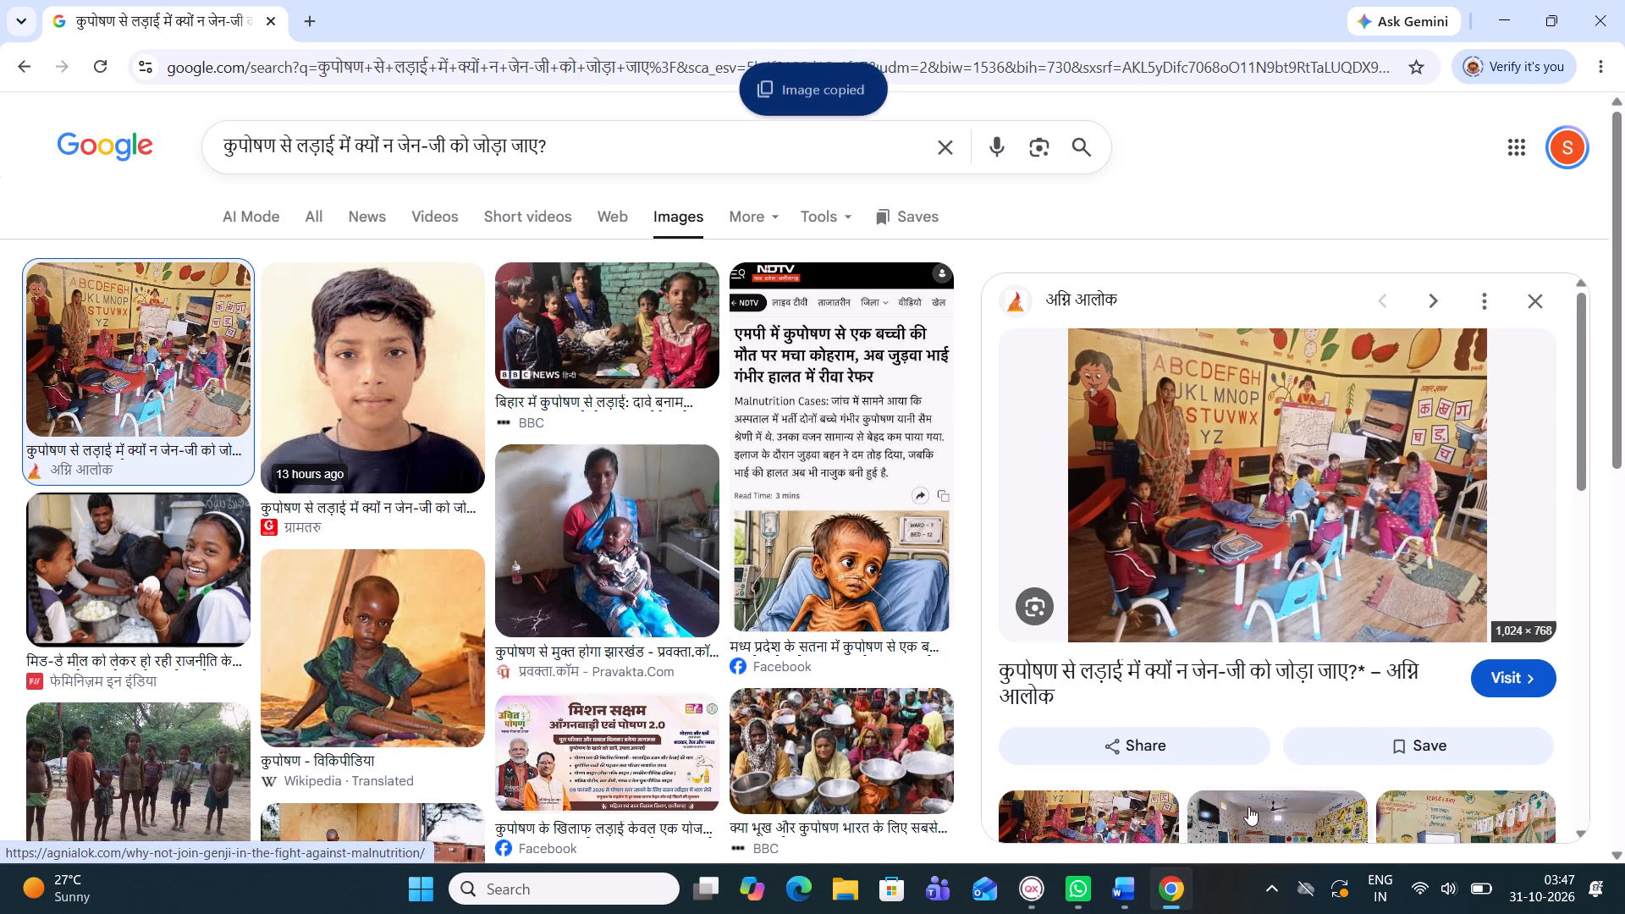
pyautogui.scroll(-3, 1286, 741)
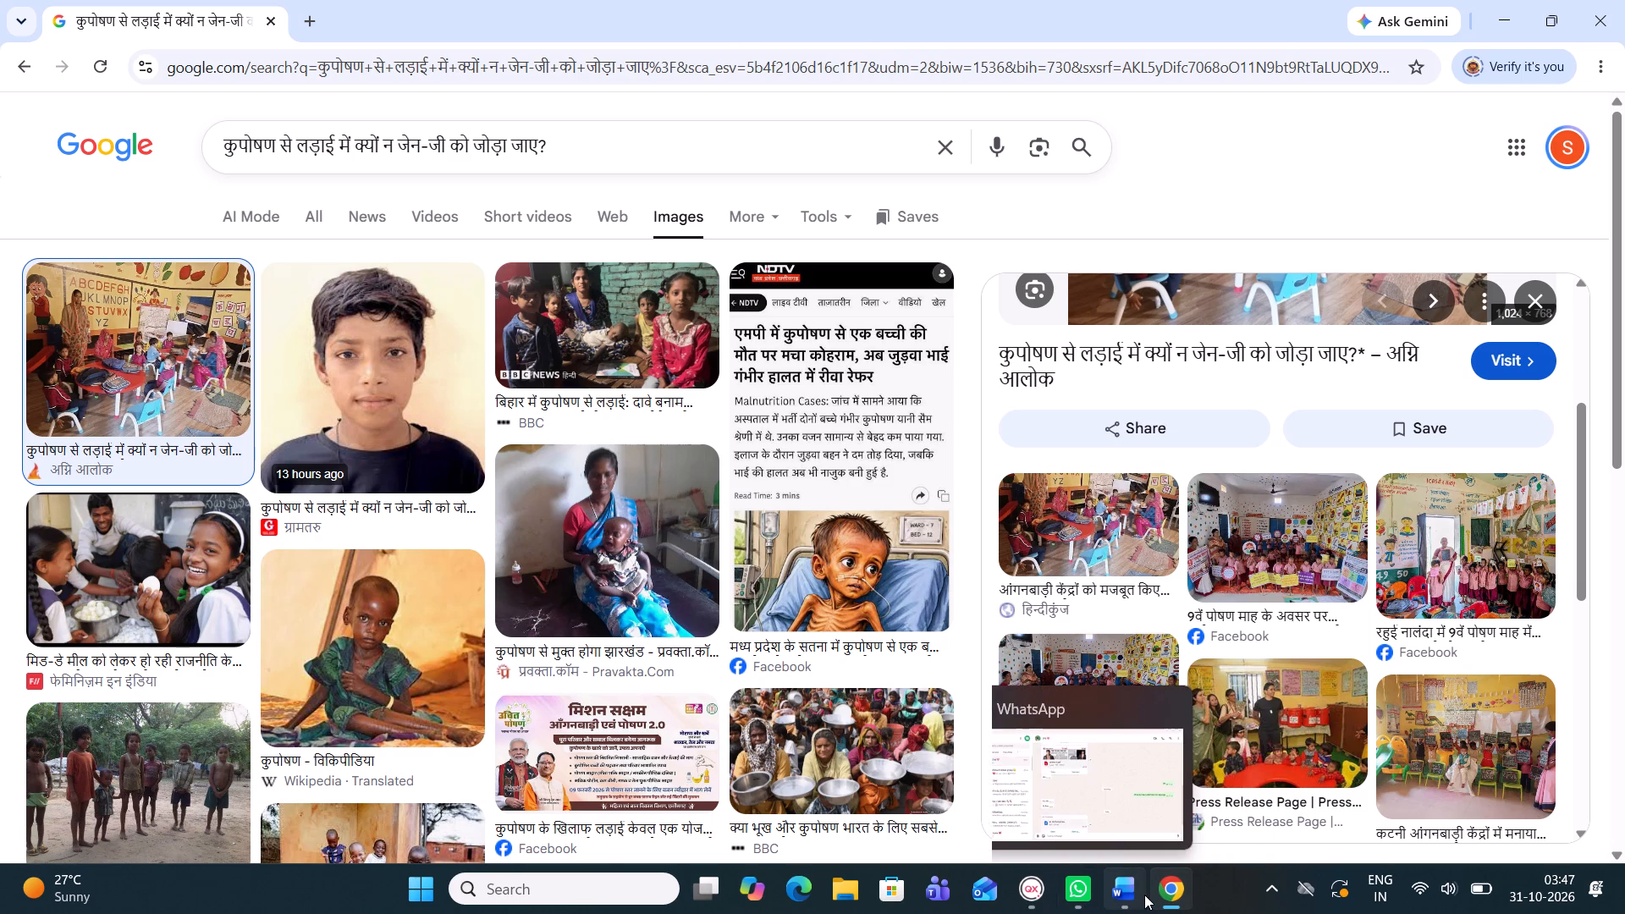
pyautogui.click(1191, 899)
# Copy the opening paragraph of the article's body text and add it after the headline in the Google image search.
pyautogui.tripleClick(907, 379)
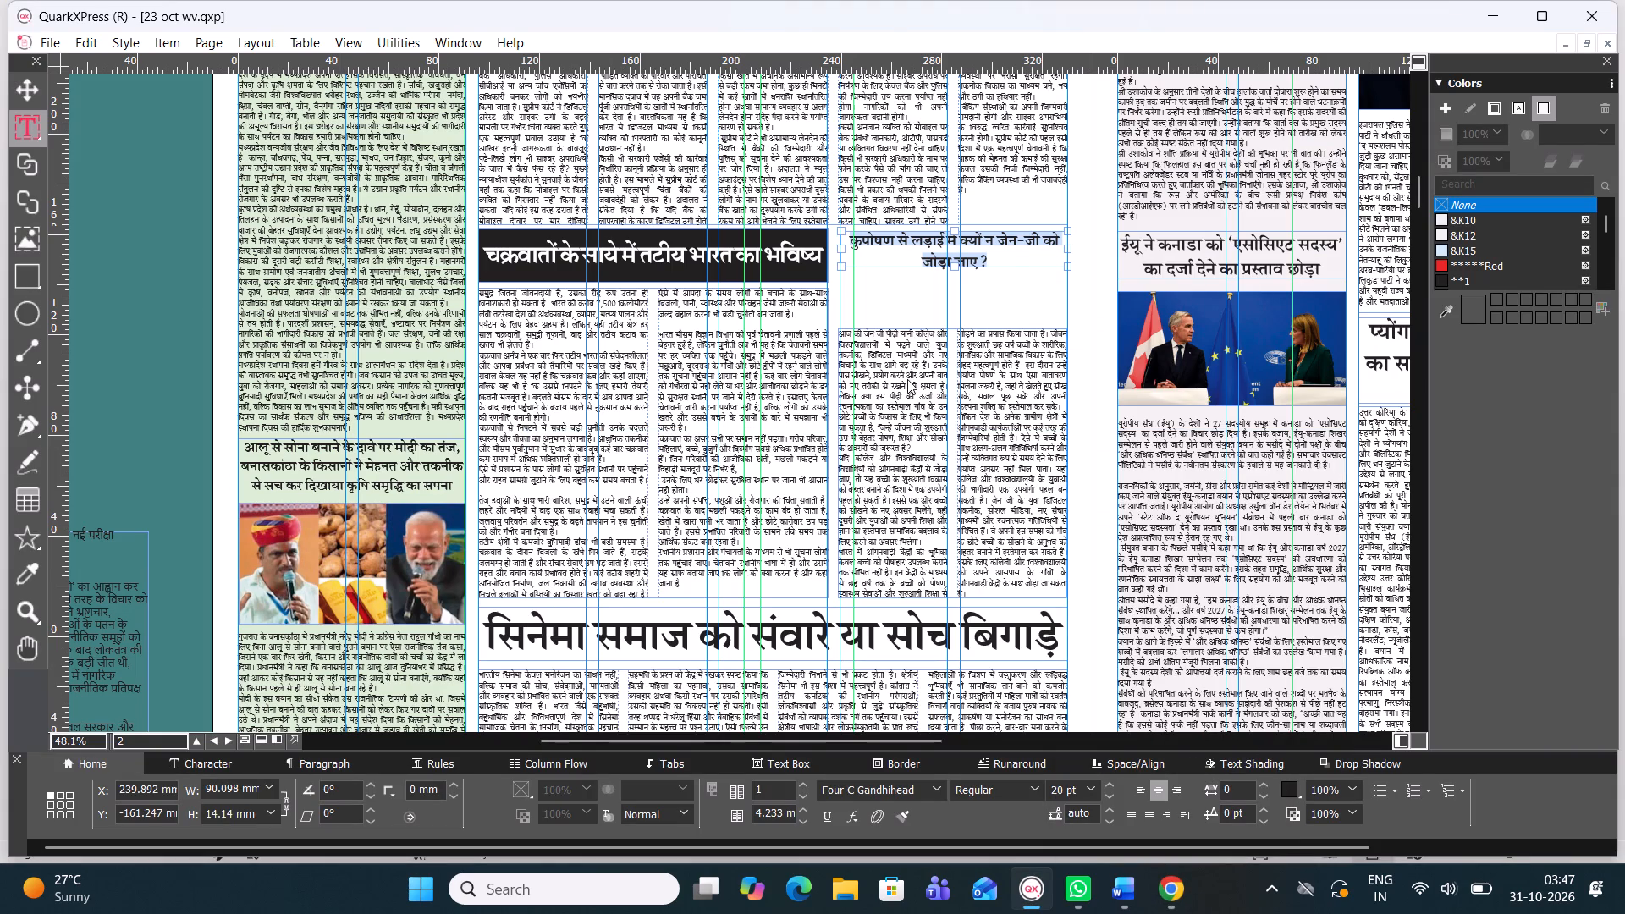
pyautogui.doubleClick(906, 378)
pyautogui.click(906, 377)
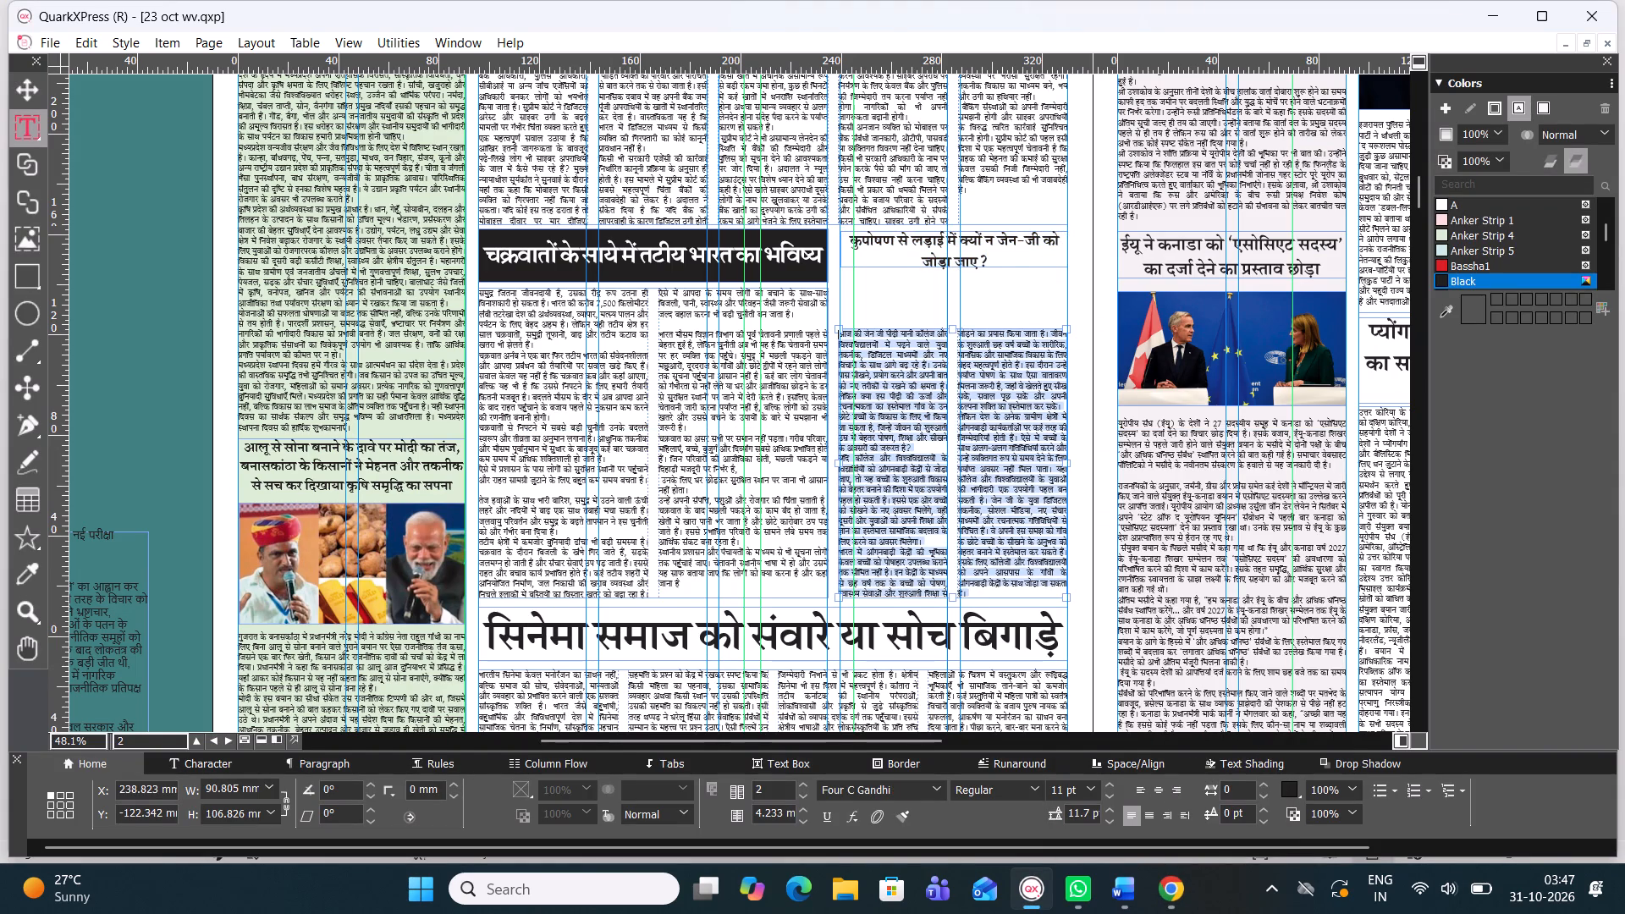
pyautogui.hotkey('ctrl', 'c')
pyautogui.click(1166, 908)
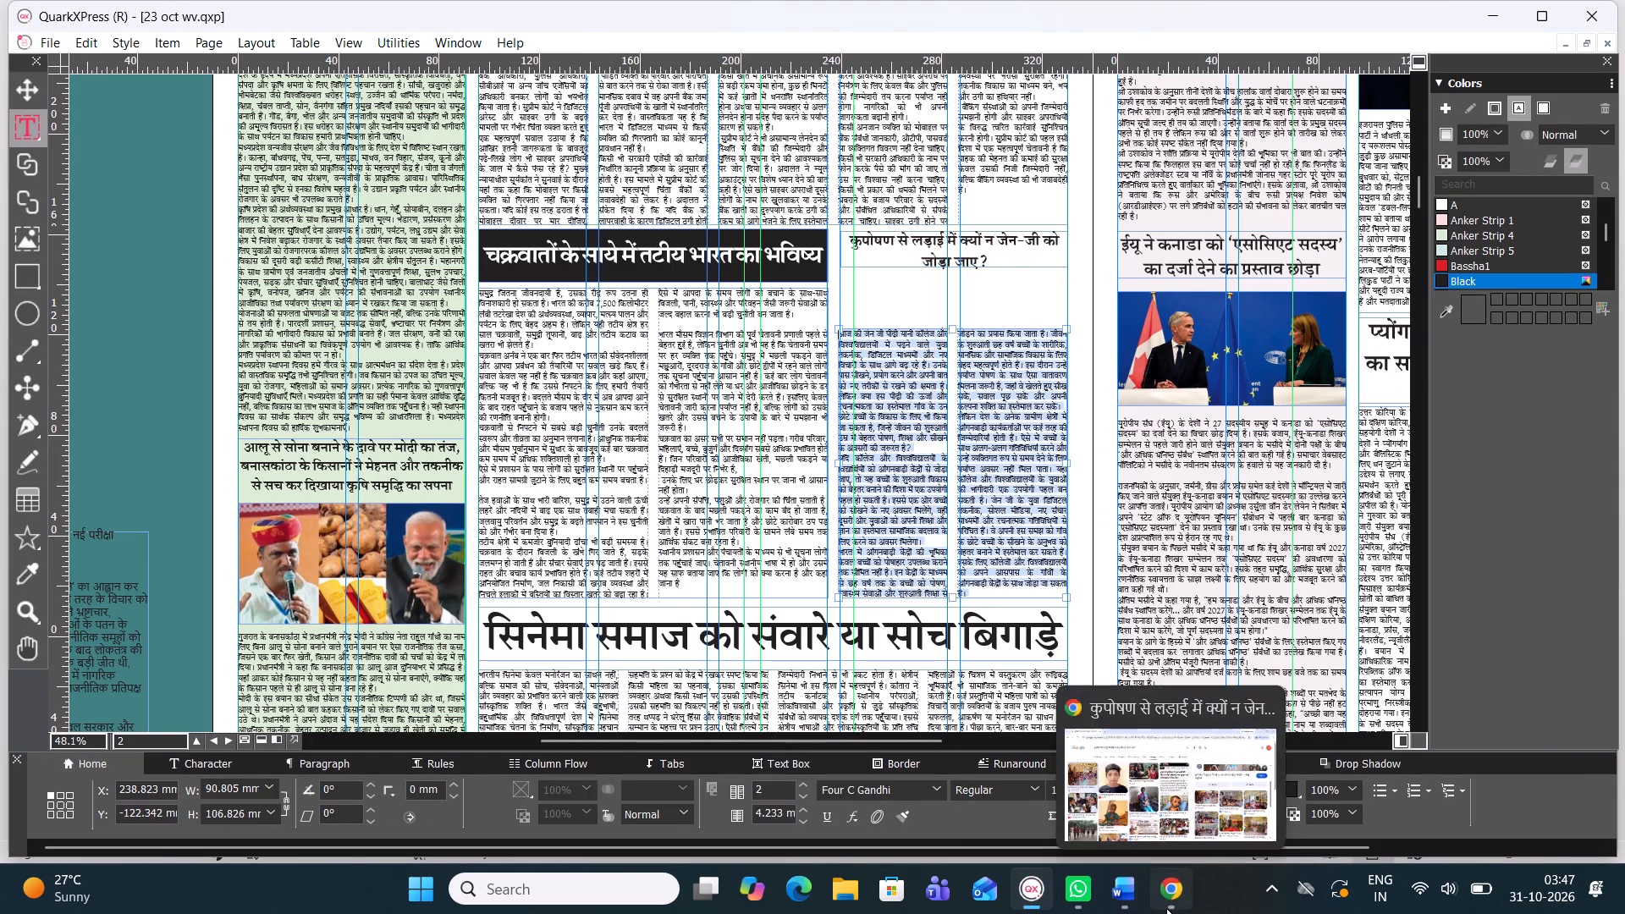
pyautogui.click(620, 155)
pyautogui.press('space')
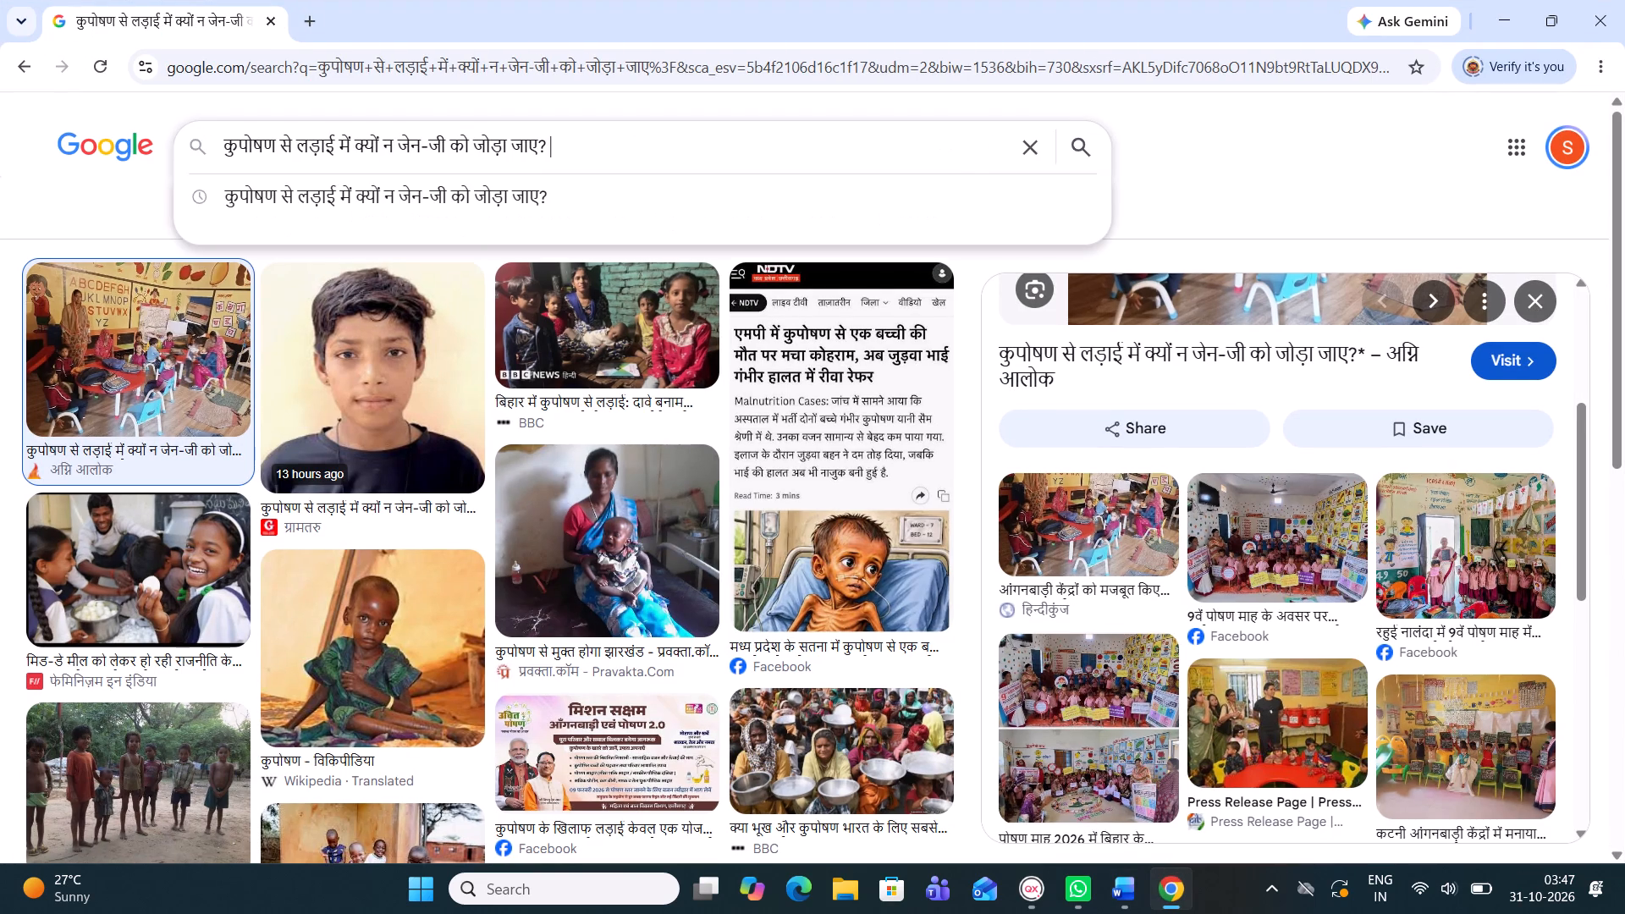
pyautogui.hotkey('ctrl', 'v')
pyautogui.press('Return')
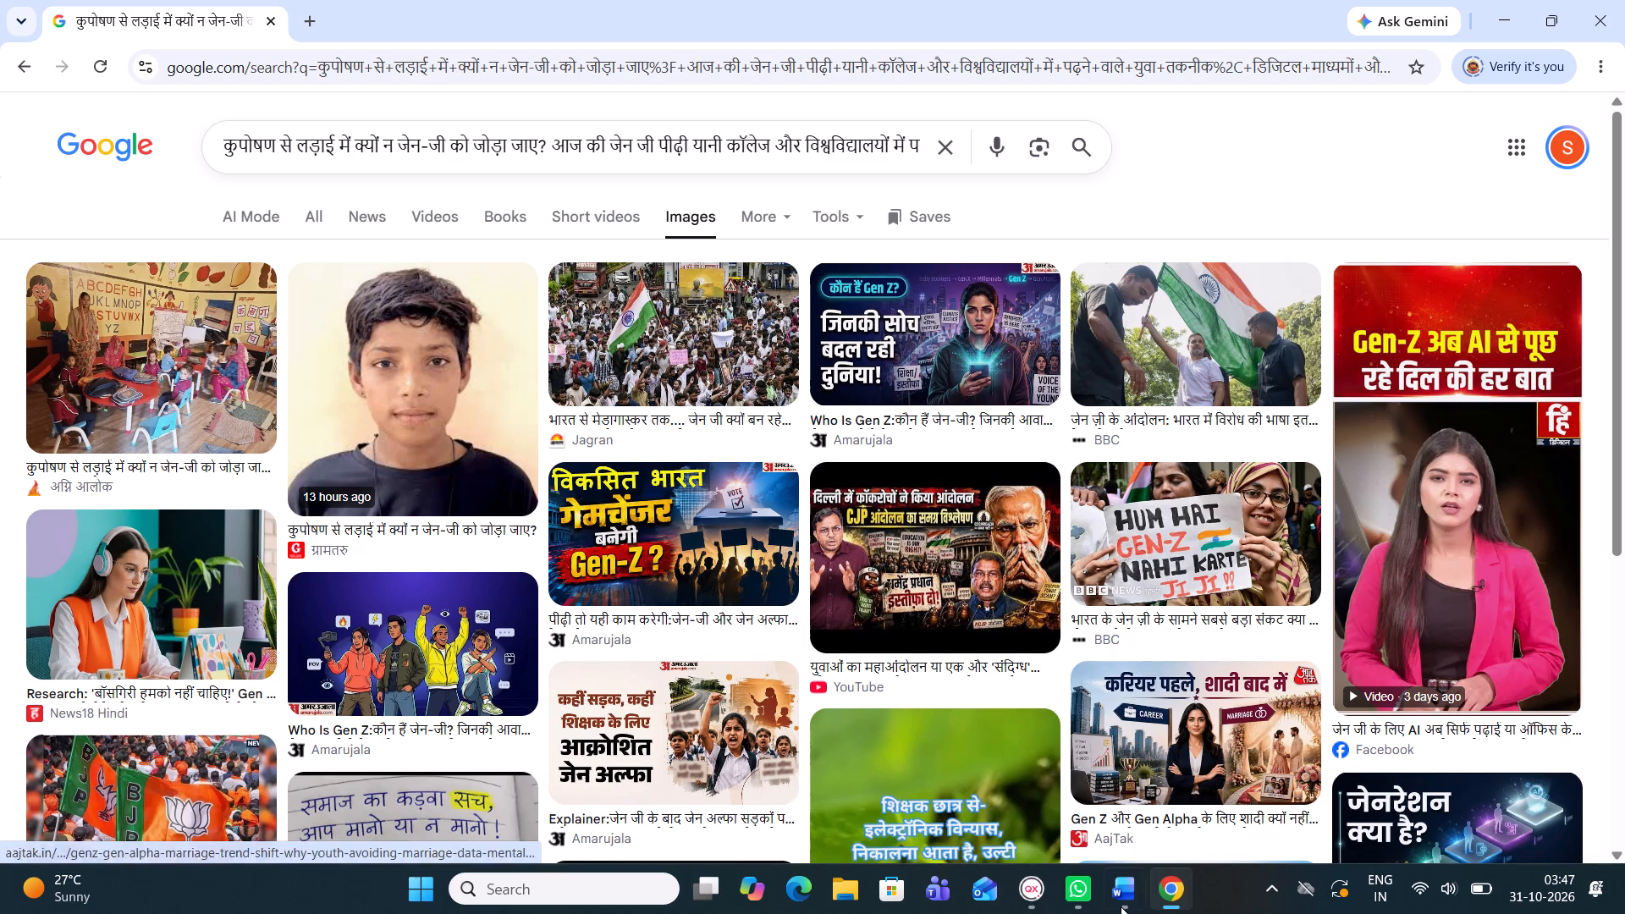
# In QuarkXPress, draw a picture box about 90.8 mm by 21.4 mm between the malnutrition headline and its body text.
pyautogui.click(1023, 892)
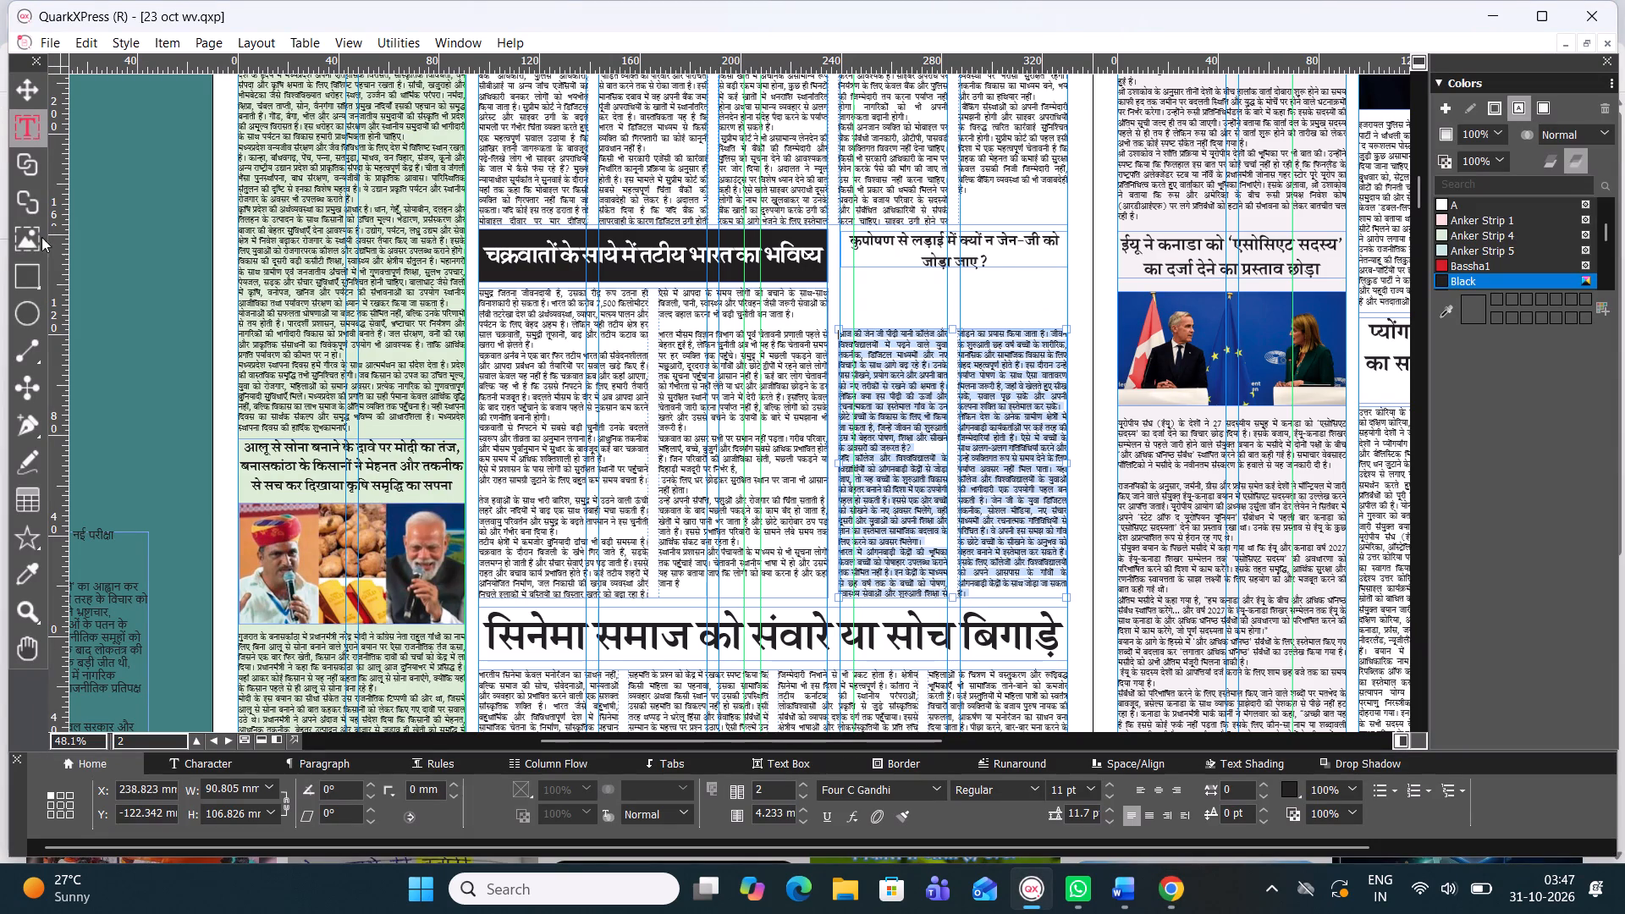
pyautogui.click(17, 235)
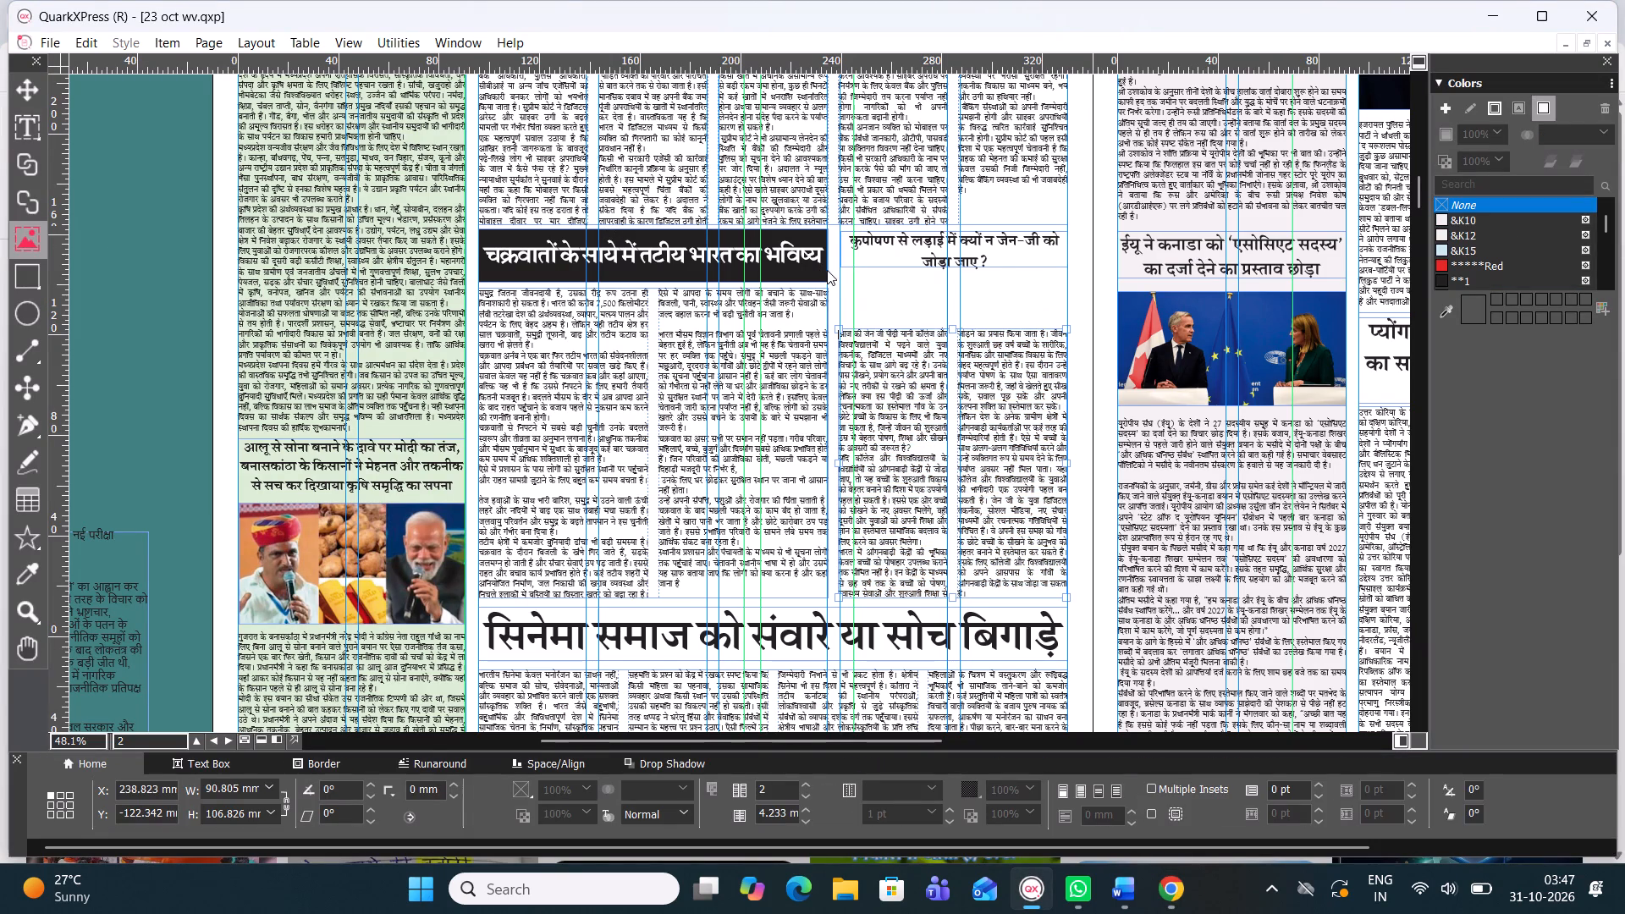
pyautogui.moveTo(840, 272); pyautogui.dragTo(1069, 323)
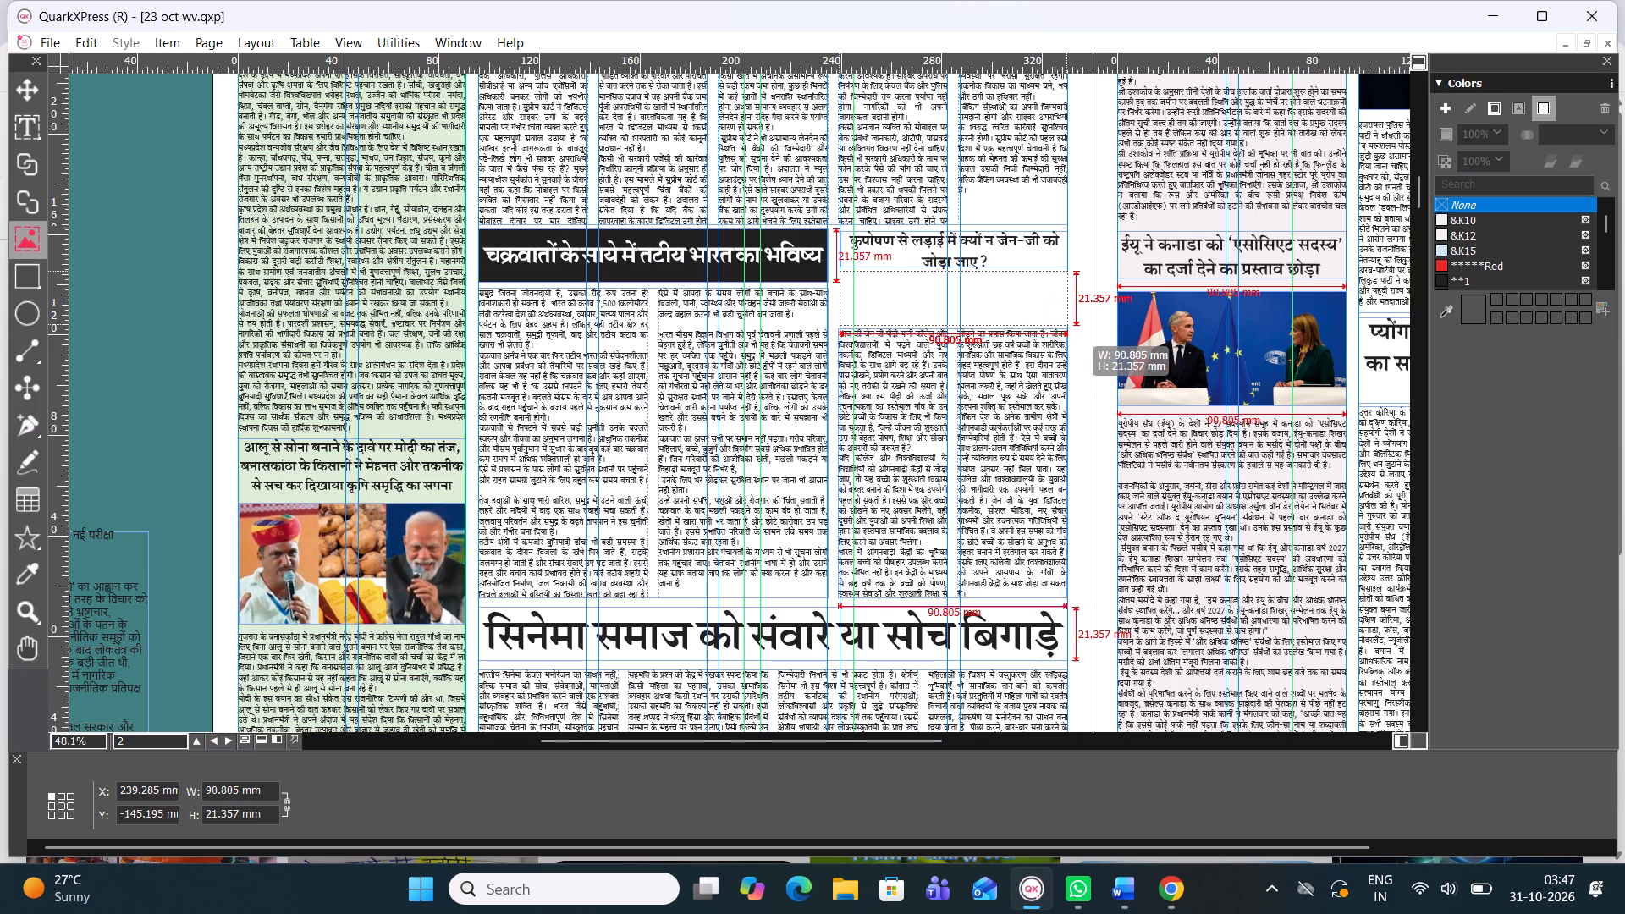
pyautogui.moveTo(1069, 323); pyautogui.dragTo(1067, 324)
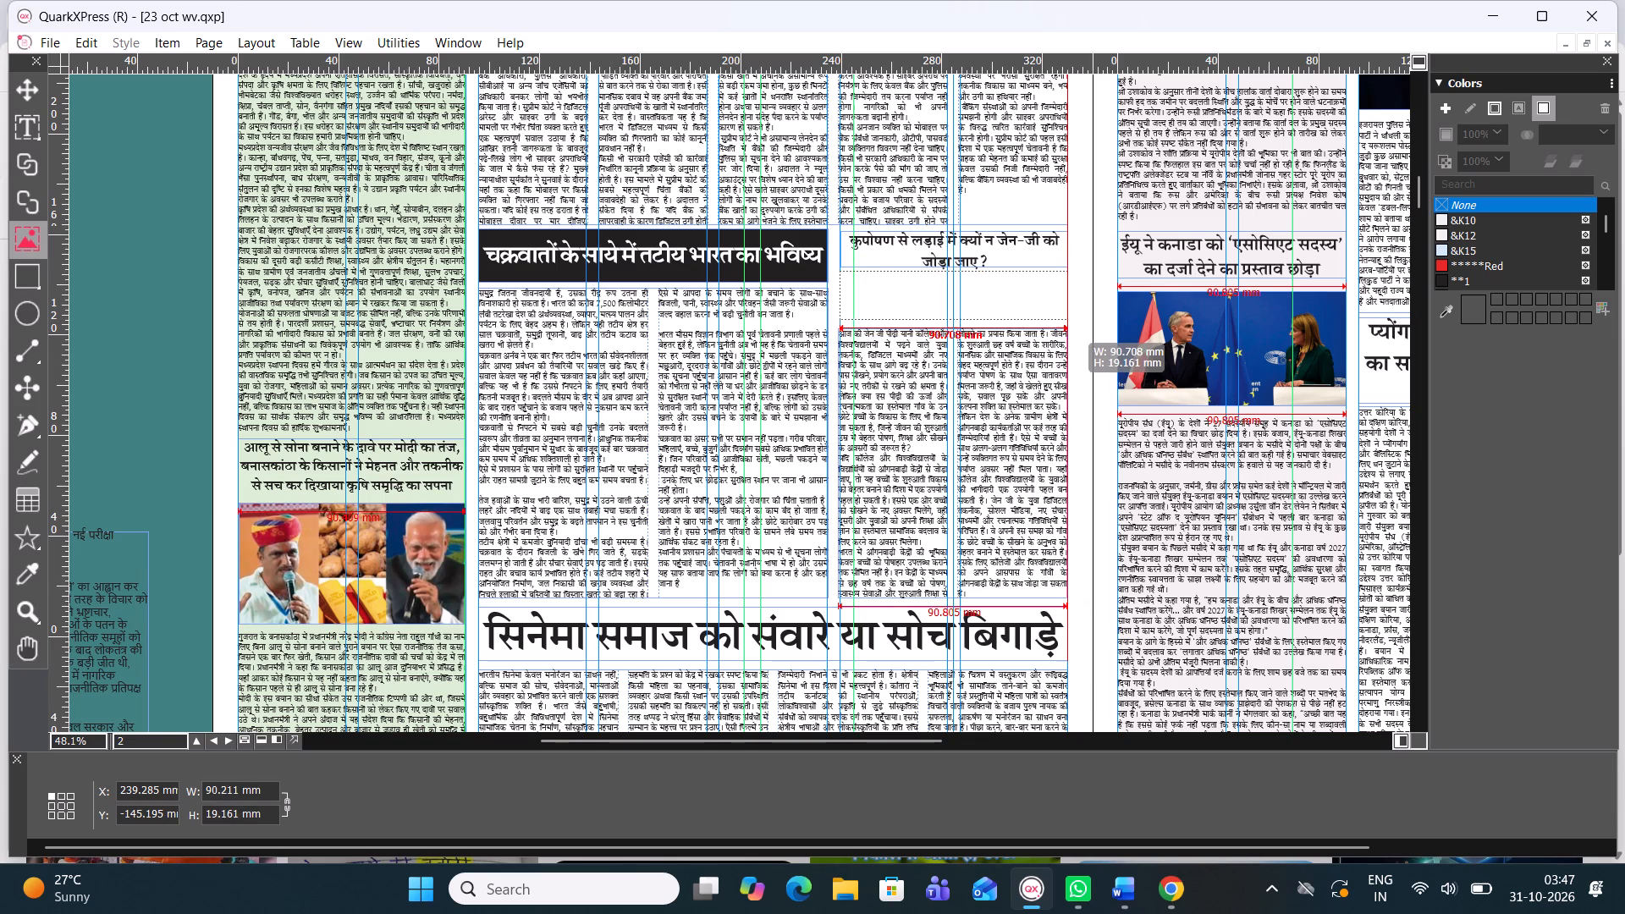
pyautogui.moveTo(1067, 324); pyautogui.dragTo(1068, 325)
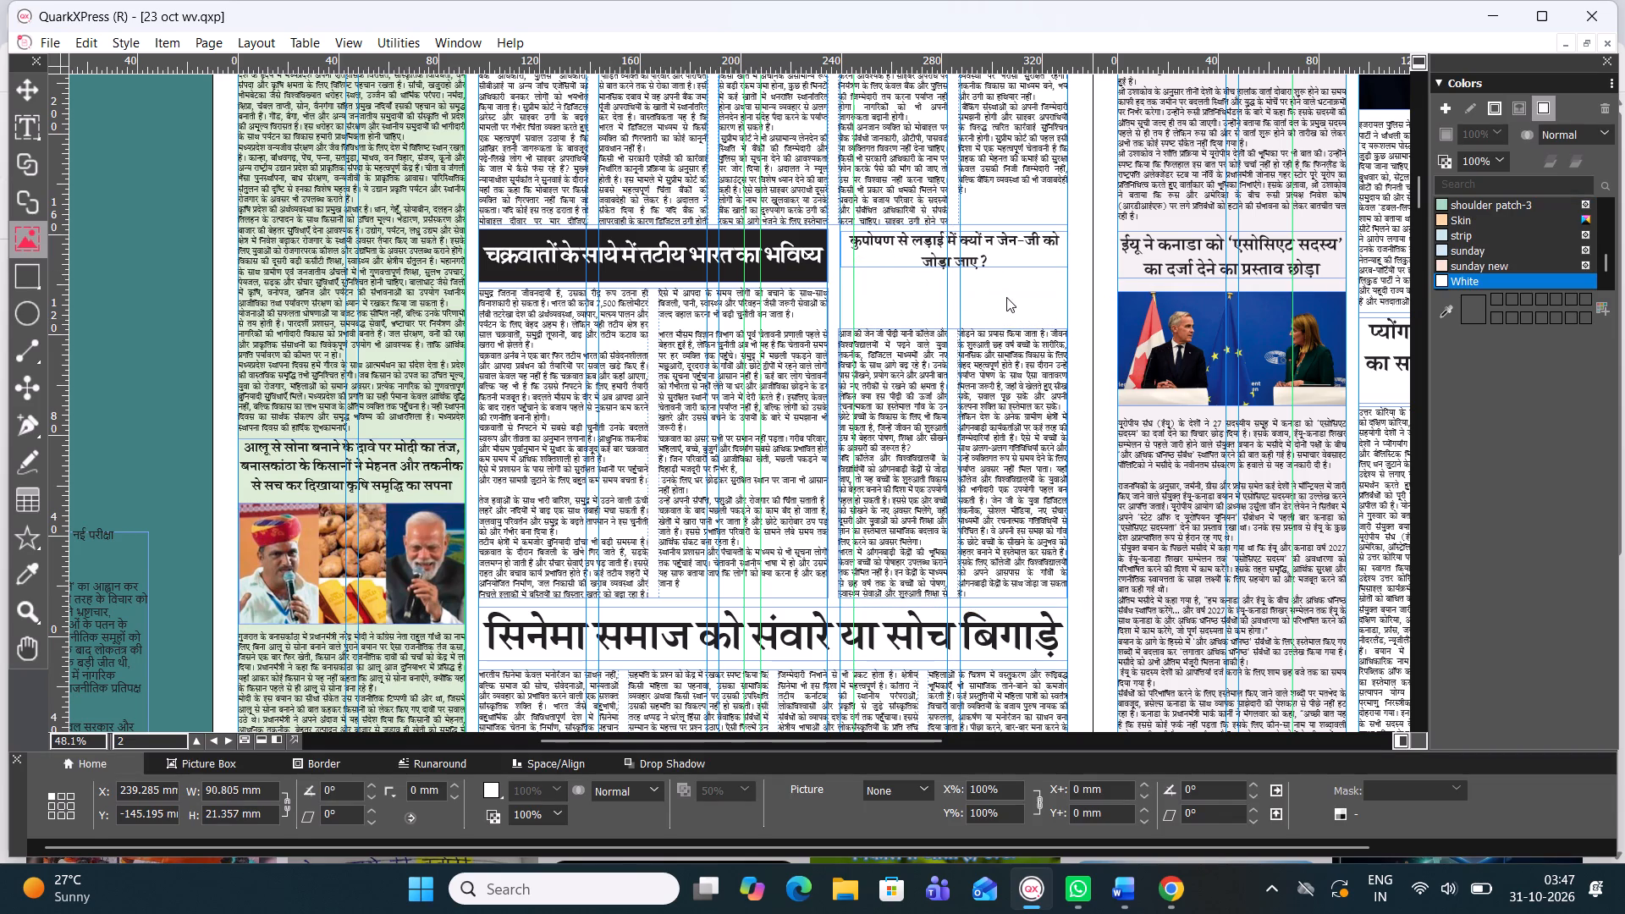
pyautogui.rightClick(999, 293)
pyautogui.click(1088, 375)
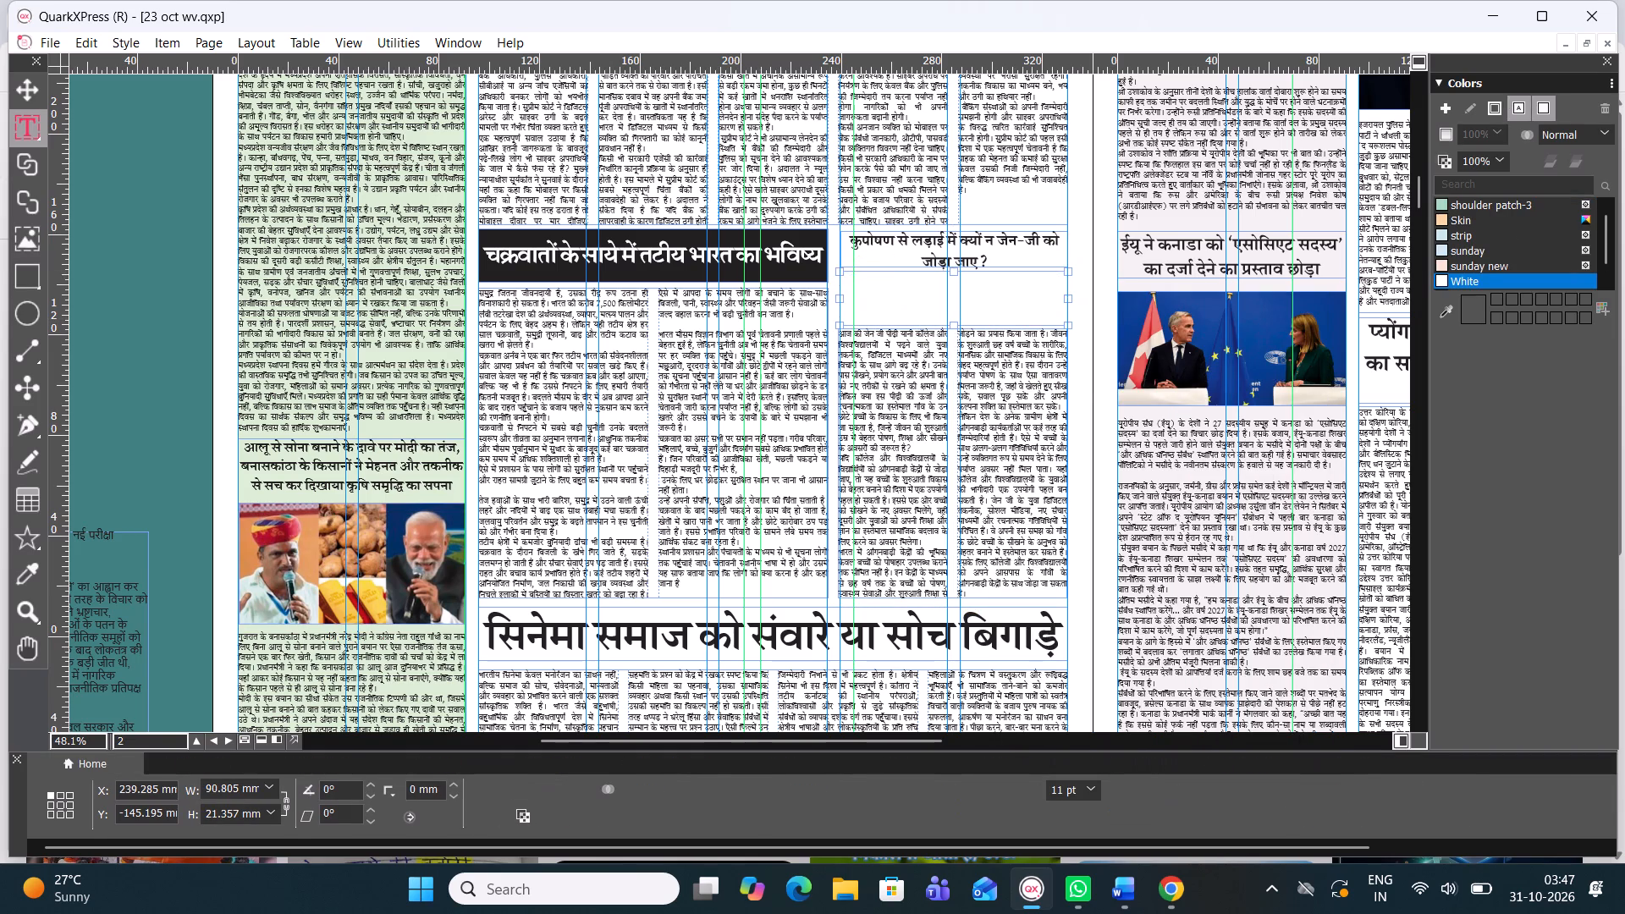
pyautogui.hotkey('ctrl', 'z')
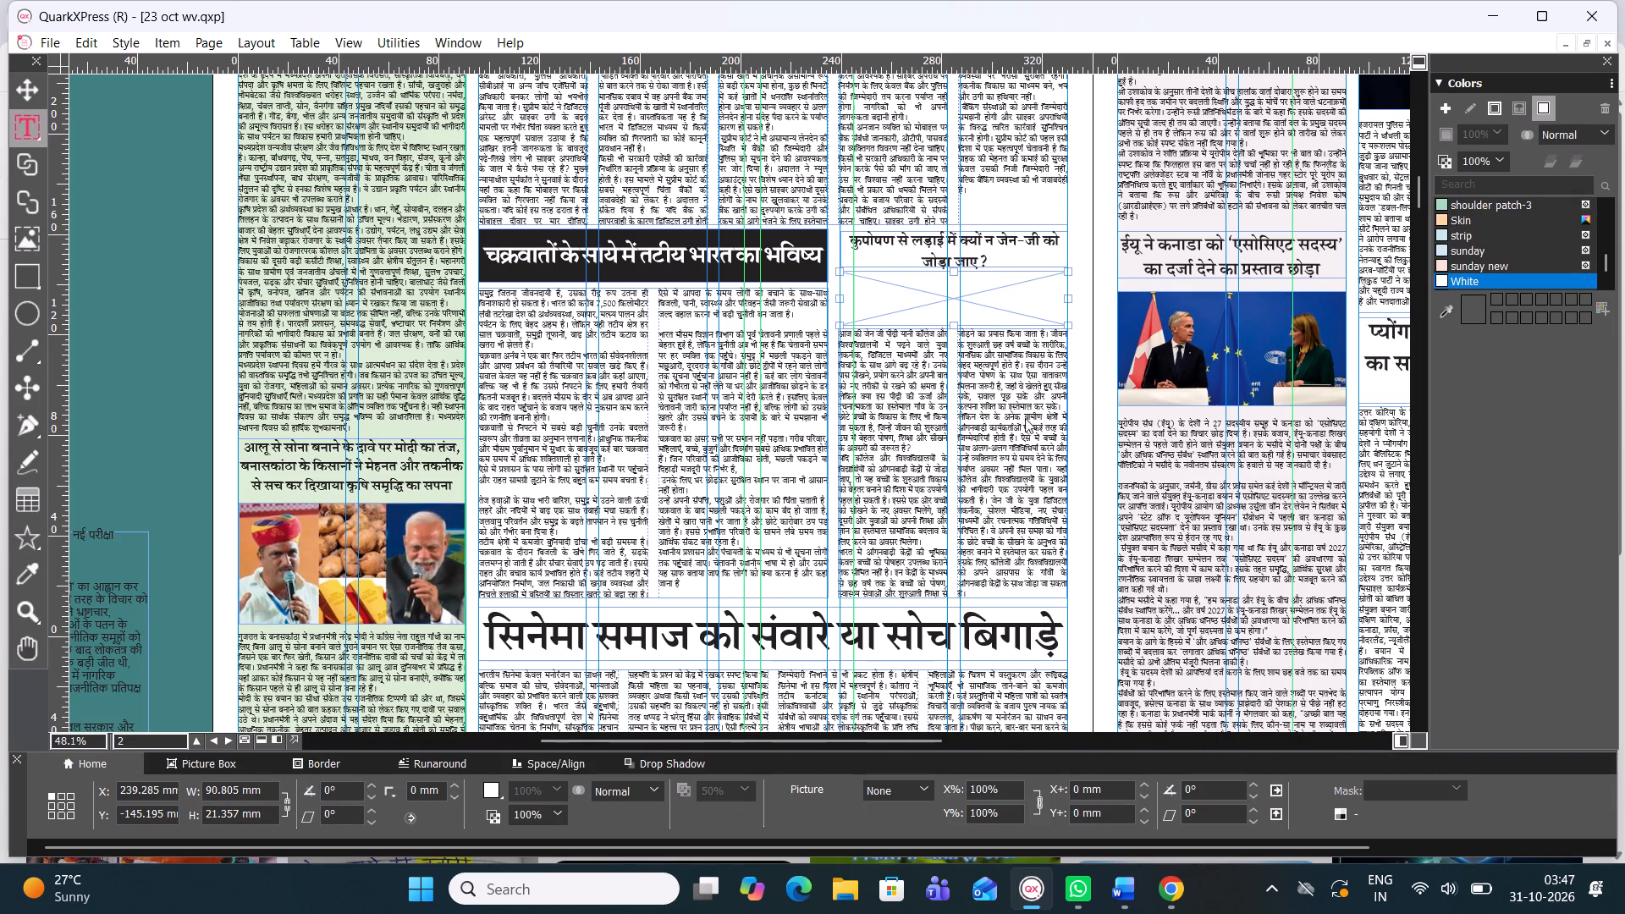
# Switch to Chrome and copy the enlarged classroom photo from the अग्नि आलोक result.
pyautogui.click(1172, 900)
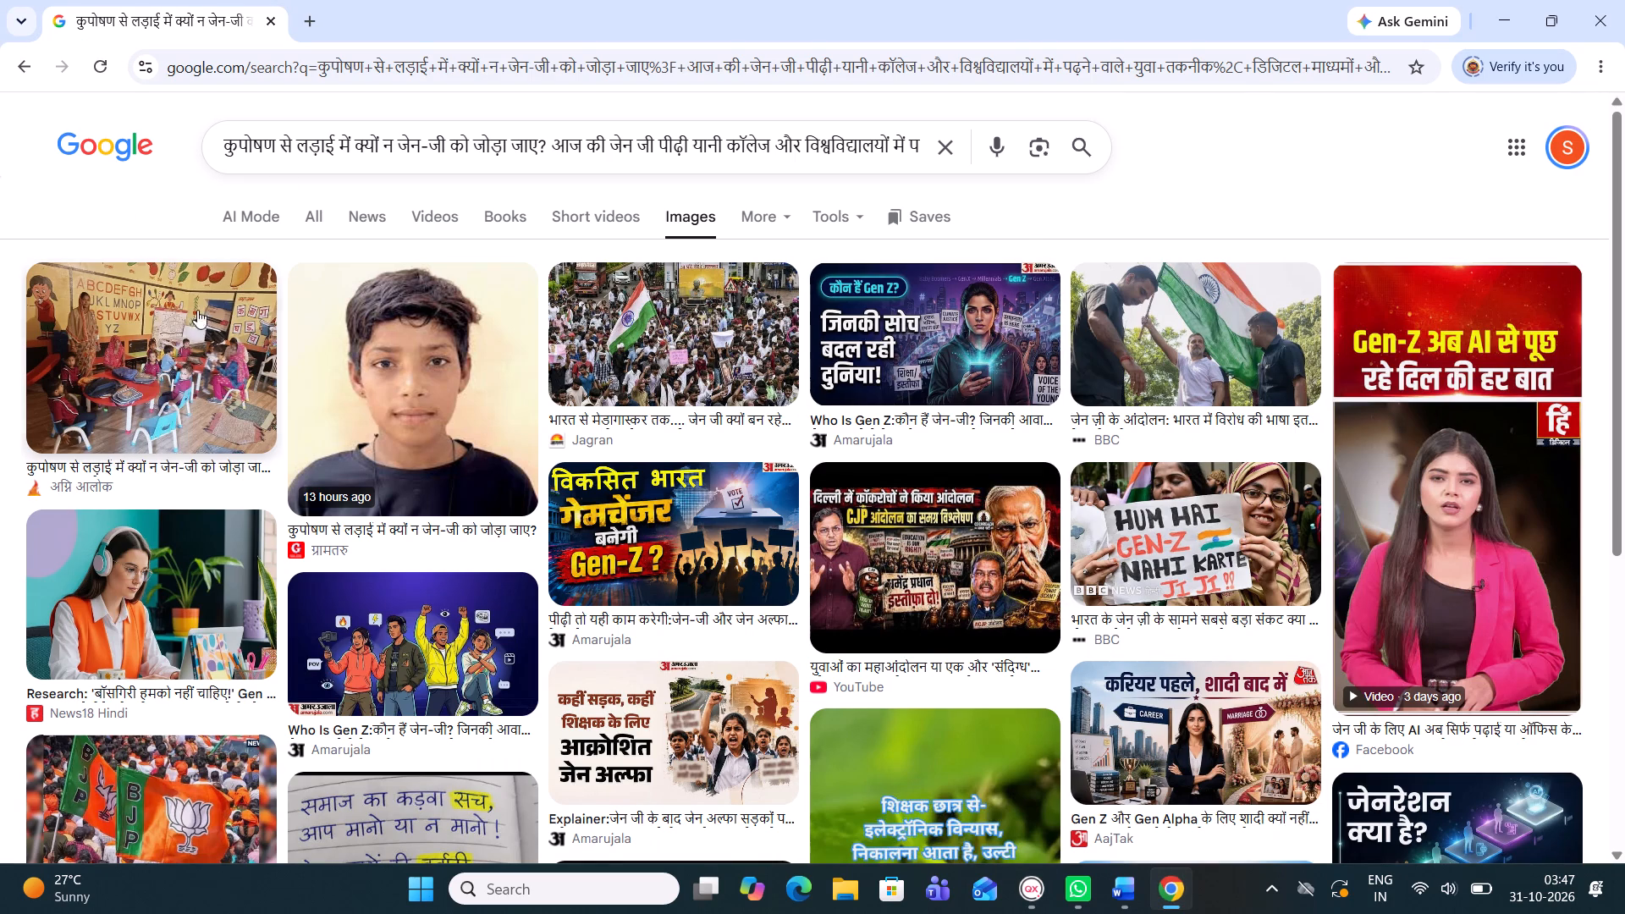
pyautogui.click(209, 319)
pyautogui.moveTo(1318, 425); pyautogui.dragTo(1328, 430, button='right')
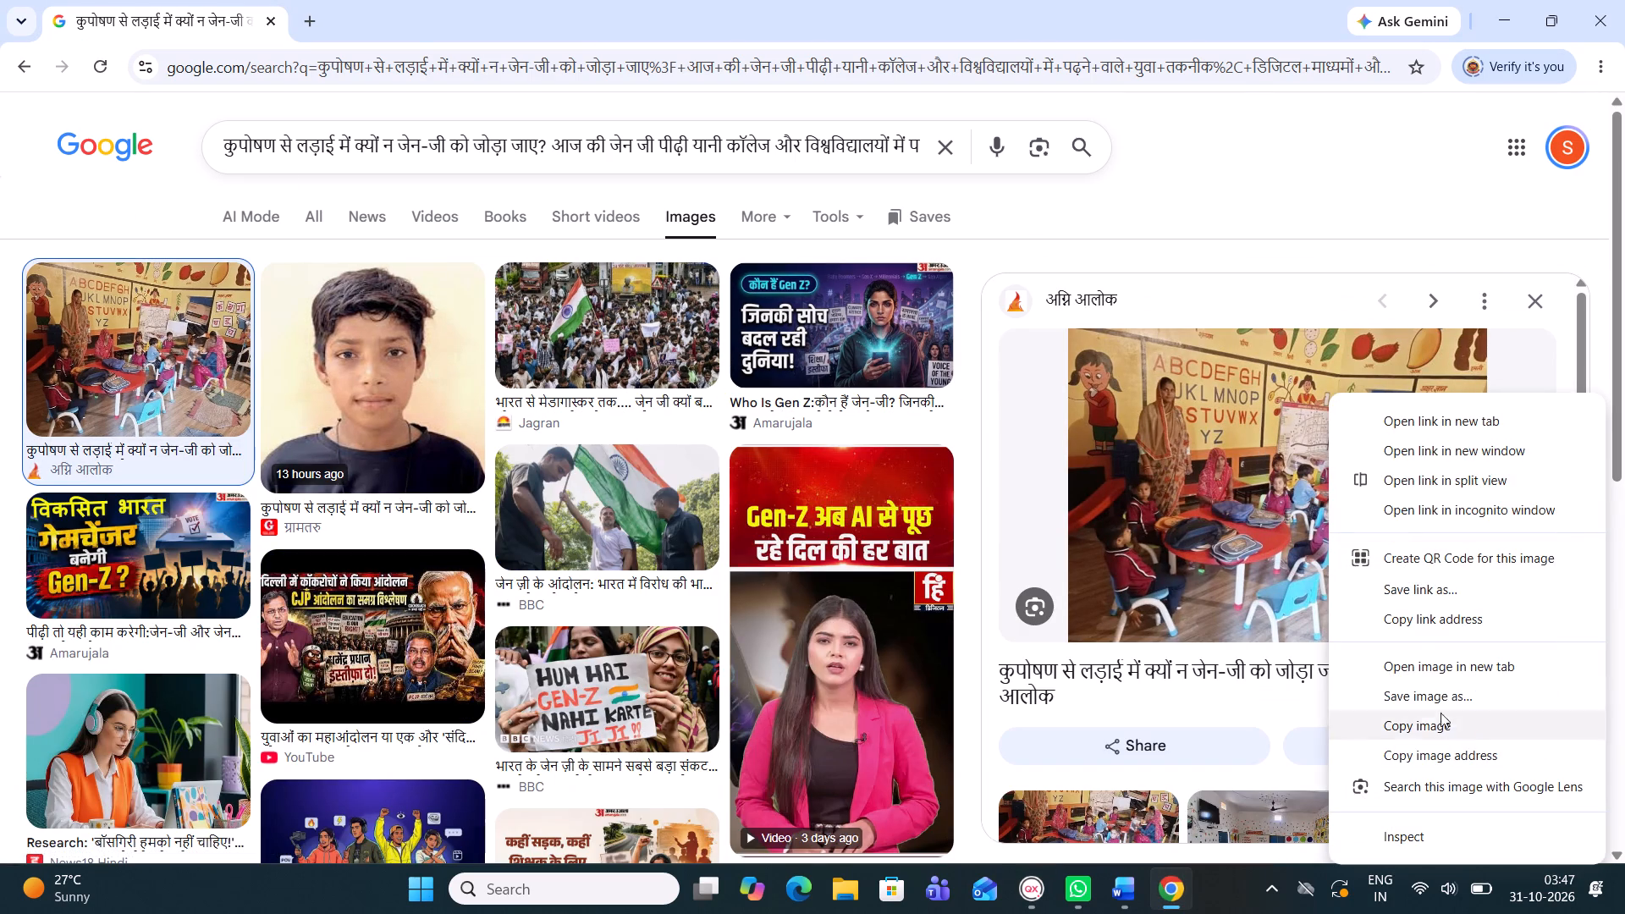
pyautogui.click(1435, 733)
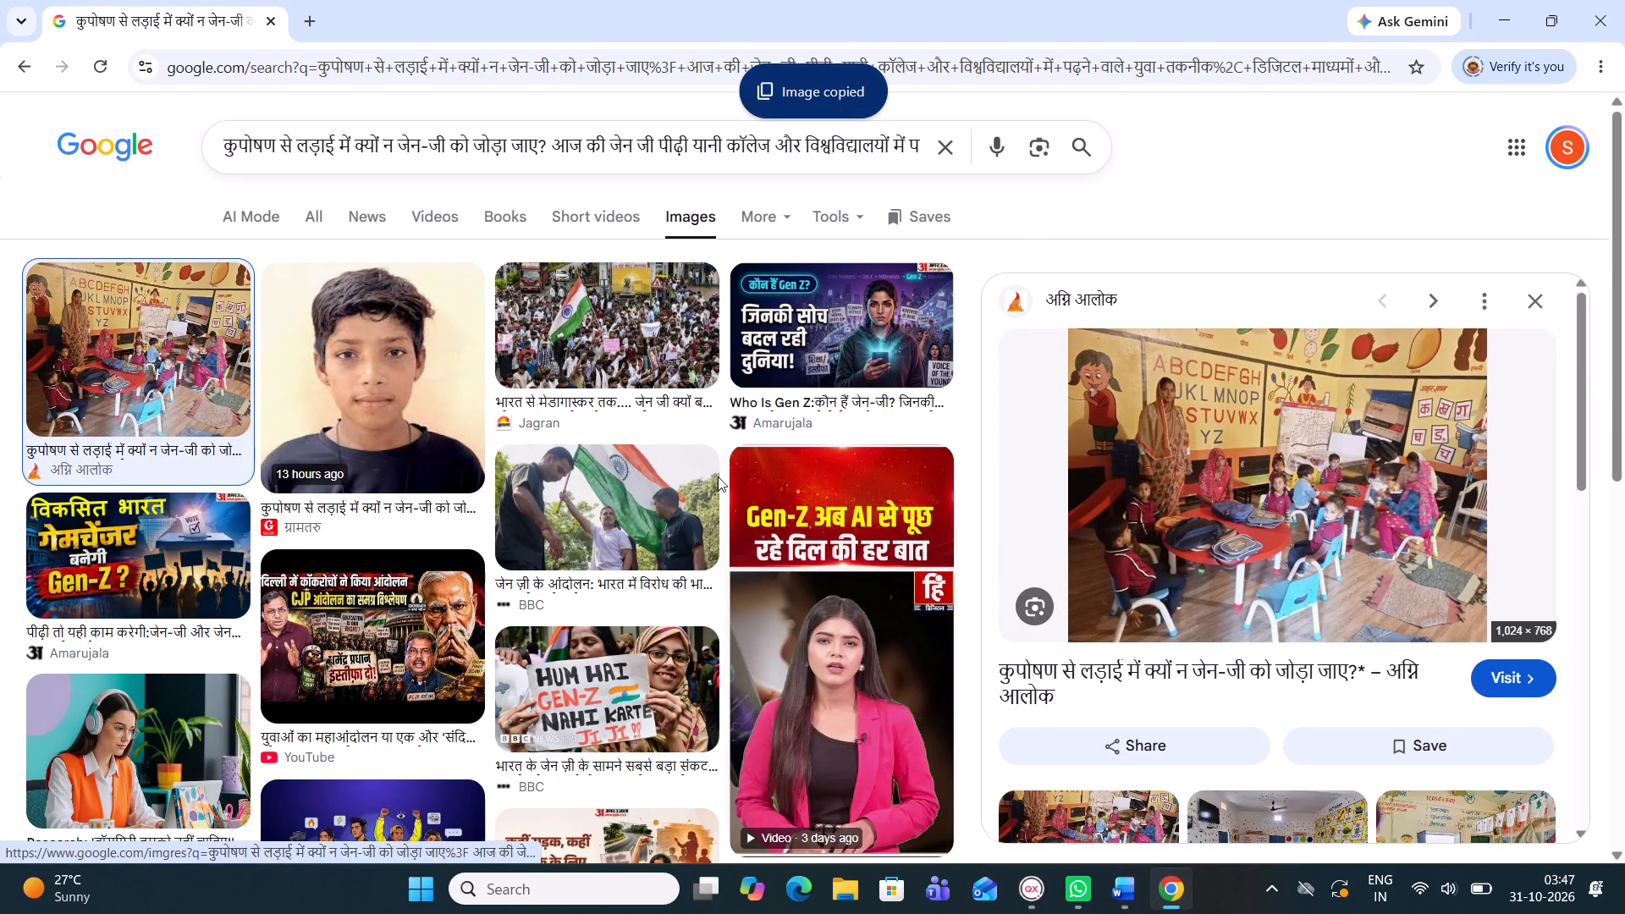
# Look through the image results for a picture suited to the malnutrition and Gen-Z article, and close the browser.
pyautogui.scroll(-1, 673, 432)
pyautogui.scroll(1, 673, 432)
pyautogui.scroll(-2, 673, 432)
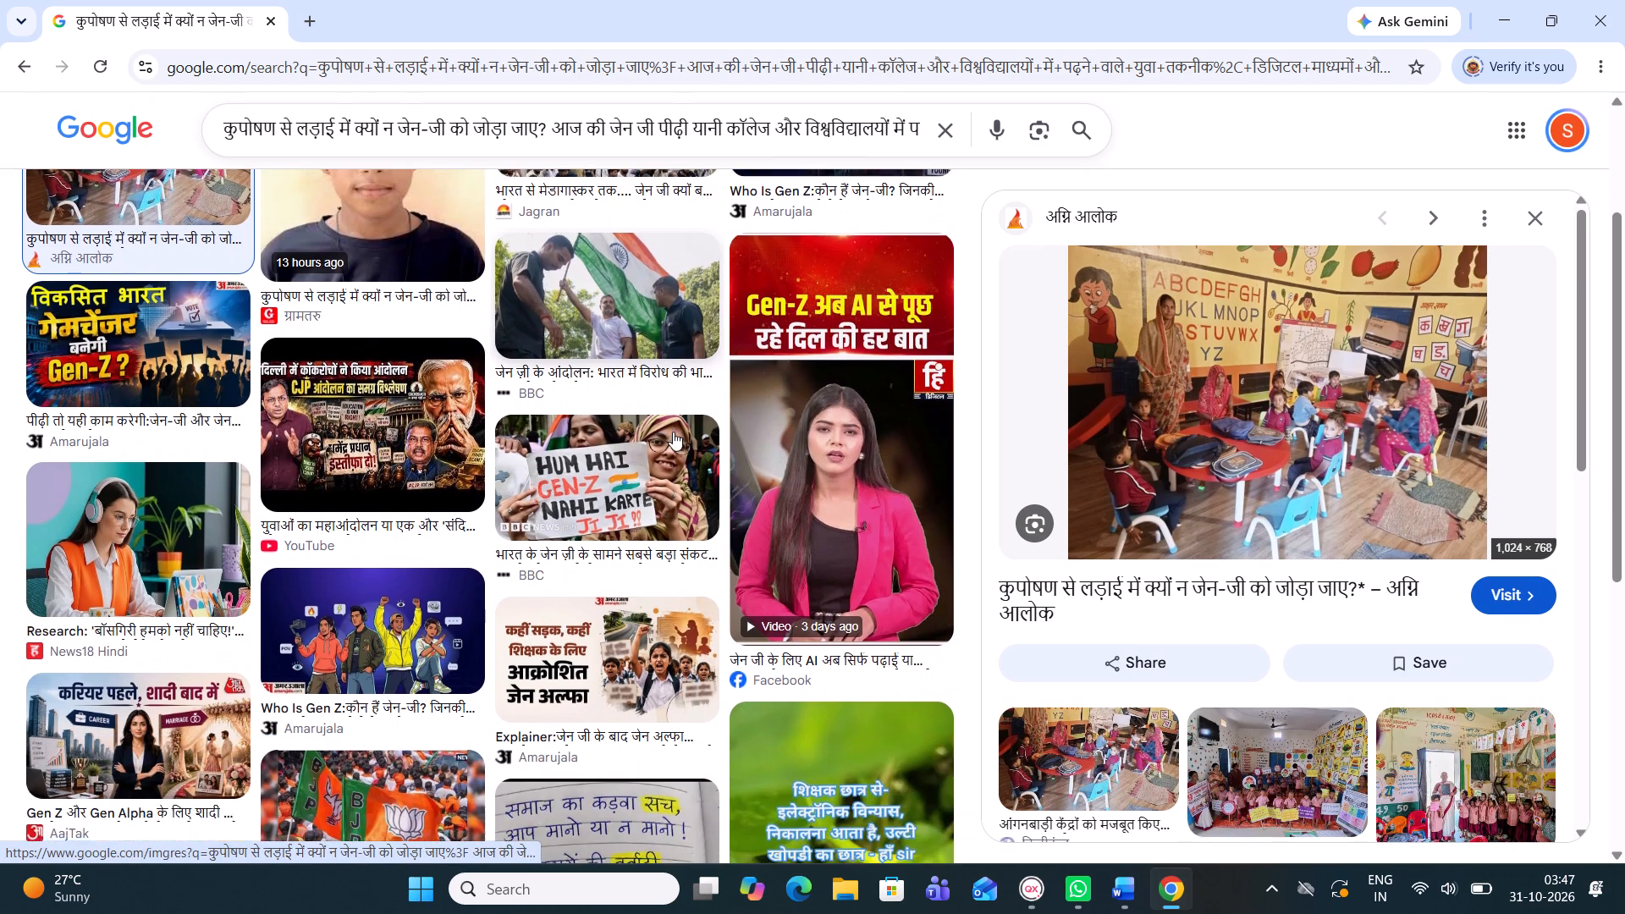
pyautogui.scroll(-4, 673, 432)
pyautogui.scroll(1, 673, 432)
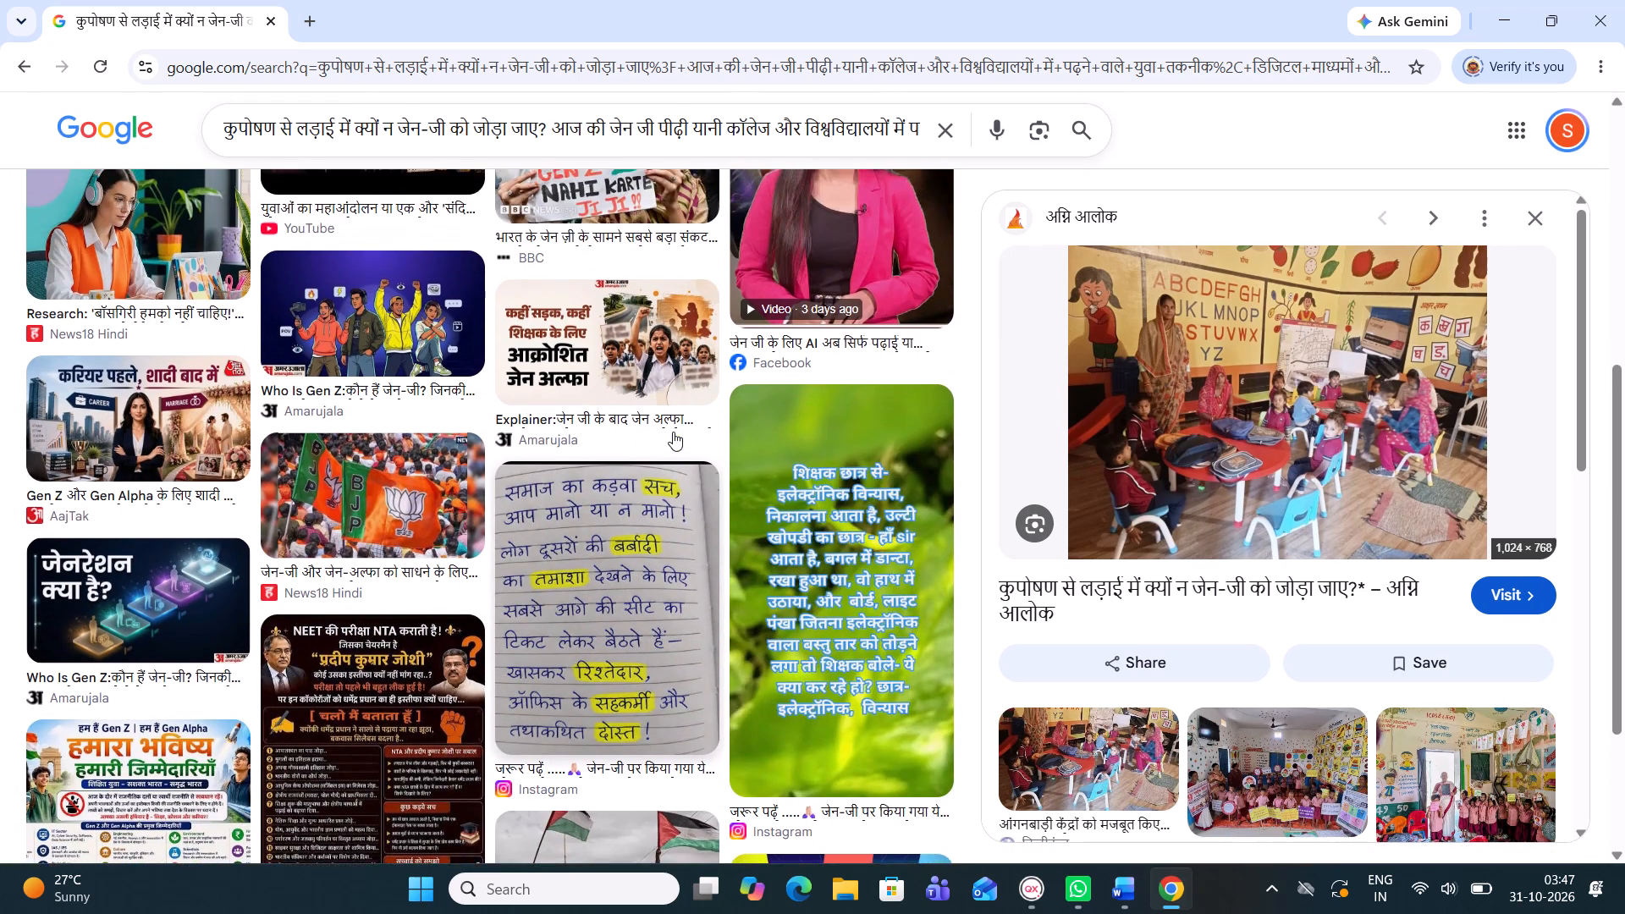
pyautogui.scroll(-1, 673, 432)
pyautogui.scroll(1, 673, 432)
pyautogui.scroll(-2, 673, 432)
pyautogui.scroll(4, 673, 432)
pyautogui.scroll(-1, 692, 394)
pyautogui.scroll(2, 692, 394)
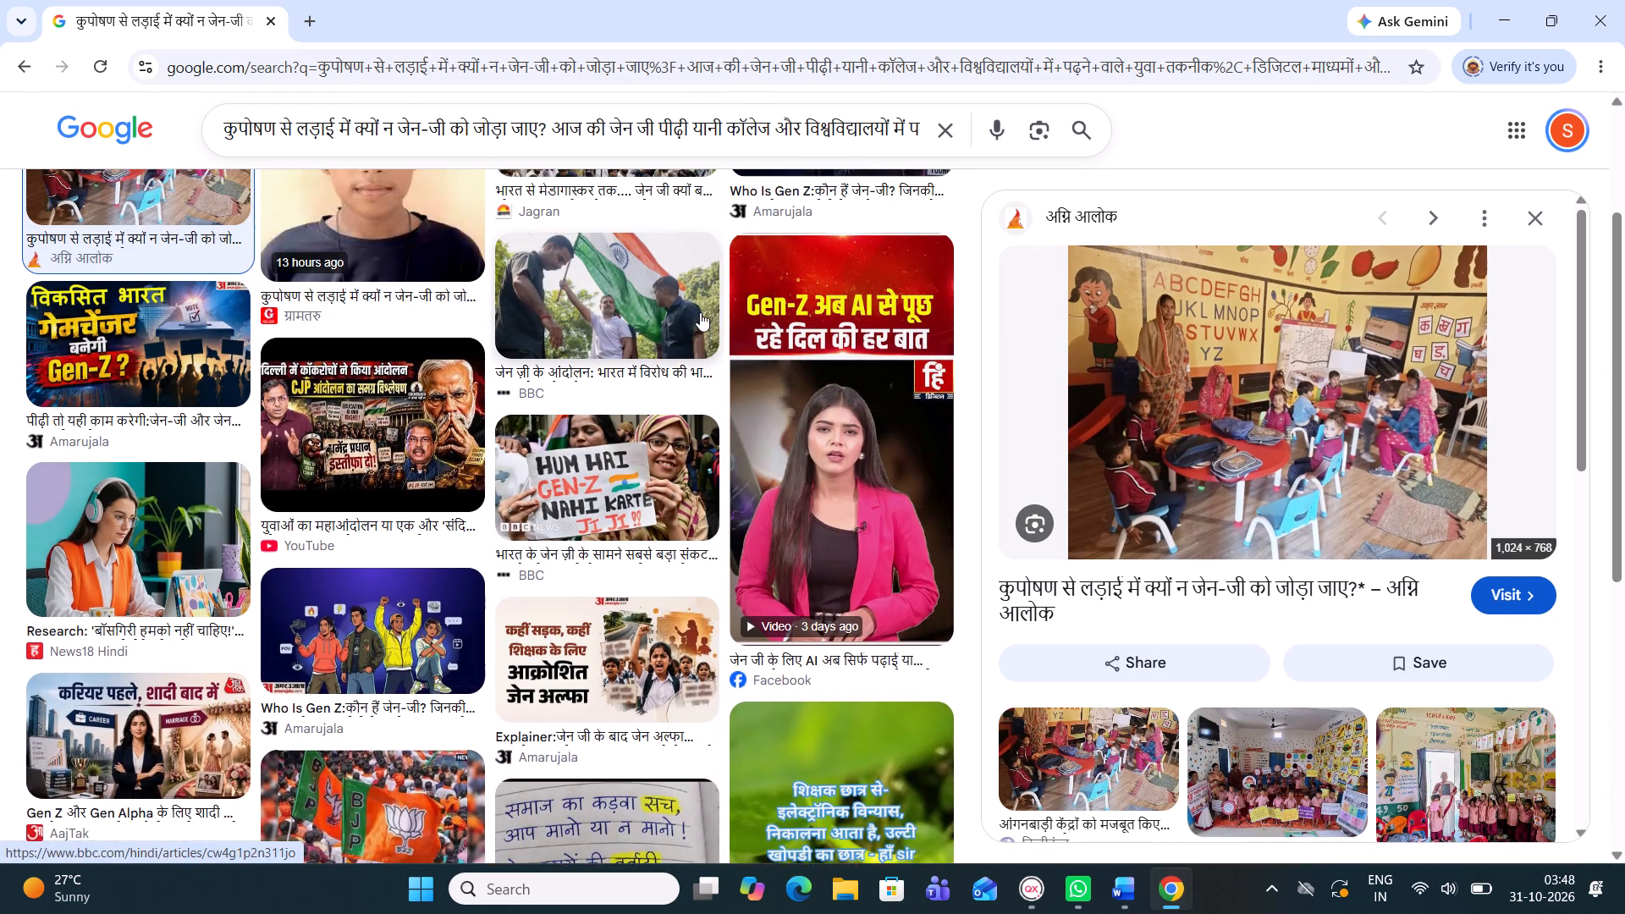
pyautogui.scroll(1, 700, 310)
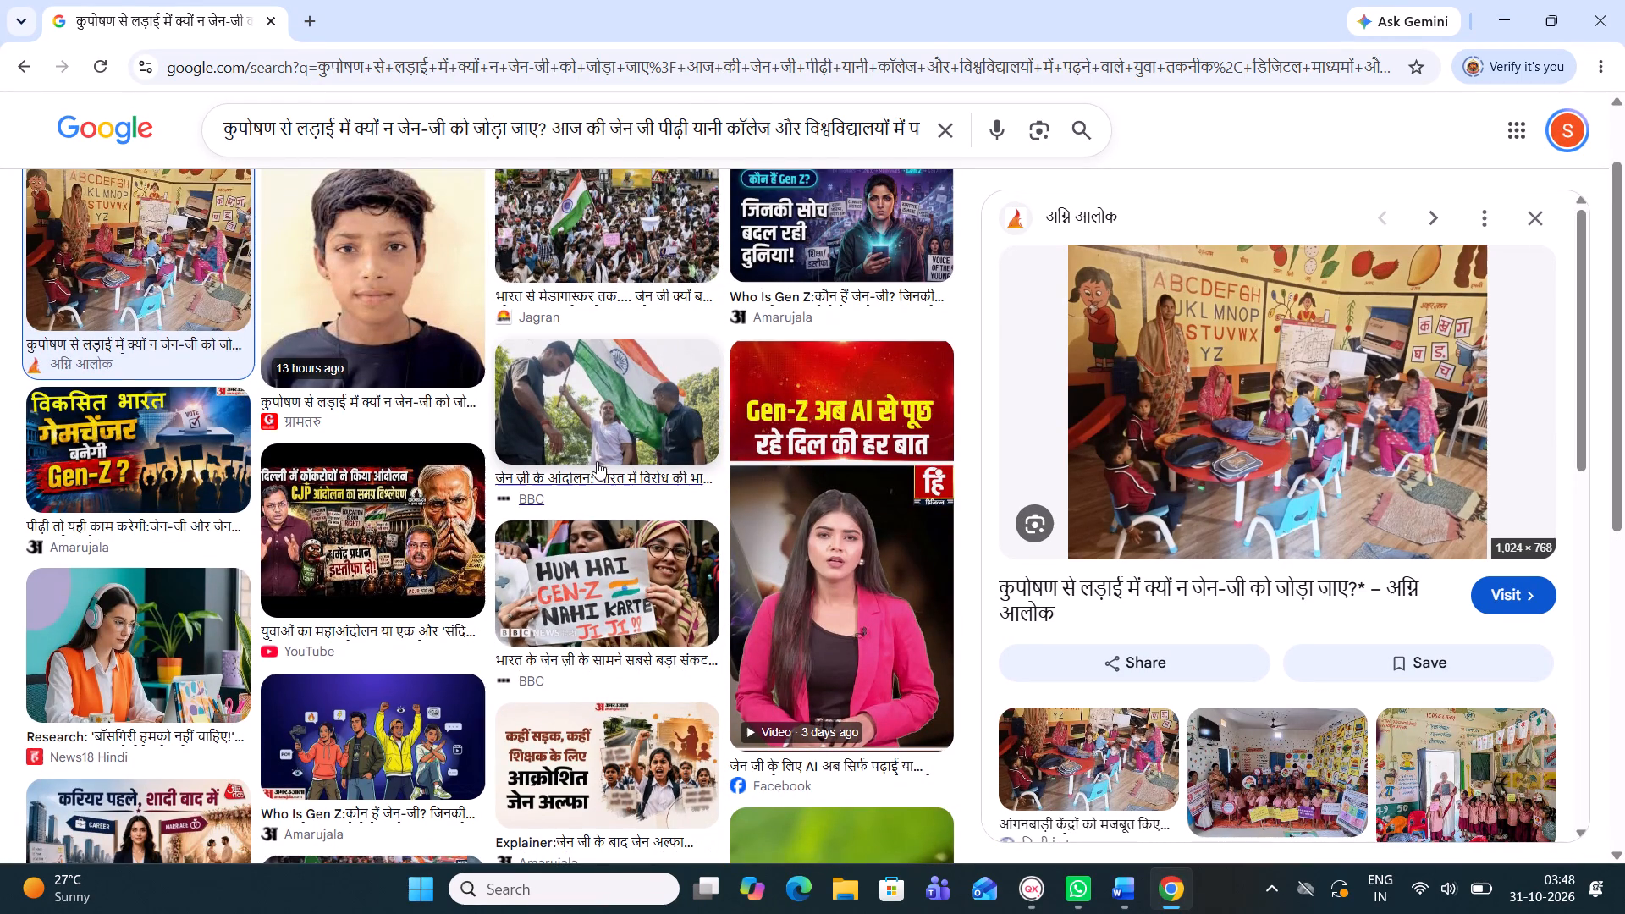
pyautogui.scroll(-1, 588, 406)
pyautogui.scroll(1, 588, 404)
pyautogui.scroll(-1, 588, 404)
pyautogui.scroll(1, 590, 399)
pyautogui.scroll(-1, 601, 319)
pyautogui.scroll(3, 601, 319)
pyautogui.scroll(-1, 601, 319)
pyautogui.scroll(3, 601, 311)
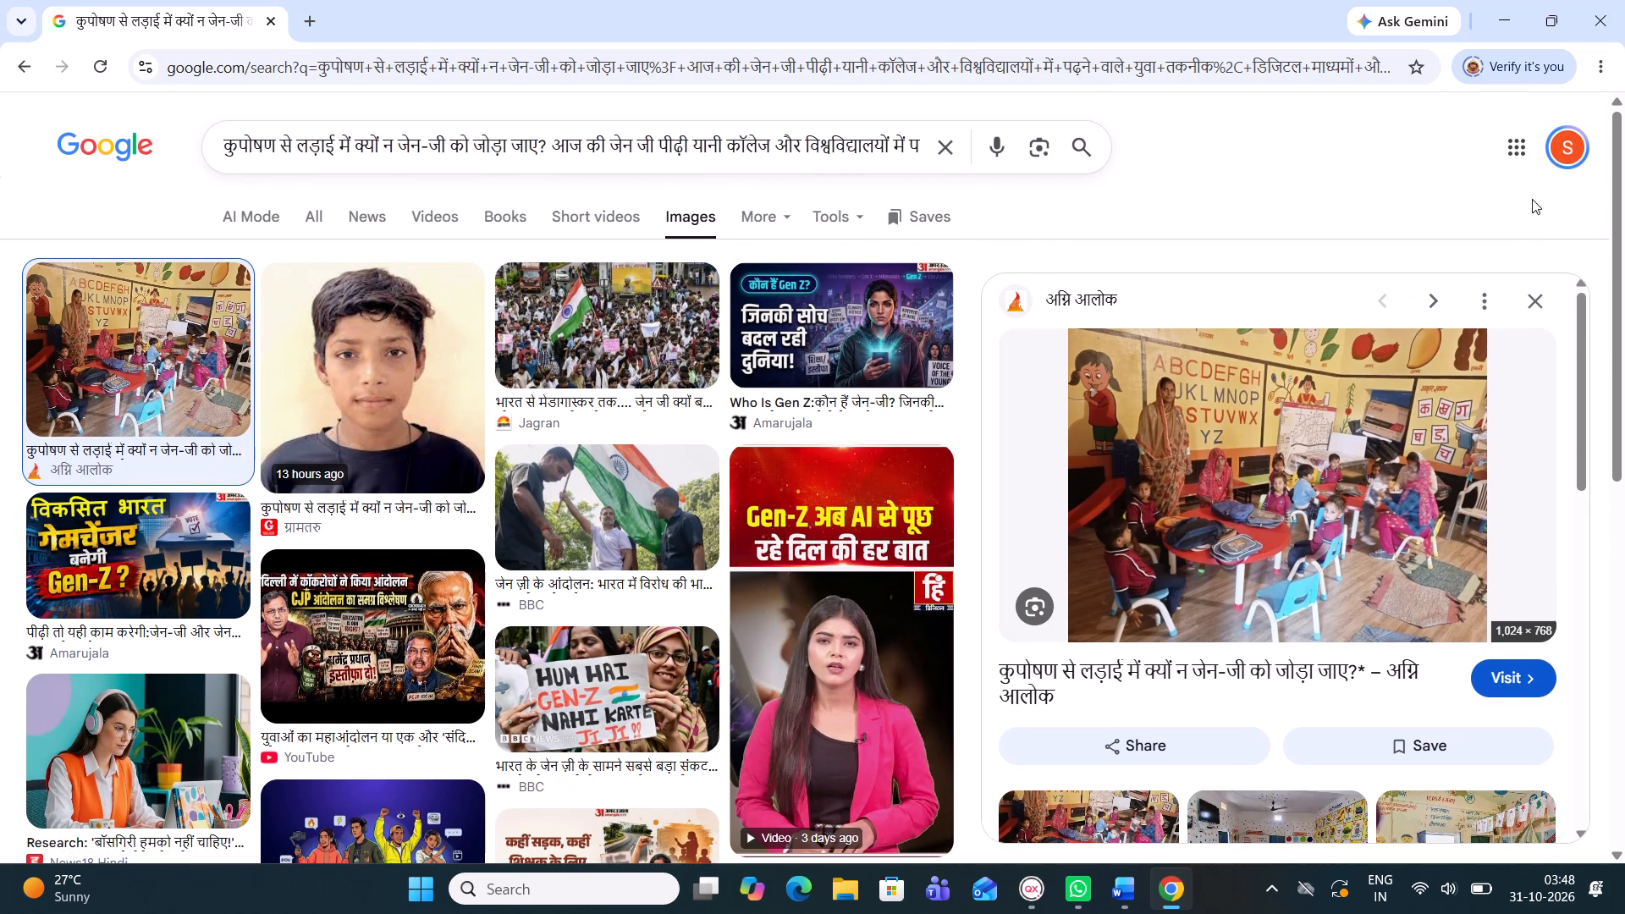
pyautogui.click(1596, 8)
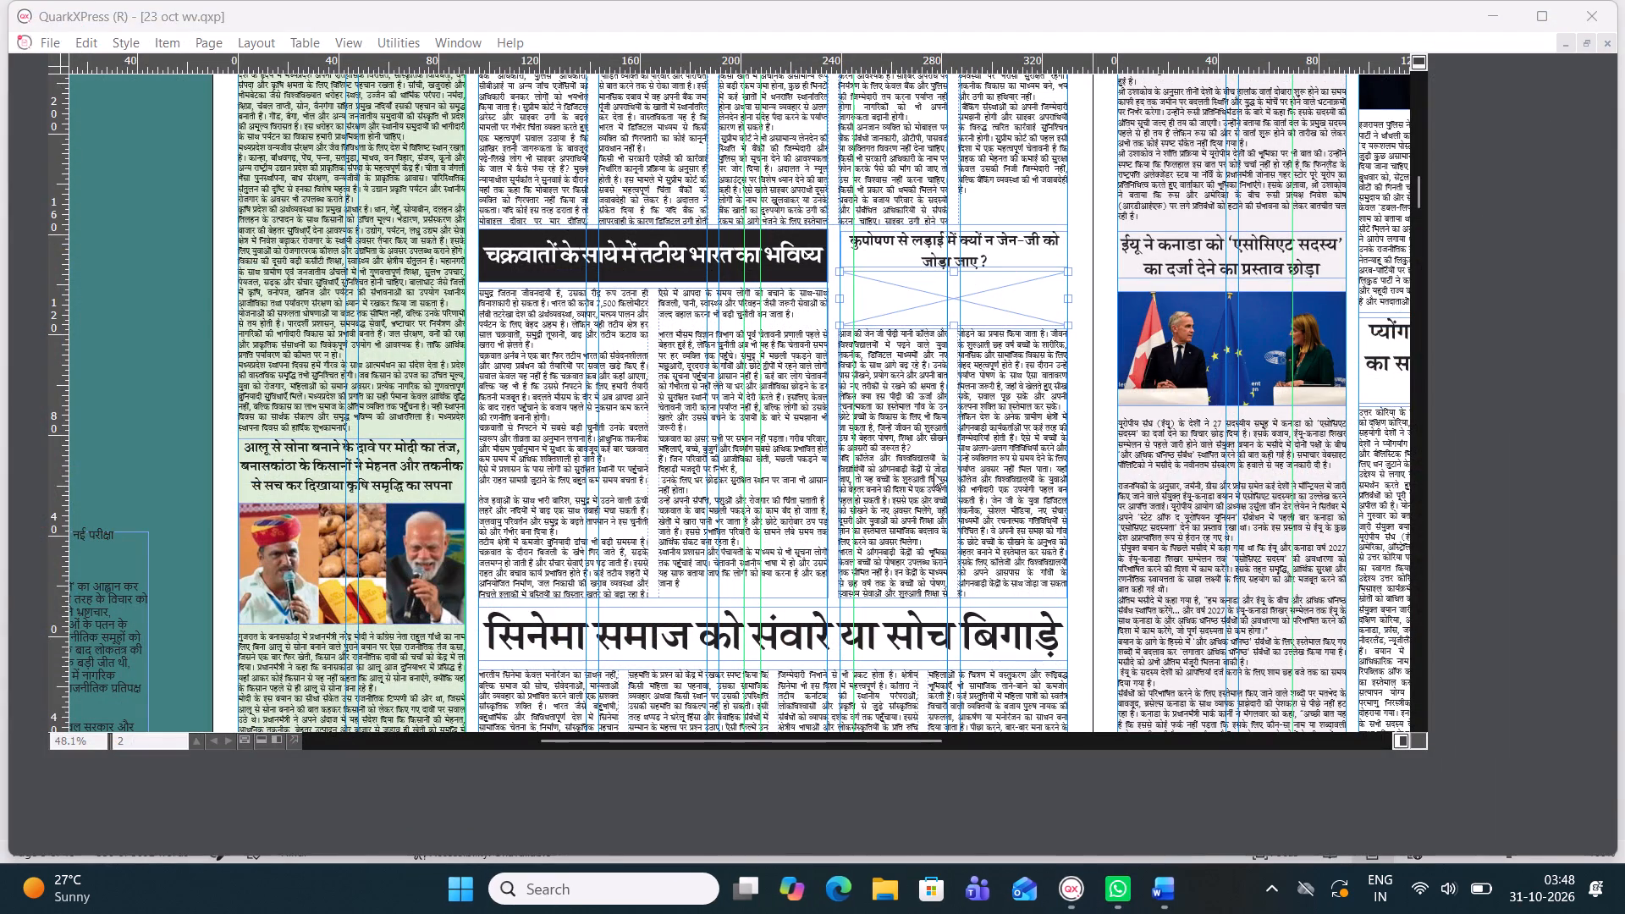
# Undo the drawn picture box, the body text box's downward move and its earlier shortening on the QuarkXPress page.
pyautogui.hotkey('ctrl', 'z')
pyautogui.hotkey('ctrl', 'z')
pyautogui.hotkey('ctrl', 'z')
pyautogui.hotkey('ctrl', 'z')
pyautogui.hotkey('ctrl', 'z')
pyautogui.hotkey('ctrl', 'z')
pyautogui.click(467, 42)
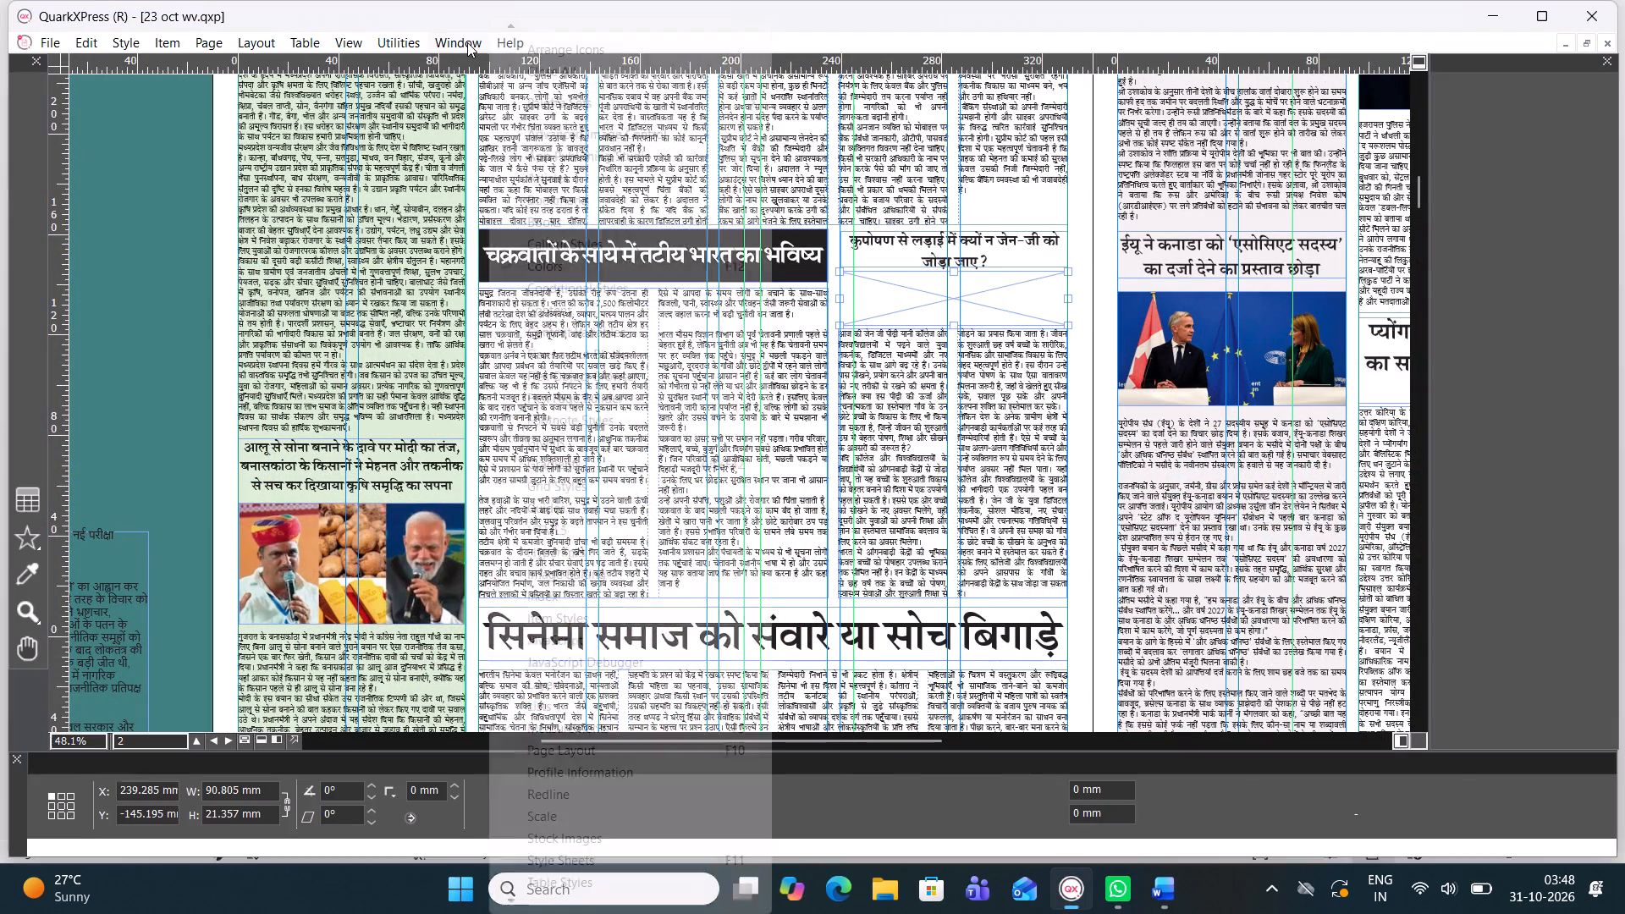
pyautogui.click(139, 123)
pyautogui.hotkey('ctrl', 'z')
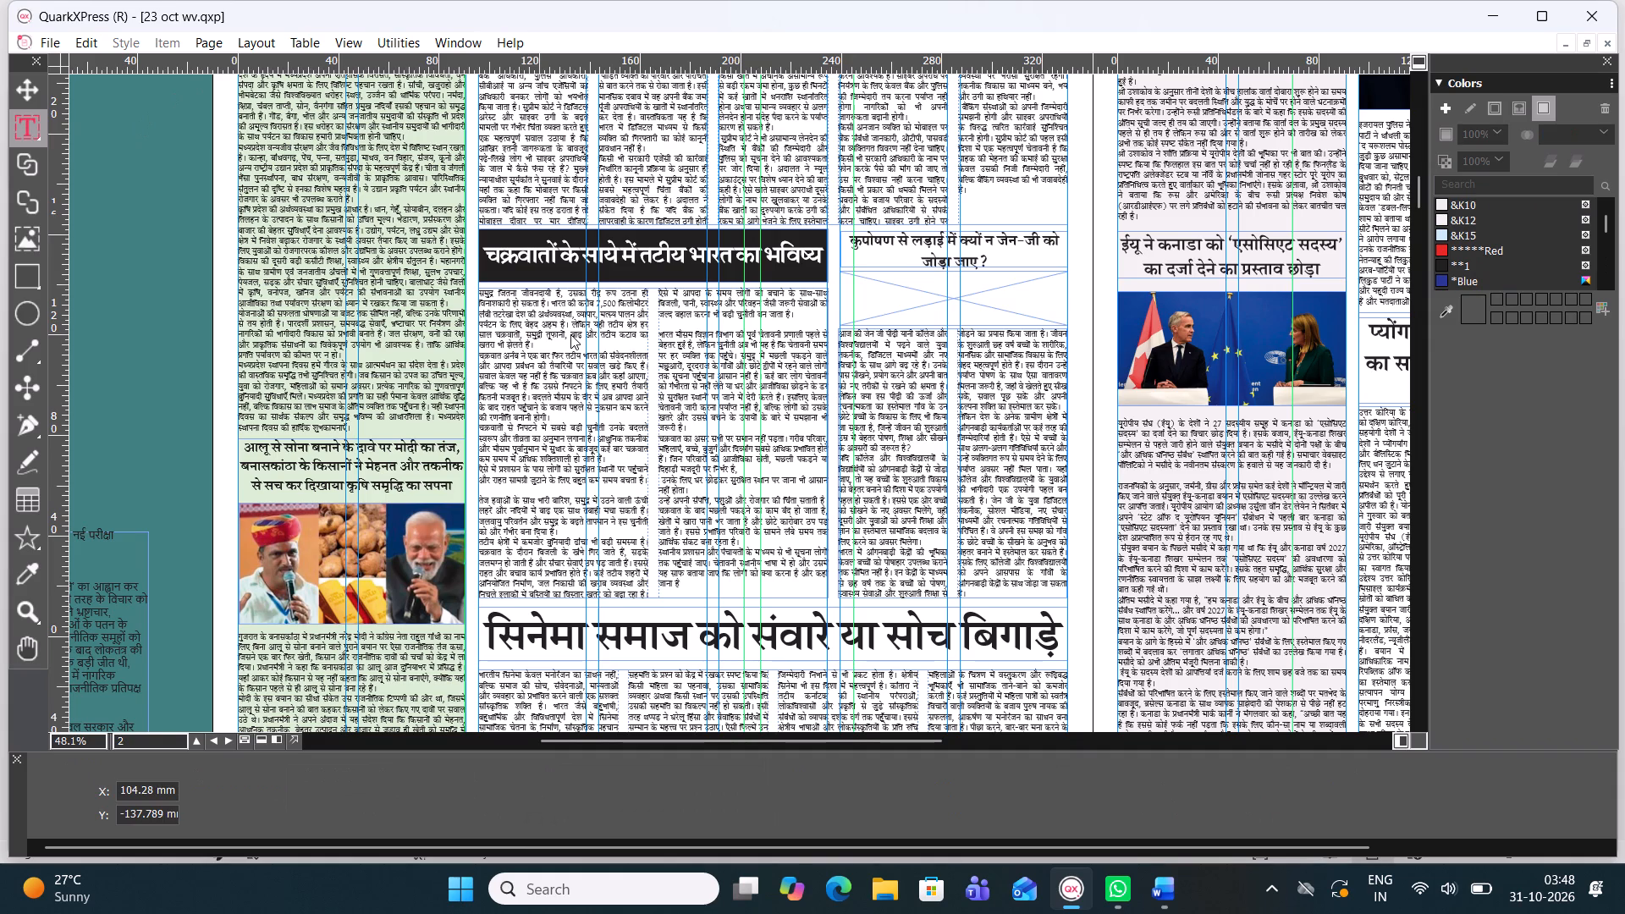
pyautogui.hotkey('ctrl', 'z')
pyautogui.hotkey('ctrl', 'z')
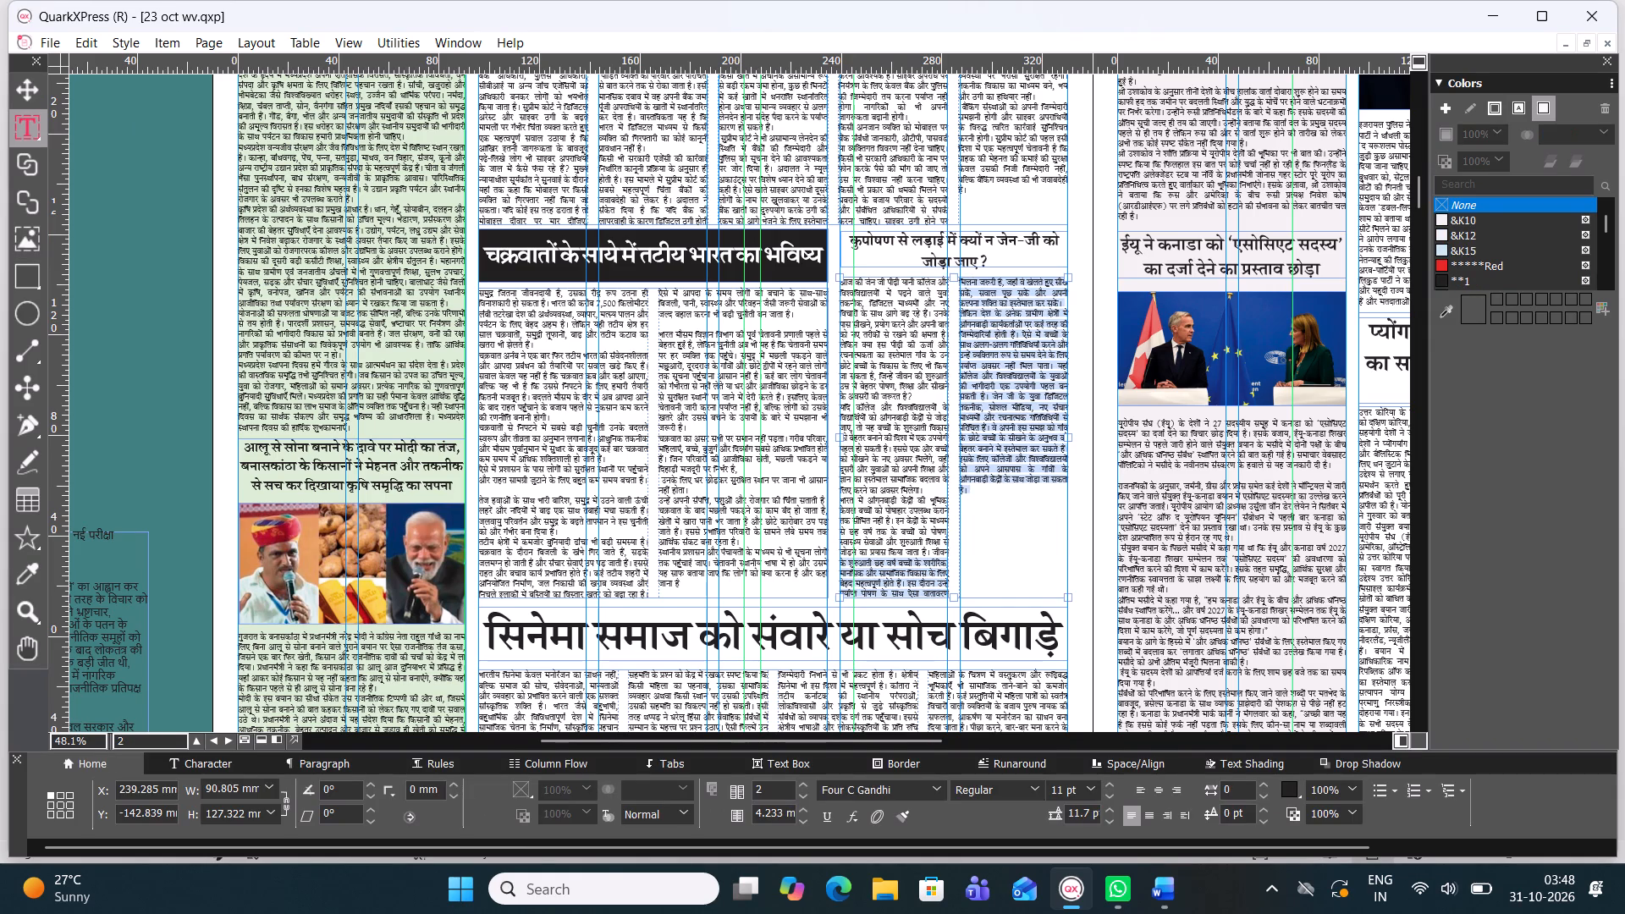
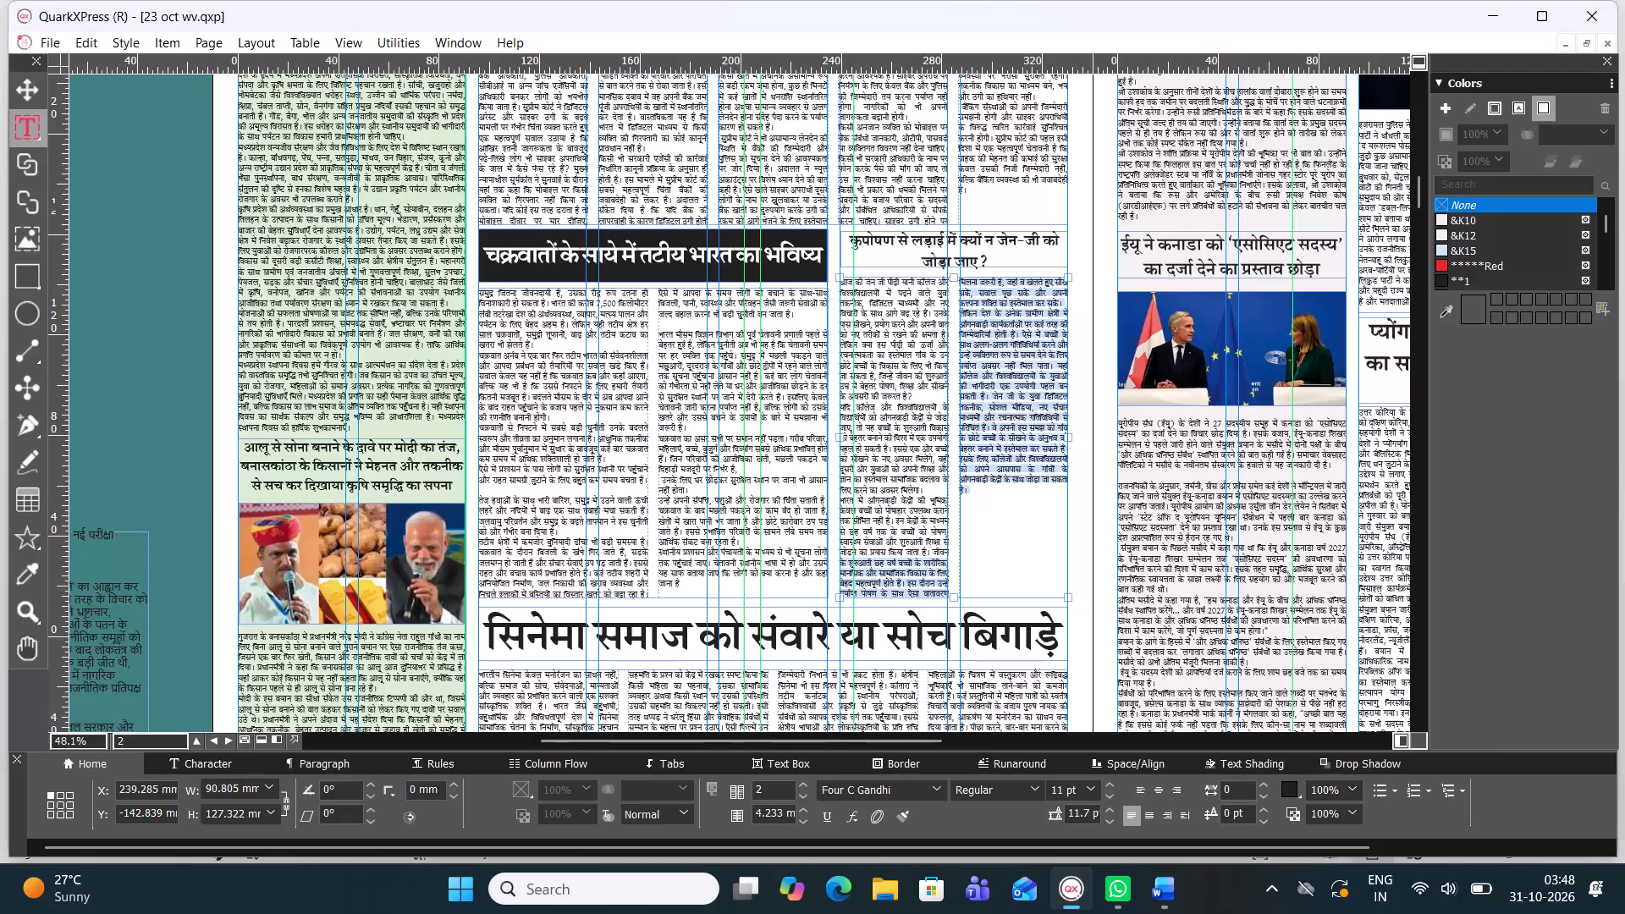
# Shorten the malnutrition article's two-column body text box to about 110.2 mm high.
pyautogui.moveTo(954, 598); pyautogui.dragTo(946, 563)
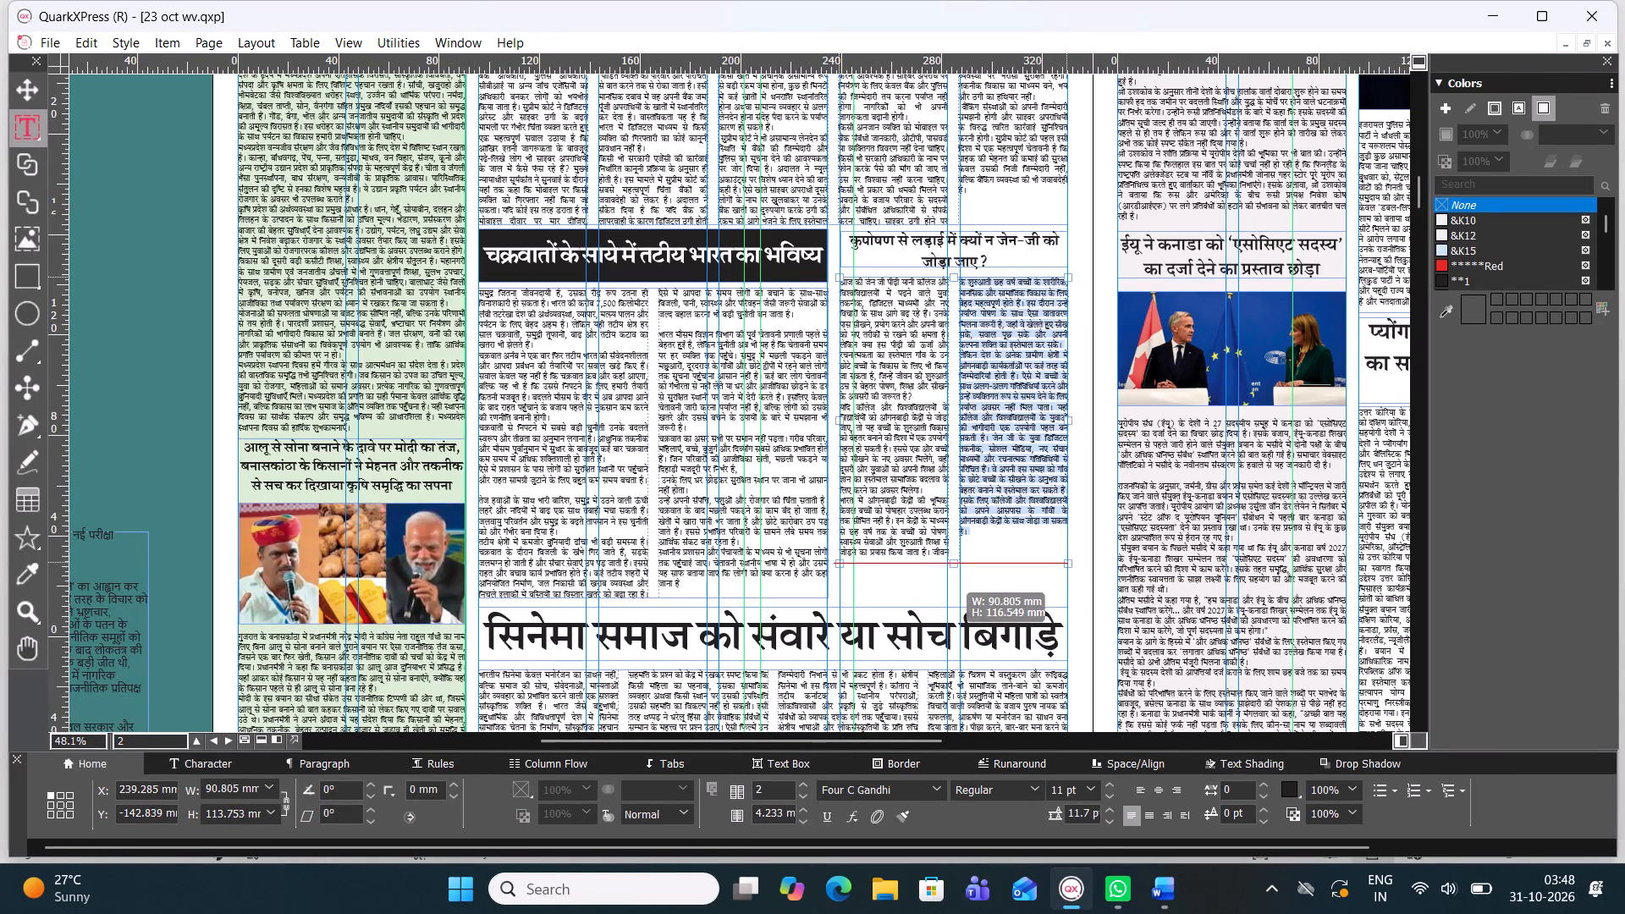
pyautogui.moveTo(946, 563); pyautogui.dragTo(951, 555)
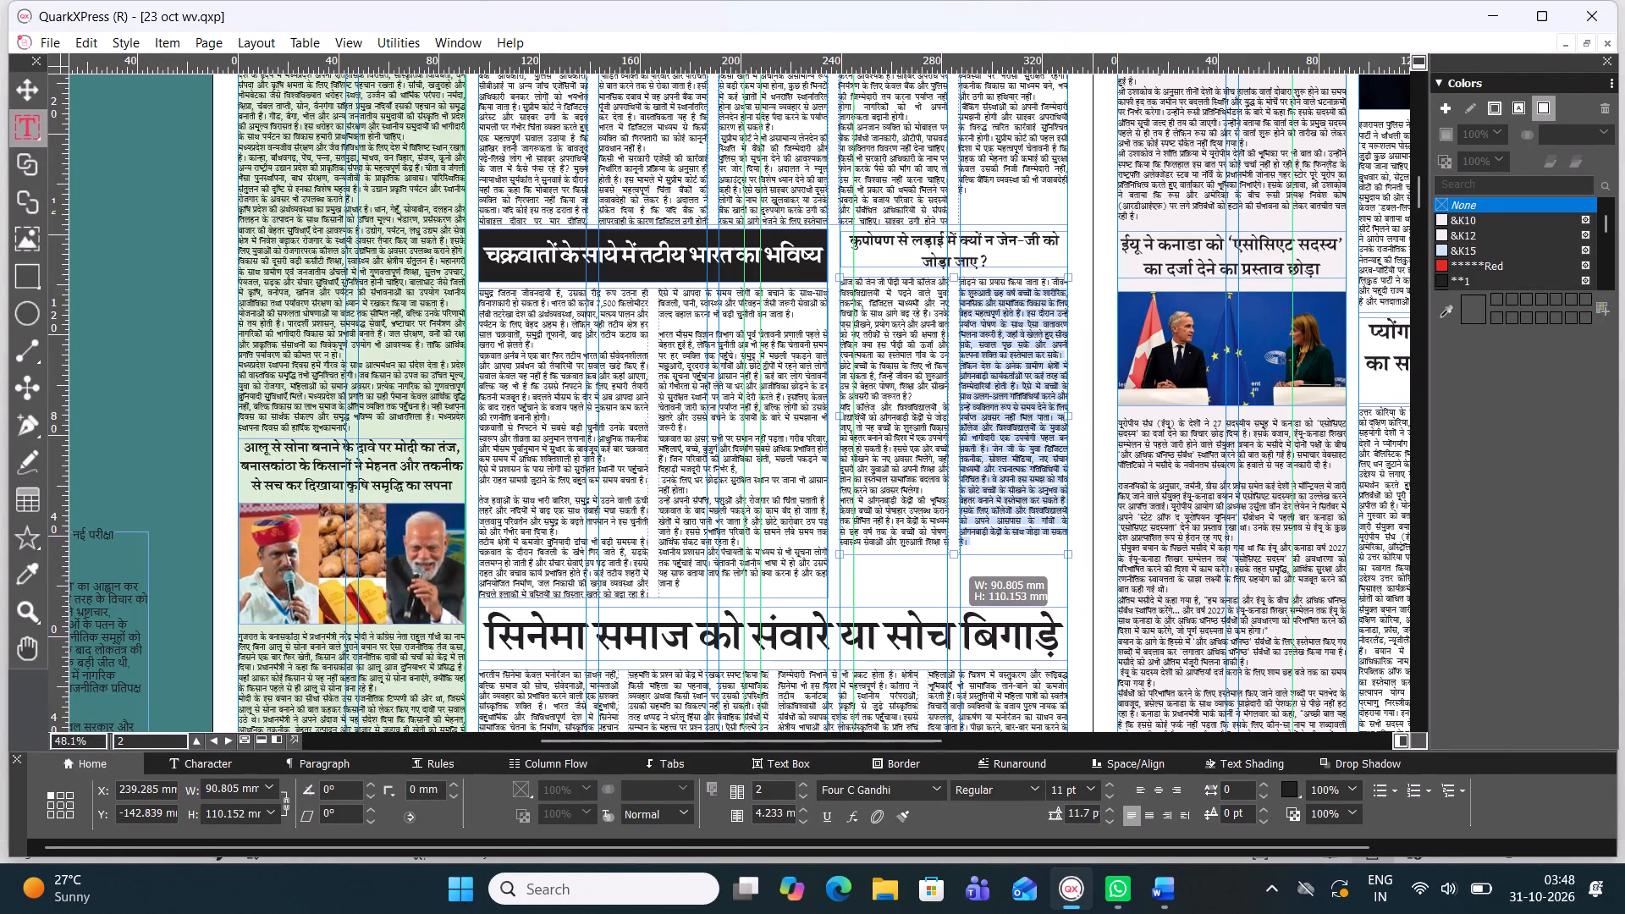
# Move the malnutrition article's body text box down to a Y position of about -125.6 mm, making room under the headline.
pyautogui.click(26, 97)
pyautogui.press('Down')
pyautogui.press('Down')
pyautogui.press('Down')
pyautogui.press('Down')
pyautogui.press('Down')
pyautogui.press('Down')
pyautogui.press('Down')
pyautogui.press('Down')
pyautogui.press('Down')
pyautogui.press('Down')
pyautogui.press('Down')
pyautogui.press('Down')
pyautogui.press('Down')
pyautogui.press('Down')
pyautogui.press('Down')
pyautogui.press('Down')
pyautogui.press('Down')
pyautogui.press('Down')
pyautogui.press('Down')
pyautogui.press('Down')
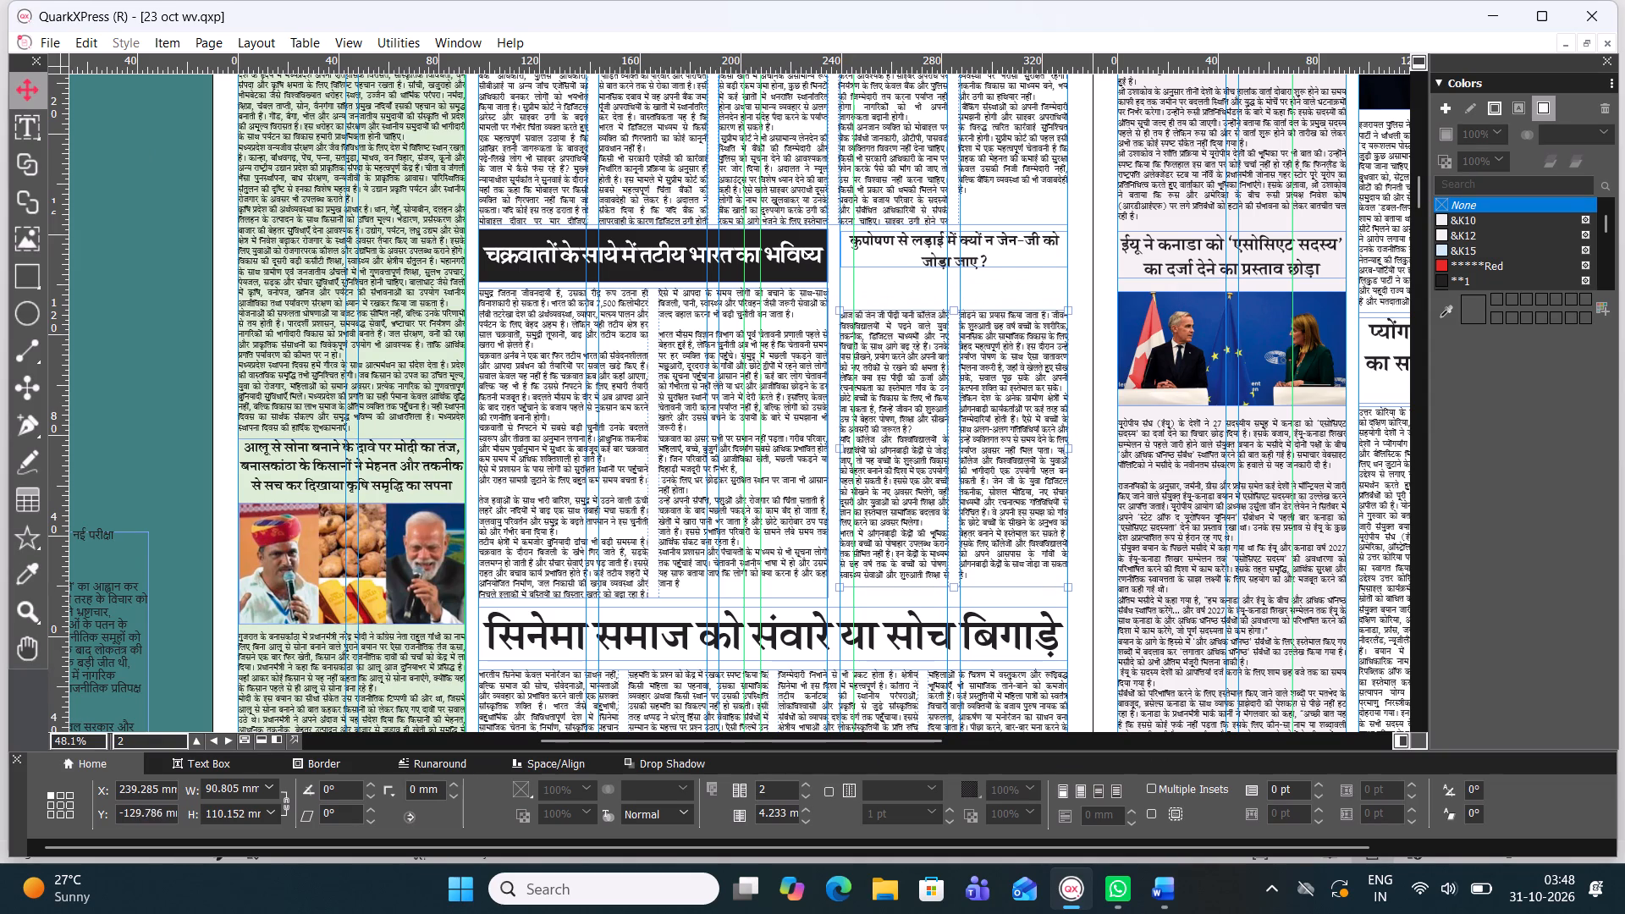
pyautogui.press('Down')
pyautogui.press('Down')
pyautogui.press('Down')
pyautogui.press('Down')
pyautogui.press('Down')
pyautogui.press('Down')
pyautogui.press('Down')
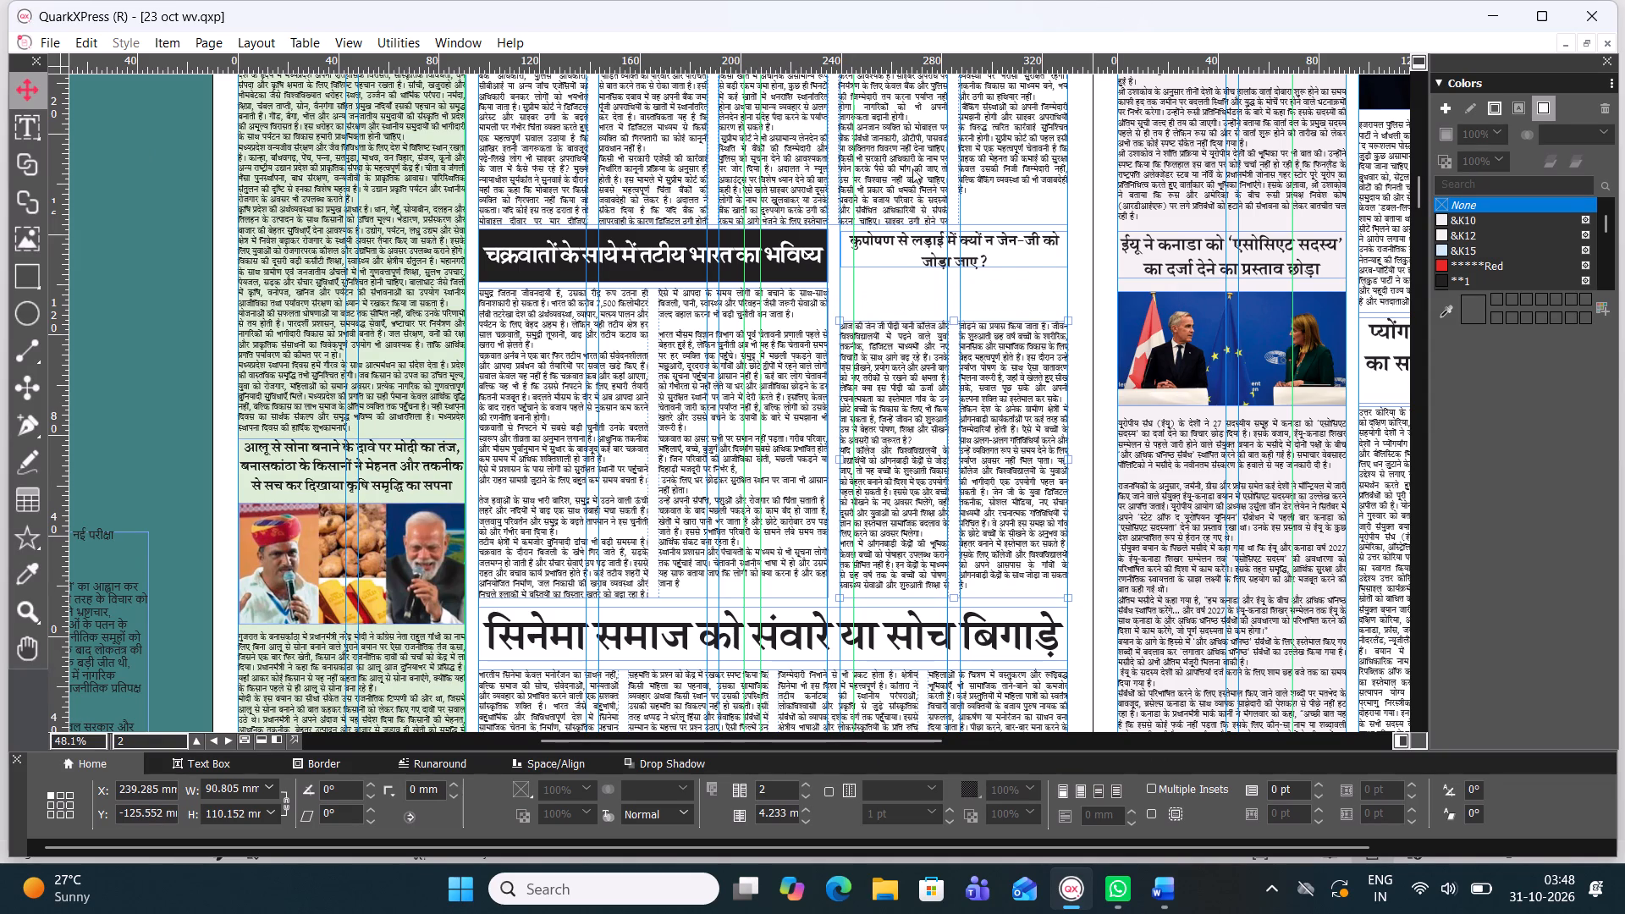
# Extend the malnutrition headline's text box downward to about 27.6 mm high, with its headline text selected.
pyautogui.click(940, 239)
pyautogui.click(938, 248)
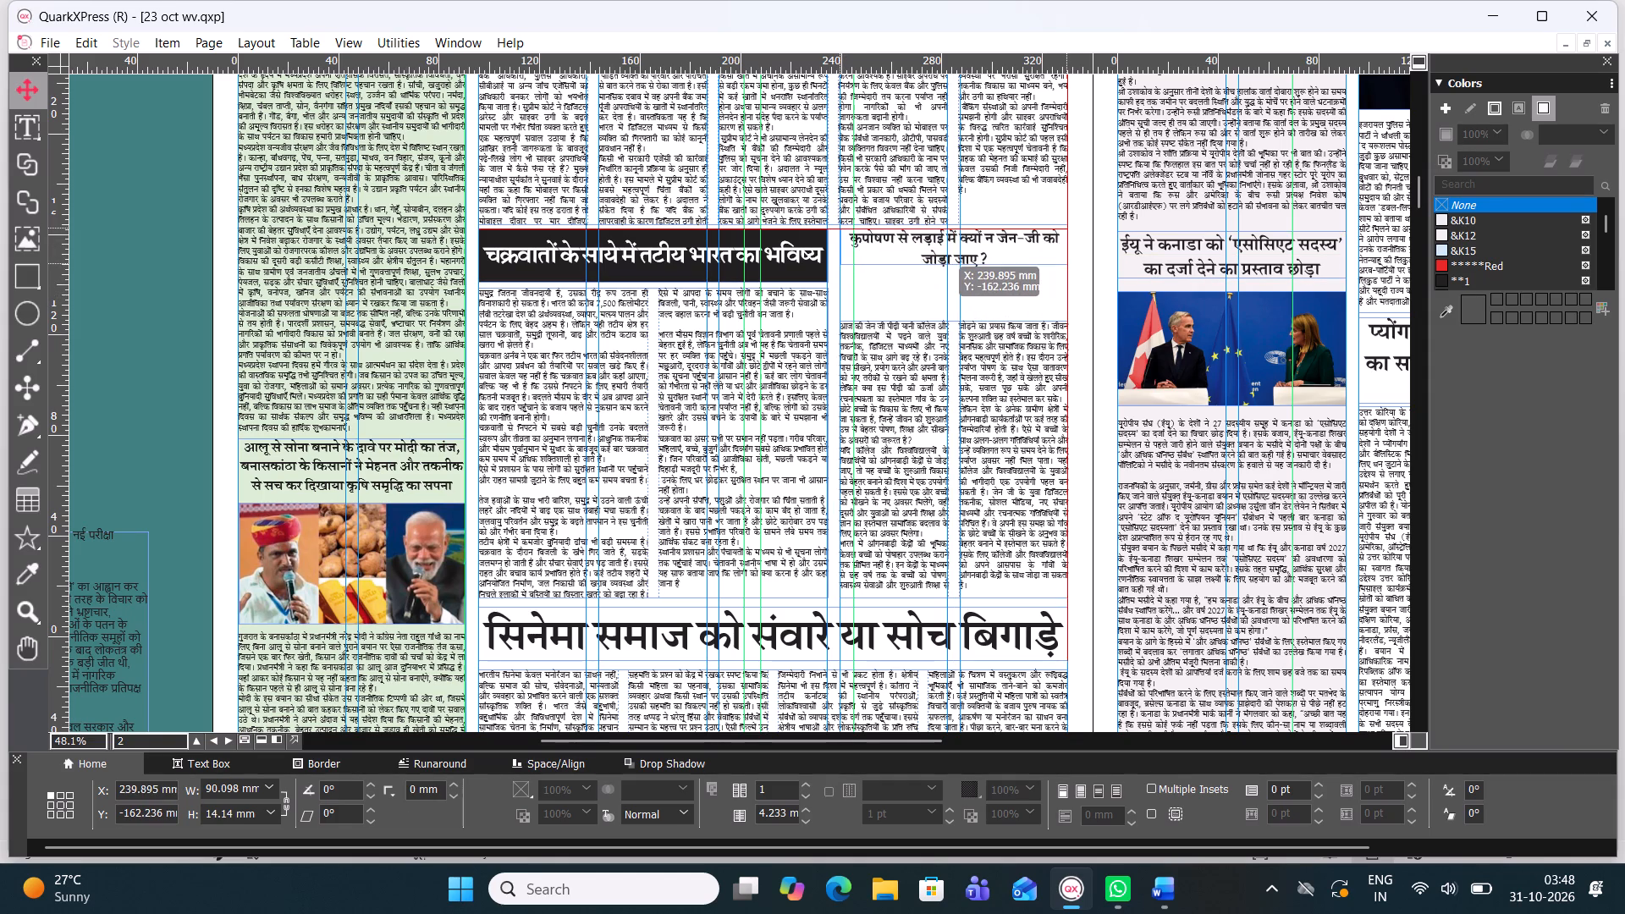
pyautogui.doubleClick(938, 245)
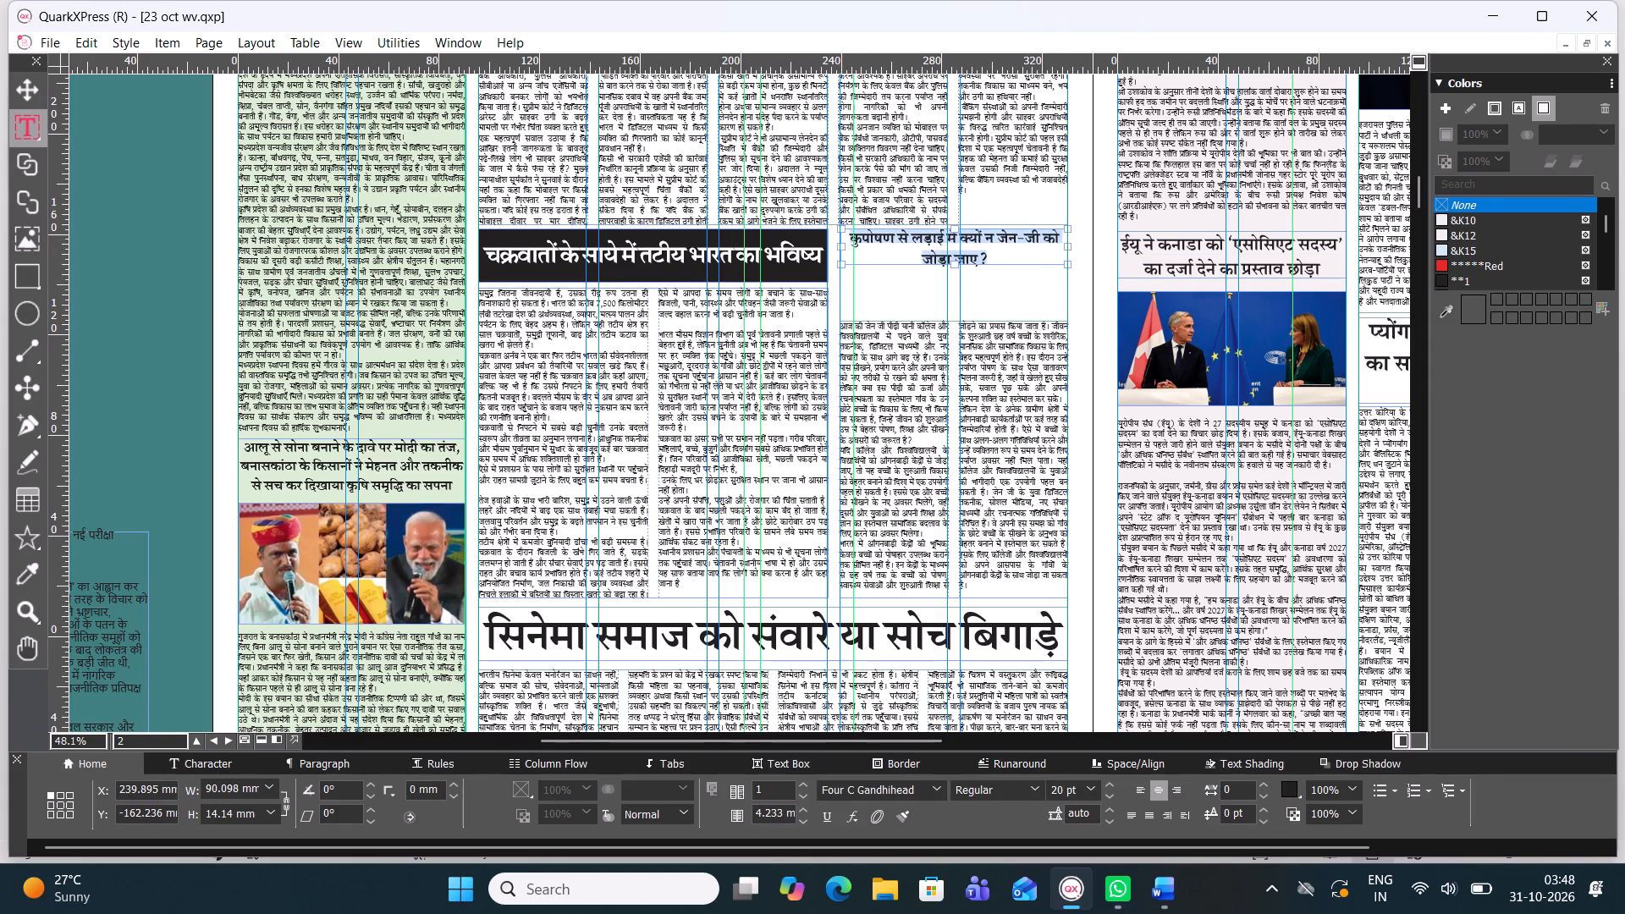
pyautogui.moveTo(953, 267); pyautogui.dragTo(964, 291)
pyautogui.moveTo(964, 291); pyautogui.dragTo(967, 301)
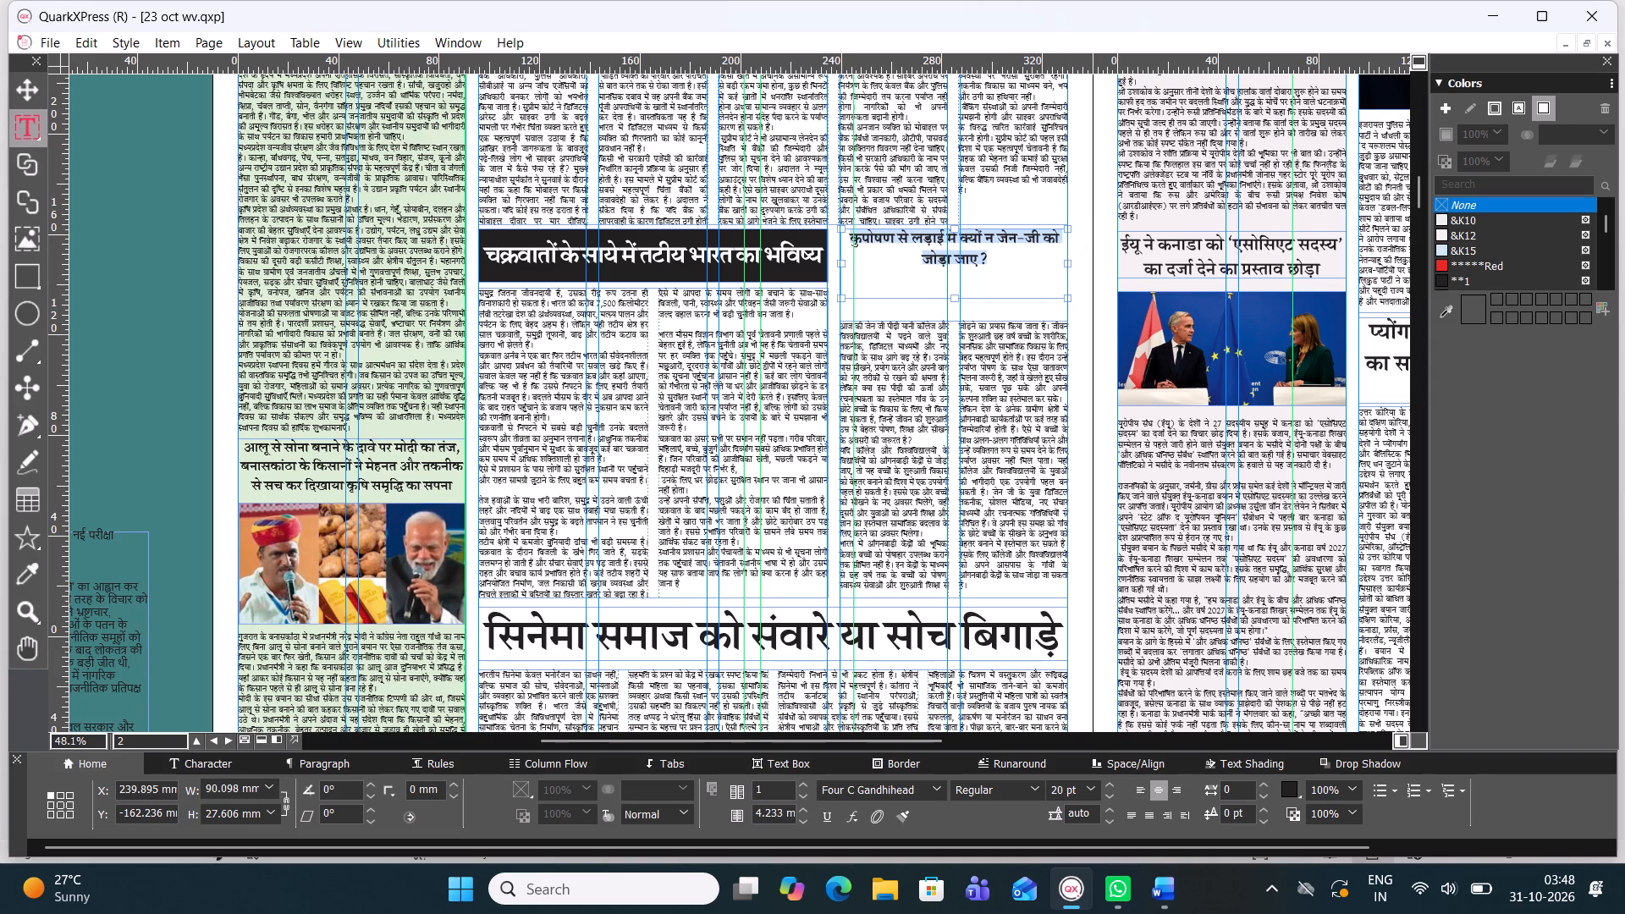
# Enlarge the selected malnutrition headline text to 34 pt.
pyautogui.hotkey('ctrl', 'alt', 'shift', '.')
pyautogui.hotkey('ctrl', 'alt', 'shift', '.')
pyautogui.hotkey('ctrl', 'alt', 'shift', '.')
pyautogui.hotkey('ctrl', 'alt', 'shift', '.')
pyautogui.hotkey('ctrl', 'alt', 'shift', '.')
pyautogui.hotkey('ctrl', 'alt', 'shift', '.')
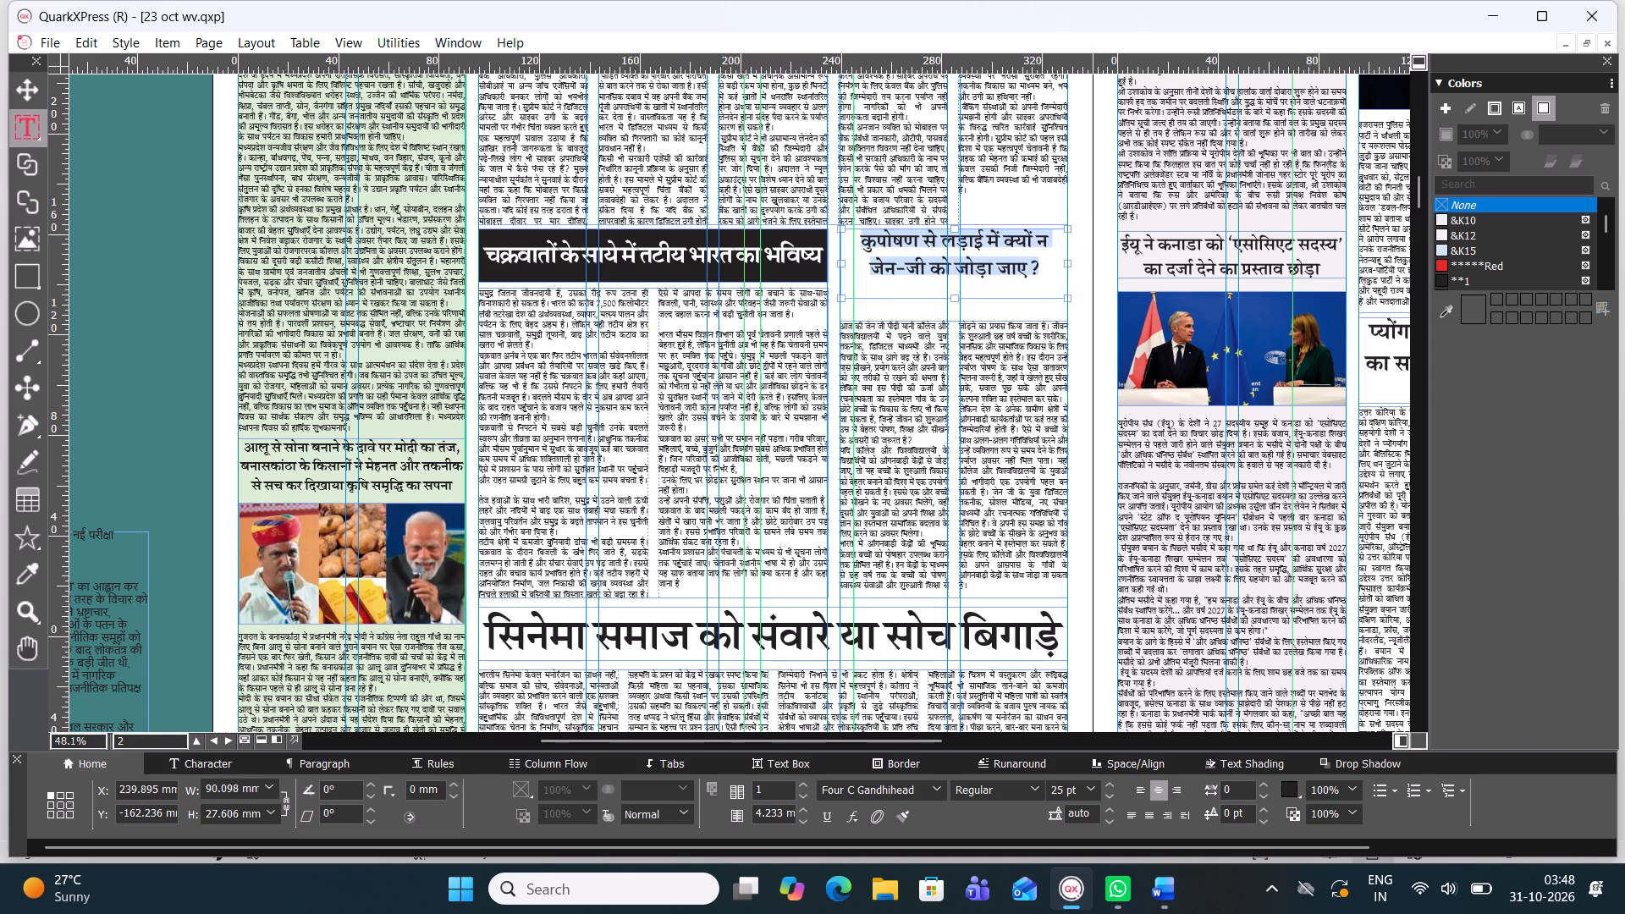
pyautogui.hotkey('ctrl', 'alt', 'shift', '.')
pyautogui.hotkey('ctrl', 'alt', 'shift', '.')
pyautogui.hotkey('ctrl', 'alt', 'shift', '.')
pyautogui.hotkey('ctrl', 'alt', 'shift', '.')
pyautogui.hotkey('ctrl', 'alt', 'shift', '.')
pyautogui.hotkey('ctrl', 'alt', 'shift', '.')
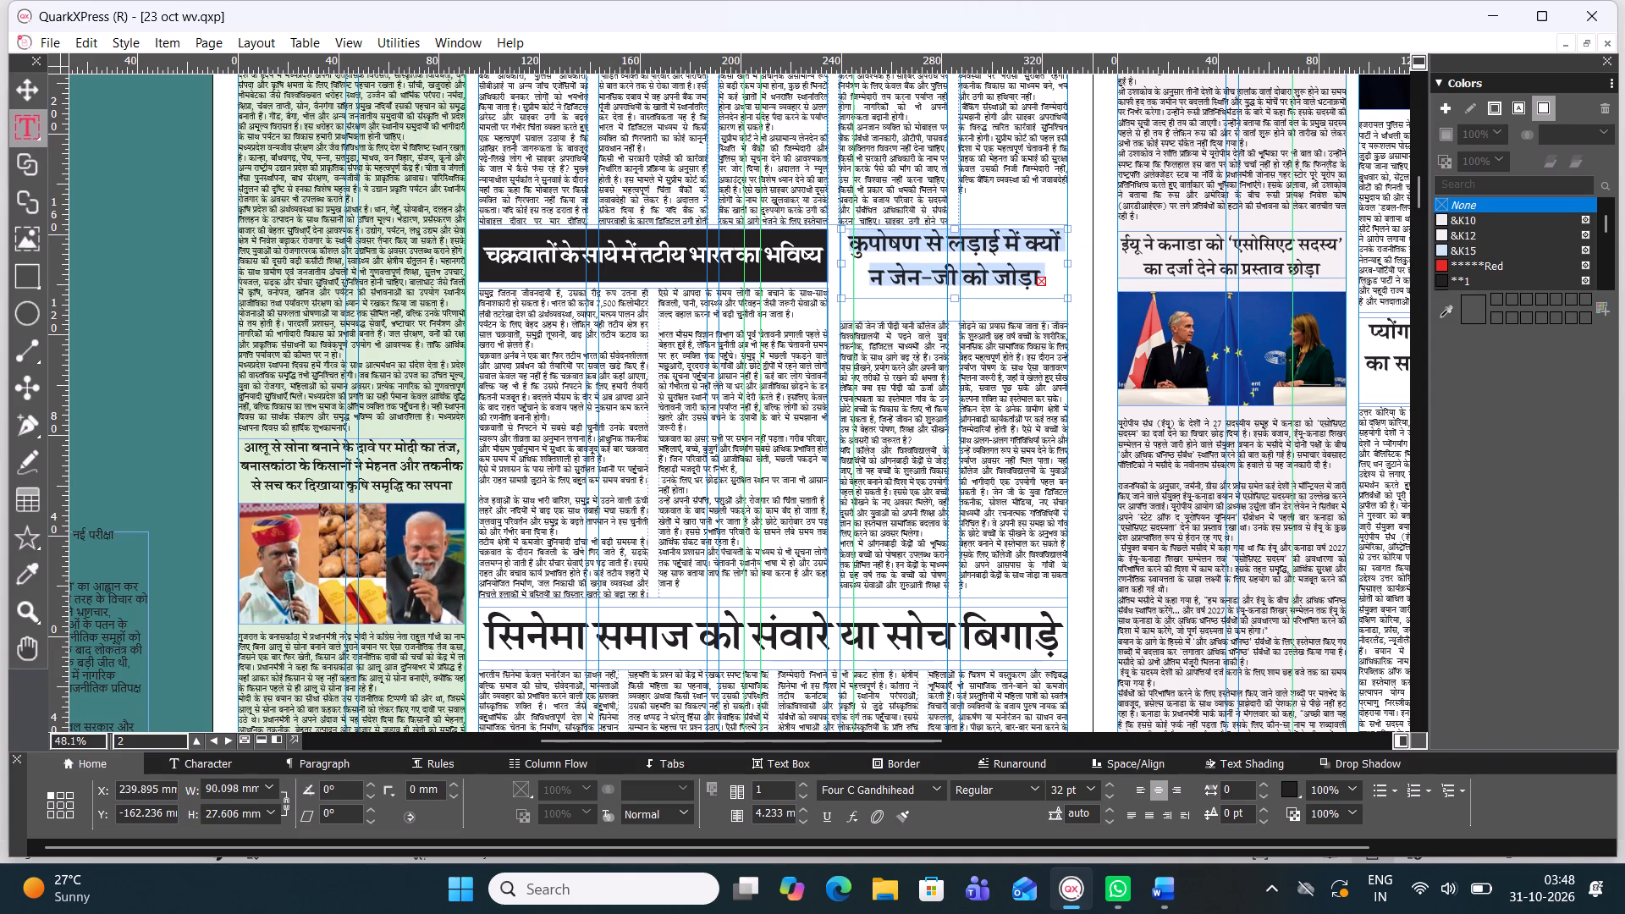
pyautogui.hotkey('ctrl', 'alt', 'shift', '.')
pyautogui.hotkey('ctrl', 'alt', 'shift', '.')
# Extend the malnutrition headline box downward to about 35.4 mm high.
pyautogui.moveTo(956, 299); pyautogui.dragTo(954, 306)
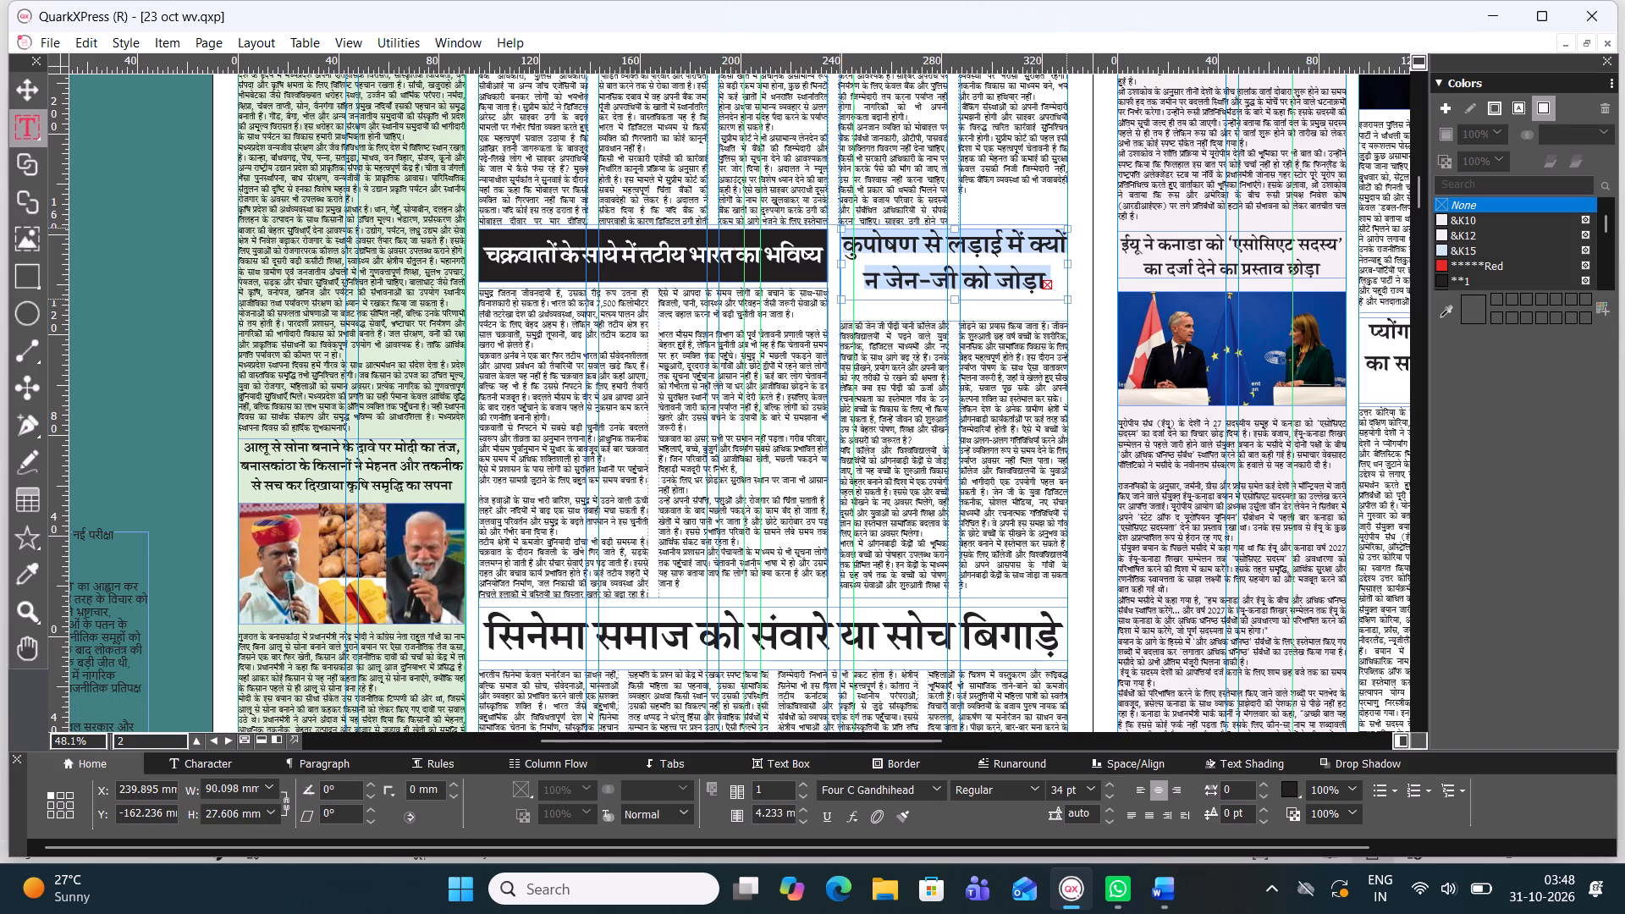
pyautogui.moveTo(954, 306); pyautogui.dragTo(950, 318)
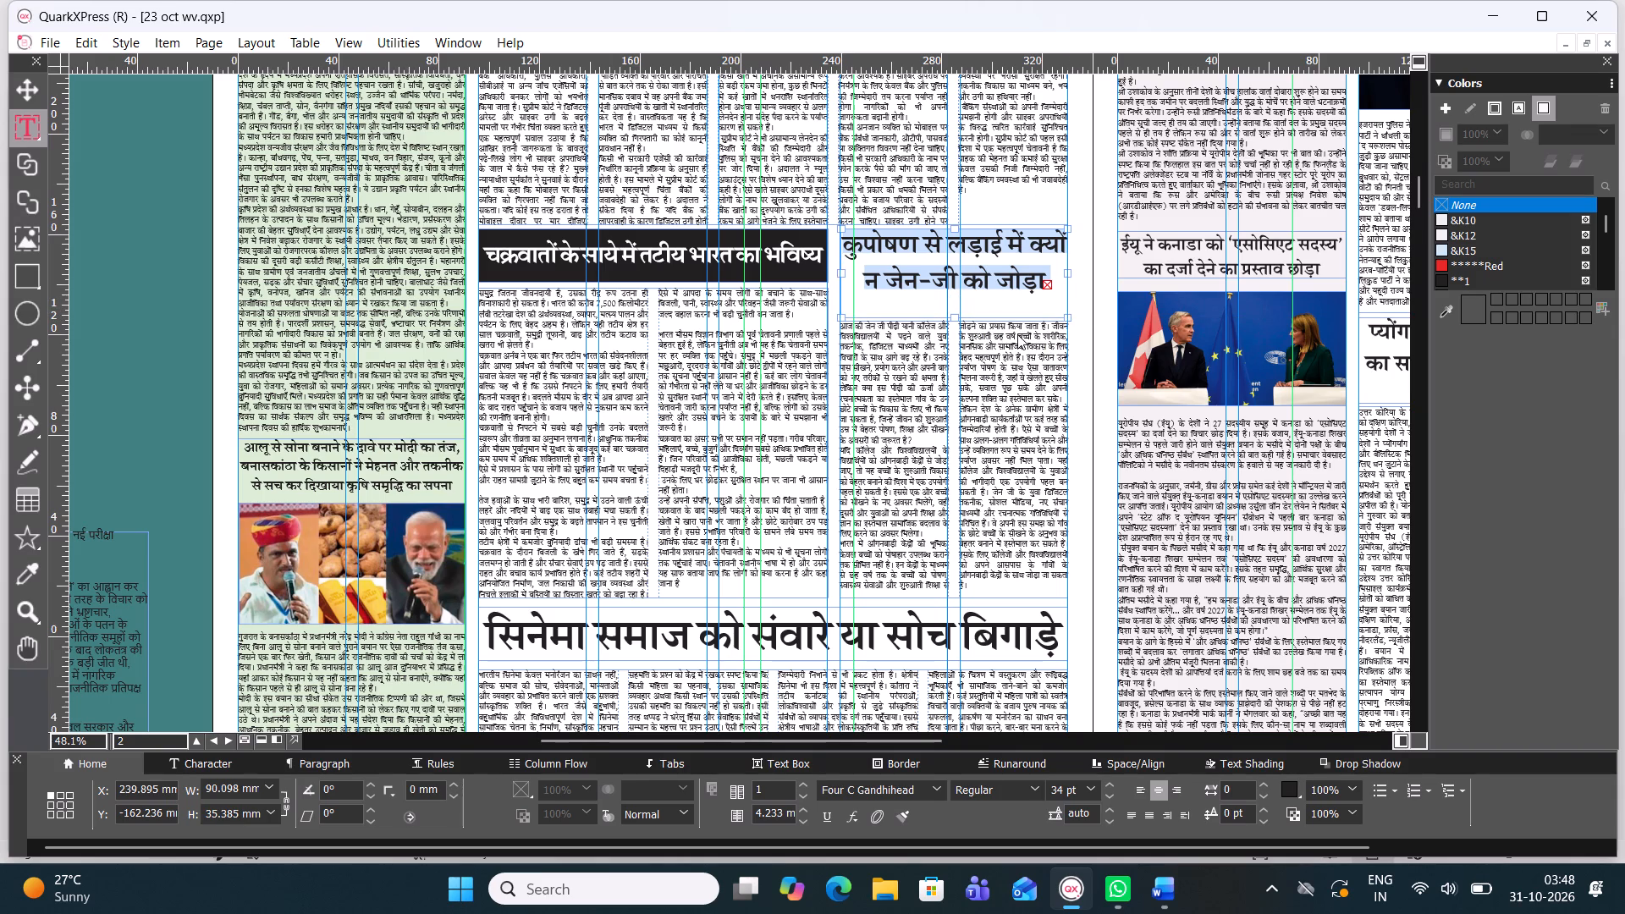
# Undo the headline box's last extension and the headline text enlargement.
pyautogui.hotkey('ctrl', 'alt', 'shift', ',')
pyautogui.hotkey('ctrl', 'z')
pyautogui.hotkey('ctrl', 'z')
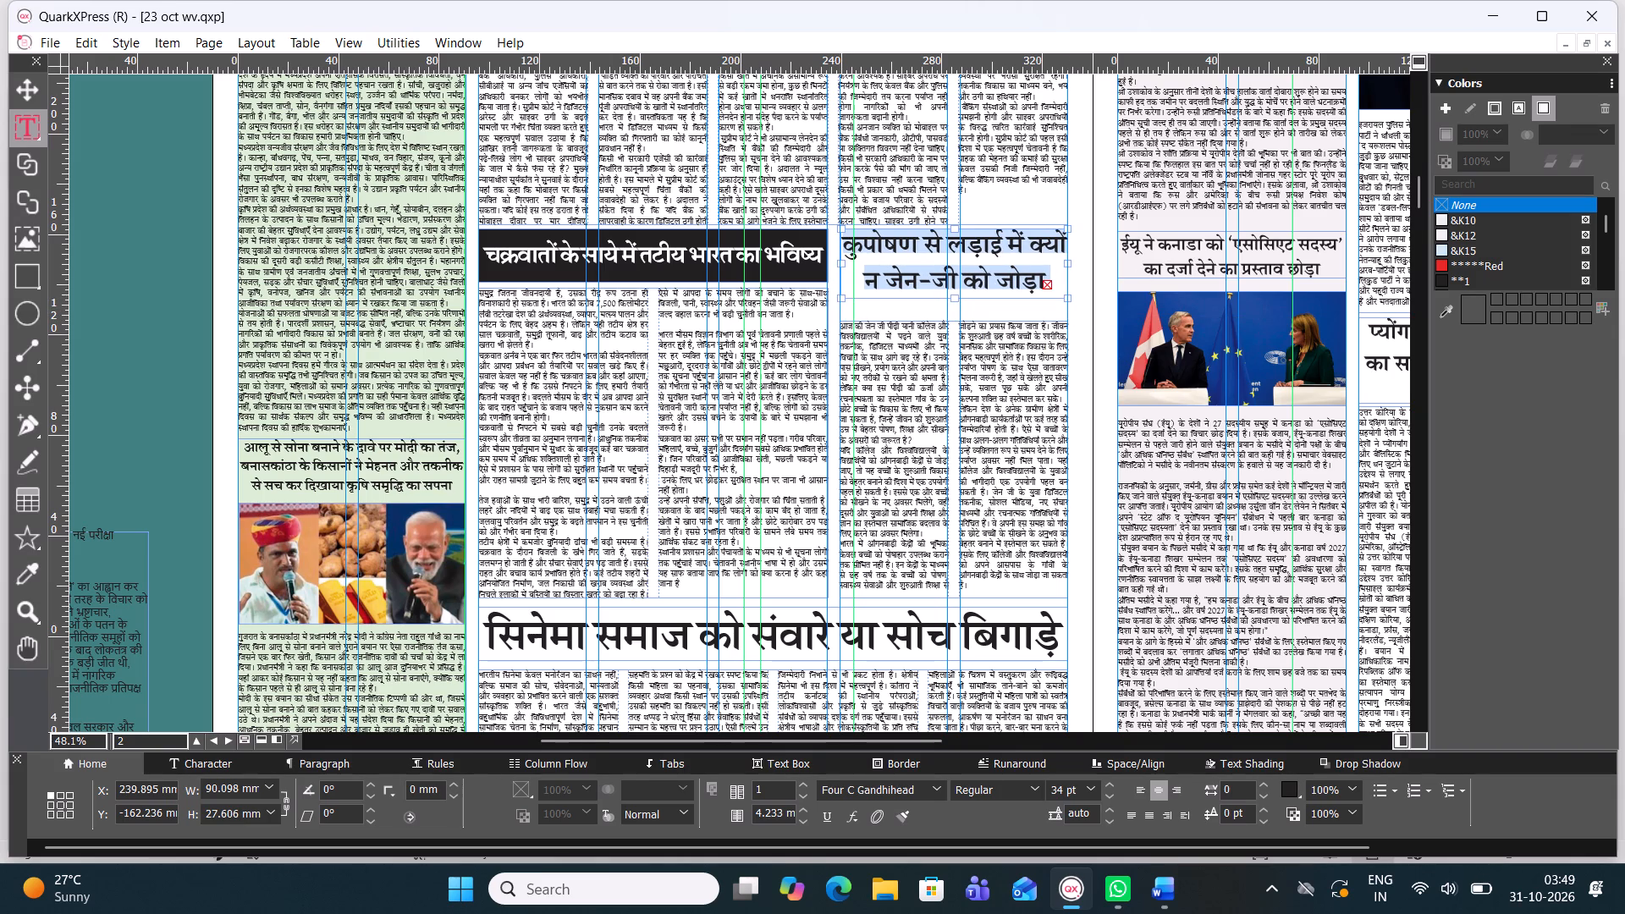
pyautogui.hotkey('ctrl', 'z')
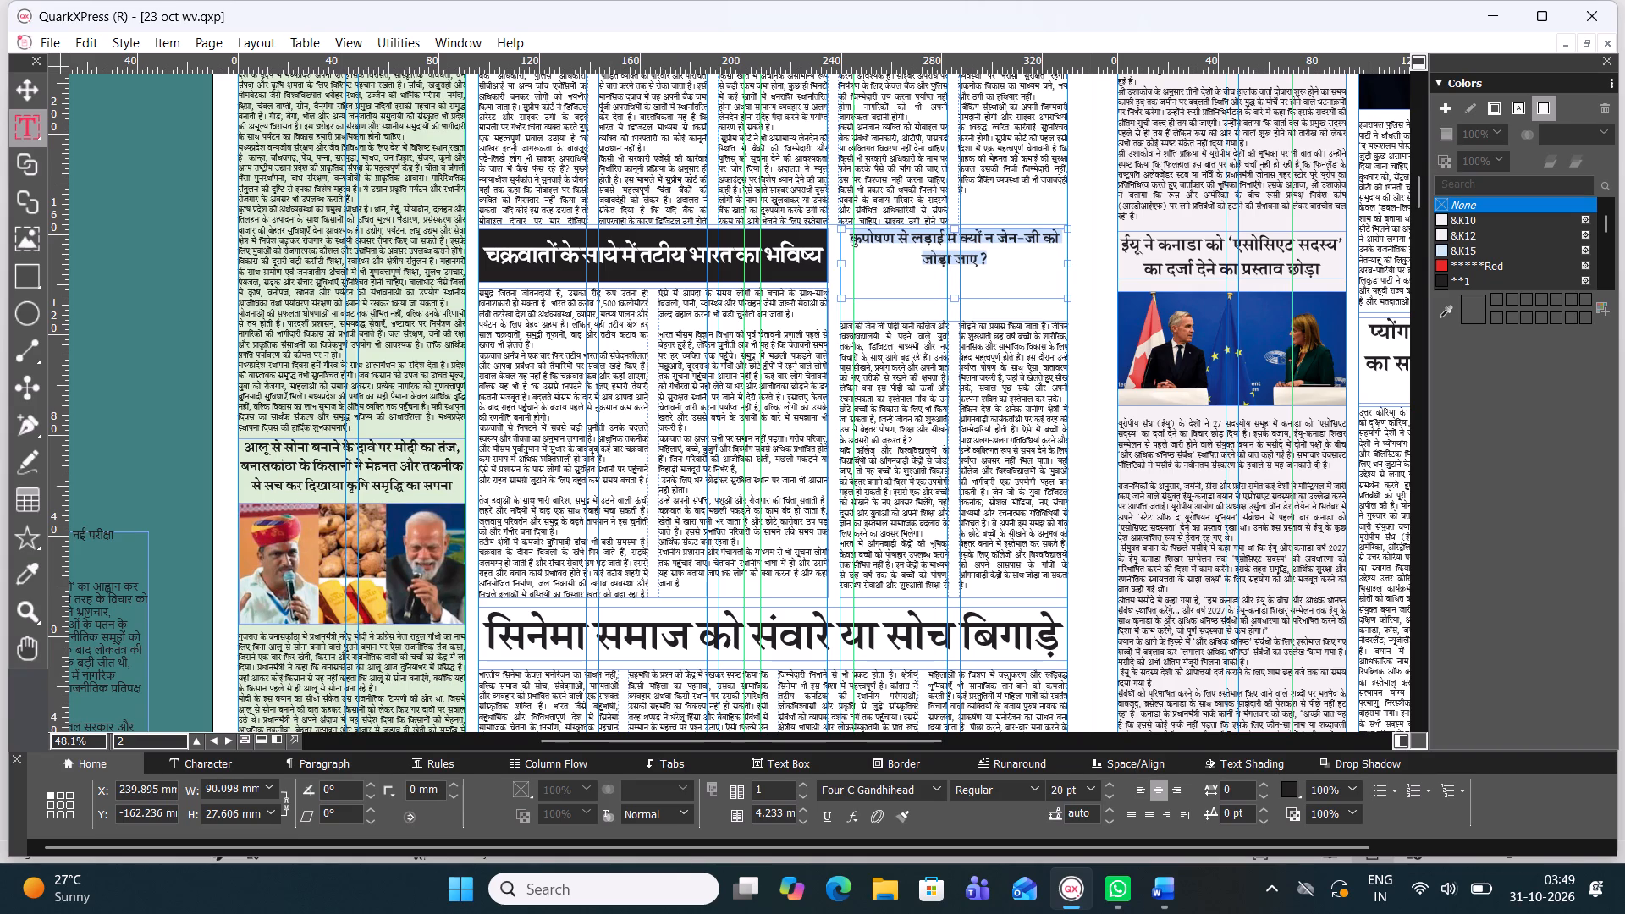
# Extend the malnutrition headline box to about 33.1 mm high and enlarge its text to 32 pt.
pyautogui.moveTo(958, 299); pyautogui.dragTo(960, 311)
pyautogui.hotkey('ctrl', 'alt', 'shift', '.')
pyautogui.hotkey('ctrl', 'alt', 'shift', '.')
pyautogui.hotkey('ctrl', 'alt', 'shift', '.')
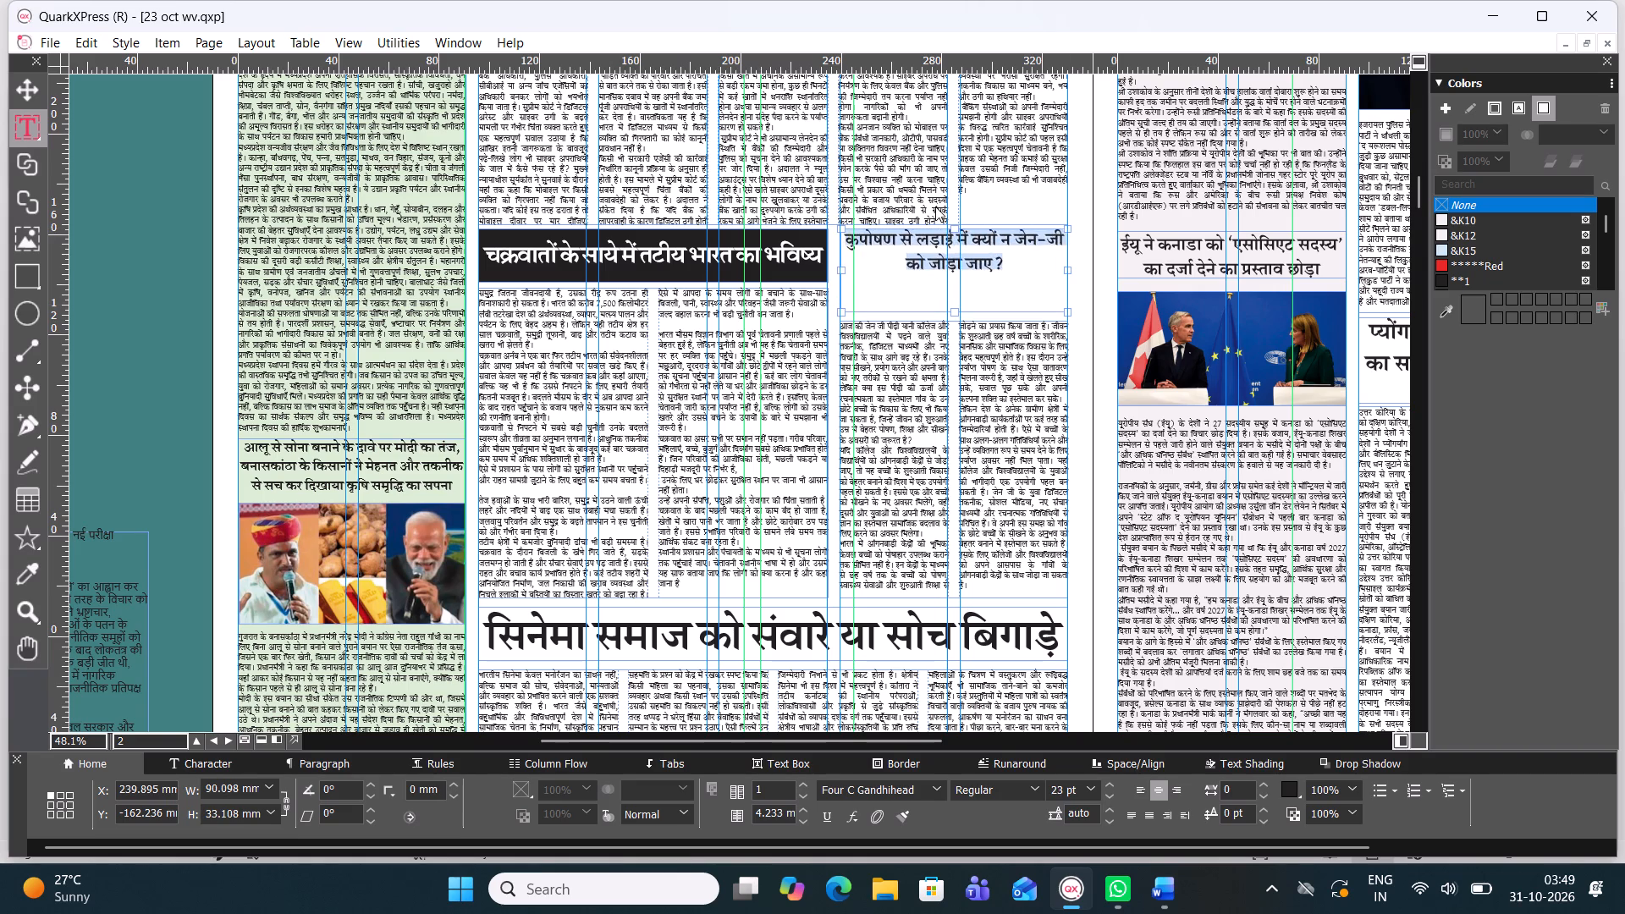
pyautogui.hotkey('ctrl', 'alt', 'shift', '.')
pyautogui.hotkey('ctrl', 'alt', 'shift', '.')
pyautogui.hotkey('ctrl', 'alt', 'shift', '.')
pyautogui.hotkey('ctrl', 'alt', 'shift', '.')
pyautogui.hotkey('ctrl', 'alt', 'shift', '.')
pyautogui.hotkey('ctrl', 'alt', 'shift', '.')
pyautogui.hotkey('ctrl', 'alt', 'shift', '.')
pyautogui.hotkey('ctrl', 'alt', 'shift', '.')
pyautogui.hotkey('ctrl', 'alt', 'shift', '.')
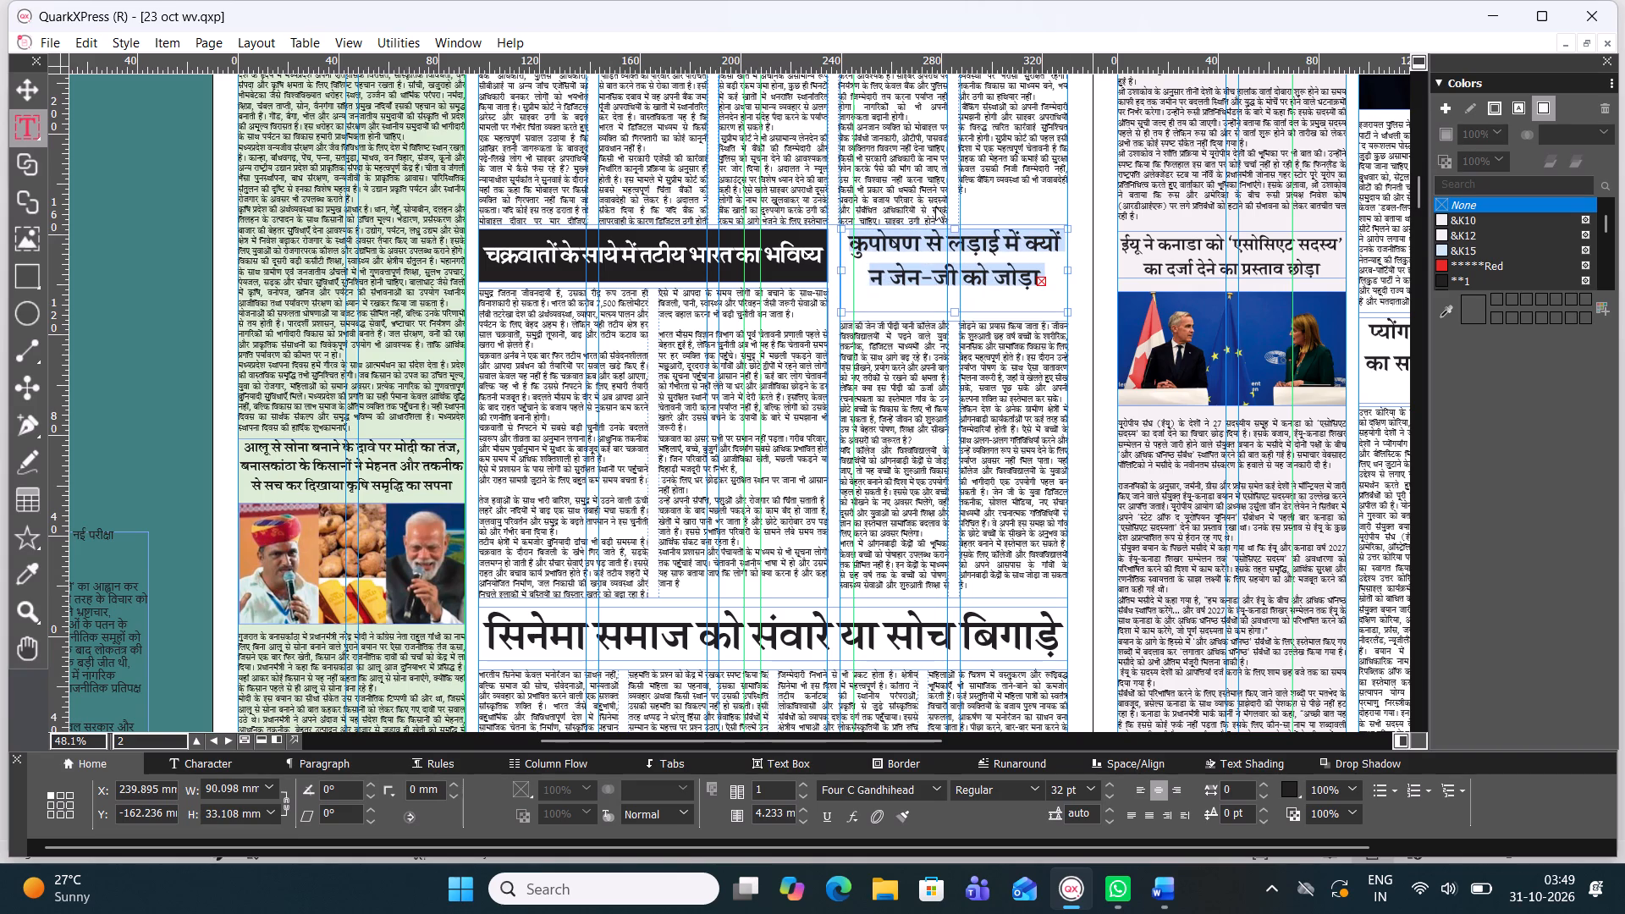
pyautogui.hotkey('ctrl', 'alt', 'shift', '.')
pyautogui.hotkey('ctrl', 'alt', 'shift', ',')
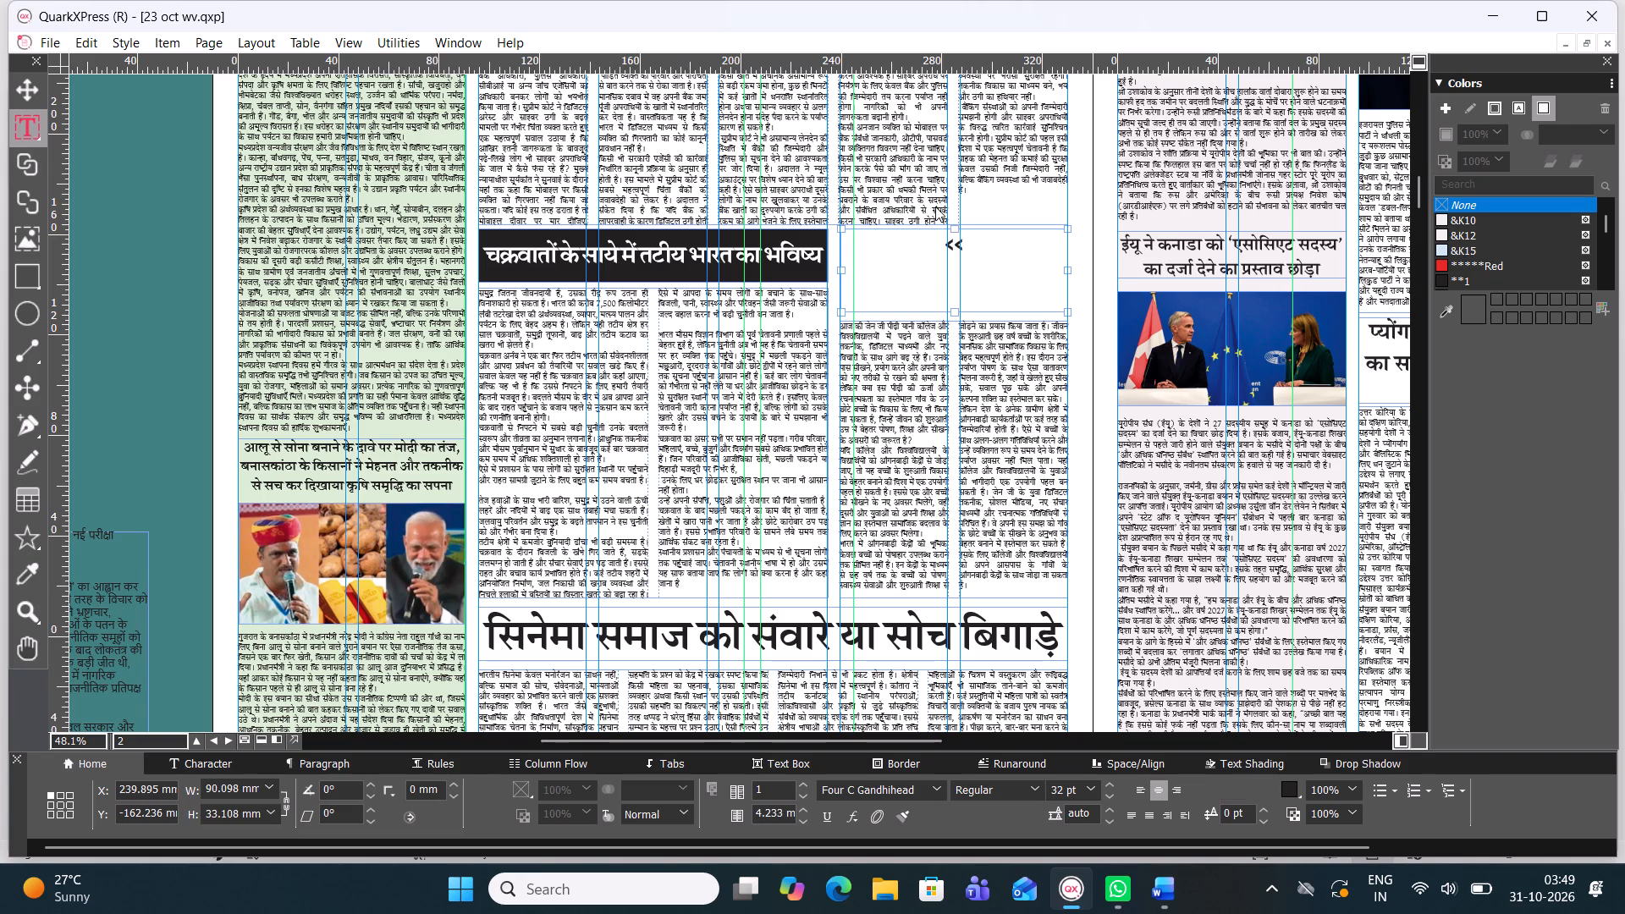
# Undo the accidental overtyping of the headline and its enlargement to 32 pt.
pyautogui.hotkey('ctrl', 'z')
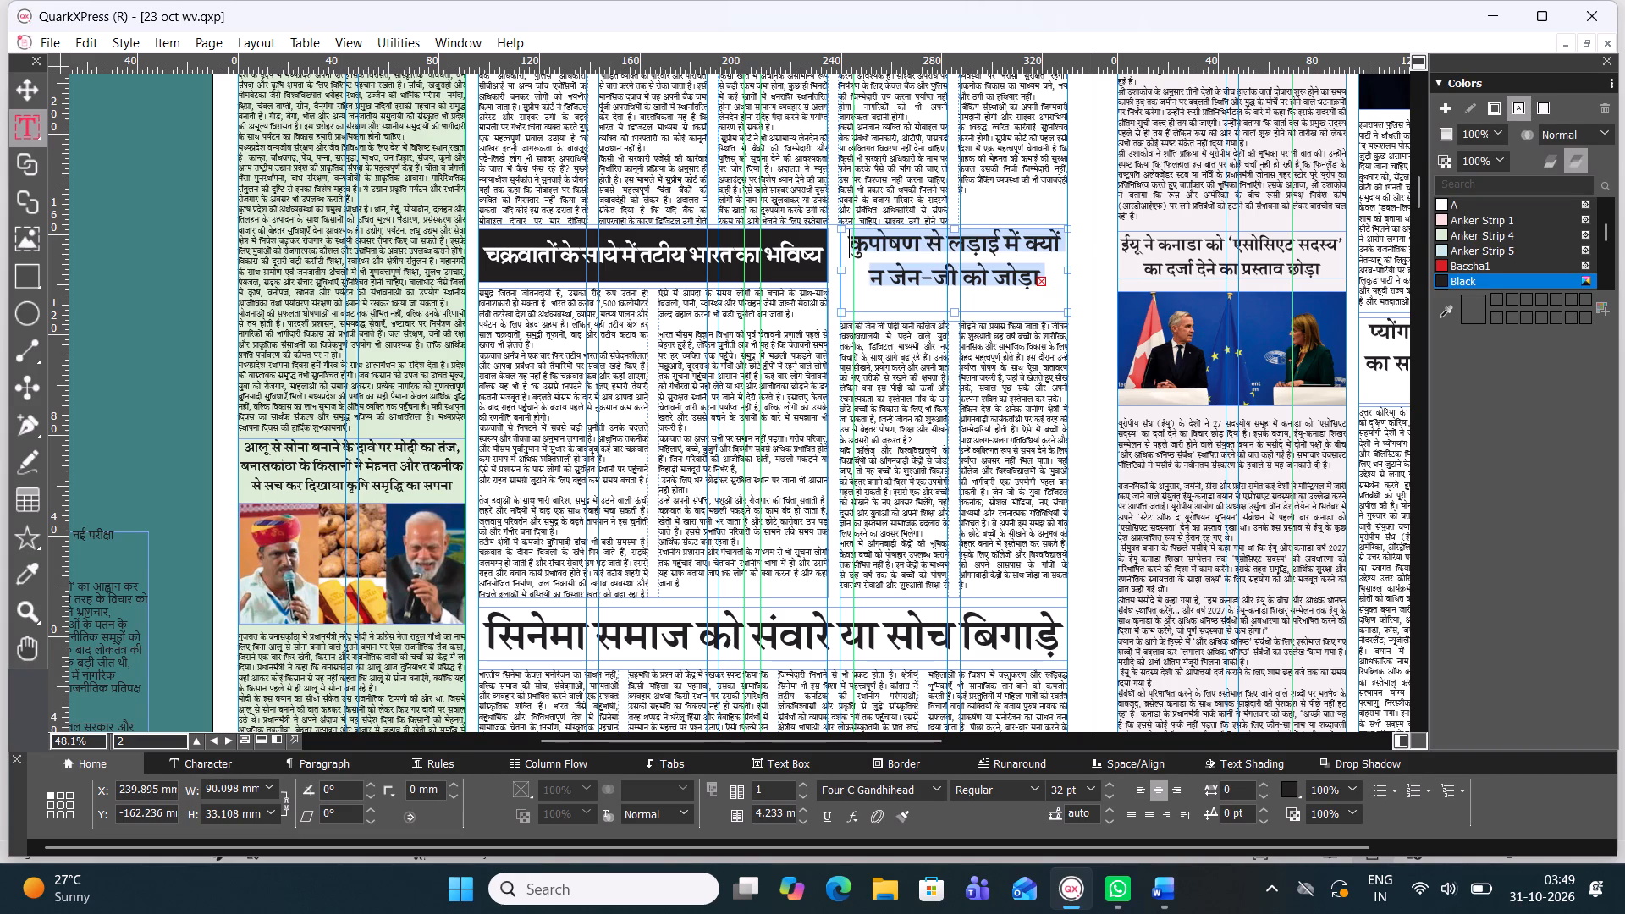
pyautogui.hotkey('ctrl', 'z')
# Enlarge the malnutrition headline text to 30 pt.
pyautogui.hotkey('ctrl', 'alt', 'shift', '.')
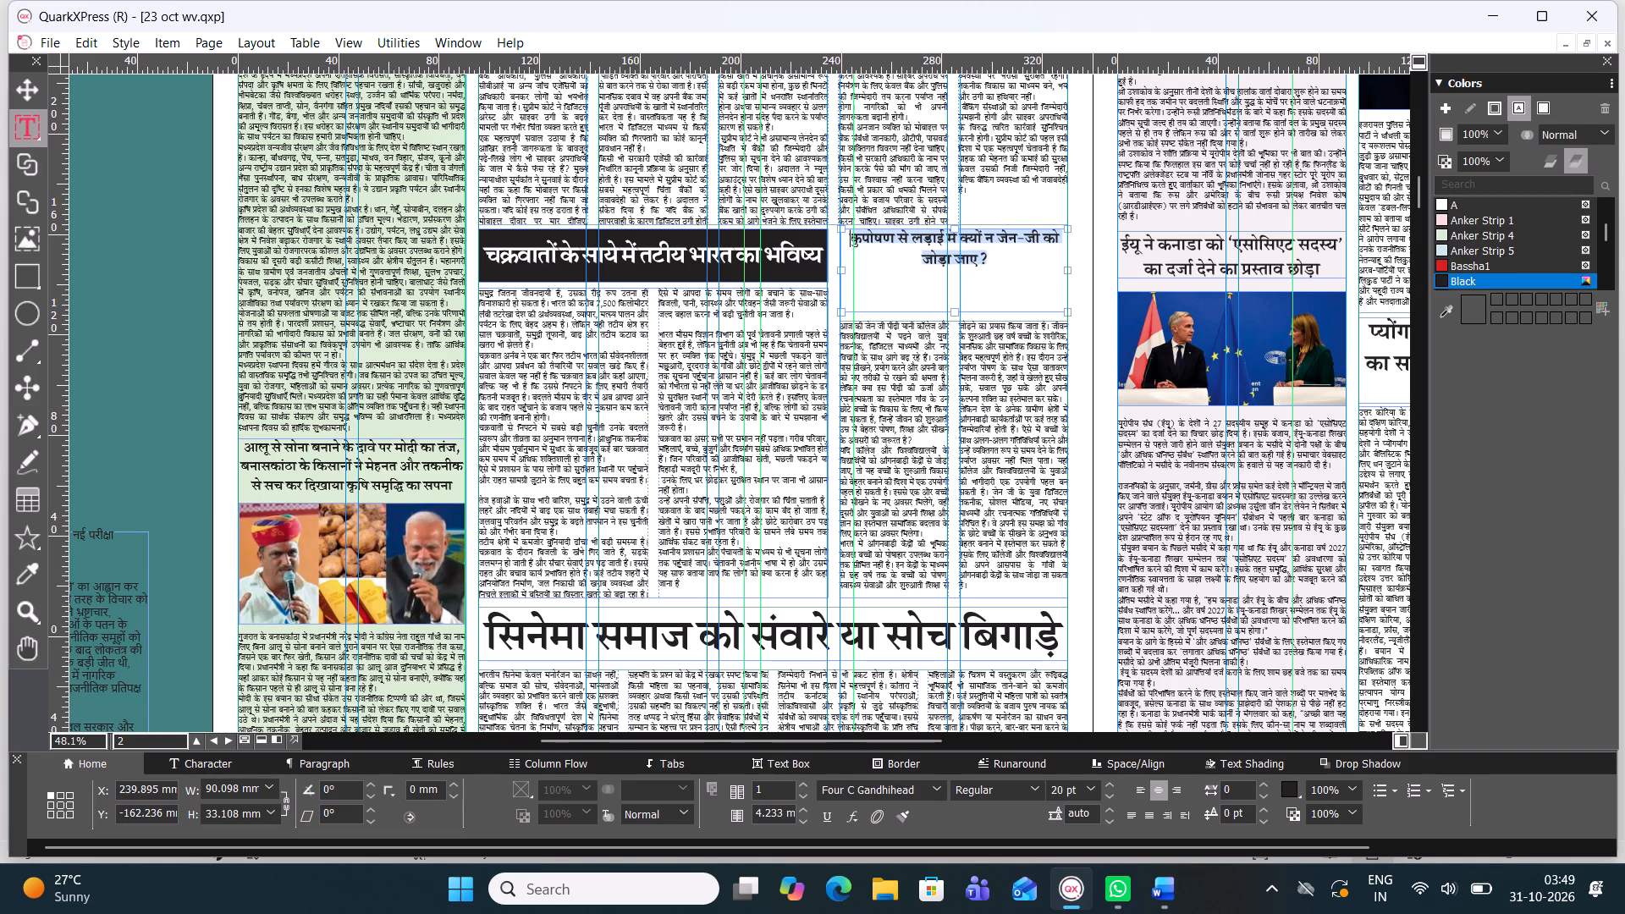
pyautogui.hotkey('ctrl', 'alt', 'shift', '.')
pyautogui.hotkey('ctrl', 'alt', 'shift', '.')
pyautogui.hotkey('ctrl', 'alt', 'shift', '.')
pyautogui.hotkey('ctrl', 'alt', 'shift', '.')
pyautogui.hotkey('ctrl', 'alt', 'shift', '.')
pyautogui.hotkey('ctrl', 'alt', 'shift', '.')
pyautogui.hotkey('ctrl', 'alt', 'shift', '.')
pyautogui.hotkey('ctrl', 'alt', 'shift', '.')
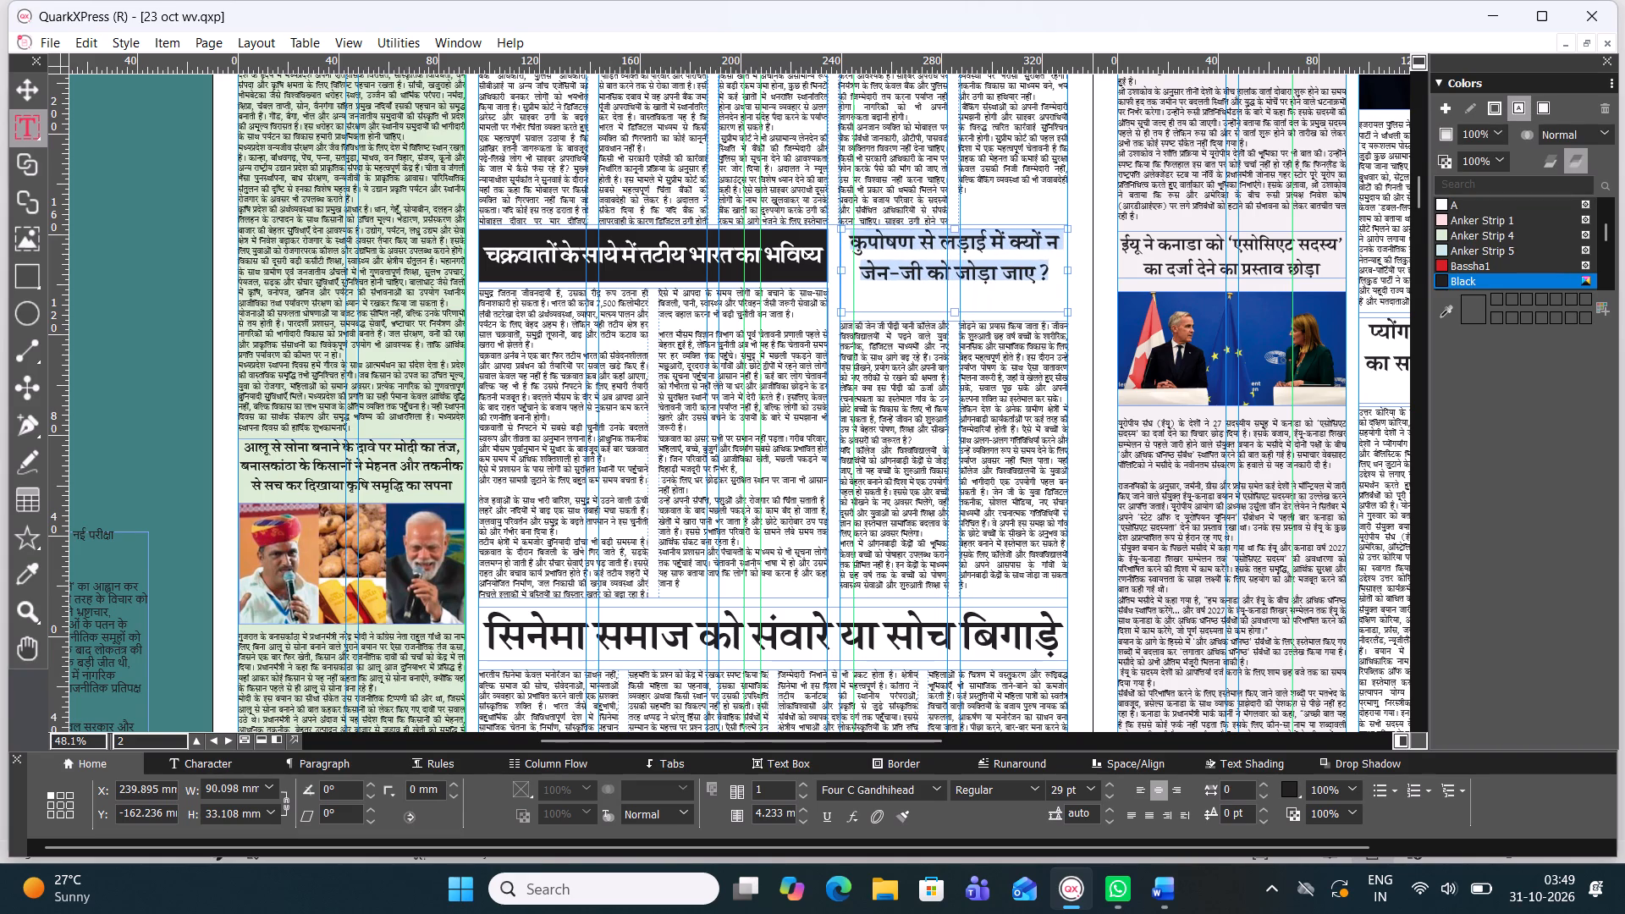
pyautogui.hotkey('ctrl', 'alt', 'shift', '.')
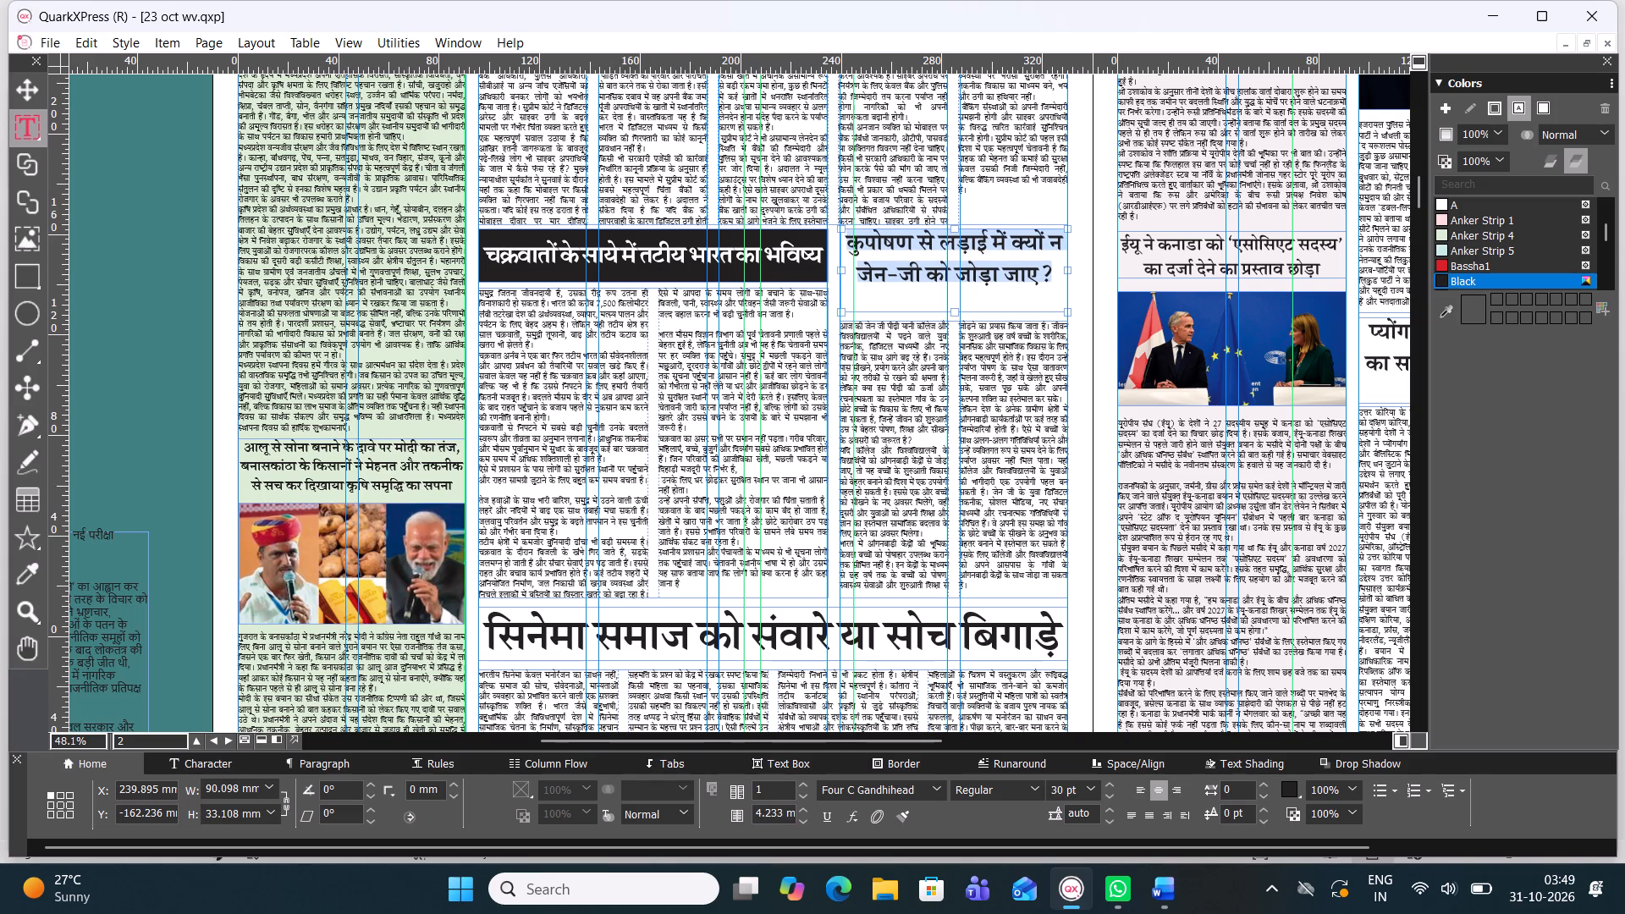
# Shorten the malnutrition headline box to about 25.5 mm high so it fits the two headline lines.
pyautogui.moveTo(953, 314); pyautogui.dragTo(949, 306)
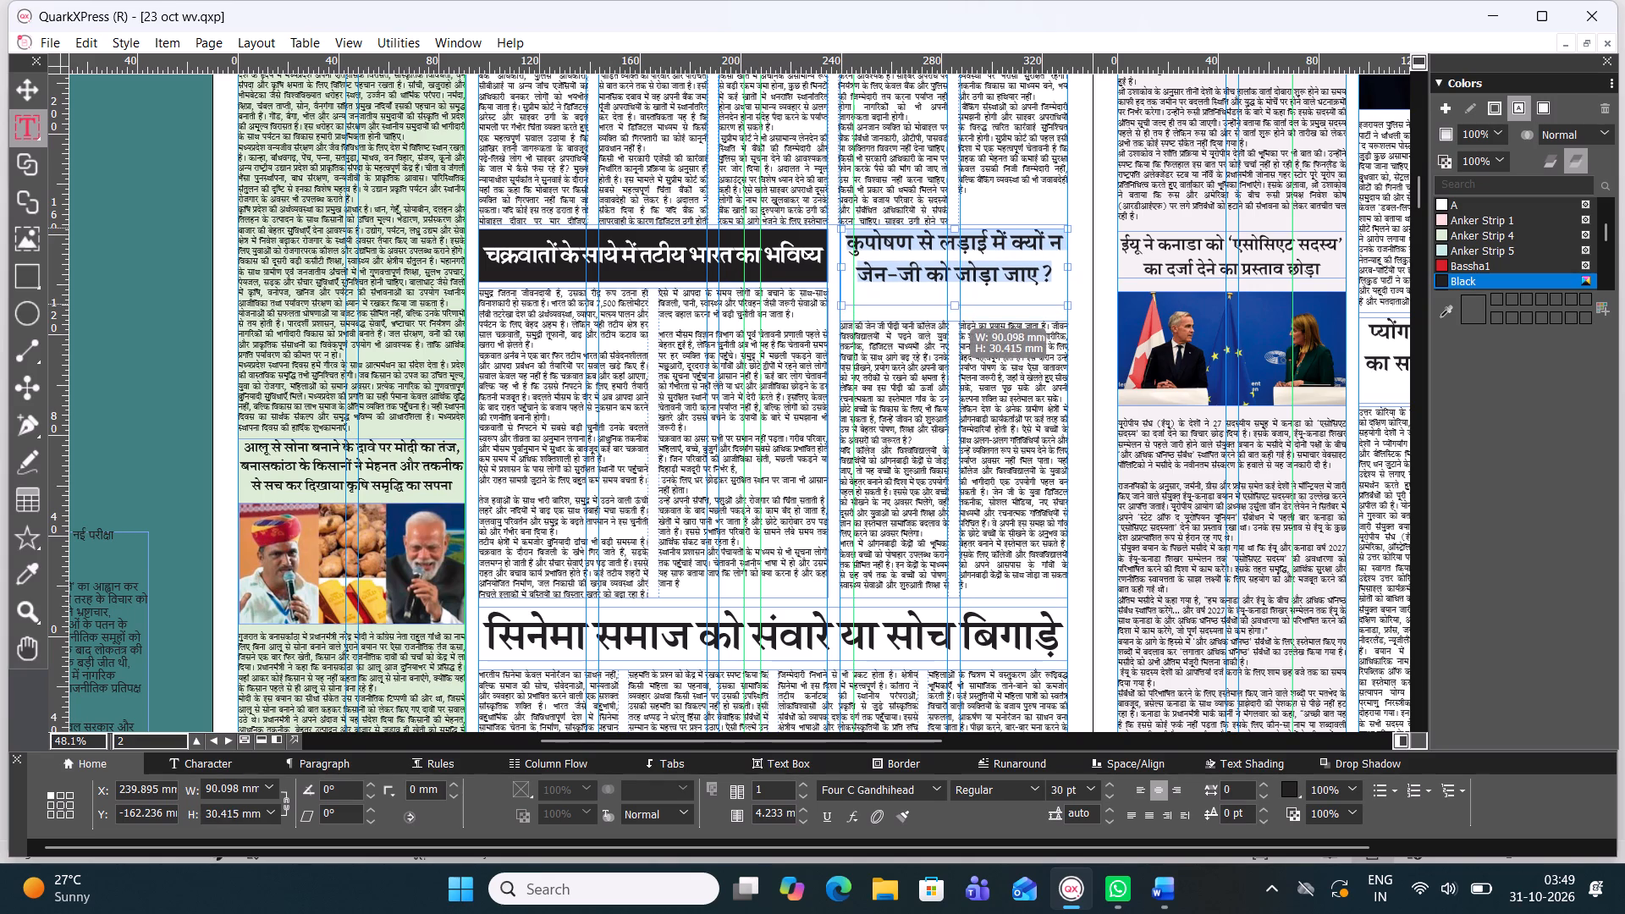
pyautogui.moveTo(949, 306); pyautogui.dragTo(951, 299)
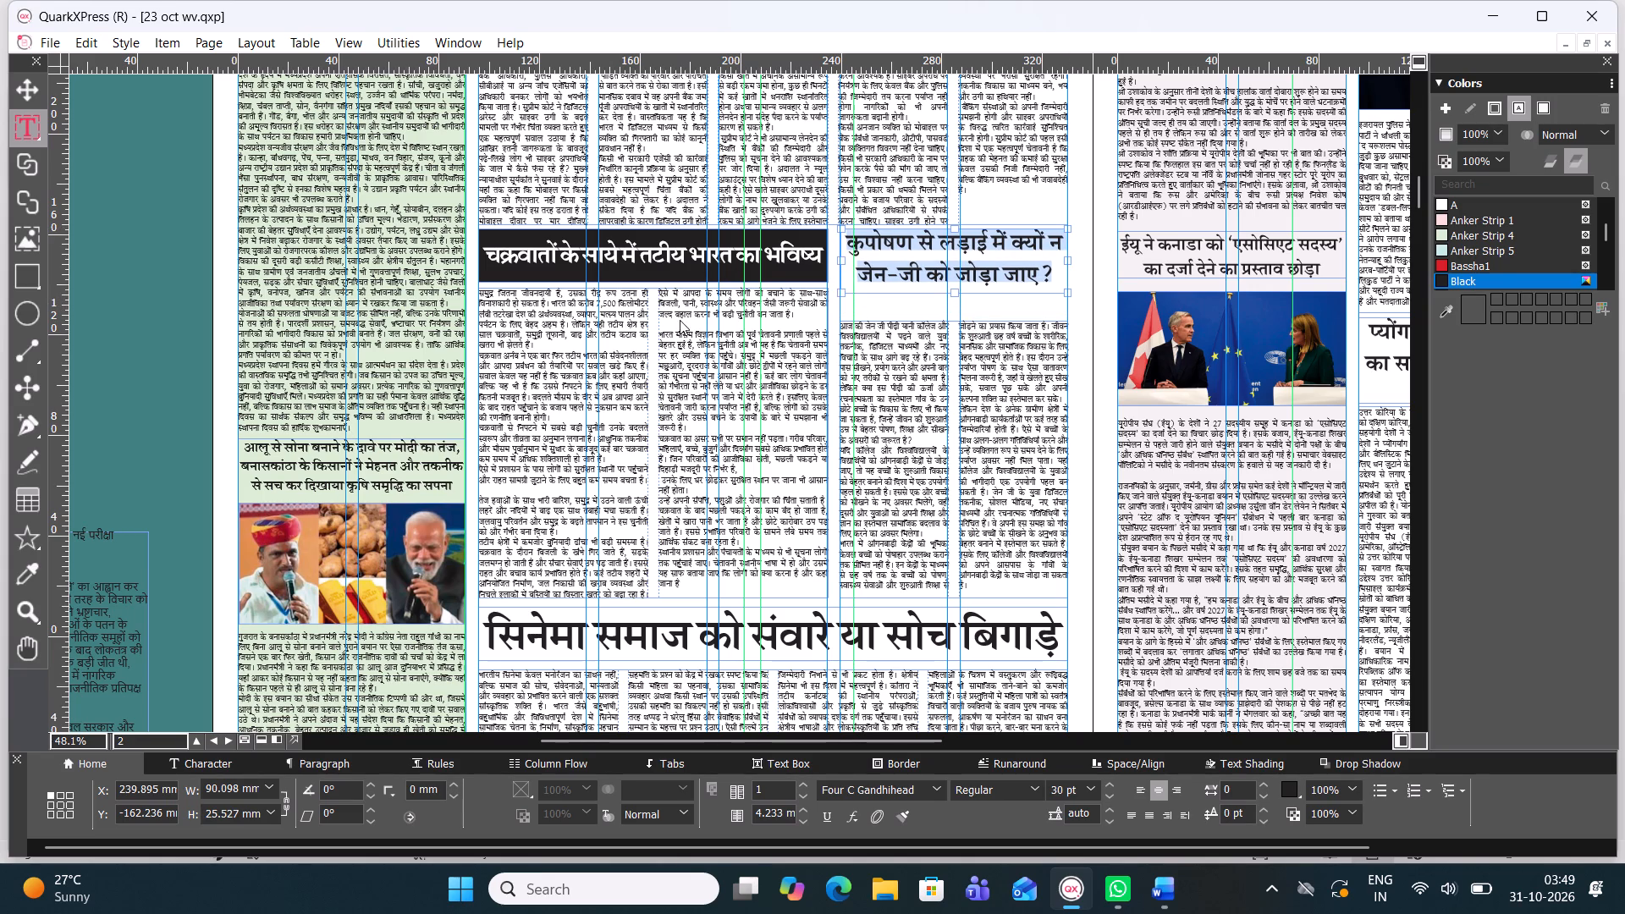
# Move the malnutrition article's body text box up to a Y position of about -132.3 mm, closer beneath the headline.
pyautogui.click(30, 79)
pyautogui.click(926, 373)
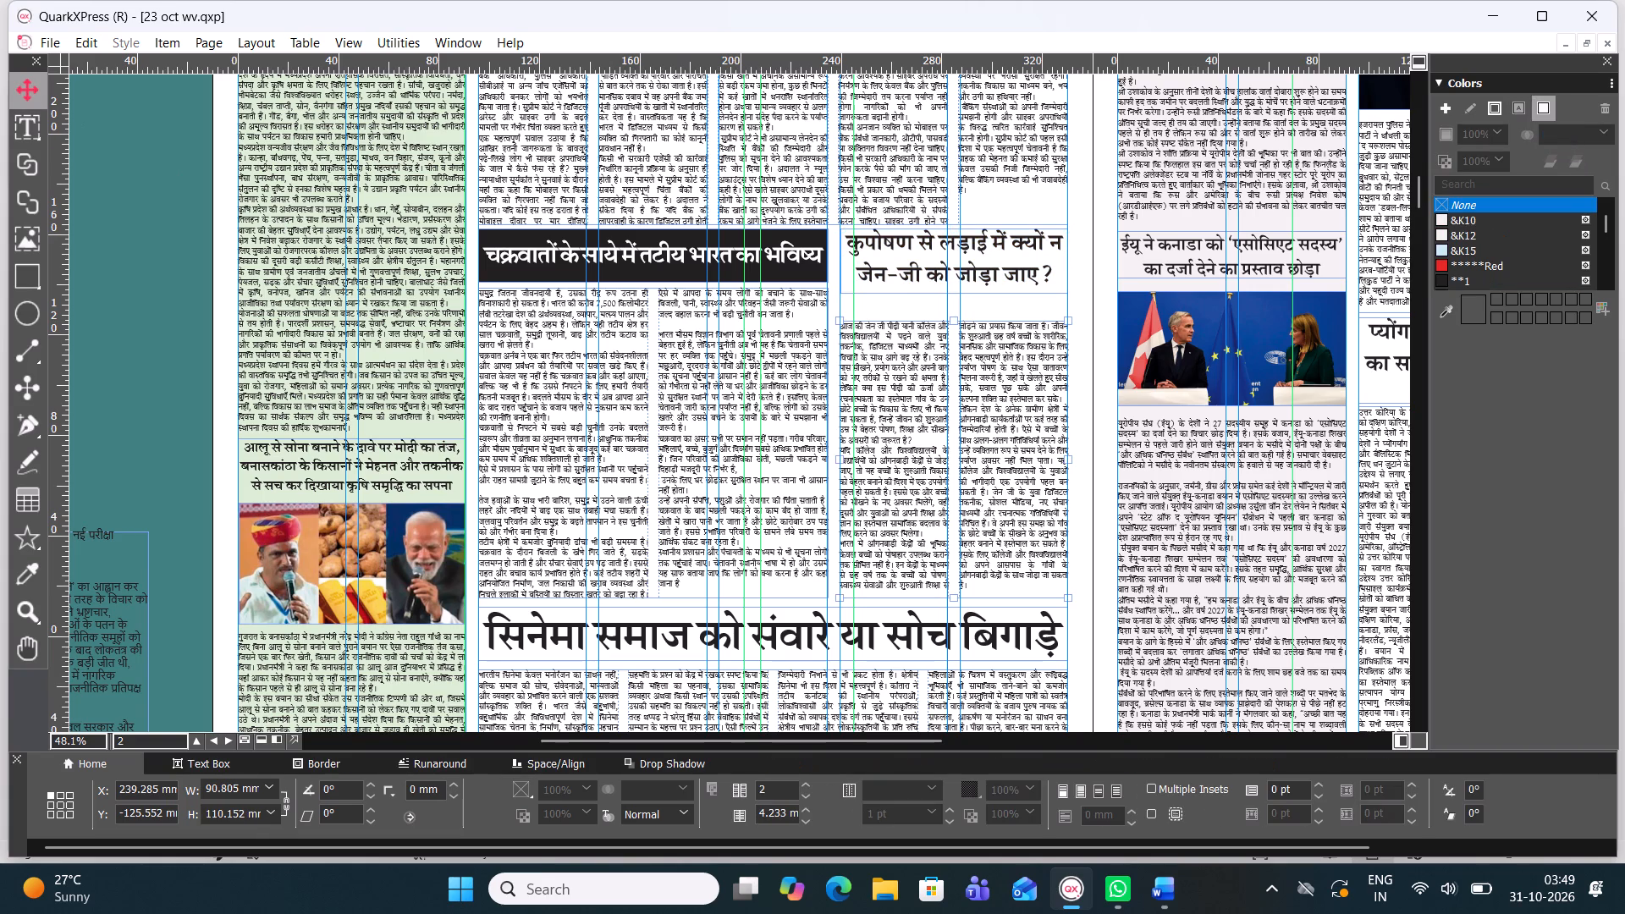
pyautogui.press('Up')
pyautogui.press('Up')
pyautogui.press('Up')
pyautogui.press('Up')
pyautogui.press('Up')
pyautogui.press('Up')
pyautogui.press('Up')
pyautogui.press('Up')
pyautogui.press('Up')
pyautogui.press('Up')
pyautogui.press('Up')
pyautogui.press('Up')
pyautogui.press('Up')
pyautogui.press('Up')
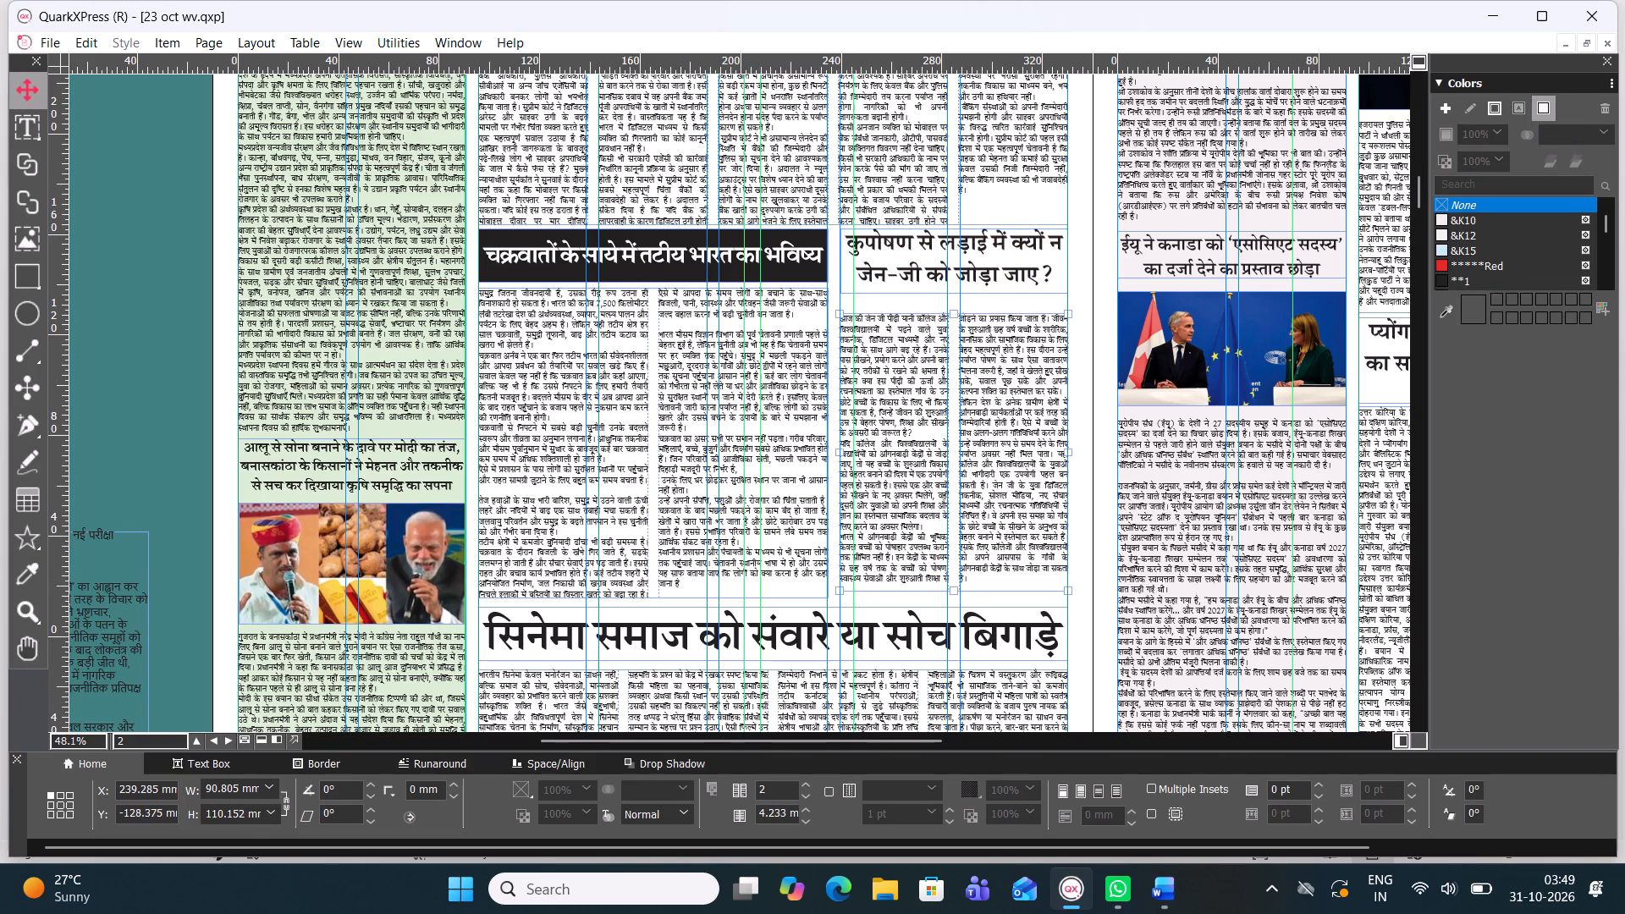
pyautogui.press('Up')
pyautogui.press('Up')
pyautogui.press('Up')
pyautogui.press('Up')
pyautogui.press('Up')
pyautogui.press('Up')
pyautogui.press('Up')
pyautogui.press('Up')
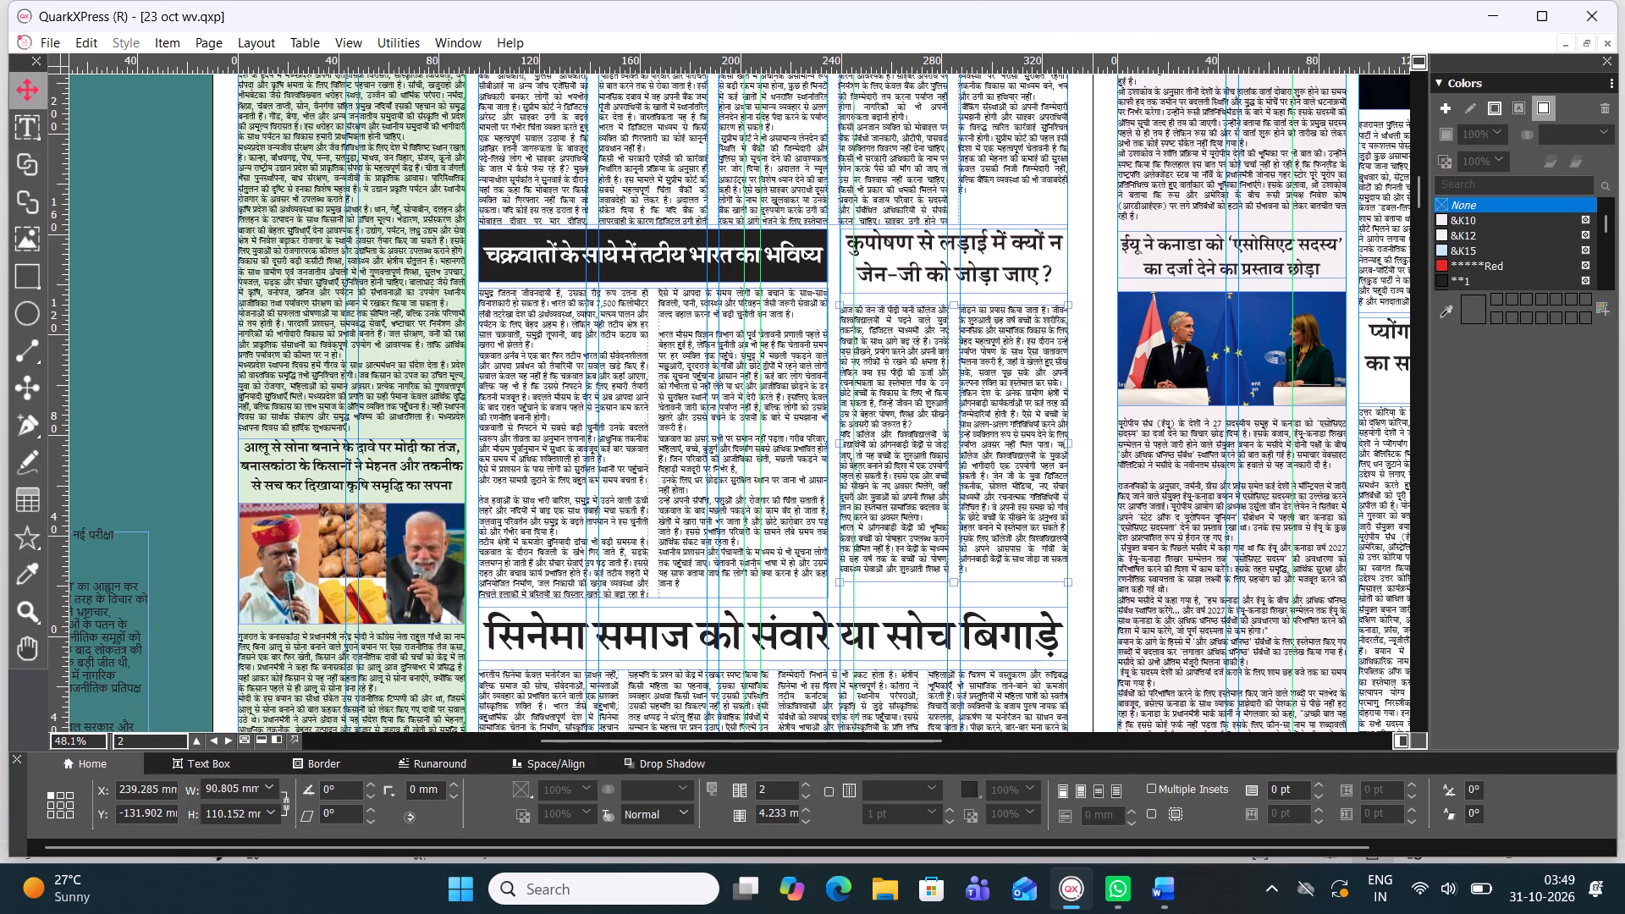
pyautogui.press('Up')
# Start a new paragraph before "इससे एक ओर बच्चों को सीखने" in the first column of the malnutrition article.
pyautogui.keyDown('ctrl'); pyautogui.scroll(1, 939, 488); pyautogui.keyUp('ctrl')
pyautogui.doubleClick(835, 432)
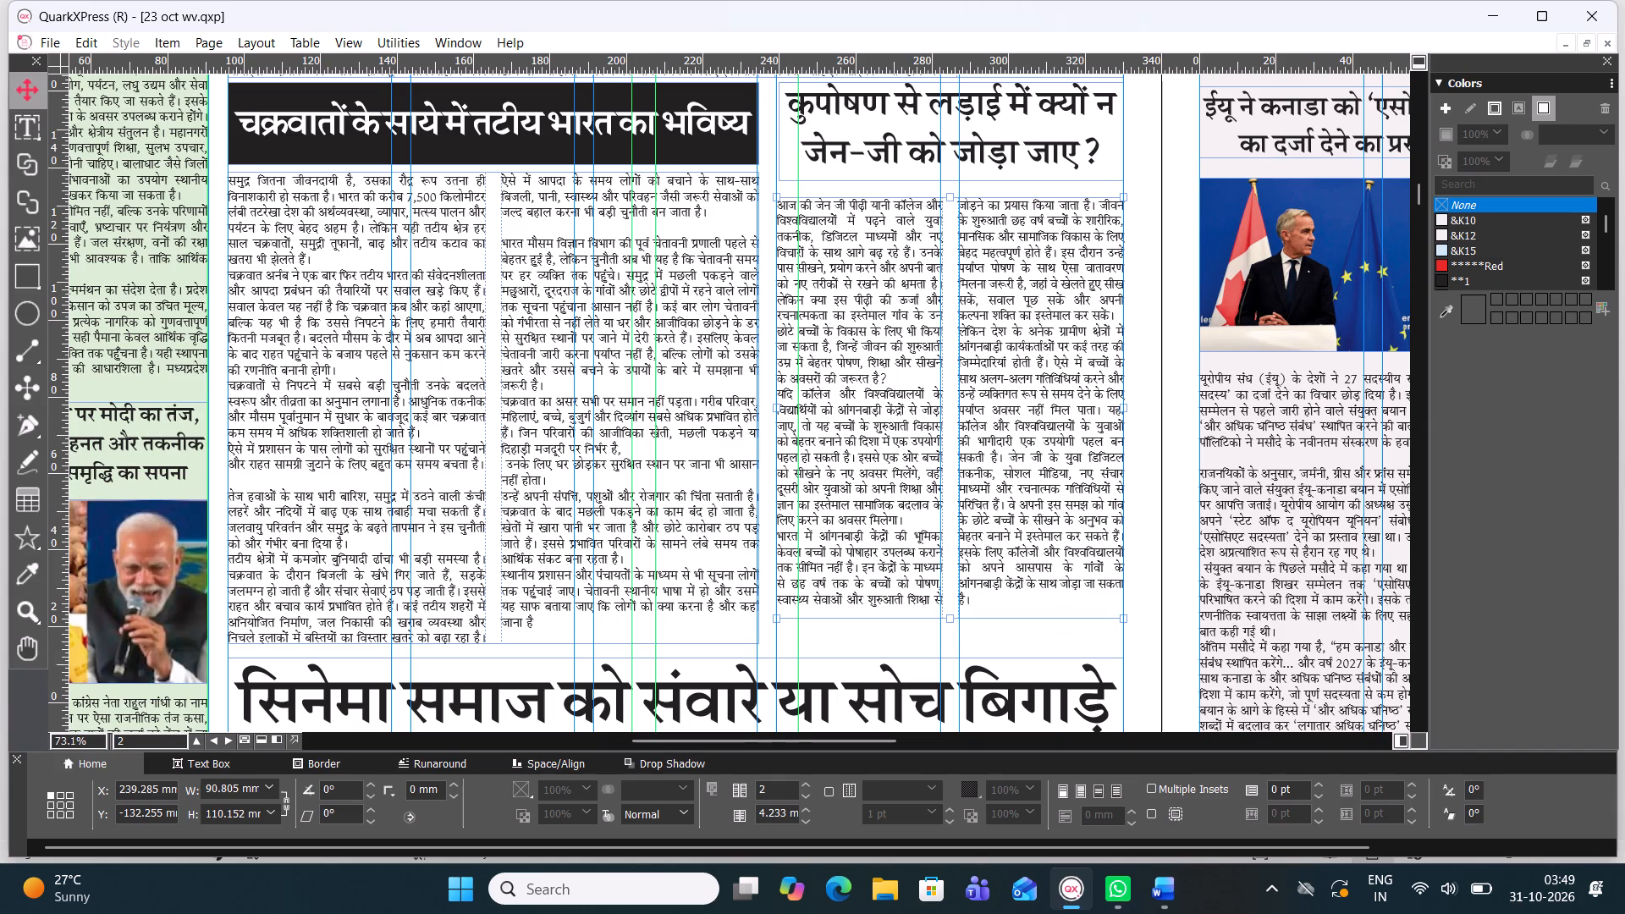
pyautogui.click(874, 436)
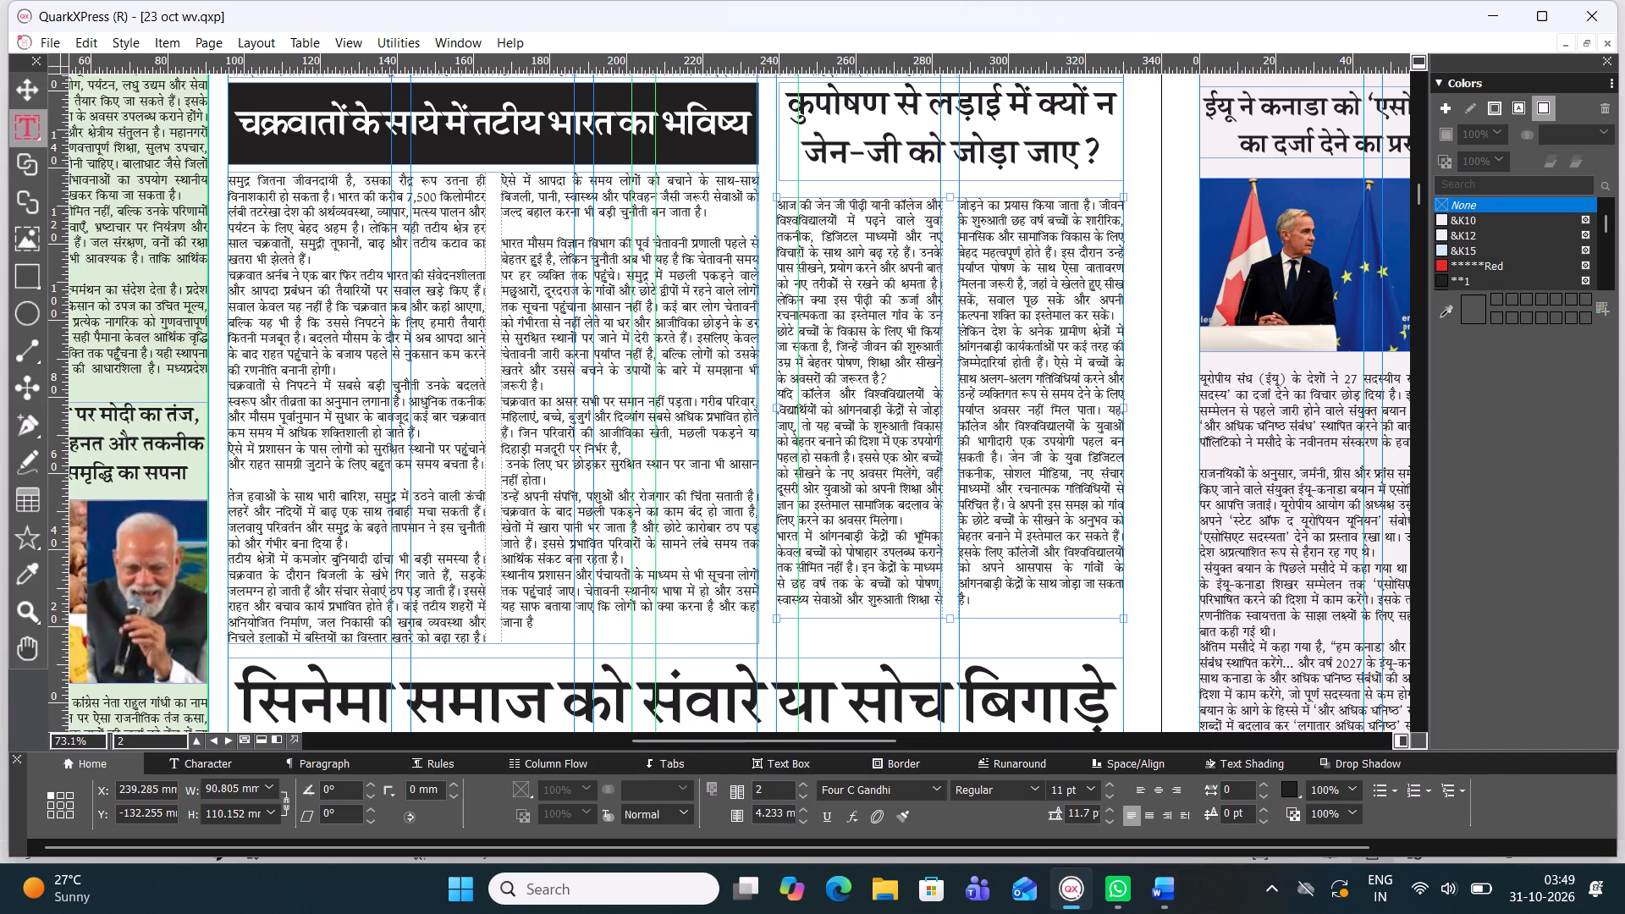
pyautogui.click(857, 454)
pyautogui.press('Return')
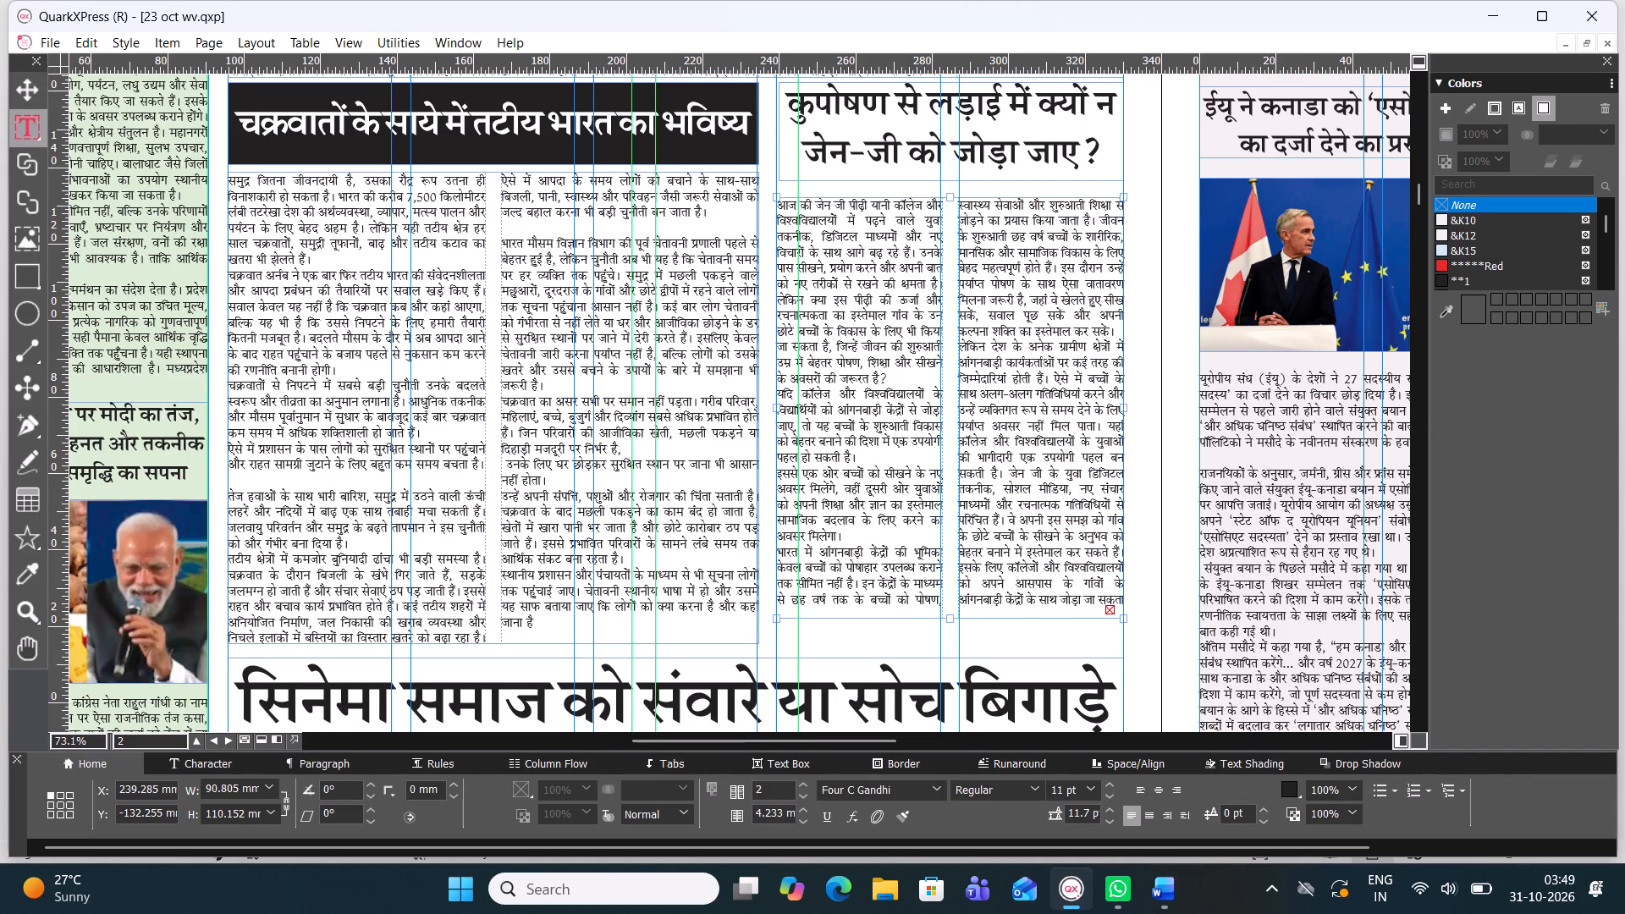
# Extend the malnutrition article's body text box downward to about 114.1 mm high.
pyautogui.moveTo(952, 621); pyautogui.dragTo(956, 634)
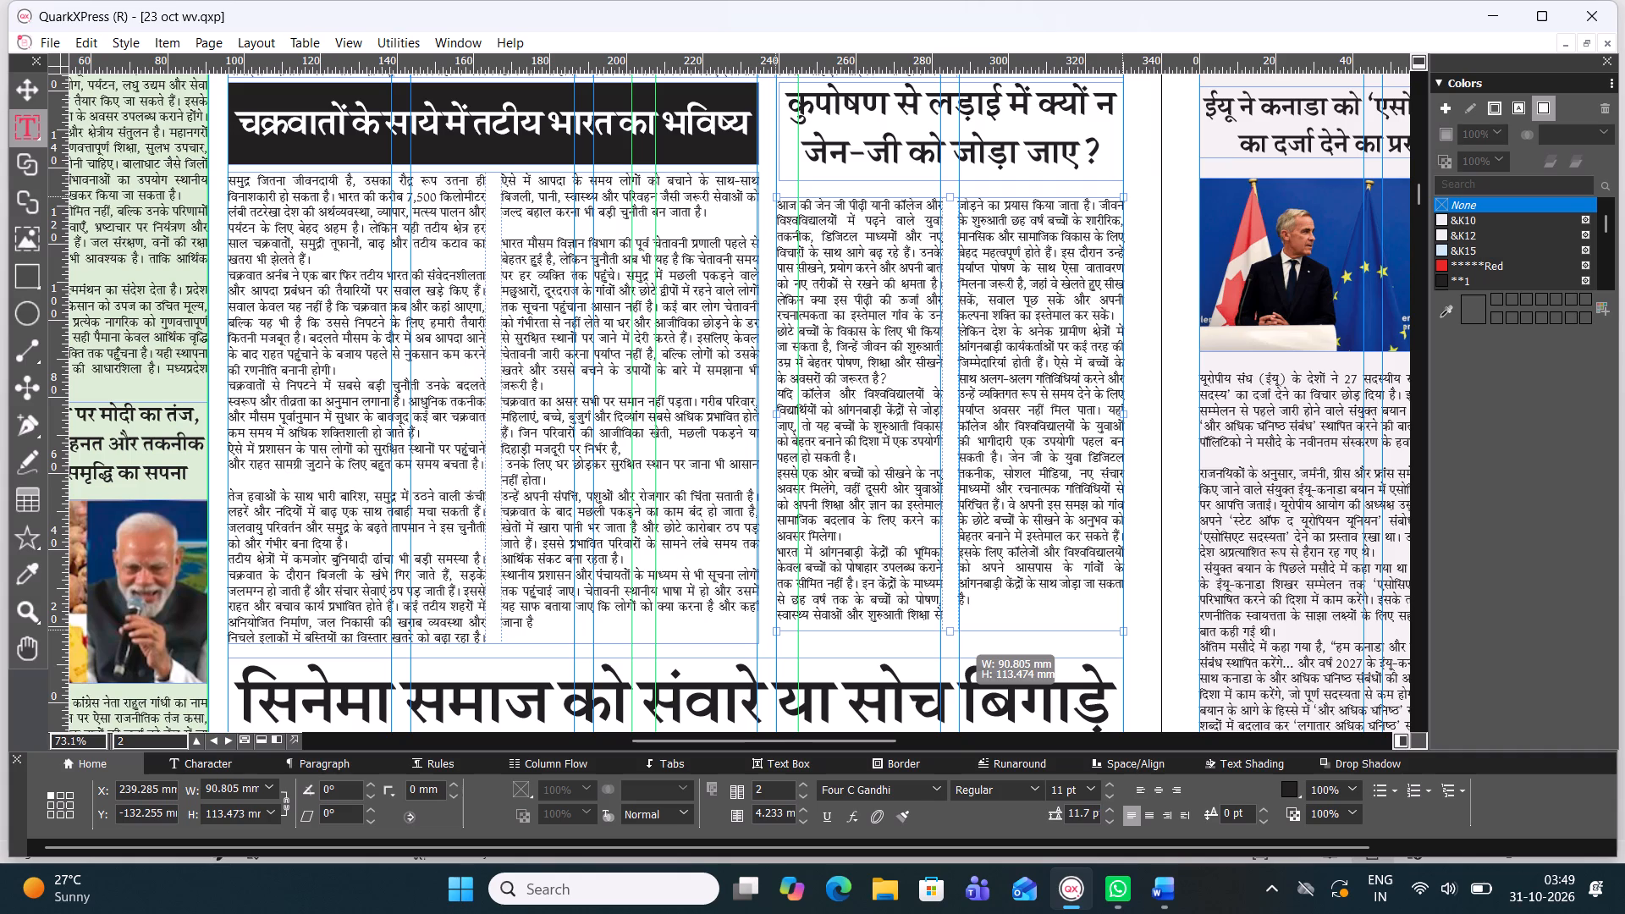
pyautogui.moveTo(956, 634); pyautogui.dragTo(958, 636)
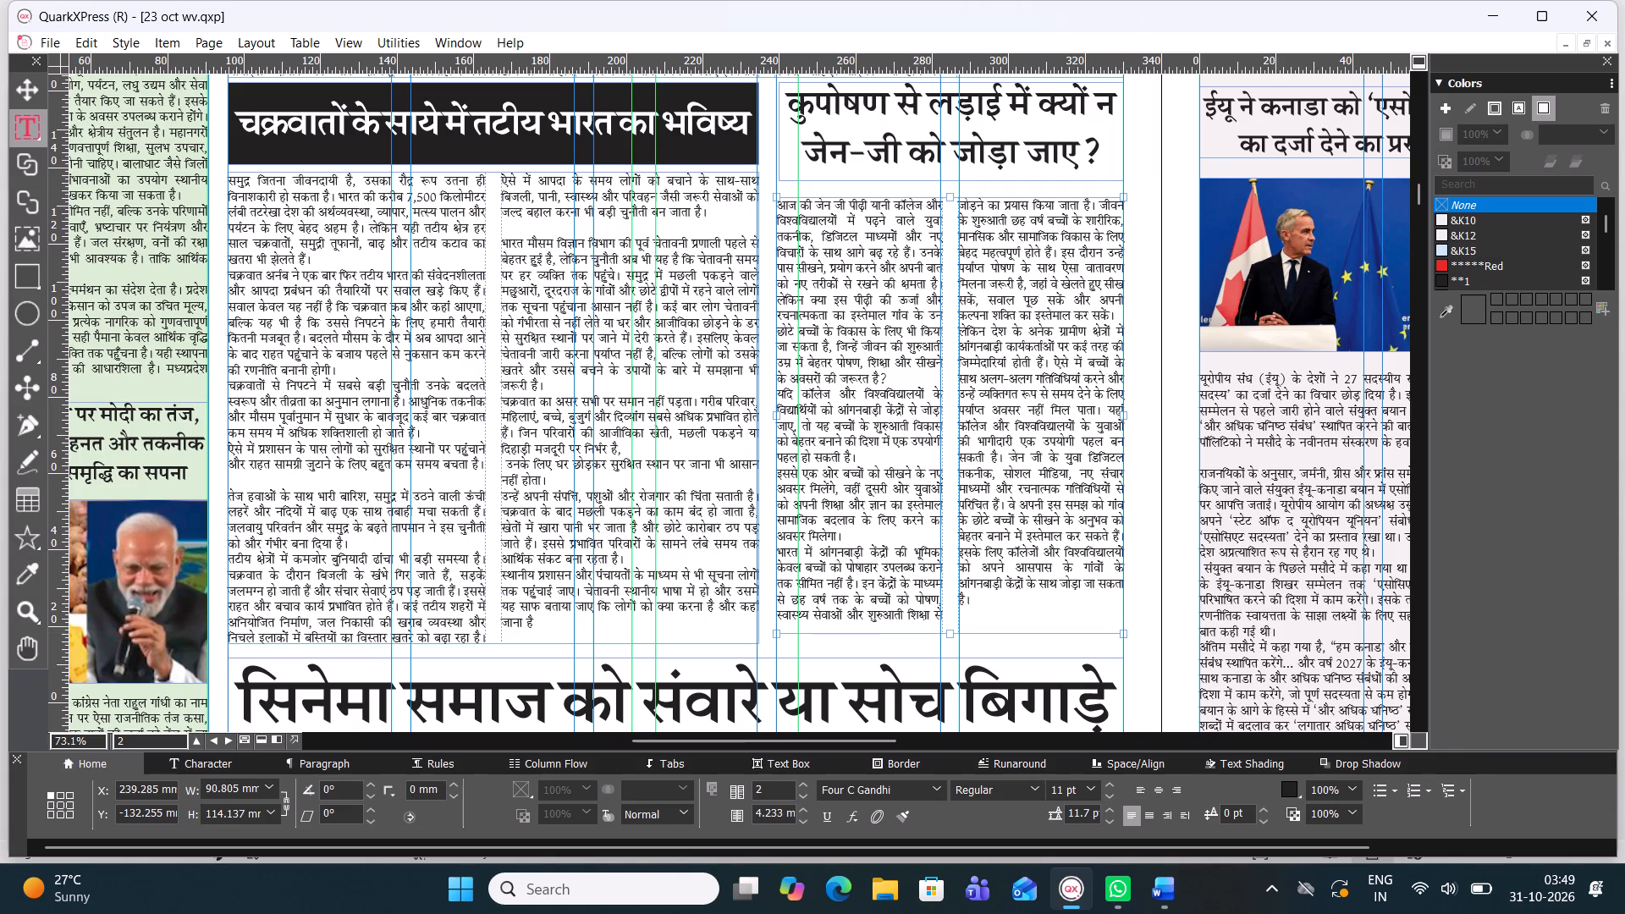
# Add a blank line before the paragraph beginning "लेकिन देश के अनेक ग्रामीण" in the malnutrition article's second column.
pyautogui.click(1113, 310)
pyautogui.press('Return')
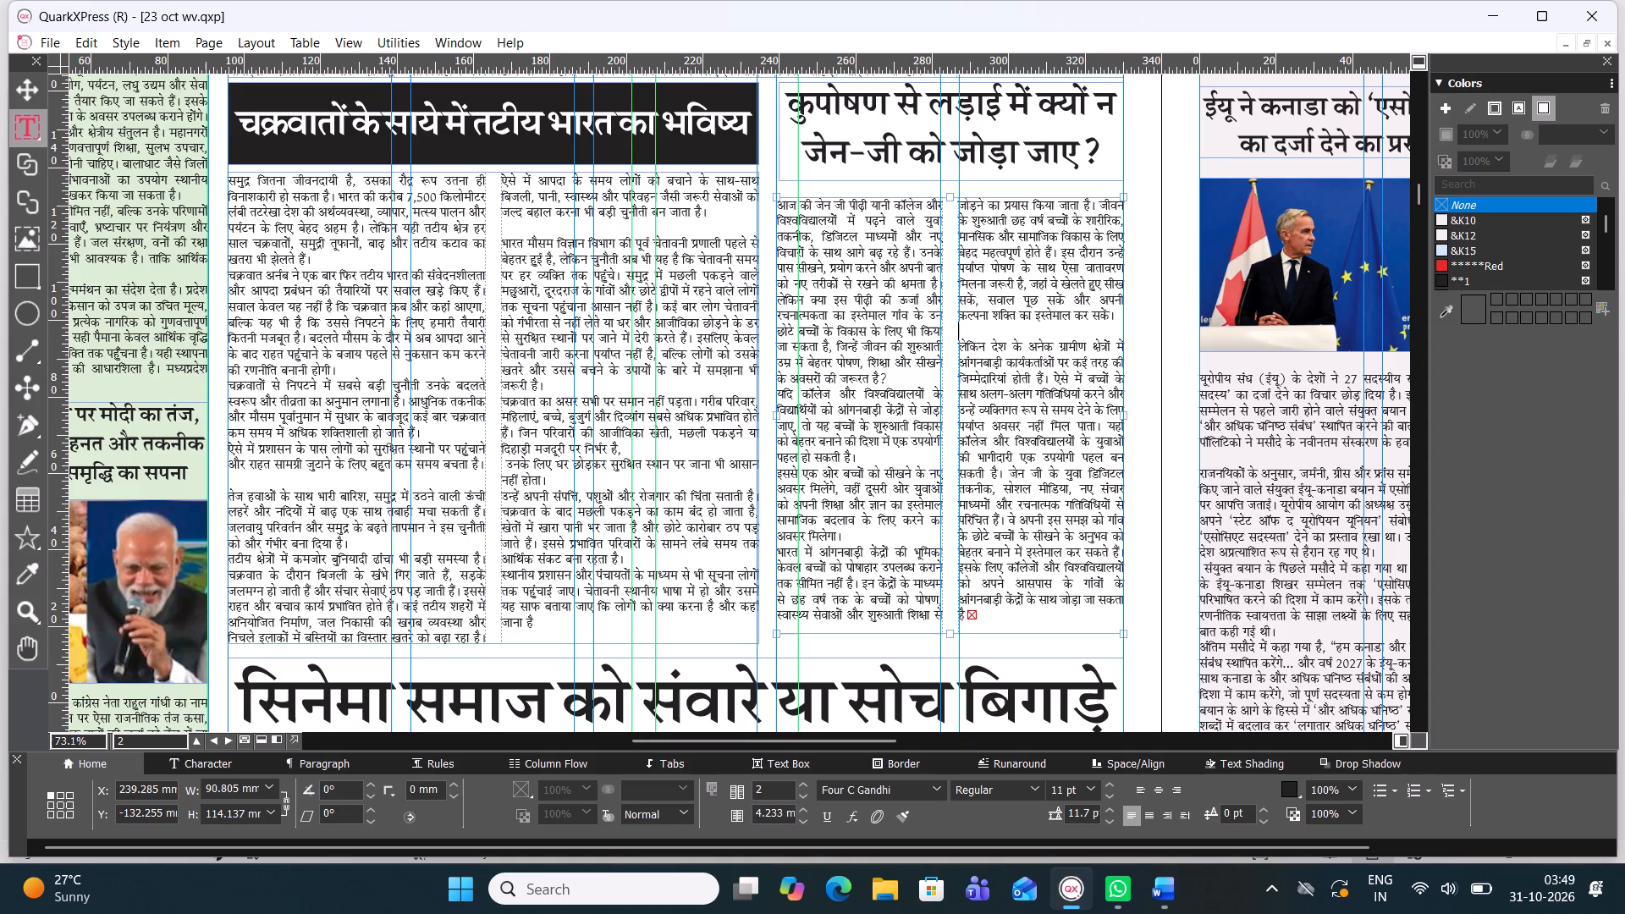
# Extend the malnutrition article's body text box downward to about 116.7 mm high.
pyautogui.moveTo(951, 631); pyautogui.dragTo(951, 646)
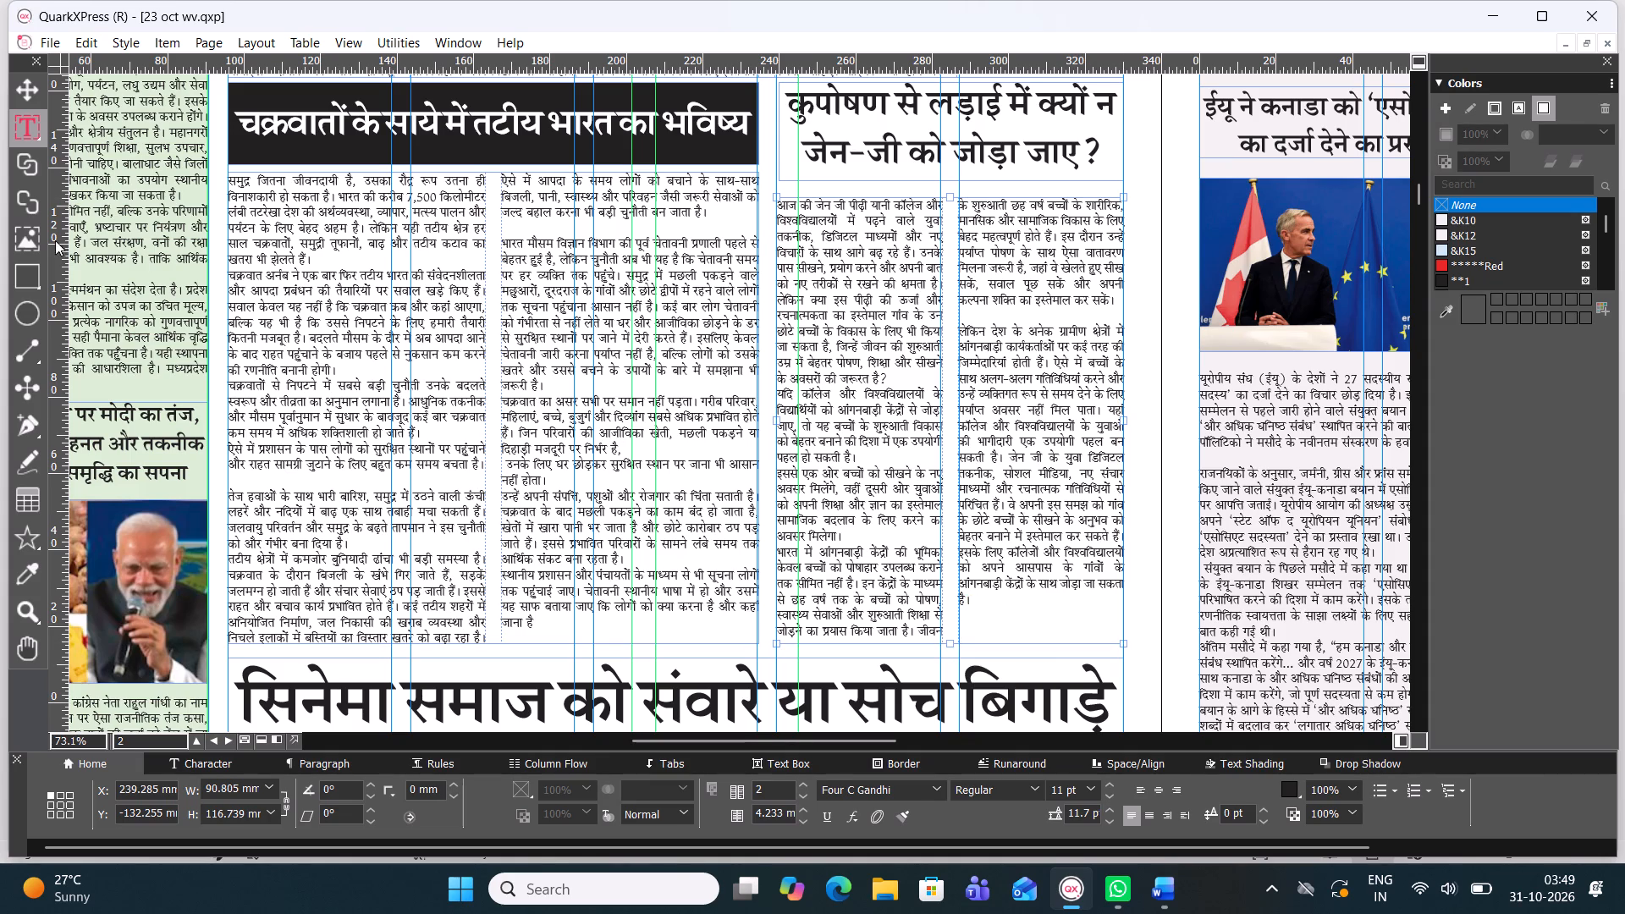
# Start a new paragraph before "जीवन के शुरुआती छह वर्ष" at the end of the malnutrition article's first column.
pyautogui.click(913, 625)
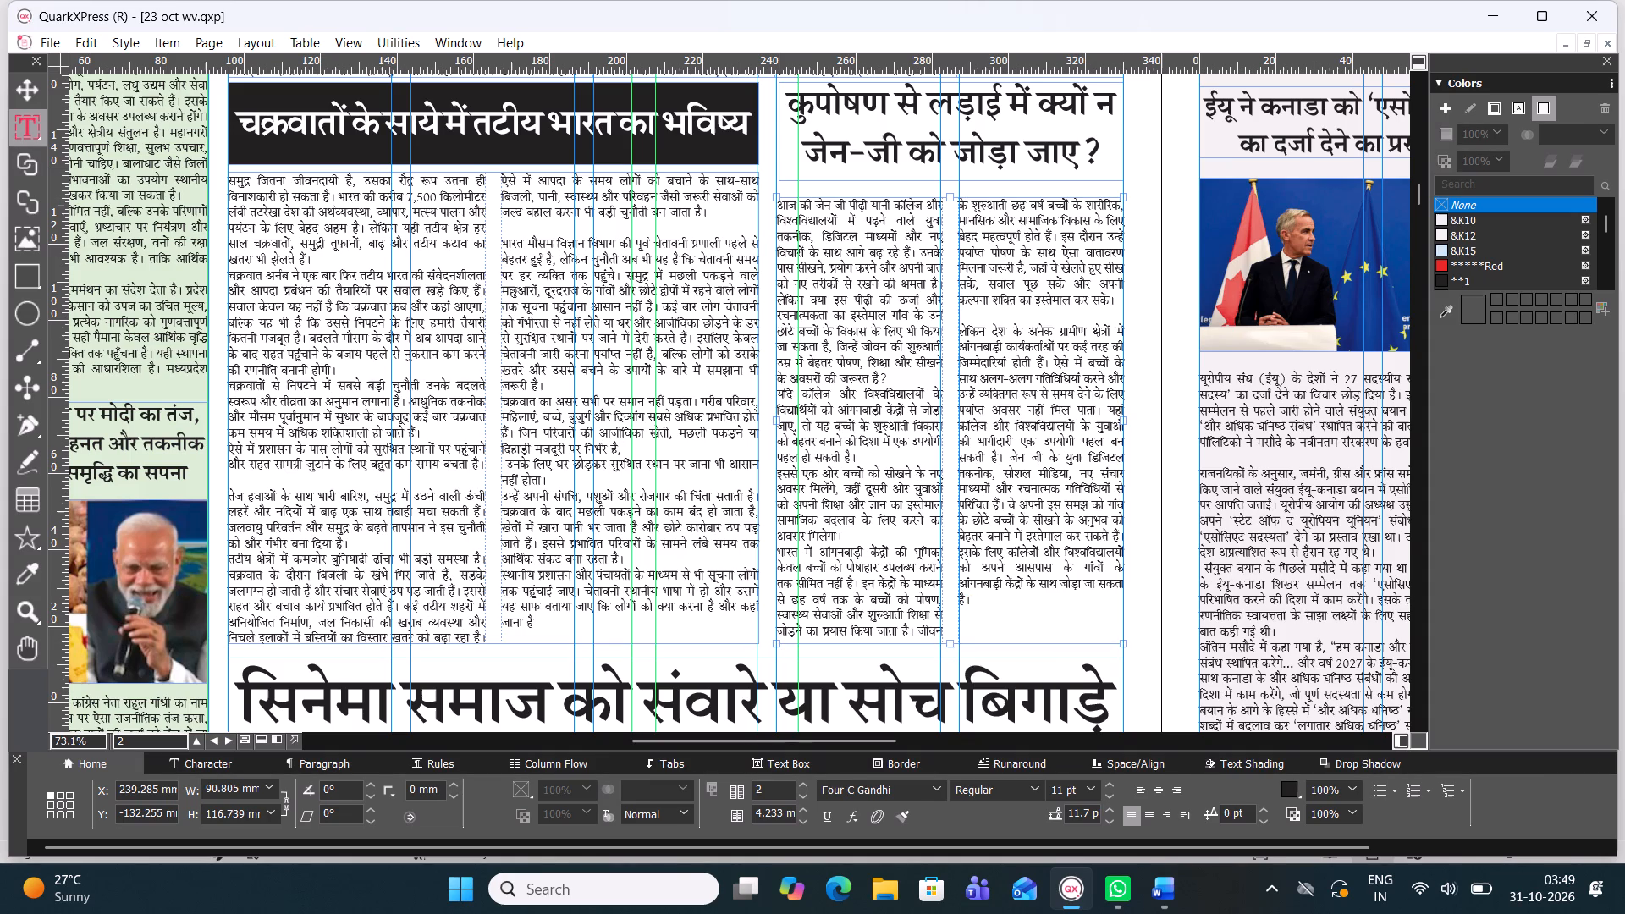
pyautogui.press('Return')
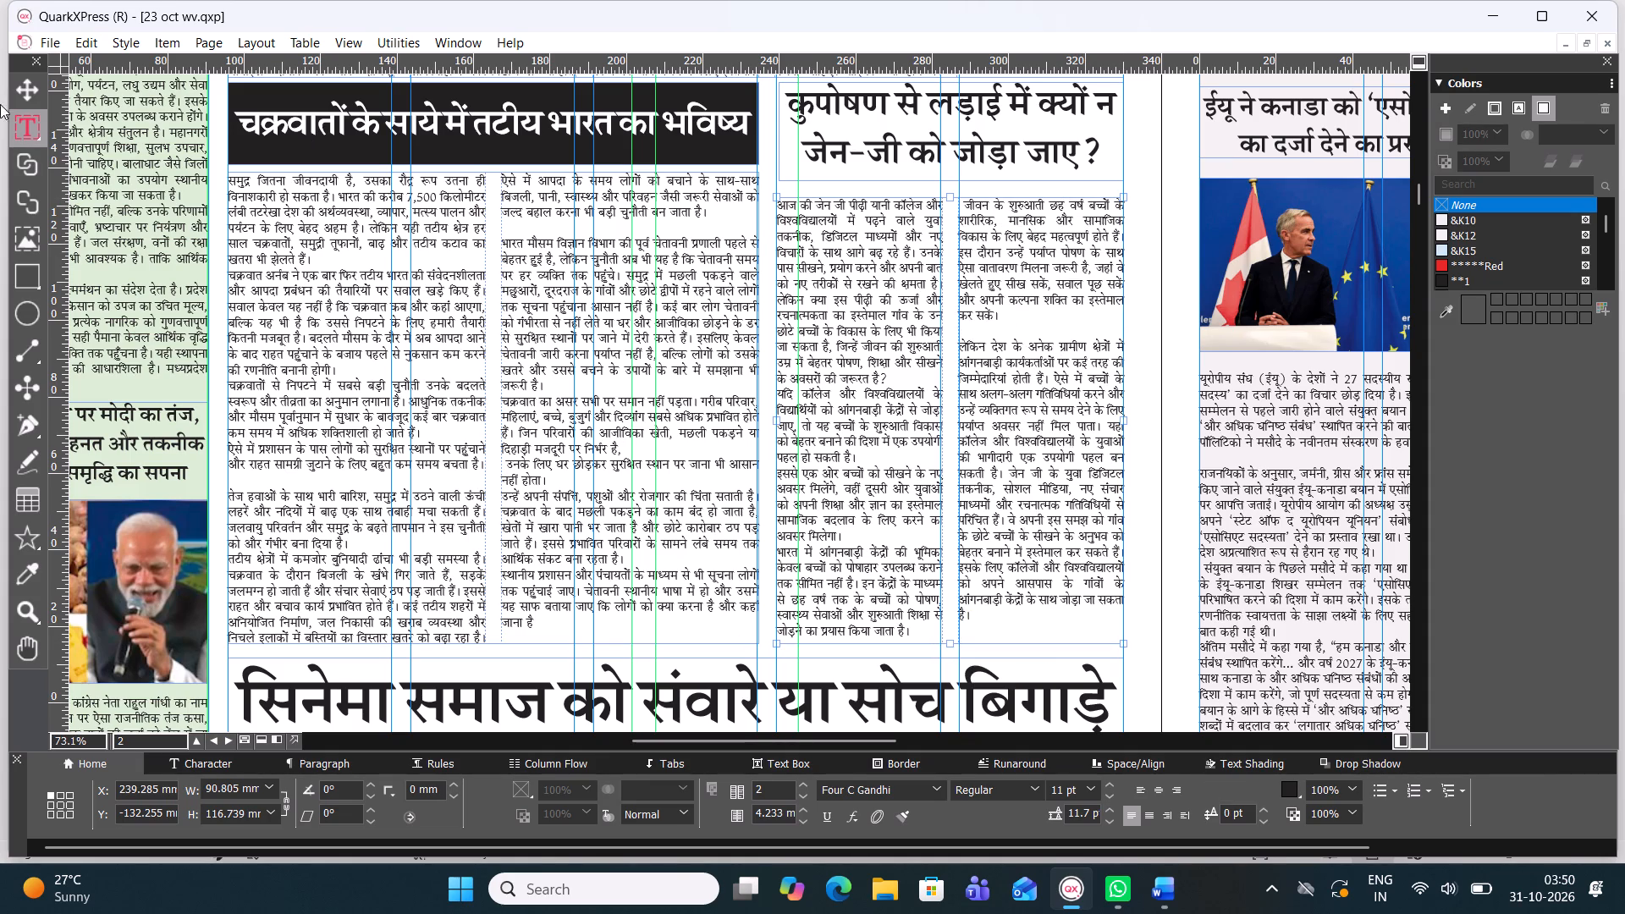
pyautogui.click(17, 96)
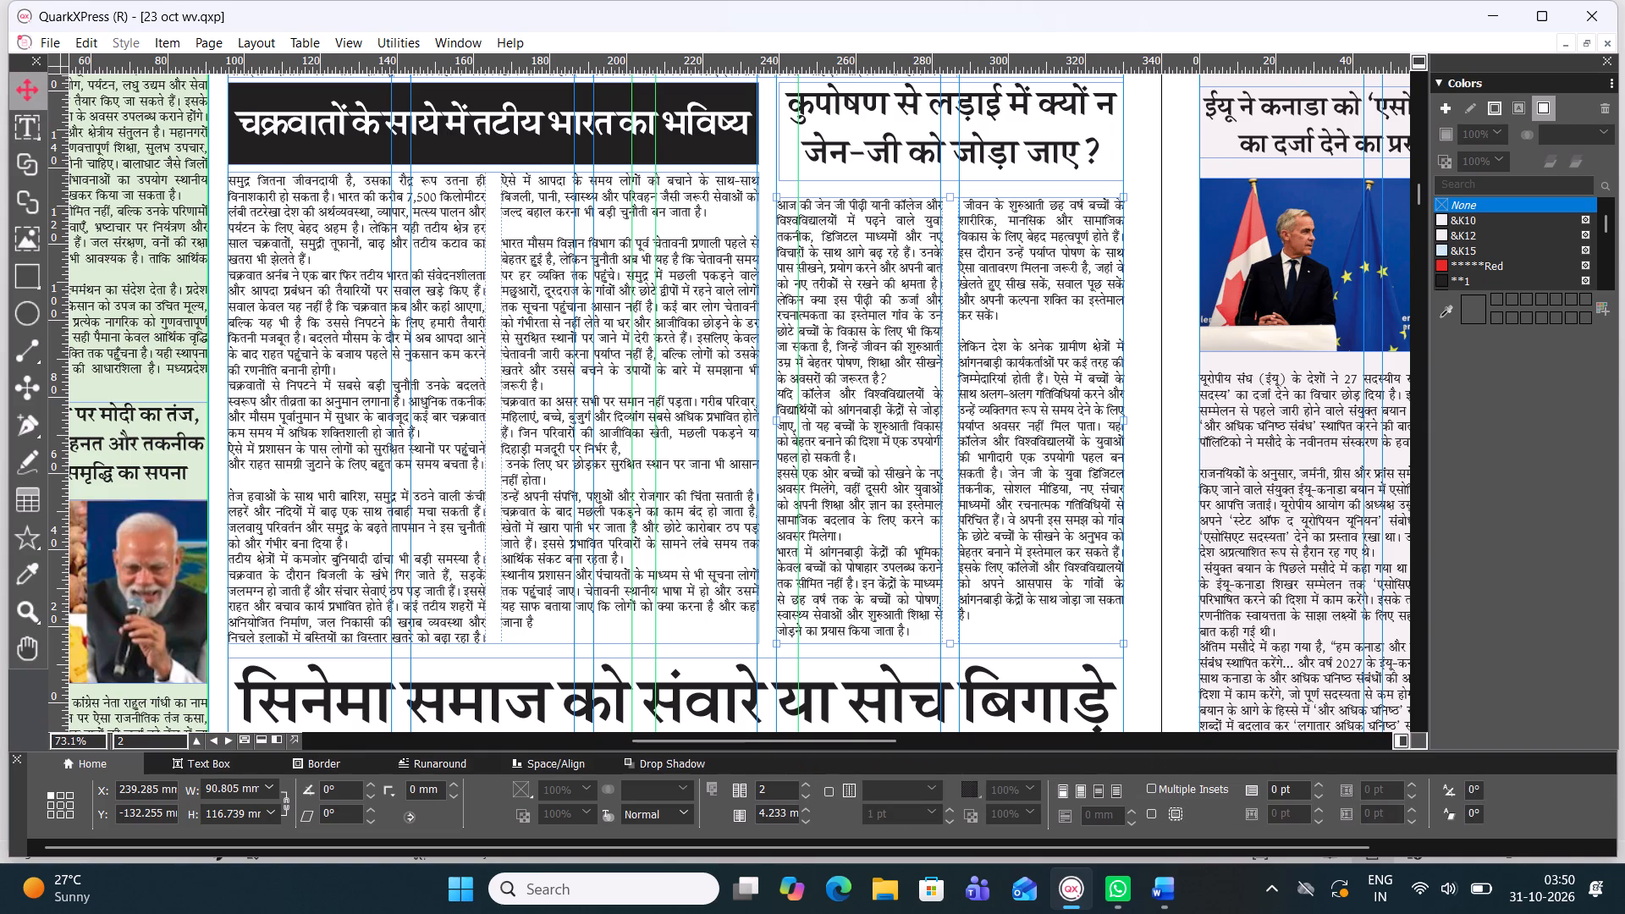
# Start new paragraphs in the cinema article before "वहीं रंग दे बसंती" in the second column and "इसका अर्थ यह नहीं है" in the third.
pyautogui.keyDown('ctrl'); pyautogui.scroll(-2, 813, 390); pyautogui.keyUp('ctrl')
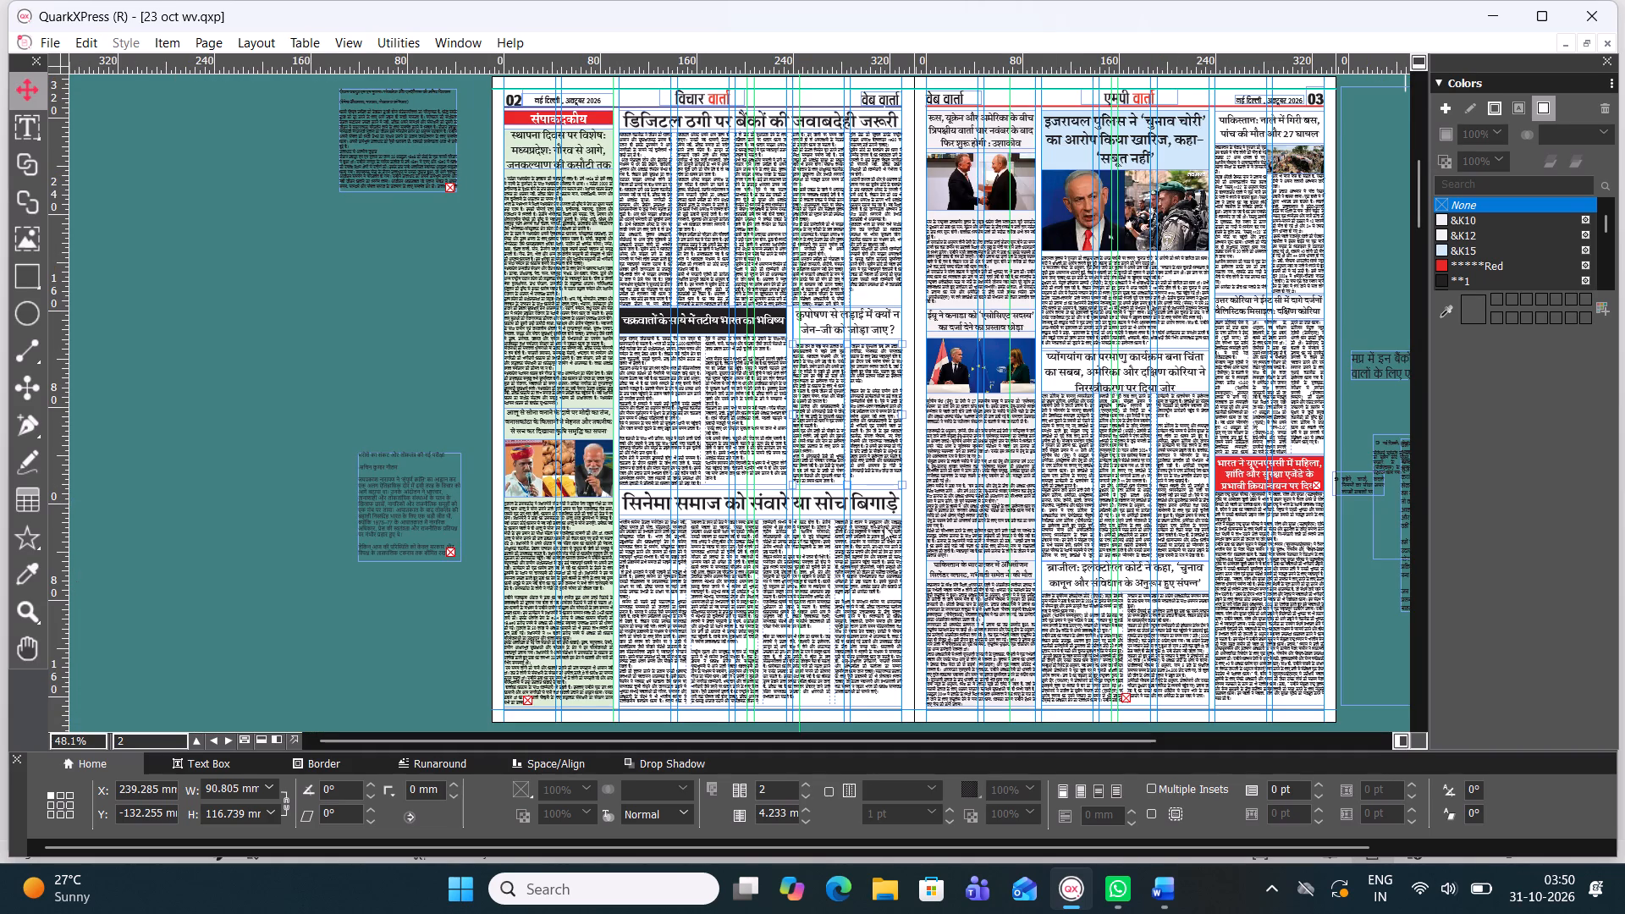
pyautogui.scroll(-1, 763, 621)
pyautogui.keyDown('ctrl'); pyautogui.scroll(3, 745, 327); pyautogui.keyUp('ctrl')
pyautogui.doubleClick(723, 260)
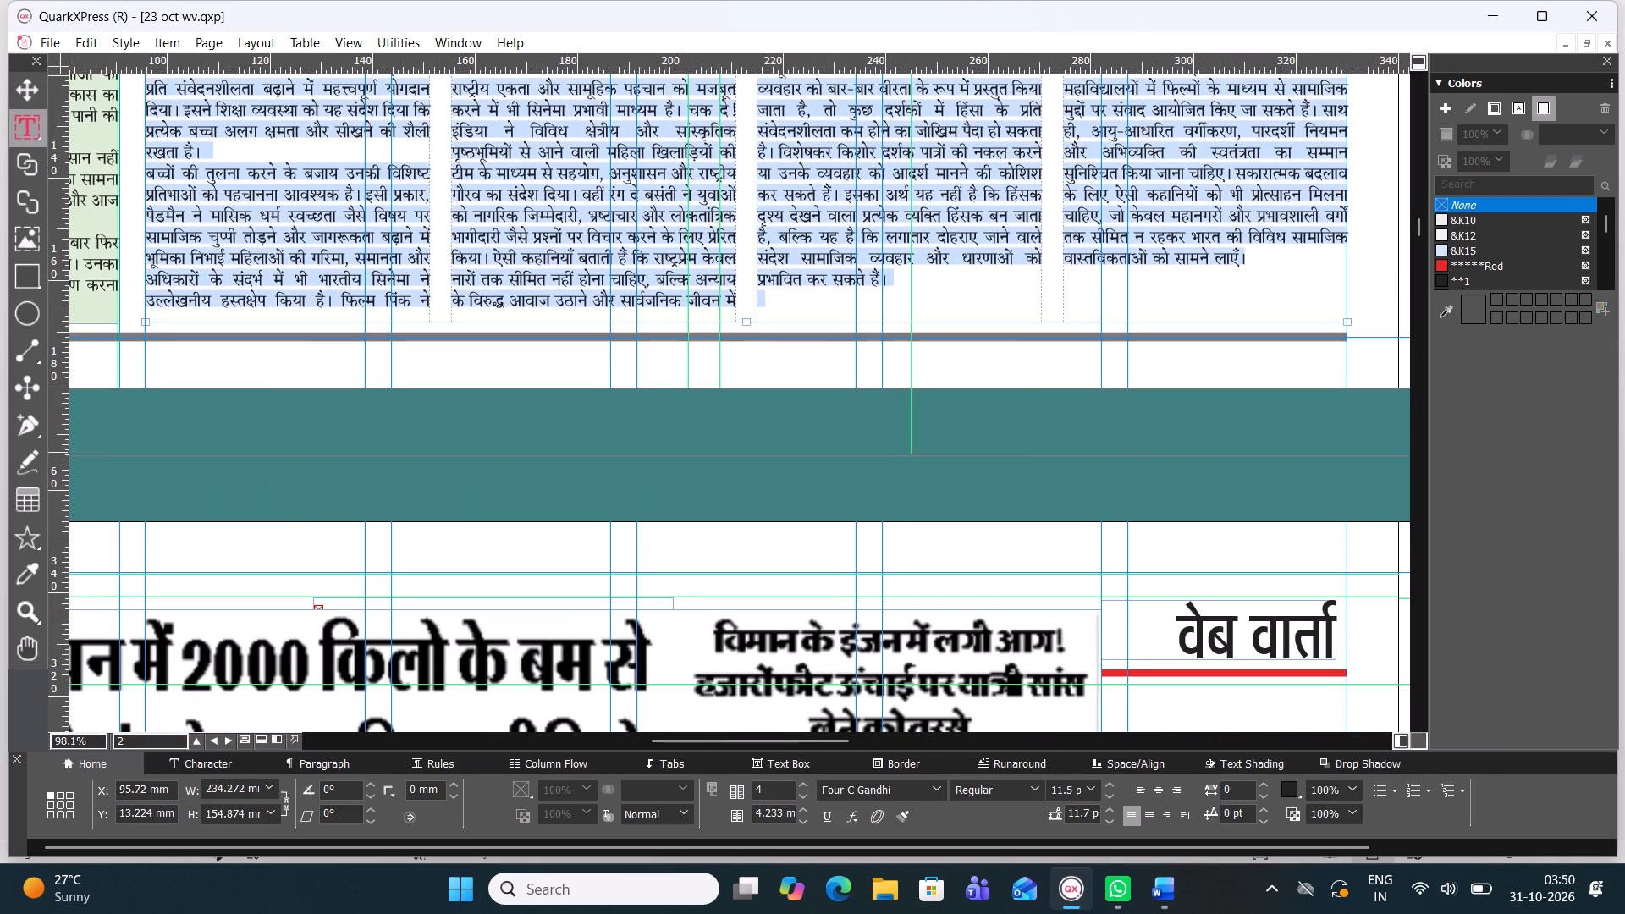
pyautogui.click(810, 312)
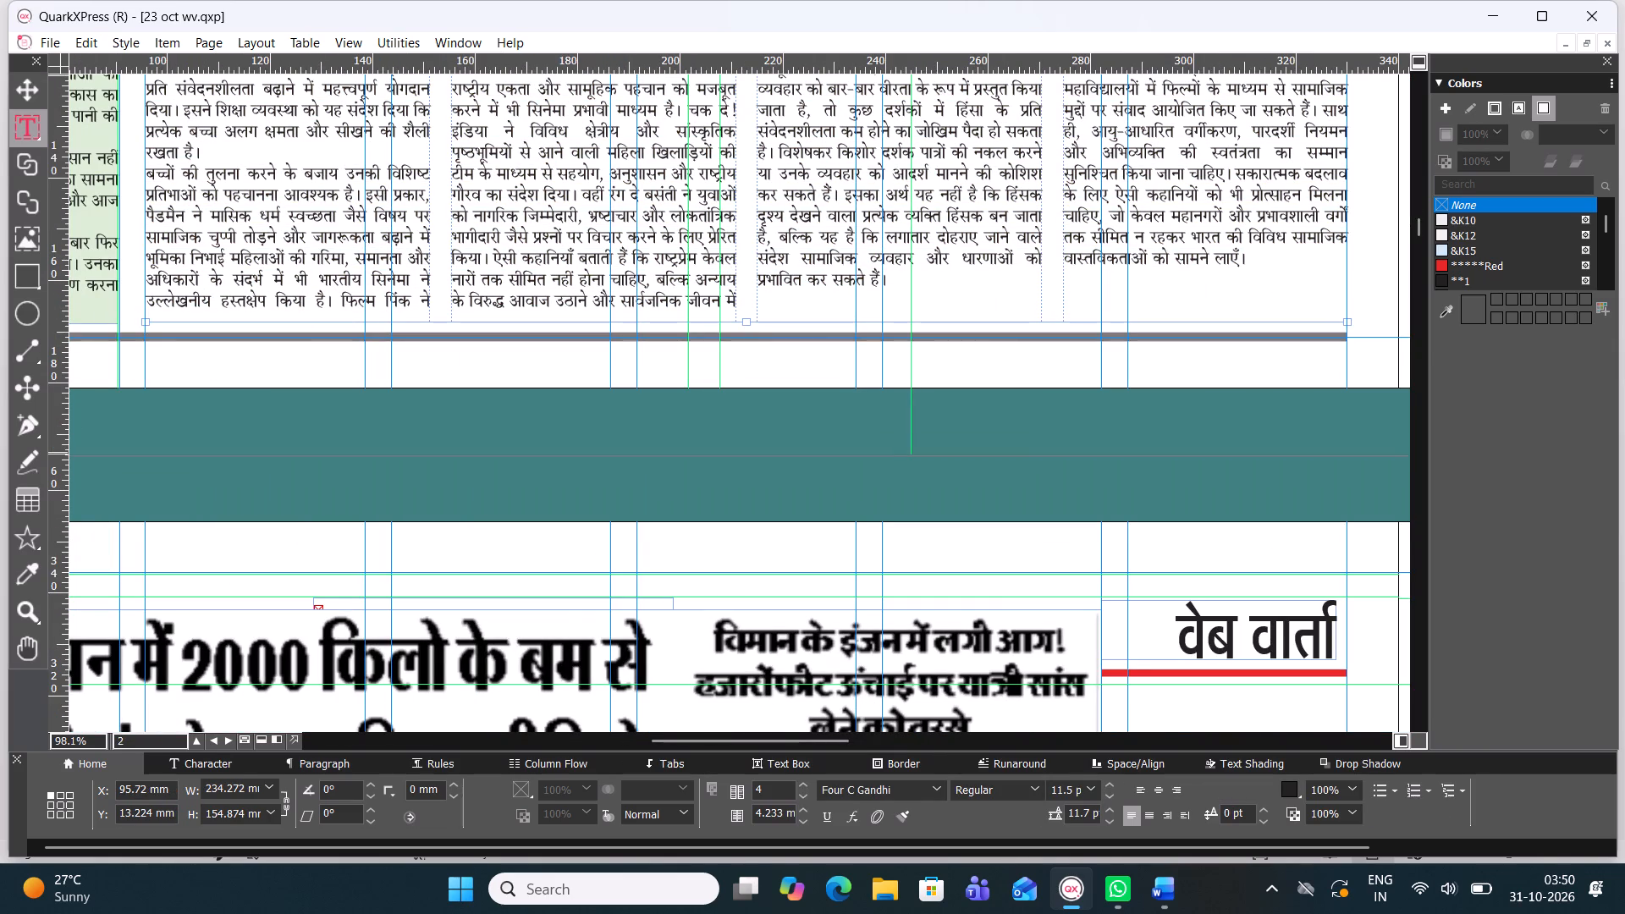
pyautogui.click(580, 191)
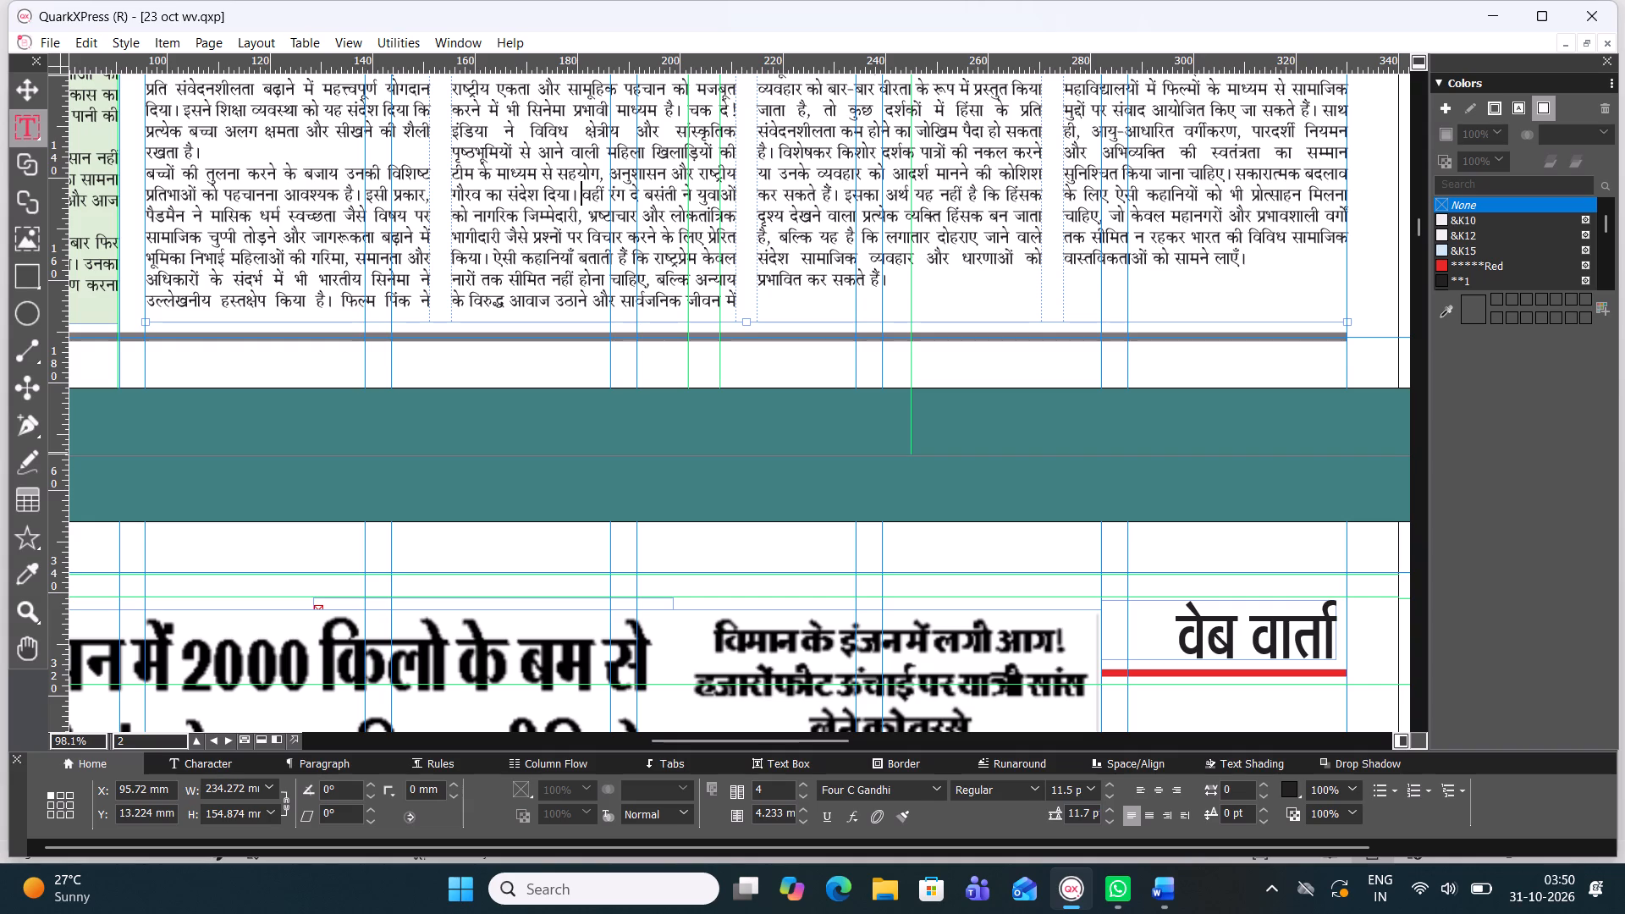
pyautogui.press('Return')
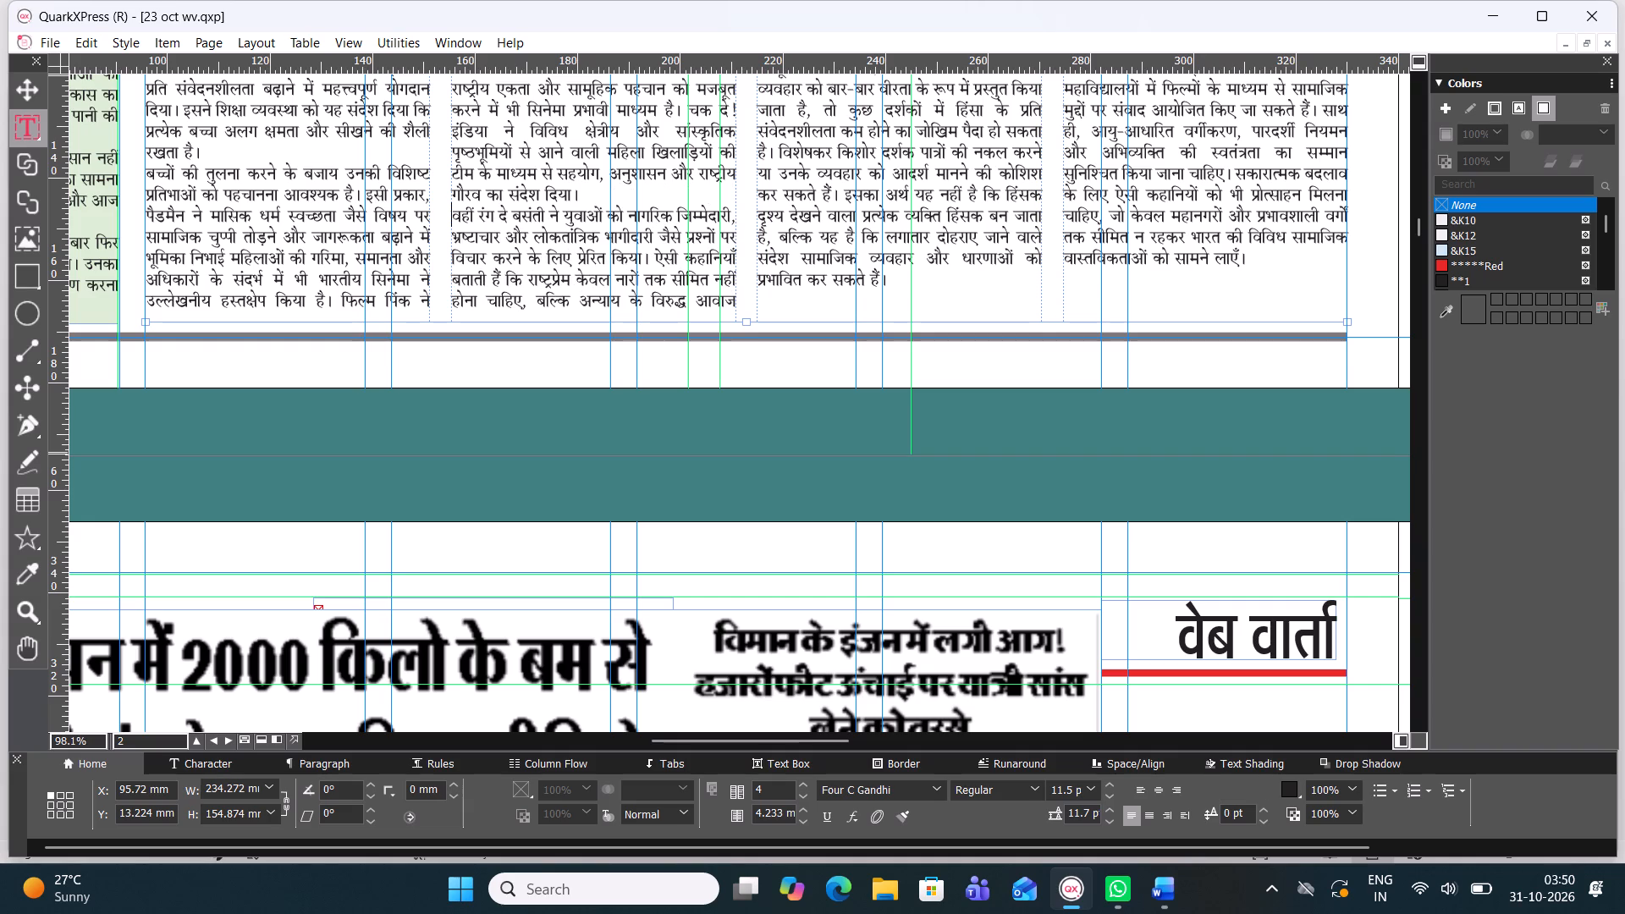
pyautogui.click(839, 192)
pyautogui.press('Return')
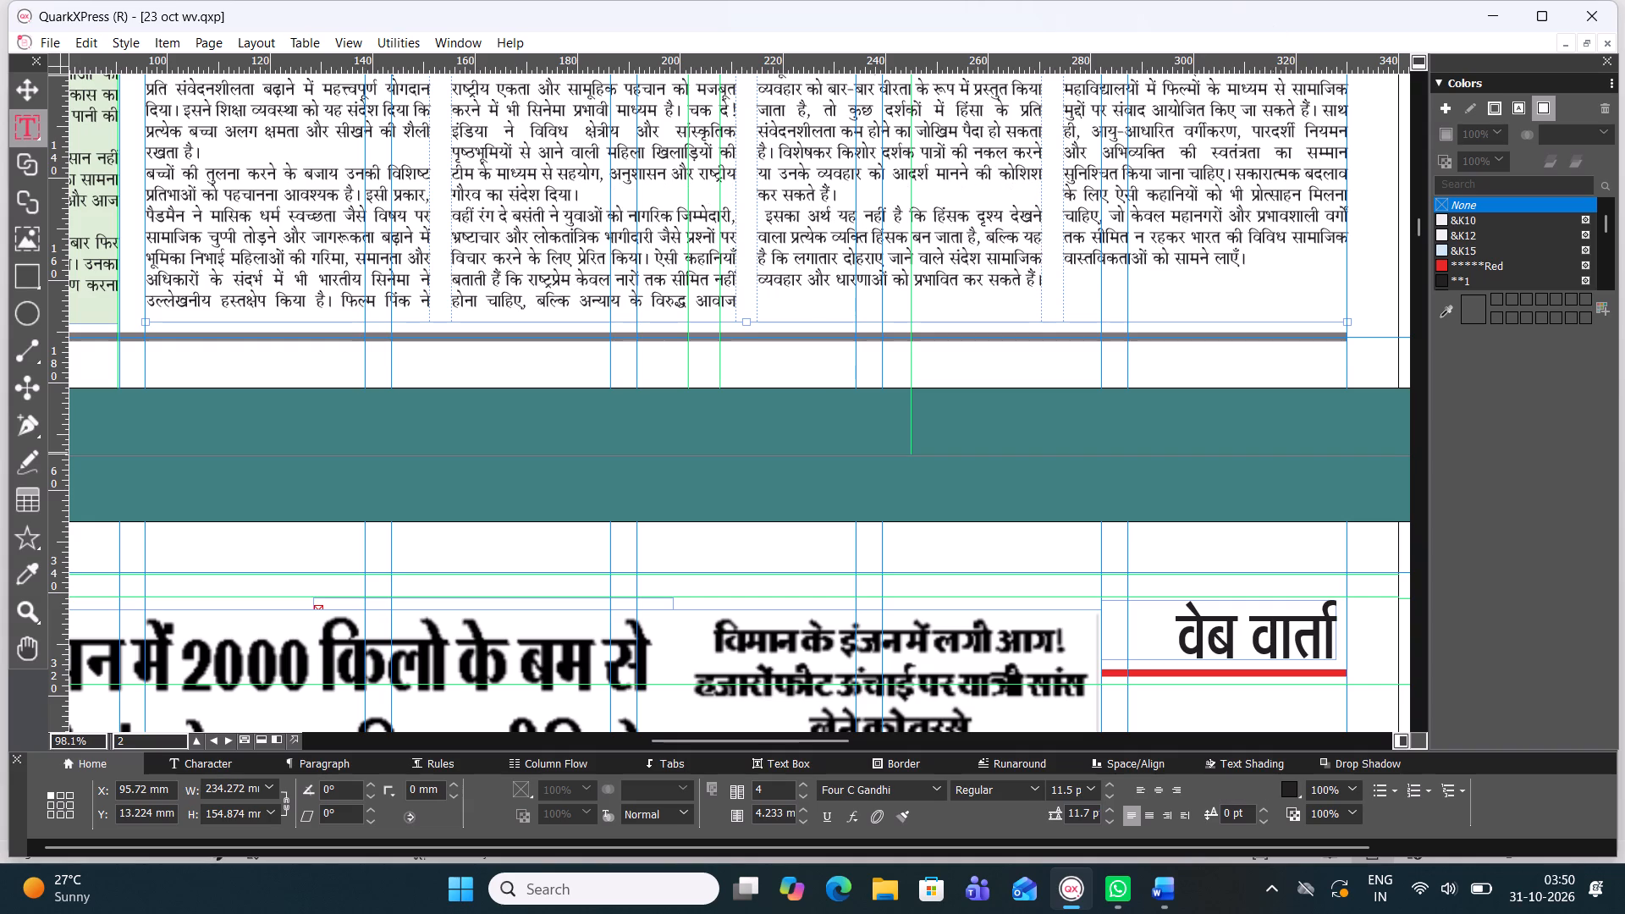
# Add a blank line before the paragraph beginning "साथ ही, आयु-आधारित" in the cinema article's fourth column.
pyautogui.click(1322, 109)
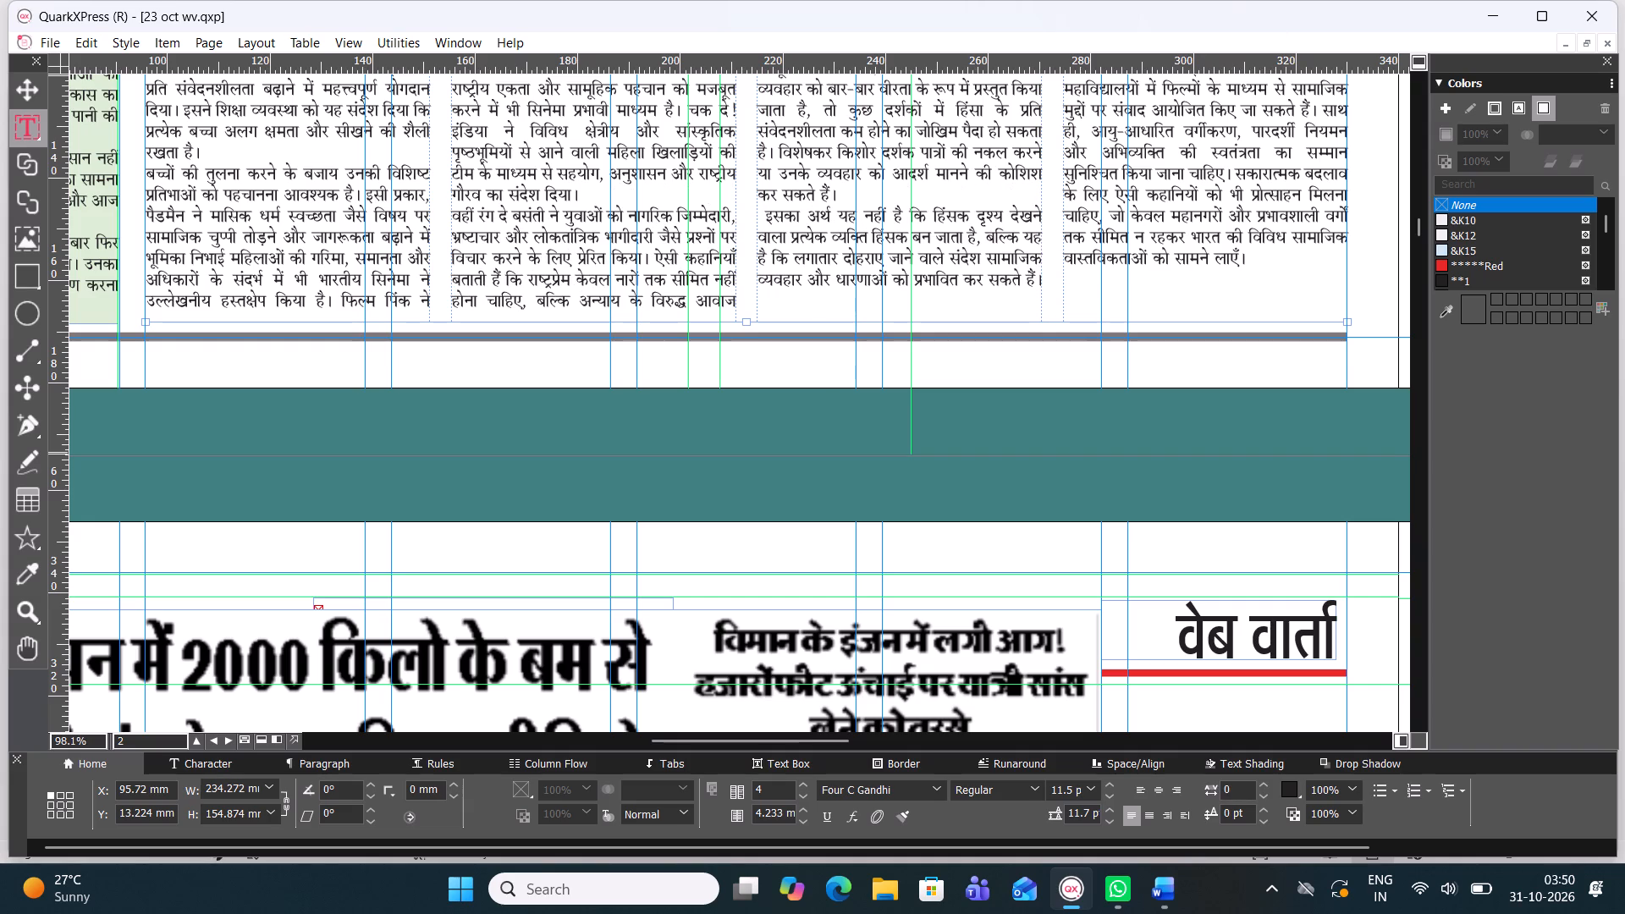
pyautogui.press('Return')
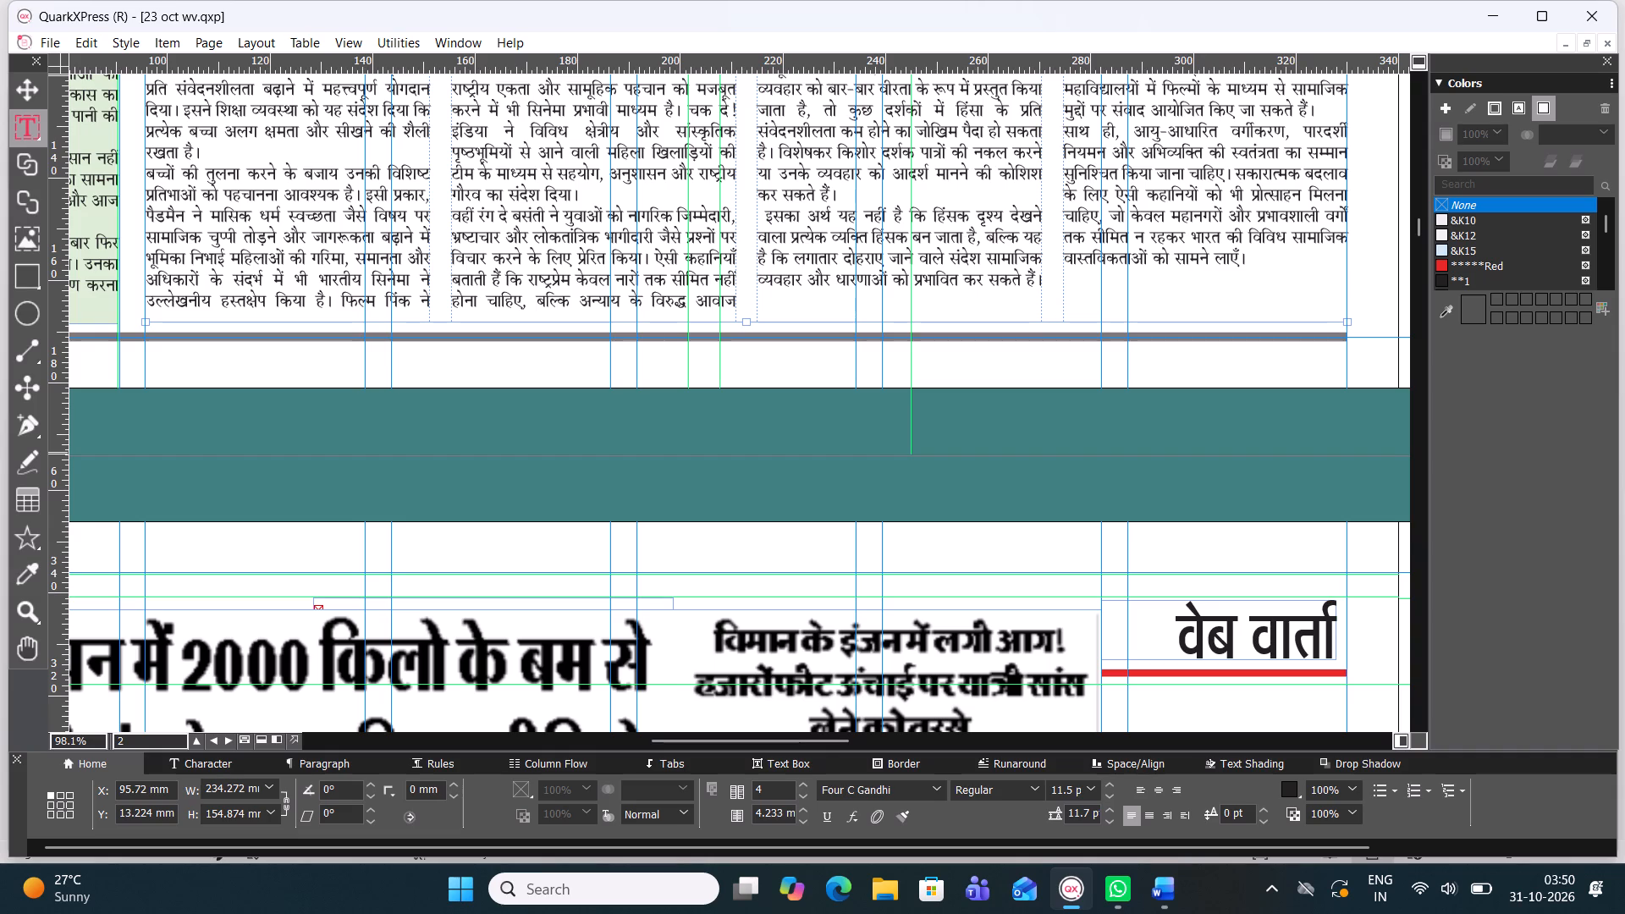
pyautogui.press('Return')
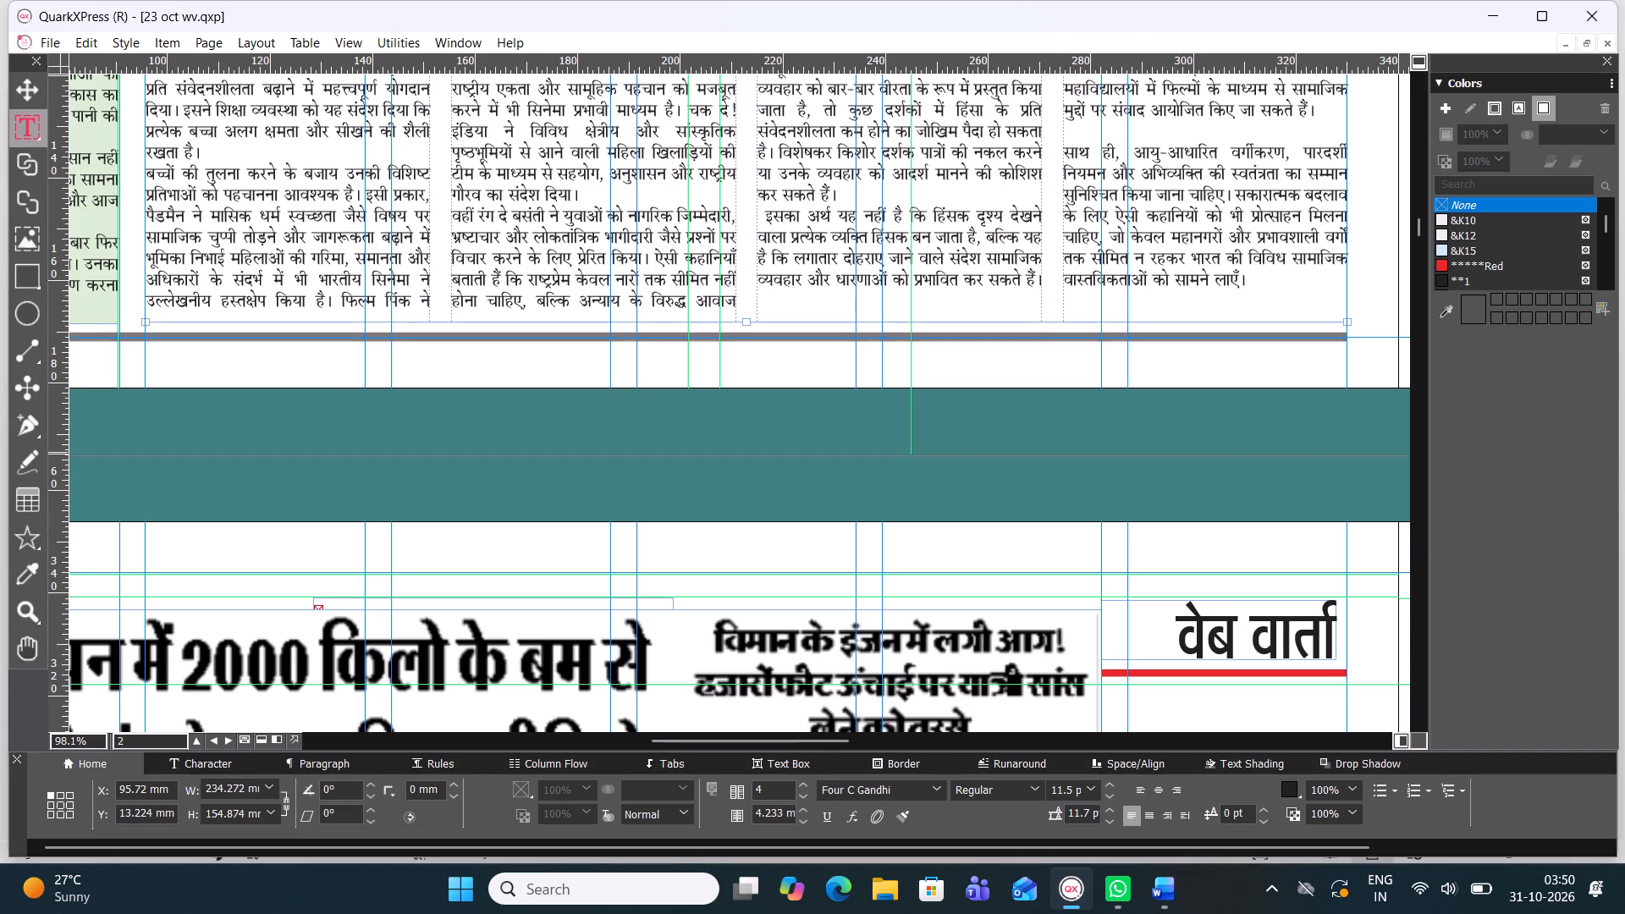
# Add a blank line before "जाति, धर्म, क्षेत्र" in the cinema article's third column and check how the article's text flows.
pyautogui.scroll(1, 951, 295)
pyautogui.scroll(-1, 951, 295)
pyautogui.scroll(1, 951, 295)
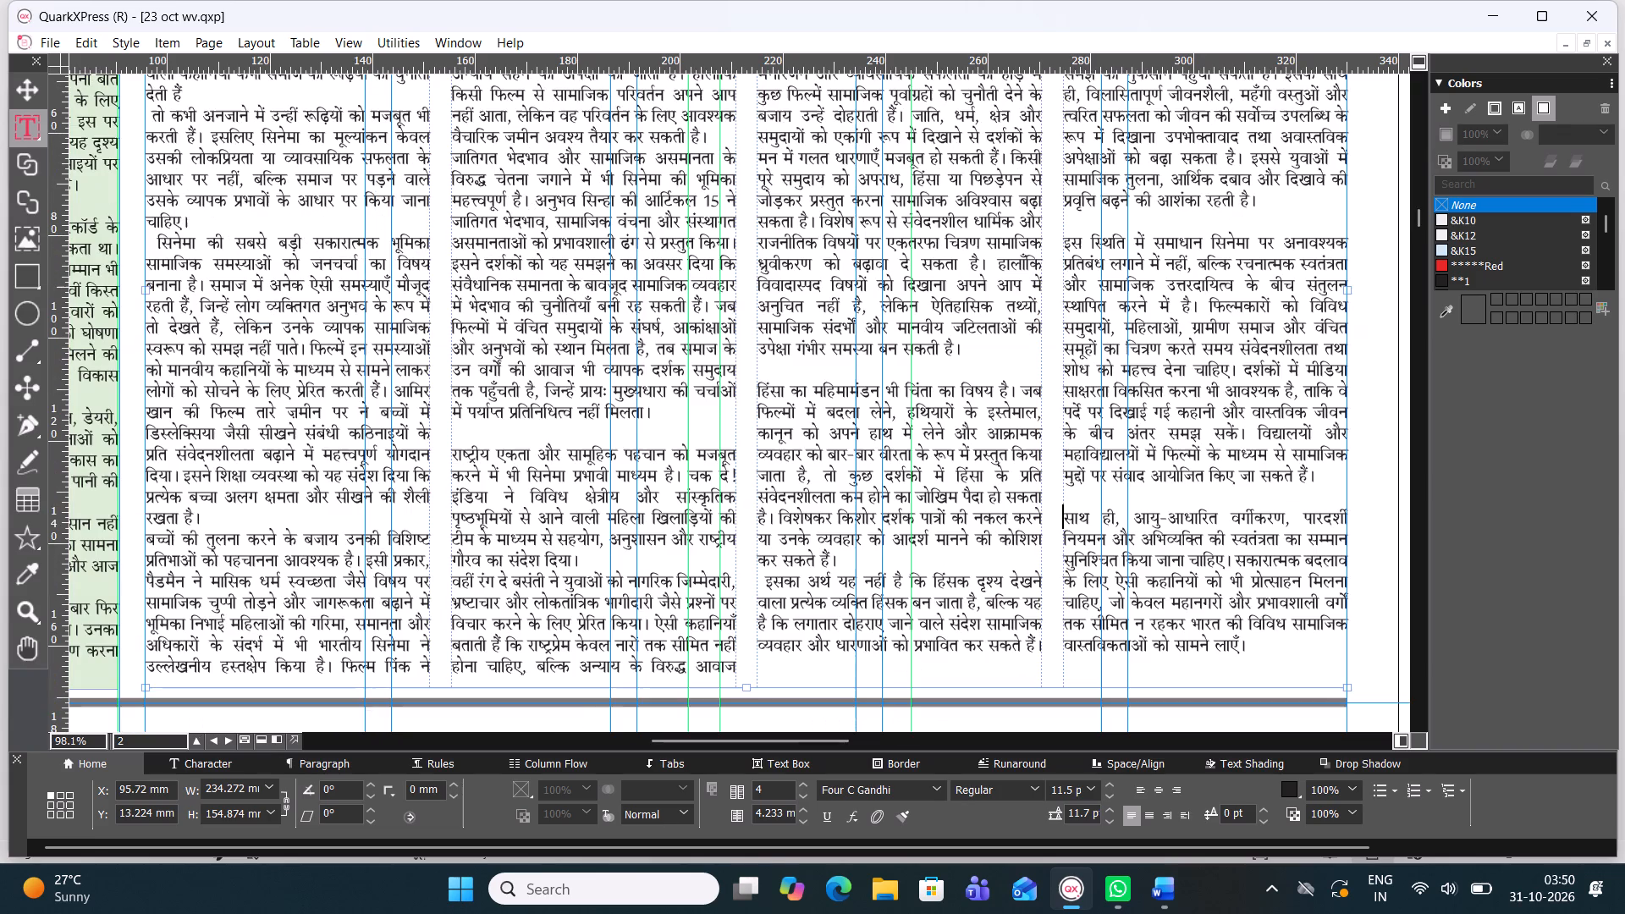
pyautogui.click(906, 113)
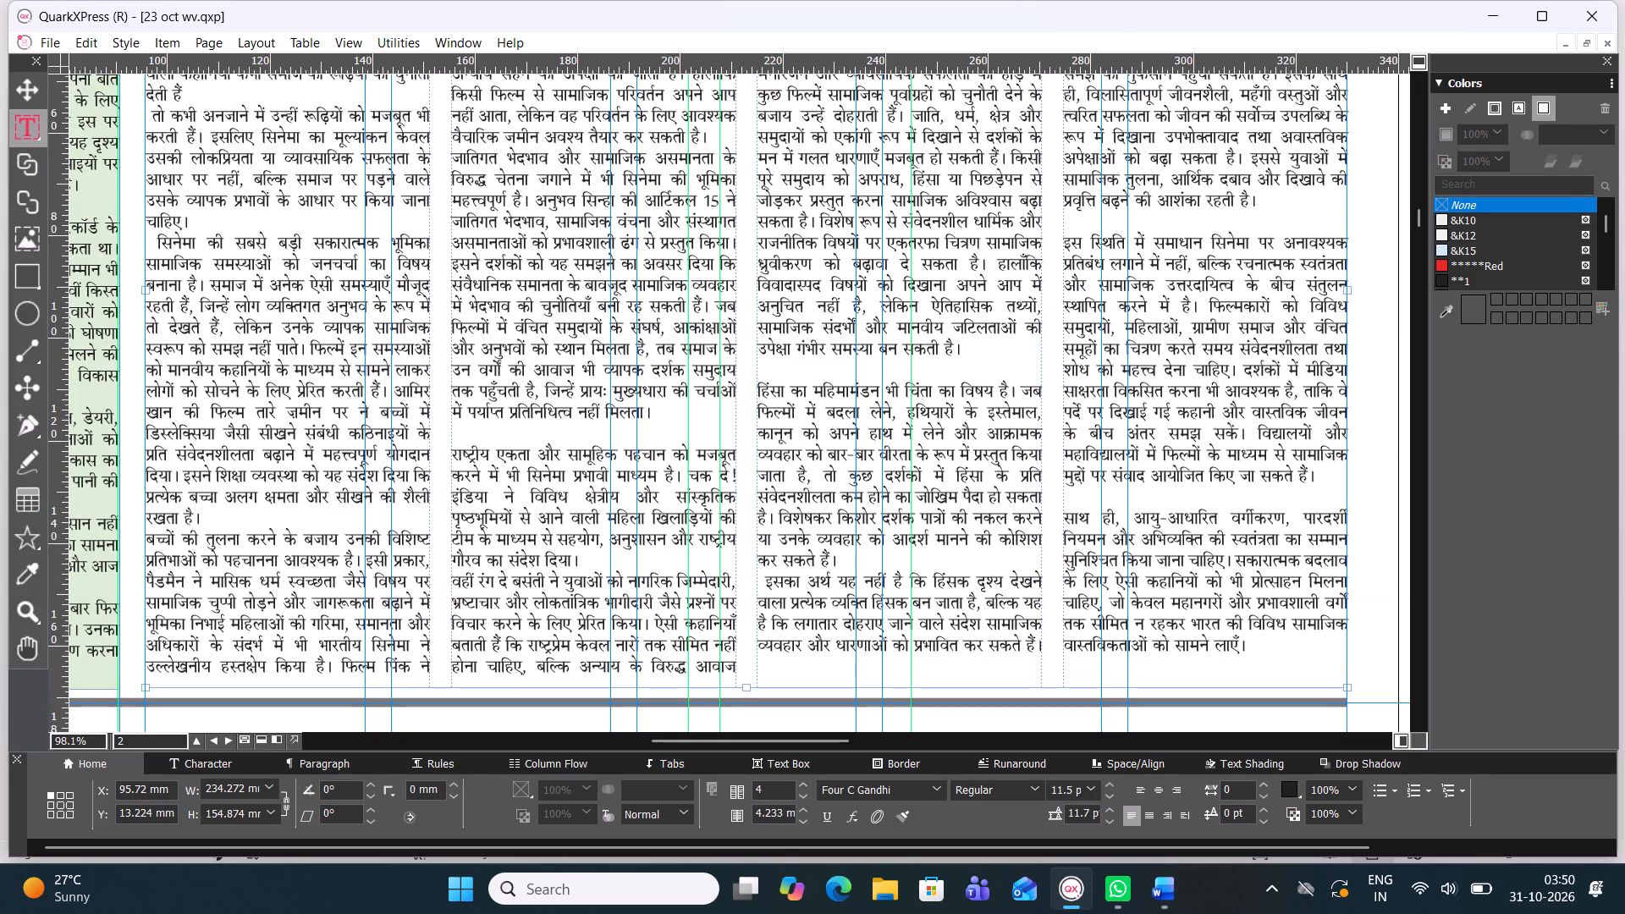
pyautogui.press('Return')
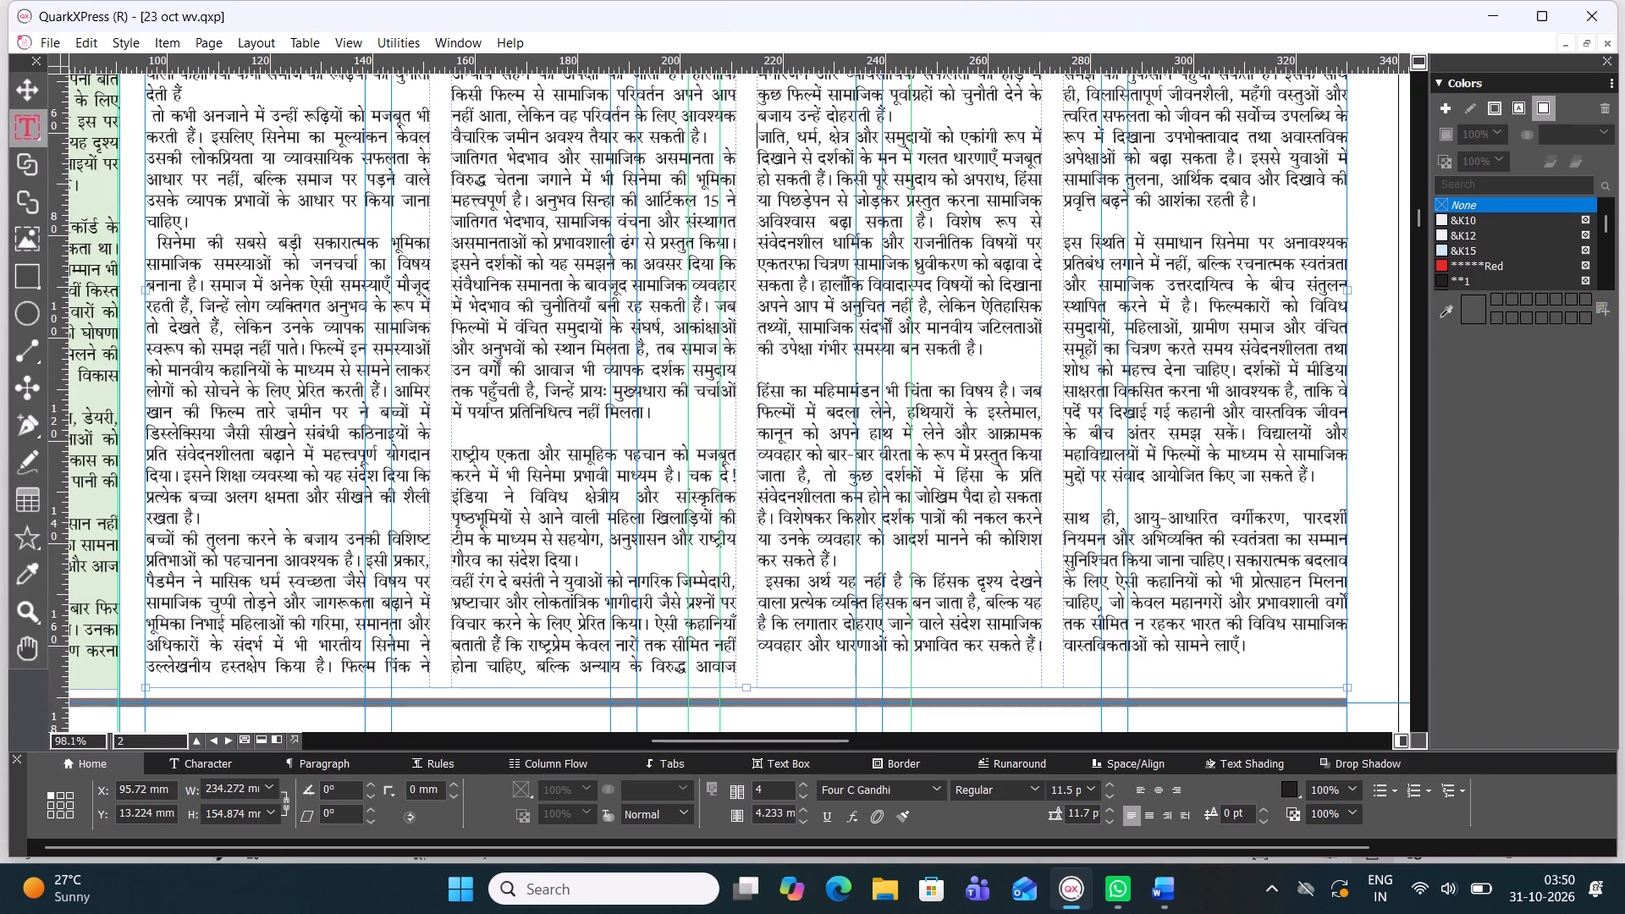
pyautogui.press('Return')
pyautogui.scroll(2, 942, 344)
pyautogui.scroll(-2, 942, 345)
pyautogui.scroll(2, 943, 348)
pyautogui.scroll(-1, 943, 348)
pyautogui.scroll(1, 943, 348)
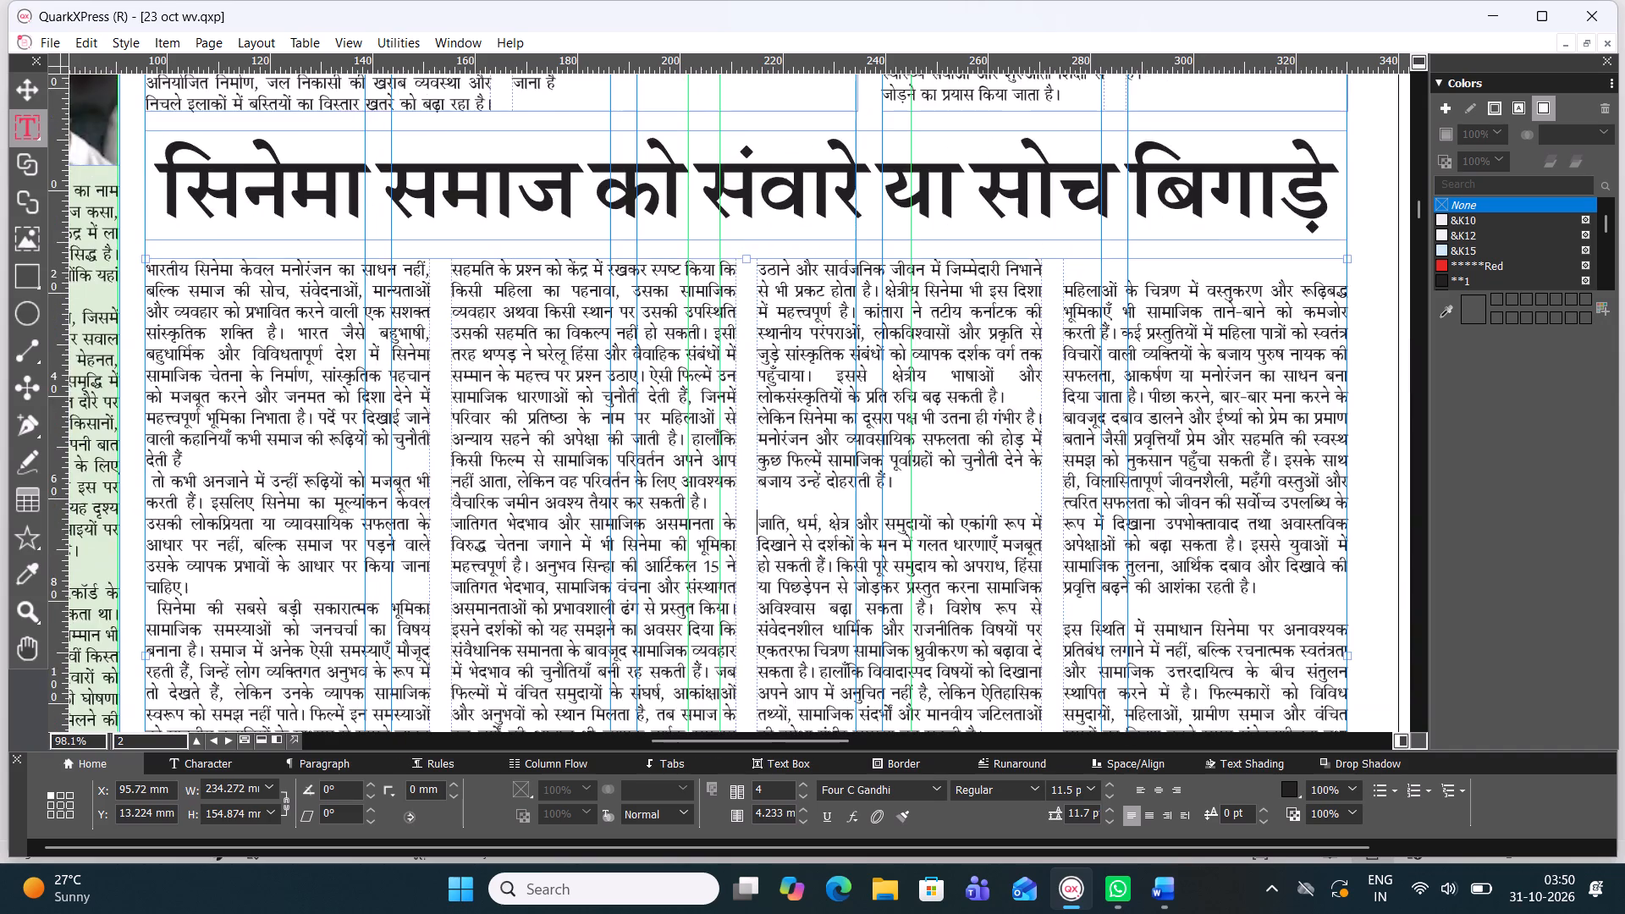
pyautogui.scroll(-1, 936, 341)
pyautogui.scroll(1, 931, 323)
pyautogui.scroll(-1, 931, 323)
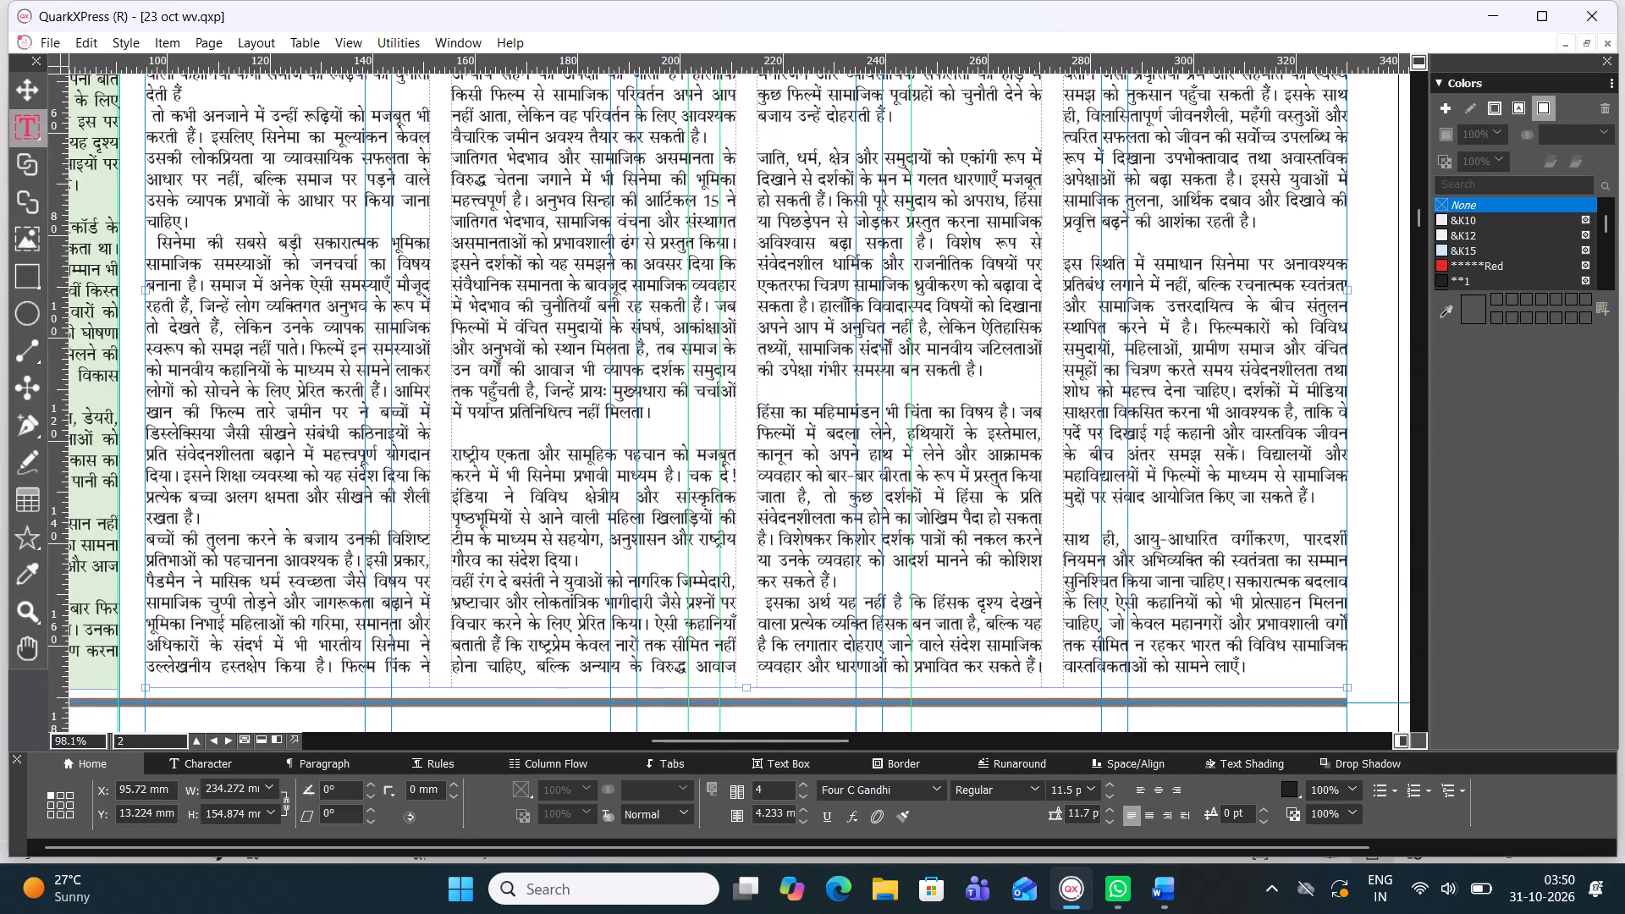
# Export only page 2 as a PDF named "artical 2" in the Downloads folder, and minimize QuarkXPress.
pyautogui.keyDown('ctrl'); pyautogui.scroll(-1, 847, 387); pyautogui.keyUp('ctrl')
pyautogui.rightClick(834, 690)
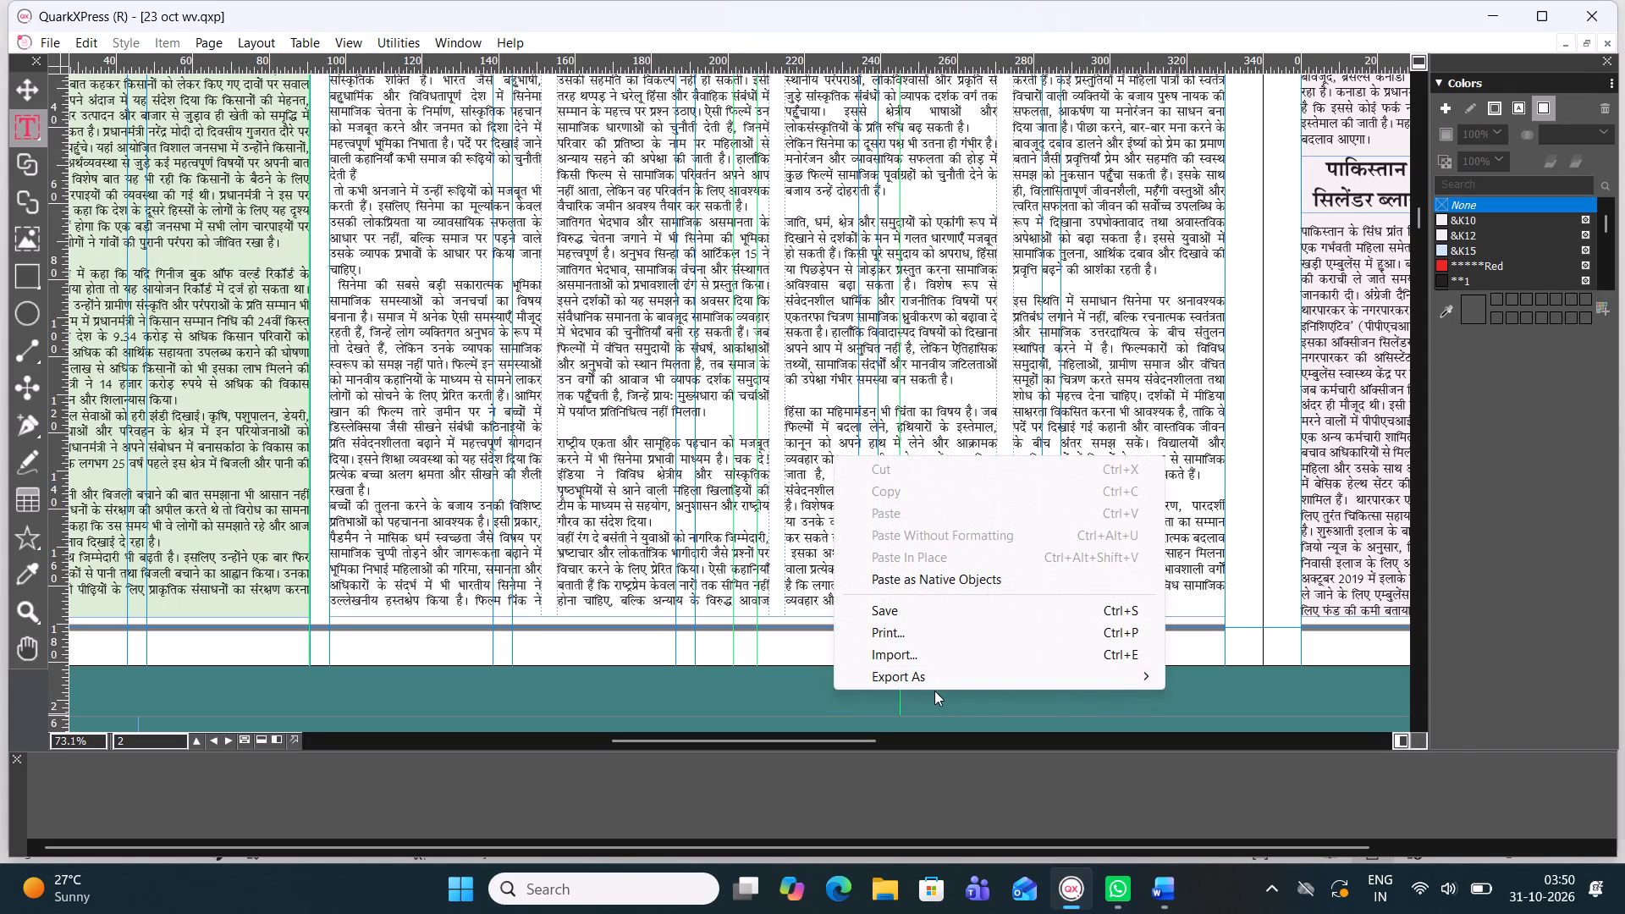
pyautogui.click(939, 673)
pyautogui.click(1242, 674)
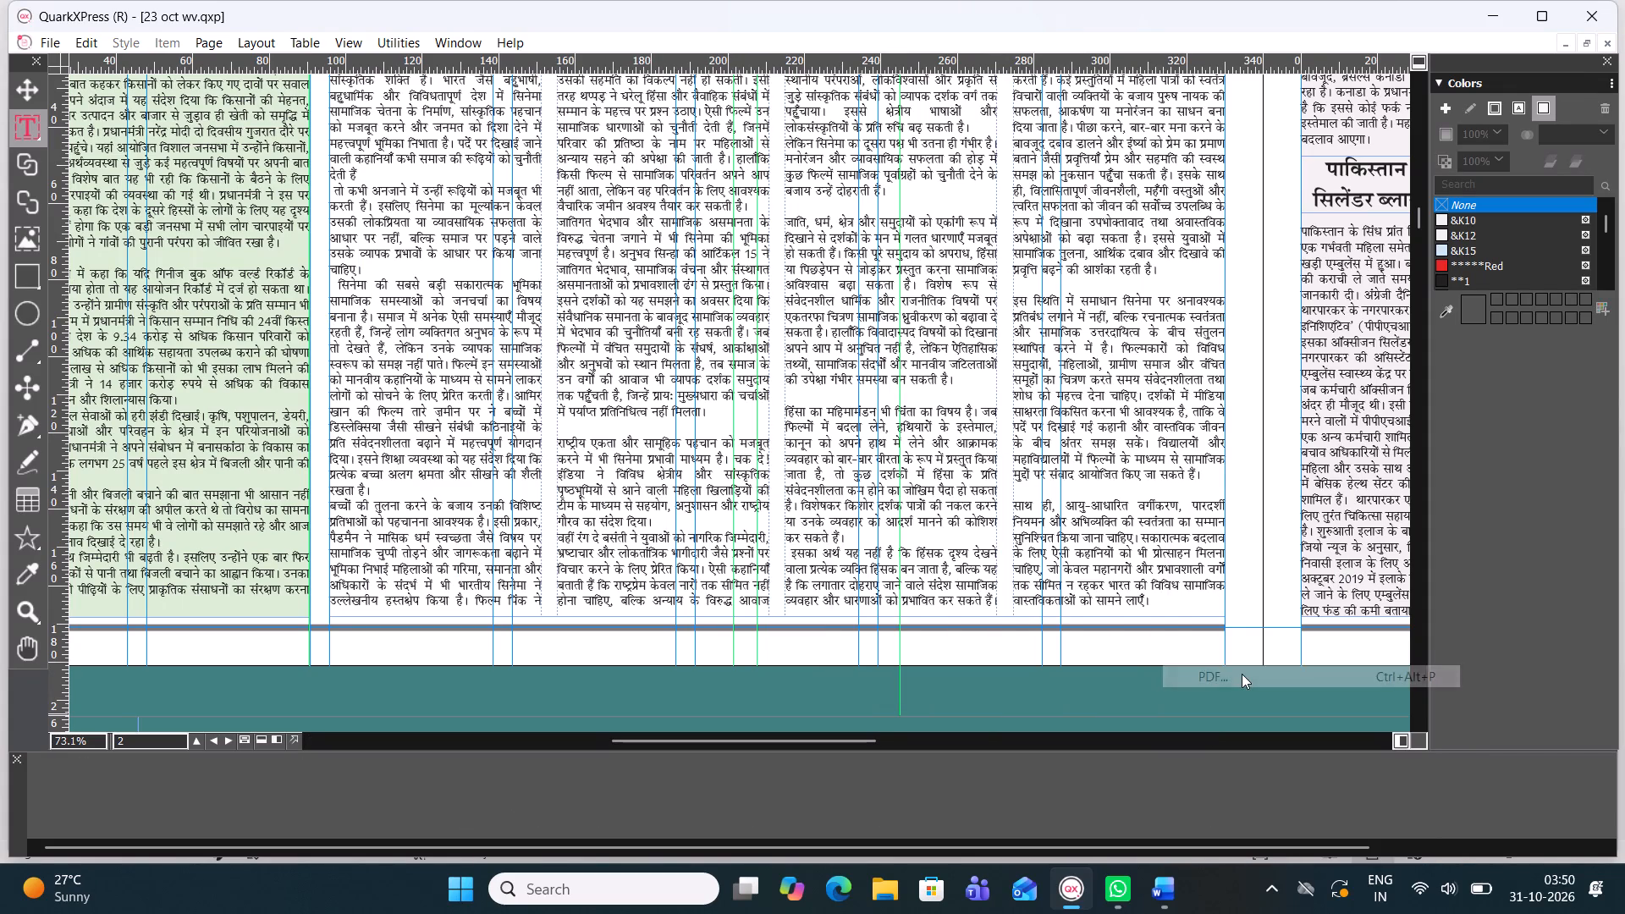
pyautogui.press('BackSpace')
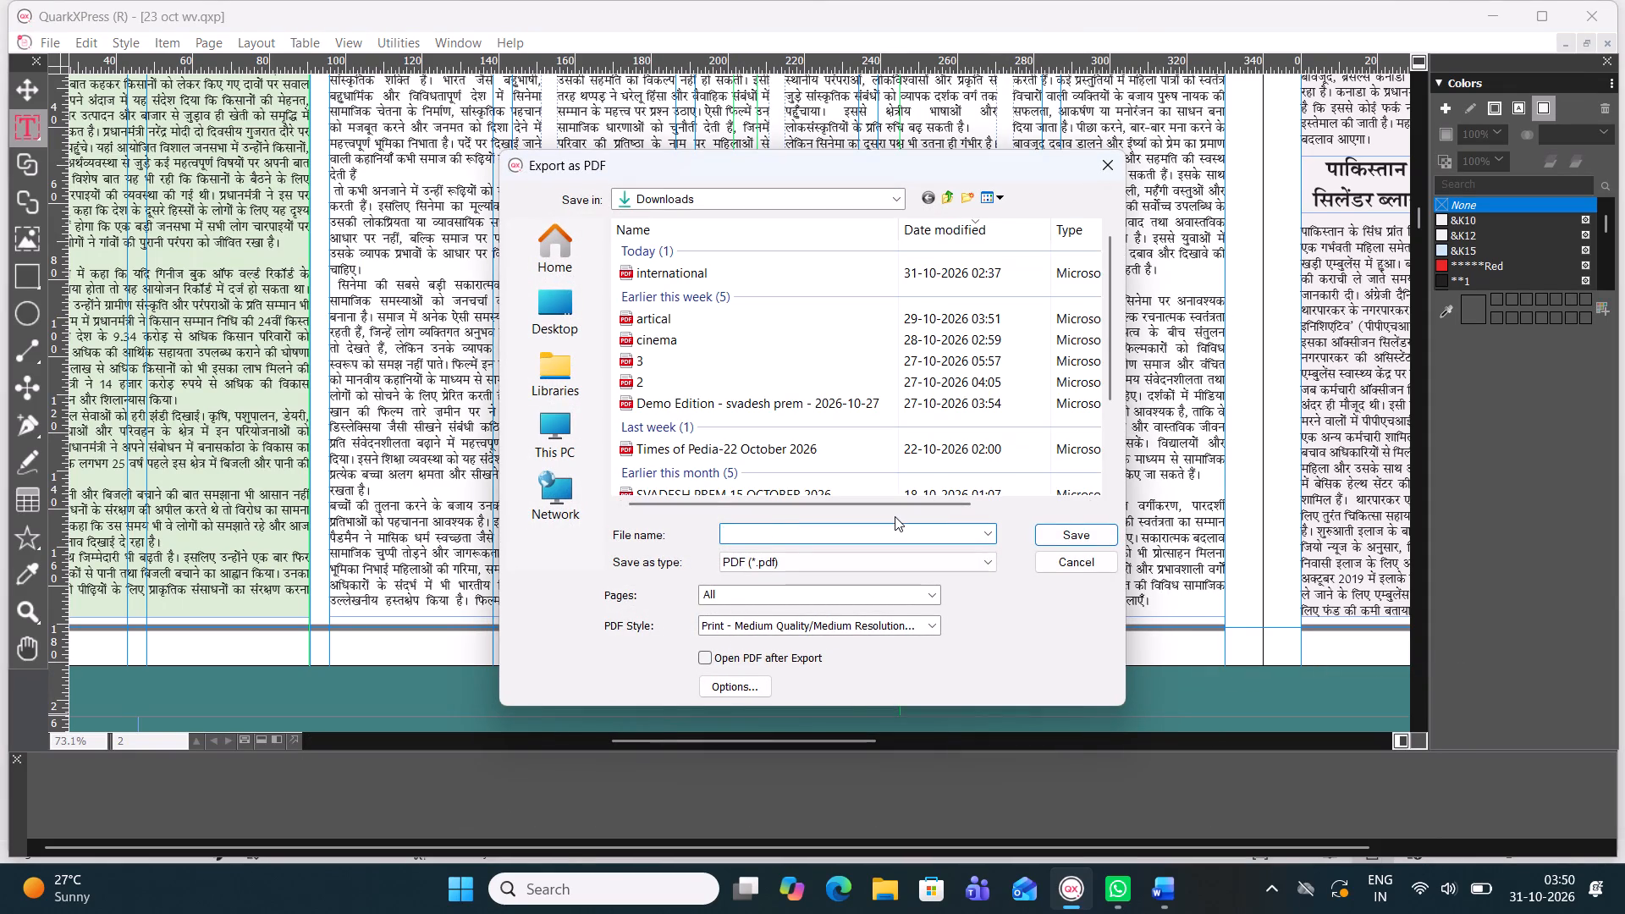
pyautogui.write('artical 2')
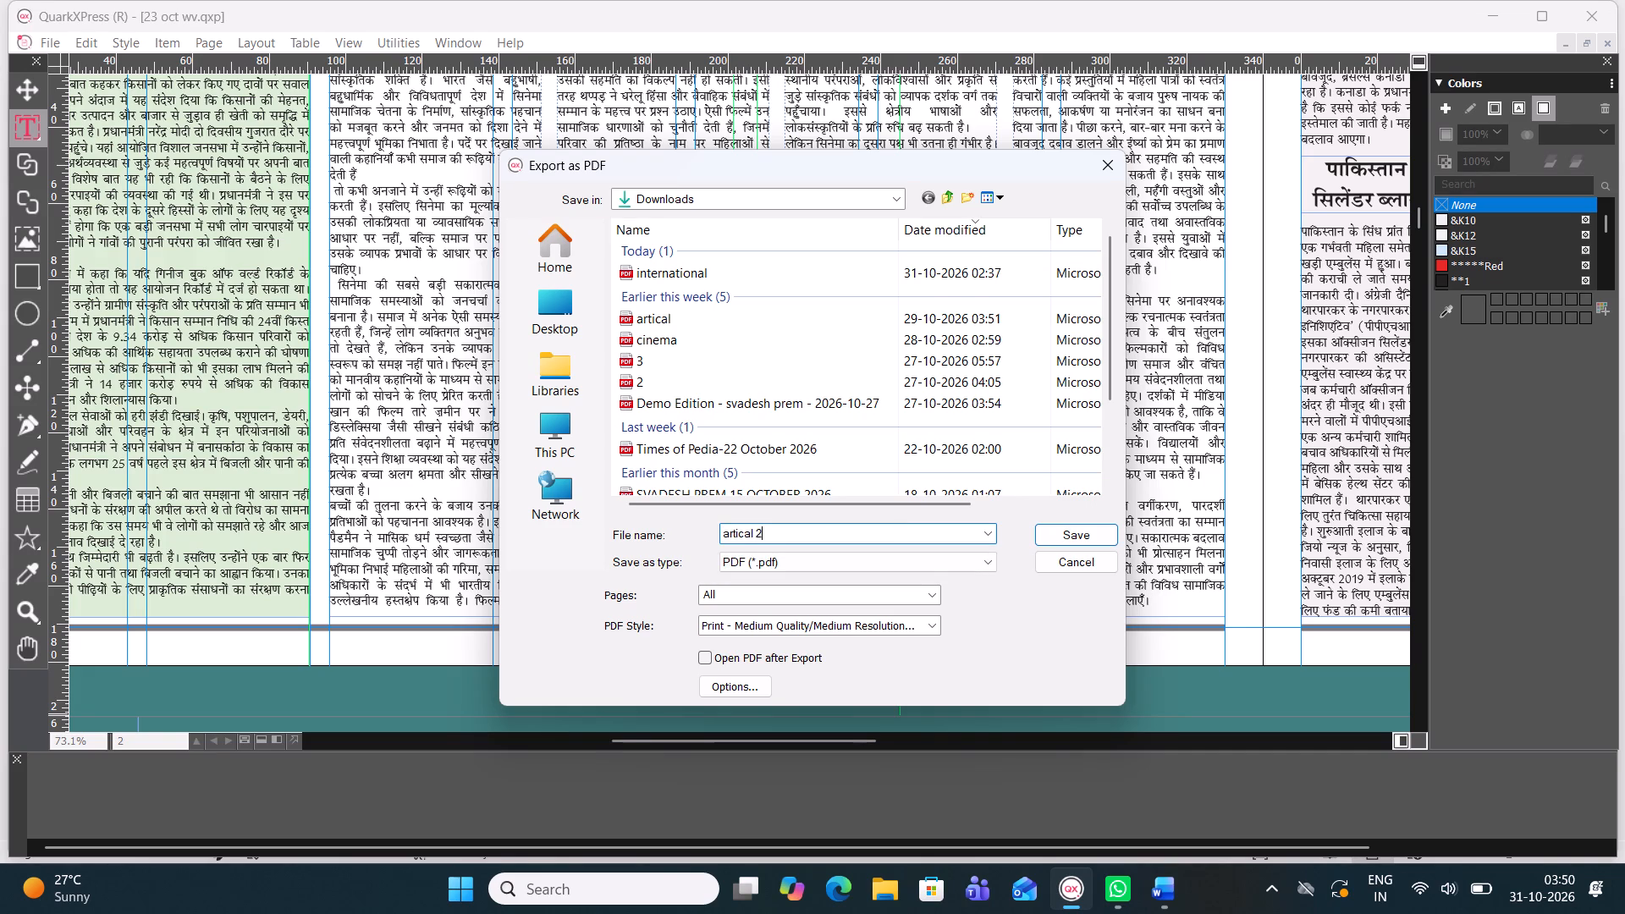
pyautogui.click(746, 597)
pyautogui.press('2')
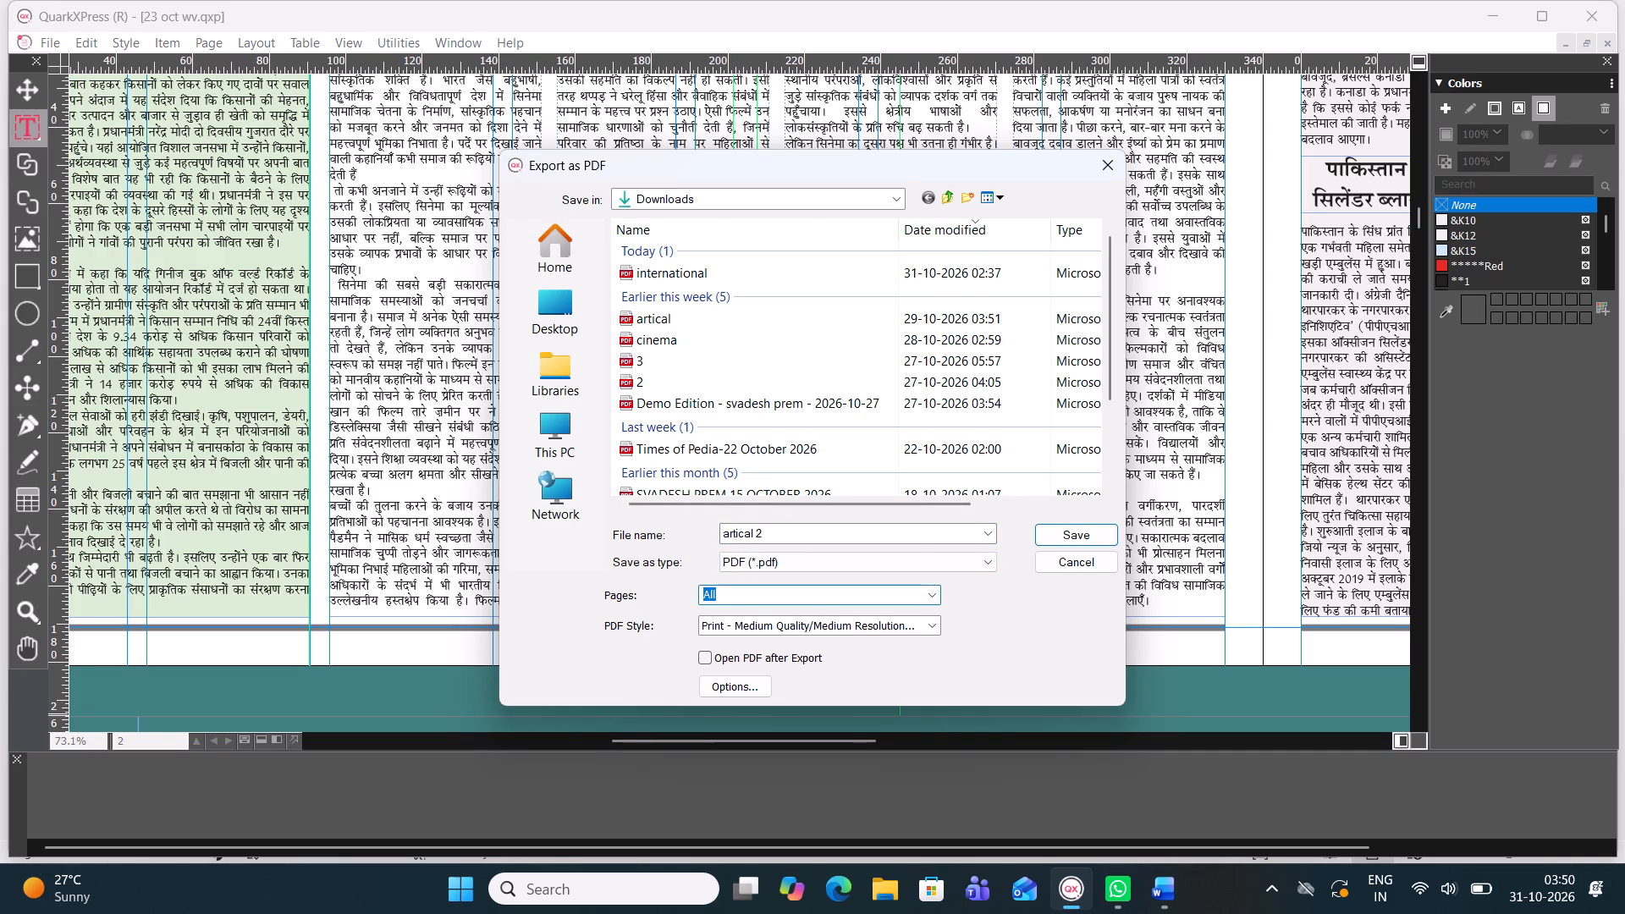
pyautogui.press('Return')
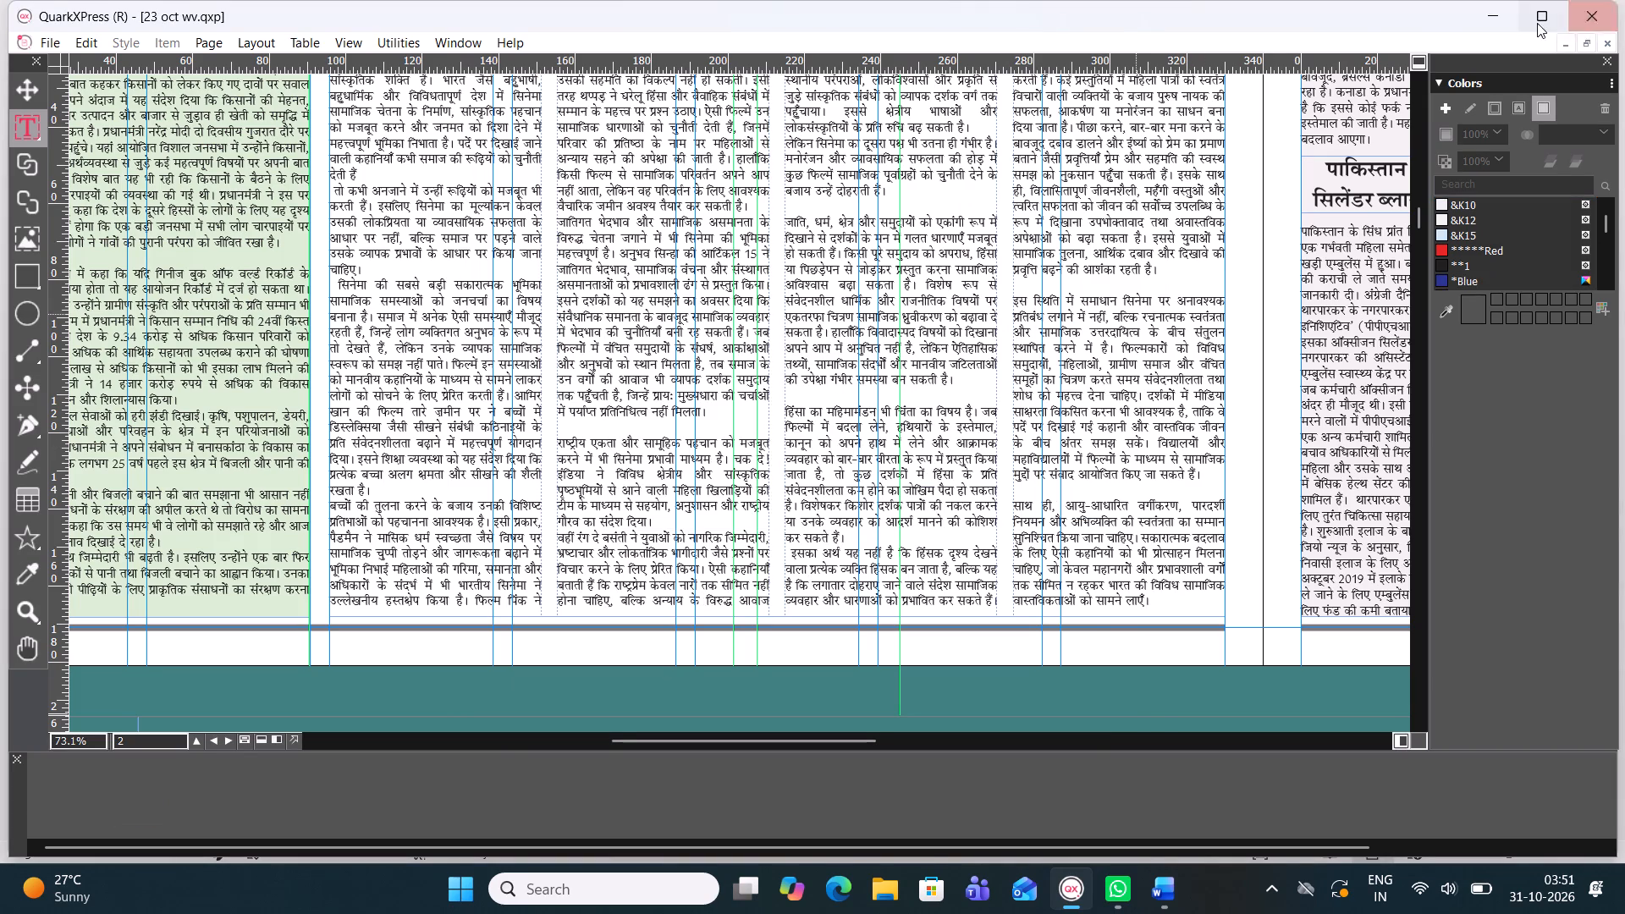
pyautogui.click(1492, 16)
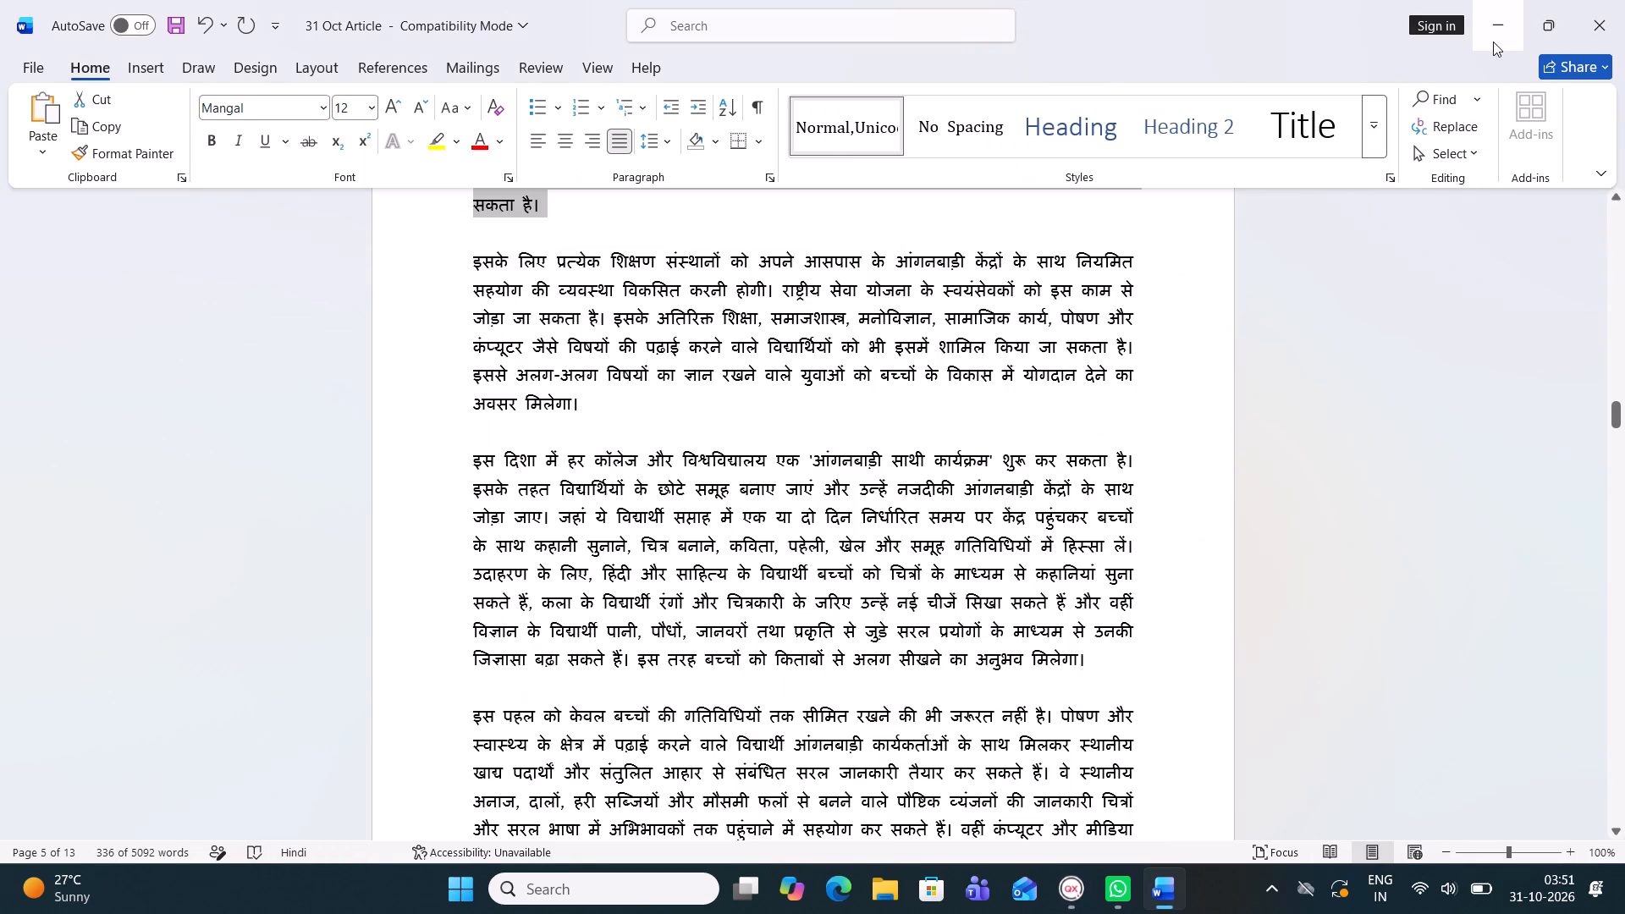
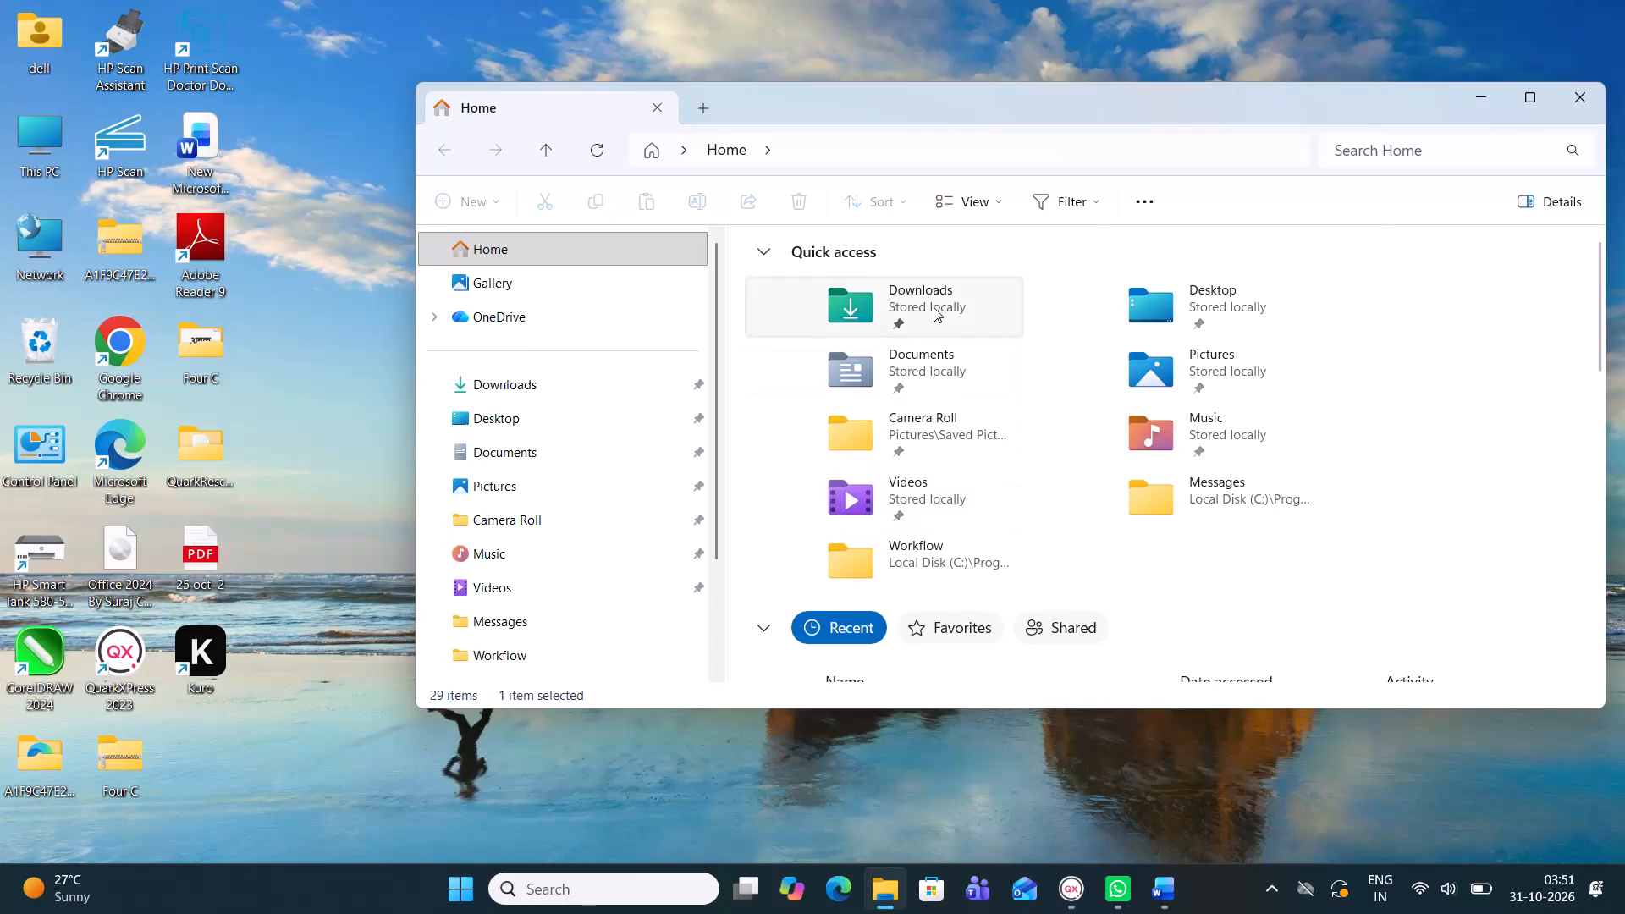
# Review the page layout in the exported "artical 2" PDF from the Downloads folder, and switch back to the QuarkXPress project.
pyautogui.click(934, 307)
pyautogui.click(893, 311)
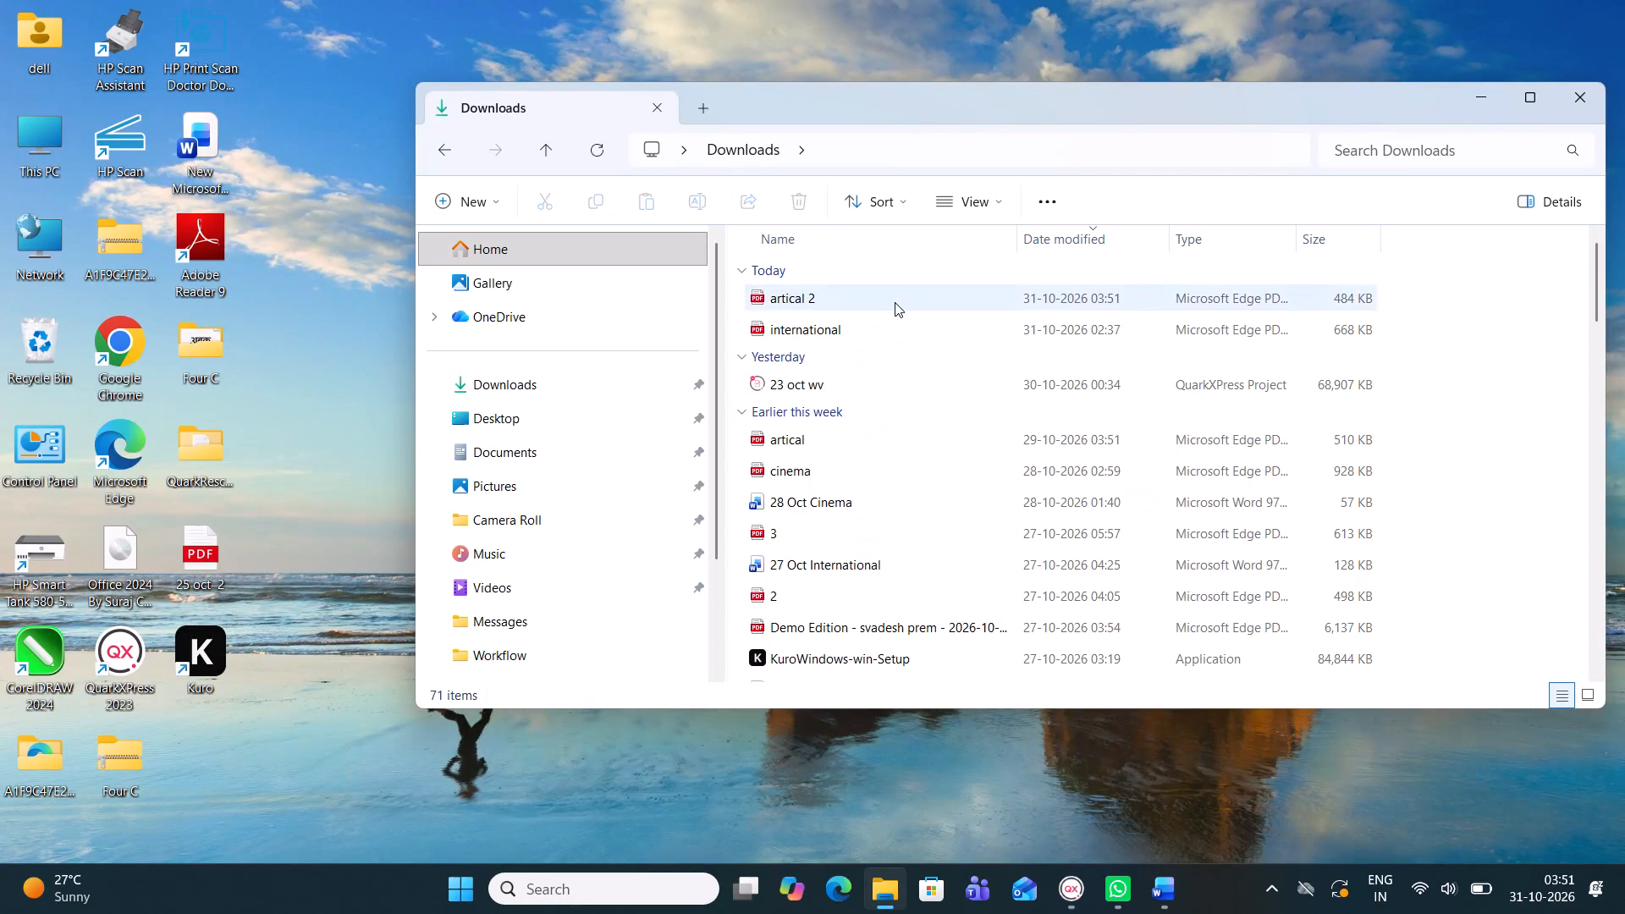
pyautogui.doubleClick(895, 302)
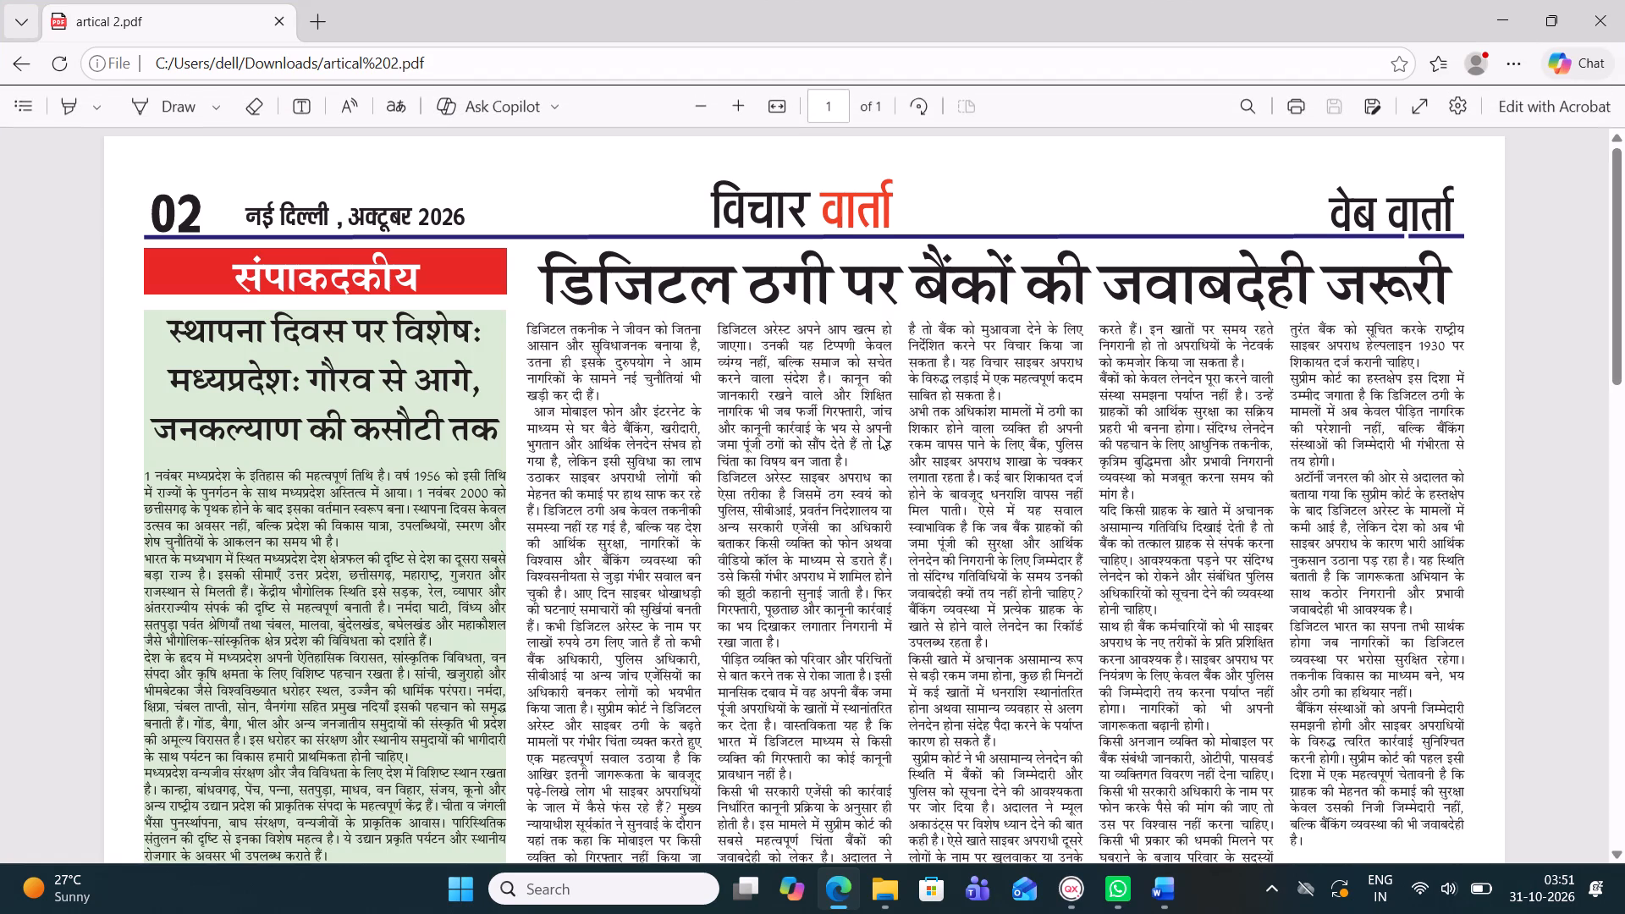
pyautogui.scroll(-1, 879, 435)
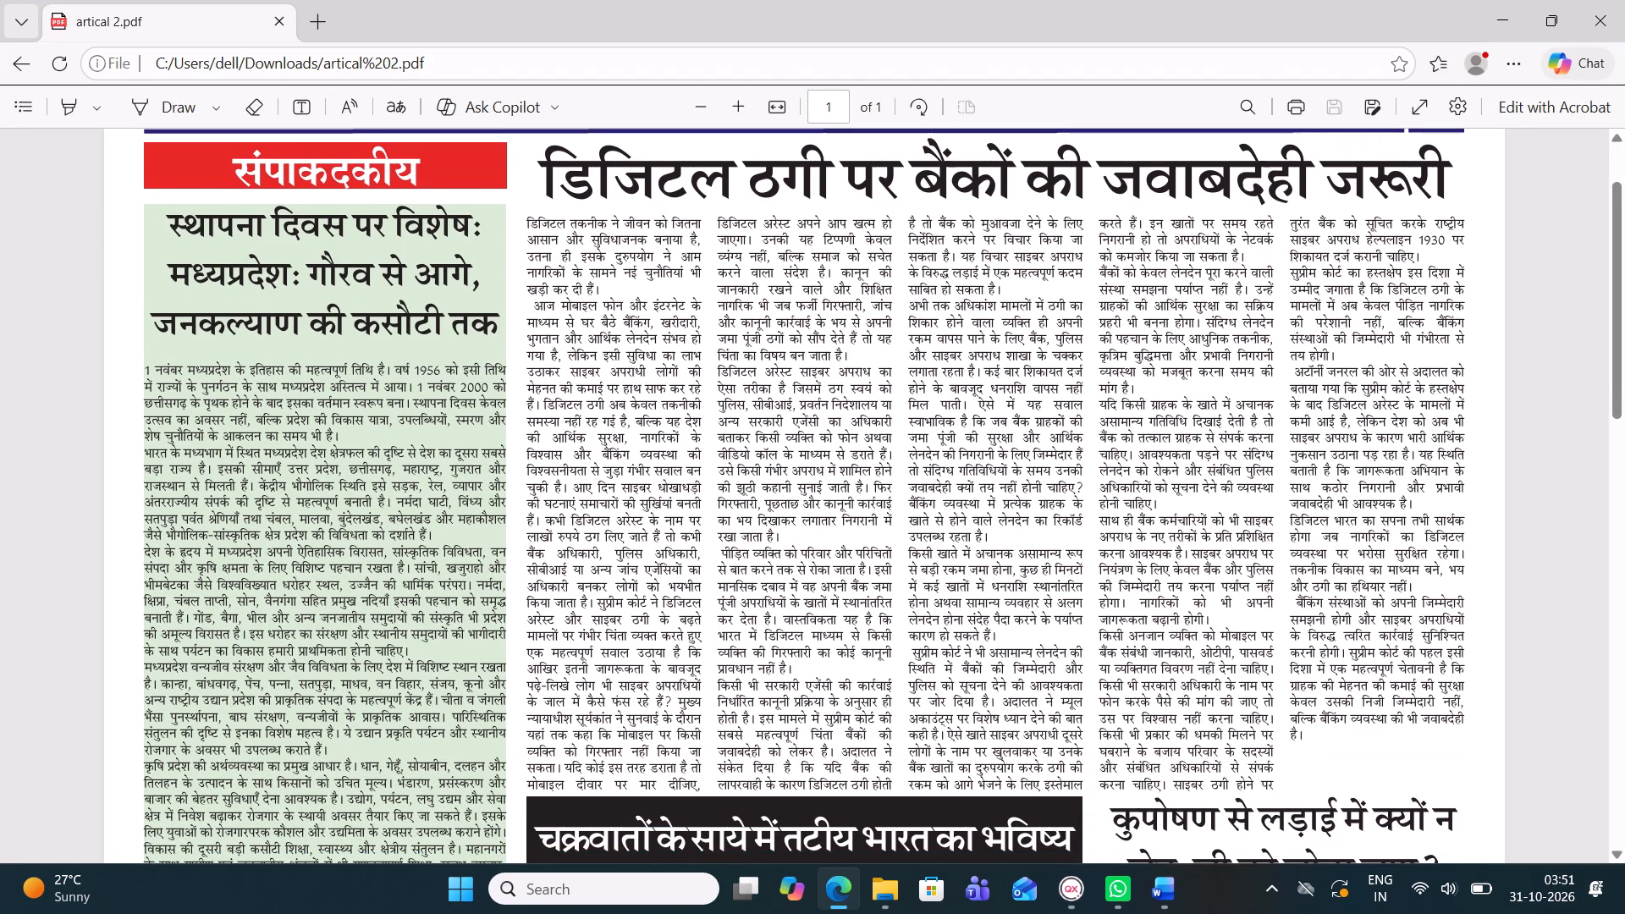
pyautogui.scroll(-2, 871, 432)
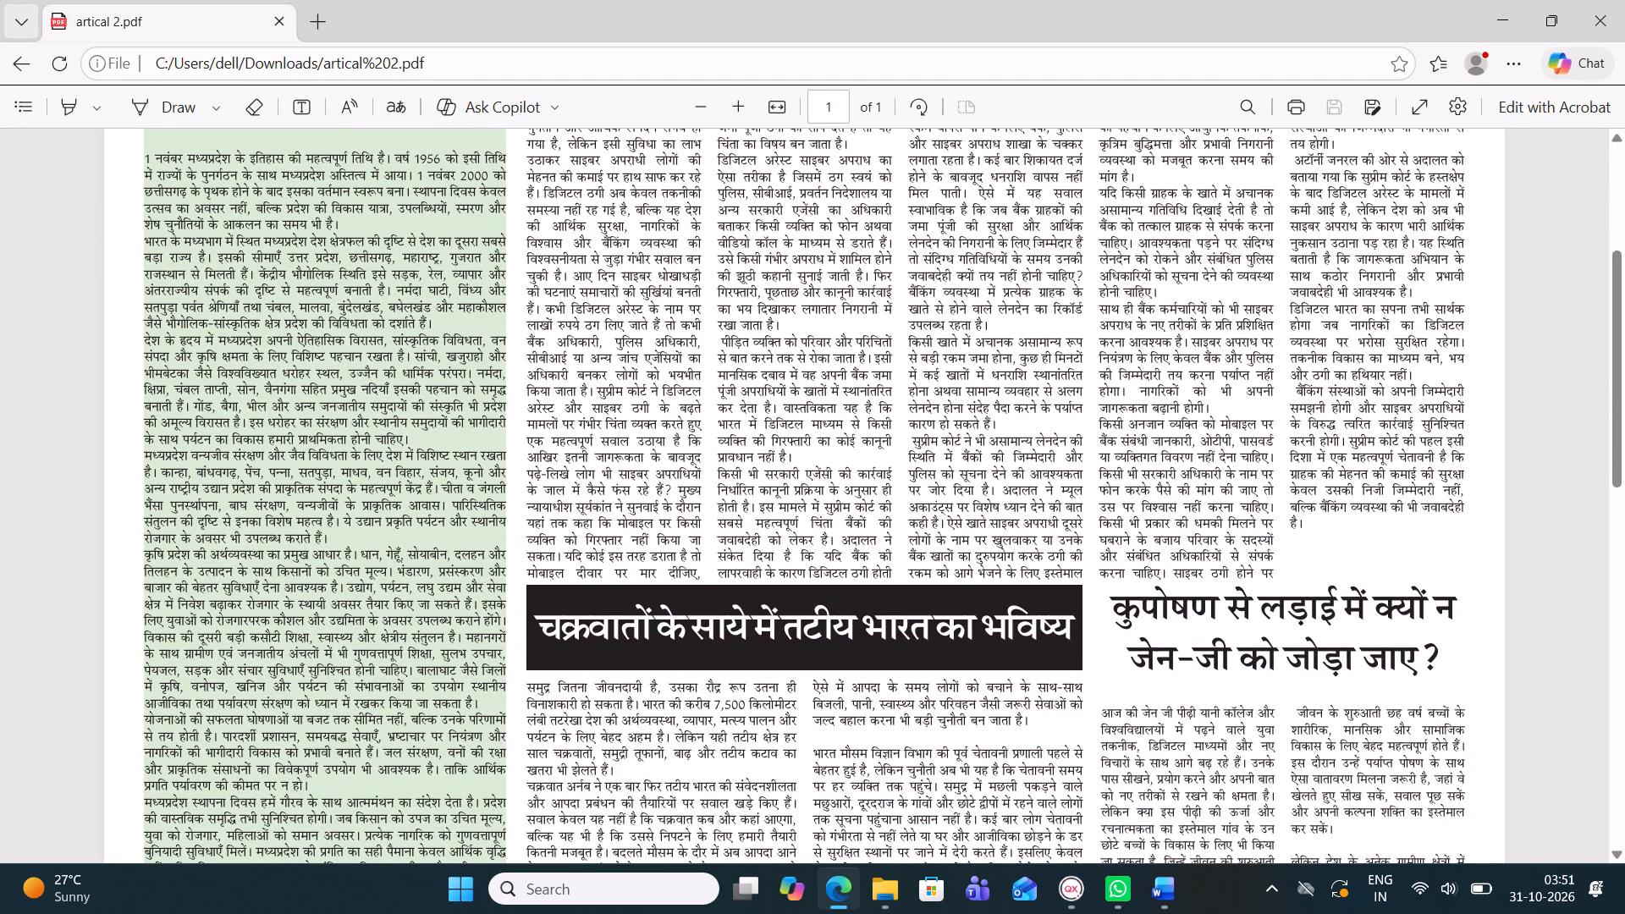
pyautogui.scroll(-1, 894, 344)
pyautogui.scroll(5, 894, 344)
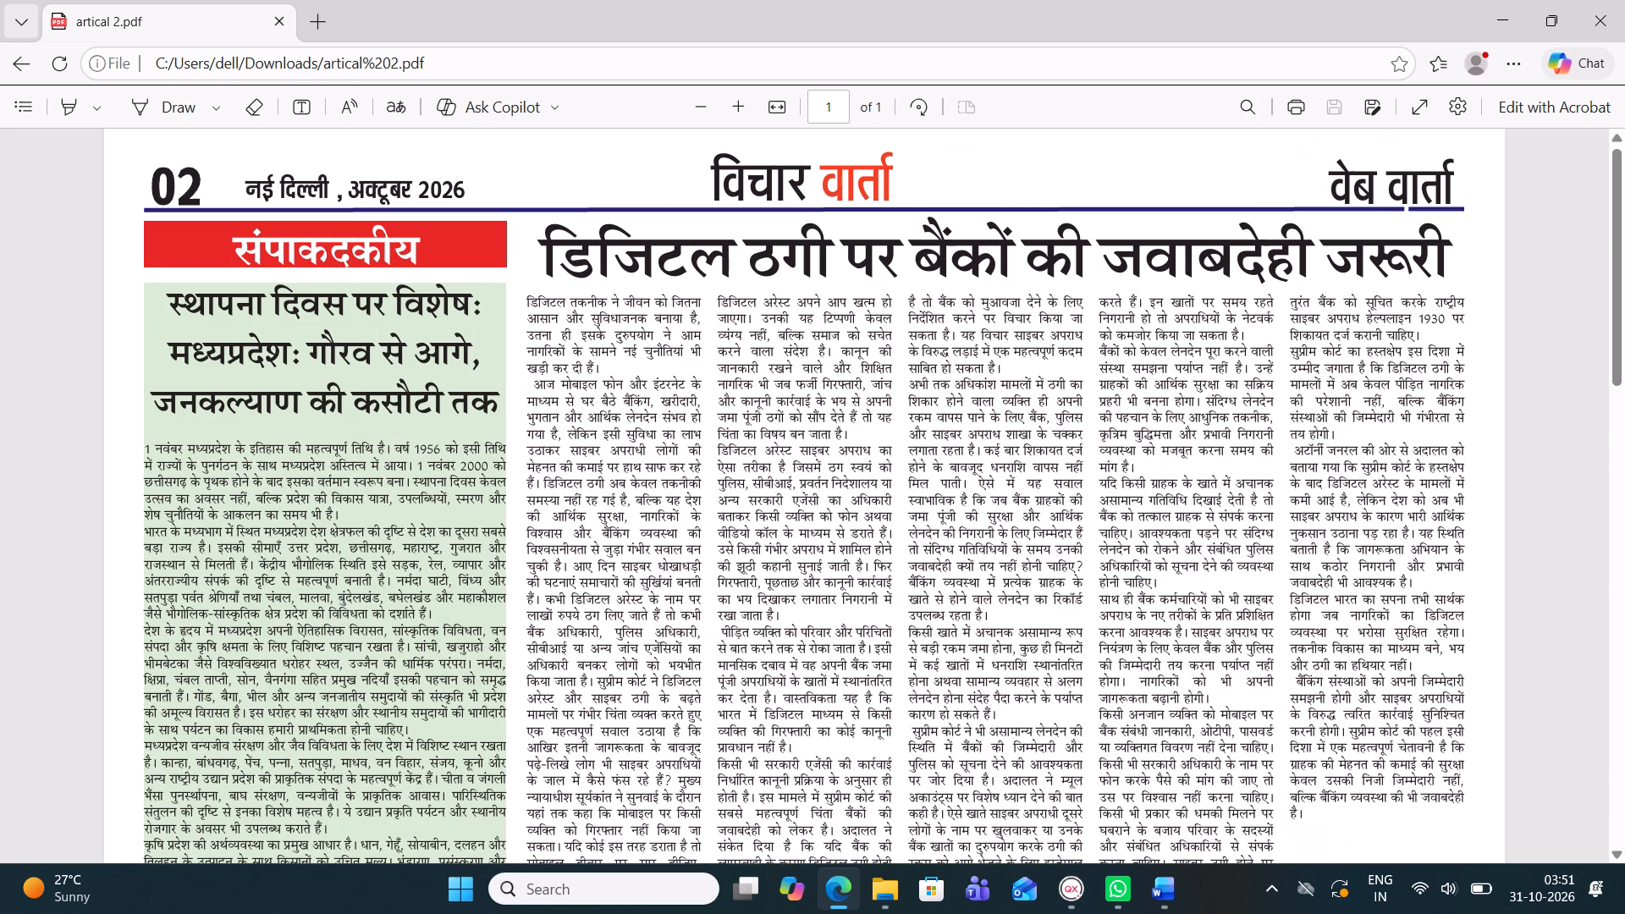
pyautogui.scroll(-2, 1303, 363)
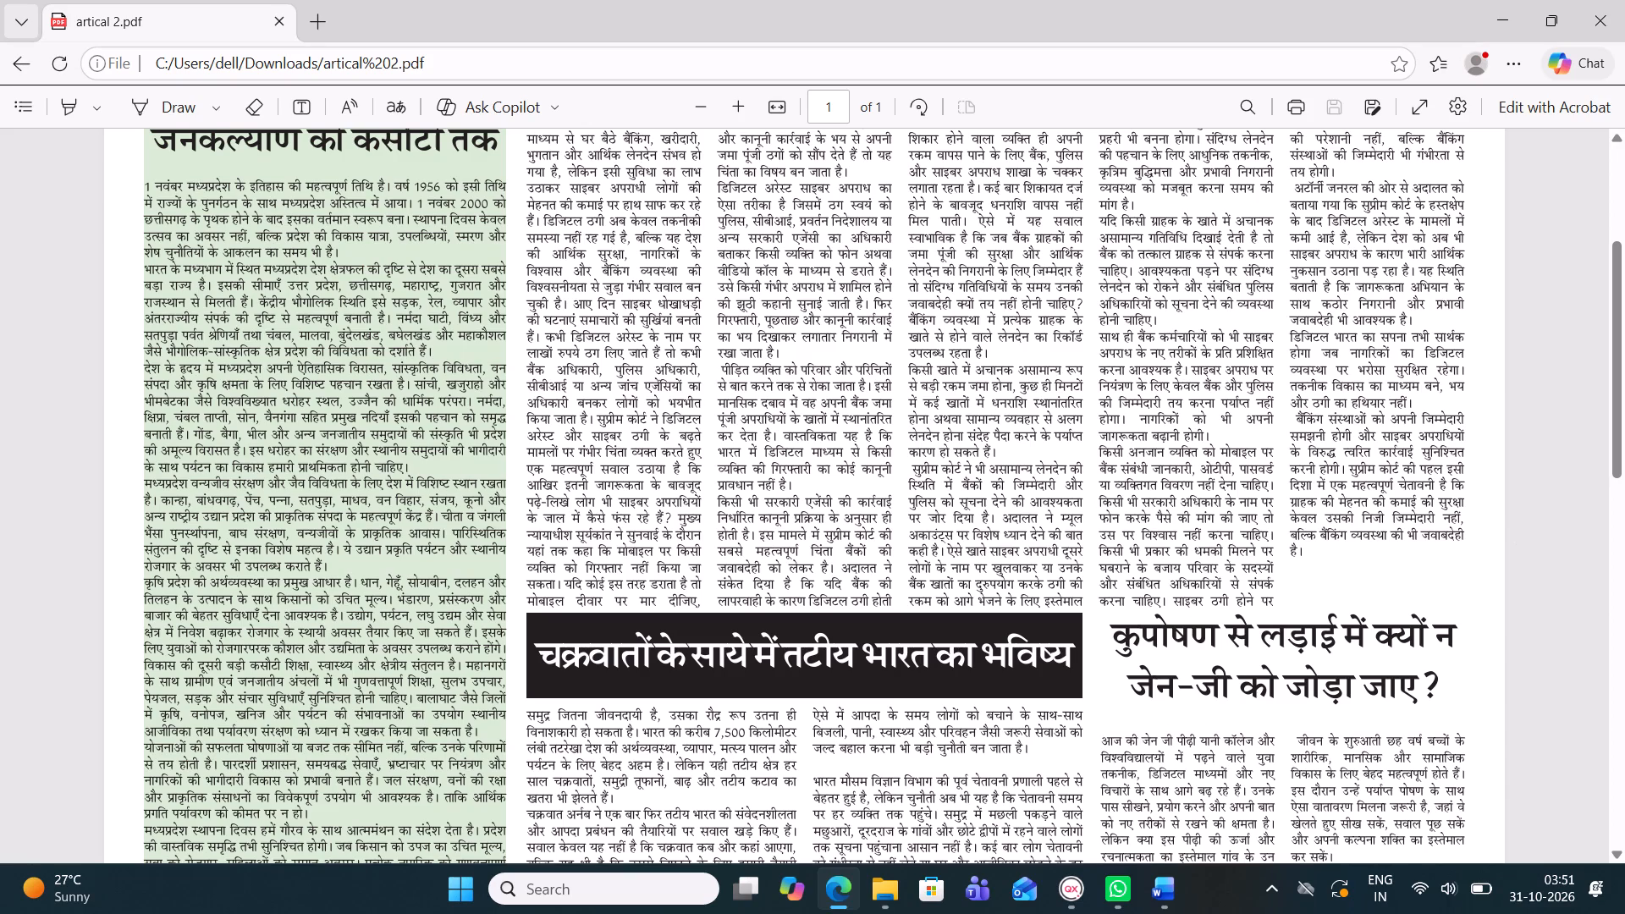
pyautogui.click(1082, 880)
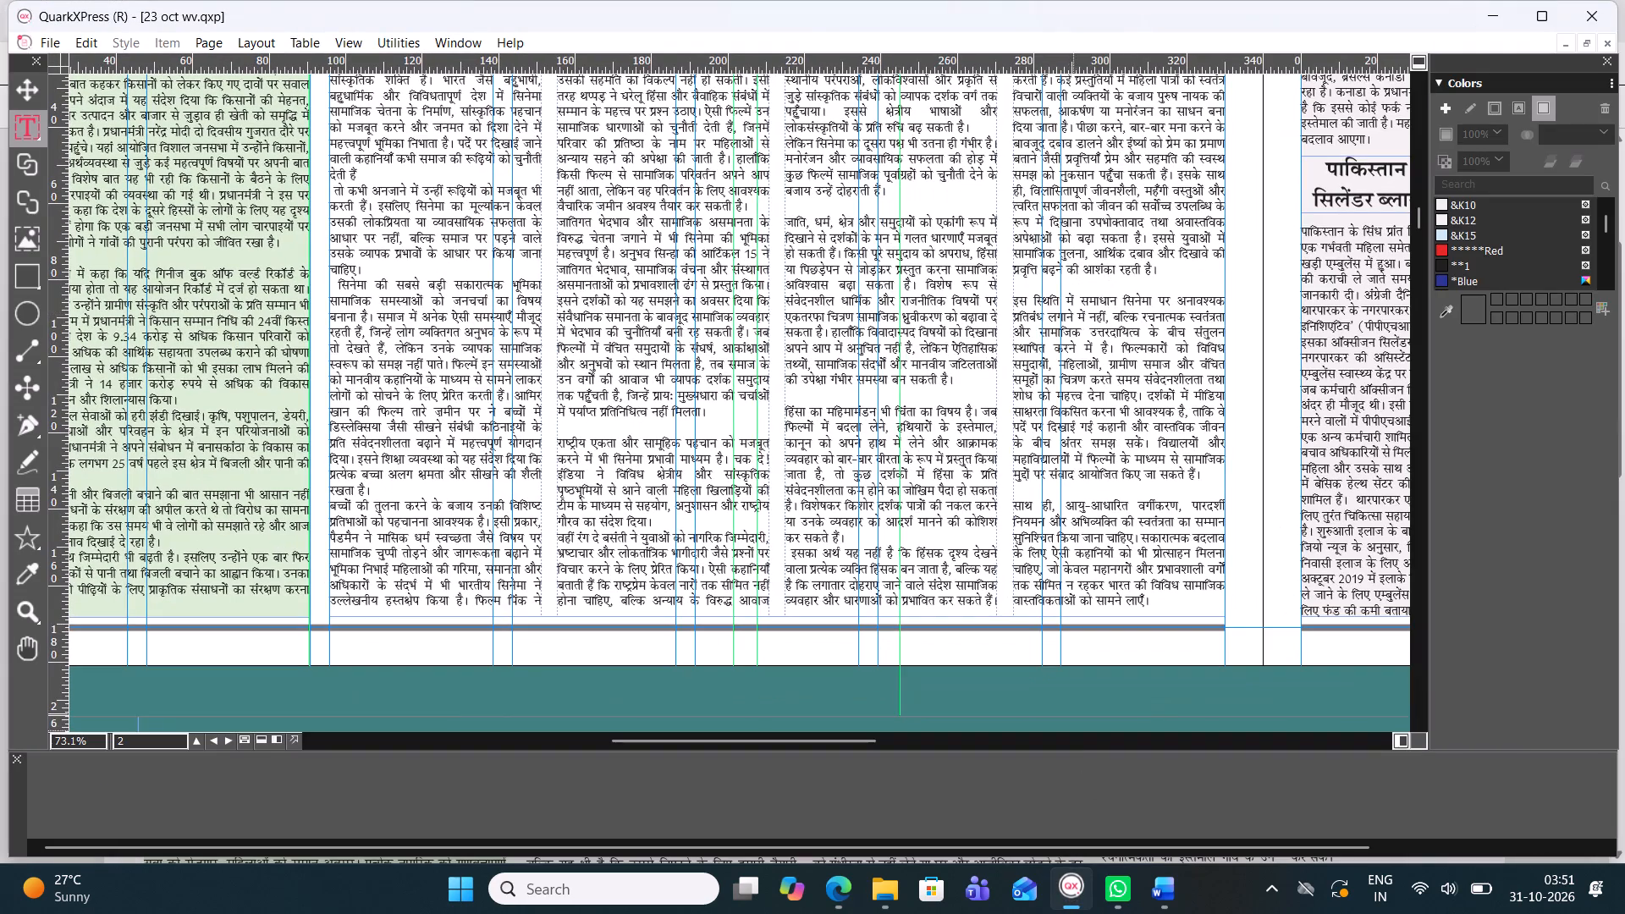